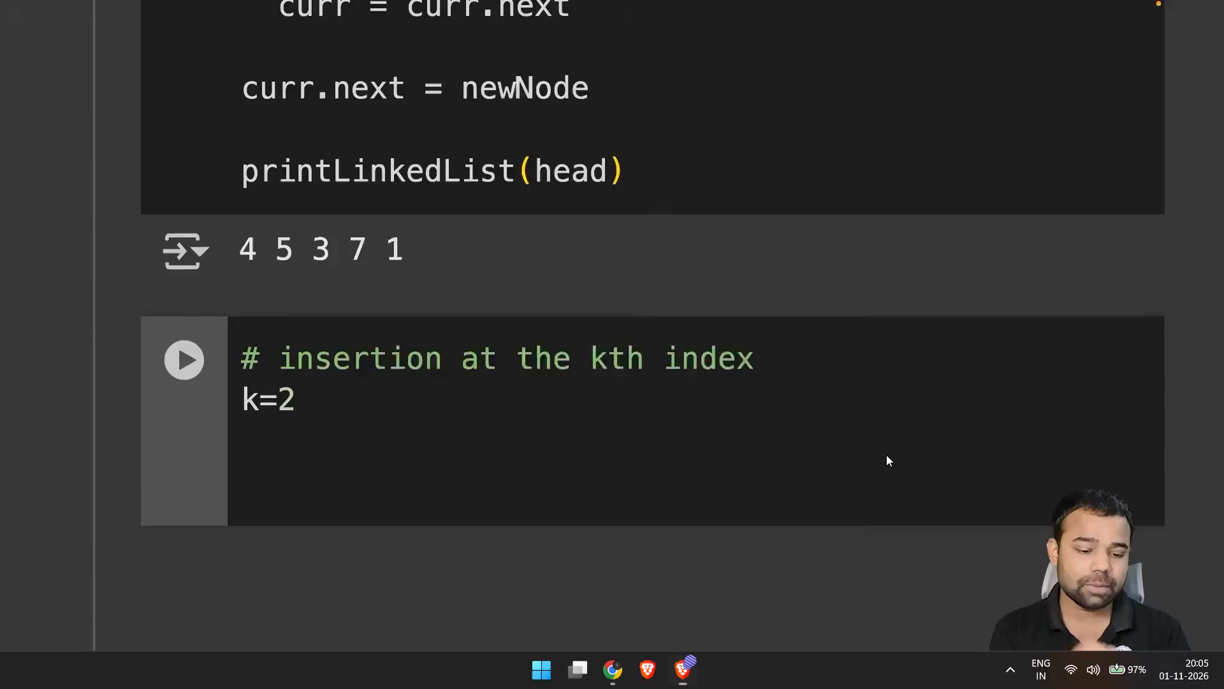
In Google Chrome, search for "3d printing virtual lab" and open the 3D Printing Virtual Simulation Lab site.
{"action": "type", "text": "ch"}
{"action": "key", "text": "Return"}
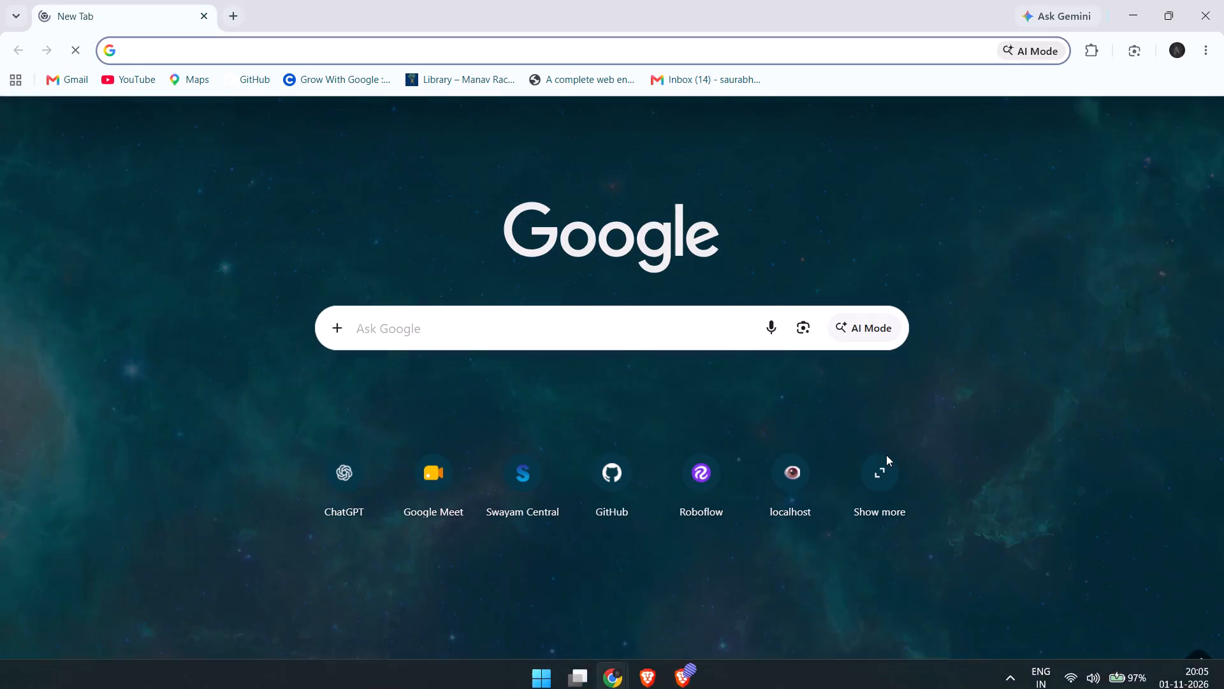
{"action": "left_click", "coordinate": [222, 52]}
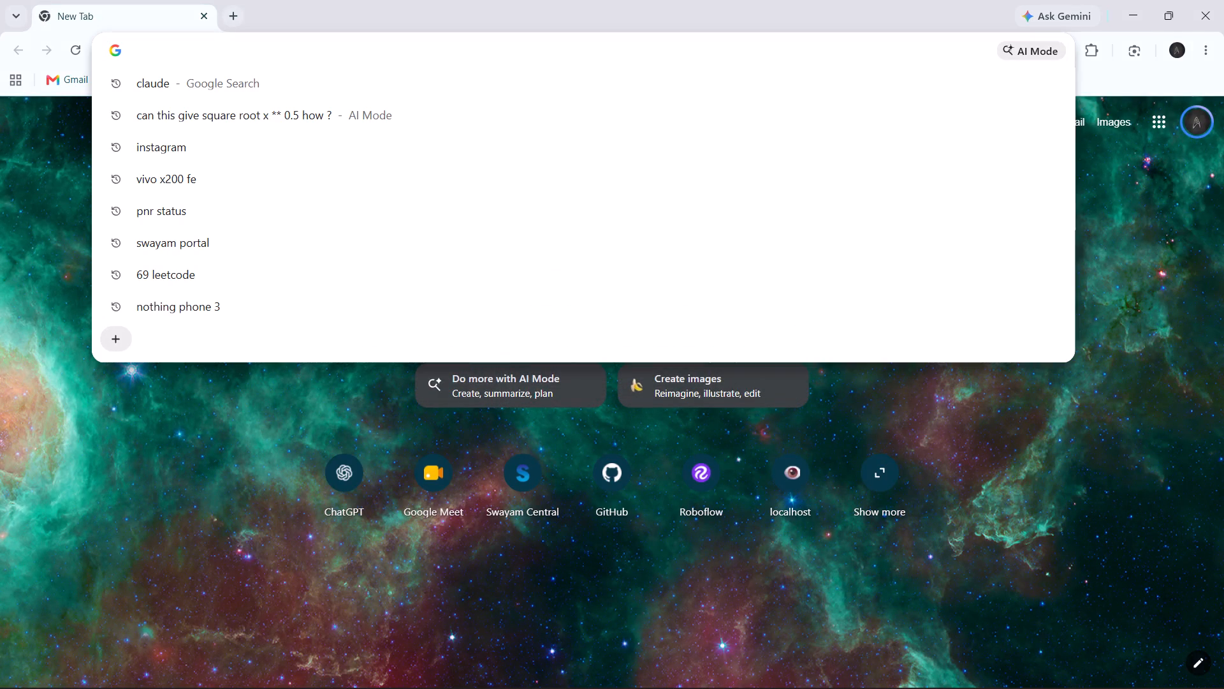
{"action": "type", "text": "3d"}
{"action": "key", "text": "space"}
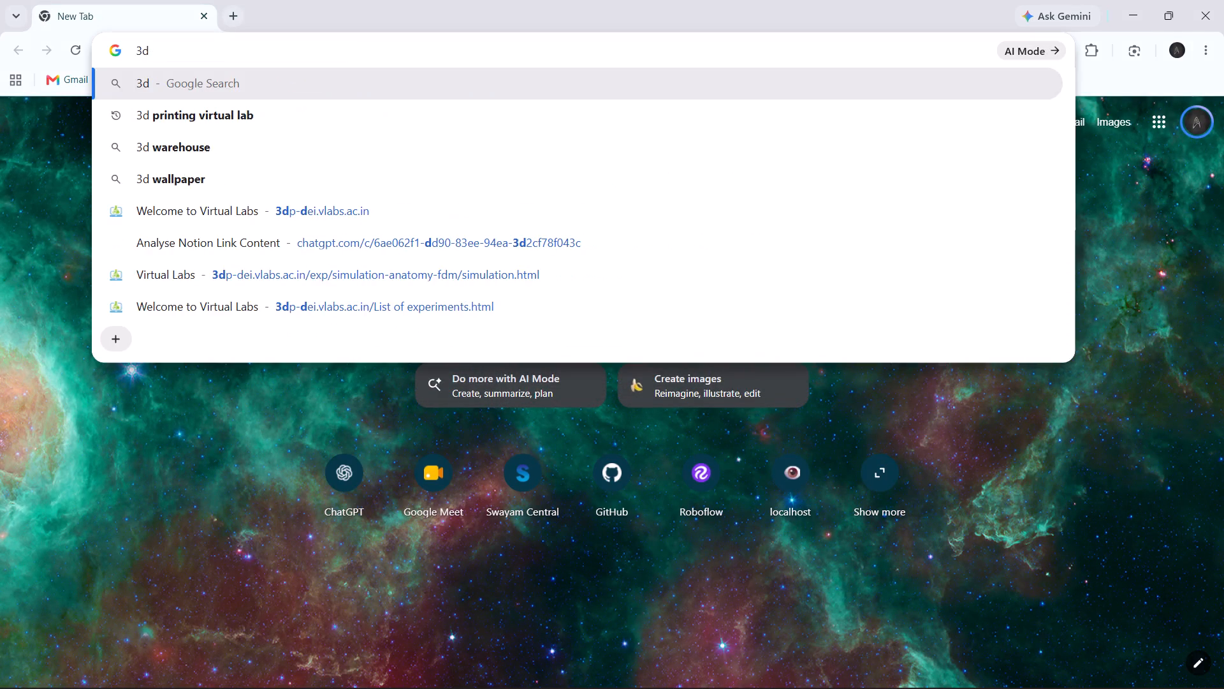
{"action": "key", "text": "Down"}
{"action": "key", "text": "Return"}
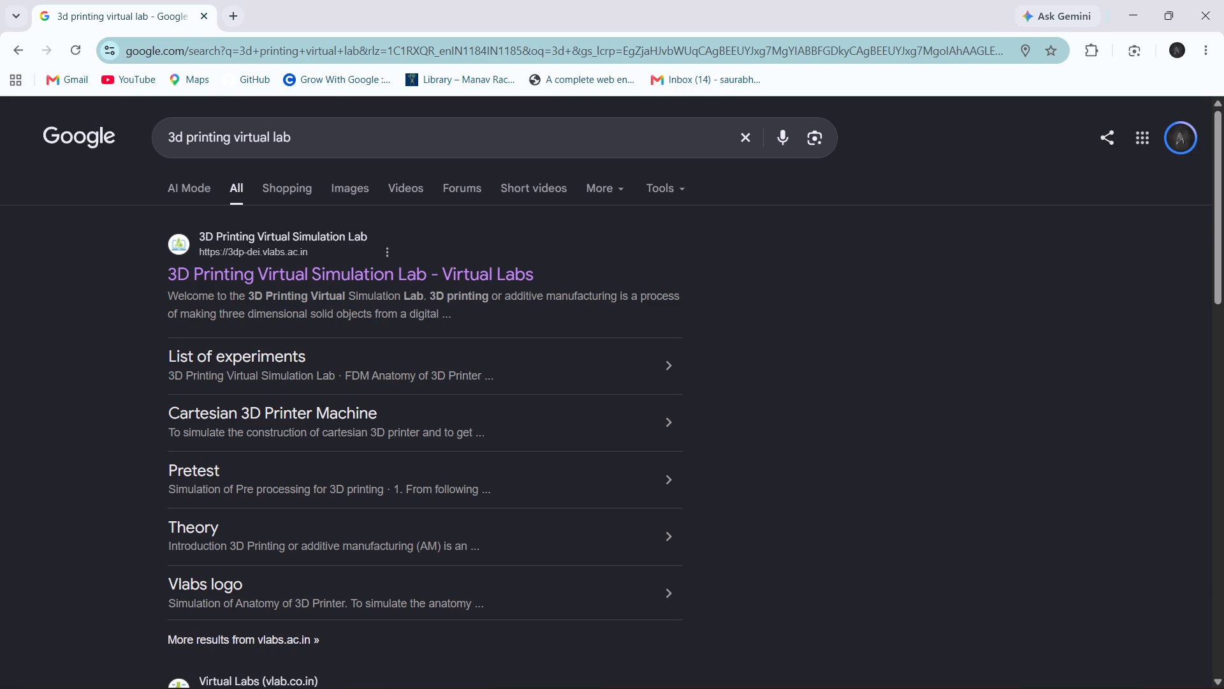
{"action": "left_click", "coordinate": [222, 279]}
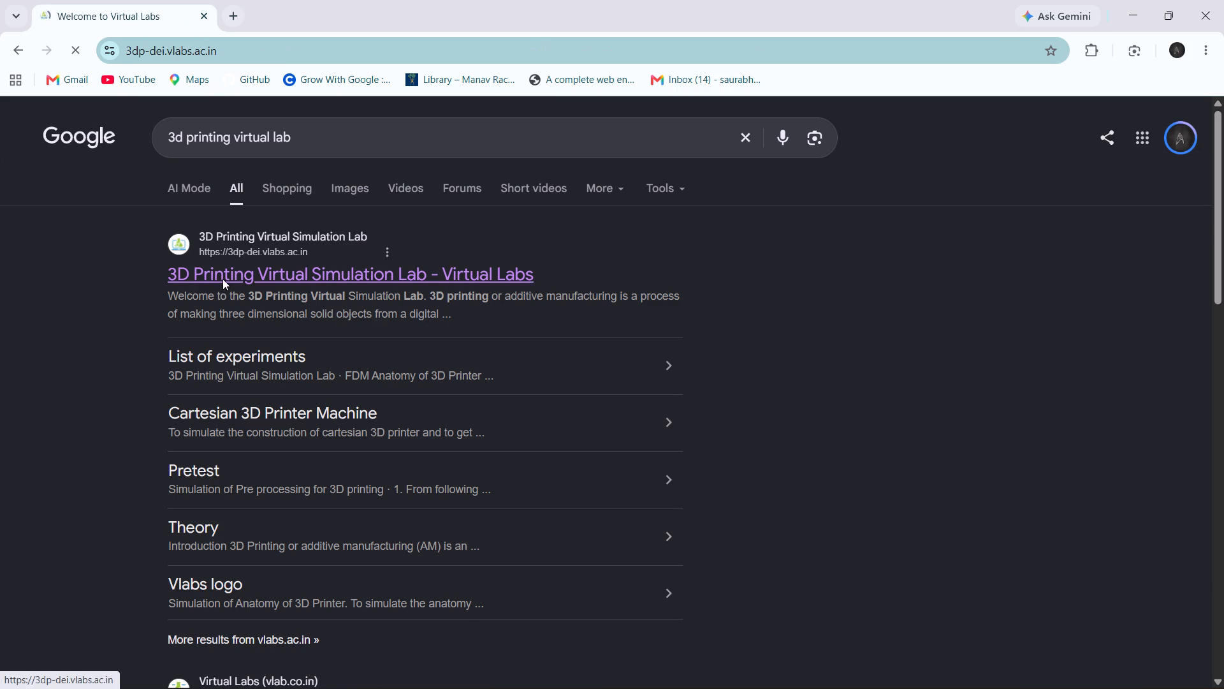
From the list of experiments, open the simulation of the FDM Anatomy of 3D Printer Machine experiment.
{"action": "left_click", "coordinate": [112, 334]}
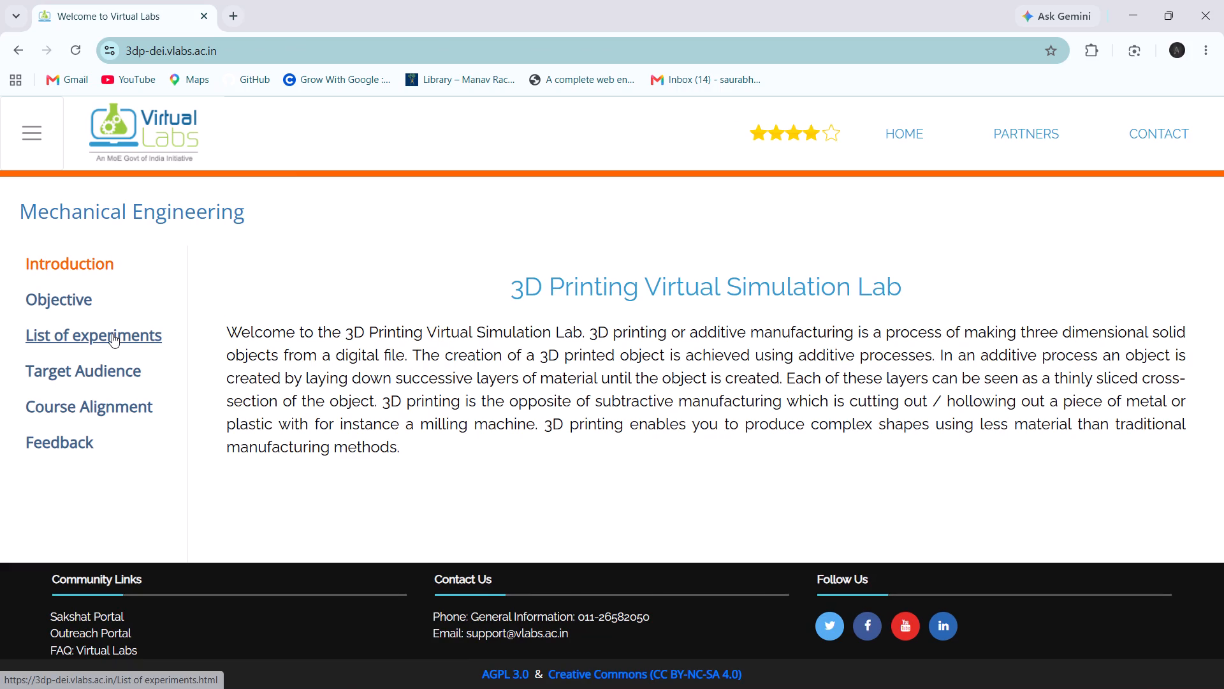
{"action": "left_click", "coordinate": [377, 348]}
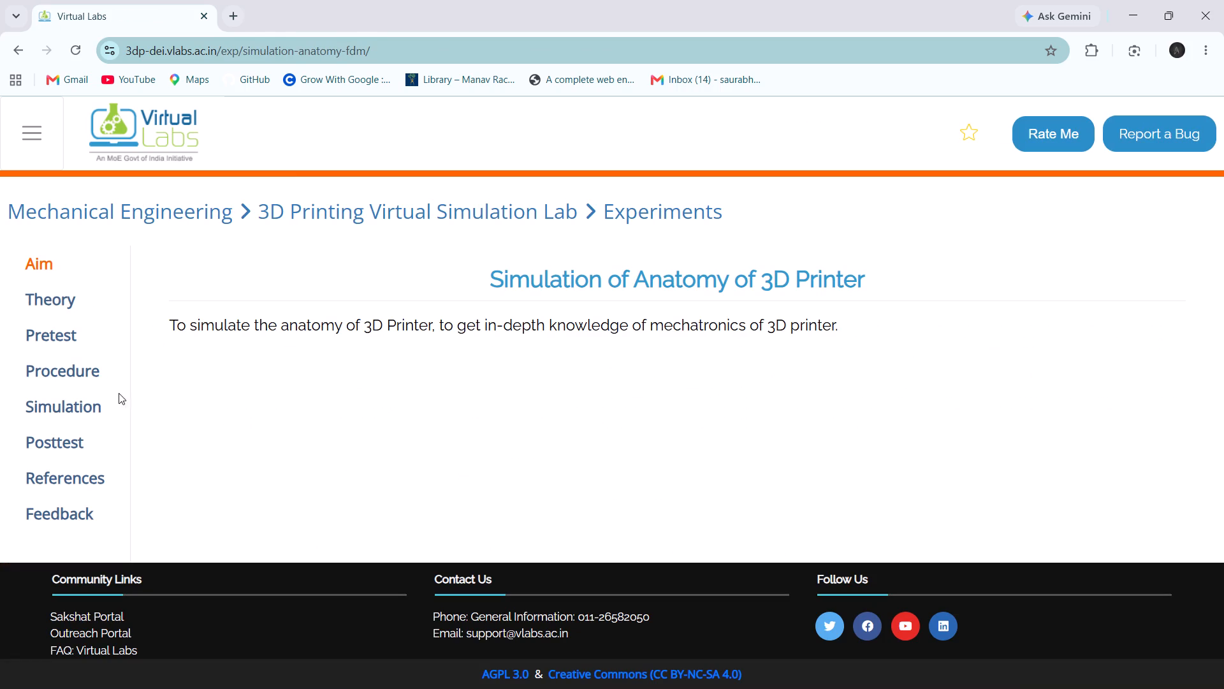
{"action": "left_click", "coordinate": [95, 406]}
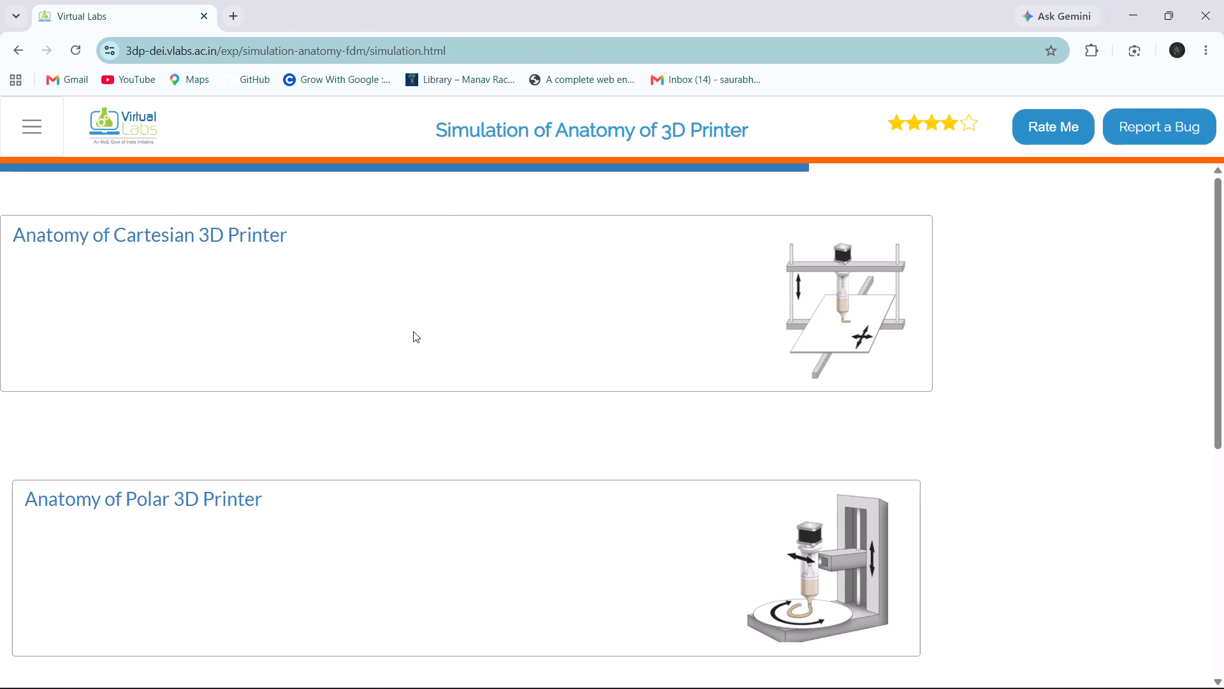
Look over the printer anatomy options offered in the simulation.
{"action": "scroll", "coordinate": [413, 331], "scroll_direction": "down", "scroll_amount": 4}
{"action": "scroll", "coordinate": [413, 331], "scroll_direction": "up", "scroll_amount": 1}
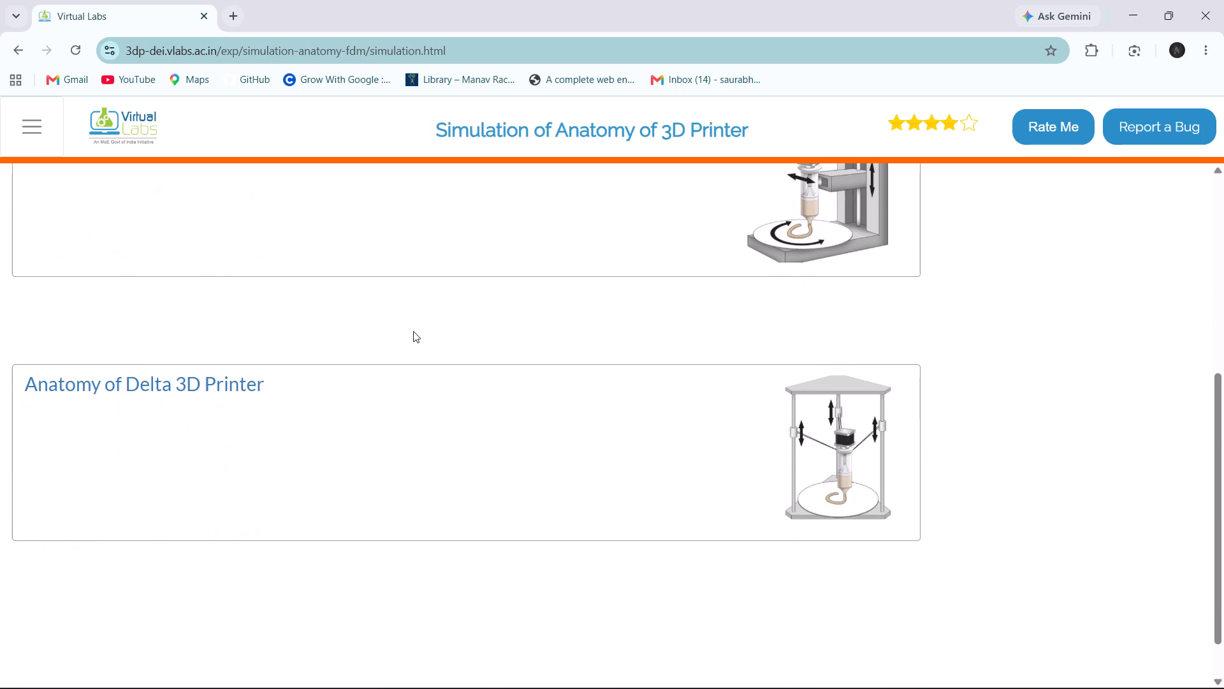
{"action": "scroll", "coordinate": [413, 331], "scroll_direction": "up", "scroll_amount": 1}
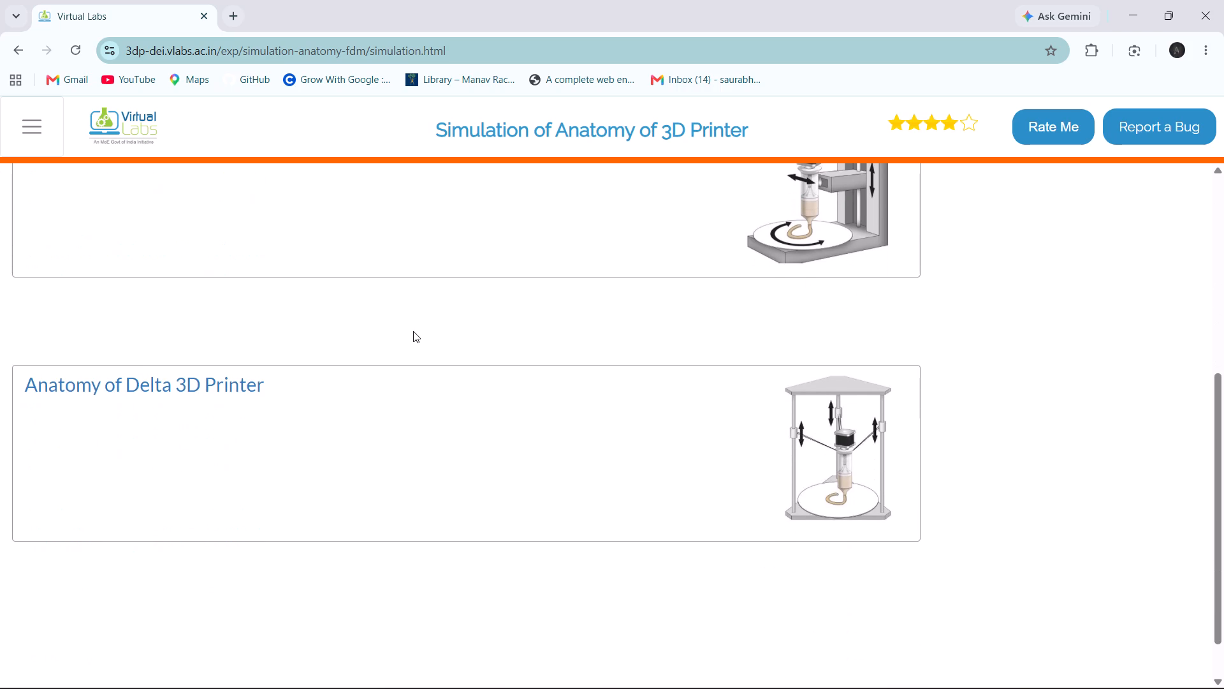
{"action": "scroll", "coordinate": [413, 331], "scroll_direction": "up", "scroll_amount": 2}
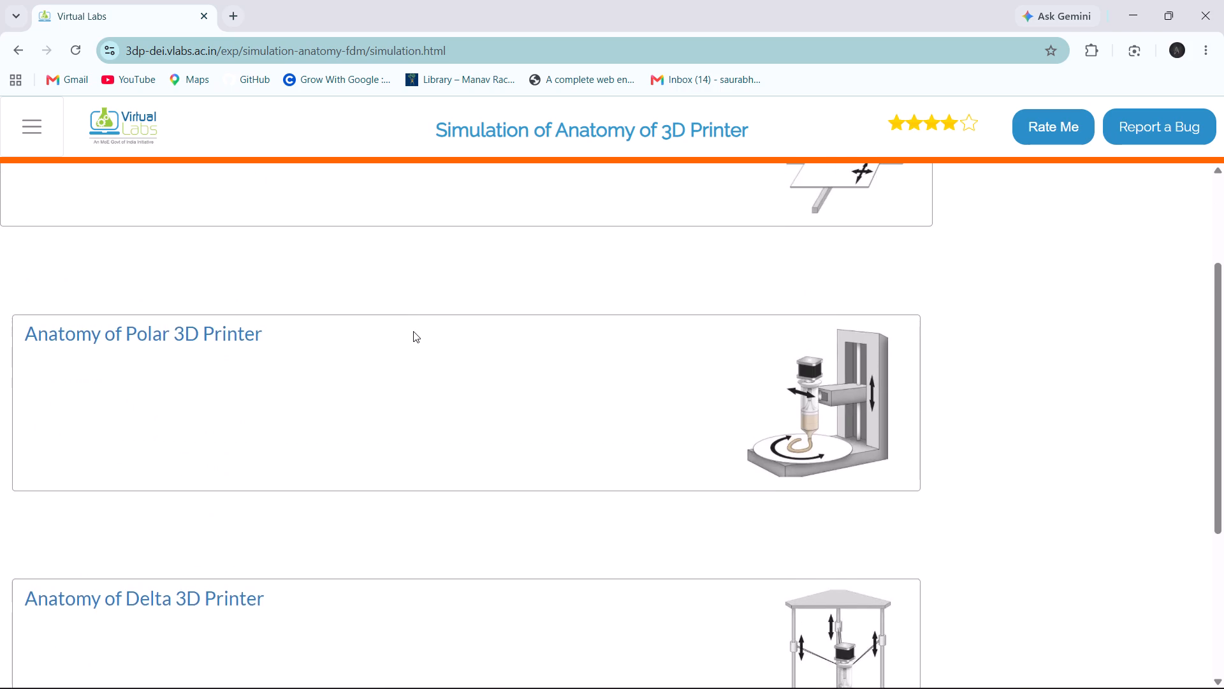
{"action": "scroll", "coordinate": [413, 331], "scroll_direction": "up", "scroll_amount": 2}
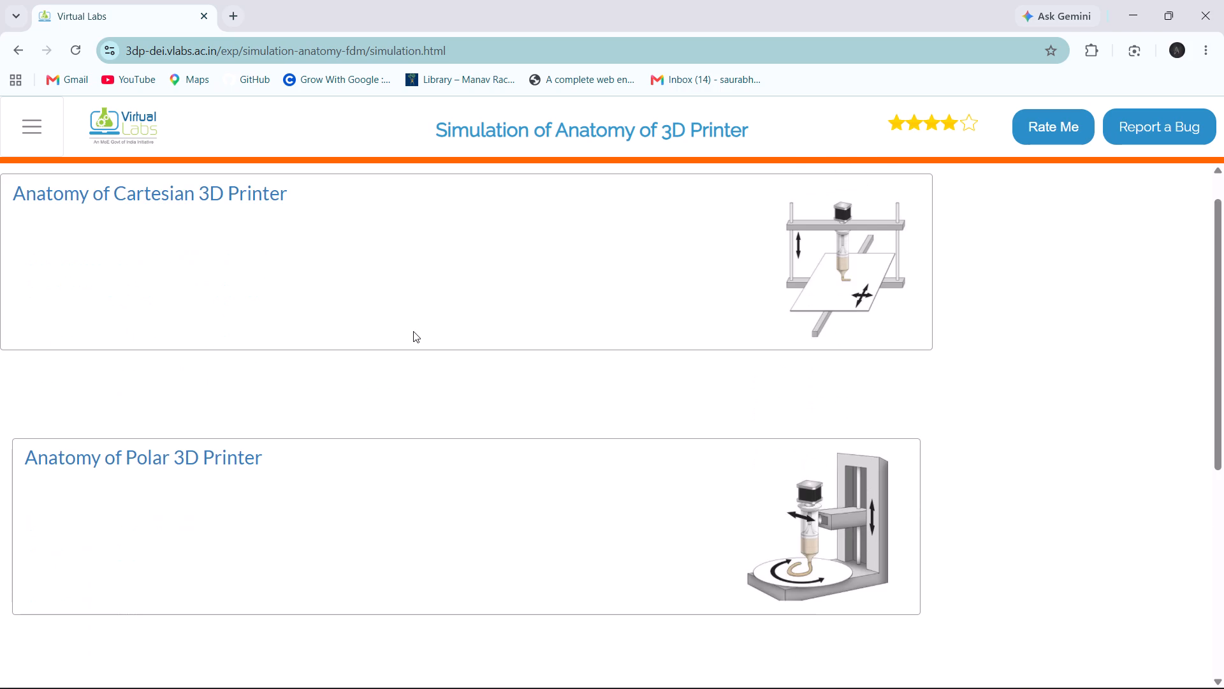
{"action": "scroll", "coordinate": [413, 331], "scroll_direction": "down", "scroll_amount": 1}
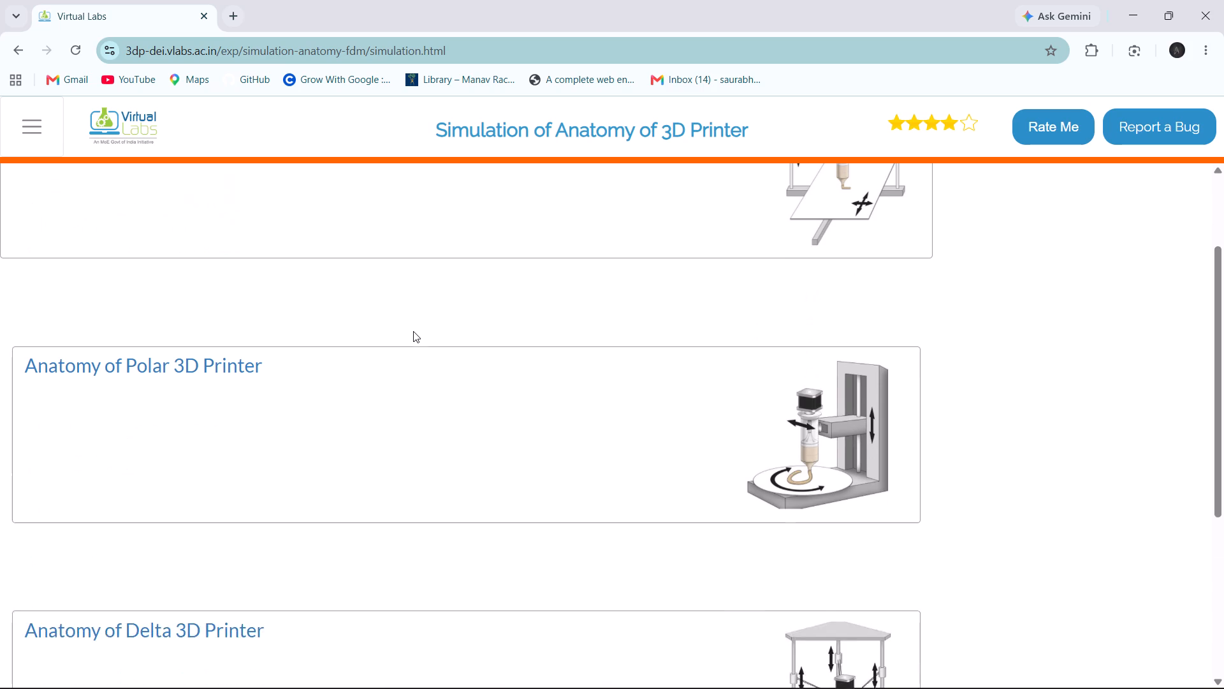
{"action": "scroll", "coordinate": [413, 331], "scroll_direction": "down", "scroll_amount": 1}
{"action": "scroll", "coordinate": [413, 331], "scroll_direction": "up", "scroll_amount": 6}
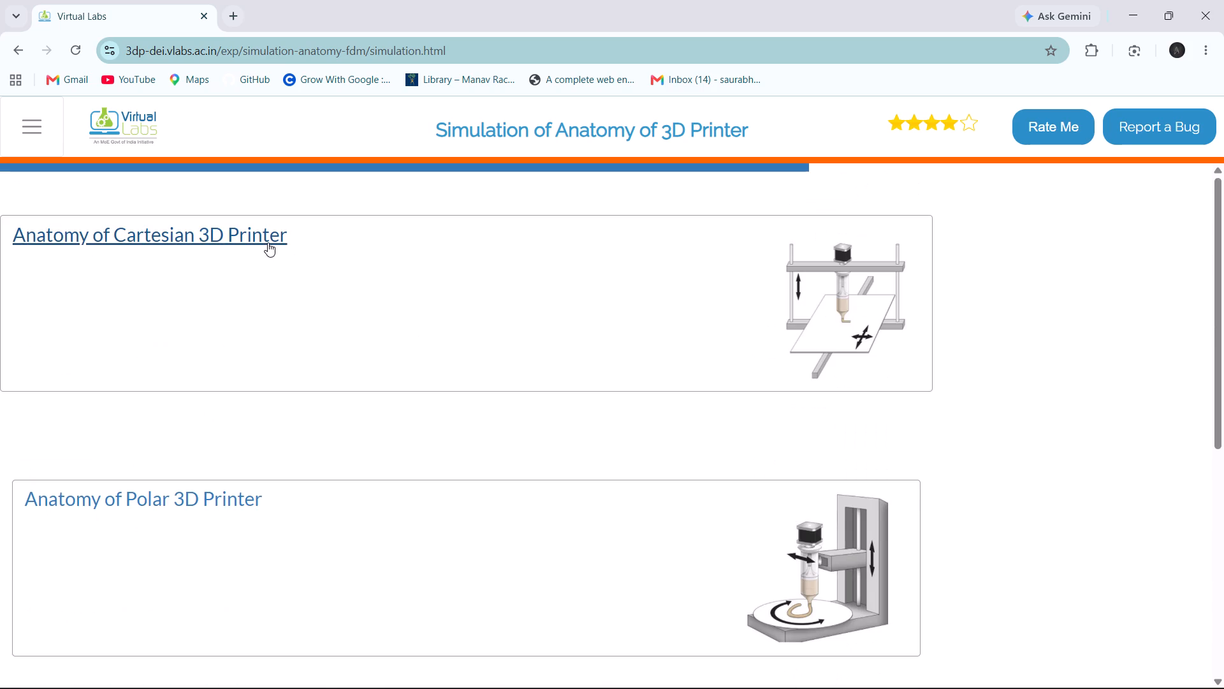
Open the parts of the Cartesian 3D printer within its anatomy section.
{"action": "left_click", "coordinate": [268, 242]}
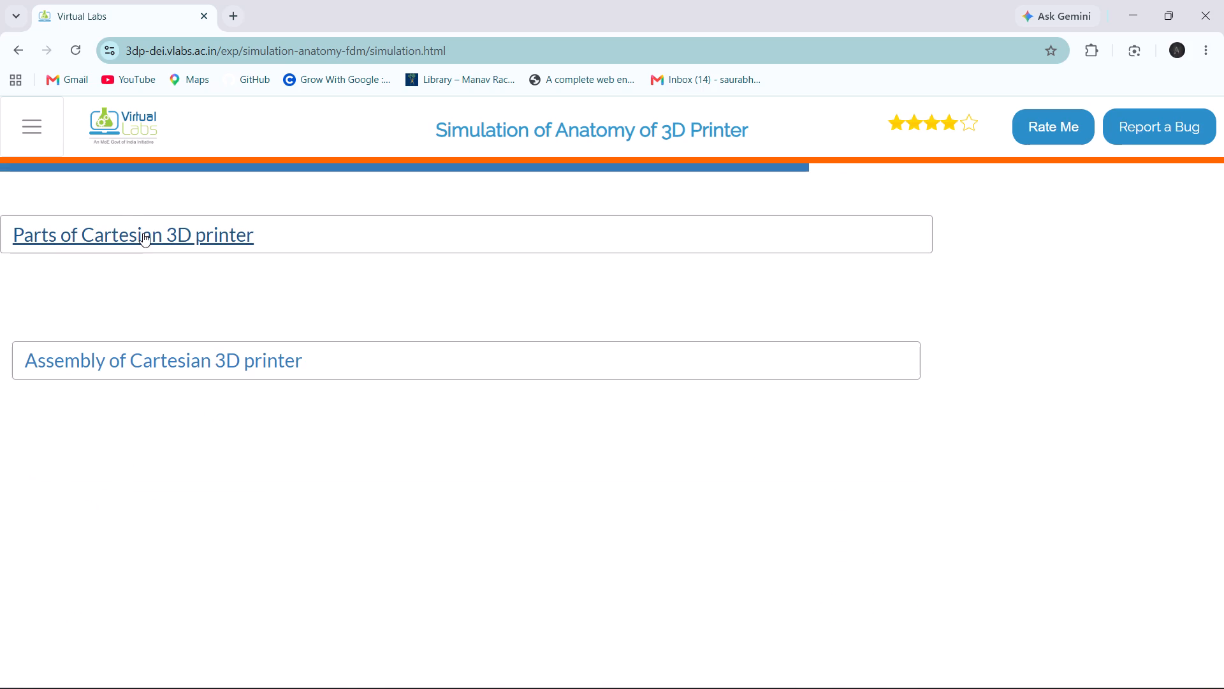
{"action": "left_click", "coordinate": [145, 237]}
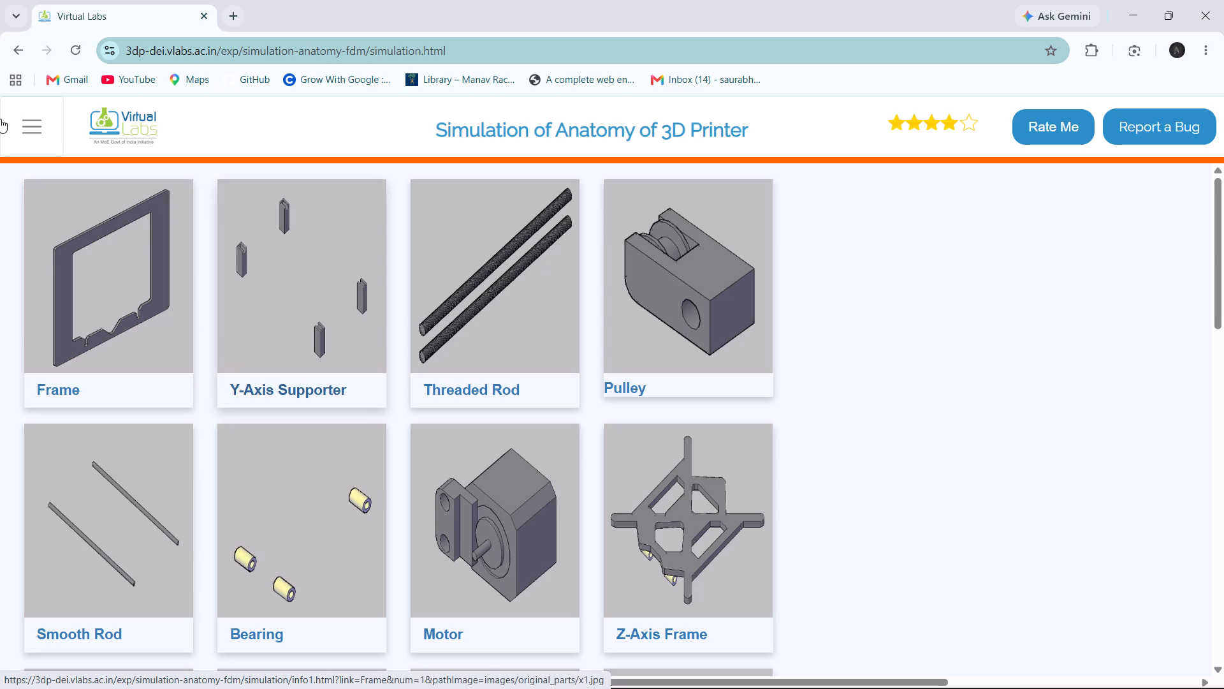
Return to the list of experiments and open the Cartesian 3D Printer Machine experiment.
{"action": "left_click", "coordinate": [19, 48]}
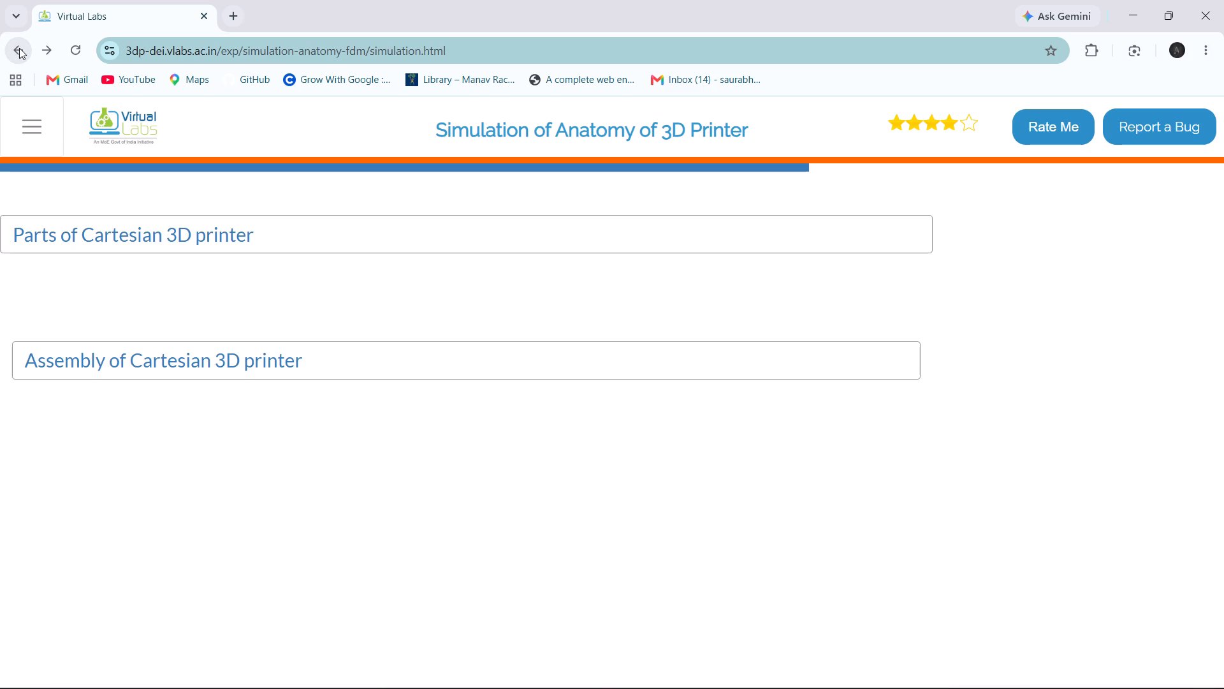
{"action": "left_click", "coordinate": [19, 48]}
{"action": "left_click", "coordinate": [19, 48]}
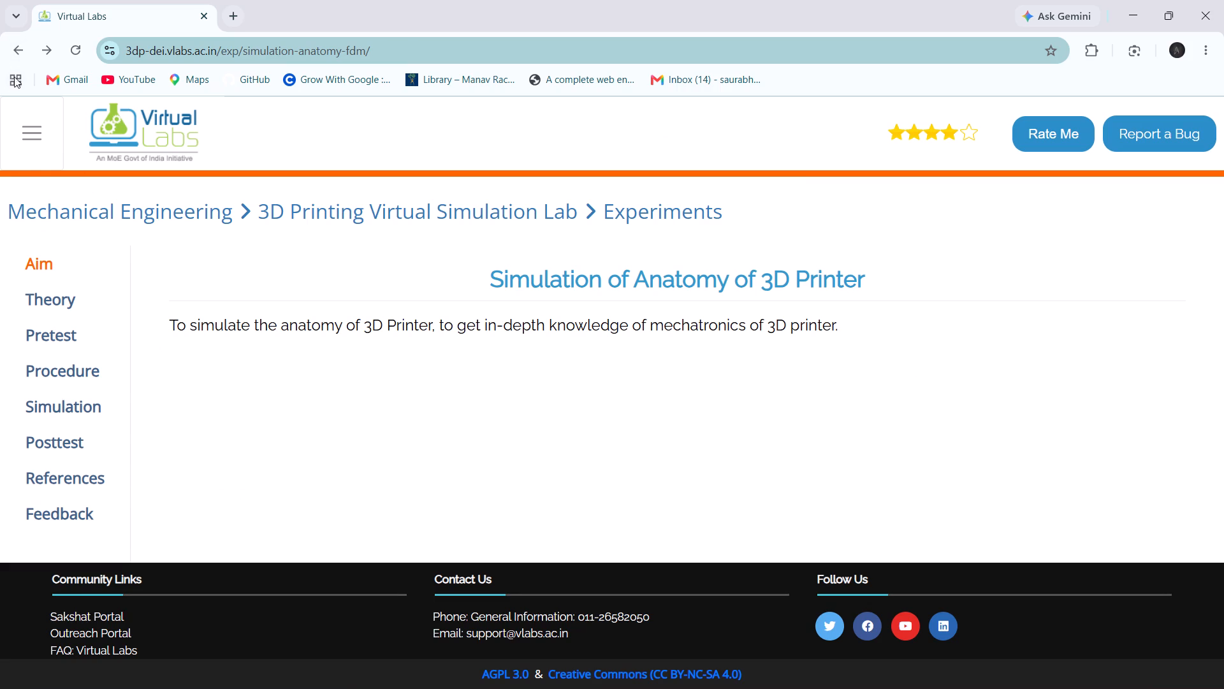
{"action": "left_click", "coordinate": [12, 56]}
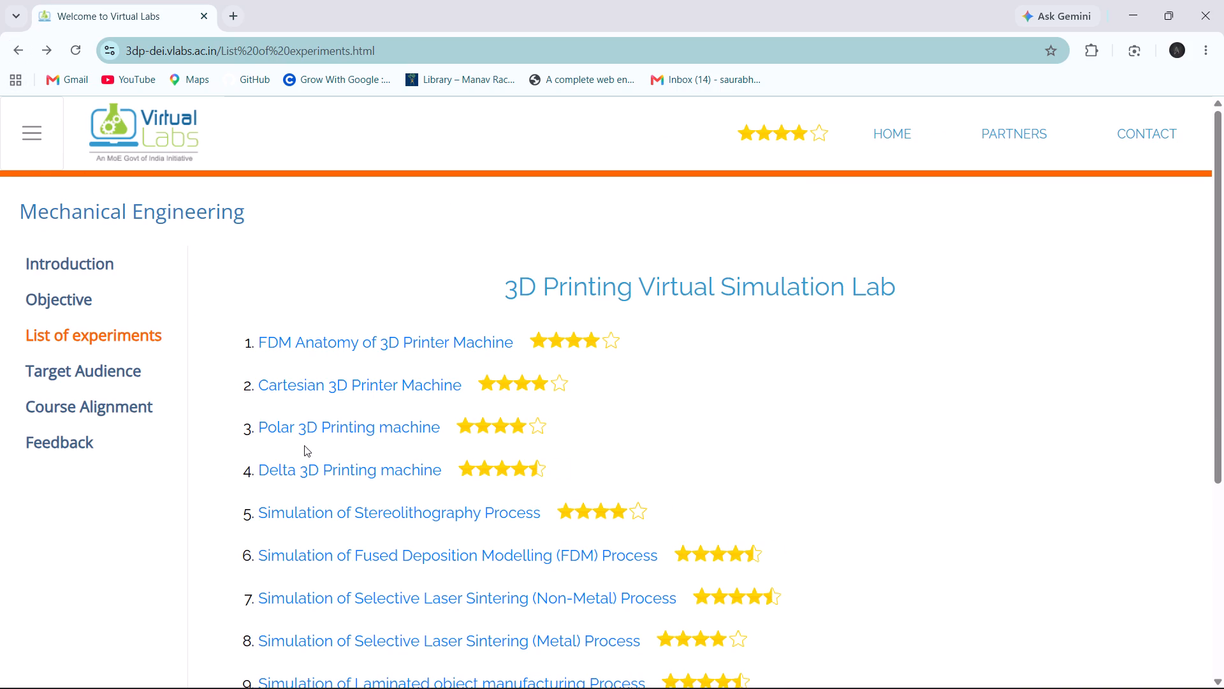
{"action": "left_click", "coordinate": [325, 387]}
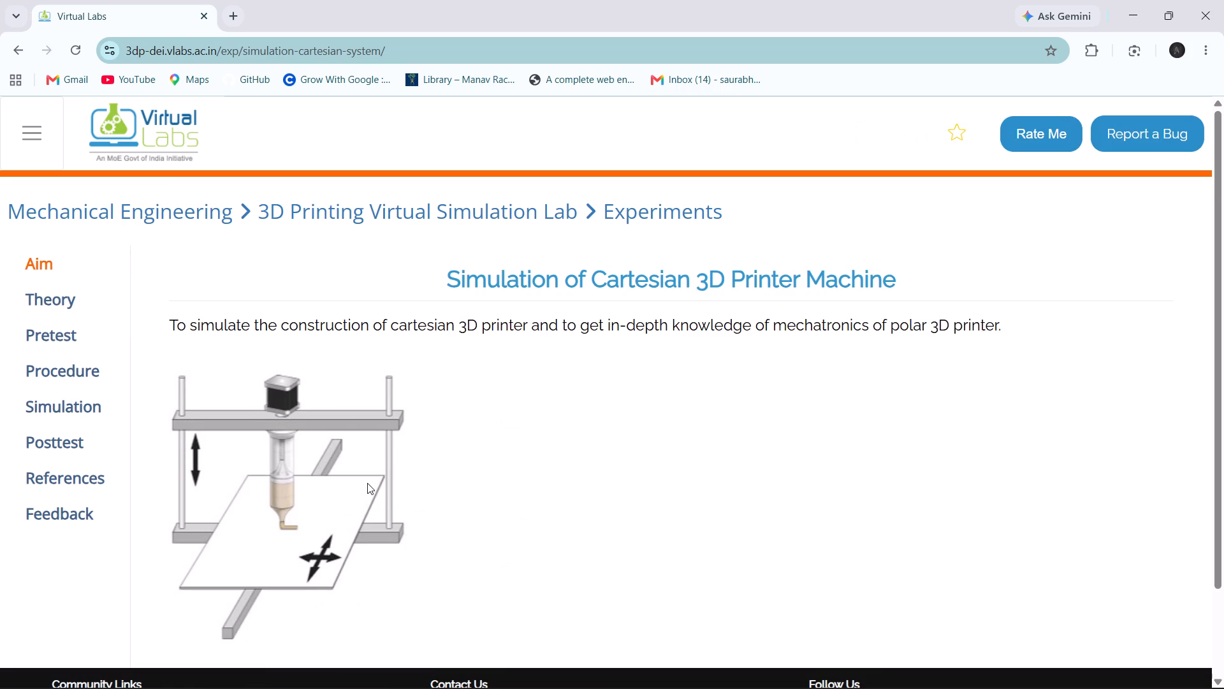
{"action": "scroll", "coordinate": [367, 483], "scroll_direction": "down", "scroll_amount": 2}
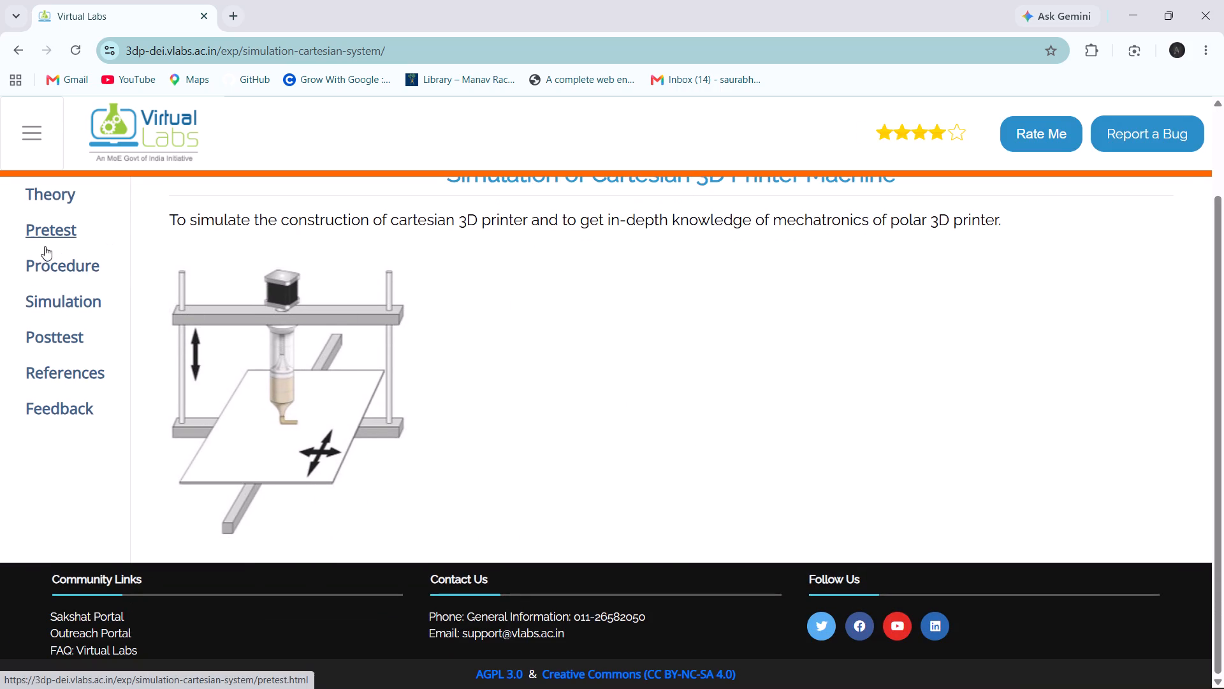
View the experiment's pretest questions and read through its procedure for the axis assemblies.
{"action": "left_click", "coordinate": [47, 242]}
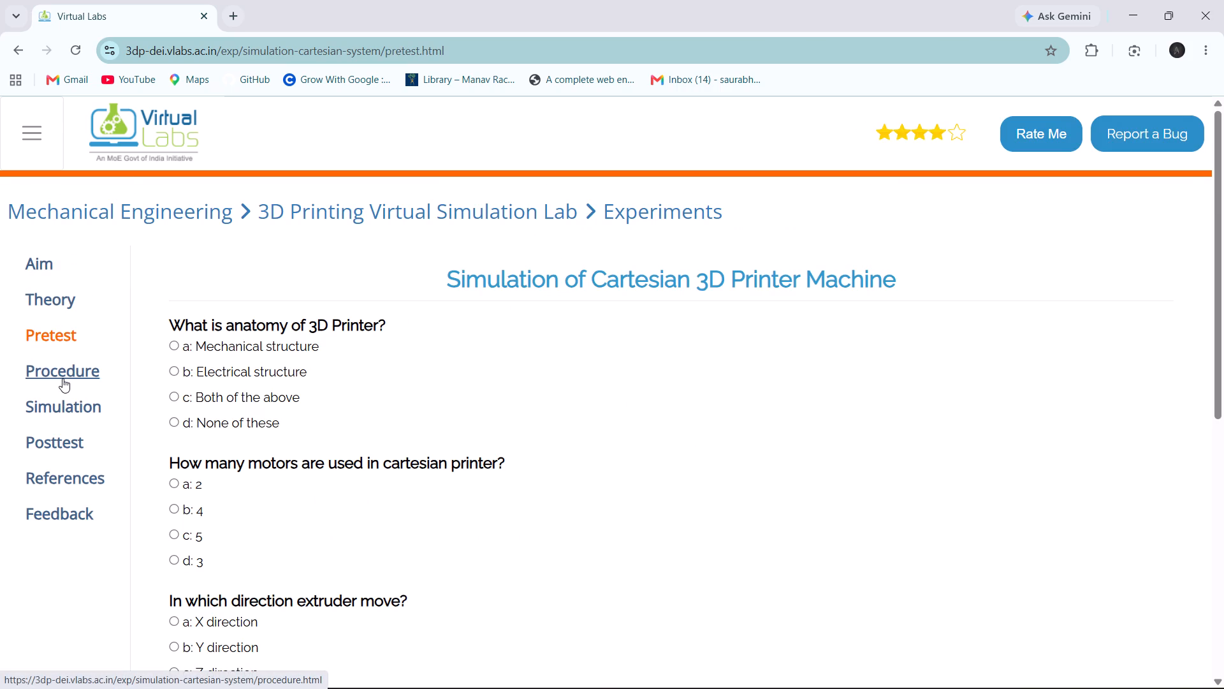
{"action": "left_click", "coordinate": [62, 378]}
{"action": "scroll", "coordinate": [165, 484], "scroll_direction": "down", "scroll_amount": 4}
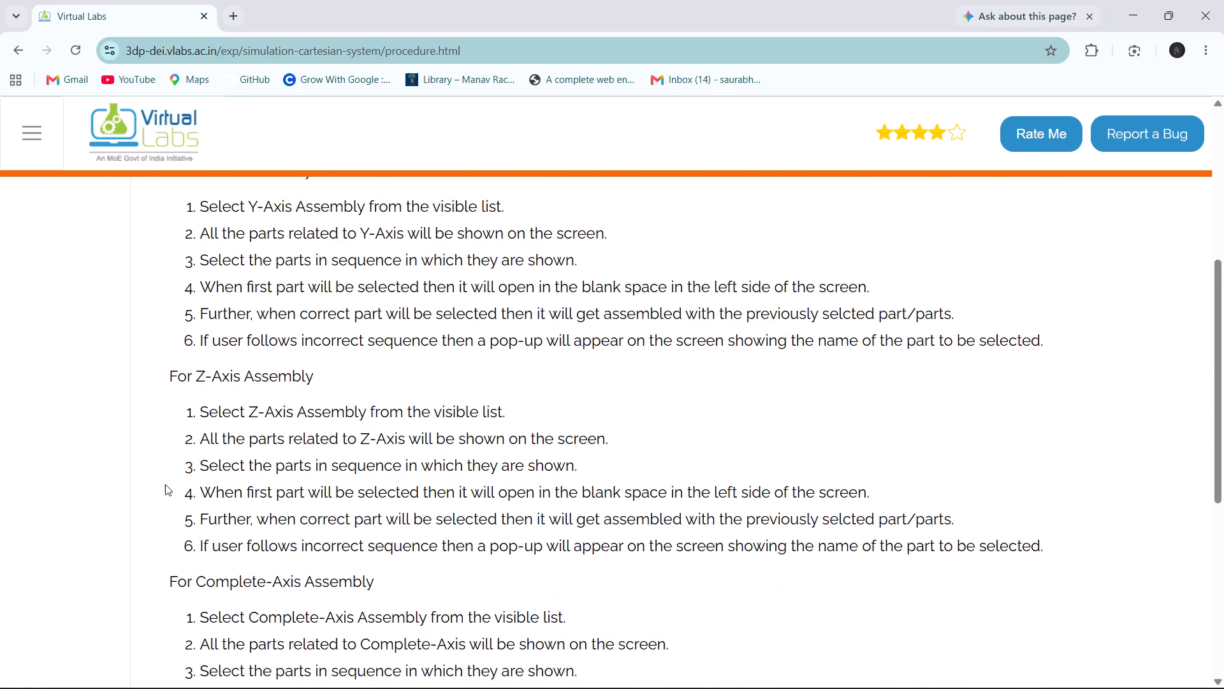
{"action": "scroll", "coordinate": [165, 484], "scroll_direction": "down", "scroll_amount": 3}
{"action": "scroll", "coordinate": [165, 484], "scroll_direction": "up", "scroll_amount": 8}
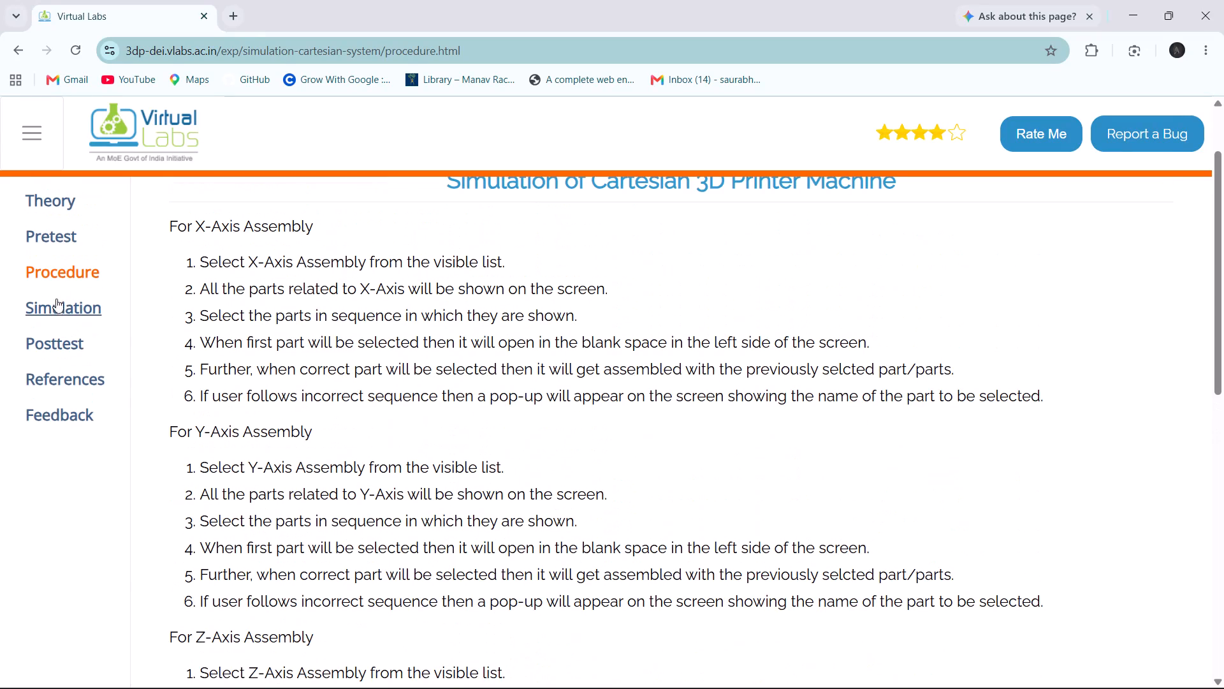
Open the X-Axis Assembly in the Cartesian 3D printer simulation.
{"action": "left_click", "coordinate": [56, 298]}
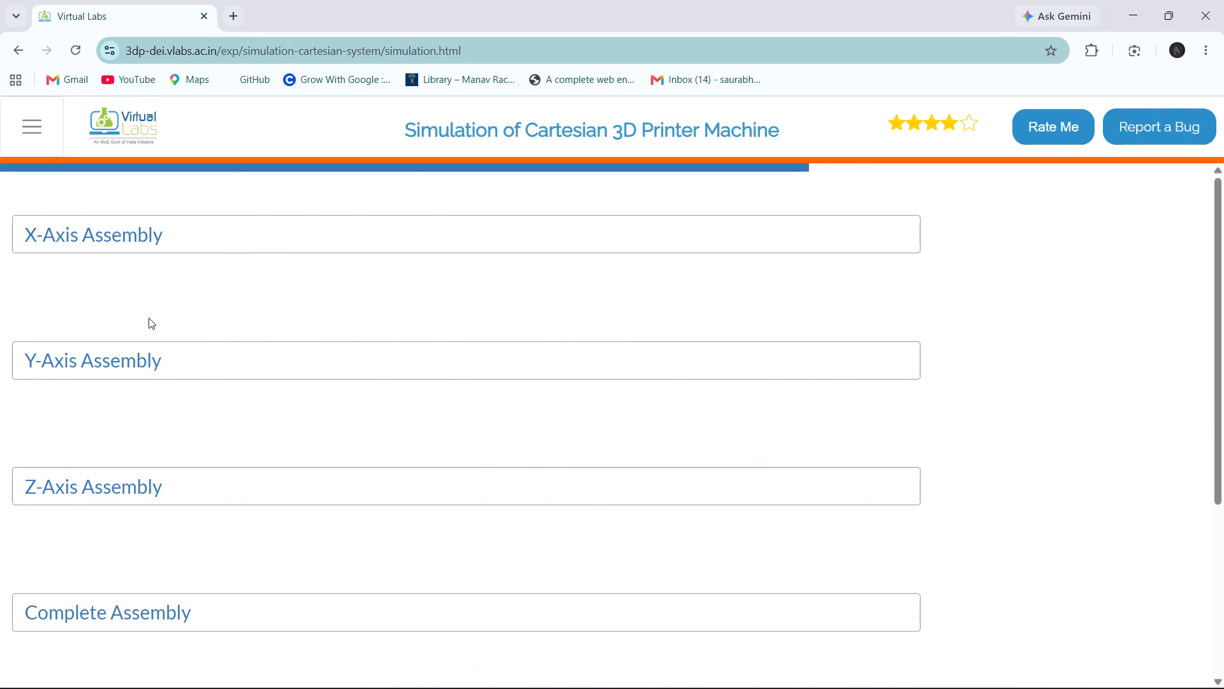
{"action": "left_click", "coordinate": [105, 234]}
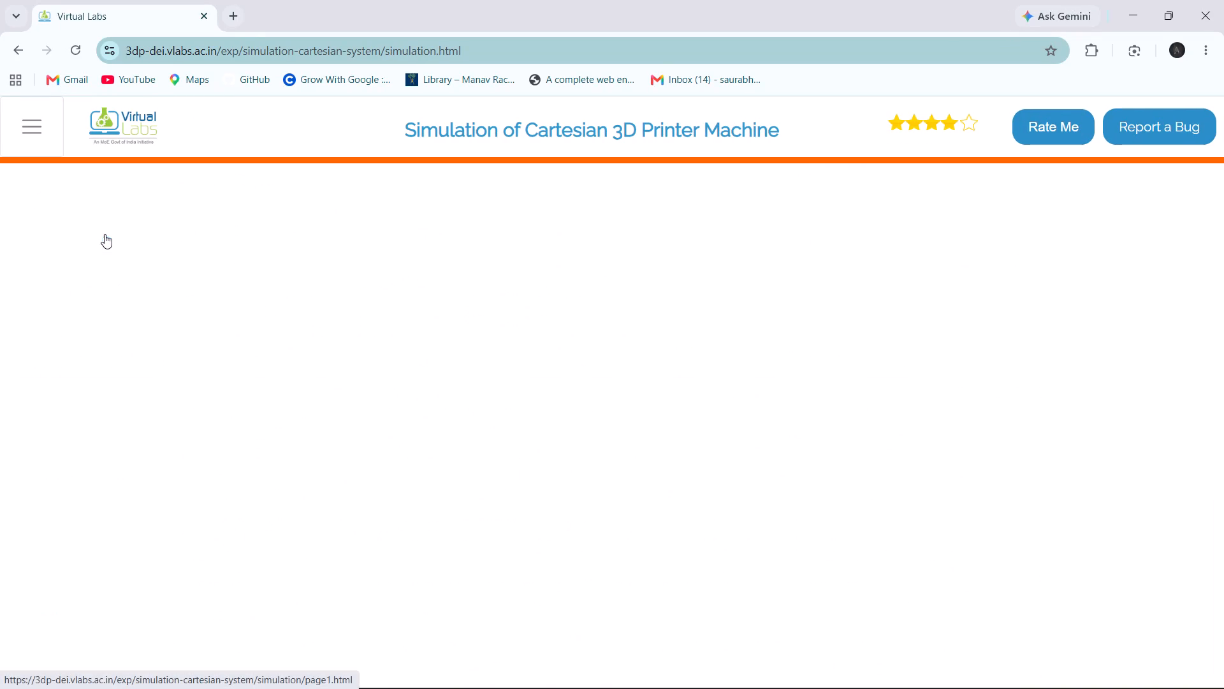
Look through the parts shown for the X-axis assembly.
{"action": "scroll", "coordinate": [301, 483], "scroll_direction": "up", "scroll_amount": 1}
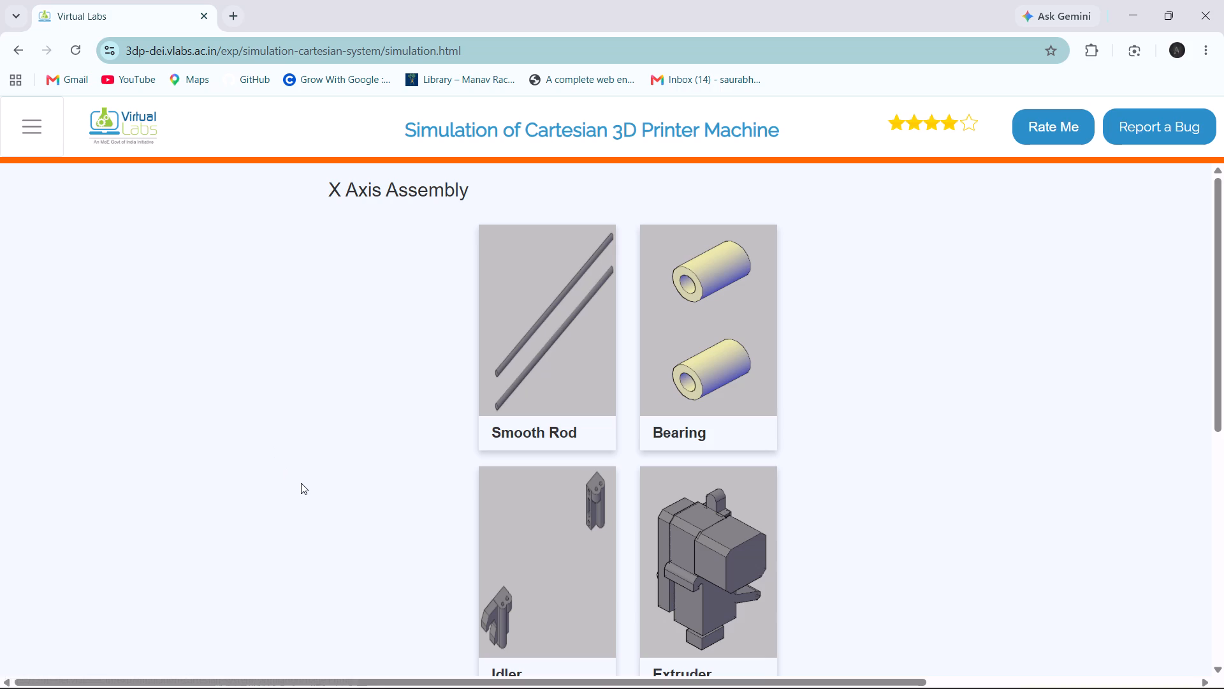
{"action": "scroll", "coordinate": [301, 483], "scroll_direction": "up", "scroll_amount": 2}
{"action": "scroll", "coordinate": [301, 483], "scroll_direction": "down", "scroll_amount": 1}
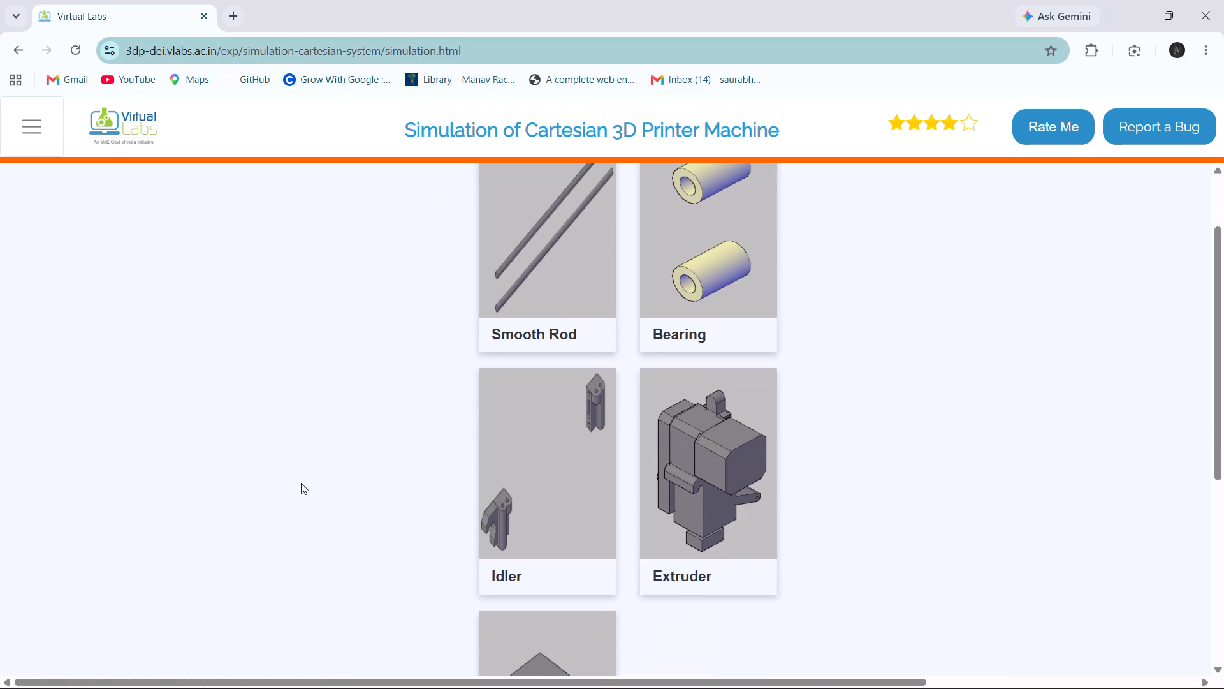
{"action": "scroll", "coordinate": [301, 483], "scroll_direction": "down", "scroll_amount": 2}
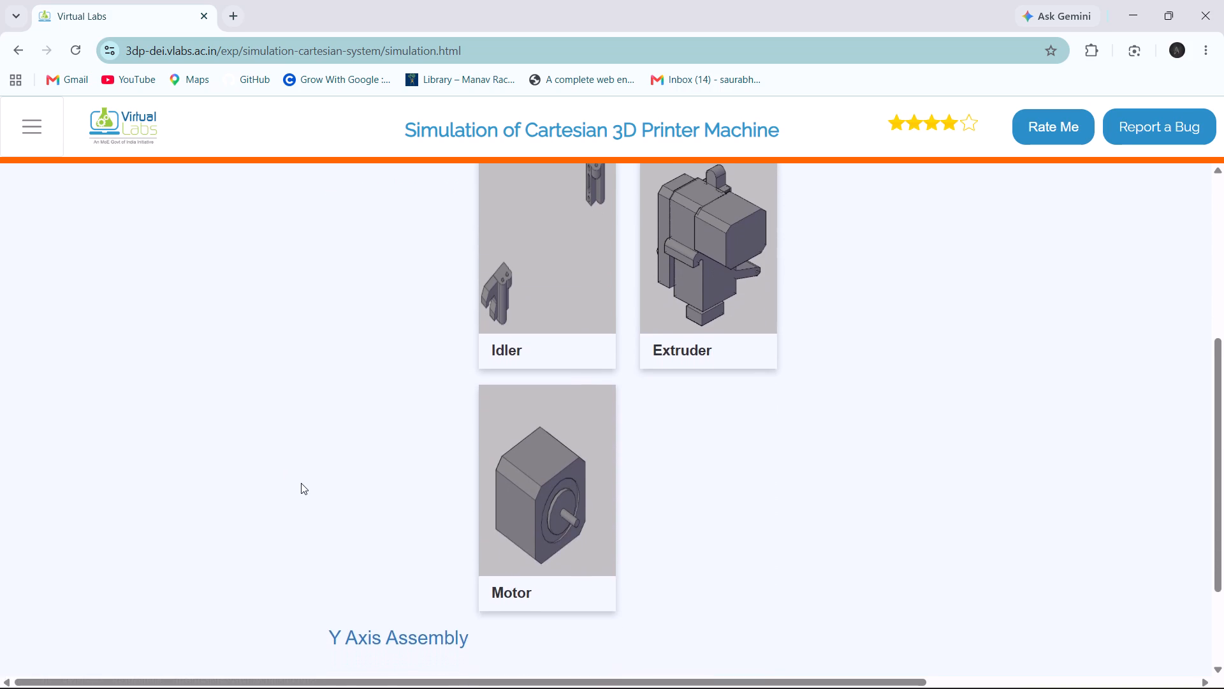
{"action": "scroll", "coordinate": [301, 483], "scroll_direction": "down", "scroll_amount": 2}
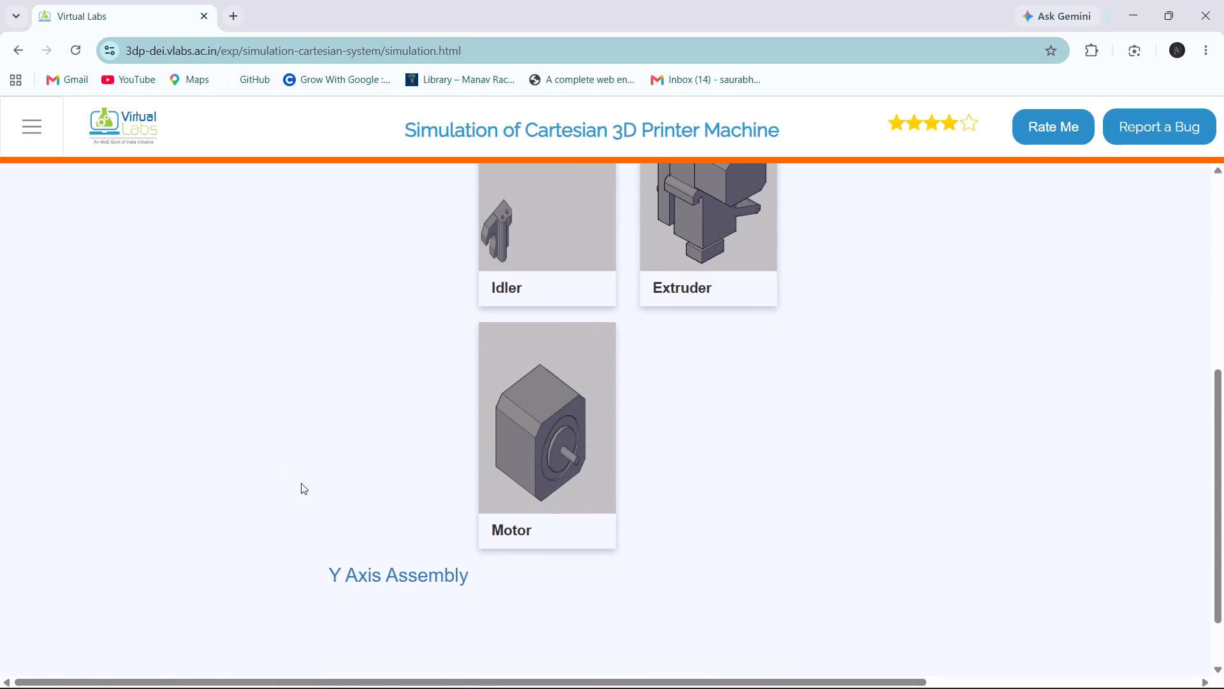
{"action": "scroll", "coordinate": [301, 483], "scroll_direction": "down", "scroll_amount": 2}
Move on to the Y Axis Assembly and view its parts.
{"action": "left_click", "coordinate": [377, 497]}
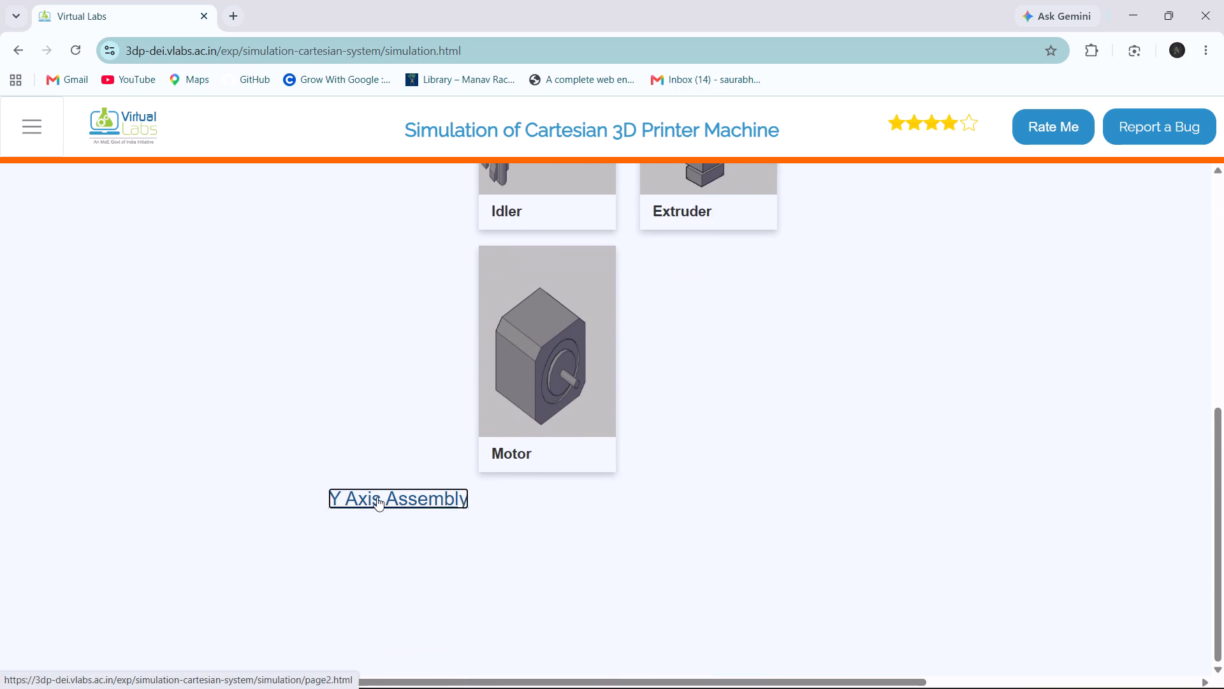
{"action": "scroll", "coordinate": [377, 497], "scroll_direction": "down", "scroll_amount": 7}
Move on to the Z Axis Assembly and look through its parts.
{"action": "left_click", "coordinate": [377, 497]}
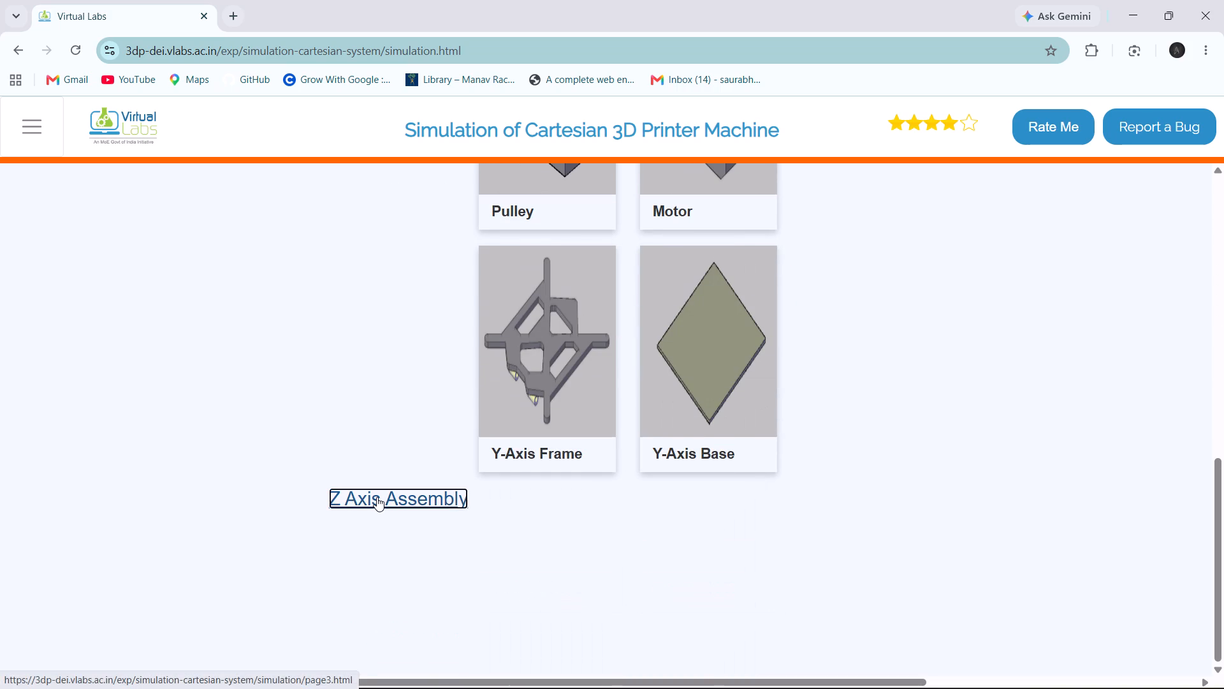
{"action": "scroll", "coordinate": [377, 497], "scroll_direction": "down", "scroll_amount": 5}
{"action": "scroll", "coordinate": [377, 497], "scroll_direction": "up", "scroll_amount": 9}
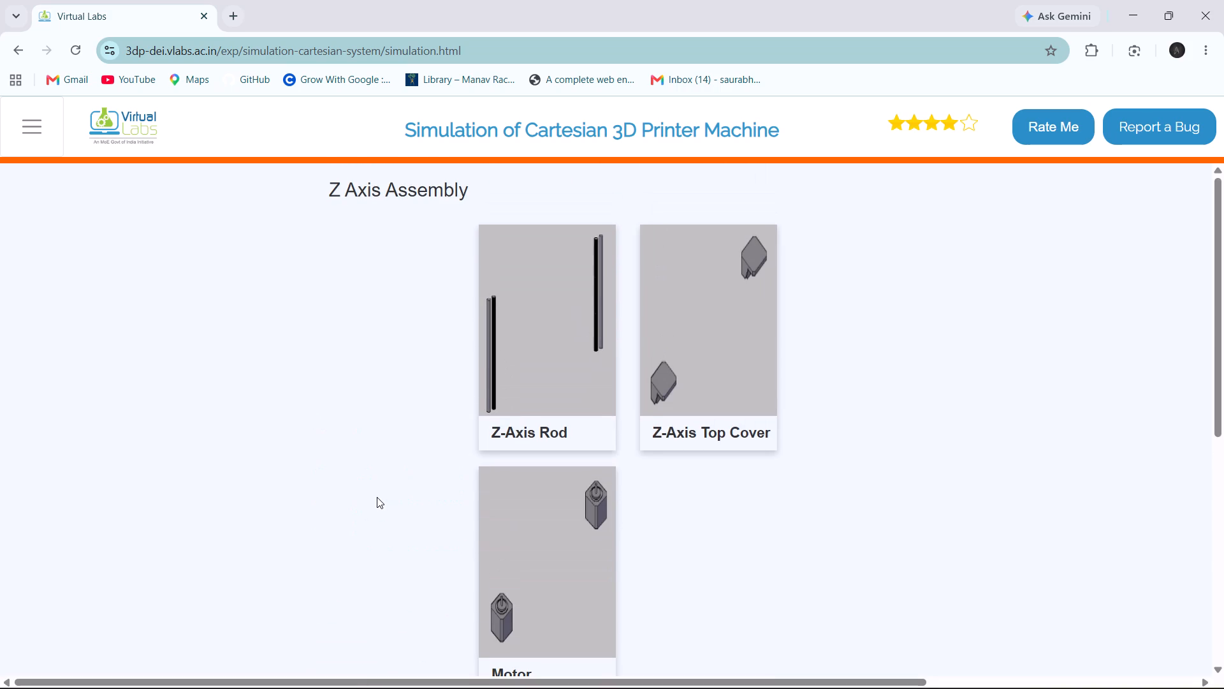
{"action": "scroll", "coordinate": [370, 368], "scroll_direction": "down", "scroll_amount": 7}
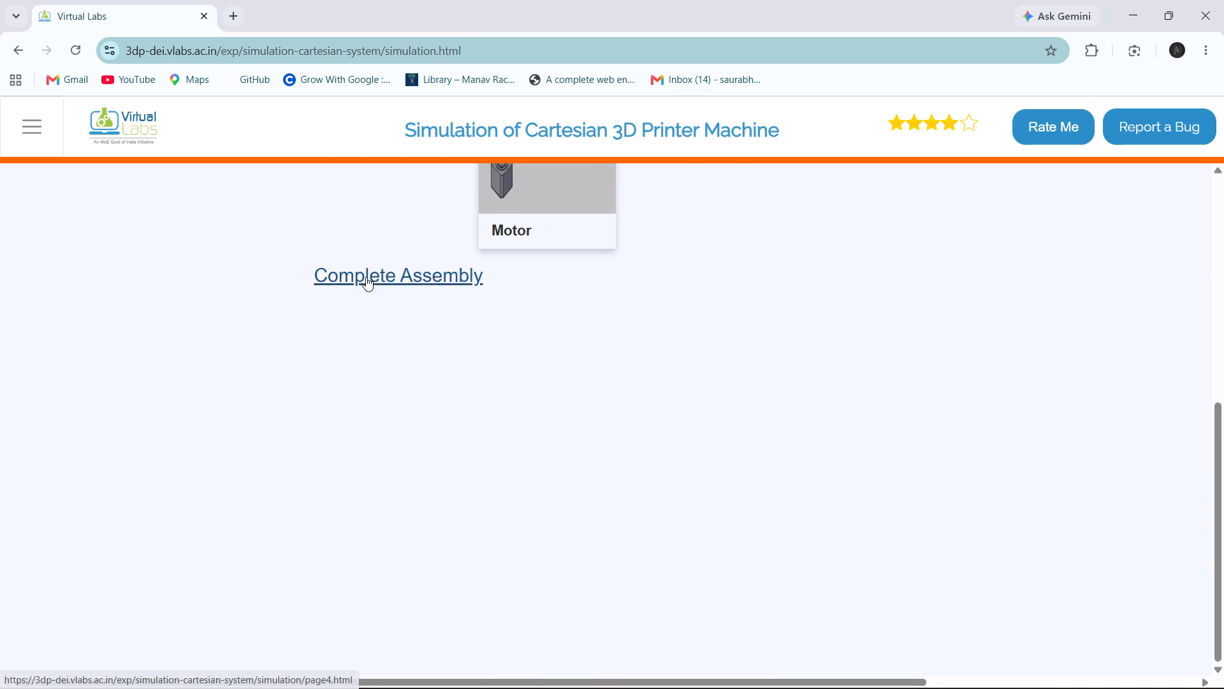
Open the Complete Assembly and view its parts.
{"action": "left_click", "coordinate": [366, 277]}
{"action": "scroll", "coordinate": [366, 277], "scroll_direction": "down", "scroll_amount": 11}
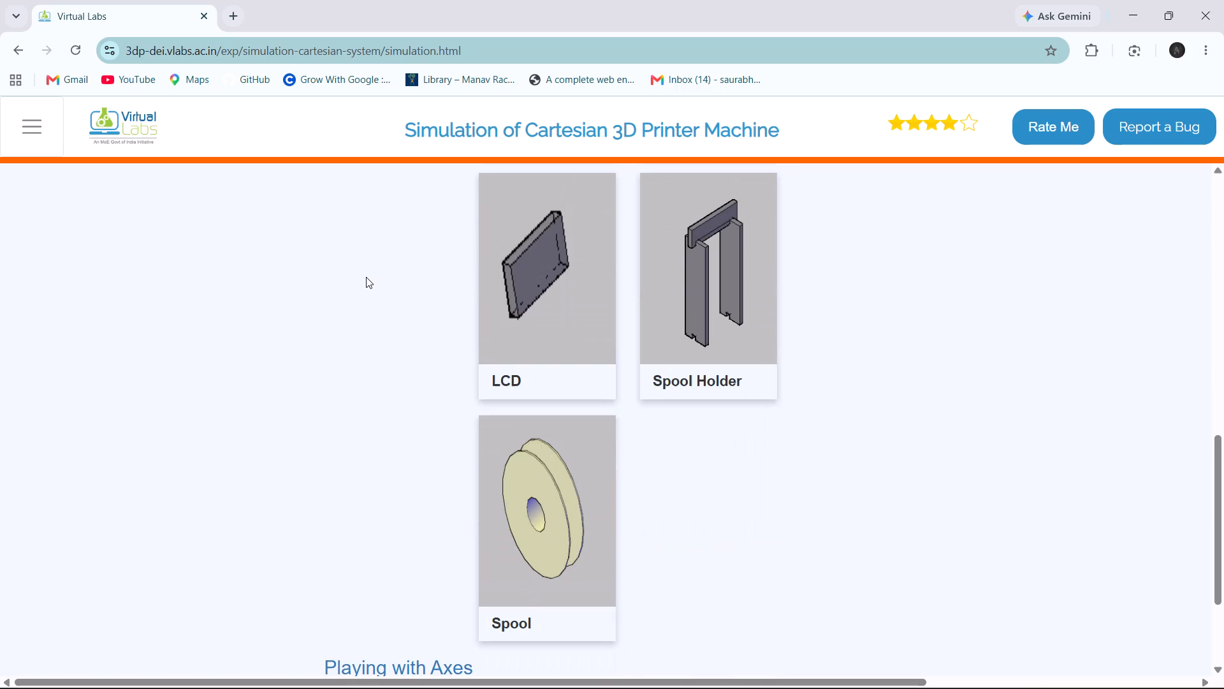
Leave the Cartesian printer's Complete Assembly and return to the lab's list of experiments.
{"action": "scroll", "coordinate": [366, 277], "scroll_direction": "down", "scroll_amount": 1}
{"action": "left_click", "coordinate": [20, 55]}
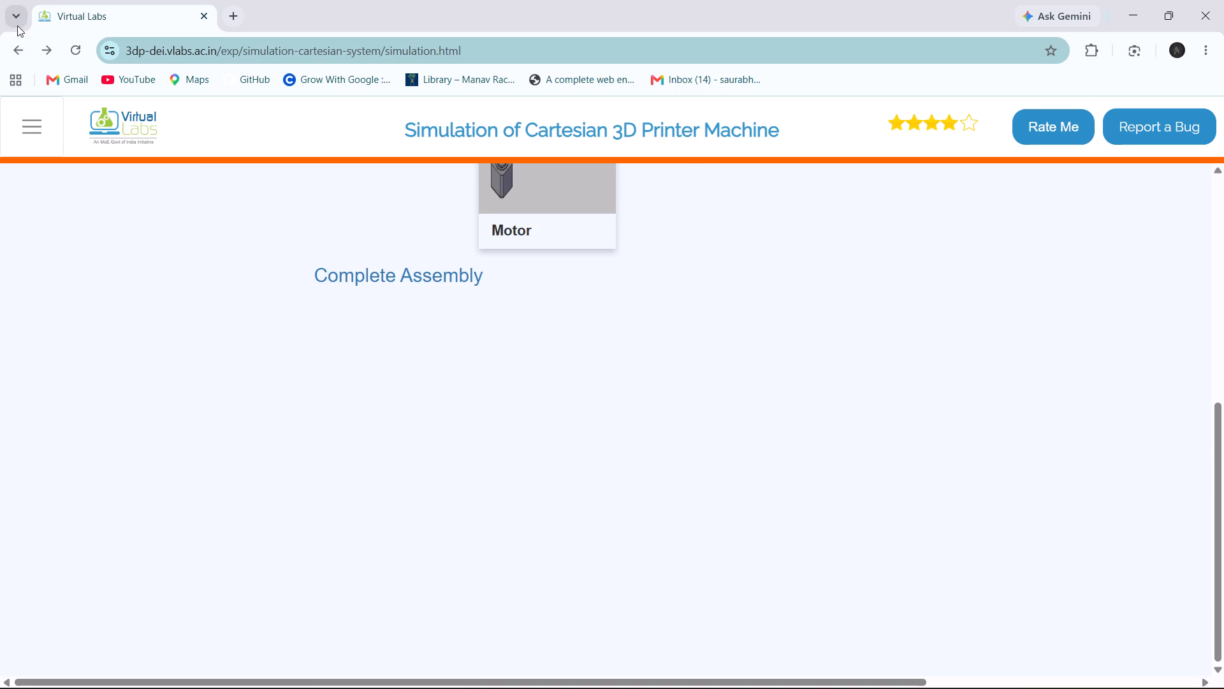
{"action": "scroll", "coordinate": [18, 30], "scroll_direction": "right", "scroll_amount": 20}
{"action": "scroll", "coordinate": [18, 30], "scroll_direction": "right", "scroll_amount": 4}
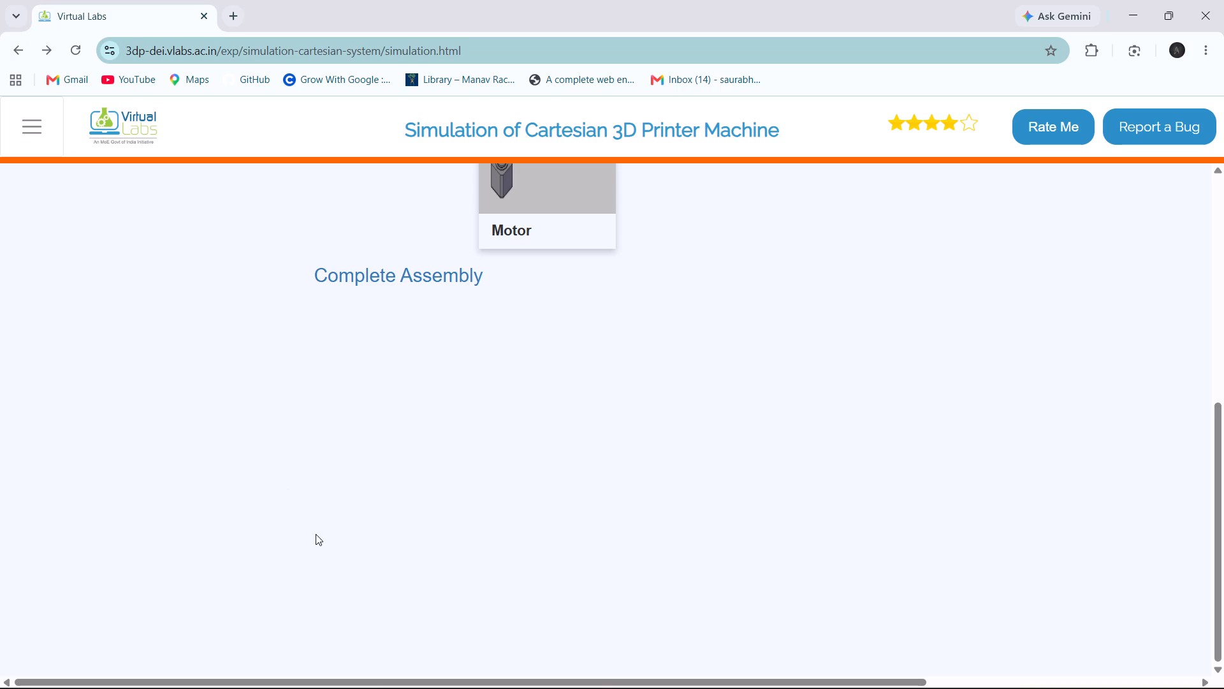
{"action": "left_click", "coordinate": [316, 534]}
{"action": "scroll", "coordinate": [316, 534], "scroll_direction": "right", "scroll_amount": 8}
{"action": "scroll", "coordinate": [316, 534], "scroll_direction": "right", "scroll_amount": 14}
{"action": "scroll", "coordinate": [316, 534], "scroll_direction": "right", "scroll_amount": 10}
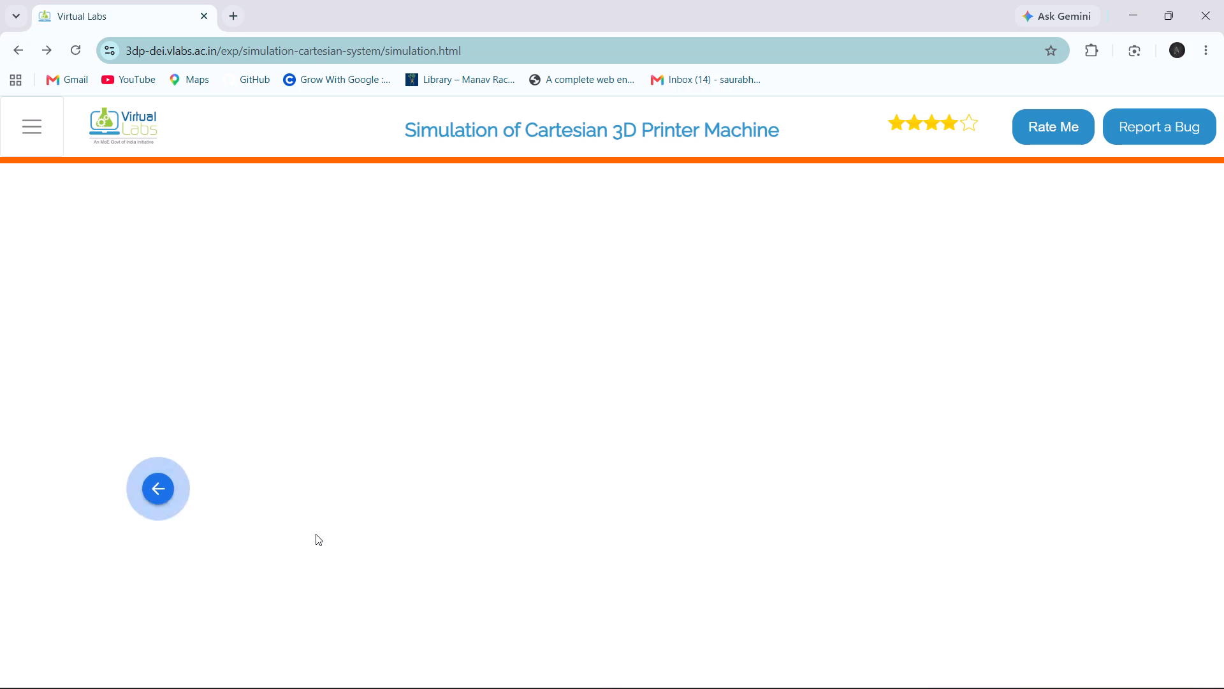
{"action": "scroll", "coordinate": [316, 534], "scroll_direction": "right", "scroll_amount": 20}
{"action": "scroll", "coordinate": [316, 534], "scroll_direction": "right", "scroll_amount": 16}
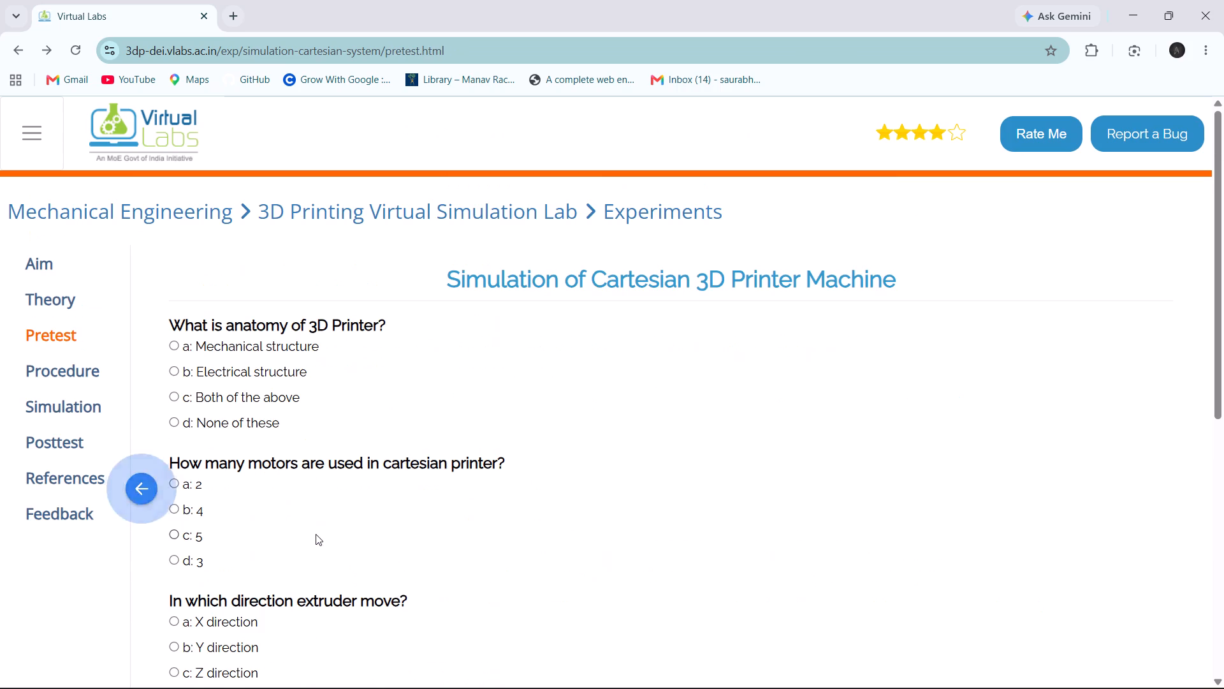
{"action": "scroll", "coordinate": [24, 453], "scroll_direction": "right", "scroll_amount": 11}
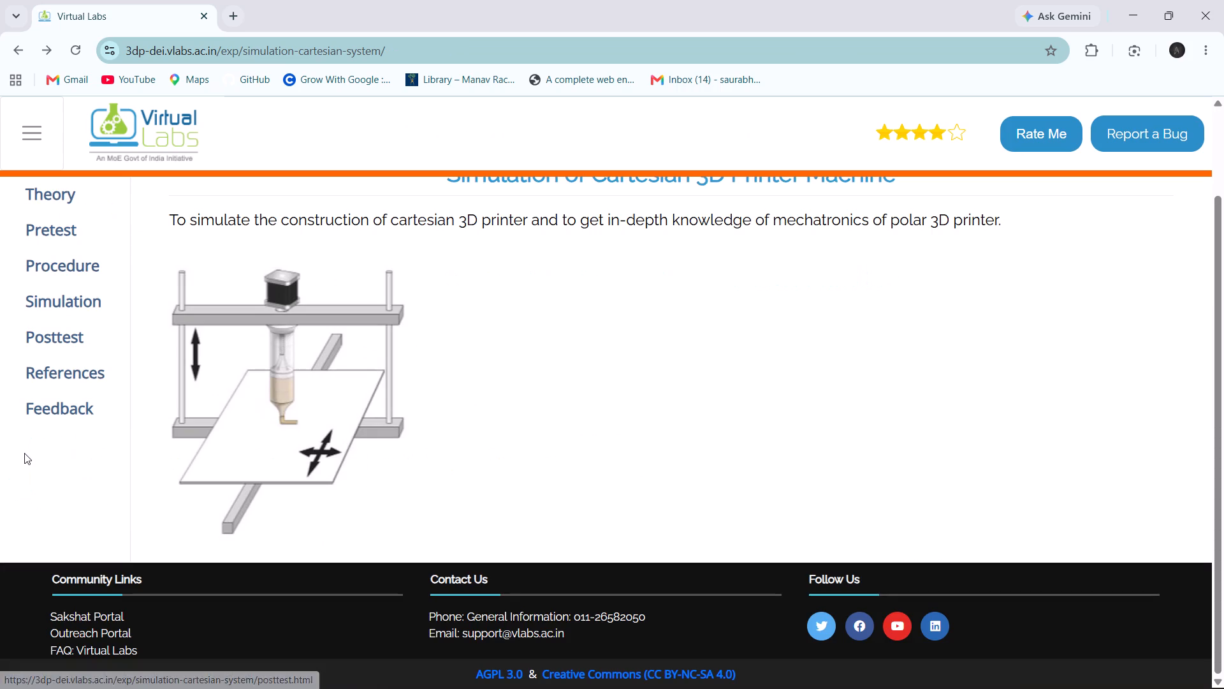
{"action": "scroll", "coordinate": [59, 304], "scroll_direction": "right", "scroll_amount": 13}
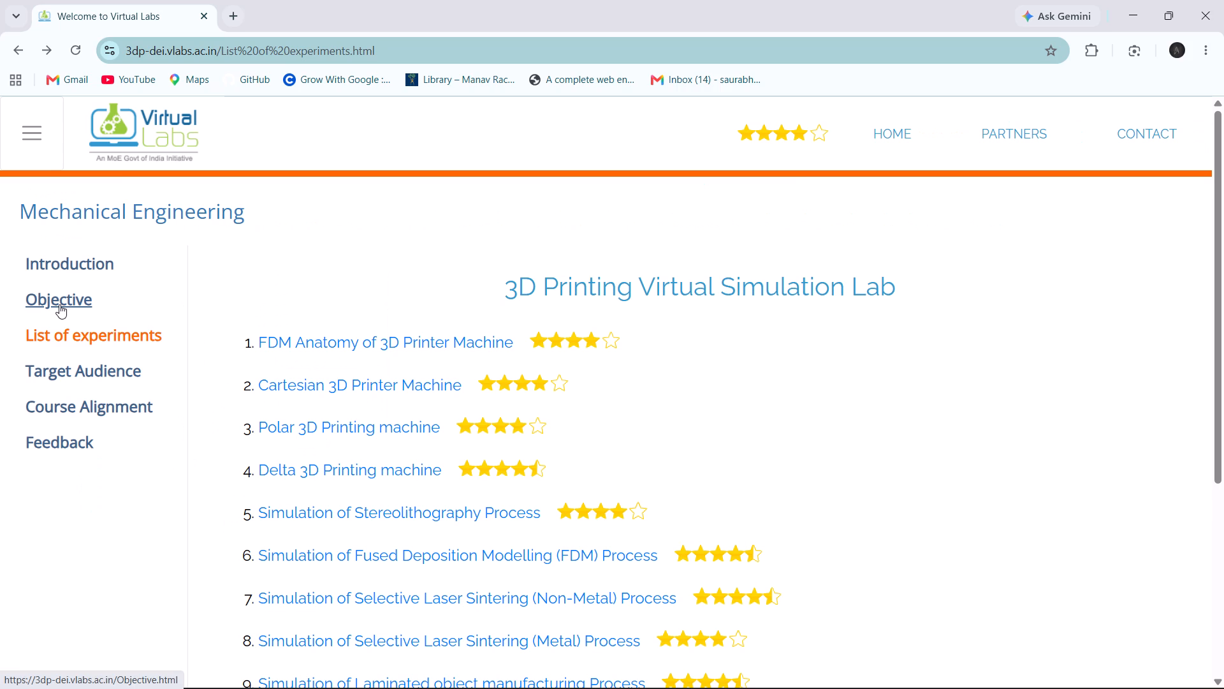
Open the Polar 3D Printing machine experiment and go to its Simulation page.
{"action": "left_click", "coordinate": [350, 426]}
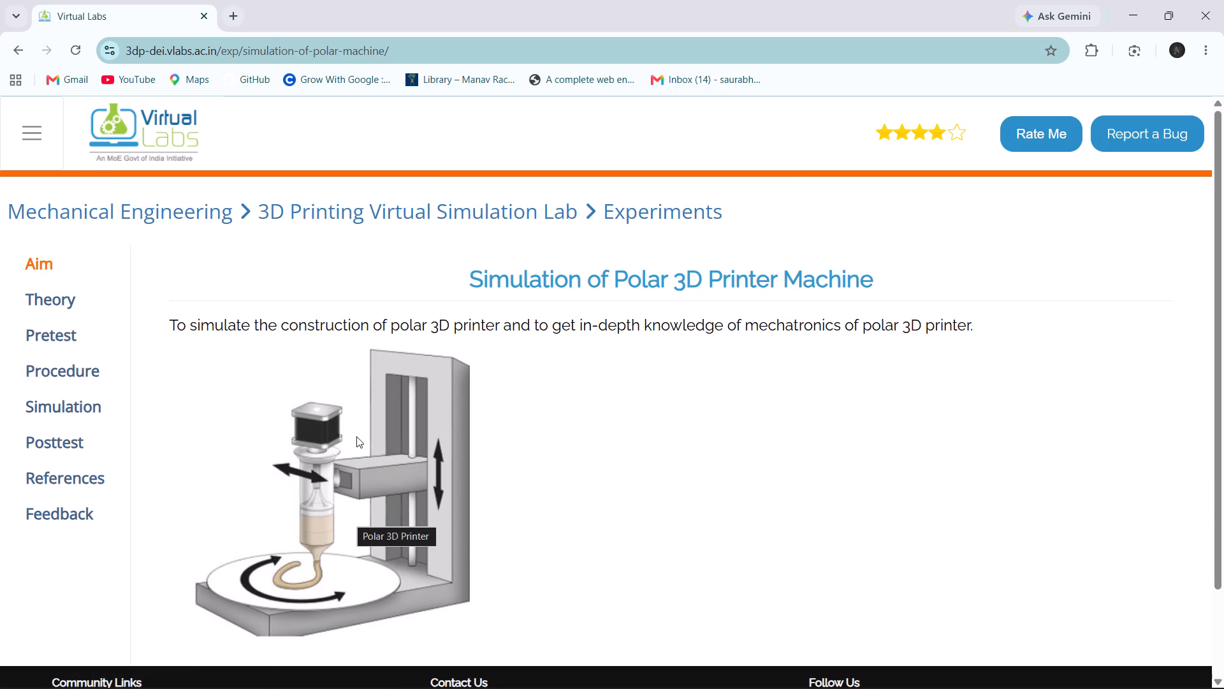
{"action": "scroll", "coordinate": [356, 435], "scroll_direction": "down", "scroll_amount": 1}
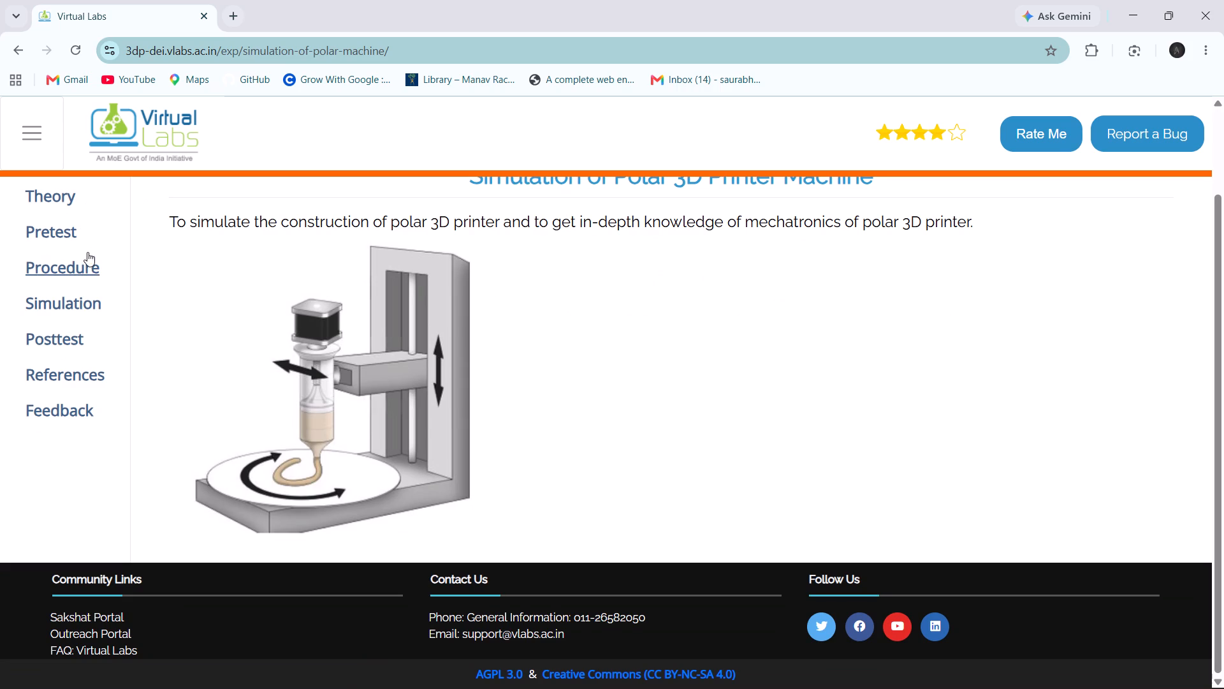
{"action": "left_click", "coordinate": [25, 300]}
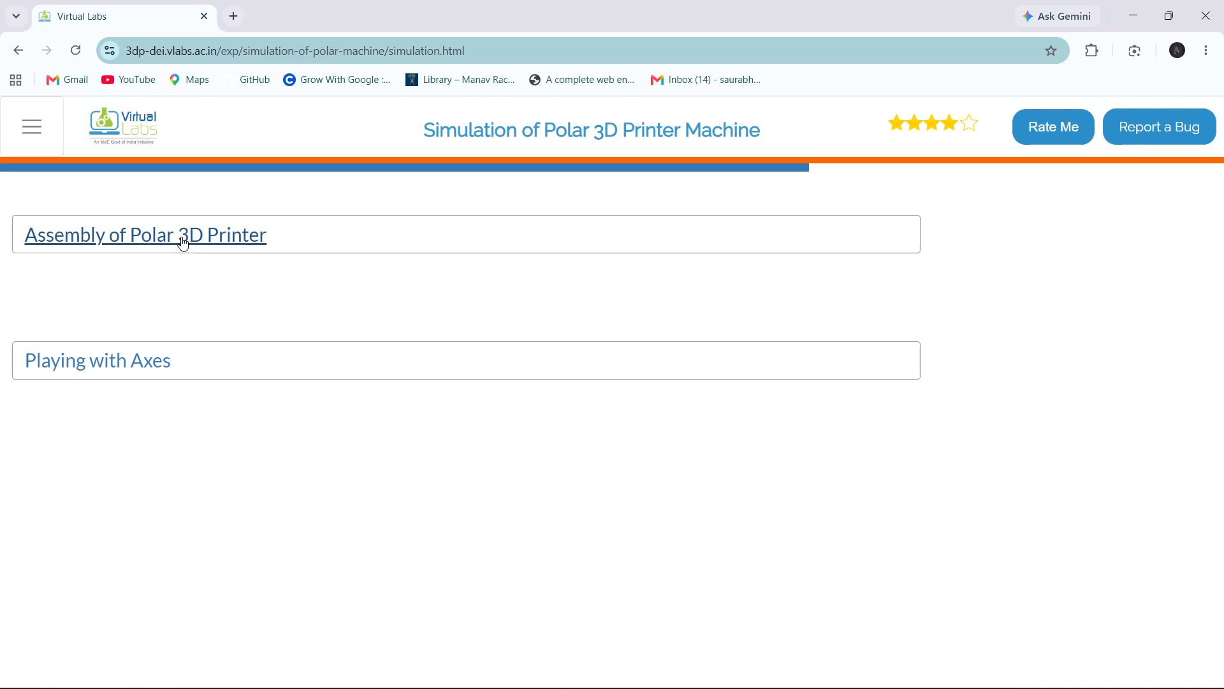
Open the Assembly of Polar 3D Printer simulation and look through its parts.
{"action": "left_click", "coordinate": [181, 237]}
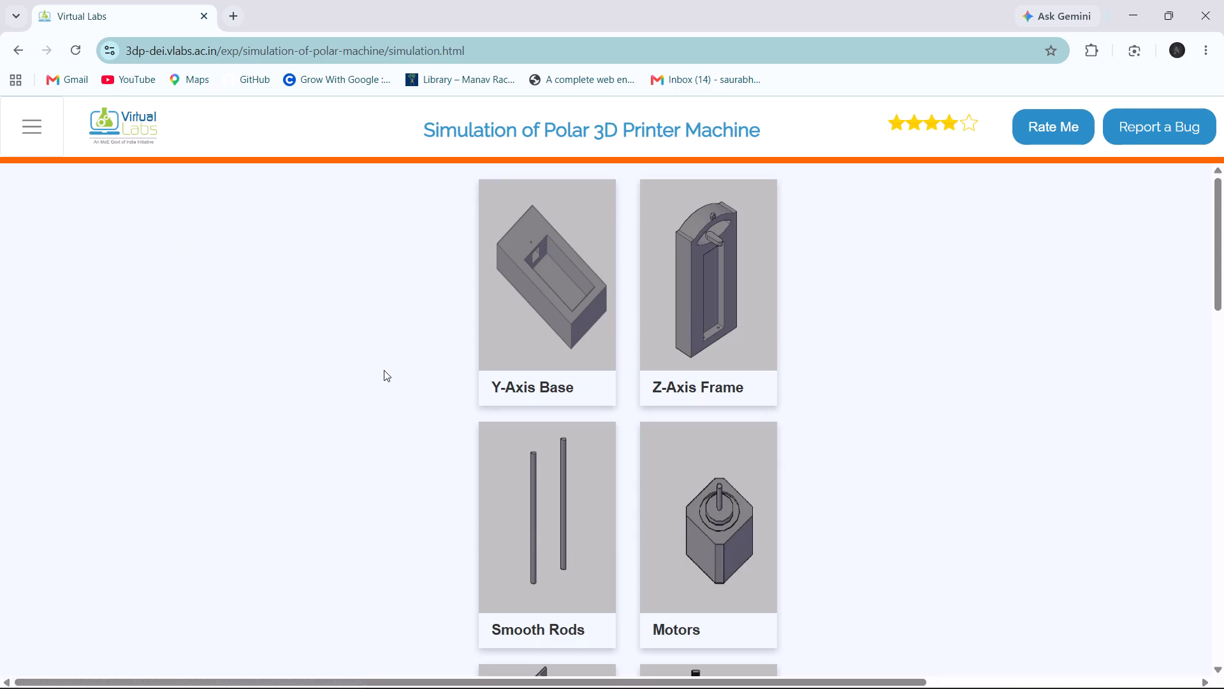
{"action": "scroll", "coordinate": [460, 463], "scroll_direction": "down", "scroll_amount": 3}
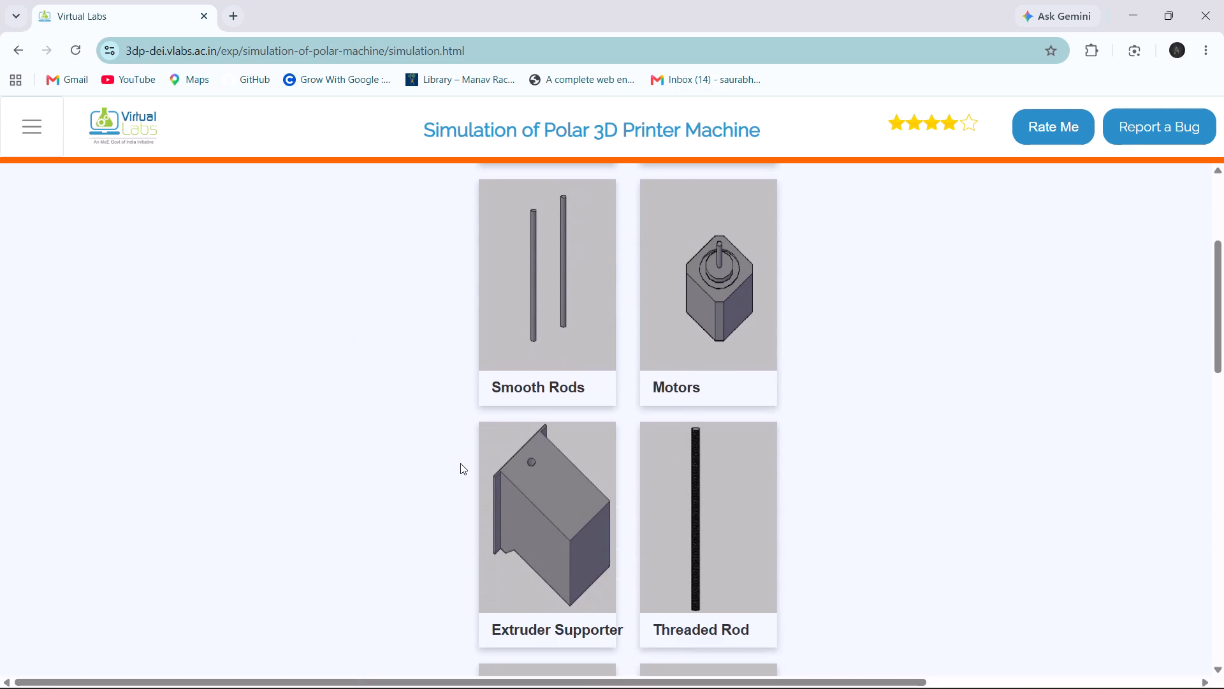
{"action": "scroll", "coordinate": [460, 463], "scroll_direction": "down", "scroll_amount": 3}
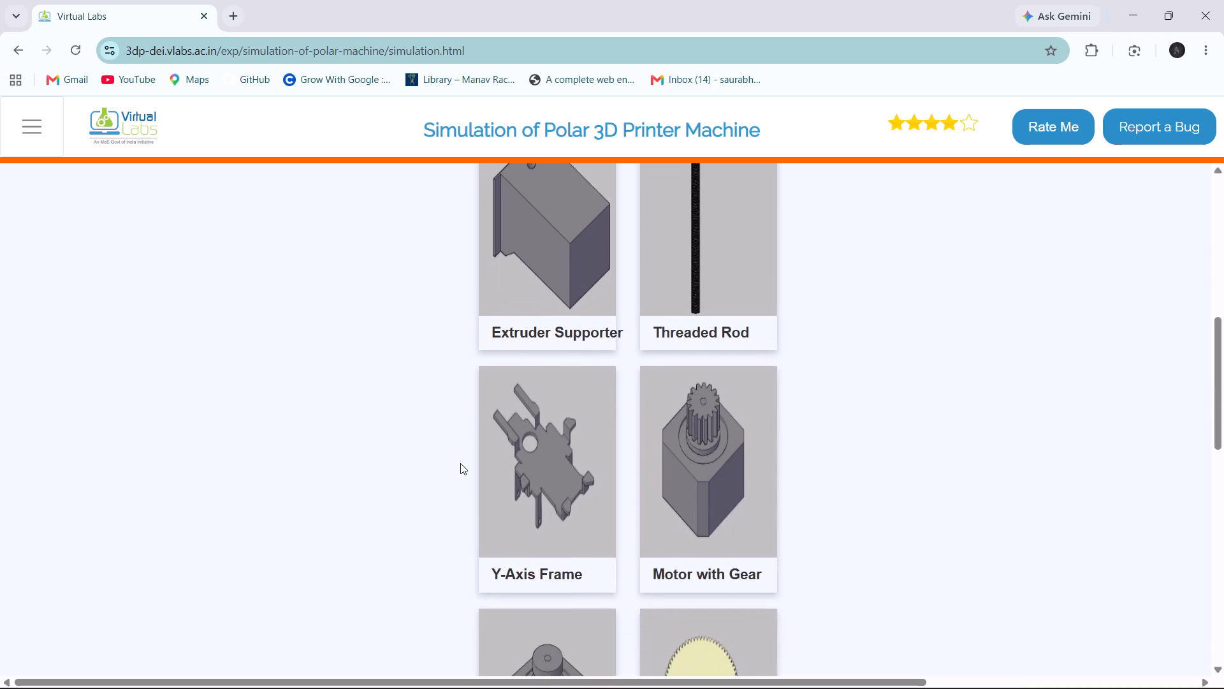
{"action": "scroll", "coordinate": [460, 463], "scroll_direction": "down", "scroll_amount": 2}
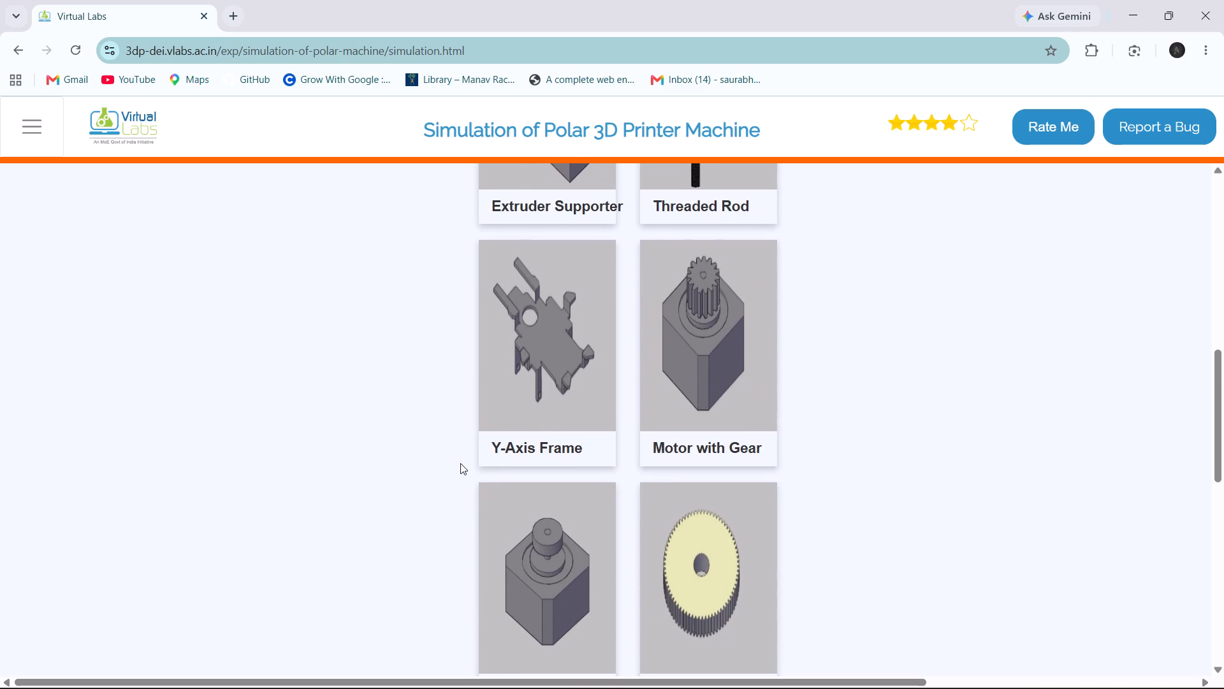
{"action": "scroll", "coordinate": [460, 463], "scroll_direction": "down", "scroll_amount": 1}
Leave the polar printer simulation and return to the list of experiments.
{"action": "scroll", "coordinate": [460, 463], "scroll_direction": "right", "scroll_amount": 6}
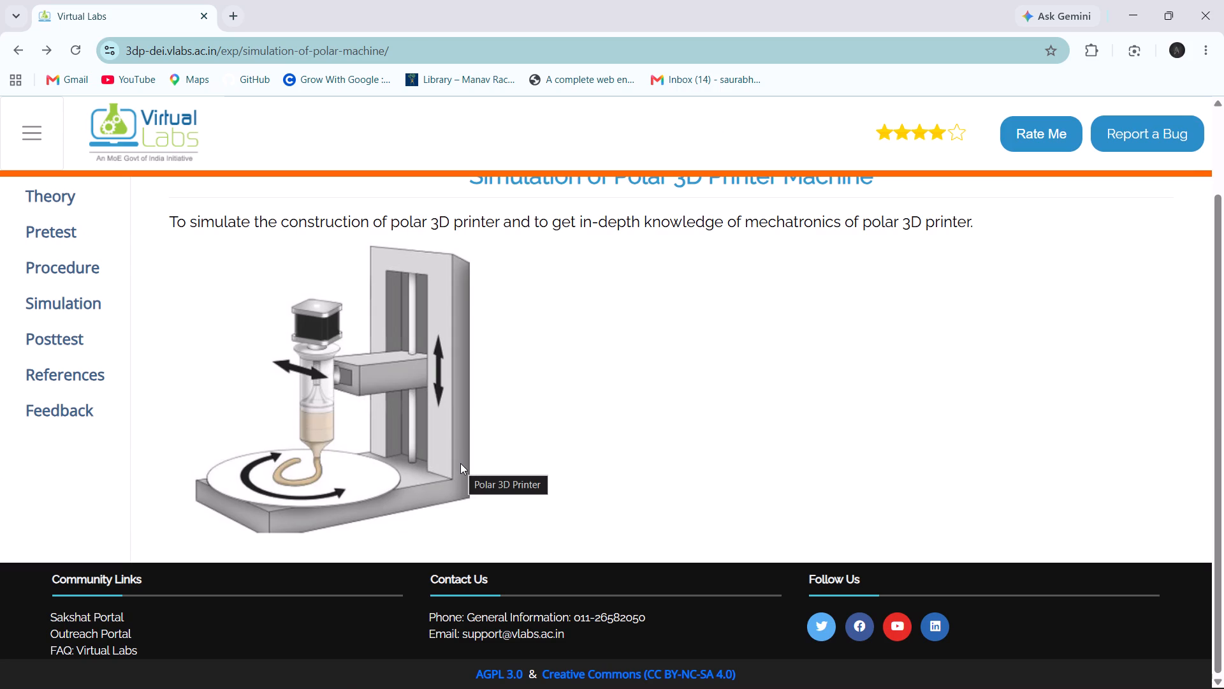
{"action": "scroll", "coordinate": [460, 463], "scroll_direction": "right", "scroll_amount": 18}
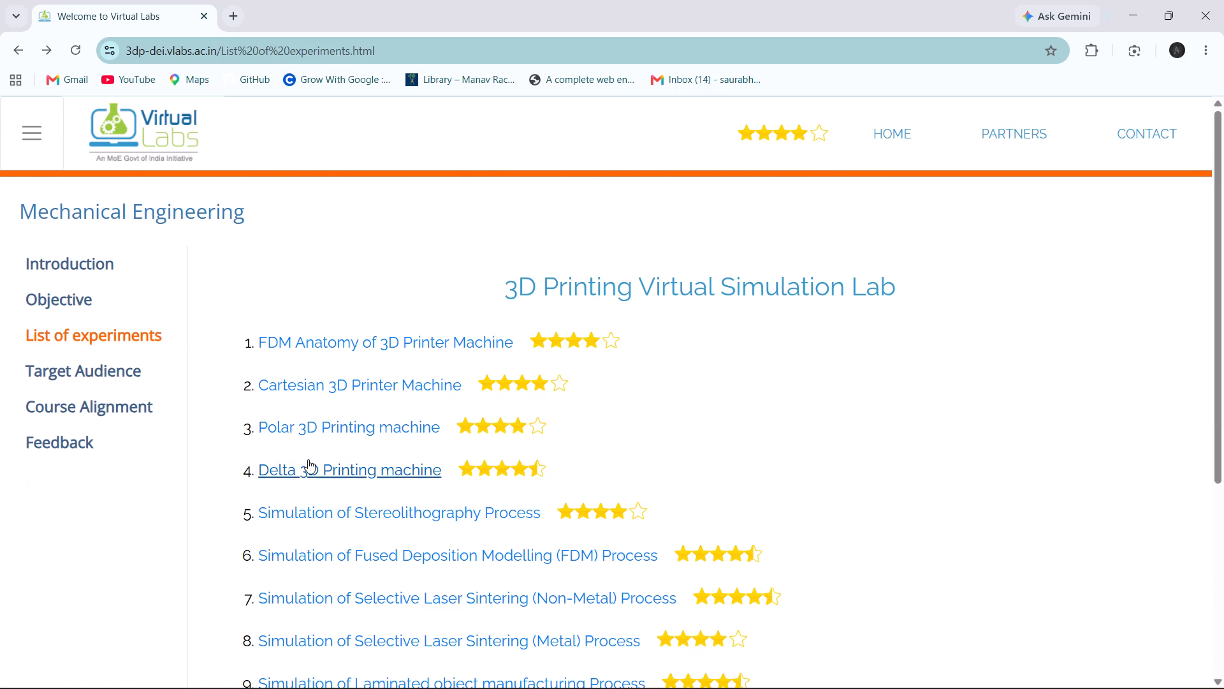
Open the Simulation of Stereolithography Process experiment and view the SLA Process stages on its Simulation page.
{"action": "left_click", "coordinate": [316, 517]}
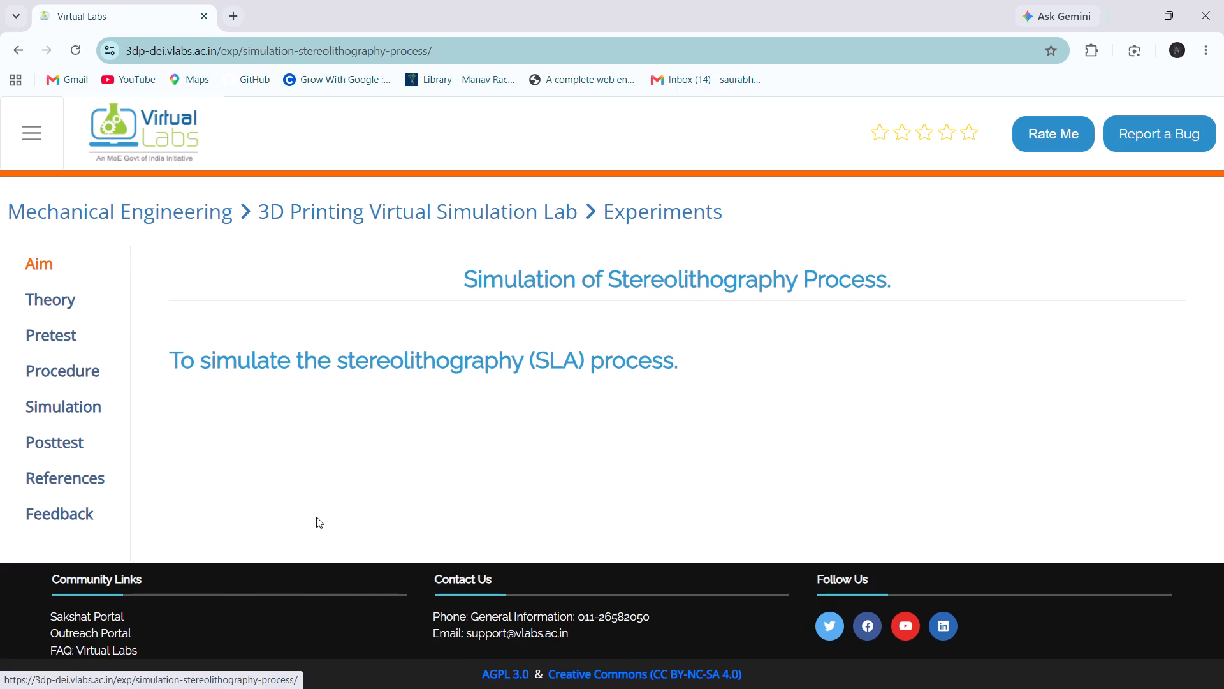
{"action": "left_click", "coordinate": [90, 401]}
{"action": "scroll", "coordinate": [401, 479], "scroll_direction": "down", "scroll_amount": 2}
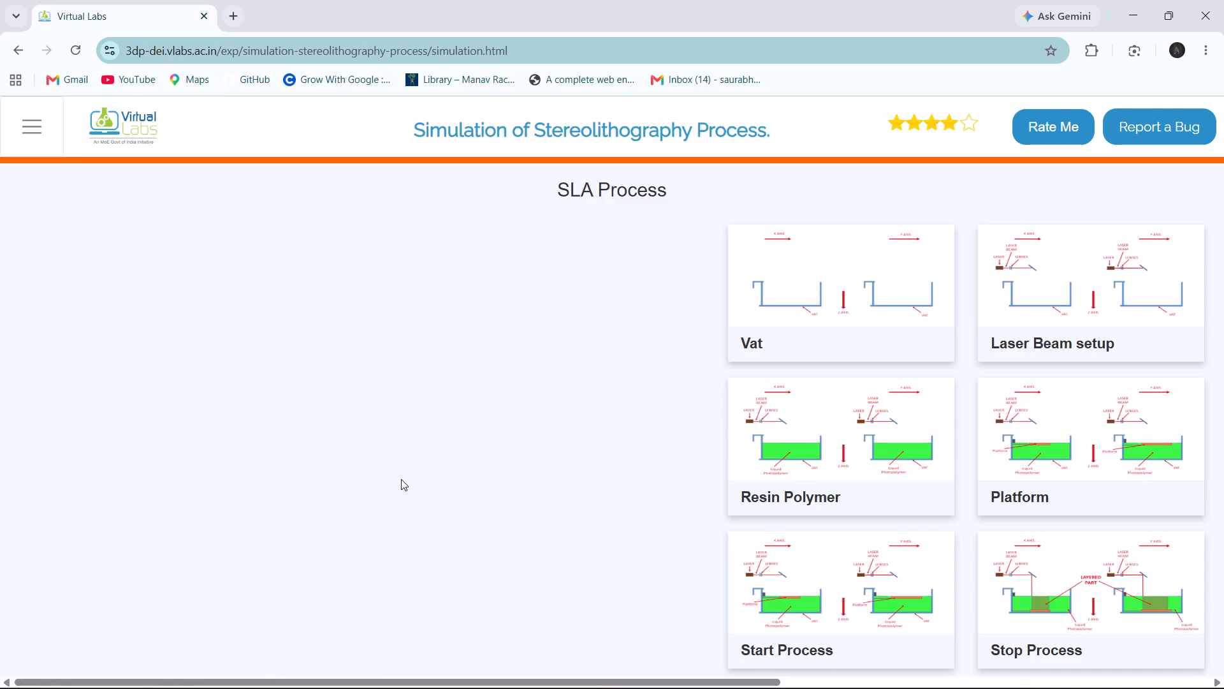
{"action": "scroll", "coordinate": [401, 479], "scroll_direction": "down", "scroll_amount": 3}
{"action": "scroll", "coordinate": [401, 479], "scroll_direction": "up", "scroll_amount": 3}
{"action": "scroll", "coordinate": [401, 479], "scroll_direction": "down", "scroll_amount": 2}
Leave the SLA simulation and view the Stereolithography experiment's Procedure page.
{"action": "scroll", "coordinate": [401, 479], "scroll_direction": "right", "scroll_amount": 14}
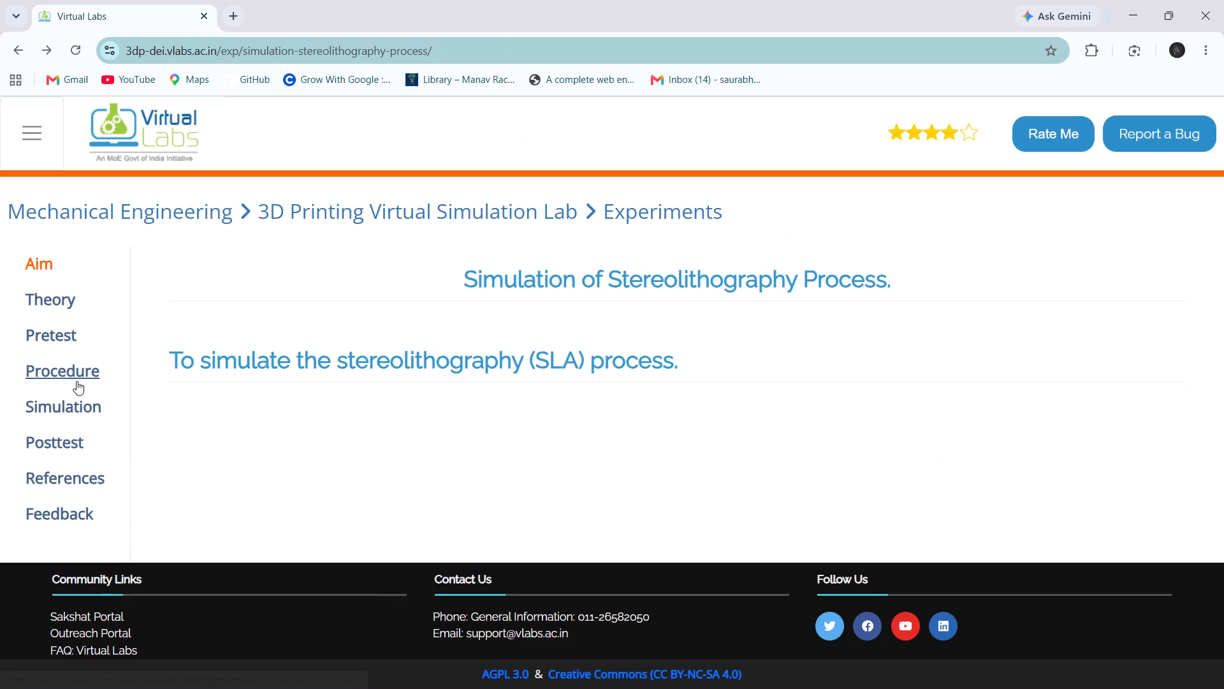
{"action": "left_click", "coordinate": [76, 381]}
{"action": "scroll", "coordinate": [363, 427], "scroll_direction": "down", "scroll_amount": 2}
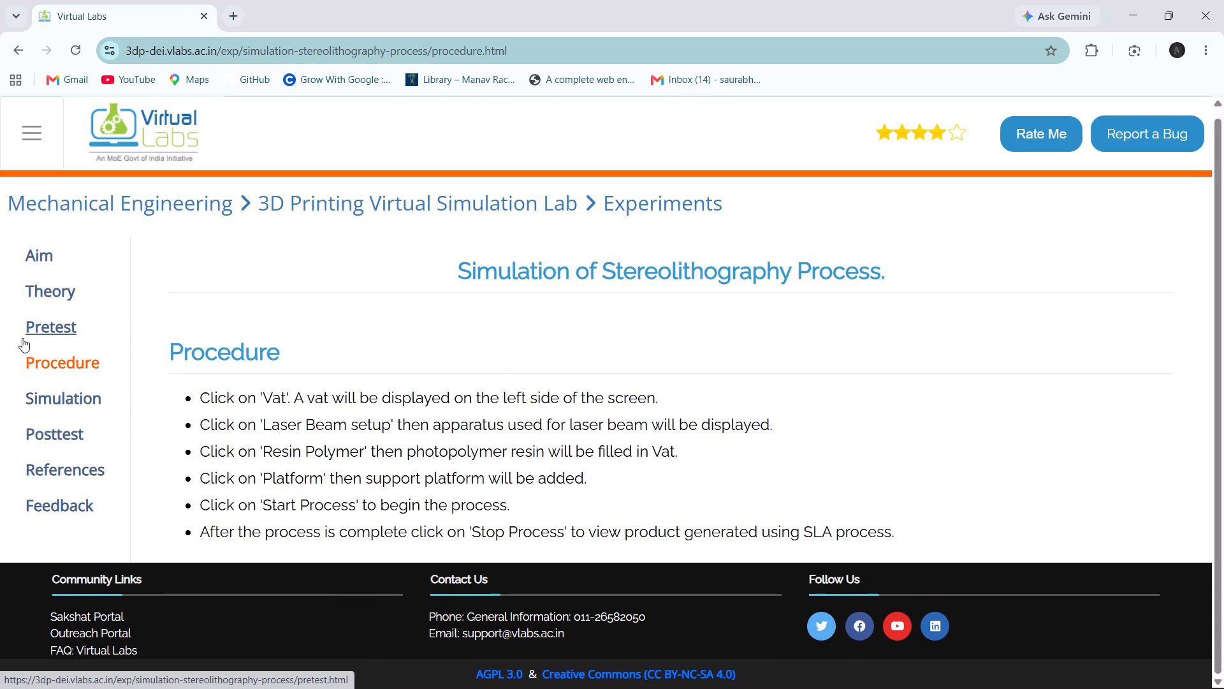
Open the Stereolithography experiment's Theory page and skim through its sections.
{"action": "left_click", "coordinate": [33, 286]}
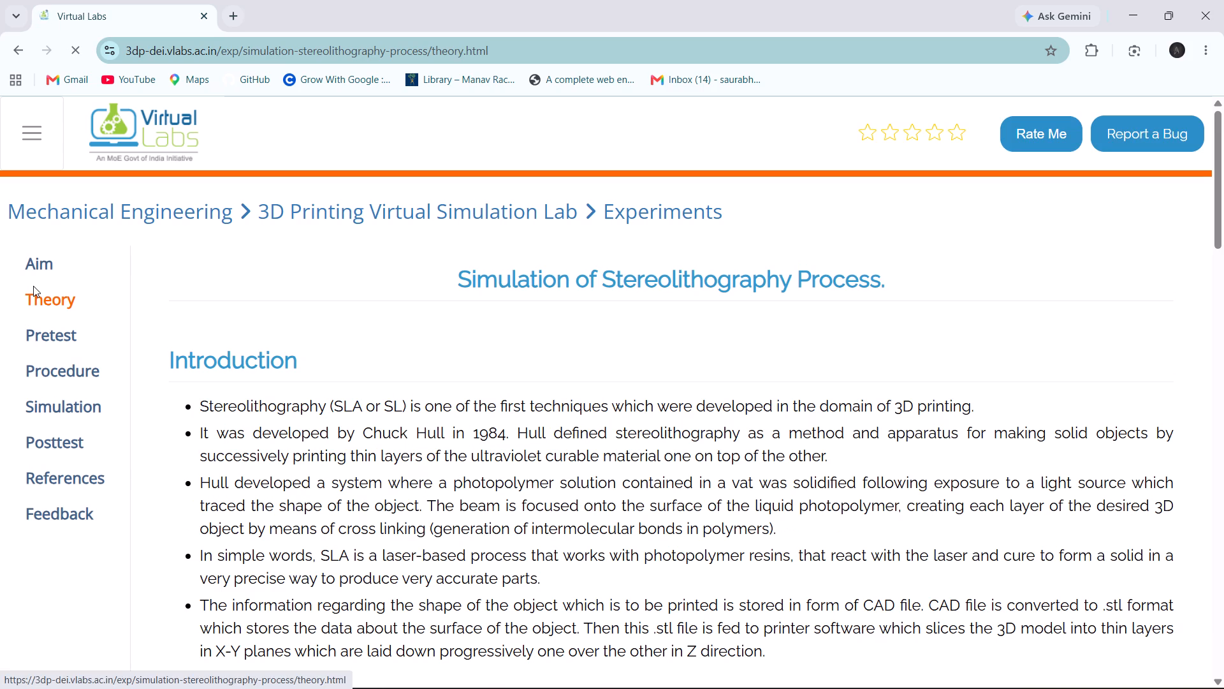
{"action": "scroll", "coordinate": [322, 409], "scroll_direction": "down", "scroll_amount": 7}
{"action": "scroll", "coordinate": [322, 409], "scroll_direction": "up", "scroll_amount": 2}
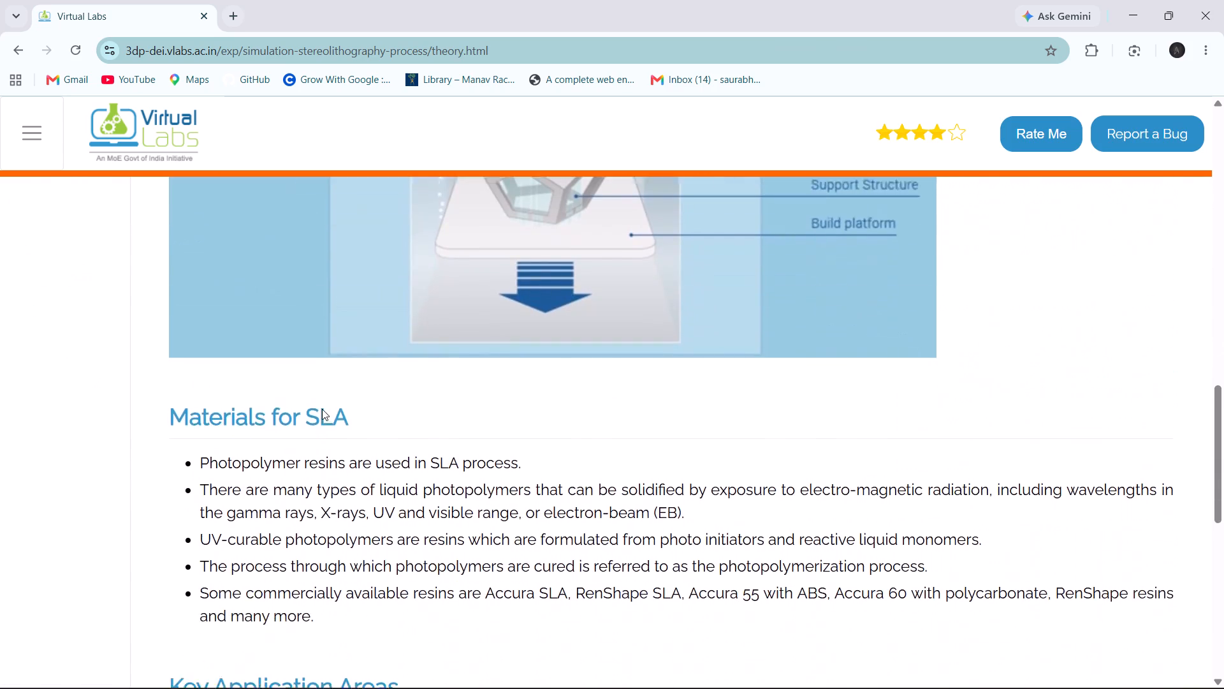
{"action": "scroll", "coordinate": [322, 409], "scroll_direction": "up", "scroll_amount": 2}
Leave the Theory page and view the Stereolithography experiment's Posttest and References pages.
{"action": "scroll", "coordinate": [322, 409], "scroll_direction": "right", "scroll_amount": 9}
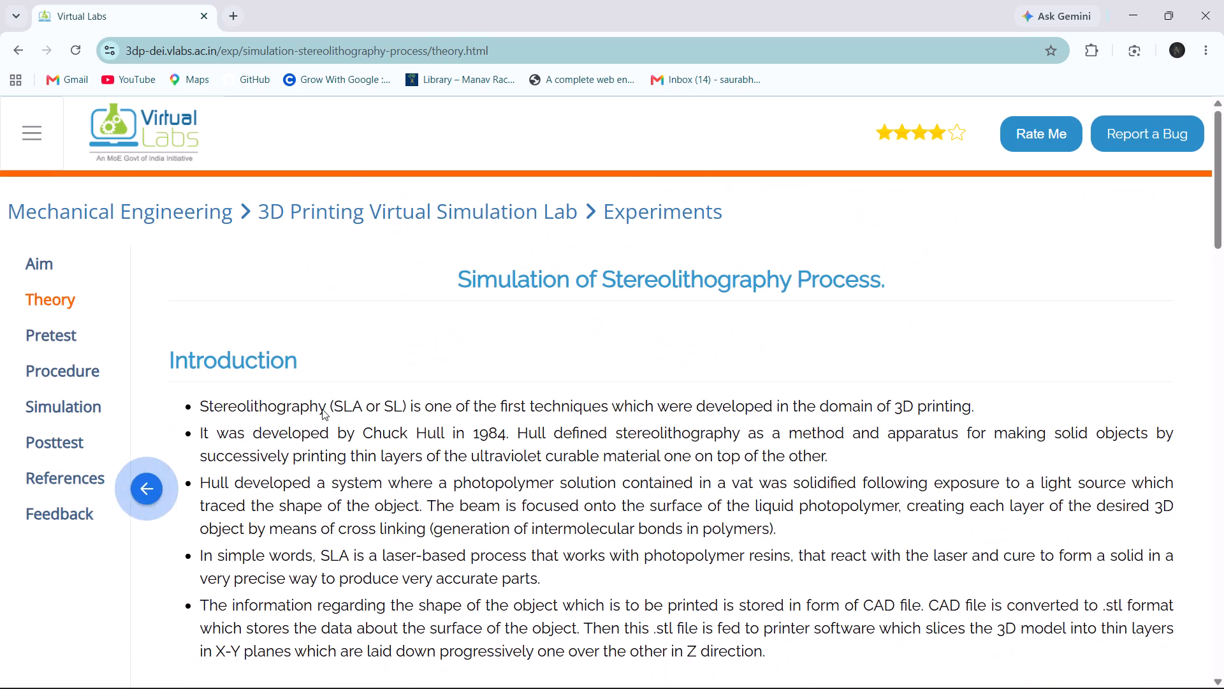
{"action": "scroll", "coordinate": [109, 318], "scroll_direction": "right", "scroll_amount": 11}
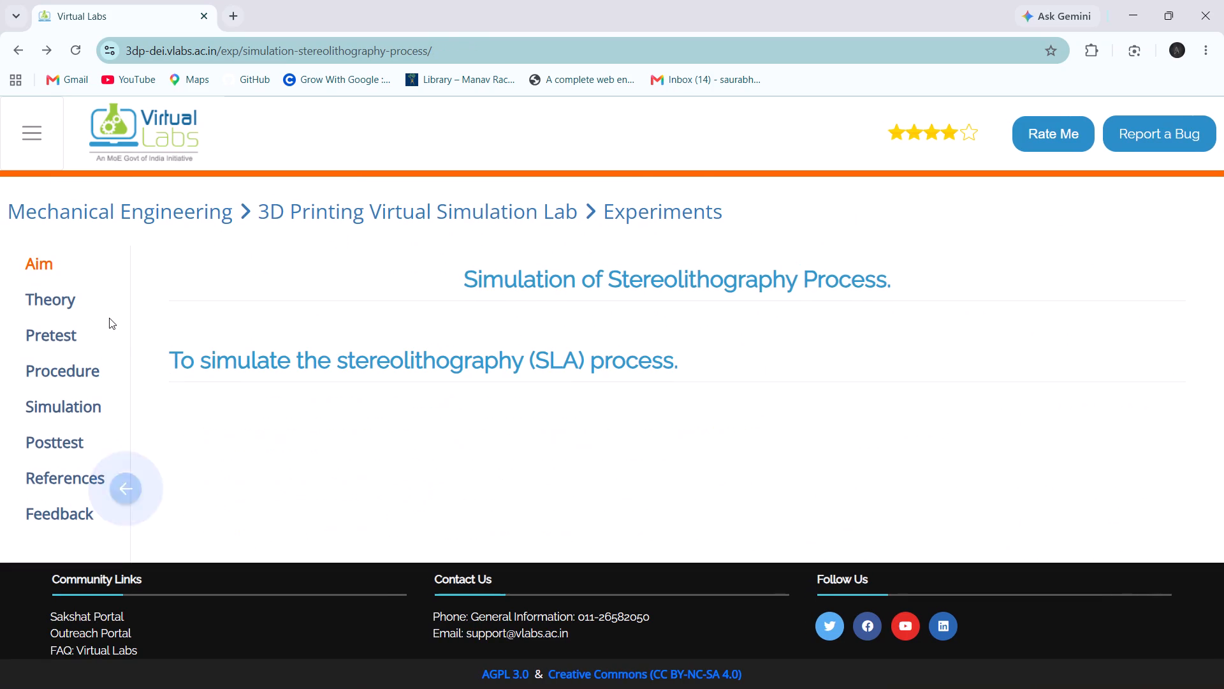
{"action": "scroll", "coordinate": [222, 426], "scroll_direction": "left", "scroll_amount": 1}
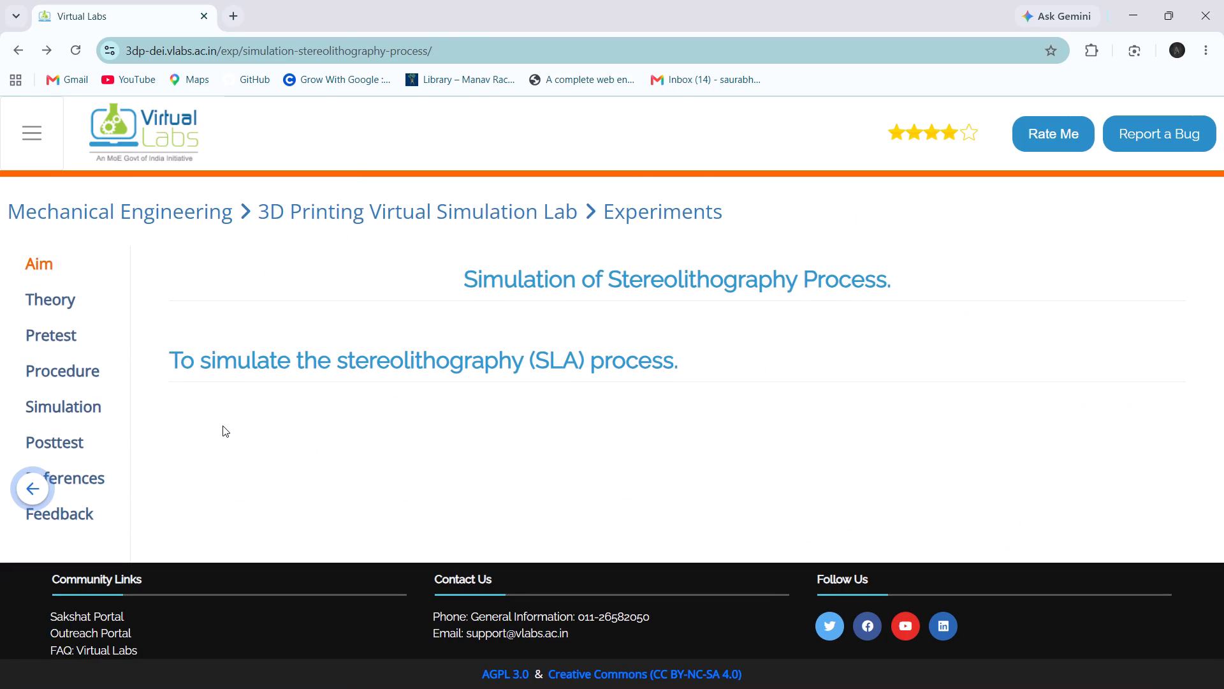
{"action": "scroll", "coordinate": [222, 426], "scroll_direction": "left", "scroll_amount": 1}
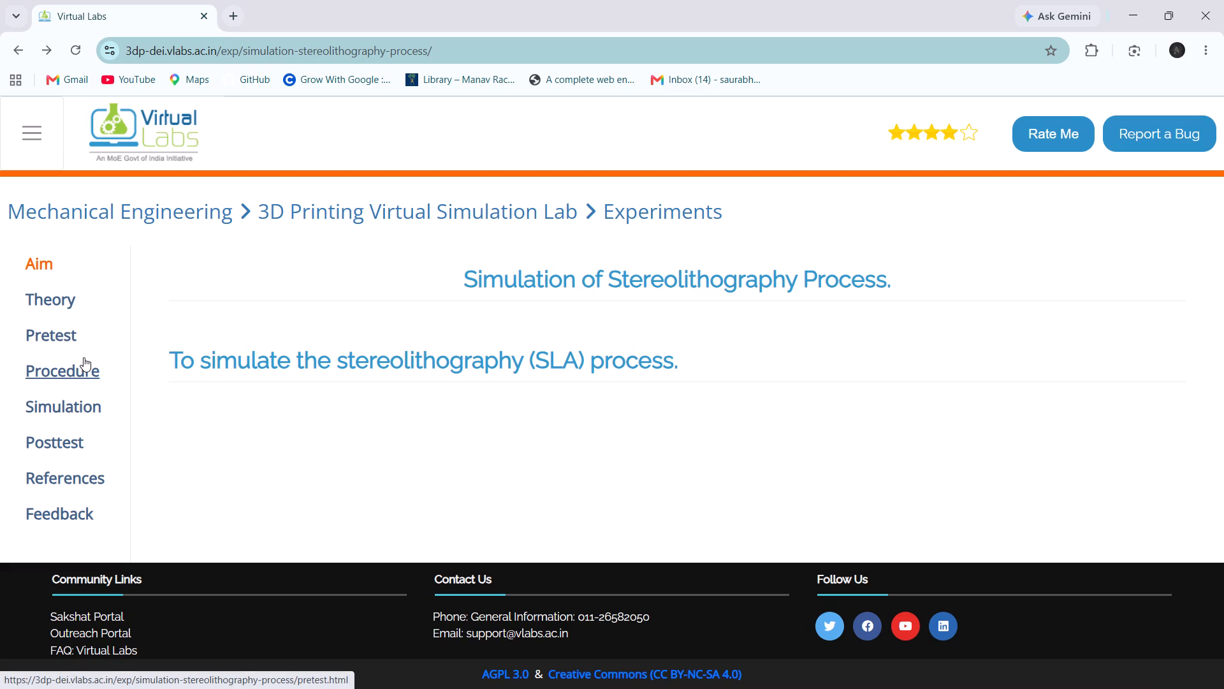
{"action": "left_click", "coordinate": [72, 438]}
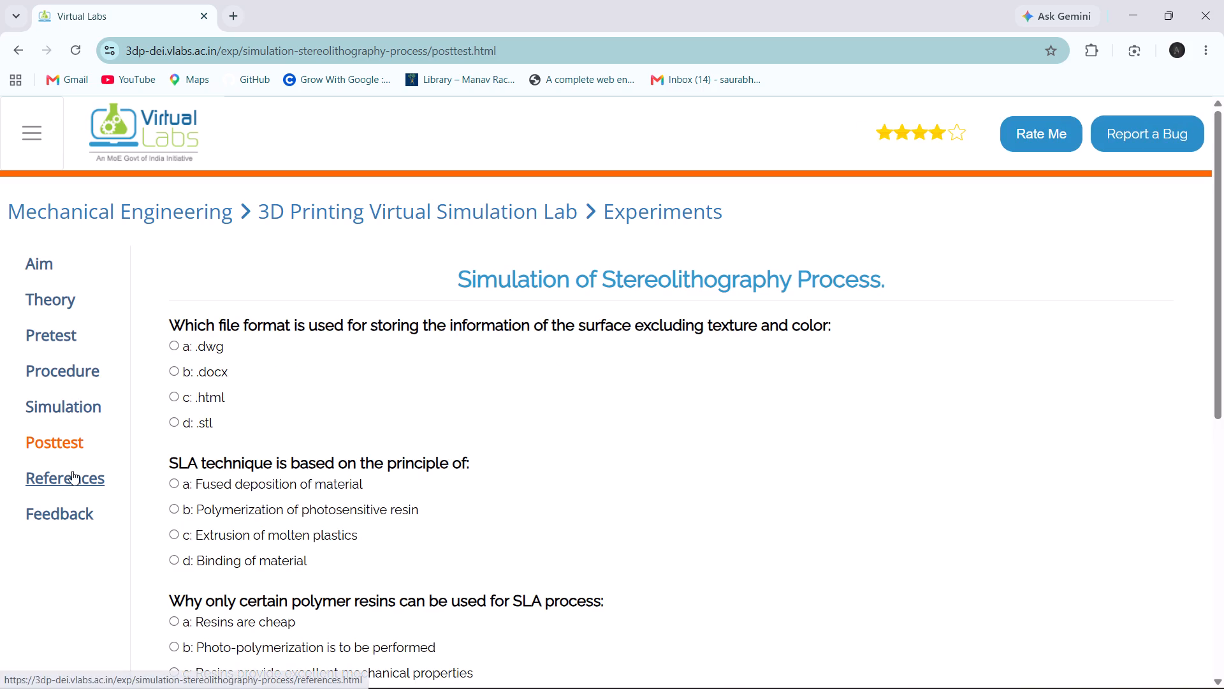
{"action": "left_click", "coordinate": [72, 471]}
Leave the Stereolithography experiment and return to the list of experiments.
{"action": "scroll", "coordinate": [80, 378], "scroll_direction": "right", "scroll_amount": 4}
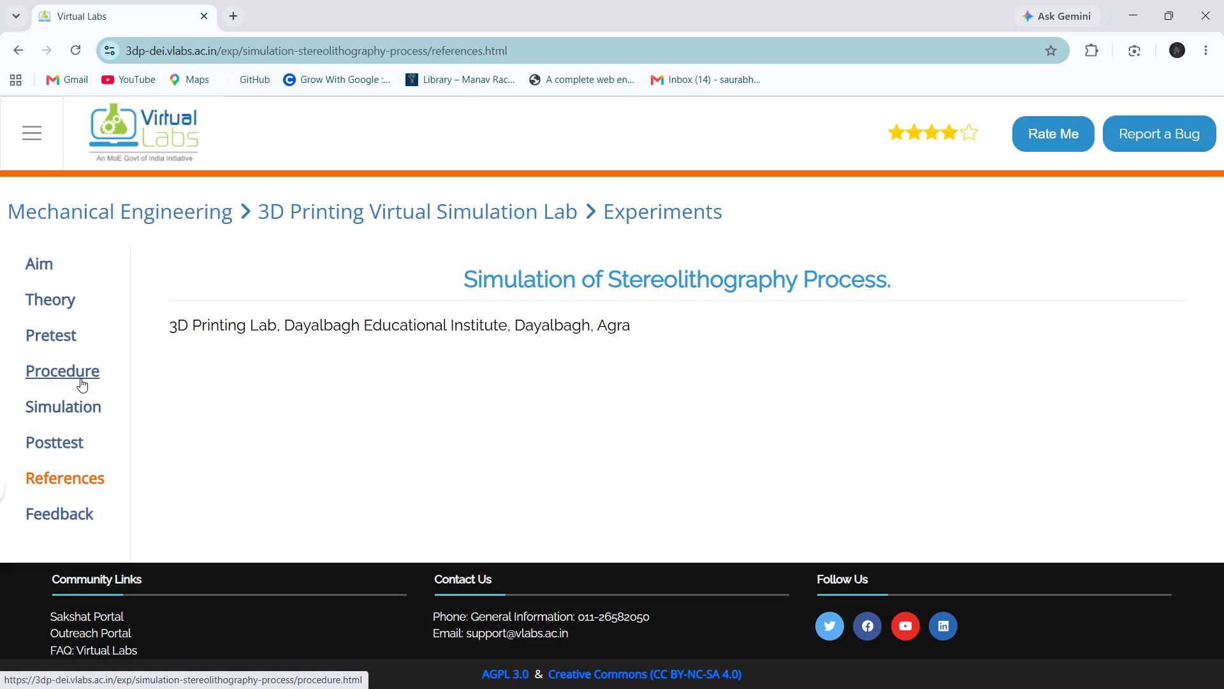
{"action": "scroll", "coordinate": [80, 378], "scroll_direction": "right", "scroll_amount": 13}
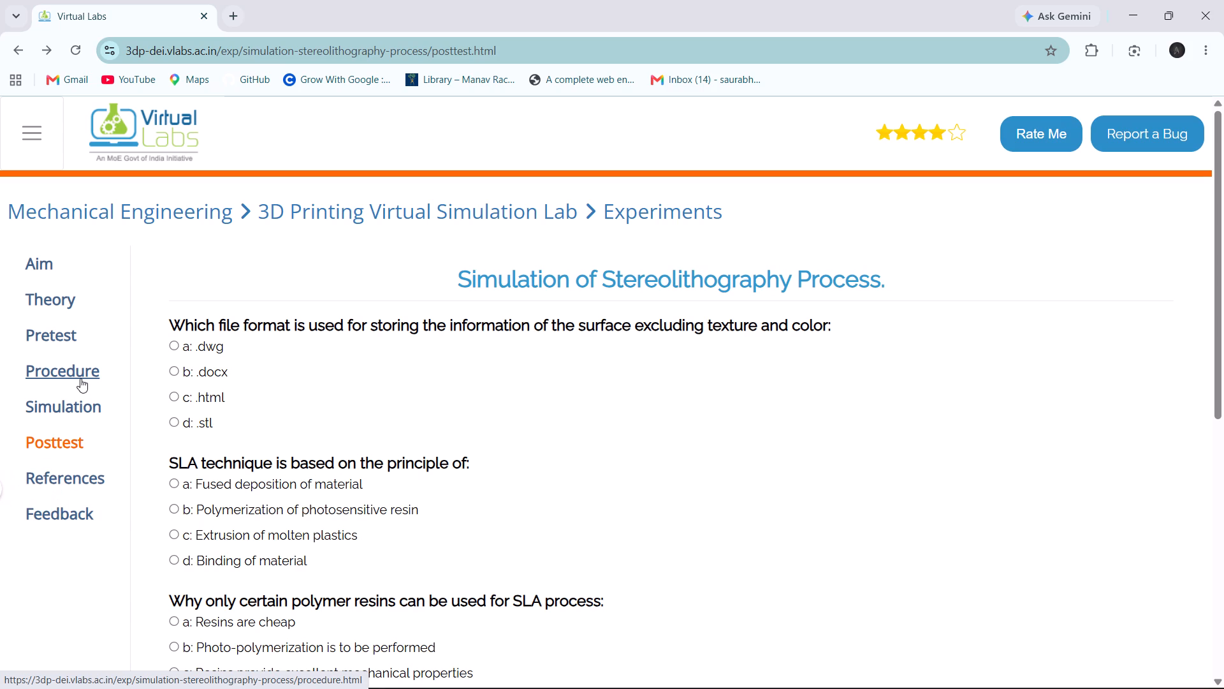
{"action": "scroll", "coordinate": [26, 376], "scroll_direction": "right", "scroll_amount": 10}
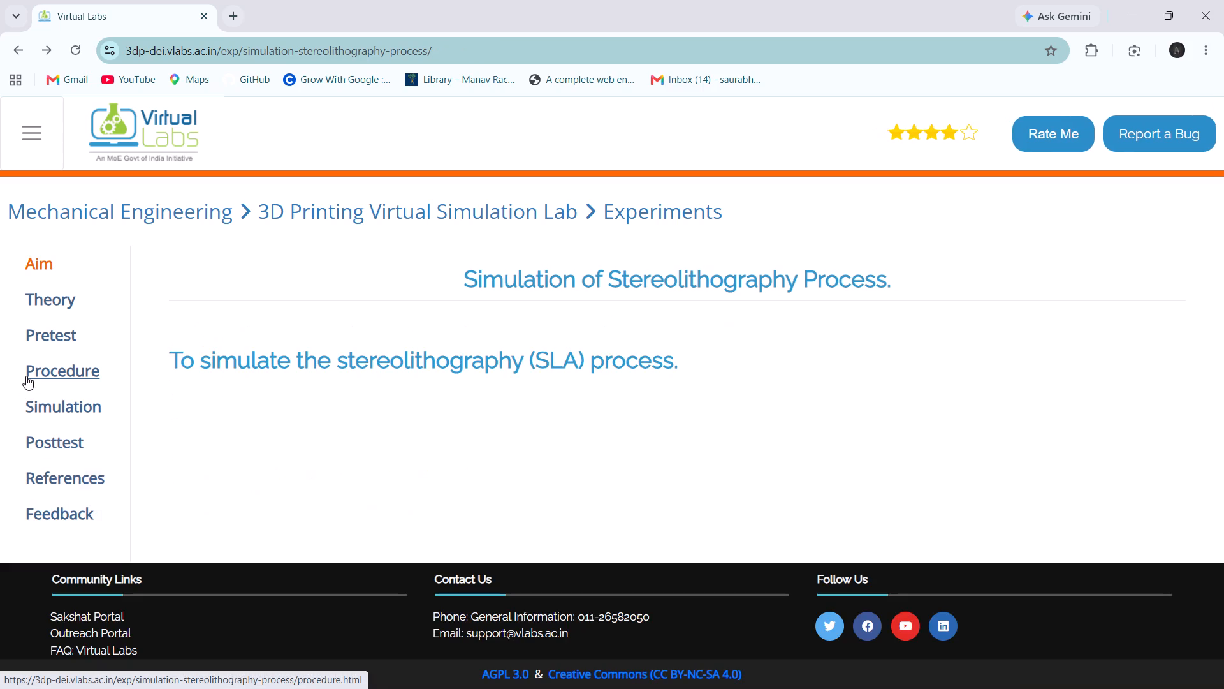
{"action": "scroll", "coordinate": [26, 376], "scroll_direction": "right", "scroll_amount": 18}
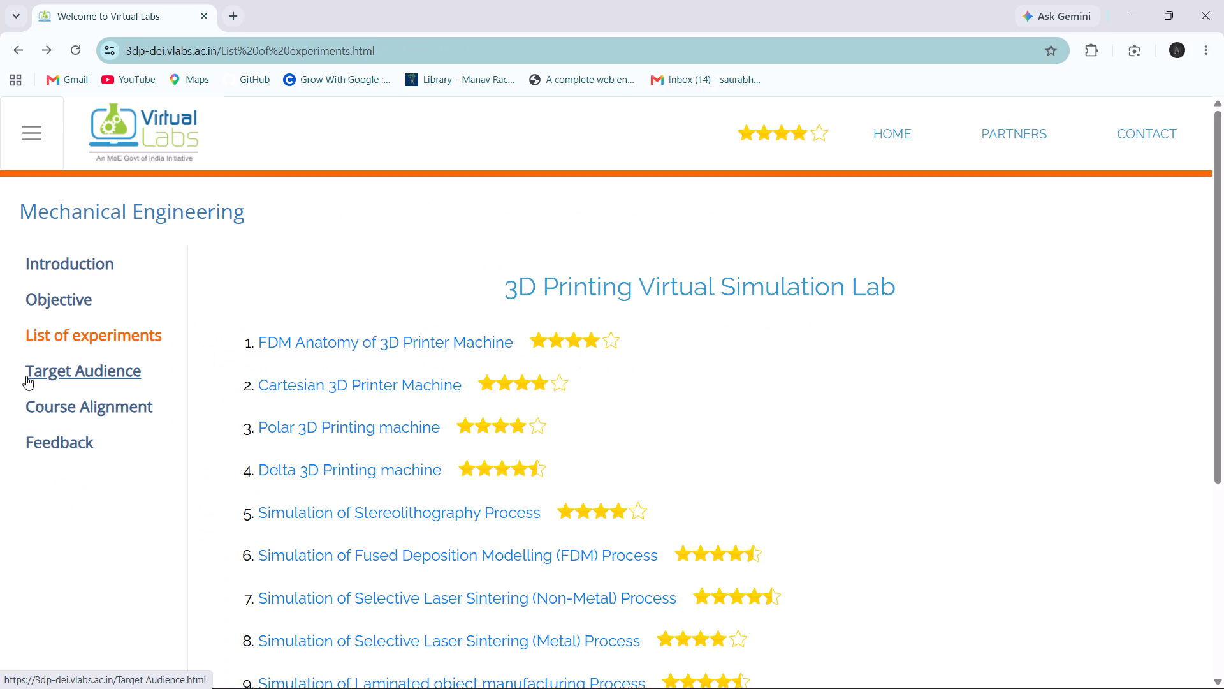
Open the Simulation of Fused Deposition Modelling (FDM) Process experiment and go to its Theory page.
{"action": "left_click", "coordinate": [388, 559]}
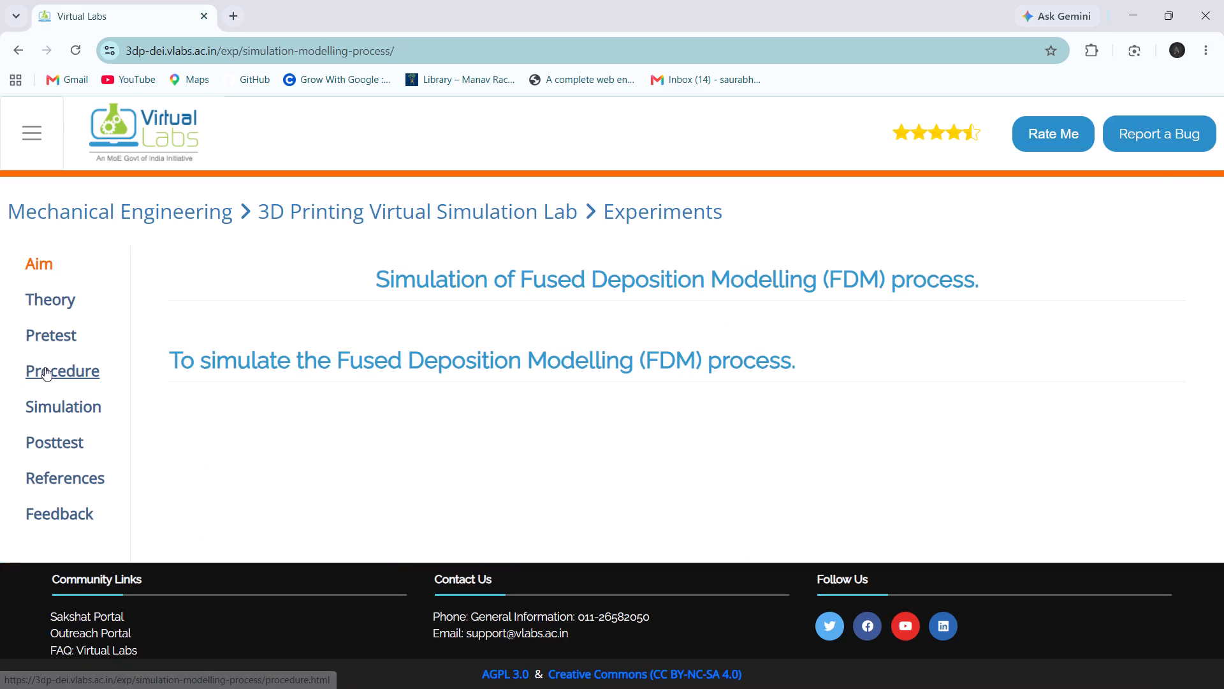
{"action": "left_click", "coordinate": [43, 302]}
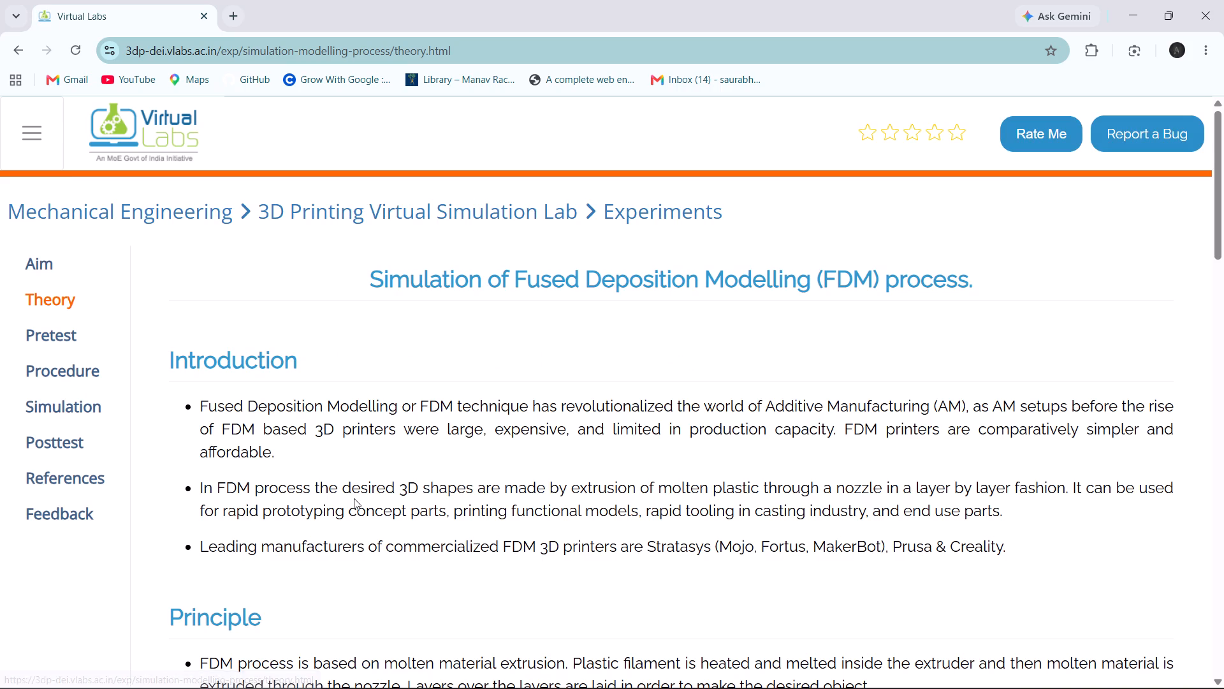
Skim the Introduction, Principle and Description sections on the FDM experiment's Theory page.
{"action": "scroll", "coordinate": [354, 498], "scroll_direction": "down", "scroll_amount": 11}
{"action": "scroll", "coordinate": [354, 498], "scroll_direction": "up", "scroll_amount": 11}
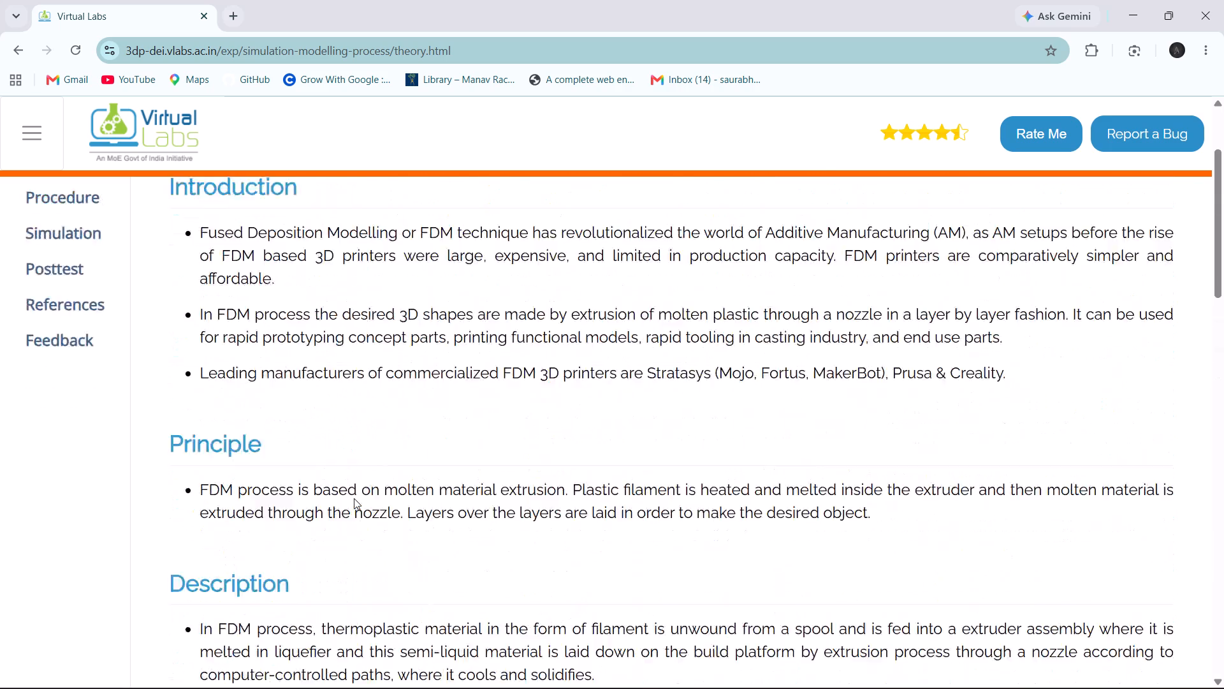
Open the FDM experiment's Simulation page and look over its process stages, from Base to Stop Process.
{"action": "left_click", "coordinate": [54, 355]}
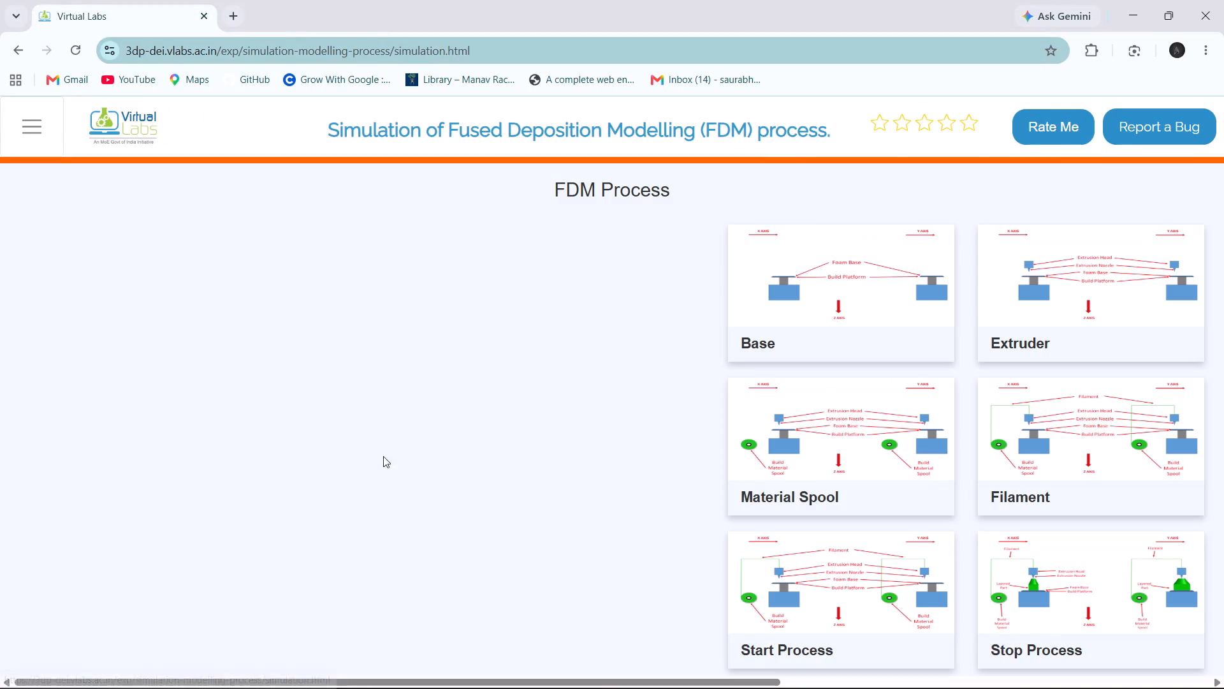
{"action": "scroll", "coordinate": [674, 511], "scroll_direction": "down", "scroll_amount": 5}
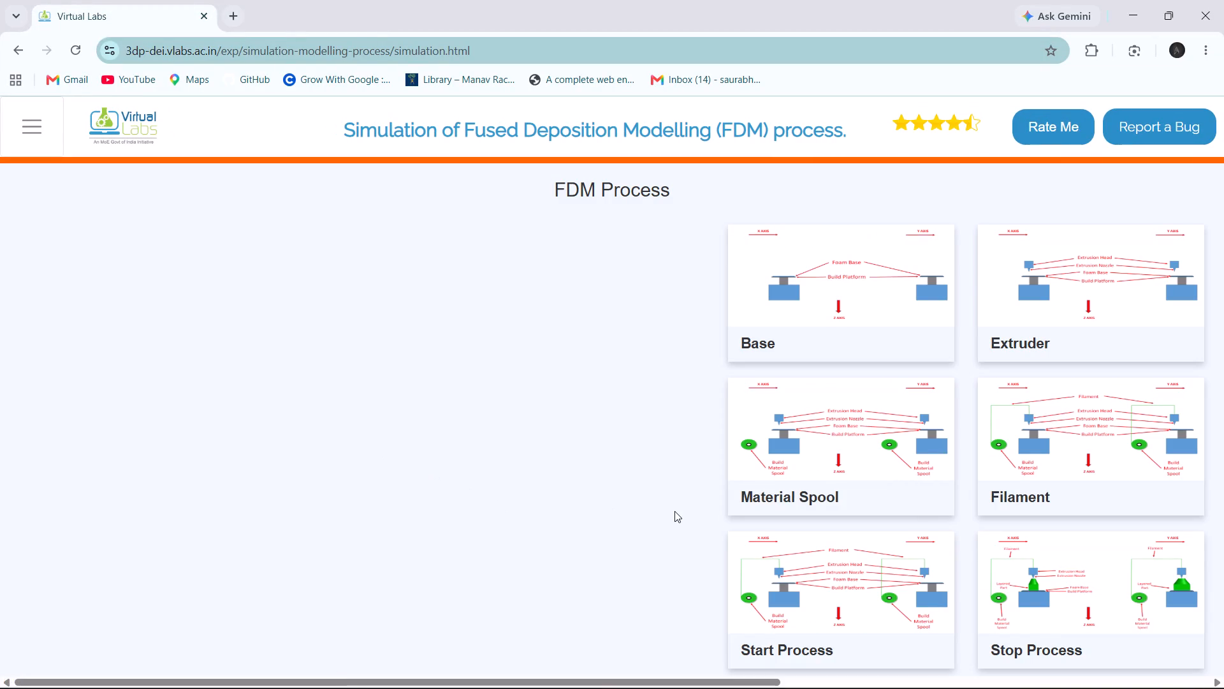
{"action": "scroll", "coordinate": [674, 511], "scroll_direction": "down", "scroll_amount": 6}
{"action": "scroll", "coordinate": [674, 511], "scroll_direction": "up", "scroll_amount": 2}
Leave the FDM experiment and return to the list of experiments.
{"action": "scroll", "coordinate": [674, 511], "scroll_direction": "right", "scroll_amount": 5}
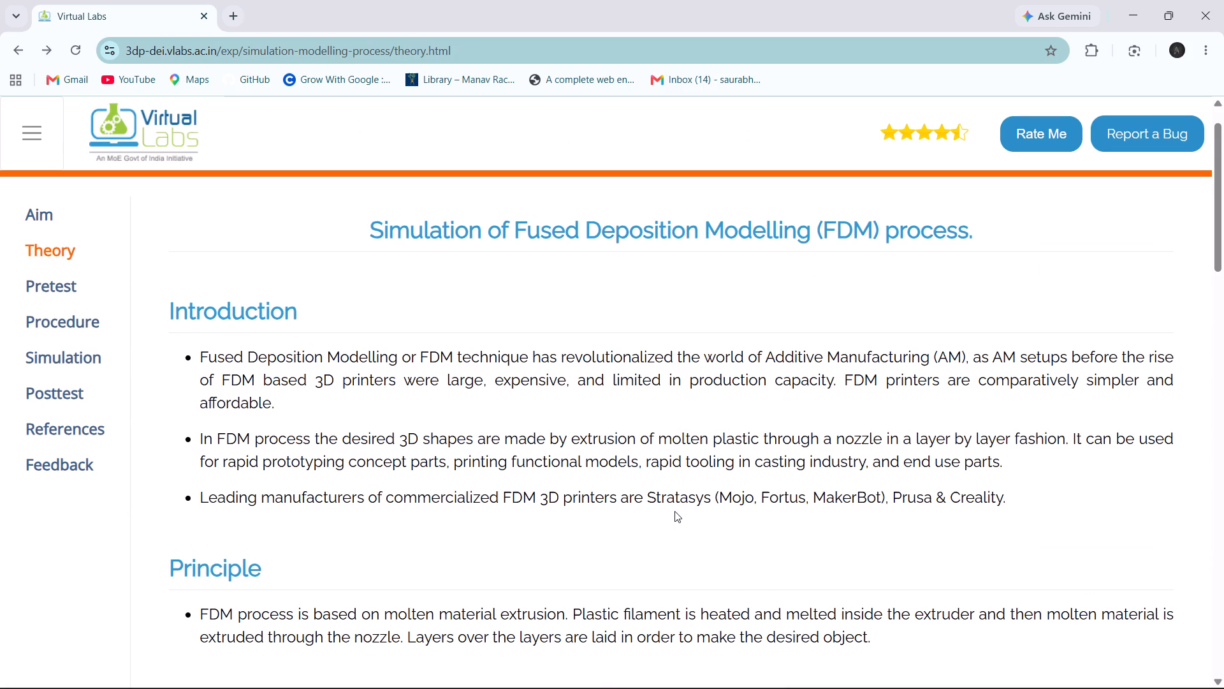
{"action": "scroll", "coordinate": [164, 417], "scroll_direction": "right", "scroll_amount": 4}
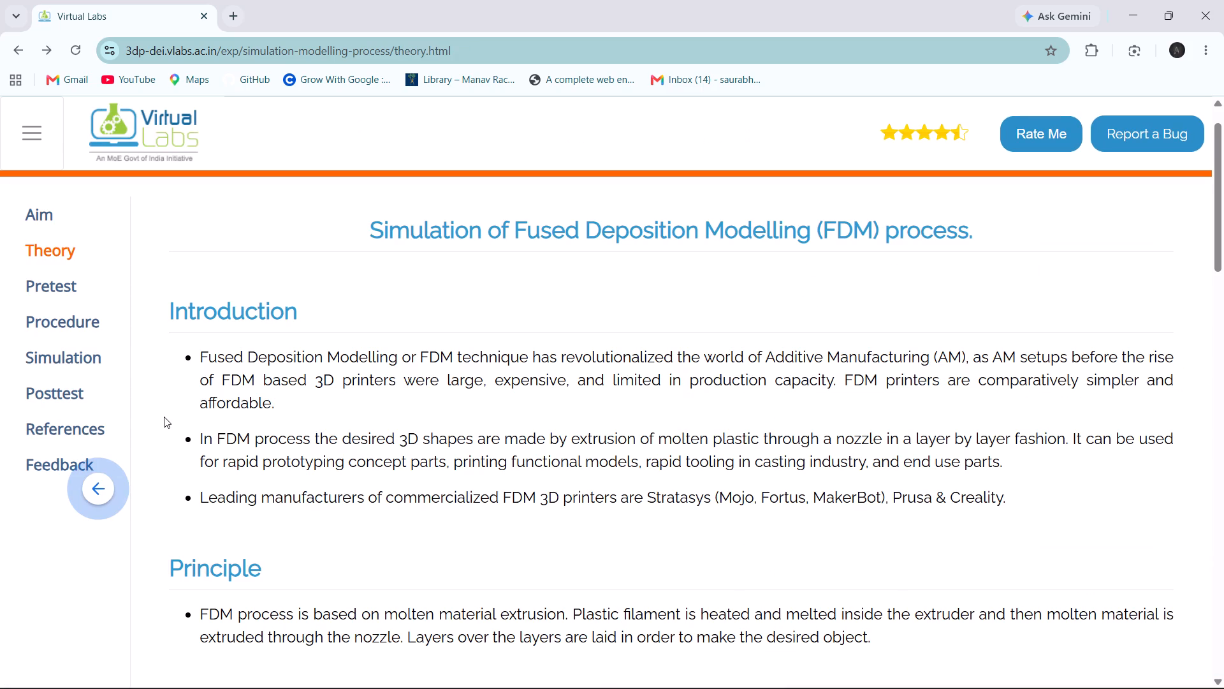
{"action": "scroll", "coordinate": [164, 417], "scroll_direction": "right", "scroll_amount": 18}
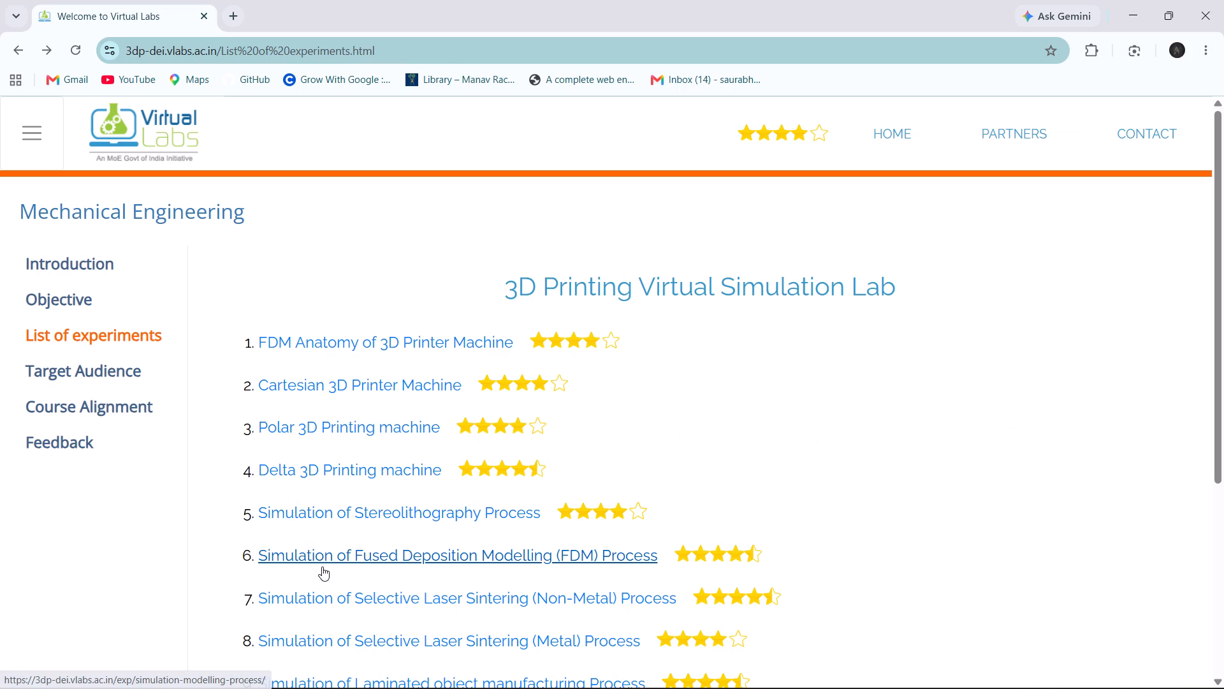
Open the Simulation of Selective Laser Sintering (Non-Metal) Process experiment and go to its Theory page.
{"action": "left_click", "coordinate": [327, 601]}
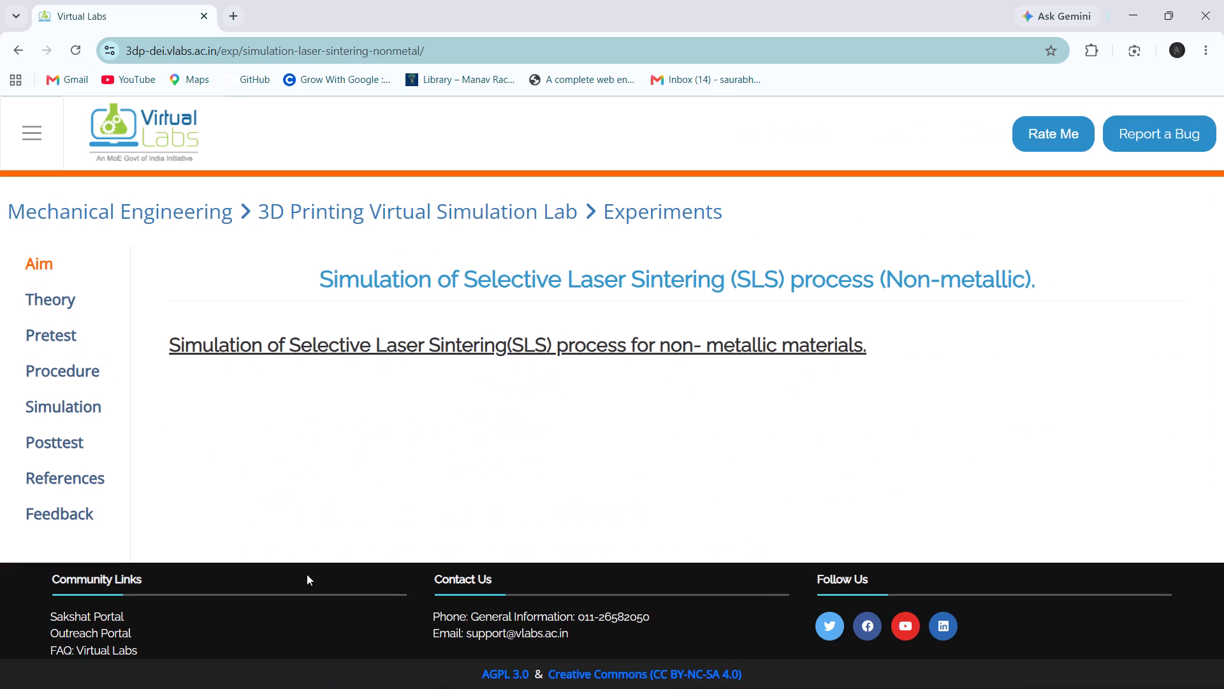
{"action": "left_click", "coordinate": [51, 302]}
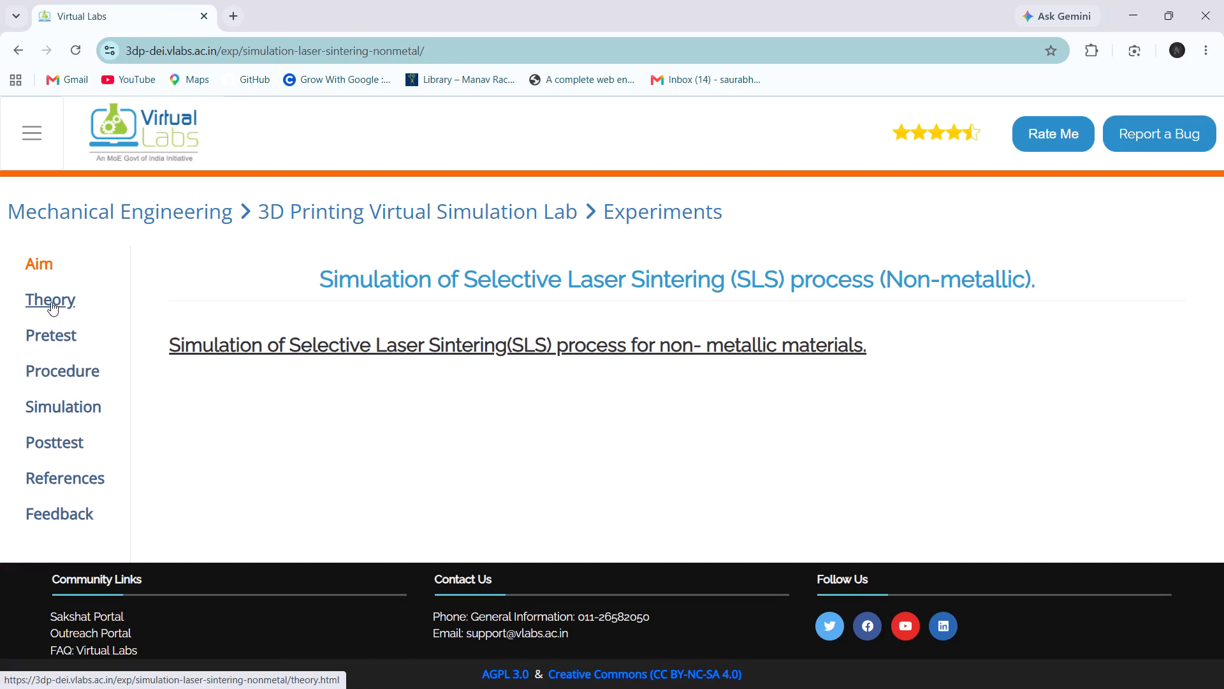
Examine the labelled diagram of the SLS process on the non-metal experiment's Theory page.
{"action": "scroll", "coordinate": [353, 482], "scroll_direction": "down", "scroll_amount": 1}
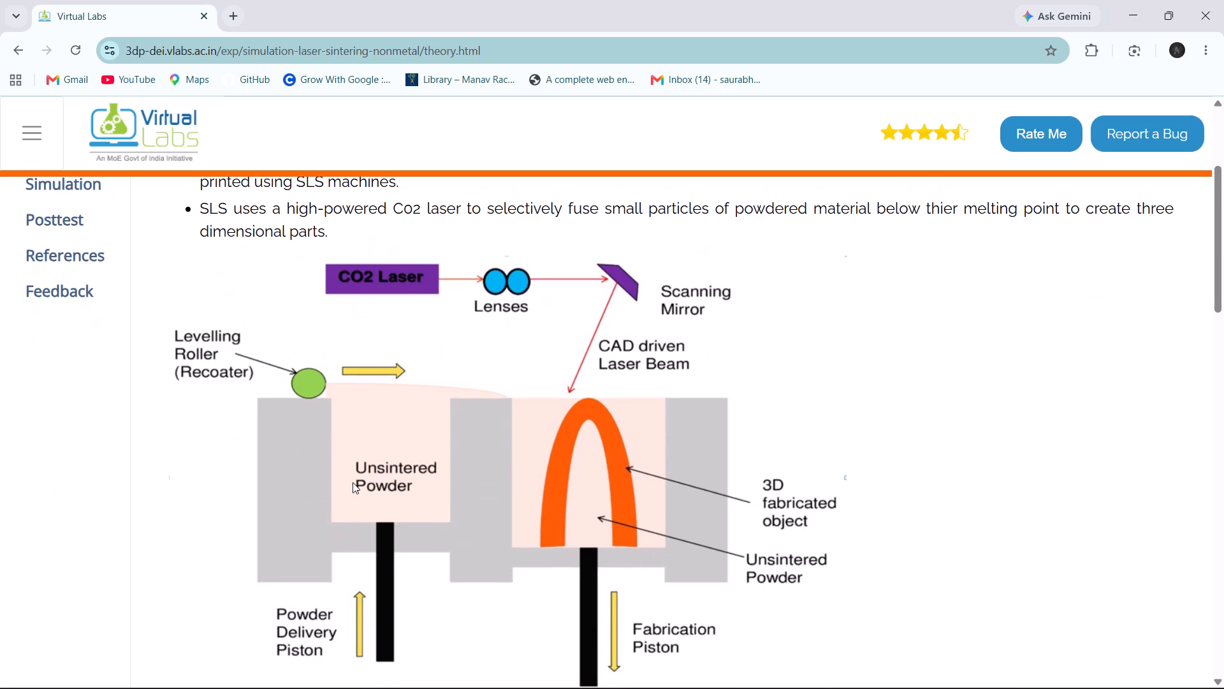
{"action": "scroll", "coordinate": [353, 482], "scroll_direction": "down", "scroll_amount": 3}
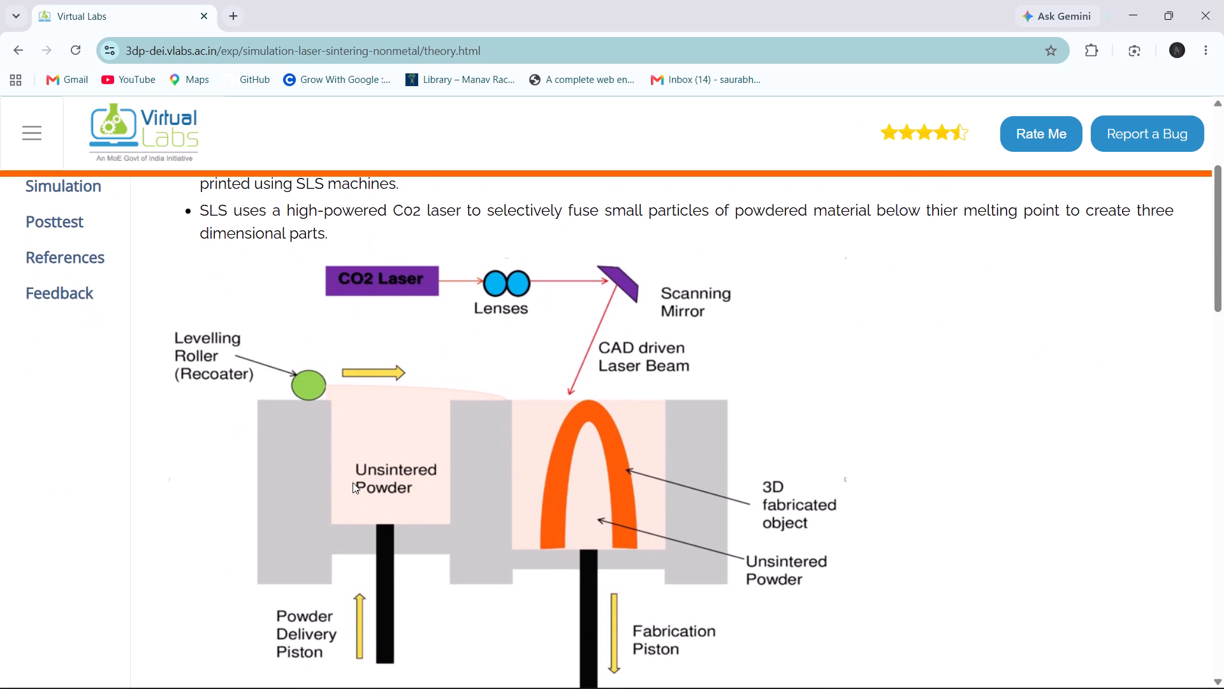
{"action": "scroll", "coordinate": [353, 482], "scroll_direction": "down", "scroll_amount": 3}
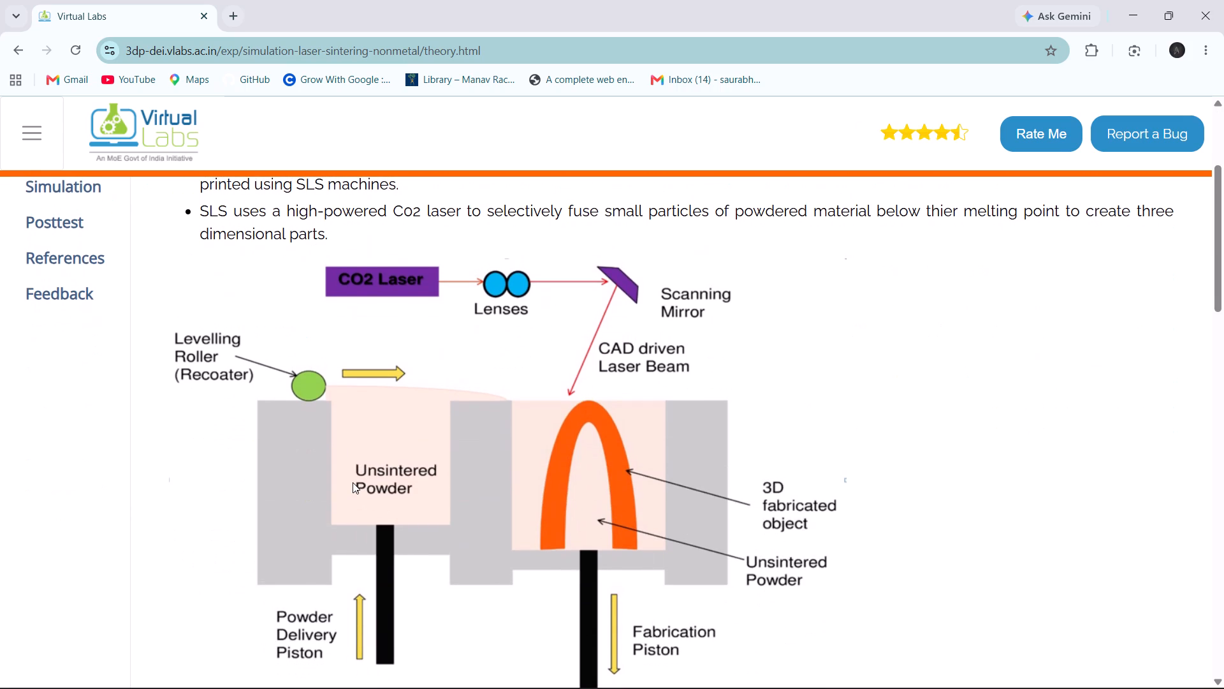
{"action": "scroll", "coordinate": [353, 482], "scroll_direction": "down", "scroll_amount": 5}
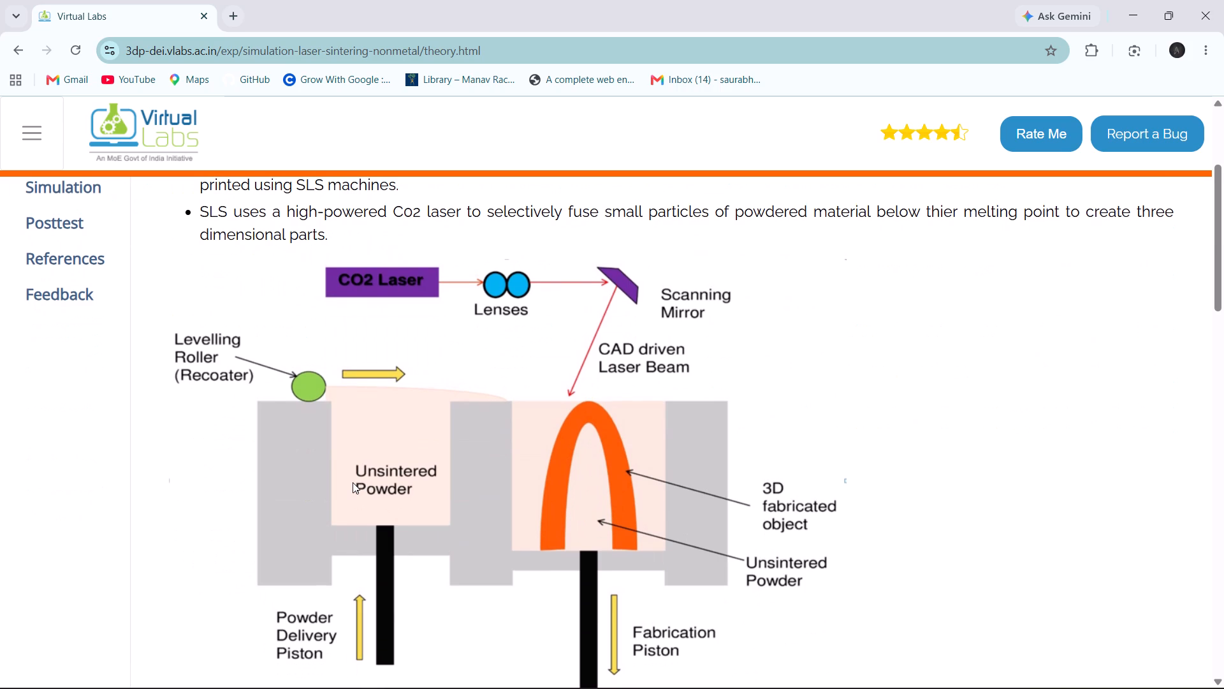
{"action": "scroll", "coordinate": [353, 482], "scroll_direction": "down", "scroll_amount": 1}
Leave the Selective Laser Sintering (Non-Metal) experiment and return to the list of experiments.
{"action": "scroll", "coordinate": [353, 482], "scroll_direction": "right", "scroll_amount": 15}
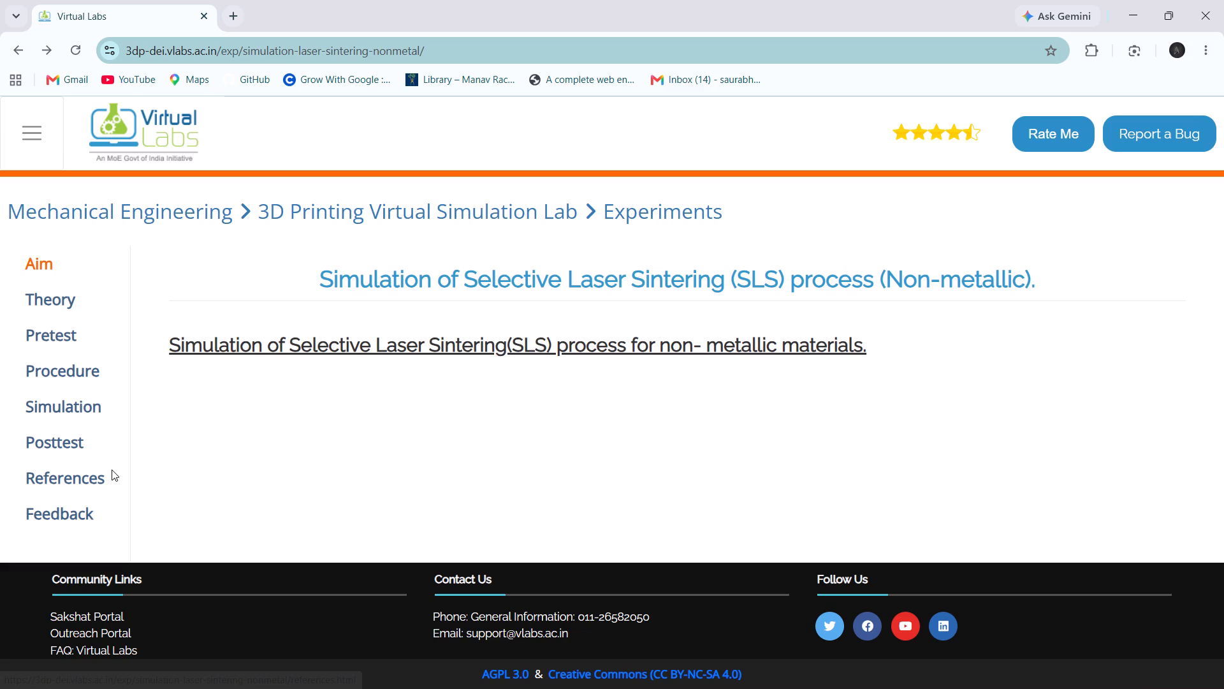
{"action": "scroll", "coordinate": [112, 470], "scroll_direction": "right", "scroll_amount": 10}
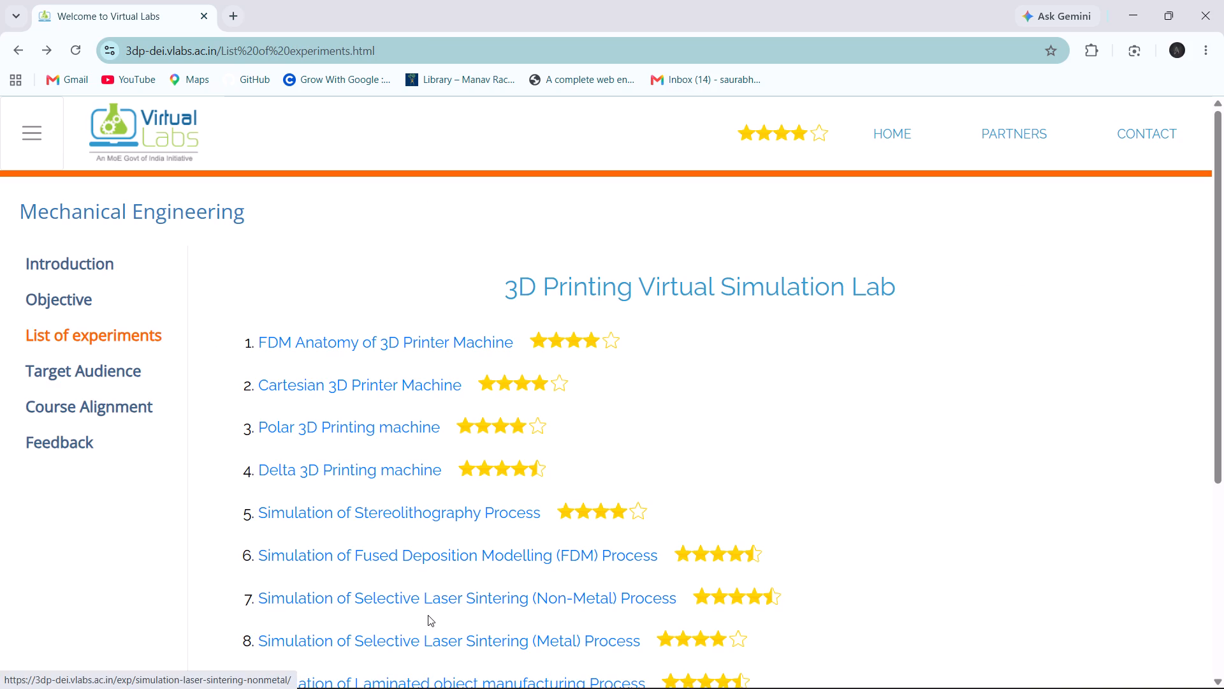
Open the Simulation of Selective Laser Sintering (Metal) Process experiment and go to its Procedure page.
{"action": "left_click", "coordinate": [436, 641]}
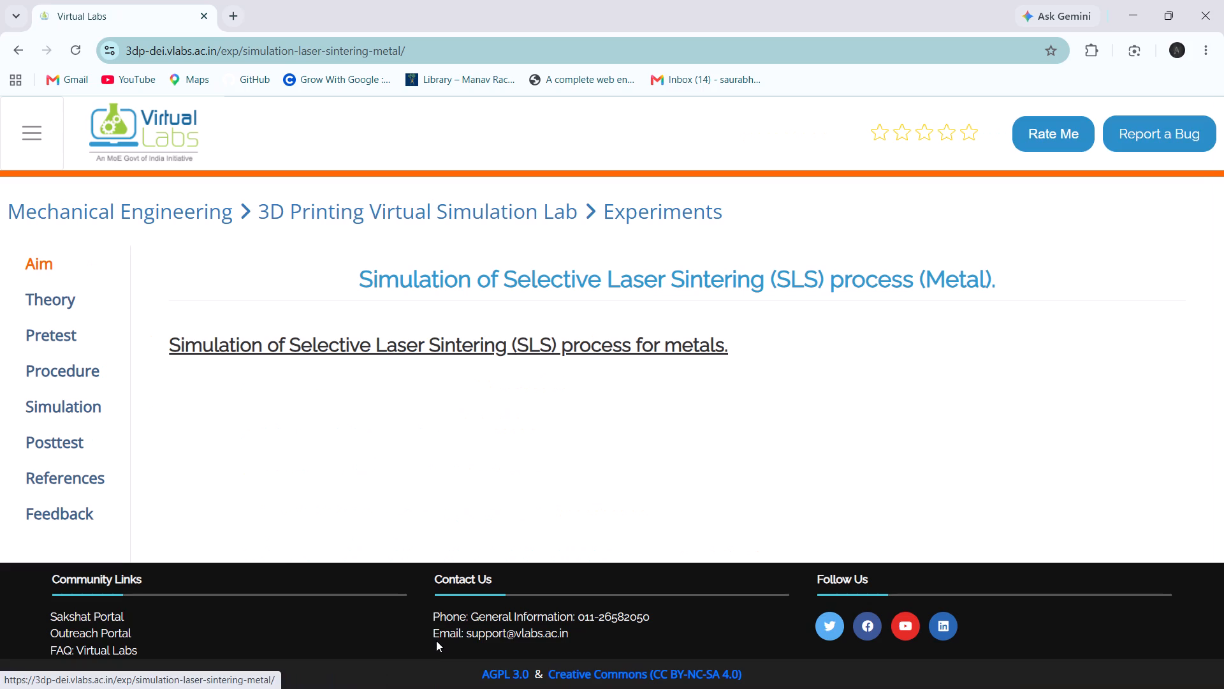
{"action": "left_click", "coordinate": [72, 372]}
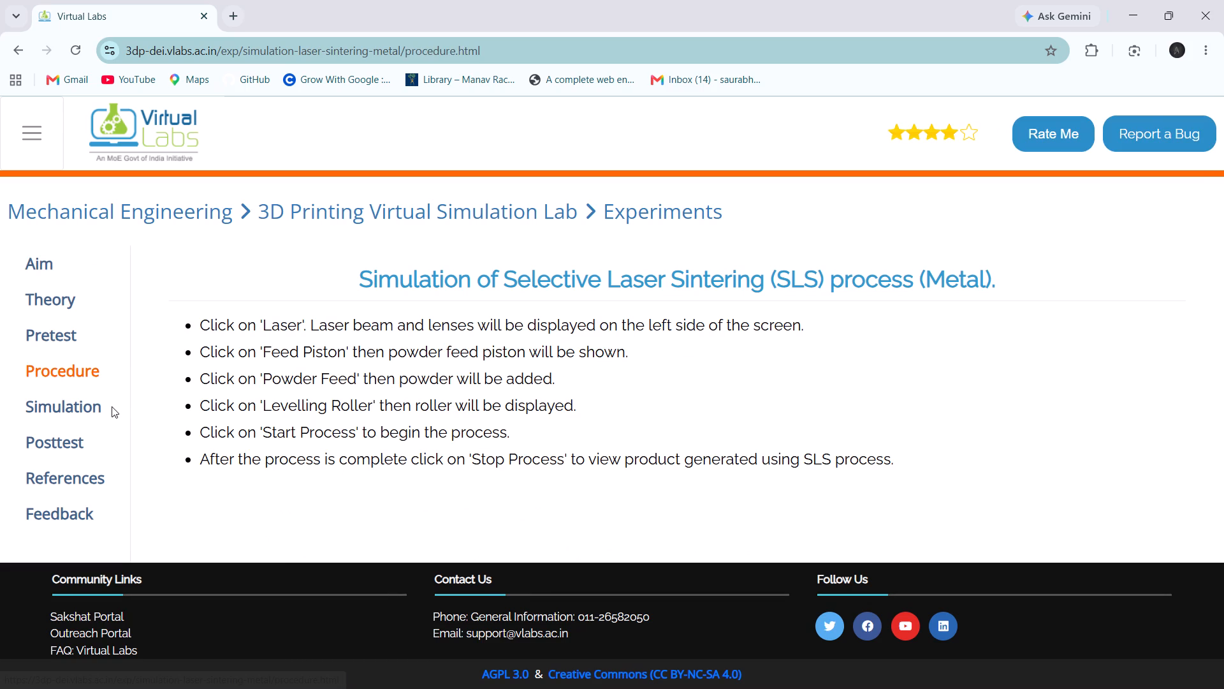
Open the SLS (Metal) experiment's Simulation page and look over its process stages, from Laser to Stop Process.
{"action": "left_click", "coordinate": [101, 406]}
{"action": "scroll", "coordinate": [878, 389], "scroll_direction": "down", "scroll_amount": 2}
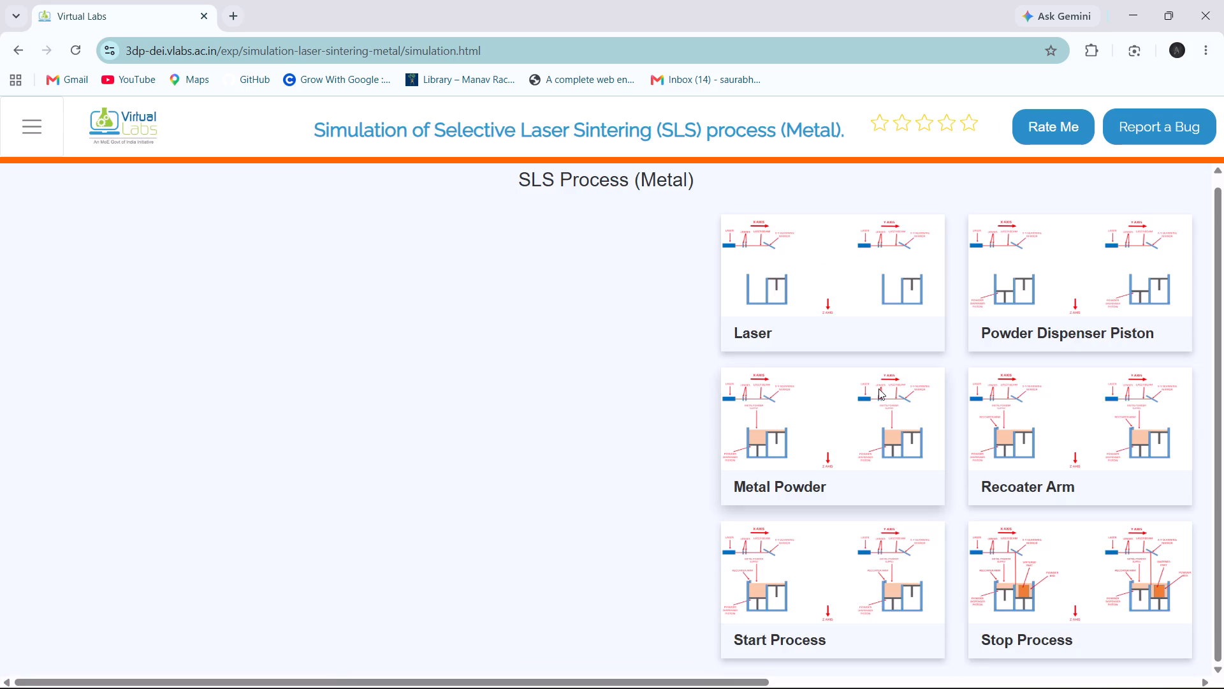
{"action": "scroll", "coordinate": [878, 389], "scroll_direction": "down", "scroll_amount": 8}
Leave the Selective Laser Sintering (Metal) experiment and return to the list of experiments.
{"action": "scroll", "coordinate": [187, 426], "scroll_direction": "right", "scroll_amount": 20}
{"action": "scroll", "coordinate": [187, 426], "scroll_direction": "right", "scroll_amount": 5}
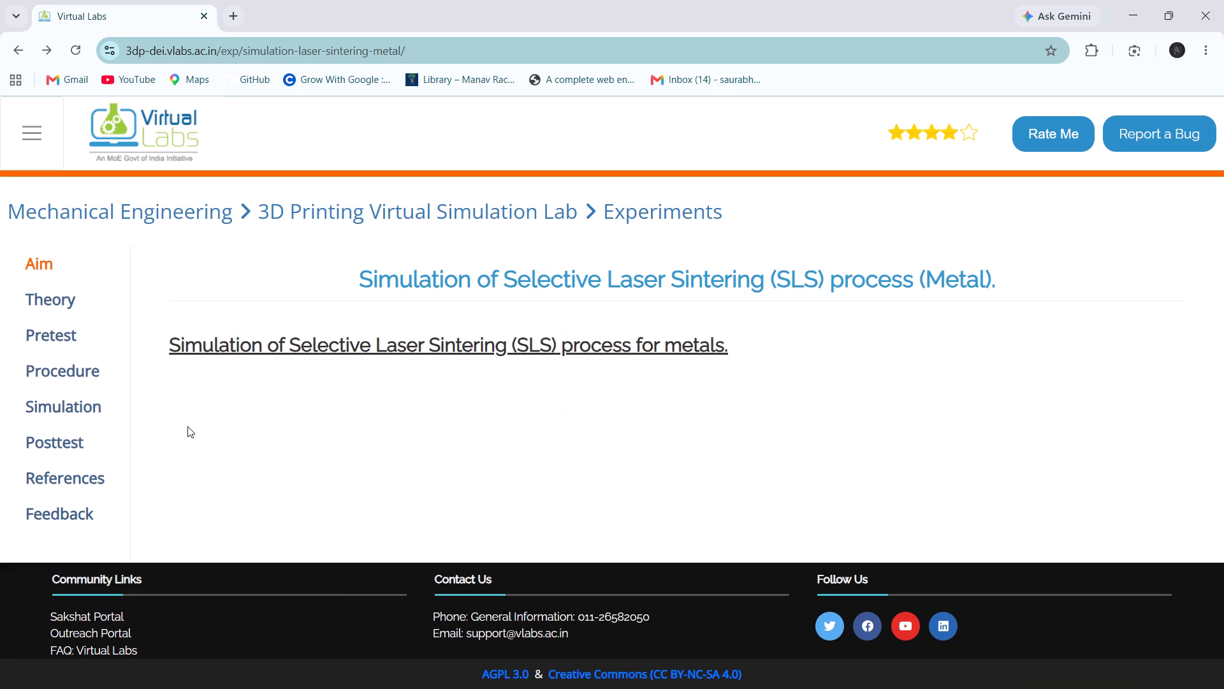
{"action": "scroll", "coordinate": [187, 426], "scroll_direction": "right", "scroll_amount": 12}
Open the Simulation of Laminated object manufacturing Process experiment and examine the labelled diagram on its Aim page.
{"action": "scroll", "coordinate": [318, 547], "scroll_direction": "down", "scroll_amount": 1}
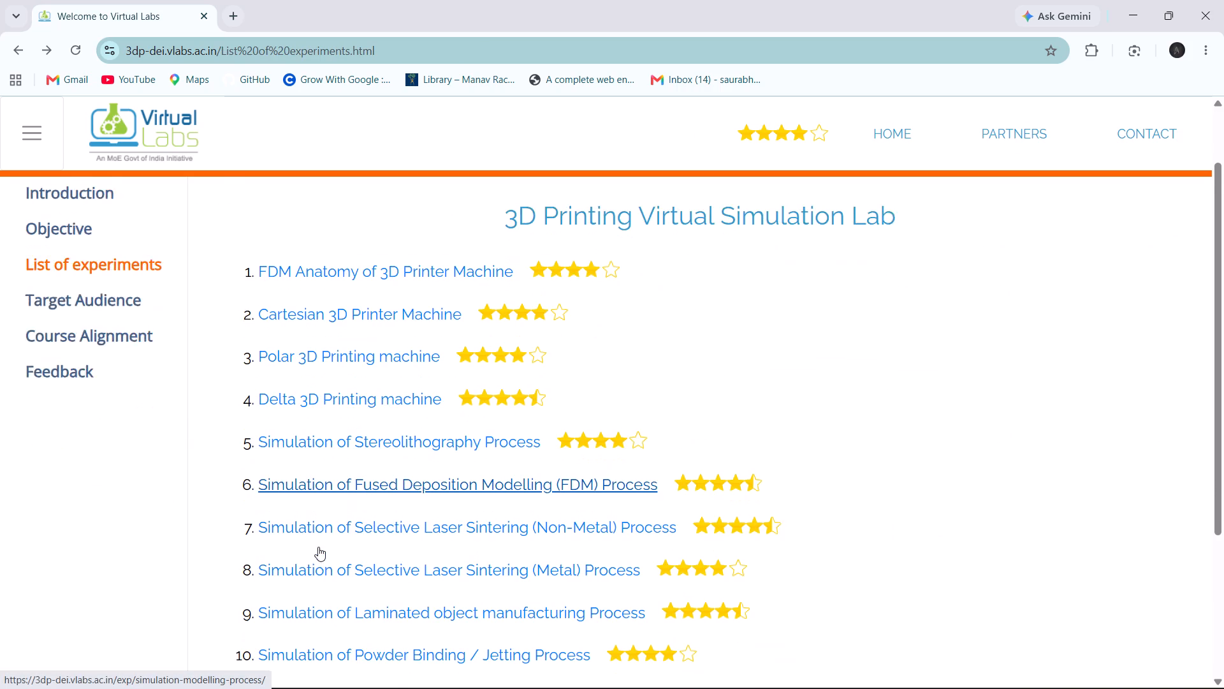
{"action": "scroll", "coordinate": [318, 547], "scroll_direction": "down", "scroll_amount": 1}
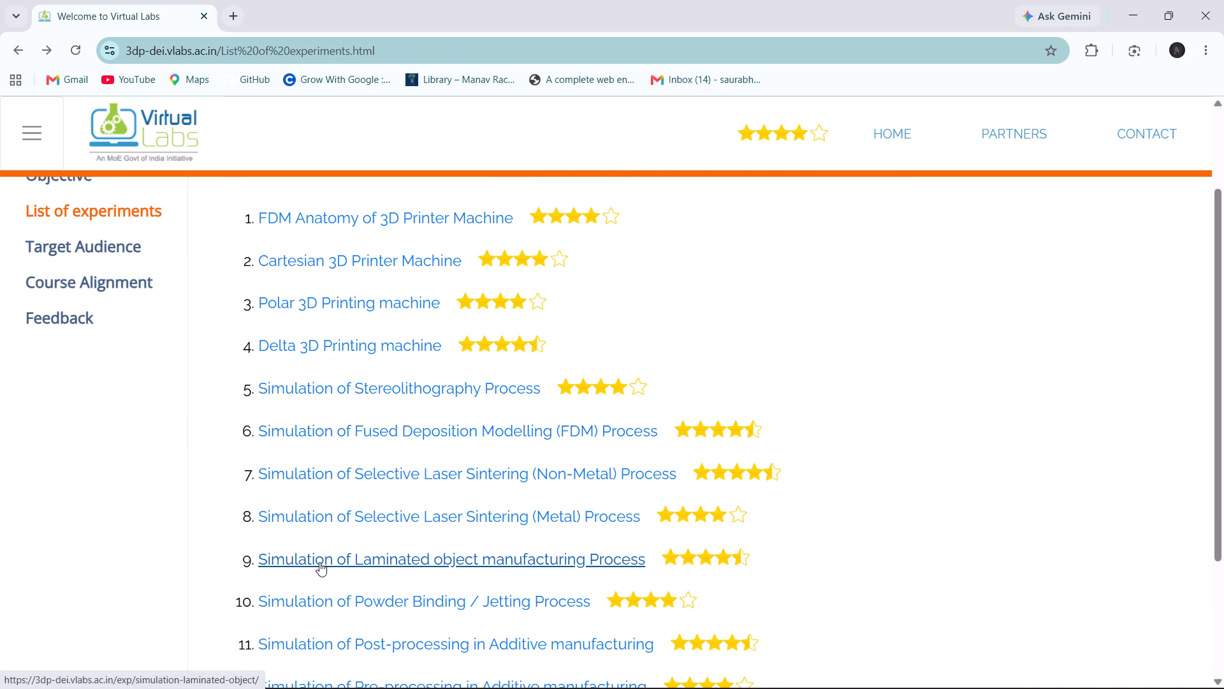
{"action": "left_click", "coordinate": [319, 558]}
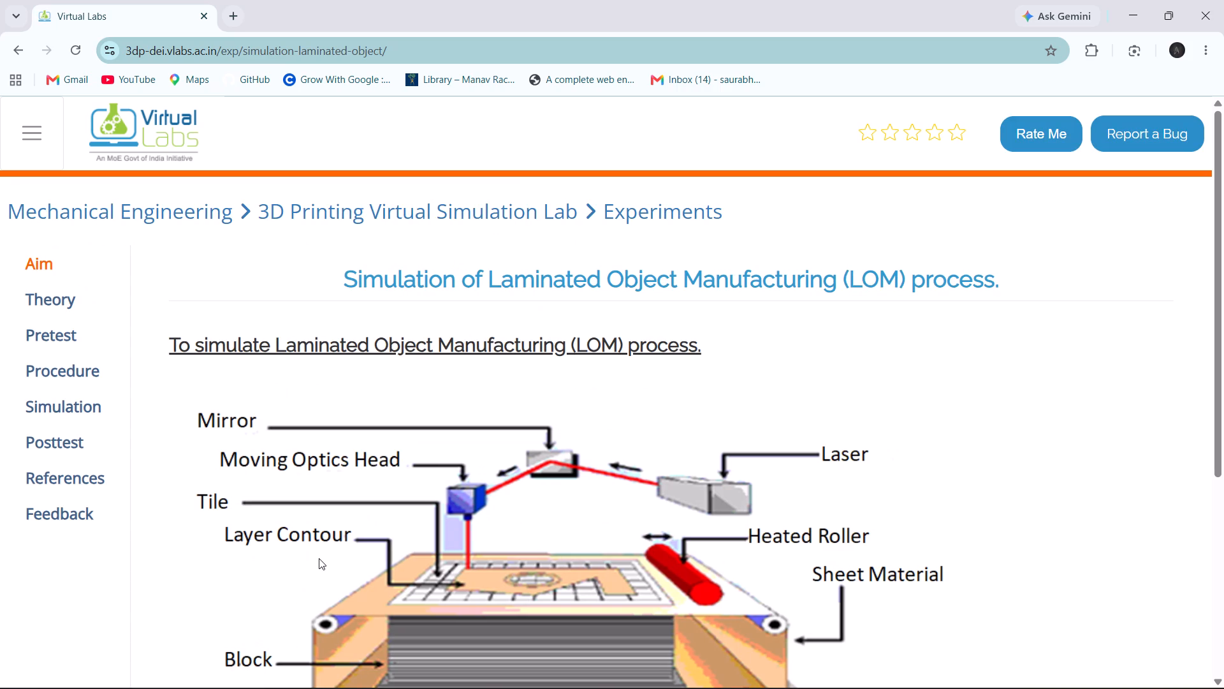
{"action": "scroll", "coordinate": [490, 600], "scroll_direction": "down", "scroll_amount": 2}
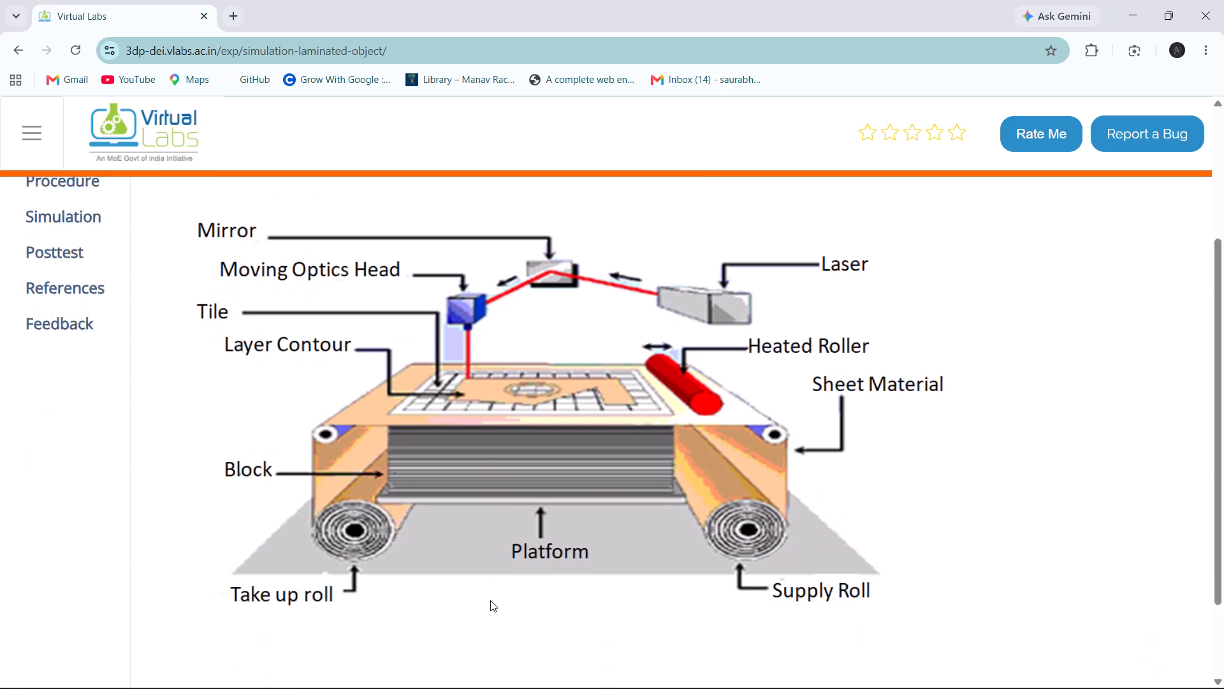
{"action": "scroll", "coordinate": [490, 600], "scroll_direction": "down", "scroll_amount": 2}
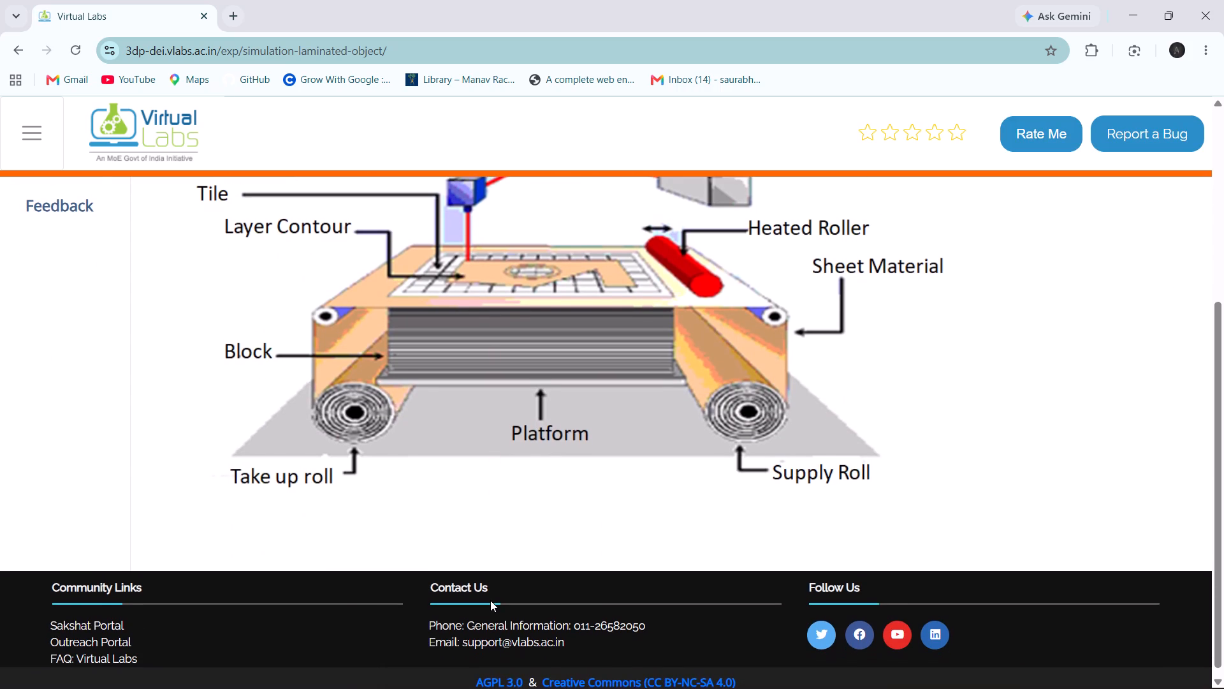
{"action": "scroll", "coordinate": [490, 600], "scroll_direction": "down", "scroll_amount": 1}
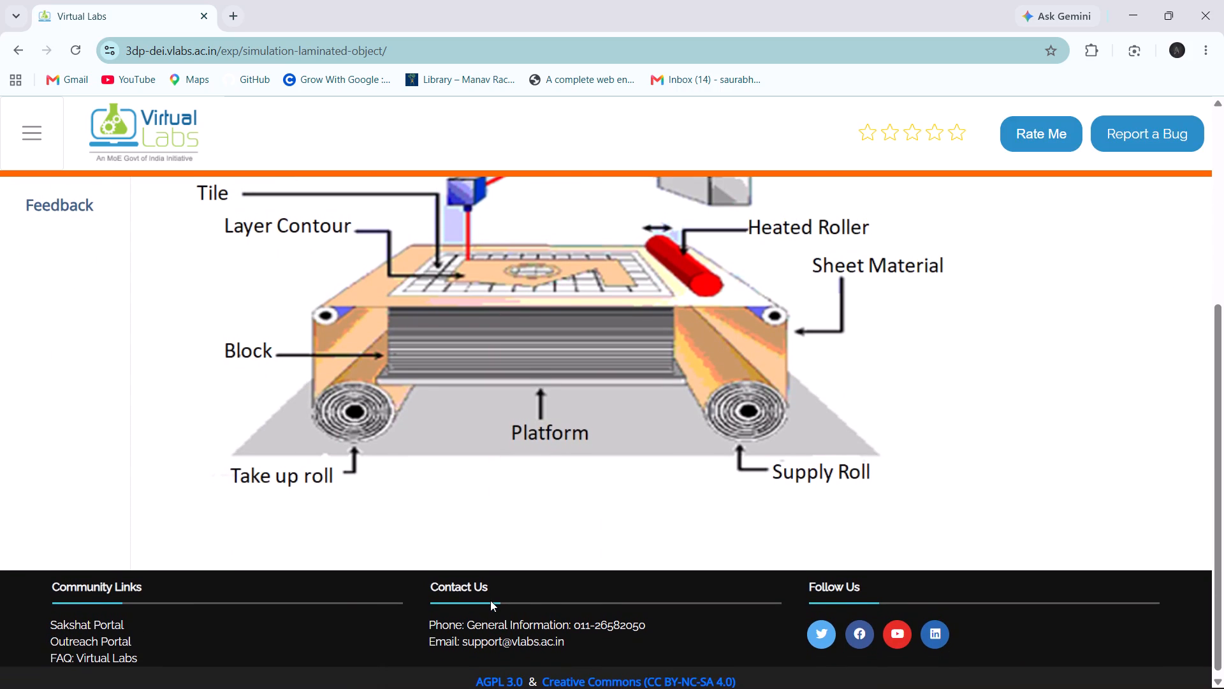
{"action": "scroll", "coordinate": [490, 600], "scroll_direction": "down", "scroll_amount": 1}
{"action": "scroll", "coordinate": [490, 600], "scroll_direction": "up", "scroll_amount": 5}
Leave the Laminated Object Manufacturing experiment and return to the list of experiments.
{"action": "scroll", "coordinate": [490, 600], "scroll_direction": "right", "scroll_amount": 8}
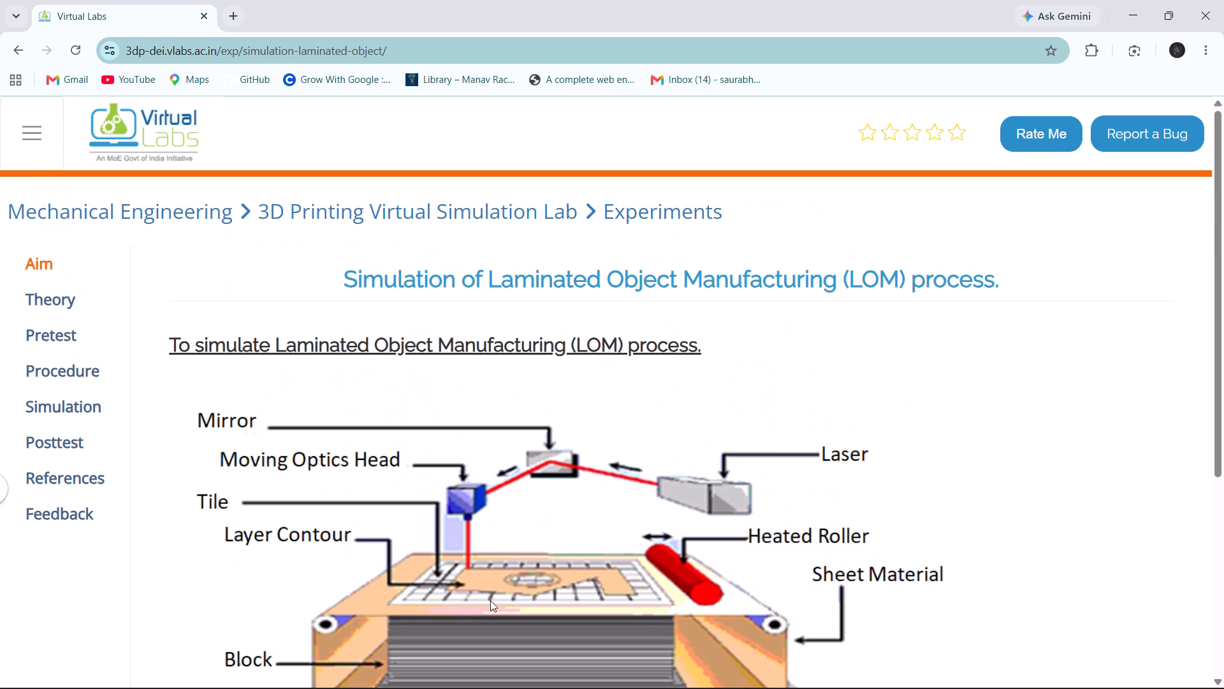
{"action": "scroll", "coordinate": [490, 600], "scroll_direction": "right", "scroll_amount": 13}
Open the Simulation of Post-processing in Additive manufacturing experiment and go to its Simulation page.
{"action": "scroll", "coordinate": [304, 601], "scroll_direction": "down", "scroll_amount": 1}
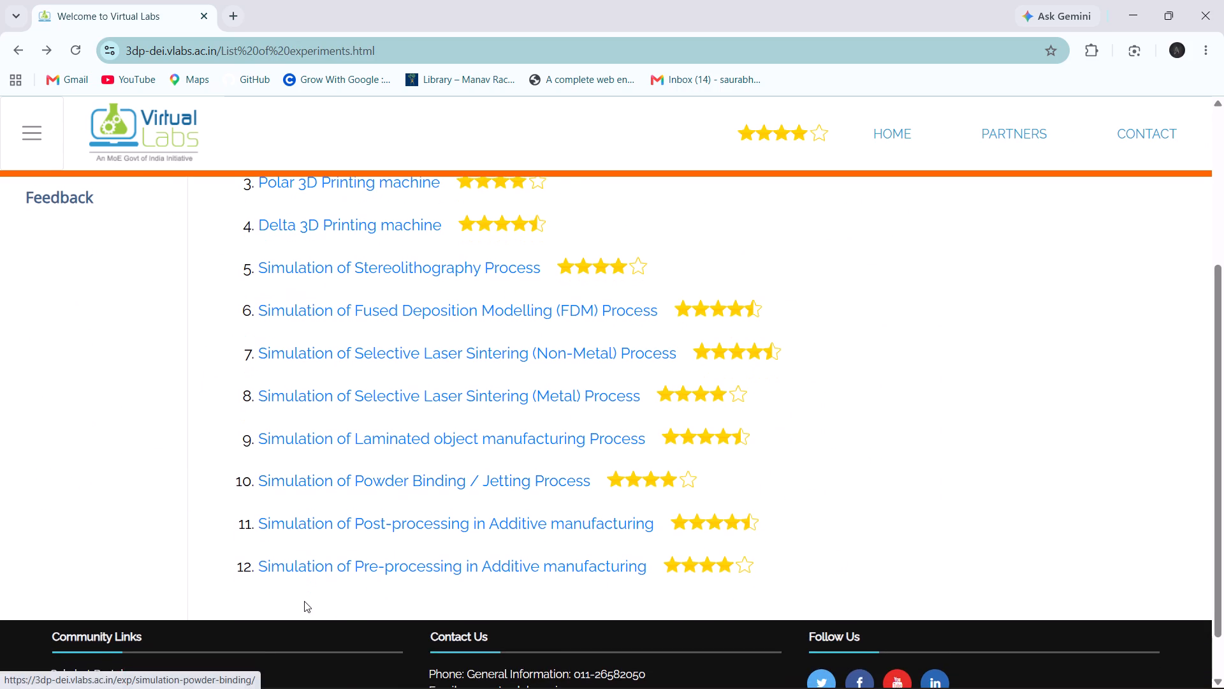
{"action": "left_click", "coordinate": [335, 530]}
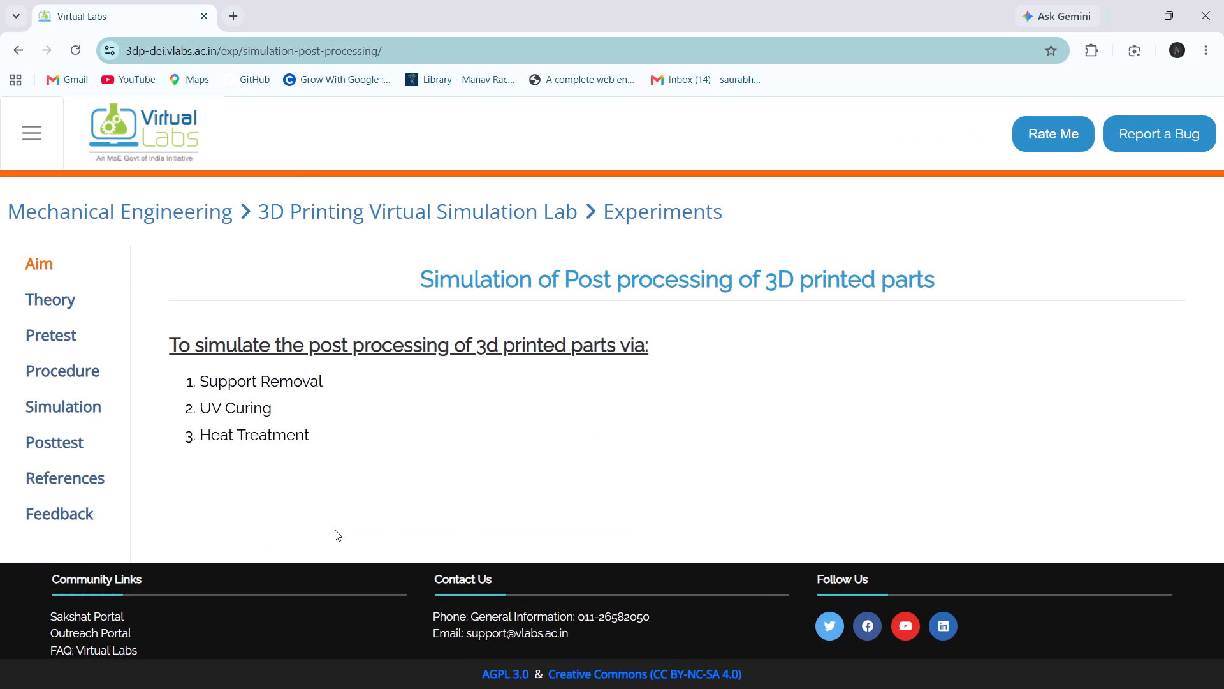
{"action": "left_click", "coordinate": [52, 404]}
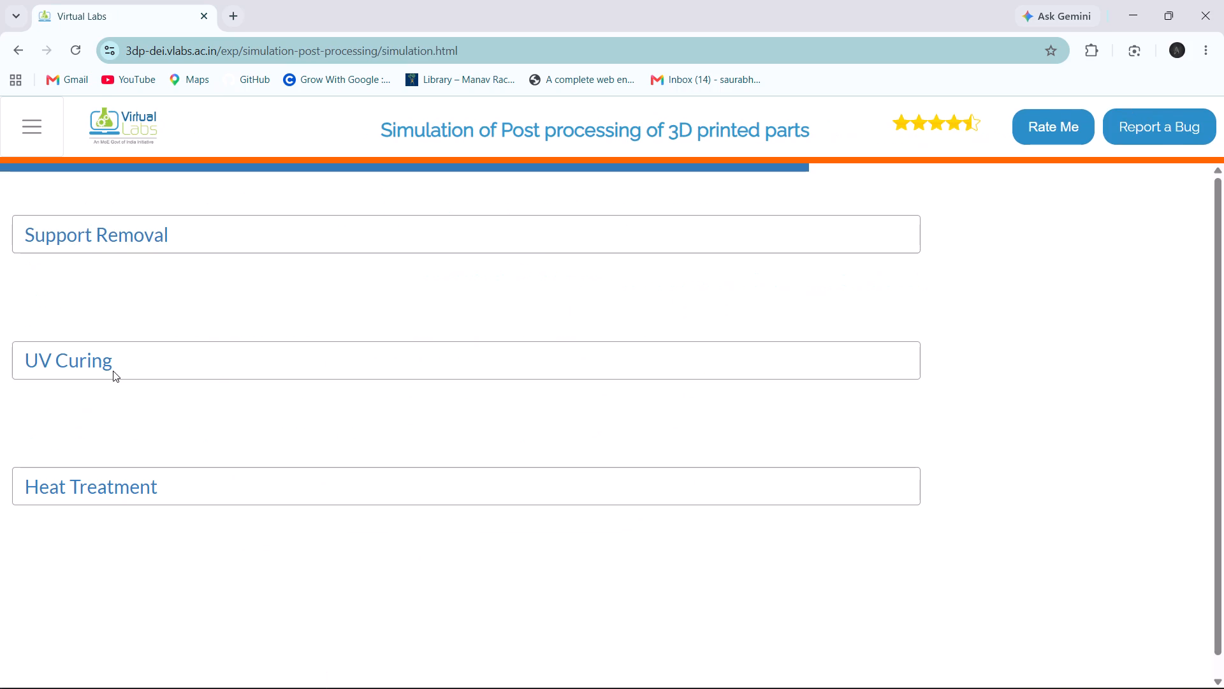
Open the Support Removal simulation, view its process stages, and return to the post-processing simulation choices.
{"action": "left_click", "coordinate": [136, 240]}
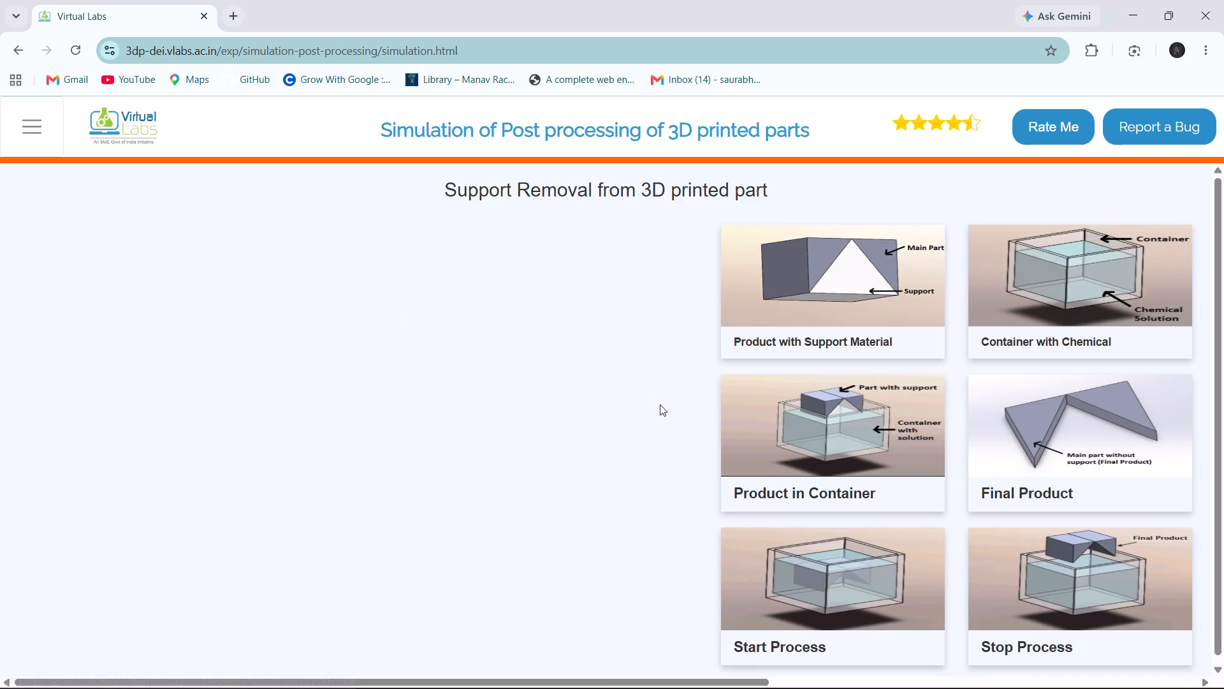
{"action": "scroll", "coordinate": [256, 352], "scroll_direction": "right", "scroll_amount": 18}
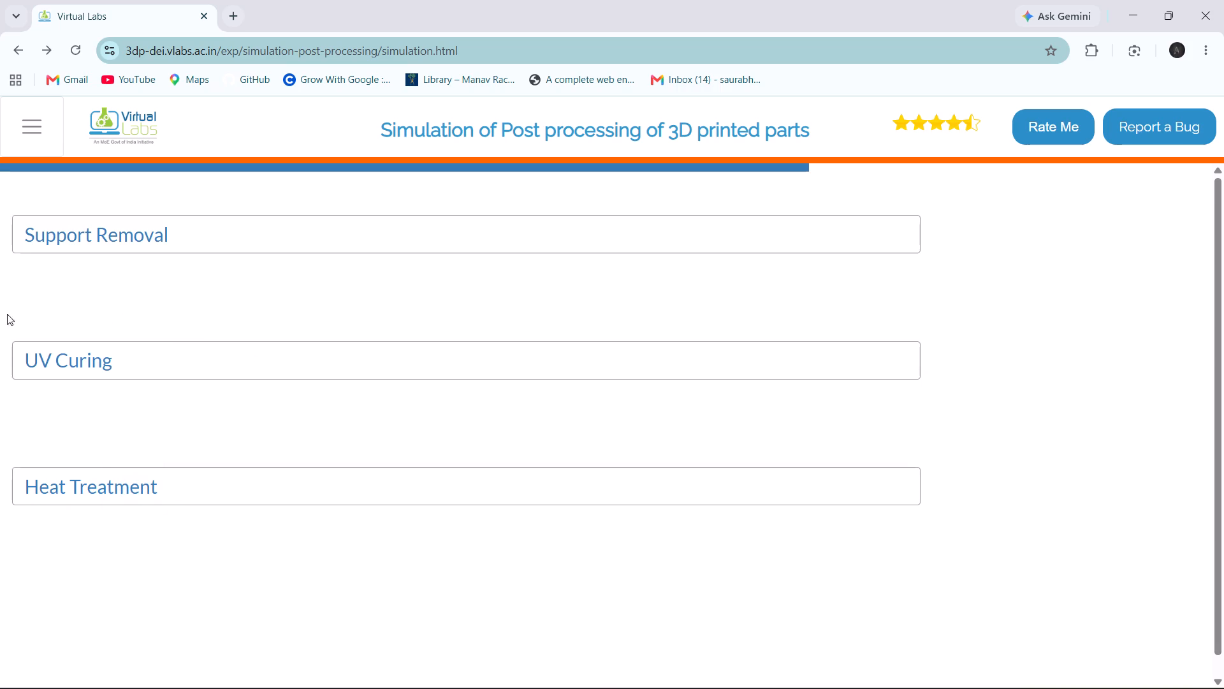
Open the UV Curing simulation, view its process stages, and return to the post-processing simulation choices.
{"action": "left_click", "coordinate": [22, 355]}
{"action": "left_click", "coordinate": [35, 362]}
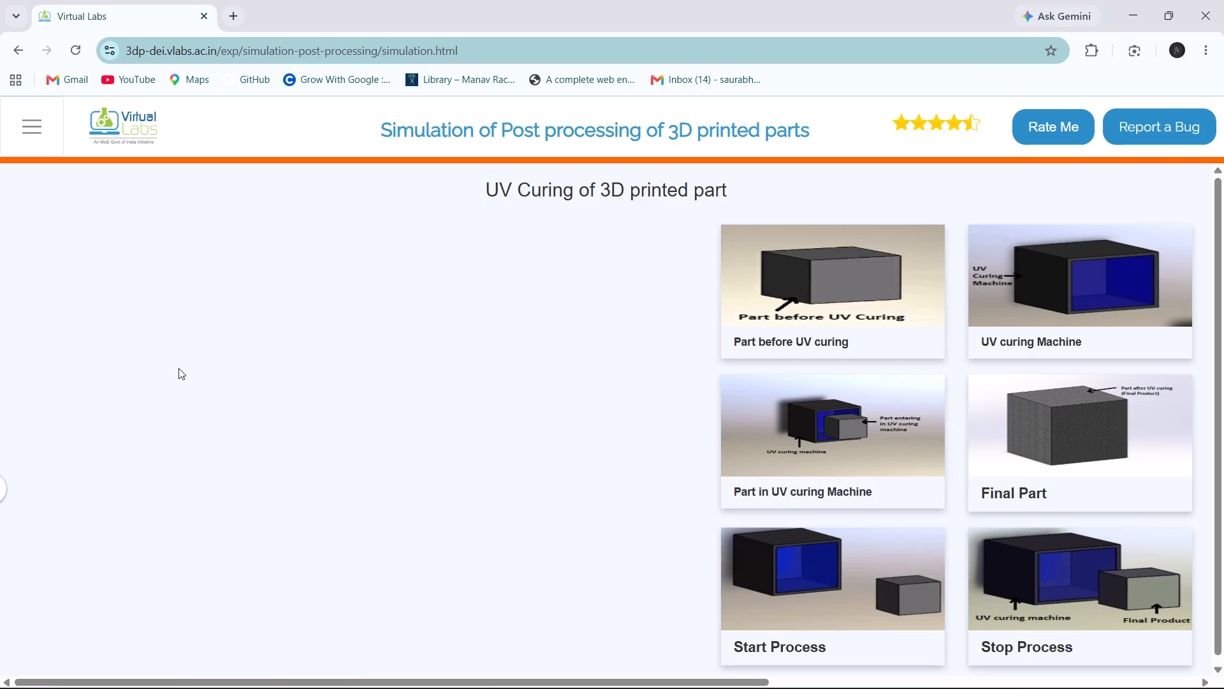
{"action": "scroll", "coordinate": [178, 368], "scroll_direction": "right", "scroll_amount": 19}
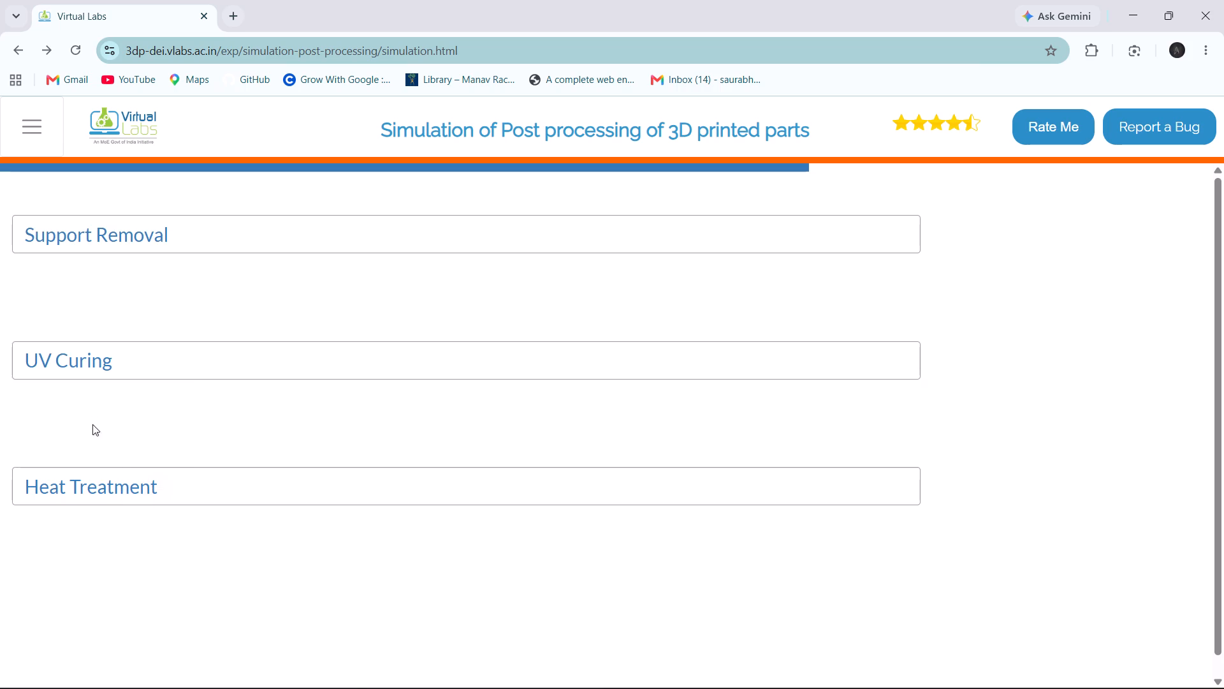
Open the Heat Treatment simulation, view its process stages, and return to the post-processing simulation choices.
{"action": "left_click", "coordinate": [105, 482]}
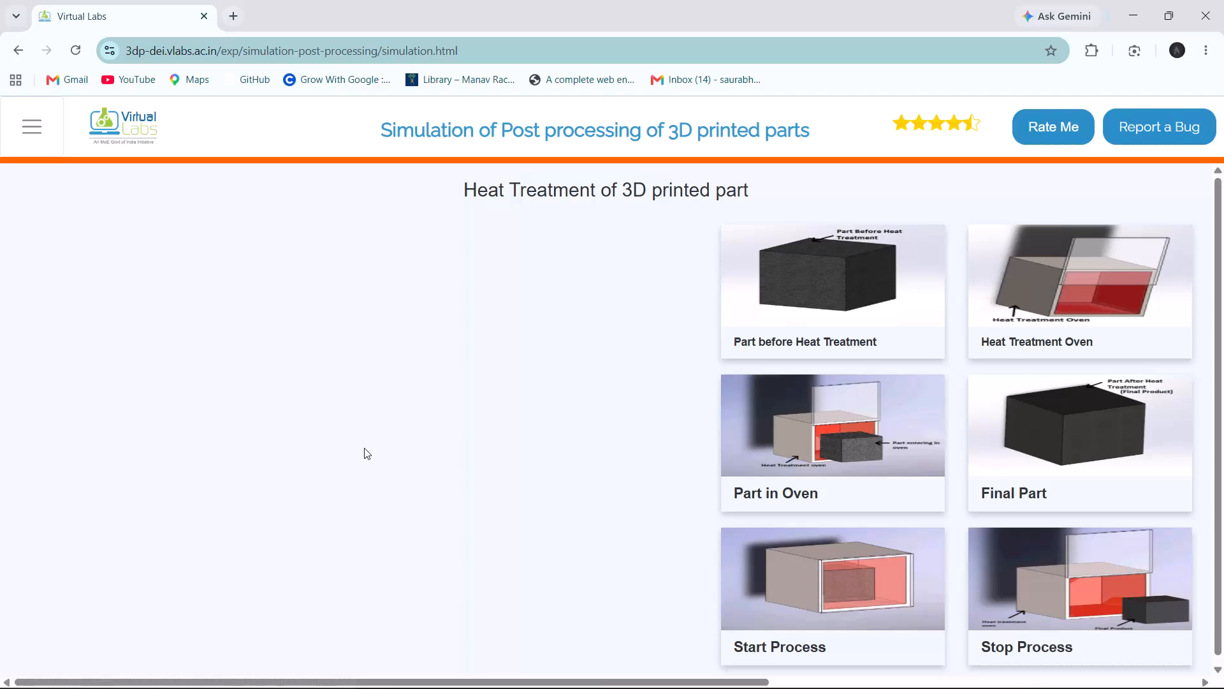
{"action": "scroll", "coordinate": [364, 448], "scroll_direction": "right", "scroll_amount": 16}
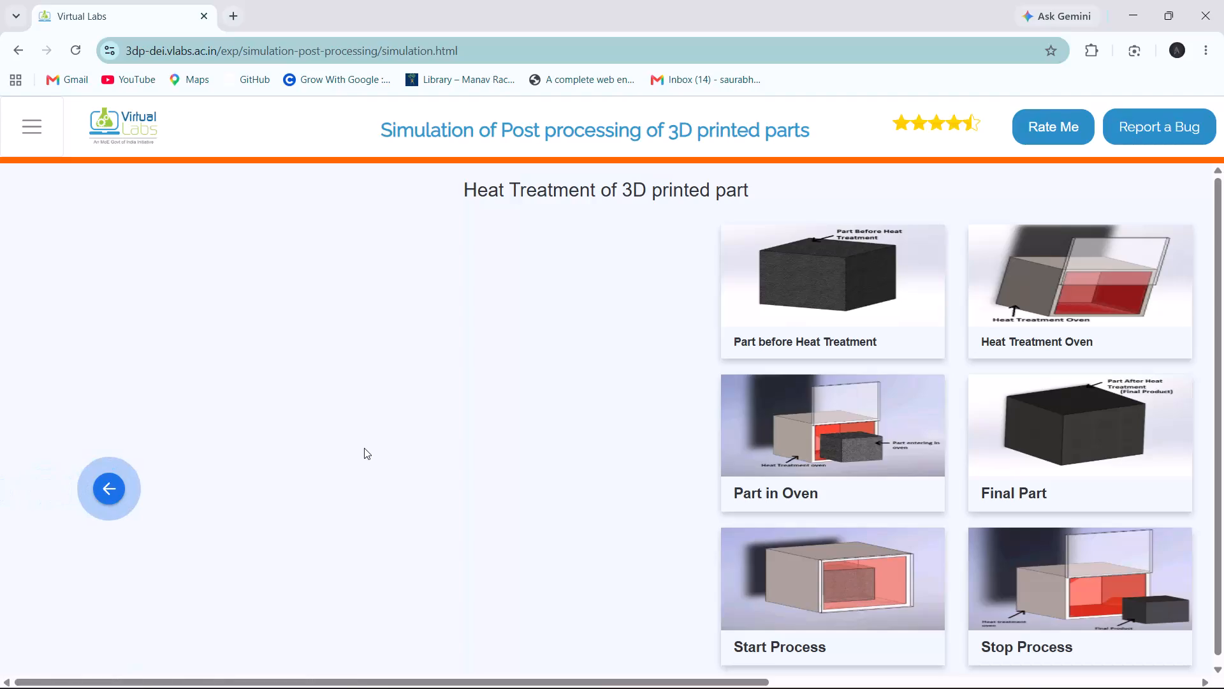
{"action": "scroll", "coordinate": [364, 448], "scroll_direction": "right", "scroll_amount": 5}
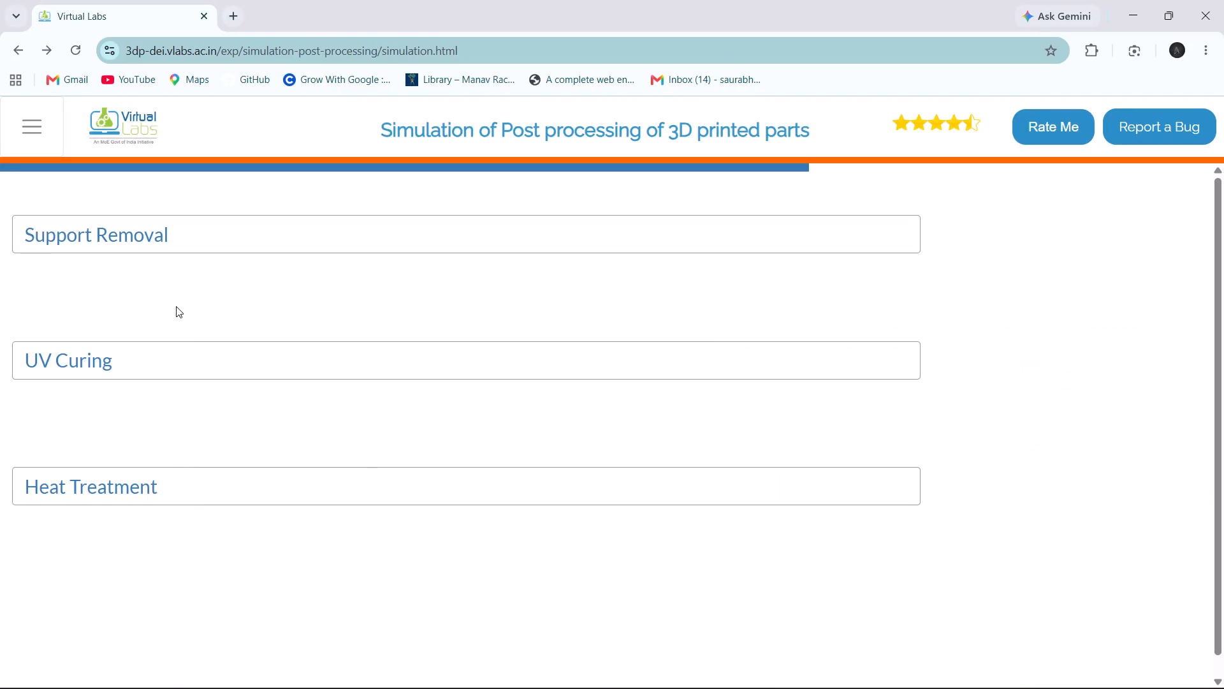
Leave the post-processing experiment and return to the list of experiments.
{"action": "scroll", "coordinate": [176, 306], "scroll_direction": "right", "scroll_amount": 6}
{"action": "scroll", "coordinate": [231, 373], "scroll_direction": "right", "scroll_amount": 13}
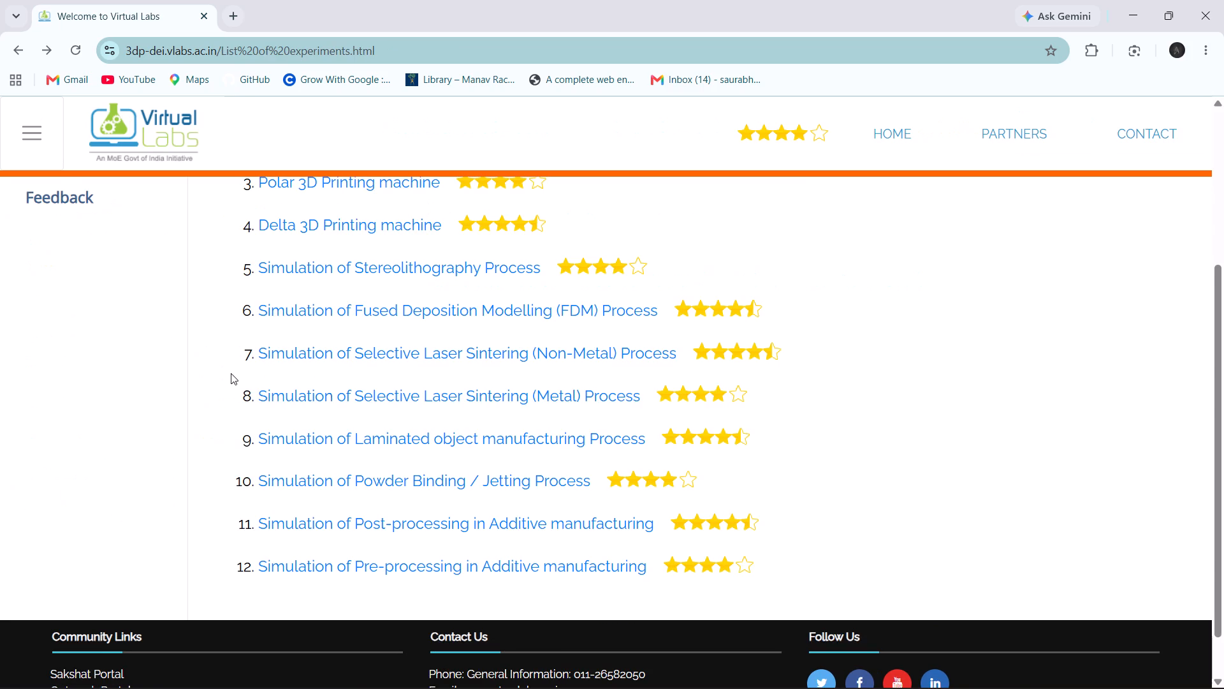
Open the Simulation of Powder Binding / Jetting Process experiment and examine the process stages on its Simulation page.
{"action": "left_click", "coordinate": [360, 478]}
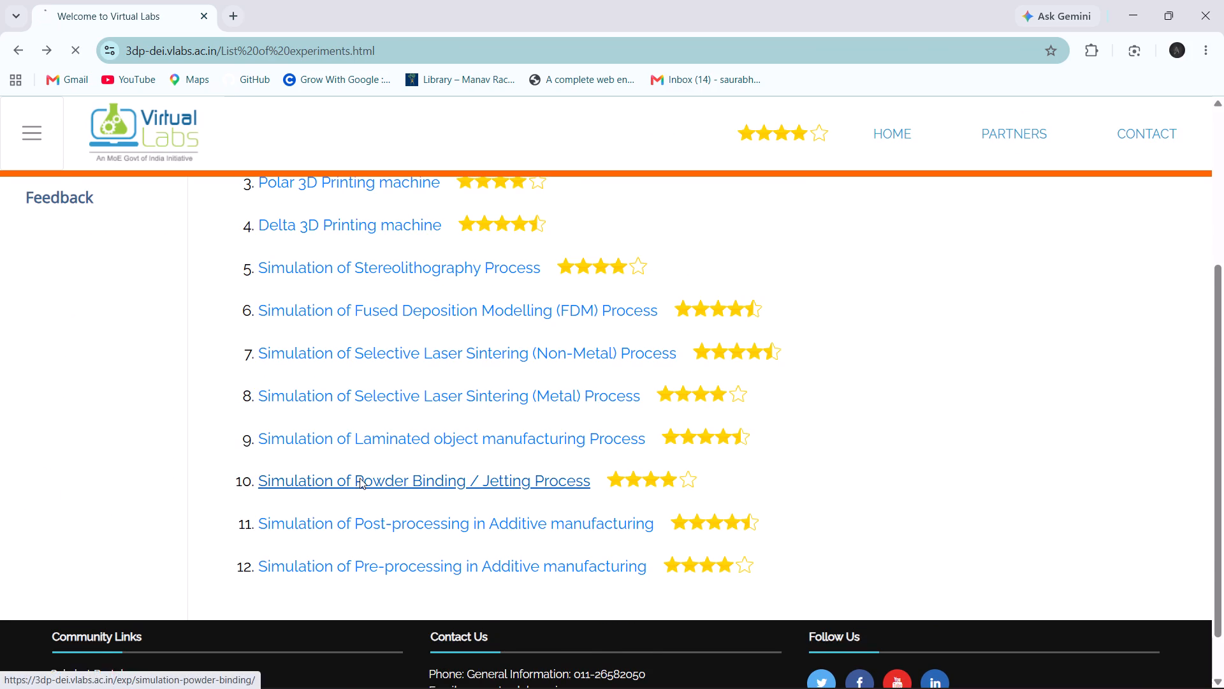
{"action": "left_click", "coordinate": [71, 413]}
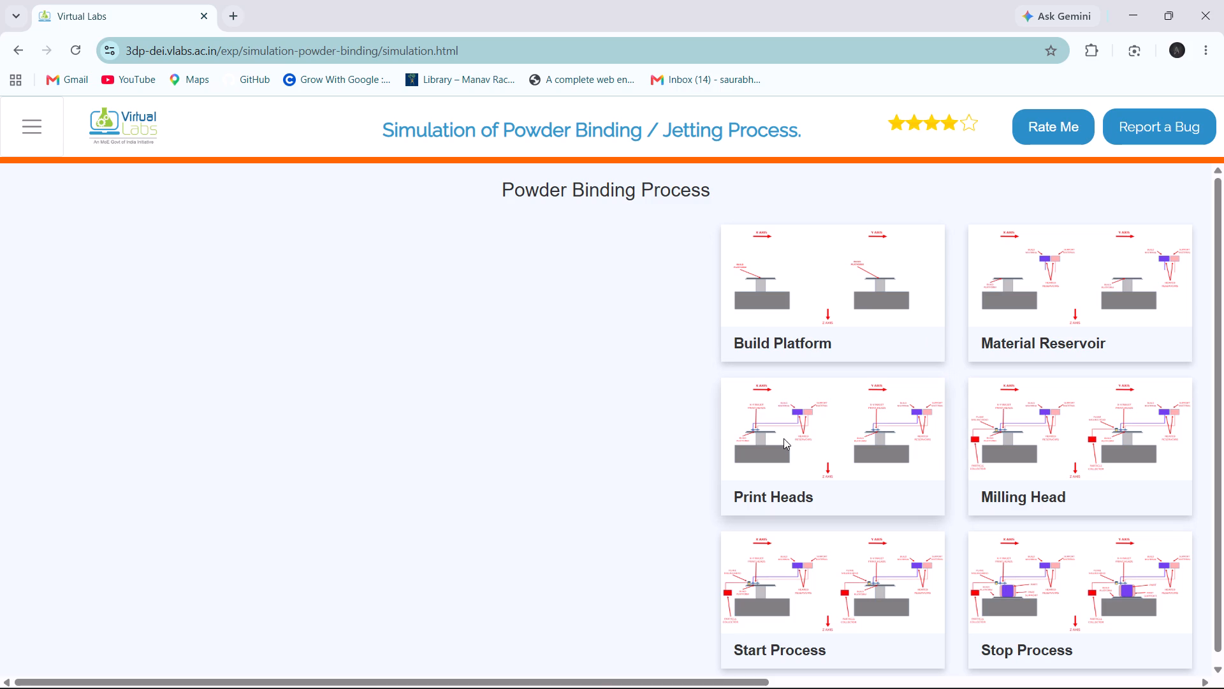
Leave the Powder Binding / Jetting experiment and return to the list of experiments.
{"action": "scroll", "coordinate": [783, 438], "scroll_direction": "right", "scroll_amount": 7}
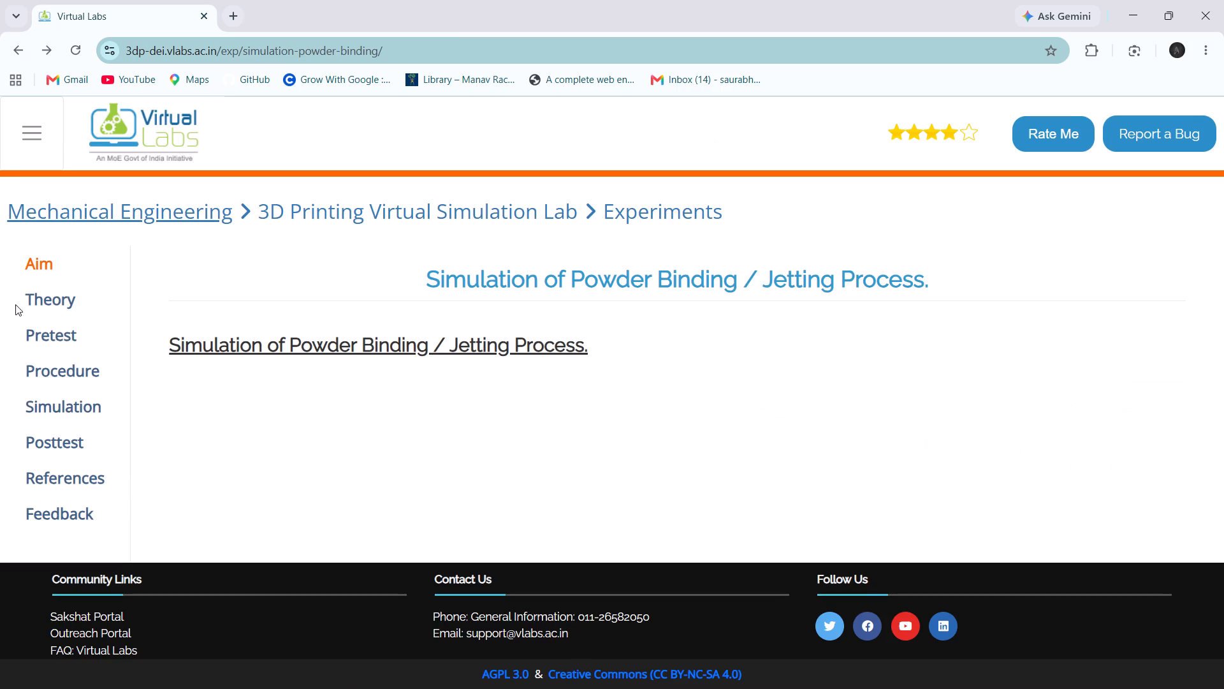
{"action": "scroll", "coordinate": [30, 314], "scroll_direction": "right", "scroll_amount": 5}
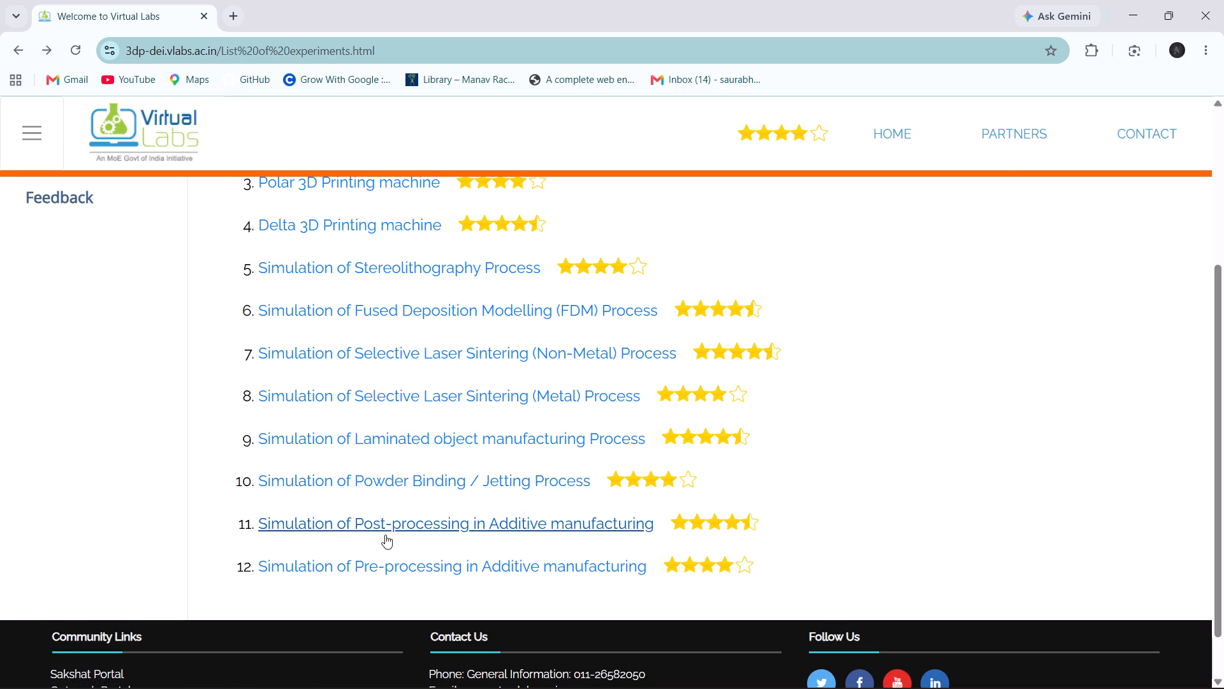
Reopen the Simulation of Post-processing in Additive manufacturing experiment and open its Support Removal simulation.
{"action": "left_click", "coordinate": [386, 523]}
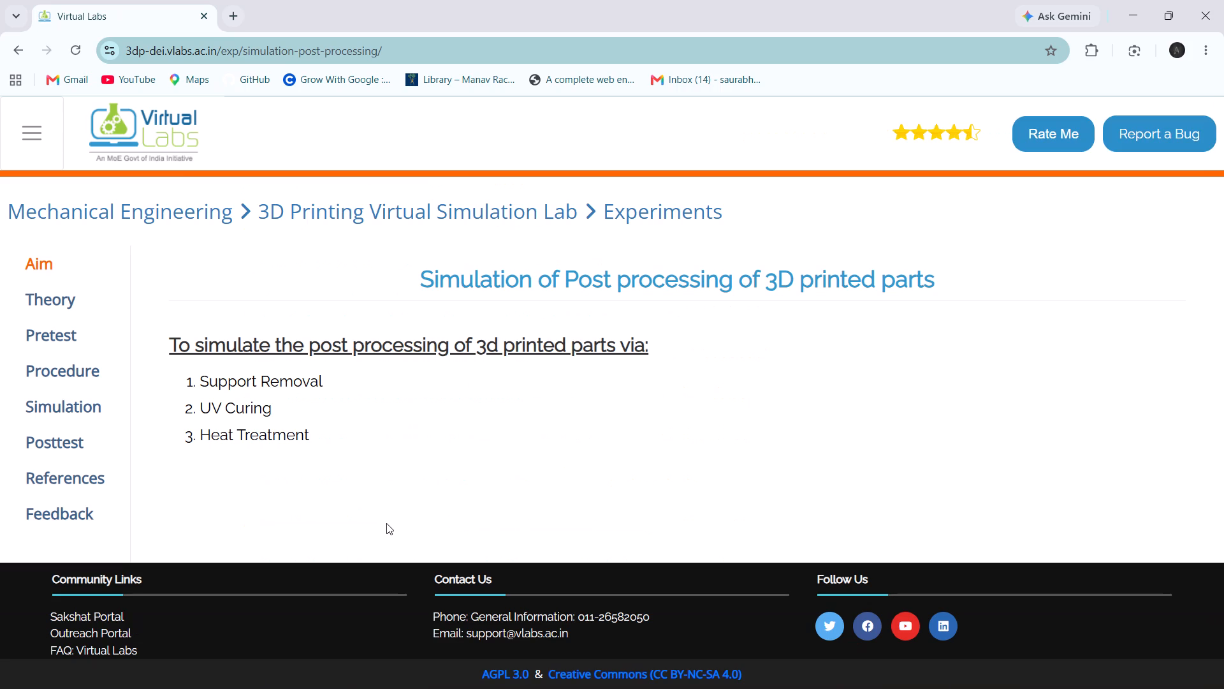
{"action": "left_click", "coordinate": [87, 403]}
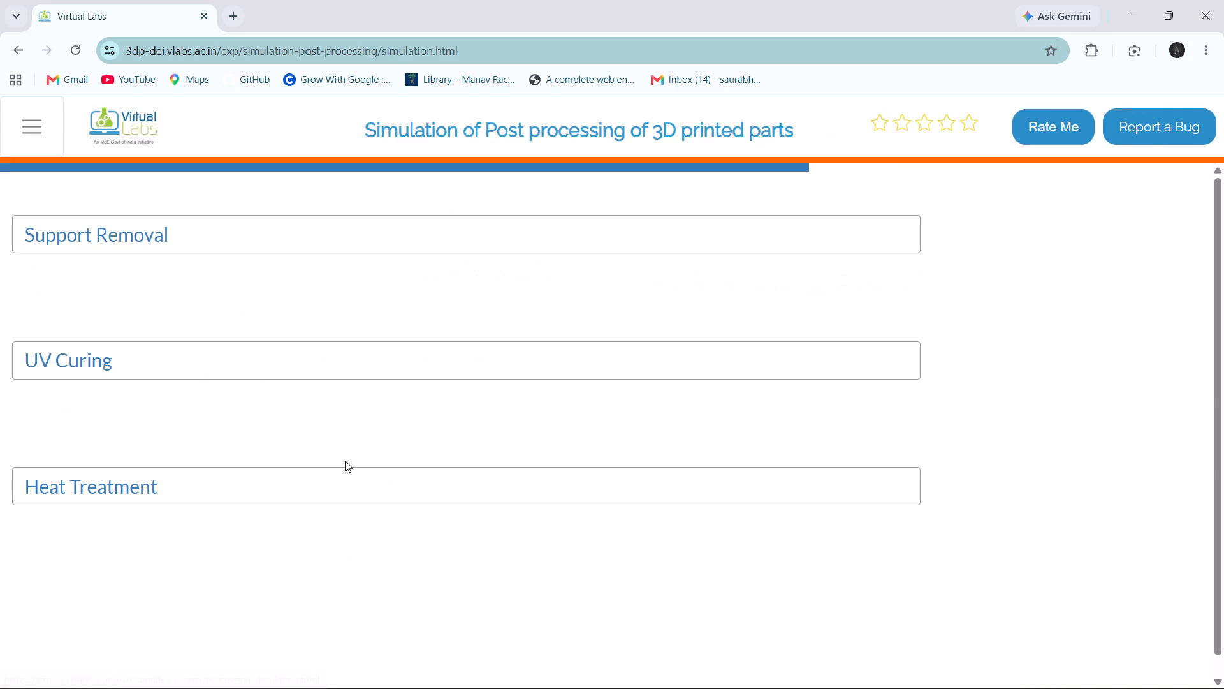
{"action": "left_click", "coordinate": [26, 229]}
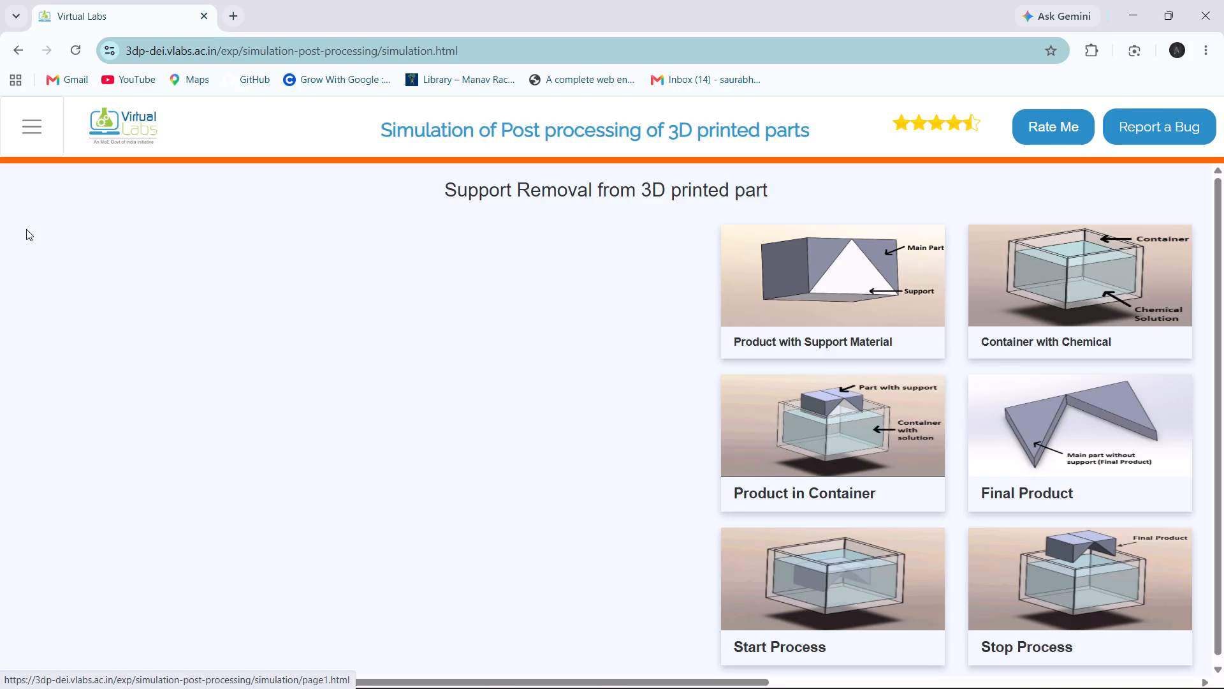
Leave the Support Removal simulation and go back through the post-processing experiment's pages towards the list of experiments.
{"action": "scroll", "coordinate": [252, 289], "scroll_direction": "right", "scroll_amount": 18}
{"action": "scroll", "coordinate": [252, 289], "scroll_direction": "right", "scroll_amount": 20}
{"action": "scroll", "coordinate": [252, 289], "scroll_direction": "right", "scroll_amount": 15}
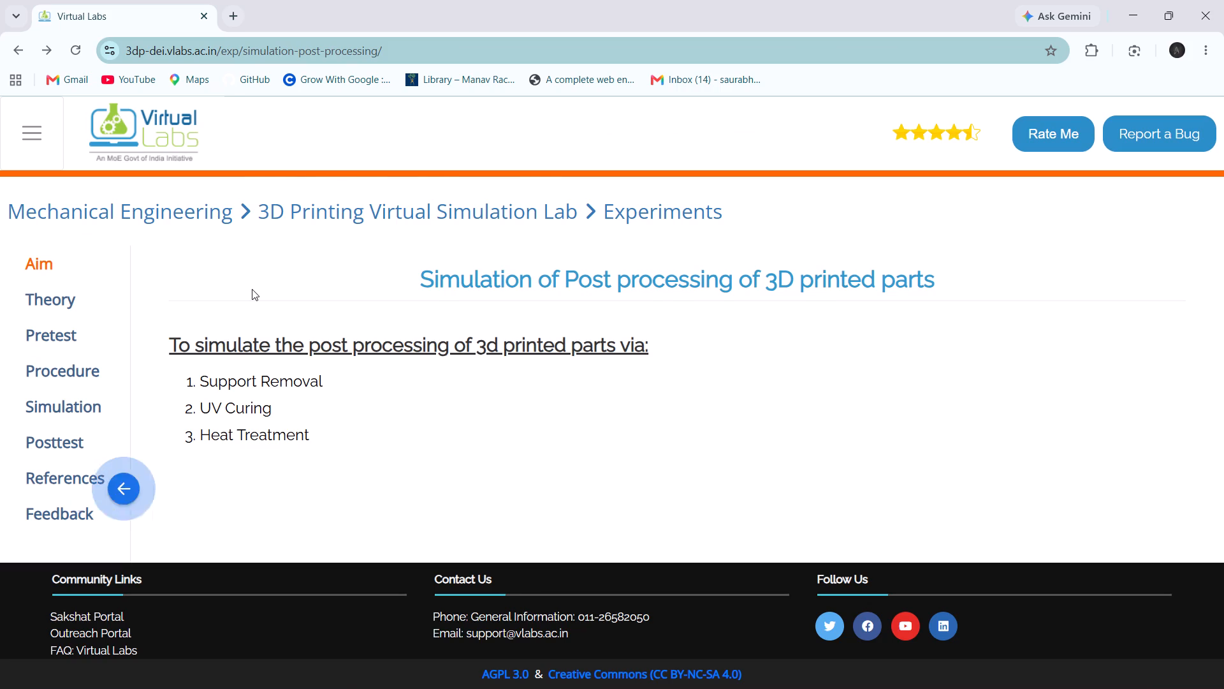
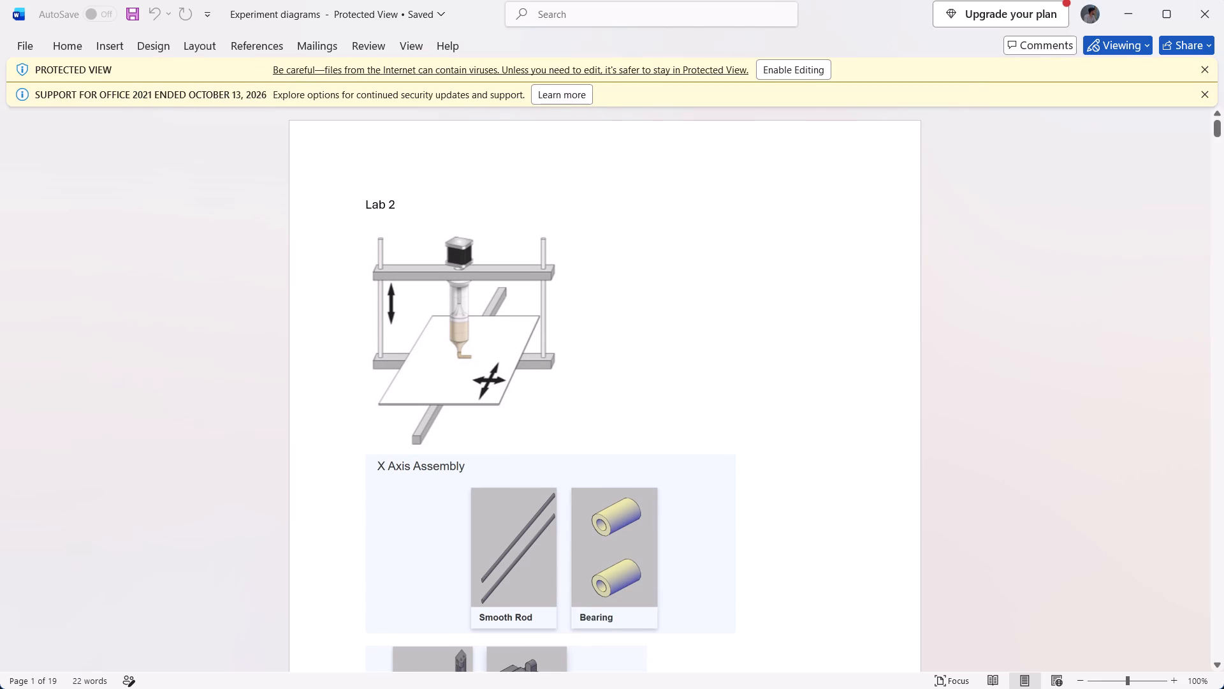
Switch to the Experiment diagrams document in Word, enable editing, and close the Office 2021 end-of-support web page.
{"action": "left_click", "coordinate": [792, 70]}
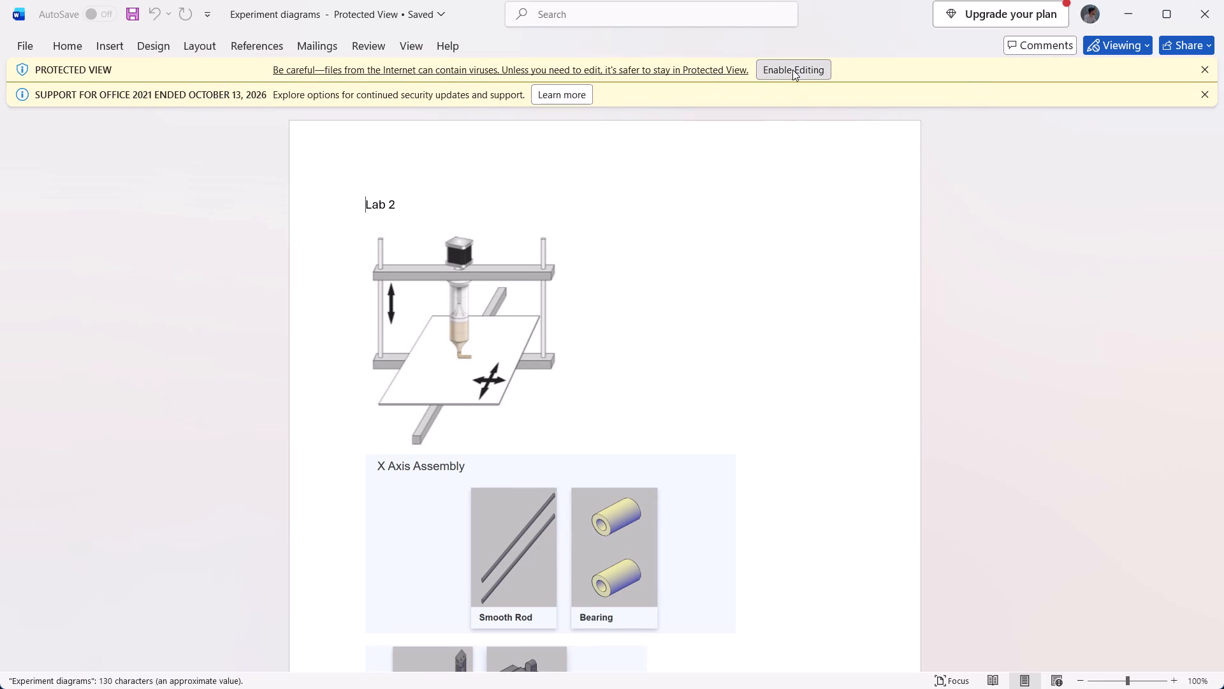
{"action": "left_click", "coordinate": [546, 149]}
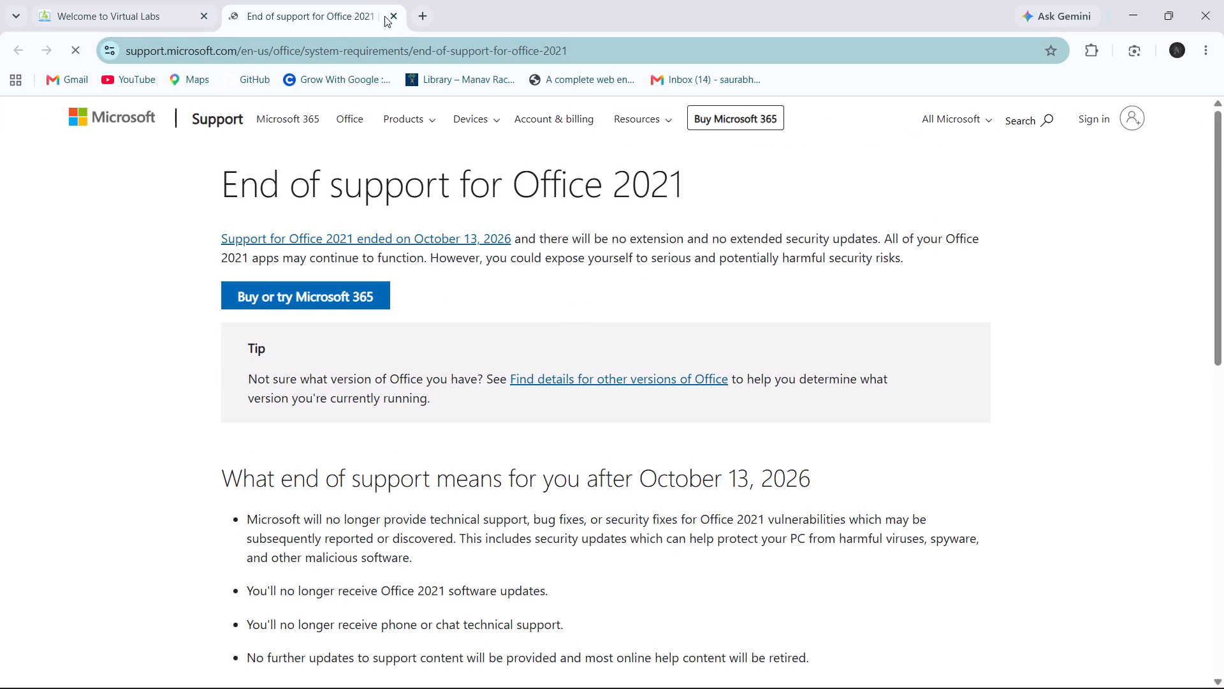
{"action": "left_click", "coordinate": [389, 14]}
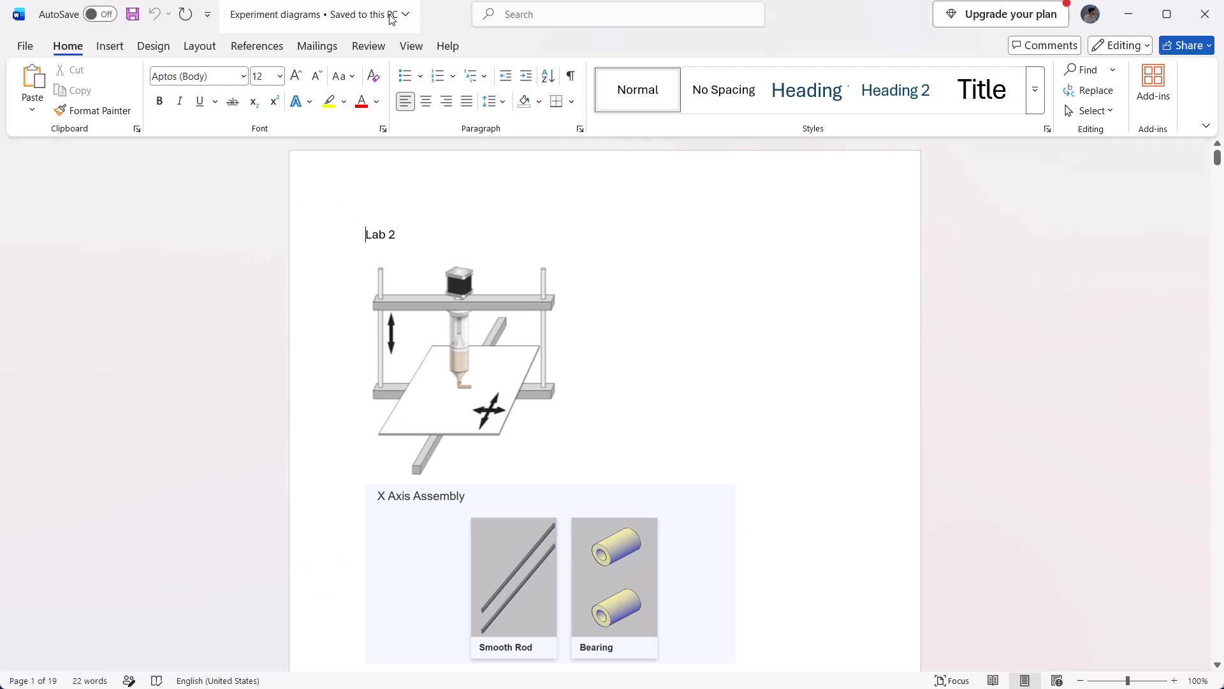
Examine the lab diagrams throughout the Experiment diagrams document, from Lab 2 to Lab 10, and return to the first page.
{"action": "scroll", "coordinate": [574, 296], "scroll_direction": "up", "scroll_amount": 1}
{"action": "scroll", "coordinate": [557, 383], "scroll_direction": "down", "scroll_amount": 4}
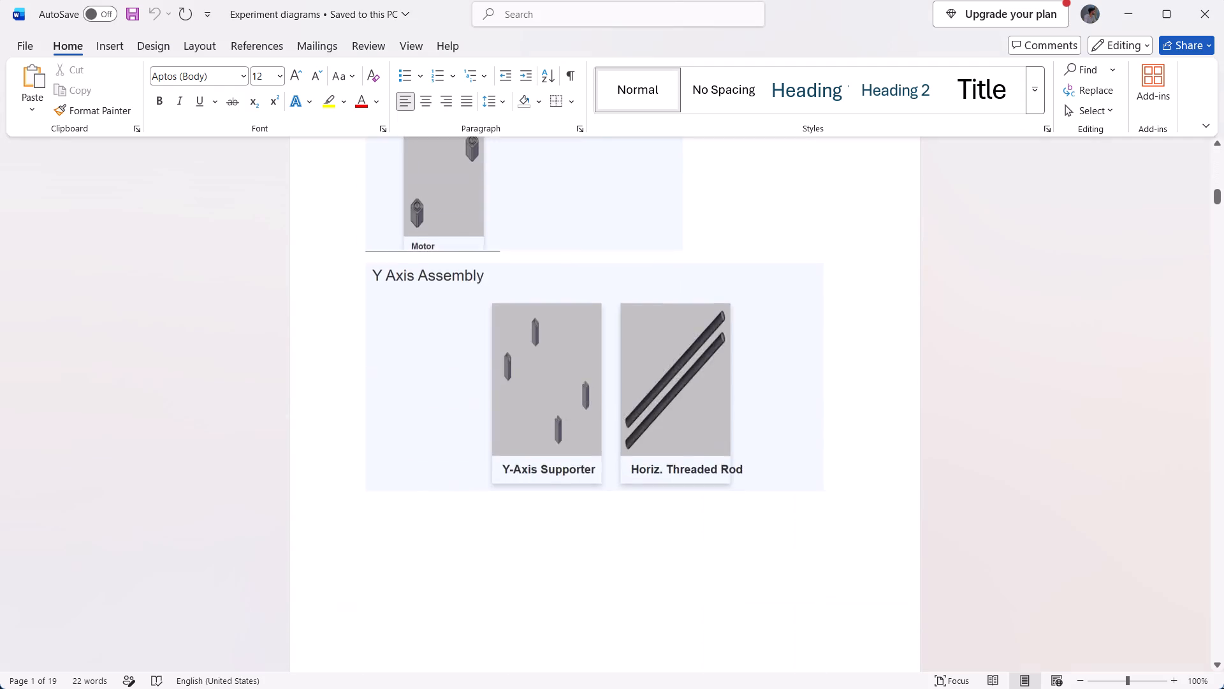
{"action": "scroll", "coordinate": [557, 383], "scroll_direction": "down", "scroll_amount": 6}
{"action": "scroll", "coordinate": [557, 383], "scroll_direction": "up", "scroll_amount": 3}
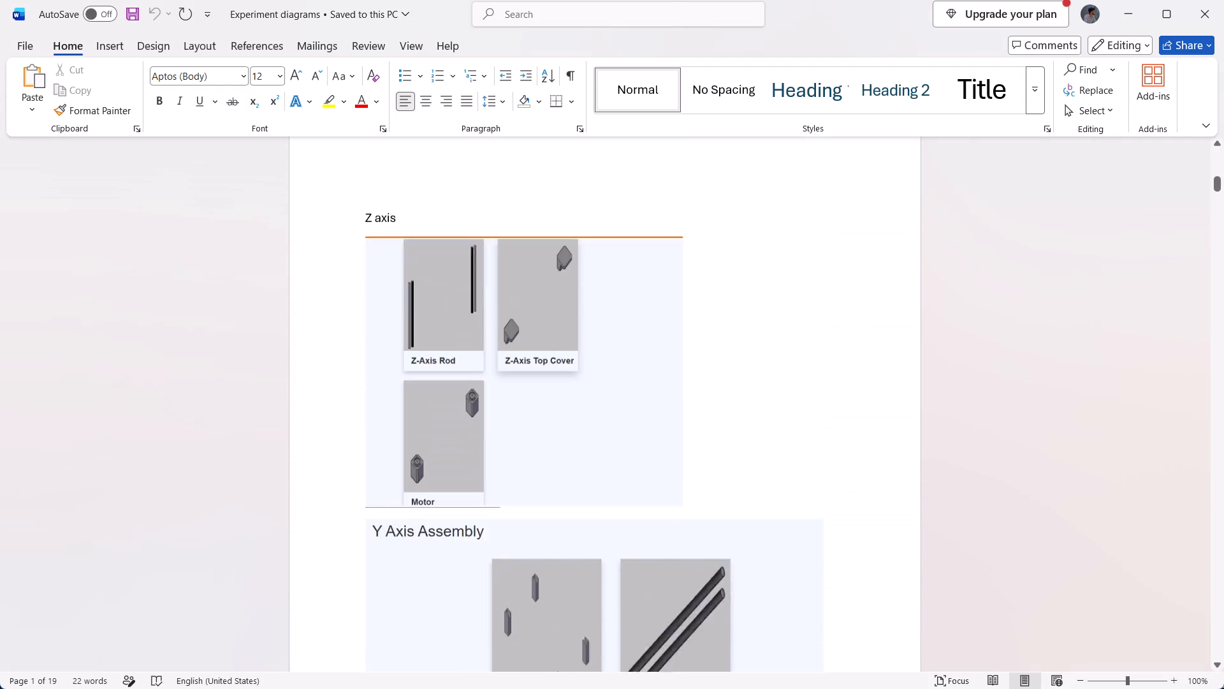
{"action": "scroll", "coordinate": [557, 383], "scroll_direction": "down", "scroll_amount": 3}
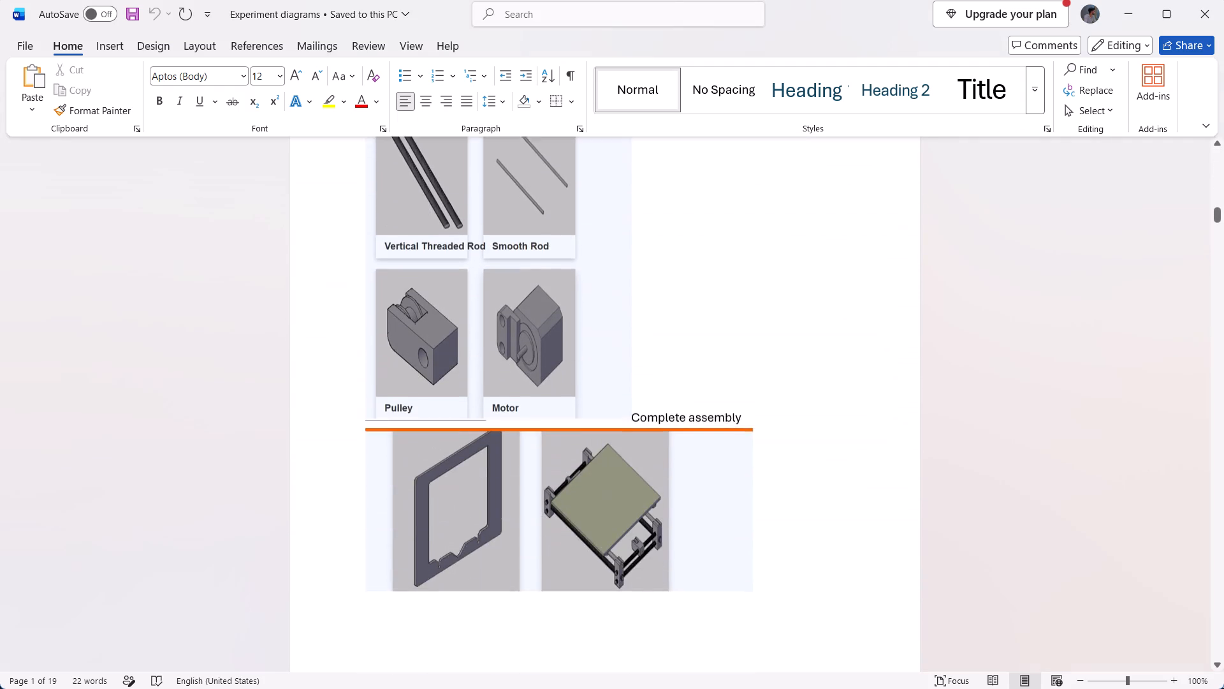
{"action": "scroll", "coordinate": [557, 383], "scroll_direction": "down", "scroll_amount": 4}
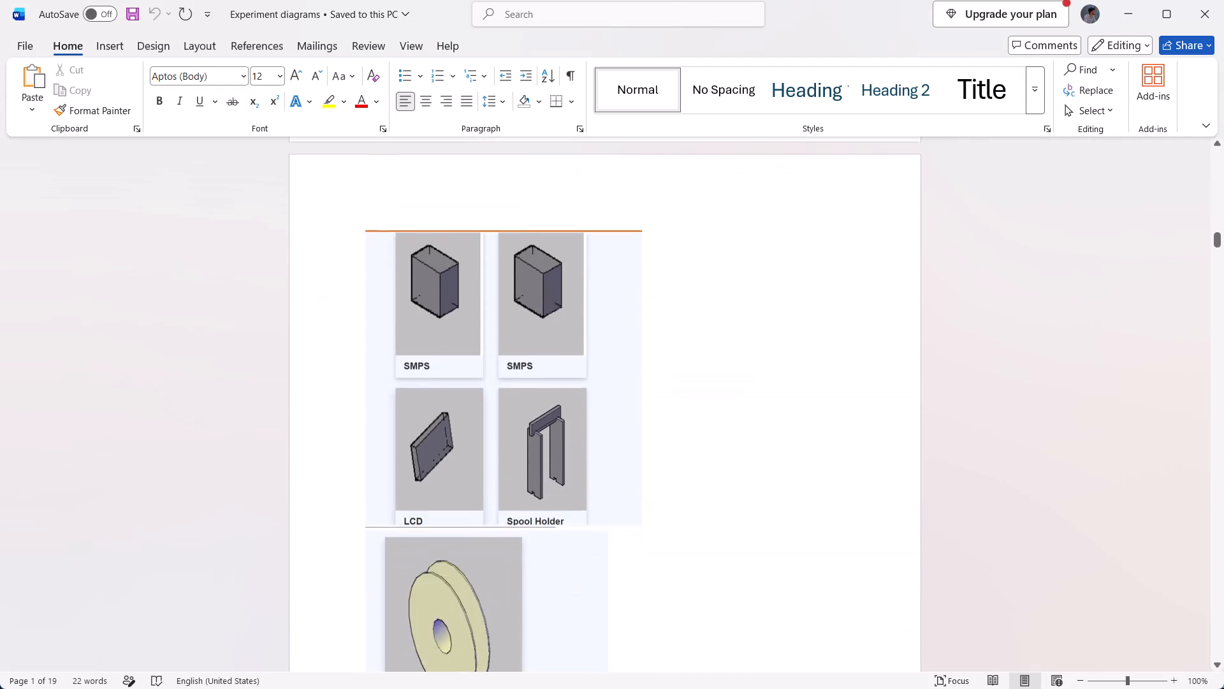
{"action": "scroll", "coordinate": [557, 383], "scroll_direction": "down", "scroll_amount": 7}
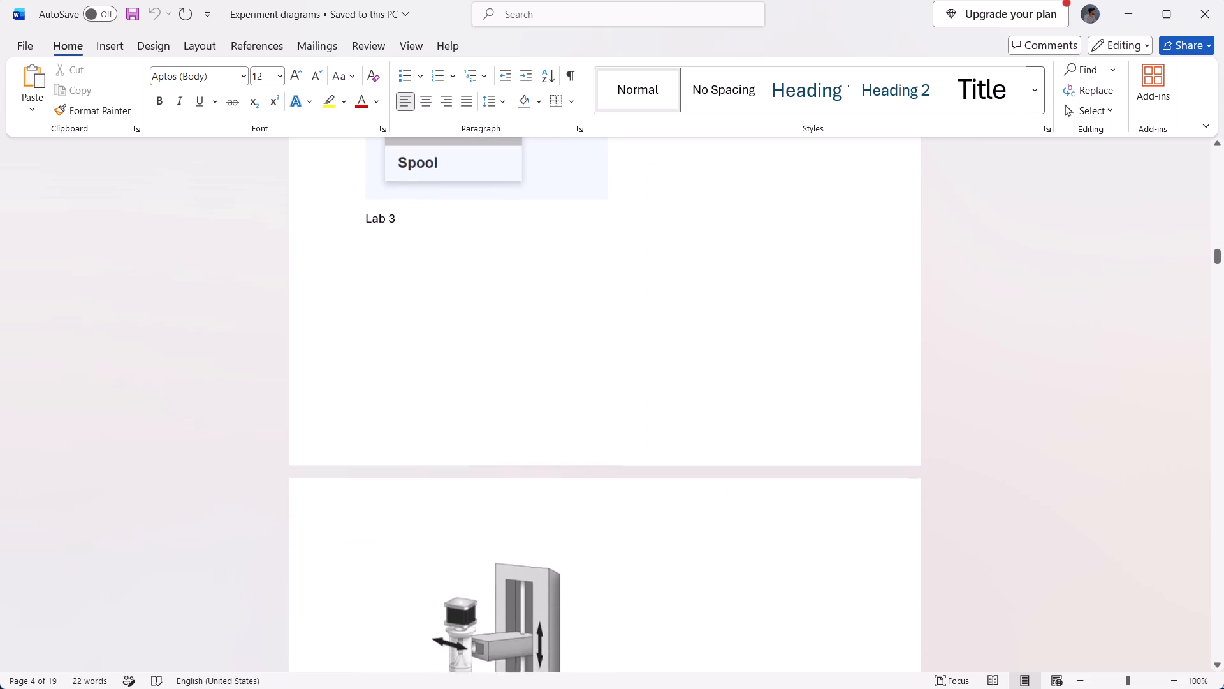
{"action": "scroll", "coordinate": [557, 383], "scroll_direction": "down", "scroll_amount": 6}
{"action": "scroll", "coordinate": [557, 383], "scroll_direction": "down", "scroll_amount": 4, "text": "ctrl"}
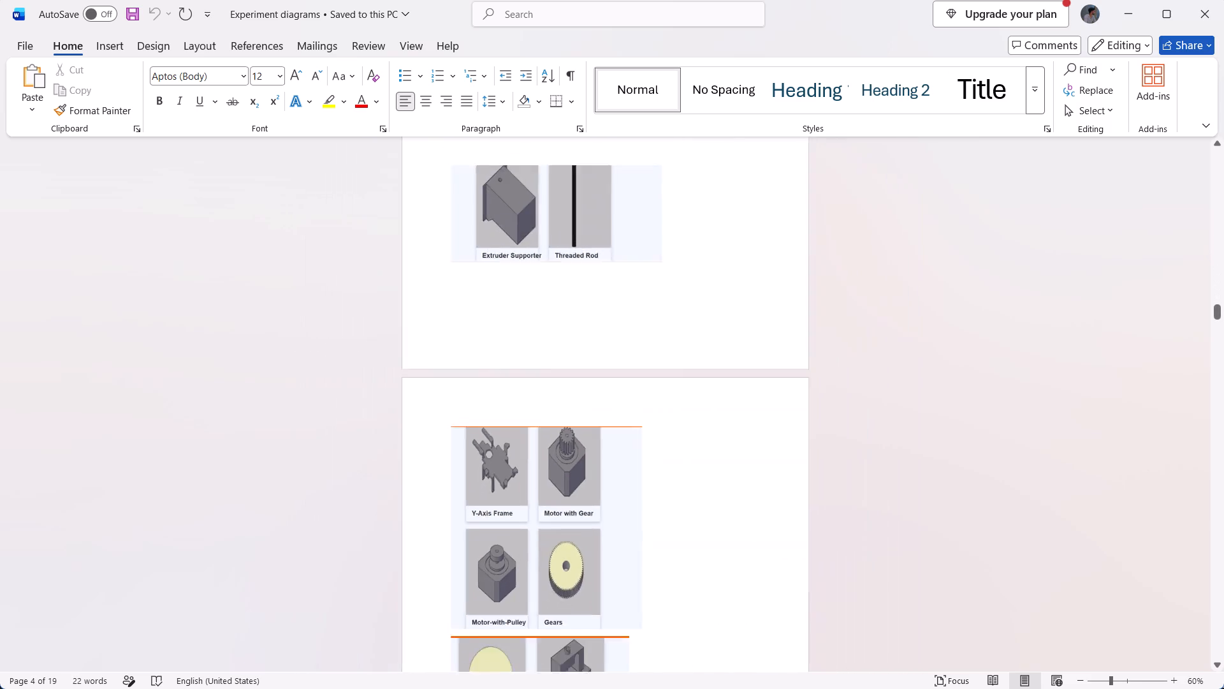
{"action": "scroll", "coordinate": [557, 383], "scroll_direction": "down", "scroll_amount": 2, "text": "ctrl"}
{"action": "scroll", "coordinate": [557, 383], "scroll_direction": "down", "scroll_amount": 4}
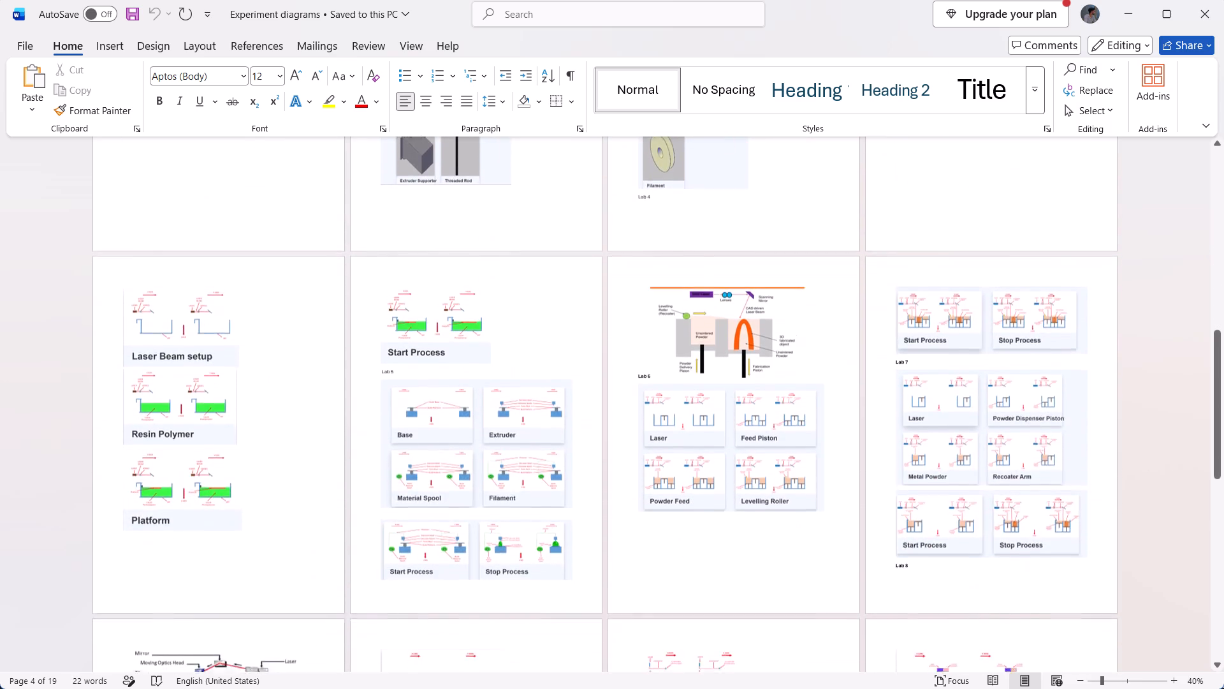
{"action": "scroll", "coordinate": [557, 383], "scroll_direction": "down", "scroll_amount": 6}
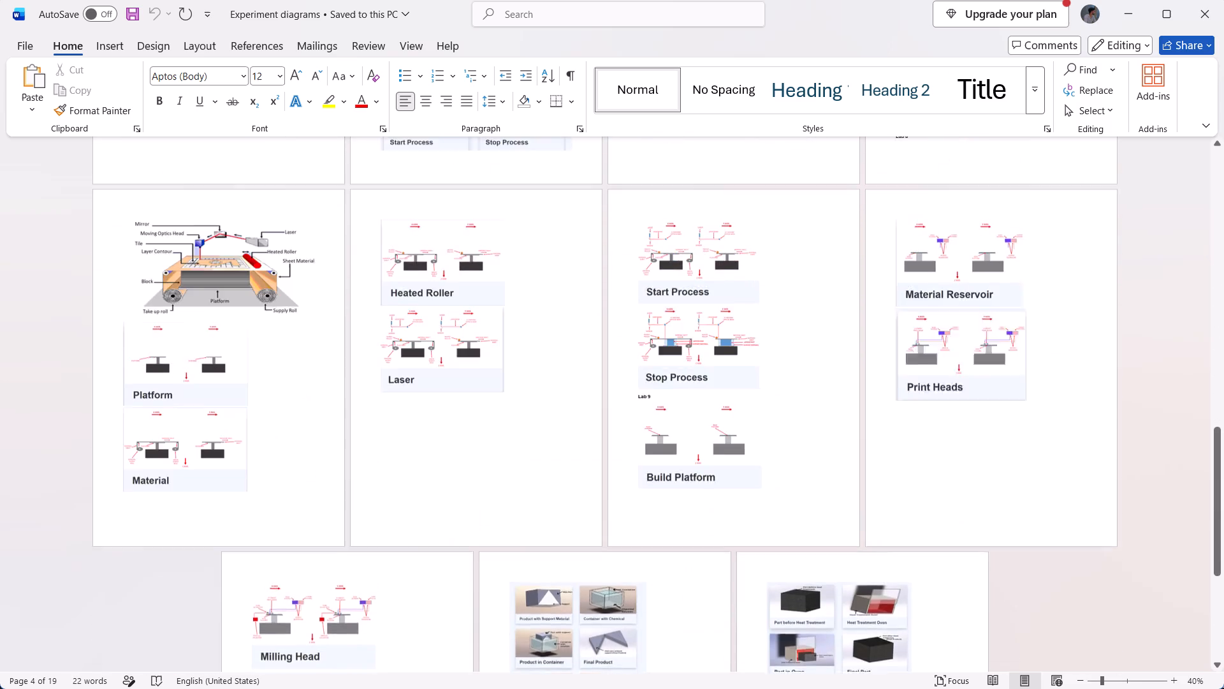
{"action": "scroll", "coordinate": [557, 383], "scroll_direction": "down", "scroll_amount": 5}
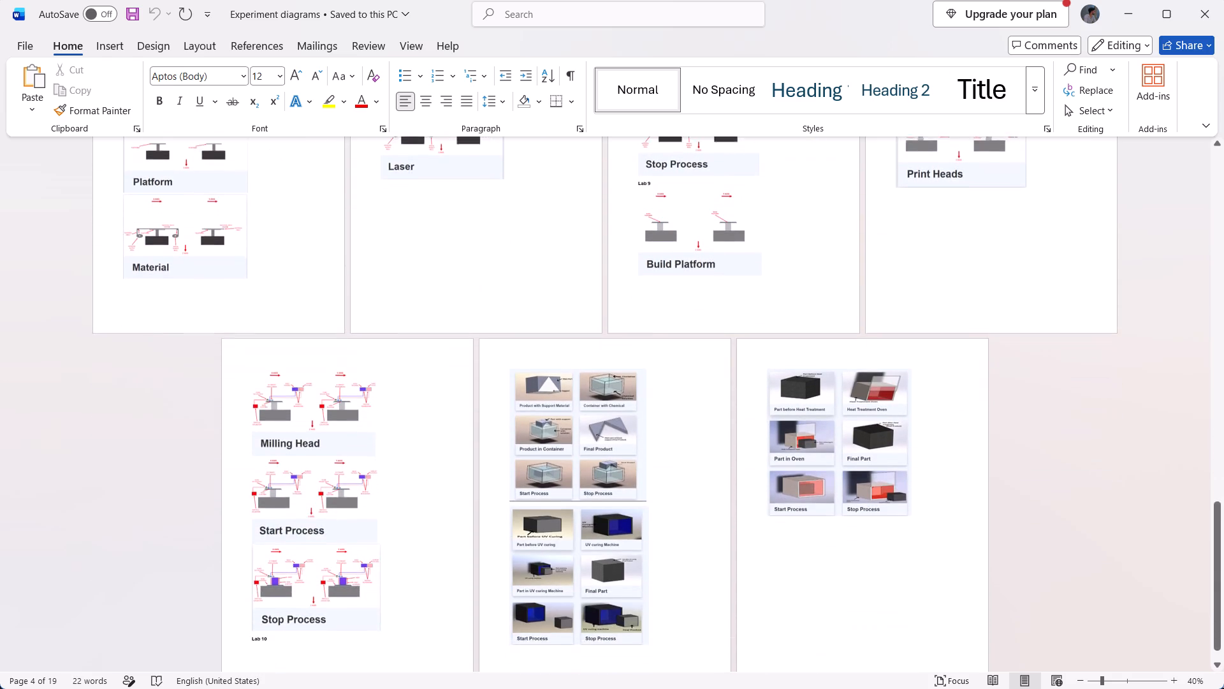
{"action": "scroll", "coordinate": [557, 383], "scroll_direction": "down", "scroll_amount": 3}
{"action": "scroll", "coordinate": [557, 383], "scroll_direction": "up", "scroll_amount": 20}
{"action": "scroll", "coordinate": [557, 383], "scroll_direction": "up", "scroll_amount": 11}
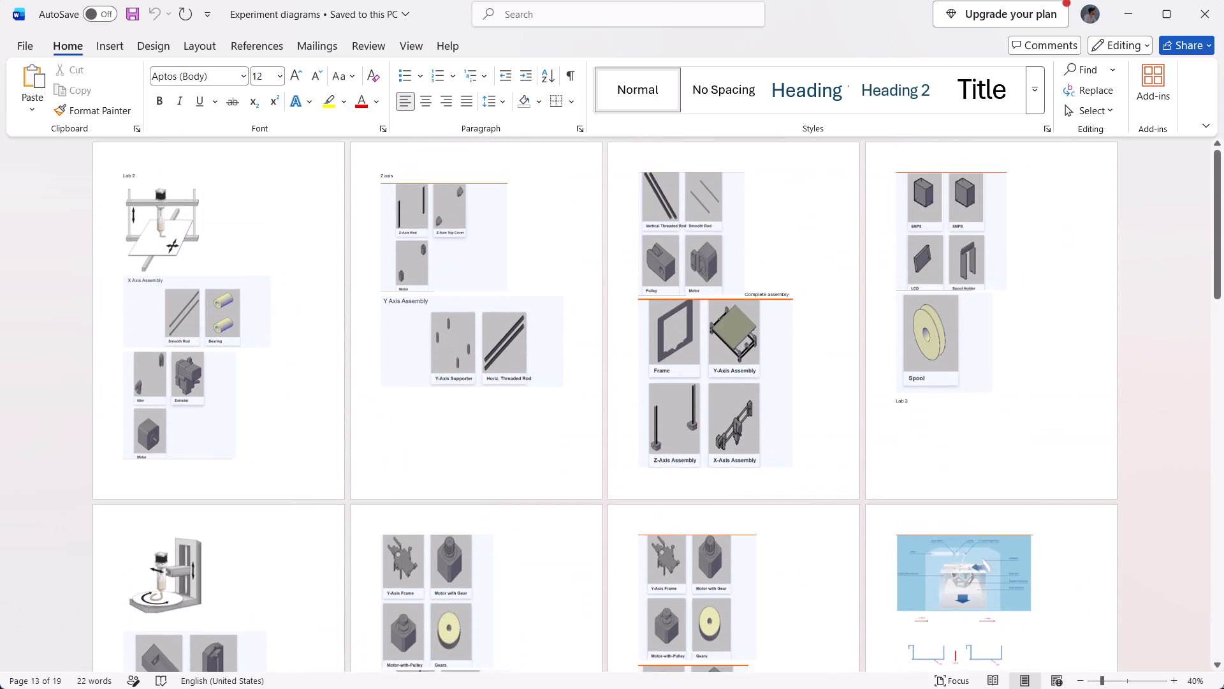
{"action": "scroll", "coordinate": [557, 383], "scroll_direction": "up", "scroll_amount": 9}
{"action": "scroll", "coordinate": [557, 383], "scroll_direction": "up", "scroll_amount": 20}
{"action": "scroll", "coordinate": [557, 383], "scroll_direction": "up", "scroll_amount": 5}
{"action": "scroll", "coordinate": [257, 303], "scroll_direction": "up", "scroll_amount": 1}
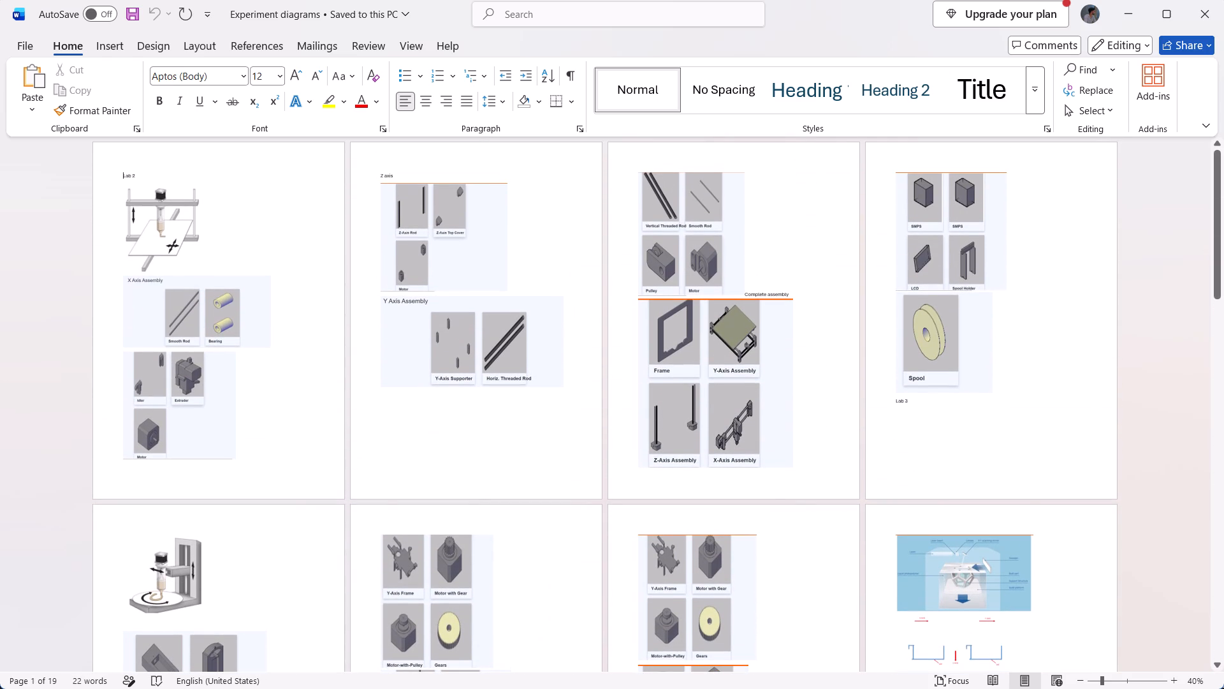
Move the Idler, Extruder and Motor picture directly below the Lab 2 printer diagram and shrink it slightly.
{"action": "scroll", "coordinate": [280, 297], "scroll_direction": "up", "scroll_amount": 3, "text": "ctrl"}
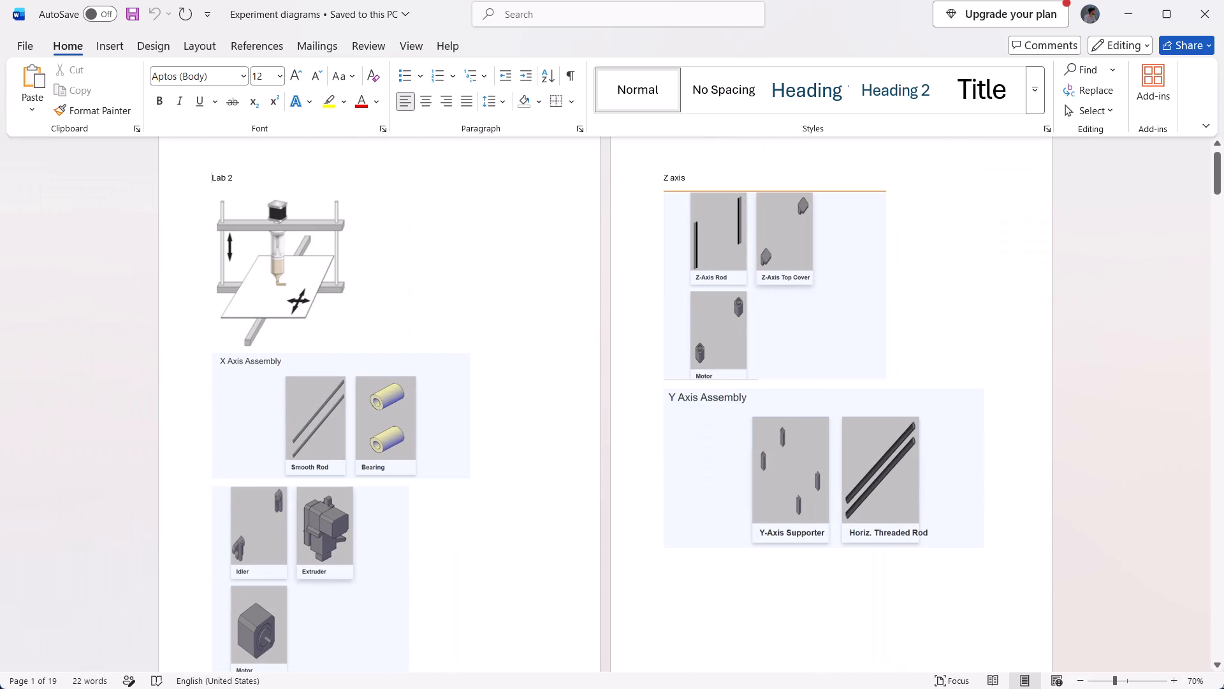
{"action": "left_click", "coordinate": [289, 245]}
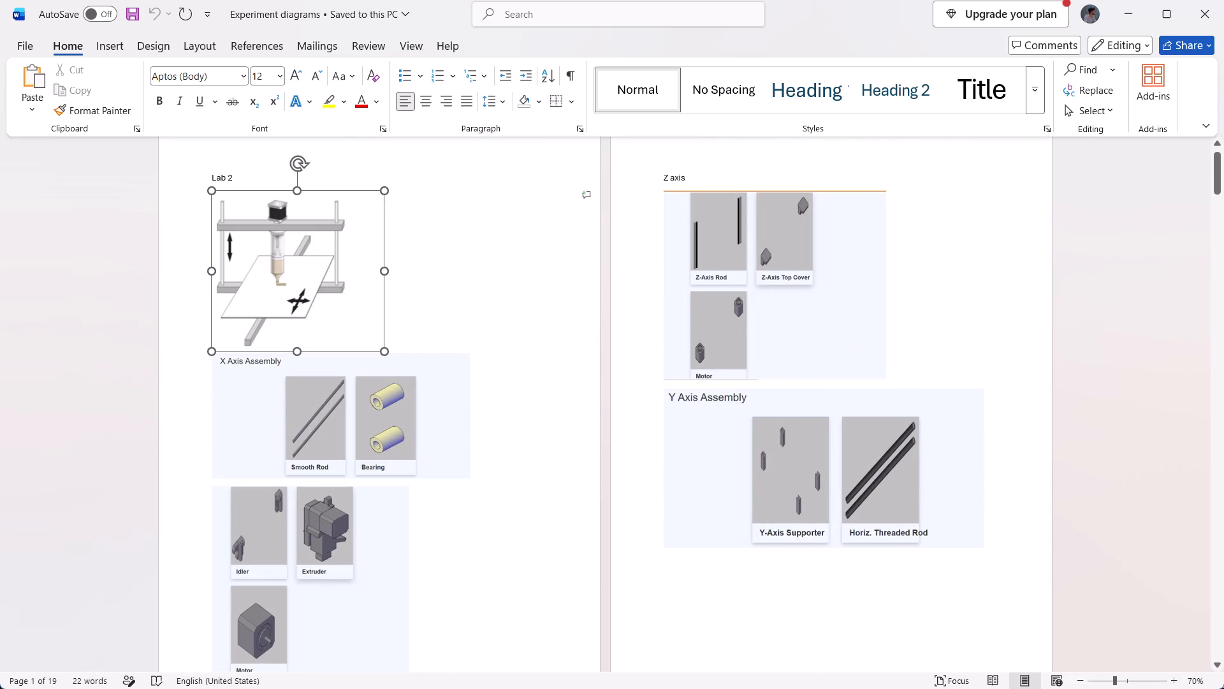
{"action": "left_click", "coordinate": [341, 452]}
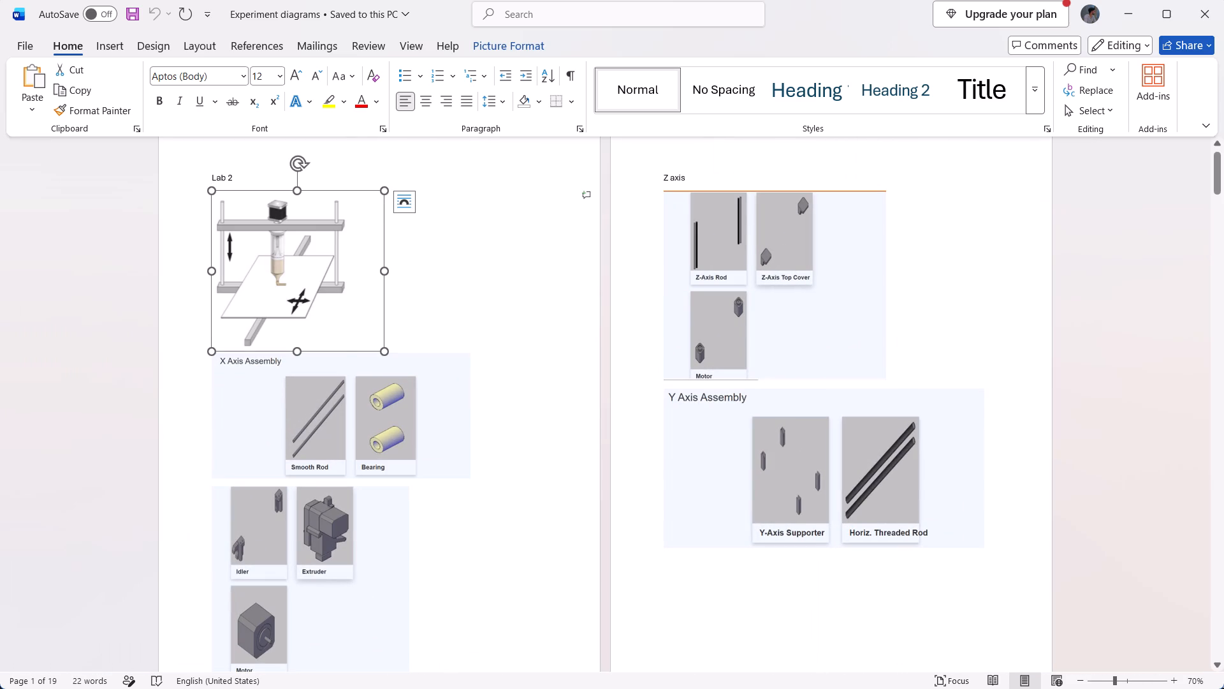
{"action": "left_click", "coordinate": [340, 583]}
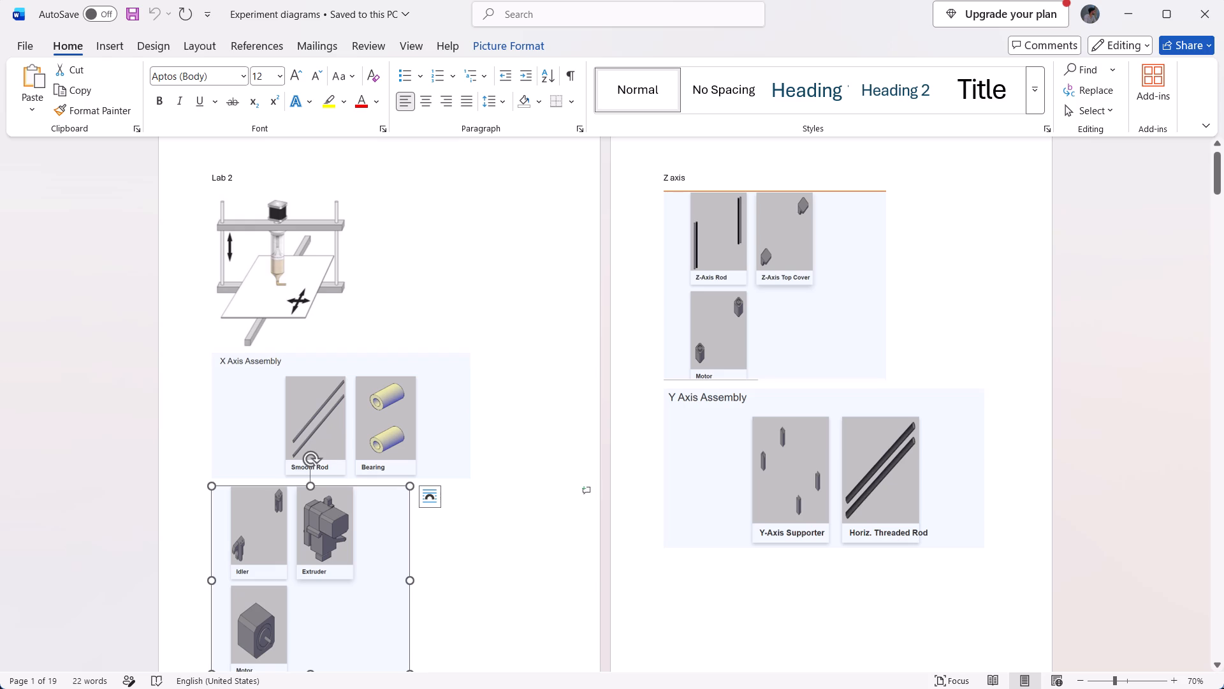
{"action": "left_click_drag", "start_coordinate": [333, 577], "coordinate": [515, 248]}
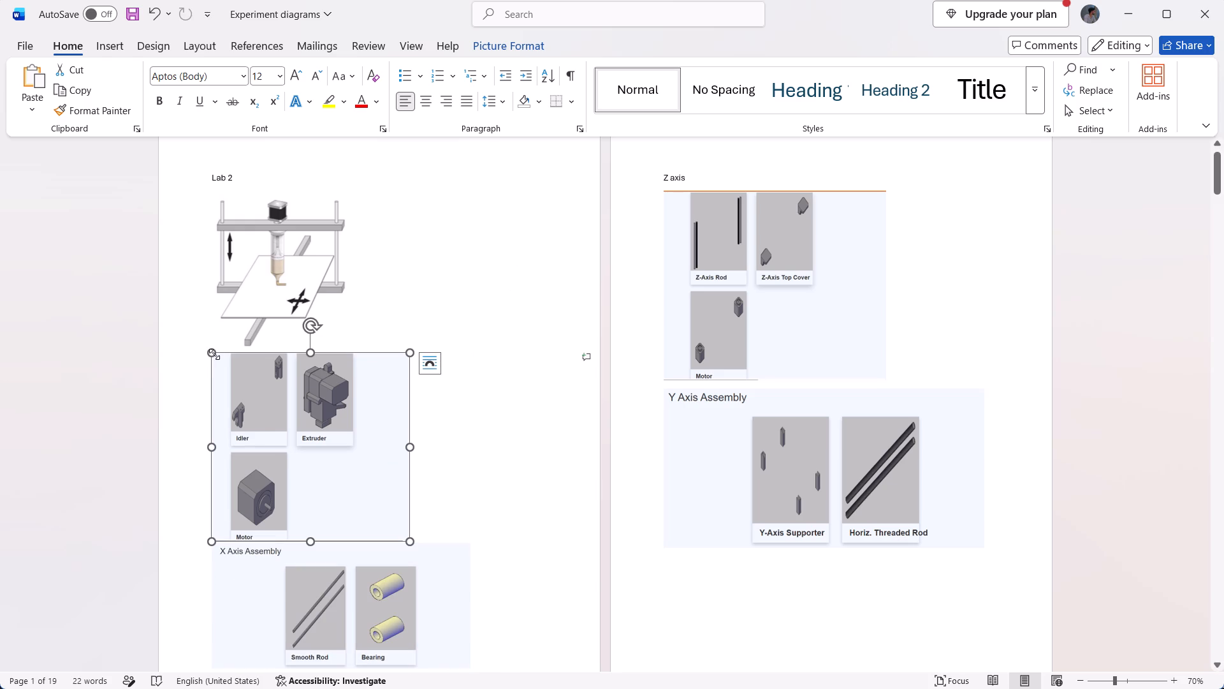
{"action": "left_click_drag", "start_coordinate": [212, 353], "coordinate": [219, 357]}
{"action": "left_click_drag", "start_coordinate": [219, 357], "coordinate": [247, 381]}
{"action": "left_click_drag", "start_coordinate": [247, 381], "coordinate": [448, 260]}
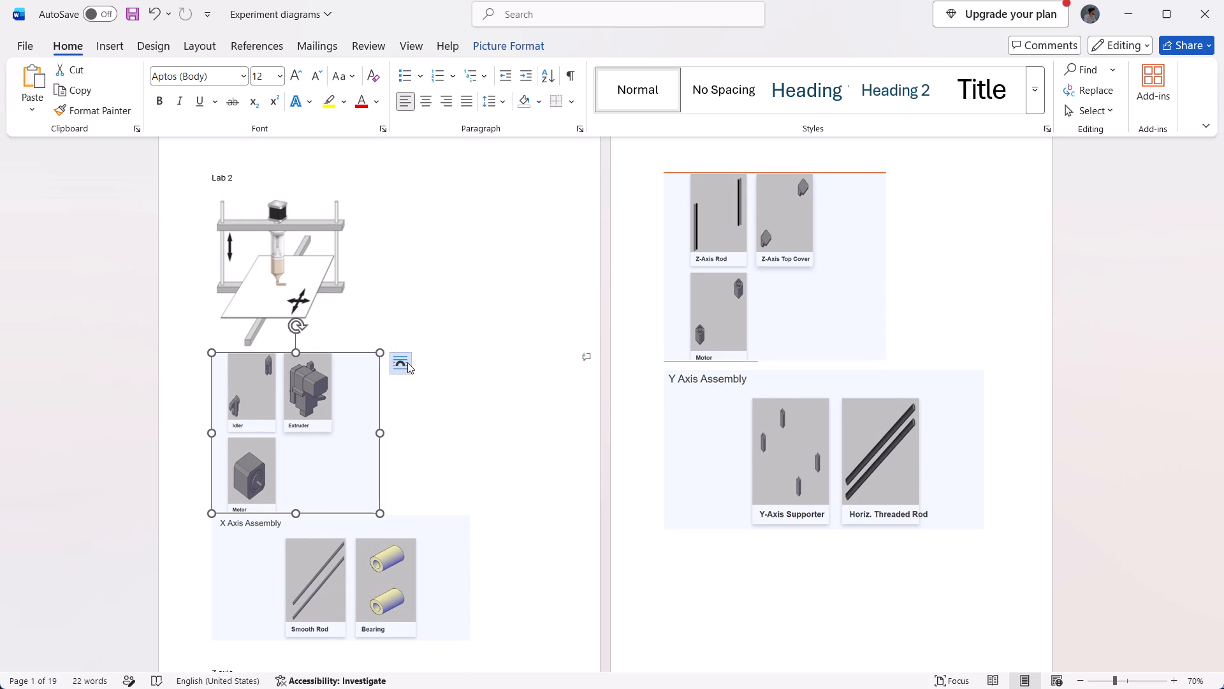
Set the text wrapping of the Idler, Extruder and Motor picture to Top and Bottom.
{"action": "left_click", "coordinate": [407, 362]}
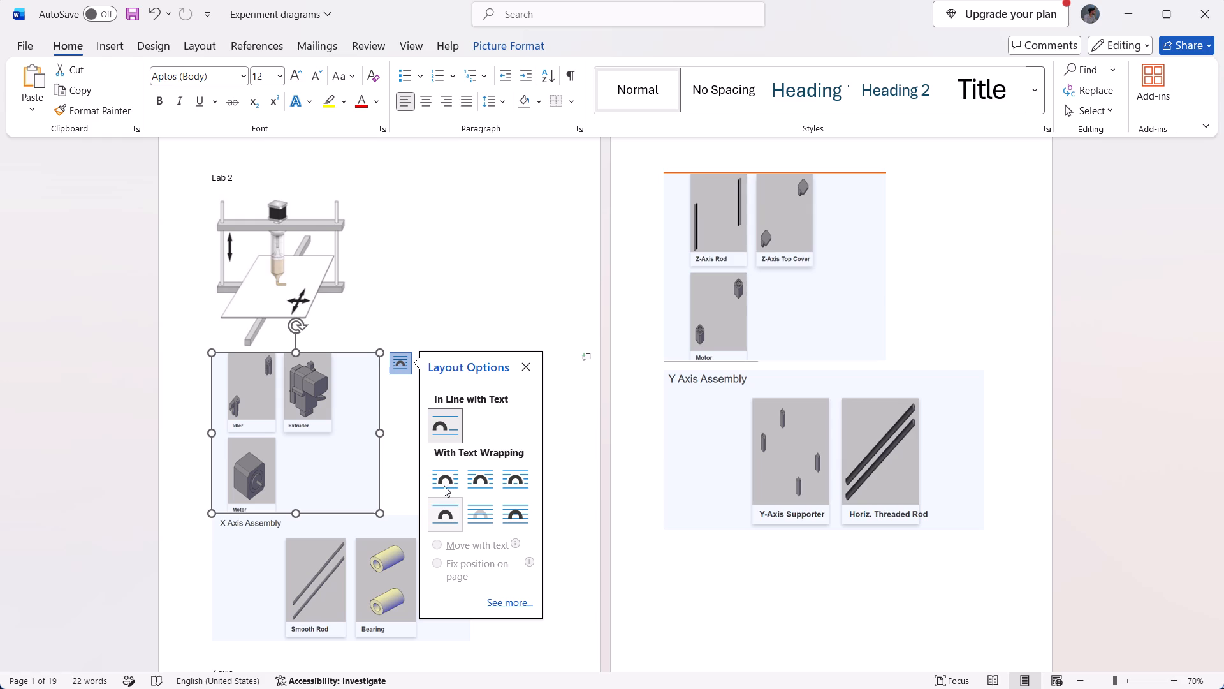
{"action": "left_click", "coordinate": [448, 514]}
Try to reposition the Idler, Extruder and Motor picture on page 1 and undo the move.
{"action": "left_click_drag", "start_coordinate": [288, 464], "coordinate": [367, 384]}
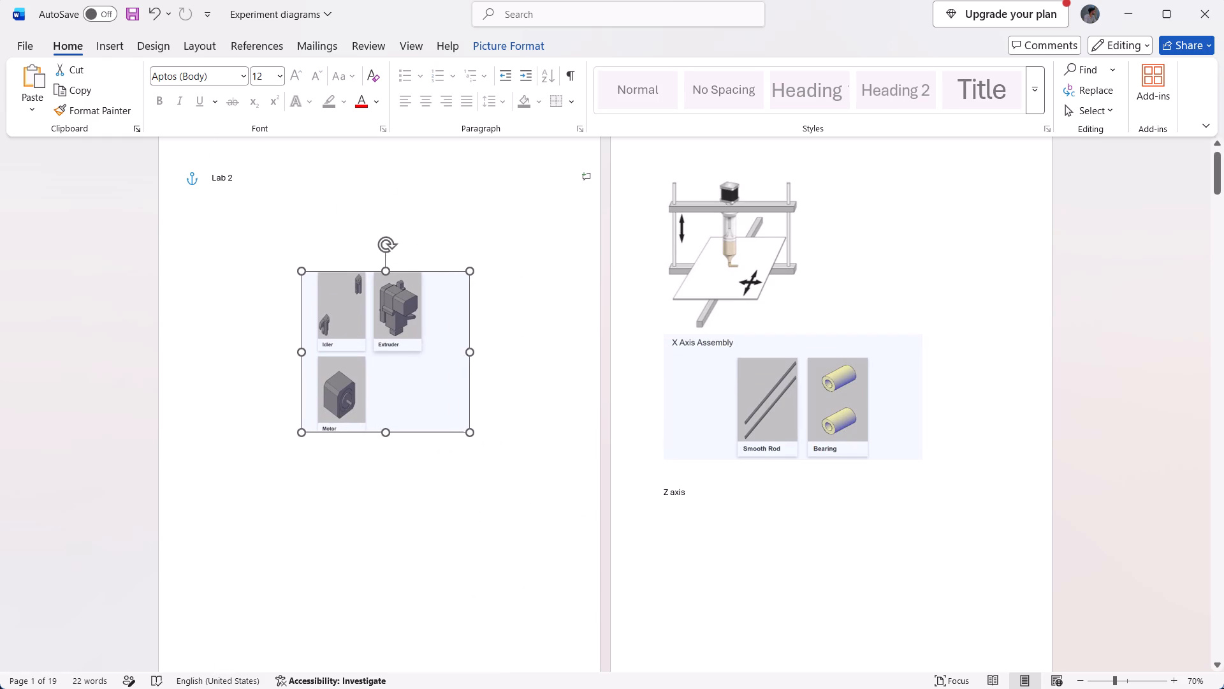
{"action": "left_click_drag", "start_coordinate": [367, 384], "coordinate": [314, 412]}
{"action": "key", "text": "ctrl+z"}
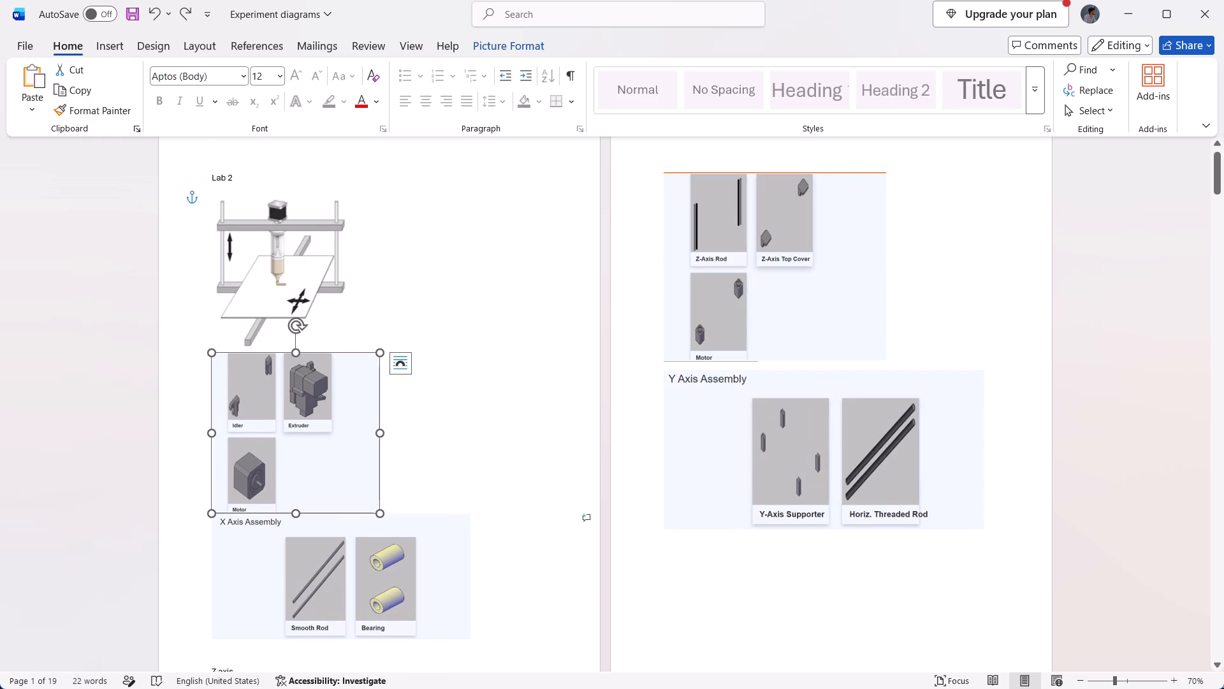
Set the text wrapping of the Lab 2 printer diagram to Top and Bottom.
{"action": "left_click", "coordinate": [270, 305]}
{"action": "right_click", "coordinate": [270, 305]}
{"action": "left_click", "coordinate": [404, 202]}
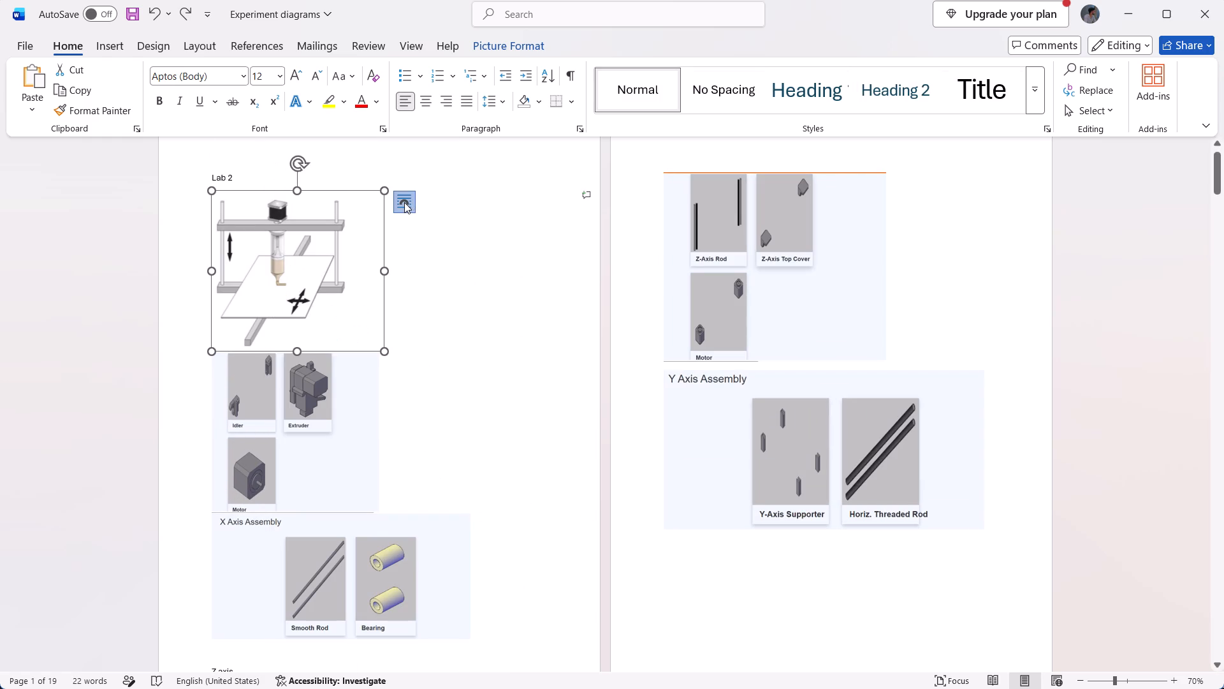
{"action": "left_click", "coordinate": [447, 349]}
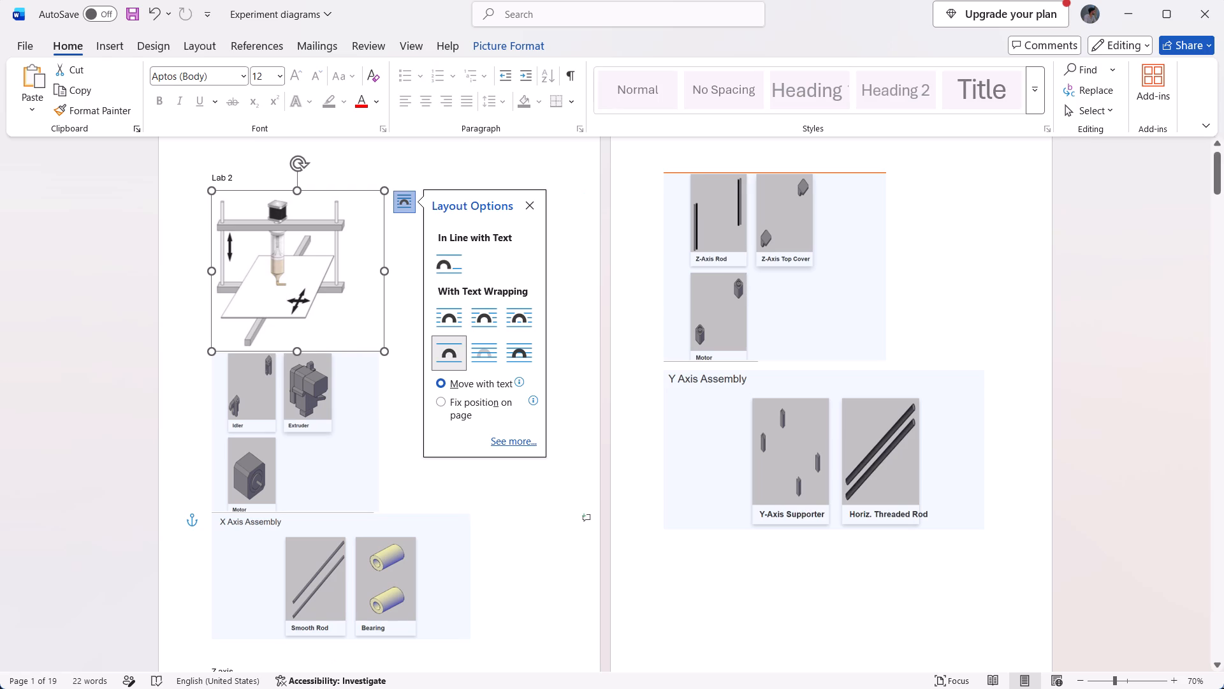
Move the Idler, Extruder and Motor picture beside the Lab 2 printer diagram, with their top edges about level.
{"action": "left_click", "coordinate": [302, 378]}
{"action": "left_click_drag", "start_coordinate": [302, 378], "coordinate": [486, 242]}
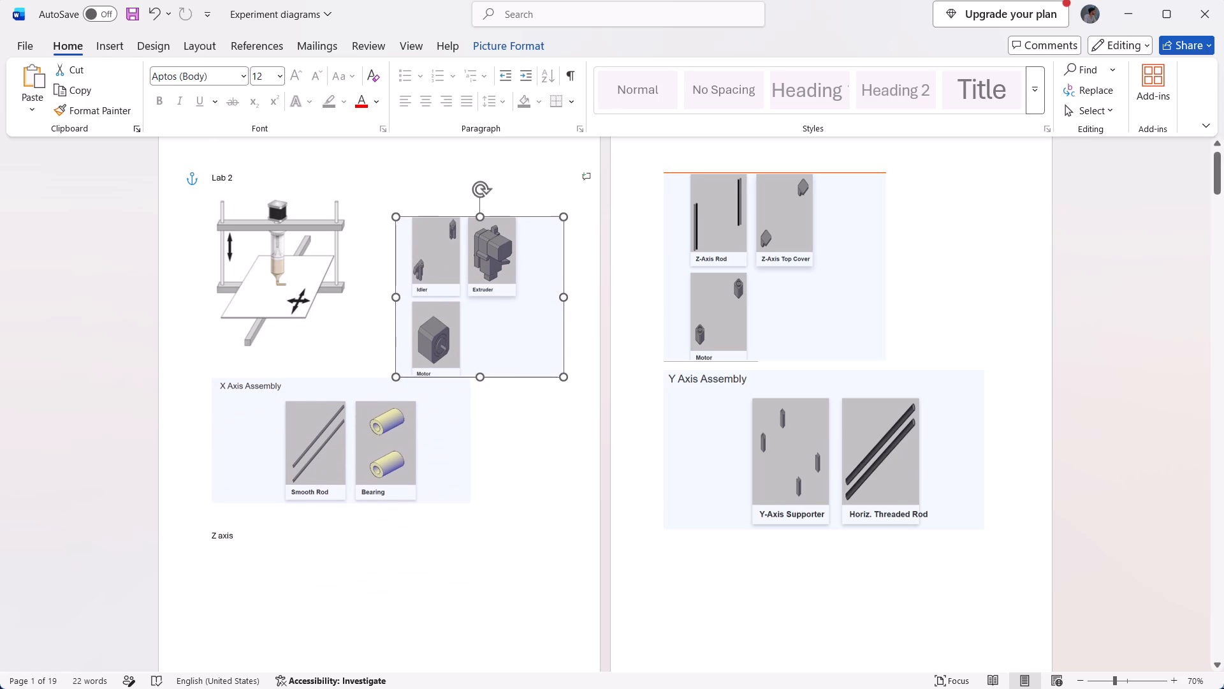
{"action": "left_click_drag", "start_coordinate": [486, 242], "coordinate": [490, 223]}
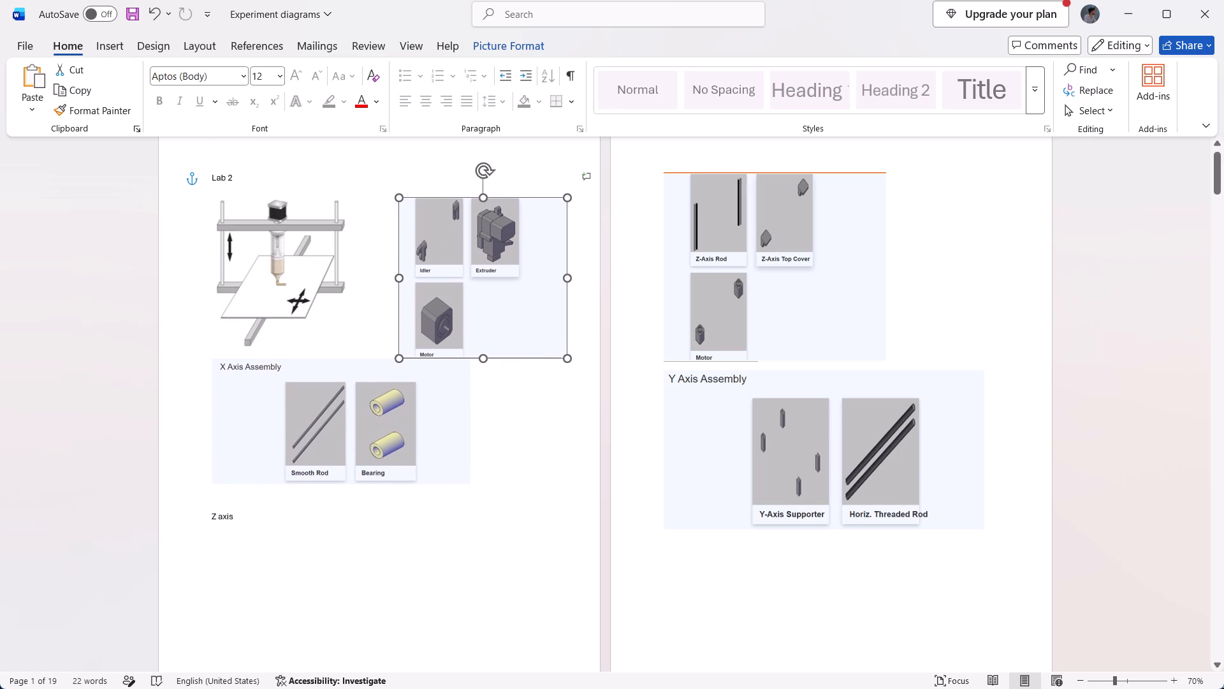
{"action": "left_click_drag", "start_coordinate": [490, 223], "coordinate": [490, 218]}
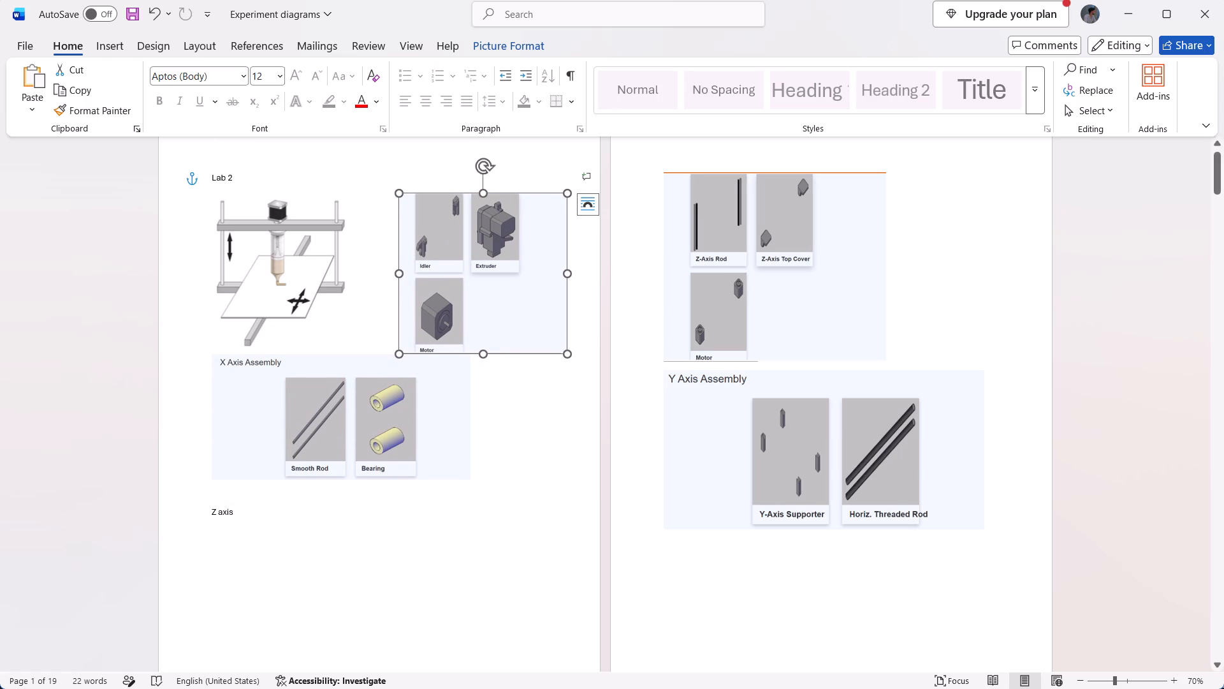
Cut the "Z axis" label from below the X Axis Assembly picture on page 1.
{"action": "left_click_drag", "start_coordinate": [205, 514], "coordinate": [233, 510]}
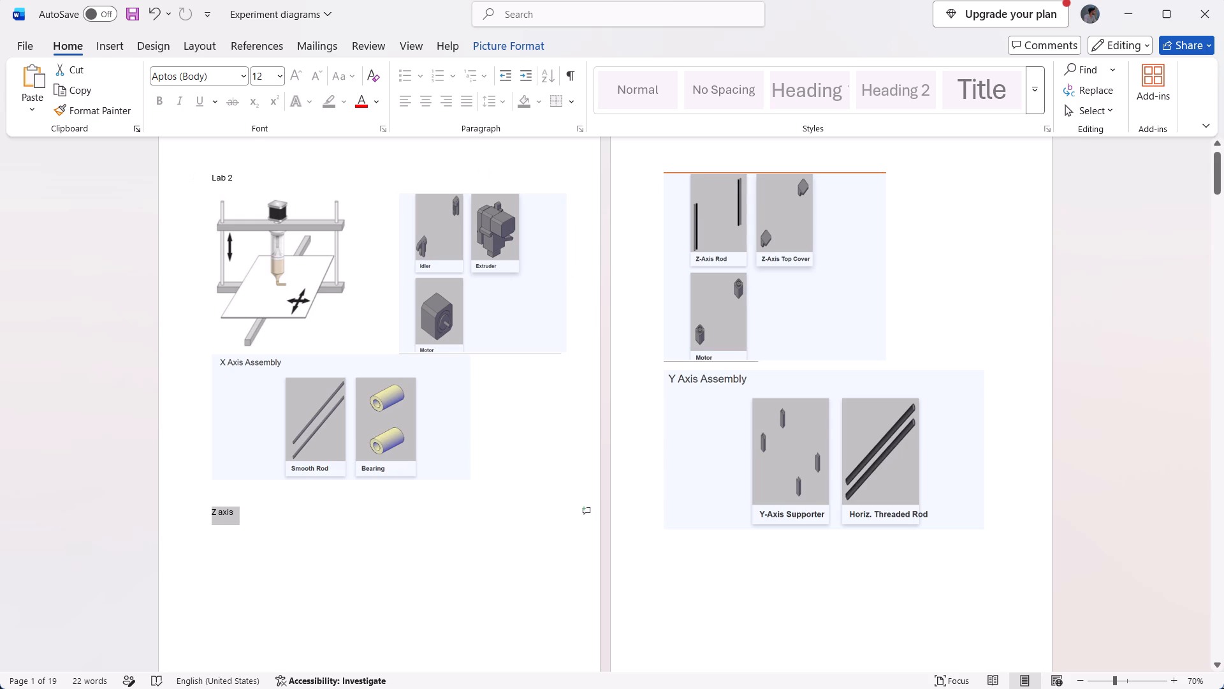
{"action": "left_click_drag", "start_coordinate": [233, 510], "coordinate": [234, 510]}
{"action": "key", "text": "ctrl+x"}
{"action": "left_click", "coordinate": [234, 510], "text": "ctrl"}
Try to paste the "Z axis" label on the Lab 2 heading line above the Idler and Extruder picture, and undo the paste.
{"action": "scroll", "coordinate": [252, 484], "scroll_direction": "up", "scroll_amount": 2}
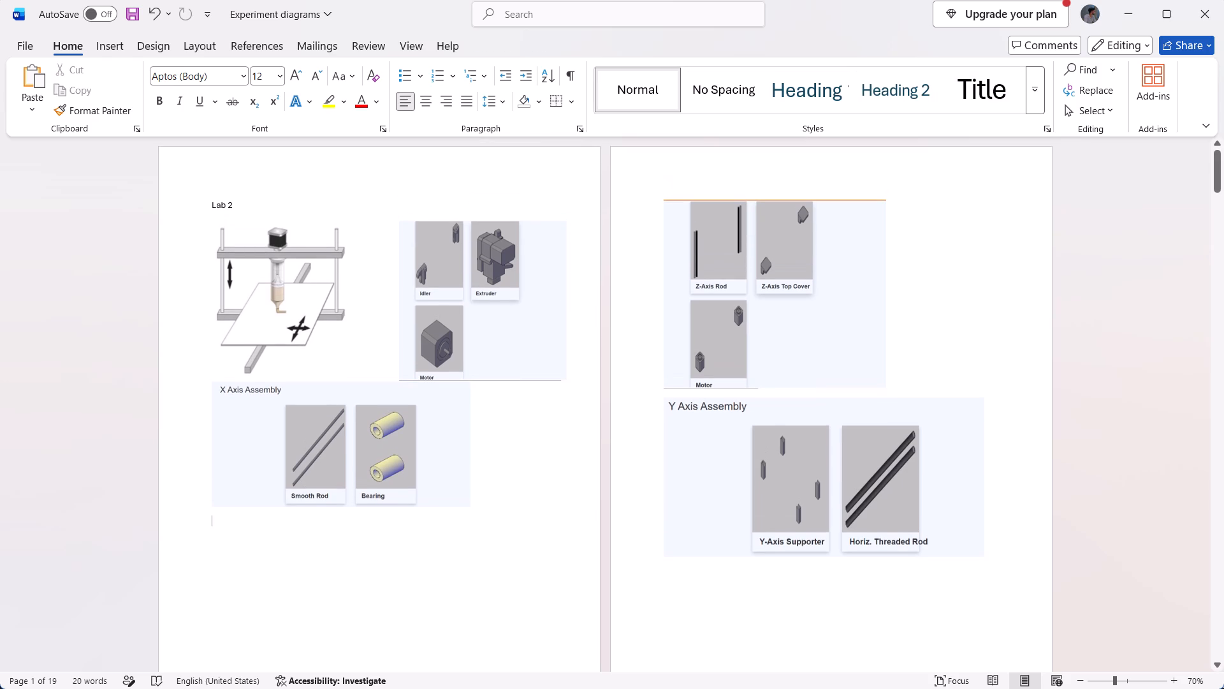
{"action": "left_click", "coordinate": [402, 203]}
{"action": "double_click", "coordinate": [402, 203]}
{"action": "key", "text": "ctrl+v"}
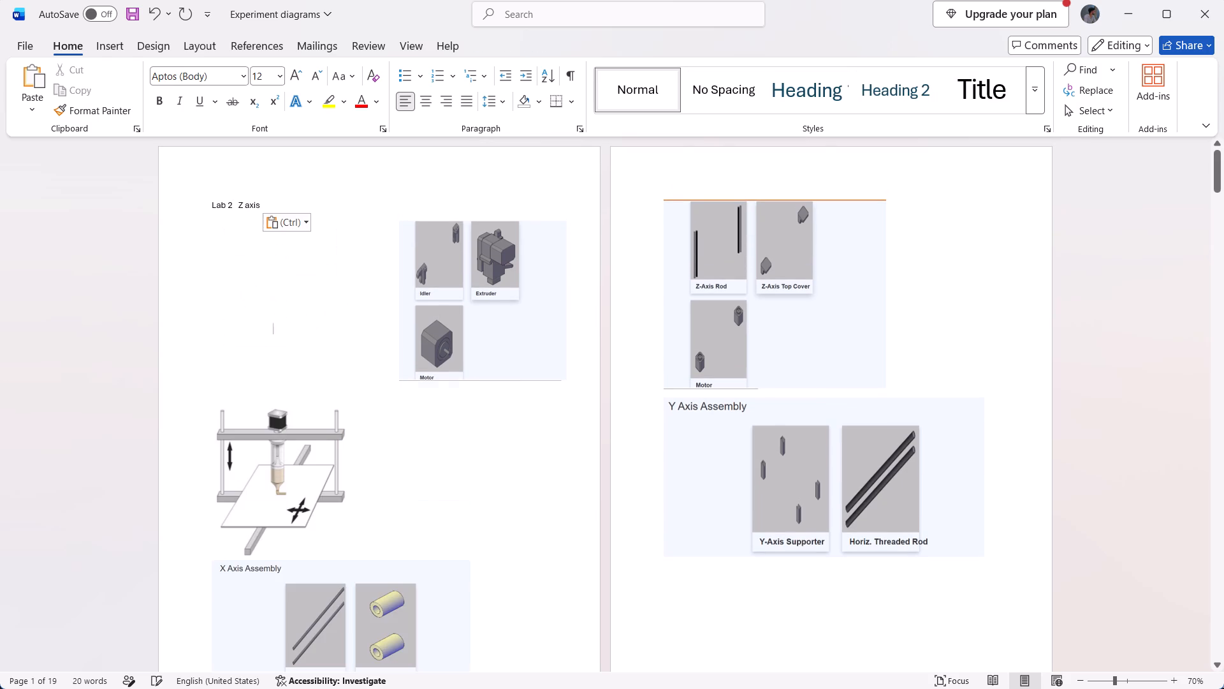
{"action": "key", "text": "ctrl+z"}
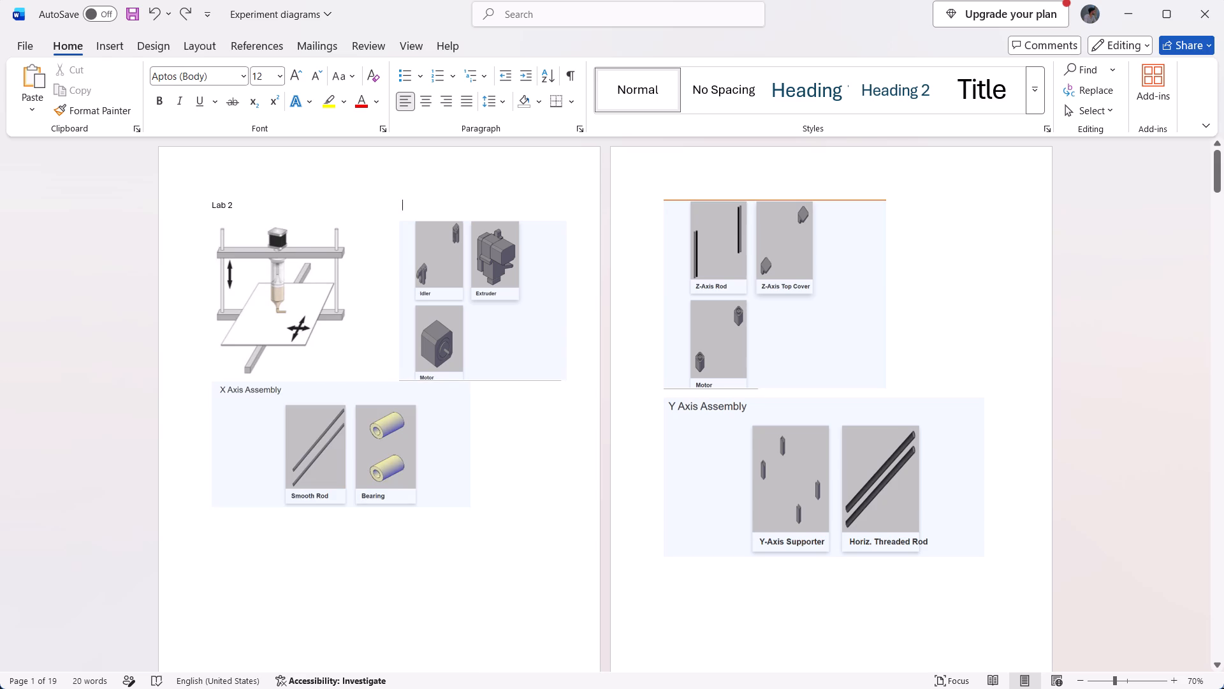
Set the text wrapping of the X Axis Assembly picture on page 1 to Top and Bottom.
{"action": "left_click_drag", "start_coordinate": [347, 428], "coordinate": [345, 467]}
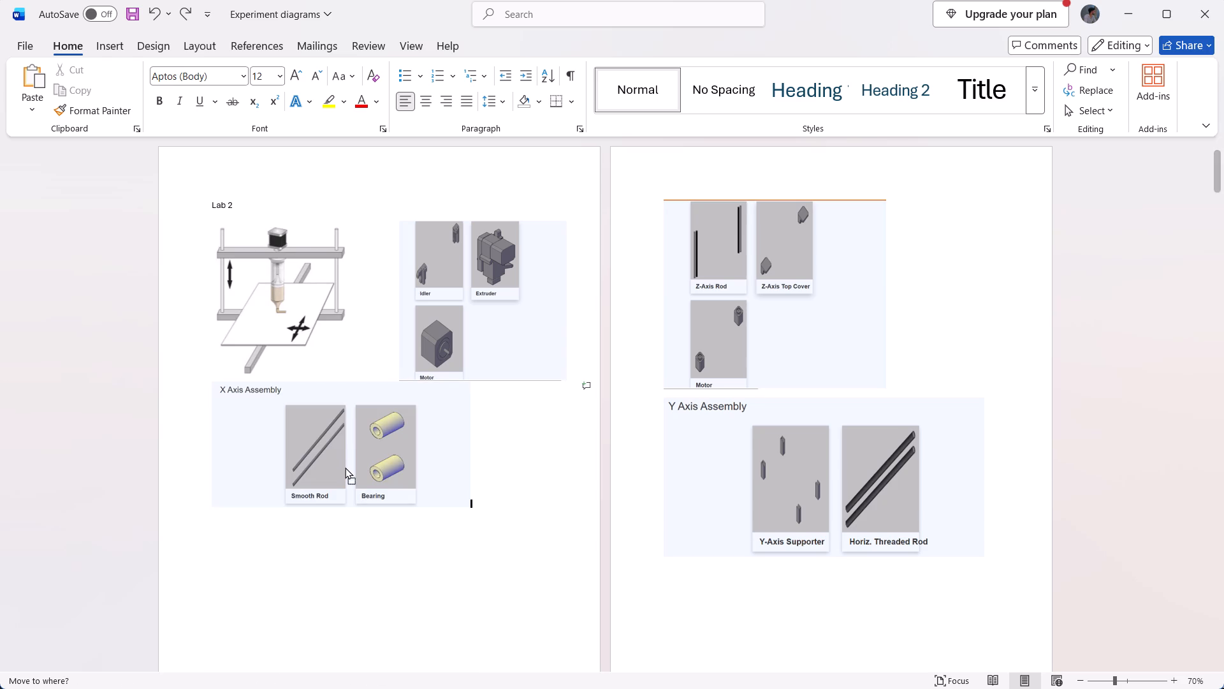
{"action": "left_click_drag", "start_coordinate": [345, 467], "coordinate": [340, 392]}
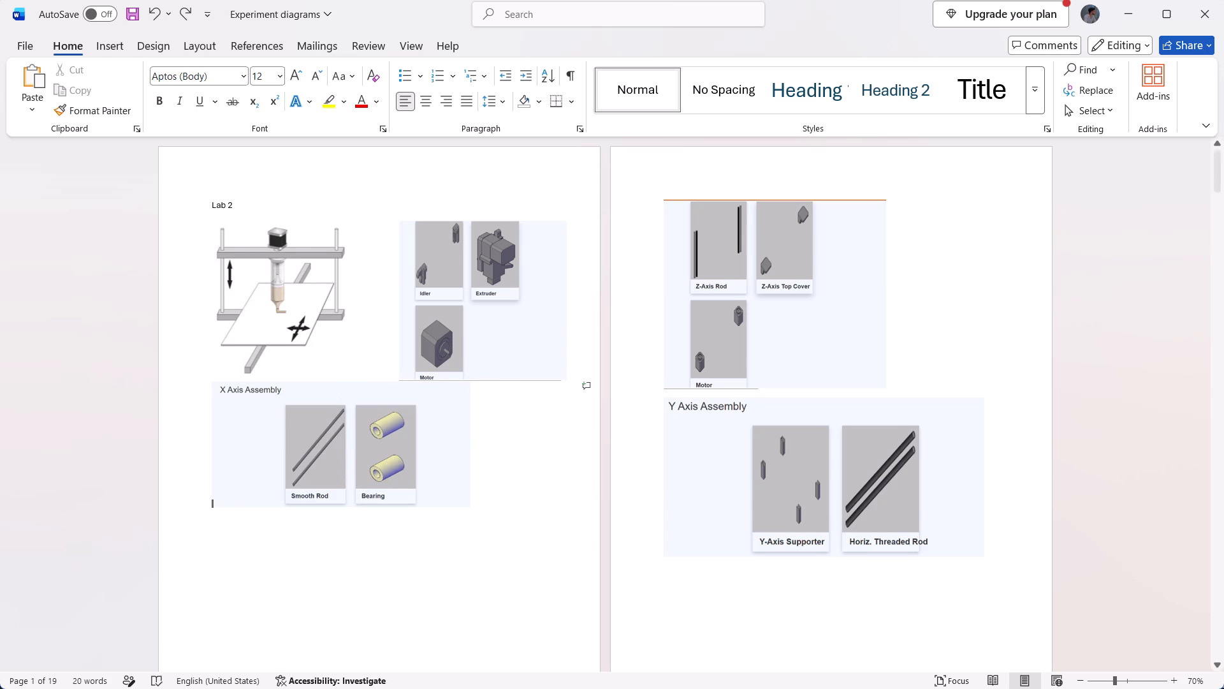
{"action": "left_click", "coordinate": [489, 402]}
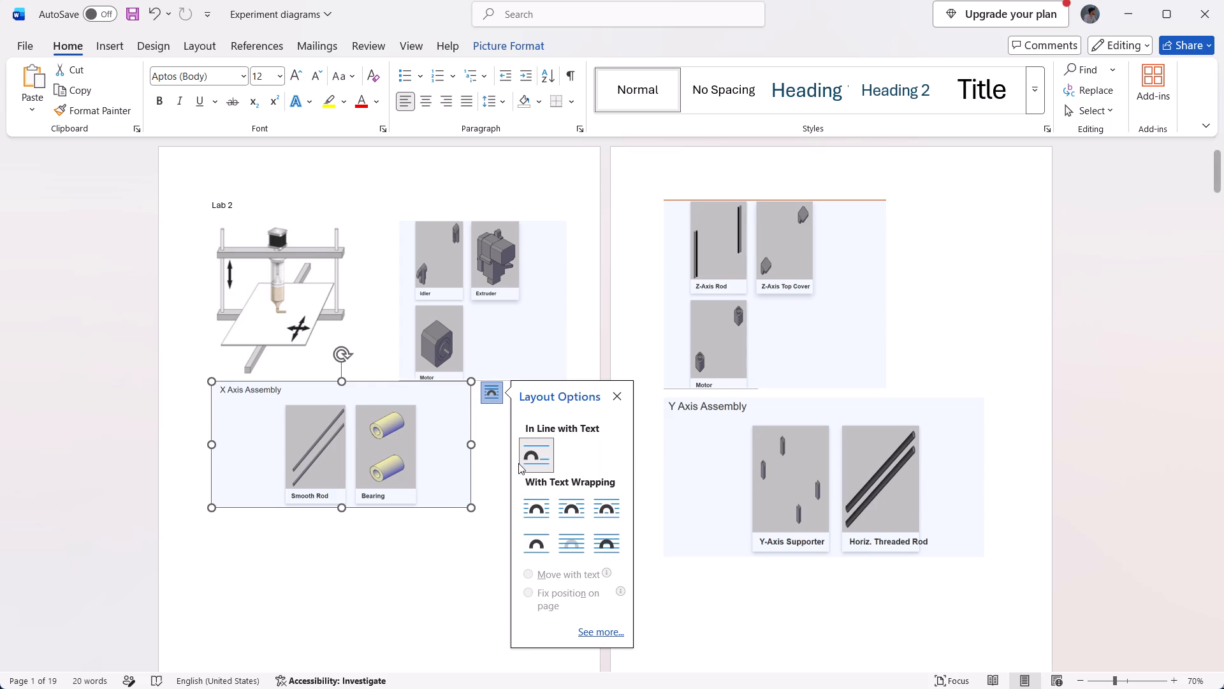
{"action": "left_click", "coordinate": [531, 534]}
Move the X Axis Assembly picture slightly down, leaving a blank line between it and the pictures above.
{"action": "left_click_drag", "start_coordinate": [353, 416], "coordinate": [349, 445]}
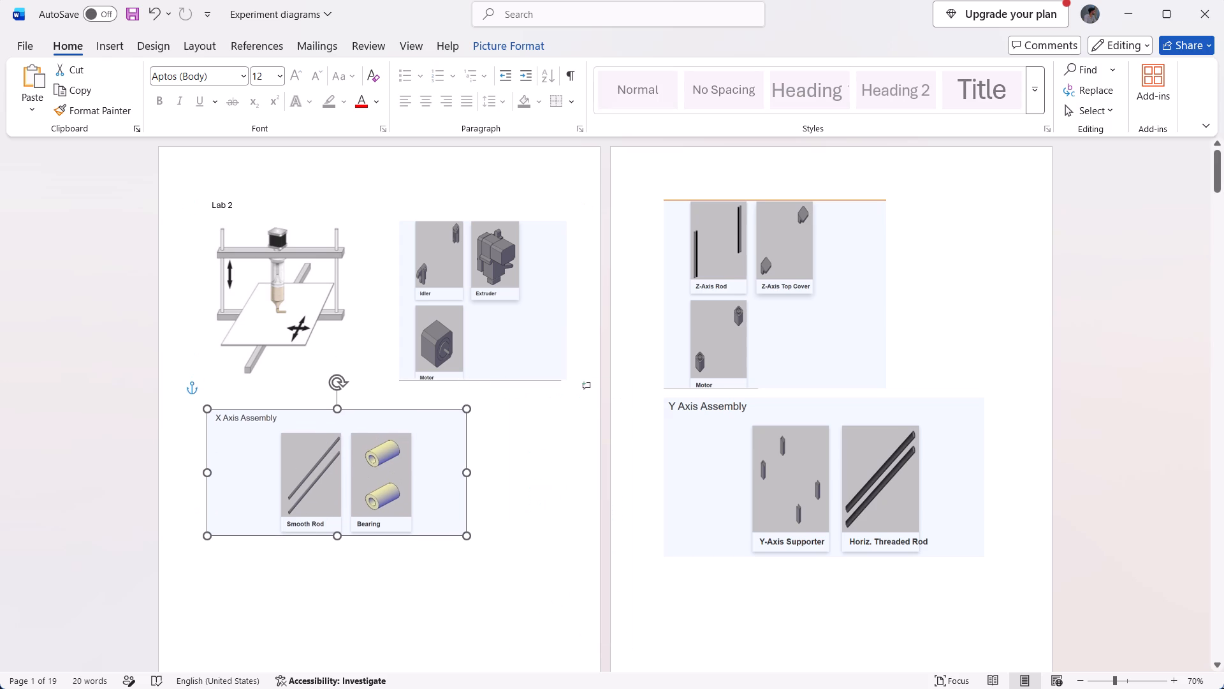
{"action": "left_click_drag", "start_coordinate": [349, 445], "coordinate": [353, 450]}
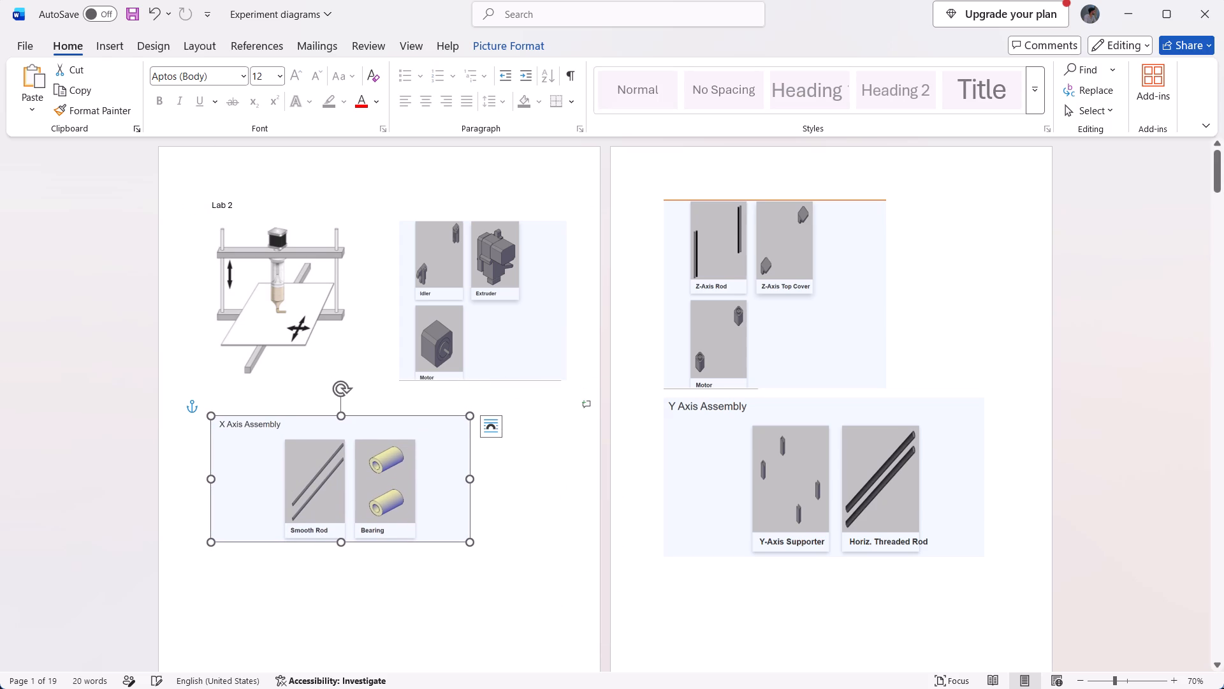
{"action": "scroll", "coordinate": [361, 574], "scroll_direction": "down", "scroll_amount": 1}
{"action": "left_click_drag", "start_coordinate": [344, 309], "coordinate": [334, 297]}
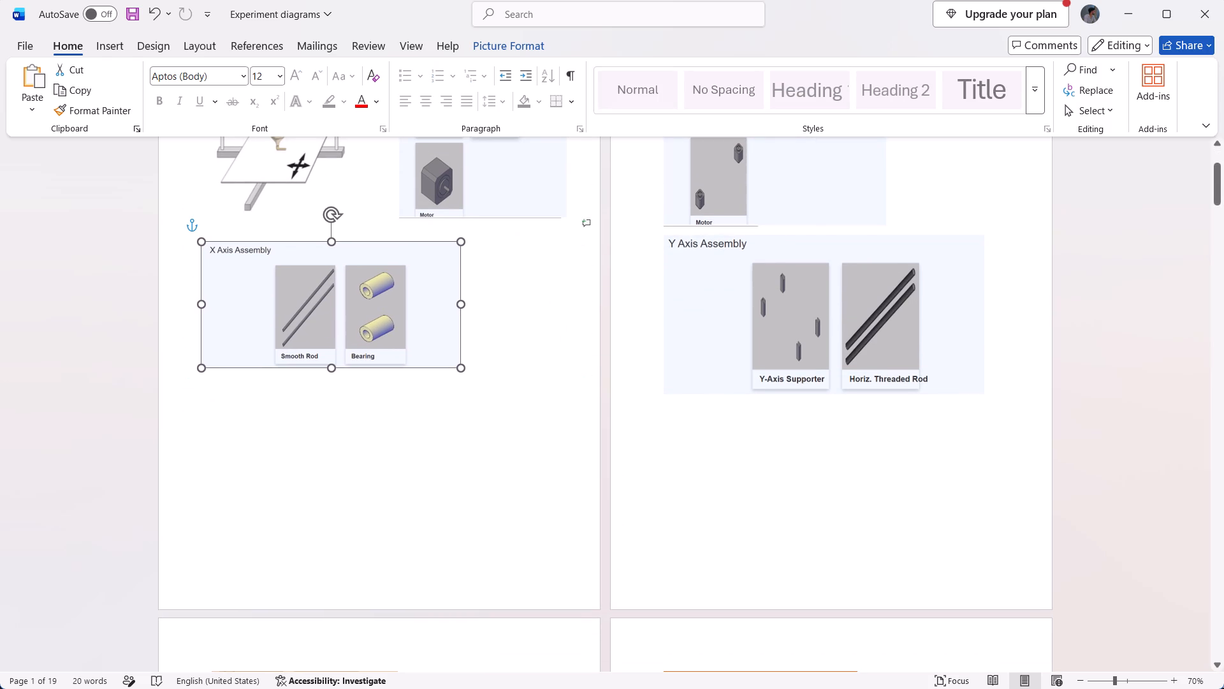
{"action": "left_click_drag", "start_coordinate": [334, 297], "coordinate": [339, 297]}
{"action": "scroll", "coordinate": [339, 297], "scroll_direction": "up", "scroll_amount": 2}
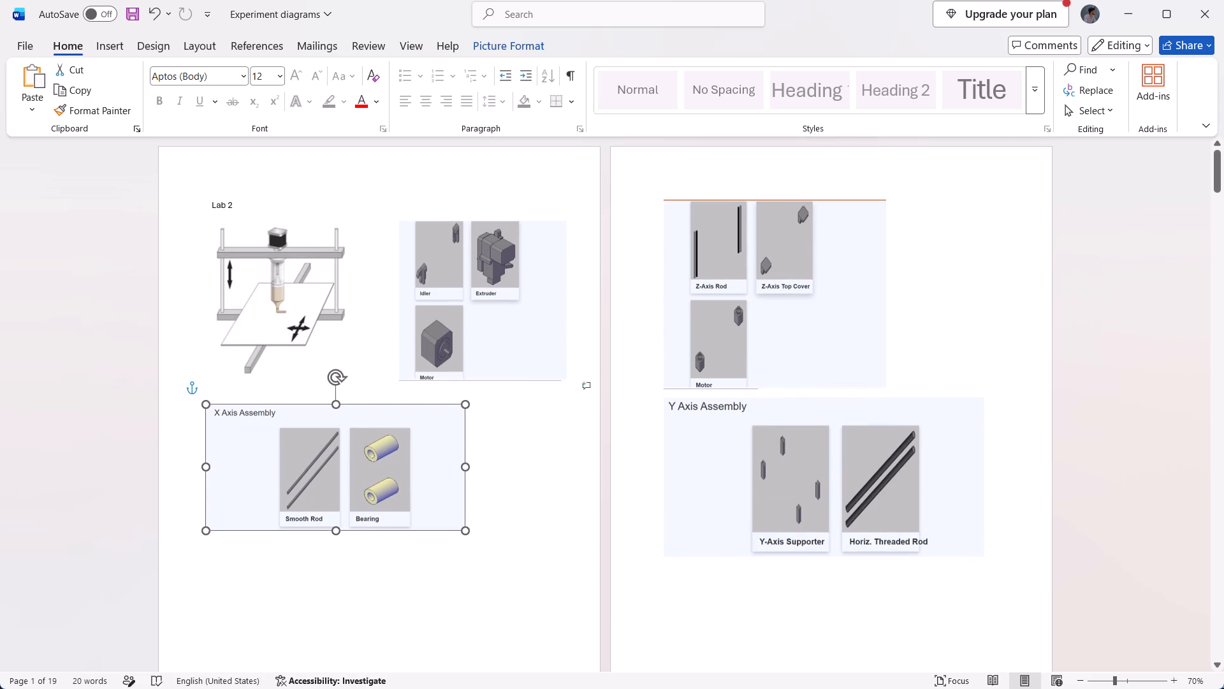
Indent the blank line above the X Axis Assembly picture by seven tabs, to the near edge of the Idler, Extruder and Motor picture.
{"action": "left_click", "coordinate": [441, 270]}
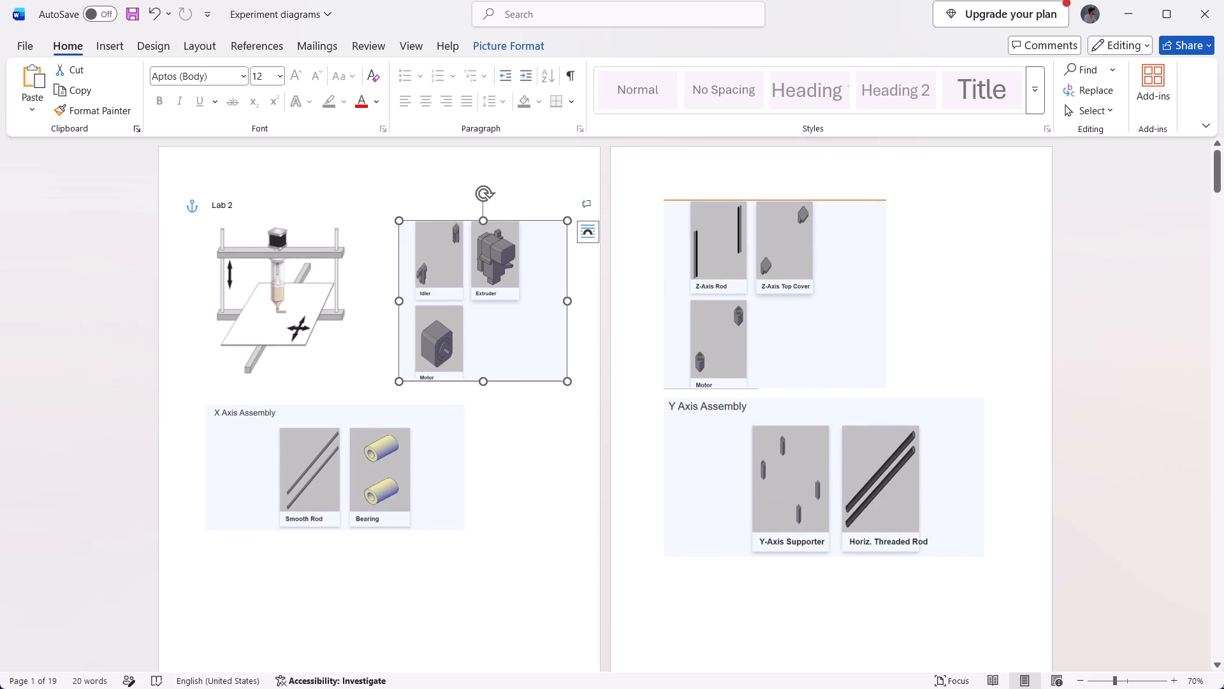
{"action": "left_click", "coordinate": [412, 389]}
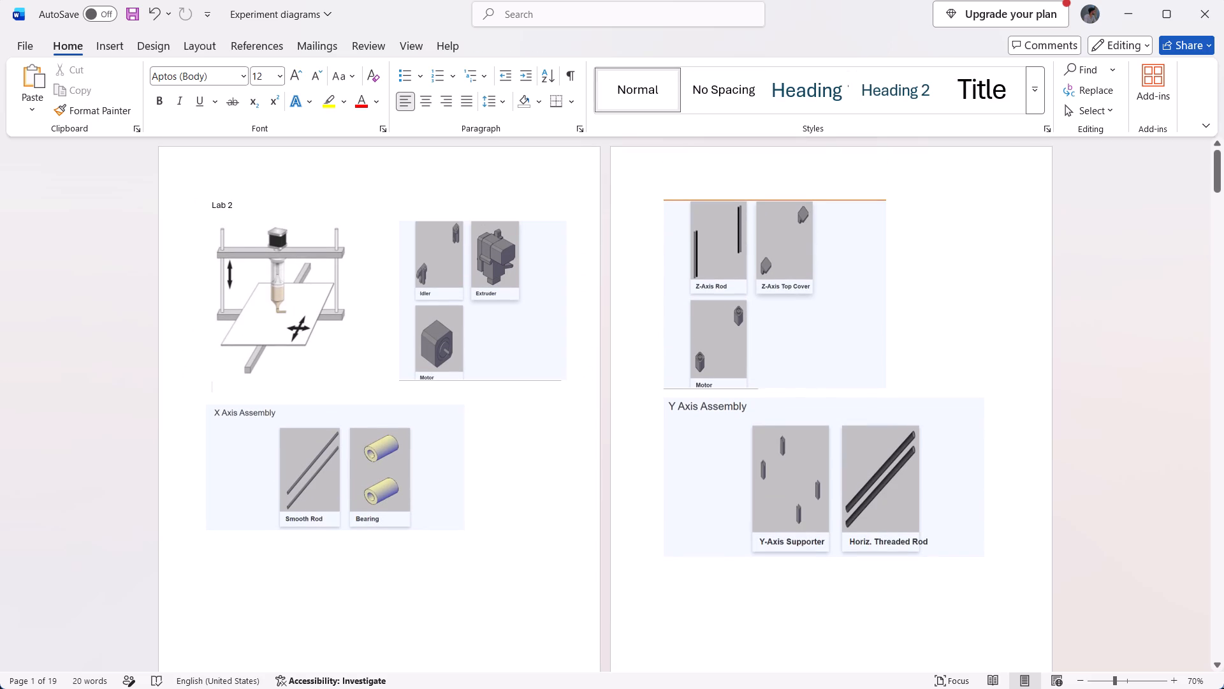
{"action": "key", "text": "Tab"}
{"action": "key", "text": "Tab"}
{"action": "key", "text": "Tab"}
{"action": "key", "text": "Tab"}
{"action": "key", "text": "Tab"}
{"action": "key", "text": "Tab"}
{"action": "key", "text": "Tab"}
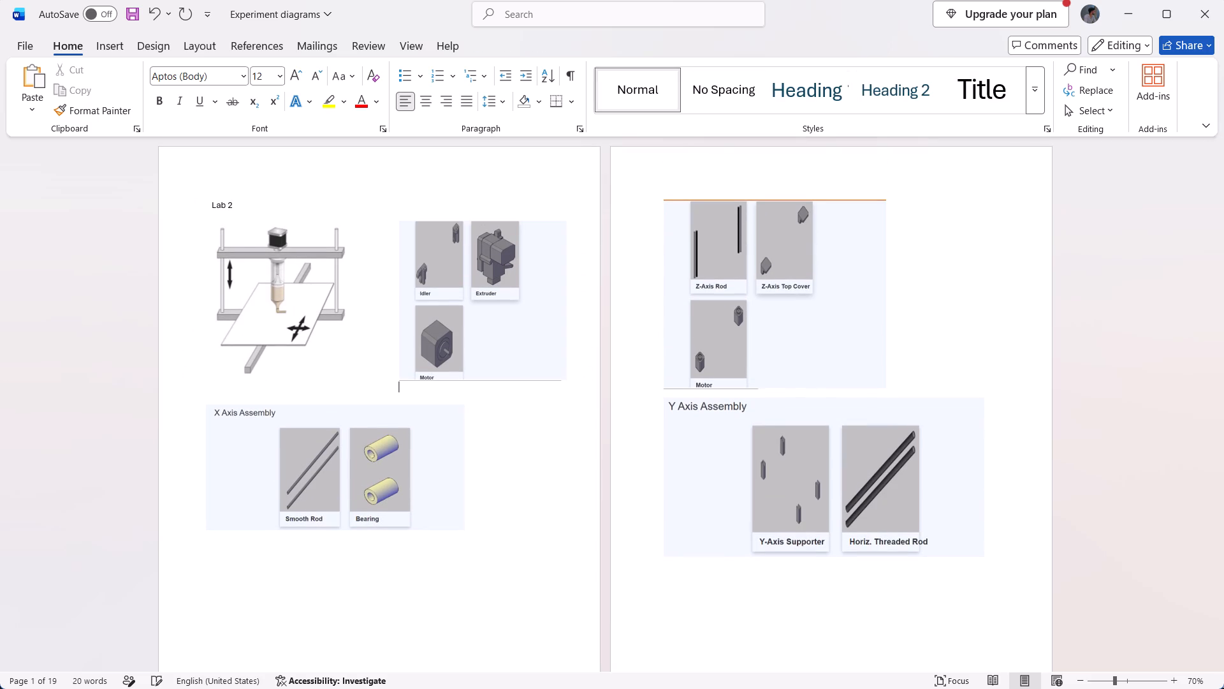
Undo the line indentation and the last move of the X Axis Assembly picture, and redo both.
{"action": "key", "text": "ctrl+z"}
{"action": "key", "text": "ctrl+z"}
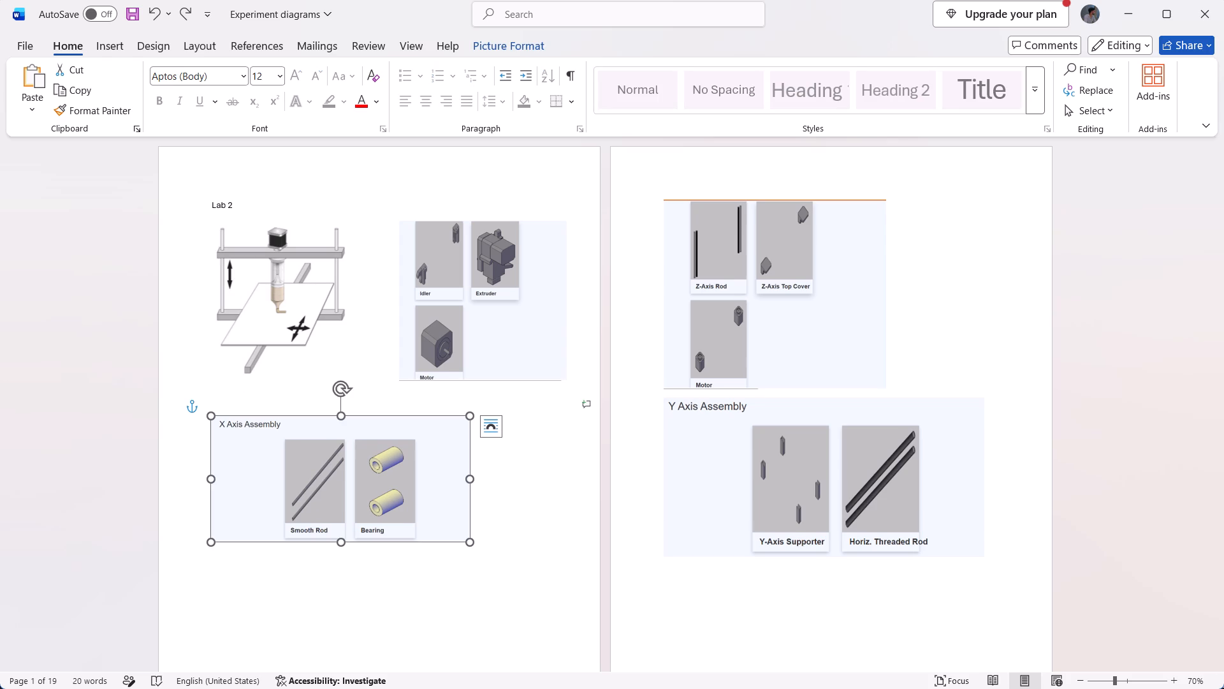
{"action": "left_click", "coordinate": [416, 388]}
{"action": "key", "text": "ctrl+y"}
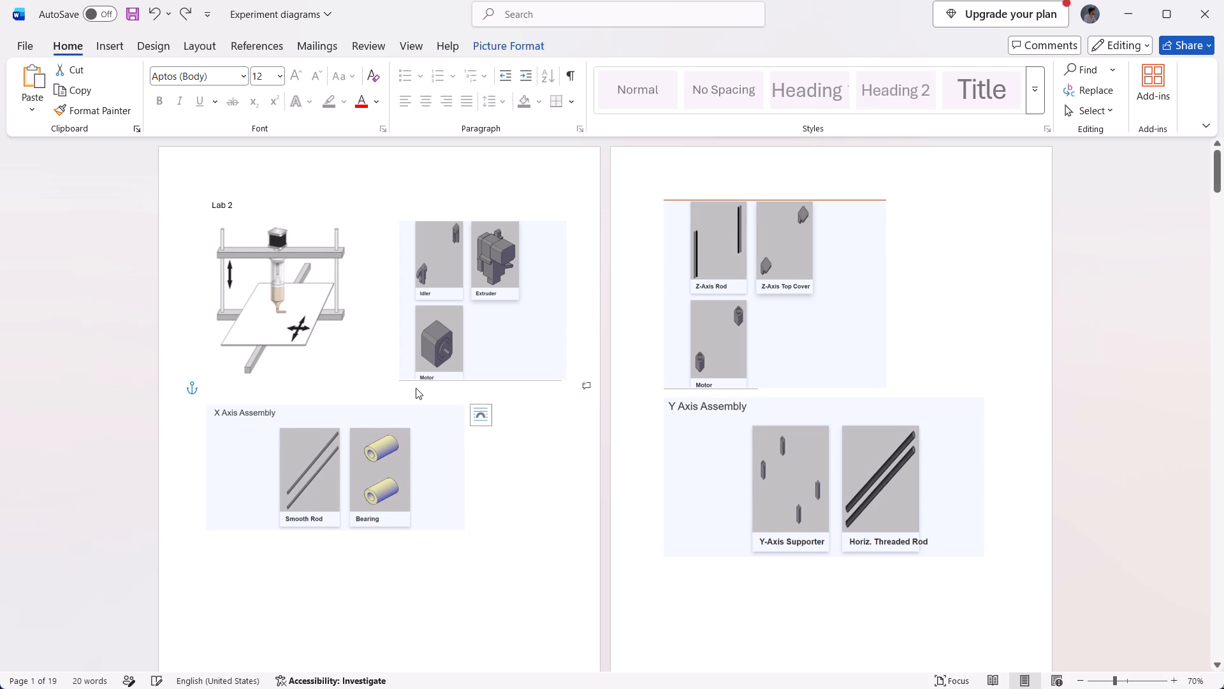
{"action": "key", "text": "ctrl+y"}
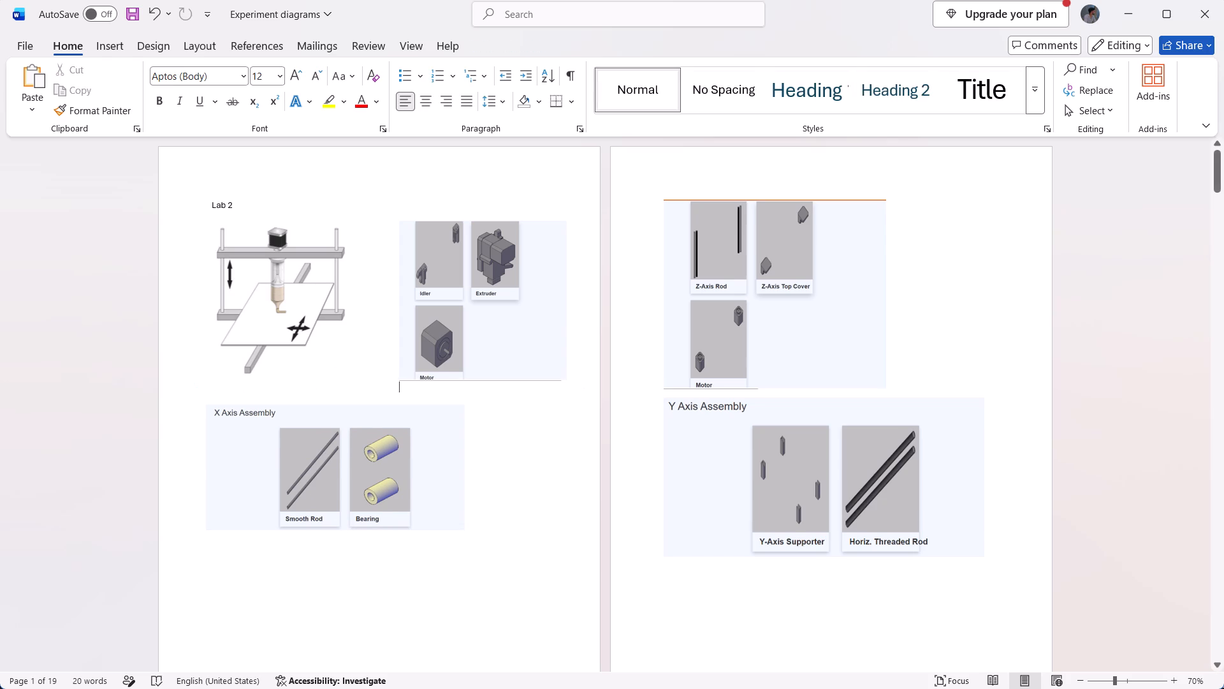
Add the label "Z - Axis" on the indented line below the Idler, Extruder and Motor picture.
{"action": "type", "text": "Z"}
{"action": "key", "text": "space"}
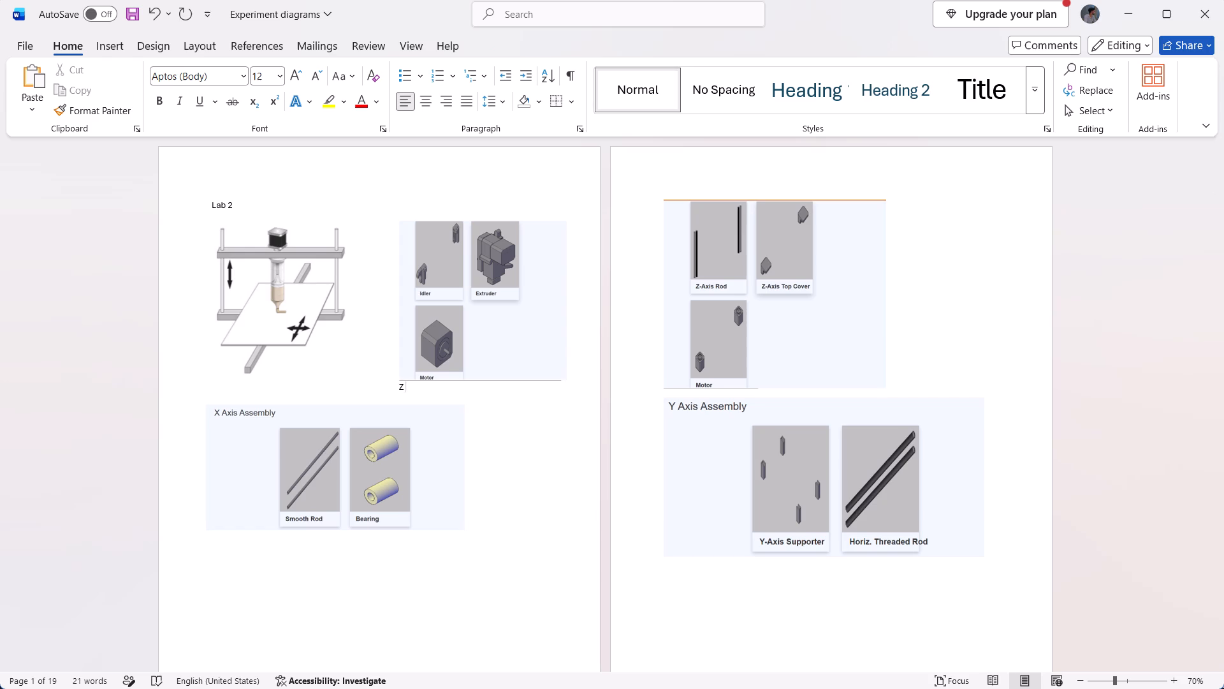
{"action": "type", "text": "- A"}
{"action": "key", "text": "BackSpace"}
{"action": "key", "text": "shift+a"}
{"action": "type", "text": "xis"}
Set the text wrapping of page 2's Z-Axis Rod, Z-Axis Top Cover and Motor picture to Top and Bottom.
{"action": "scroll", "coordinate": [502, 570], "scroll_direction": "down", "scroll_amount": 1}
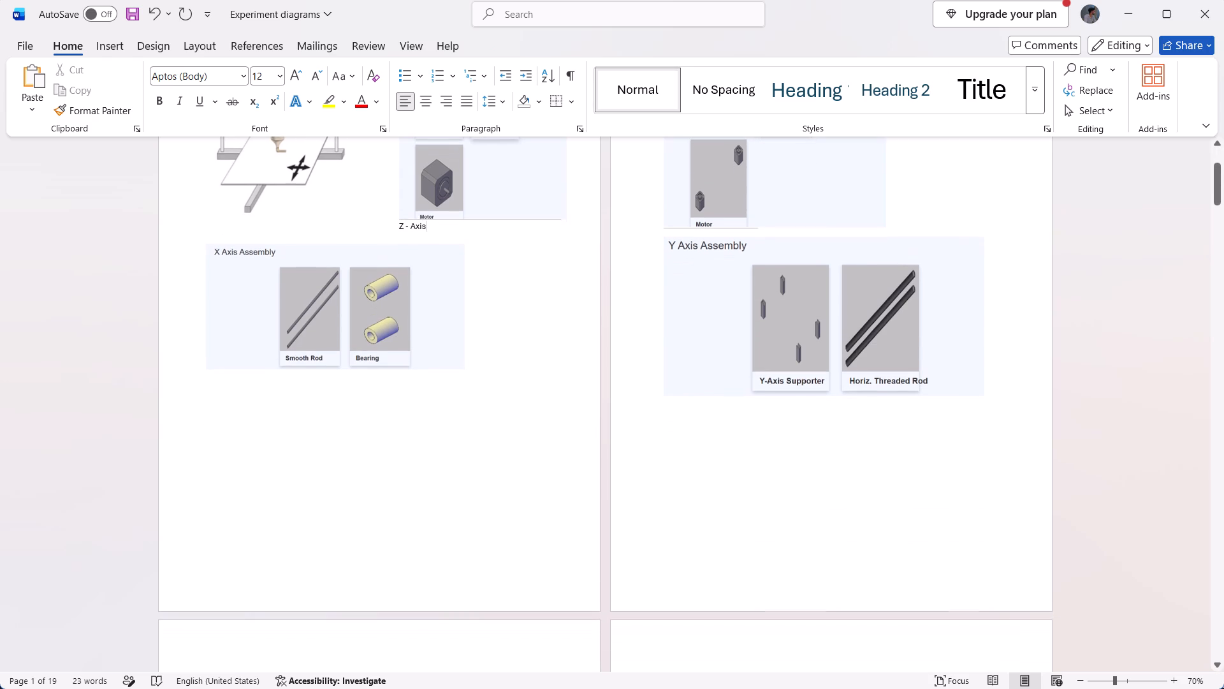
{"action": "scroll", "coordinate": [738, 373], "scroll_direction": "up", "scroll_amount": 1}
{"action": "left_click", "coordinate": [767, 322]}
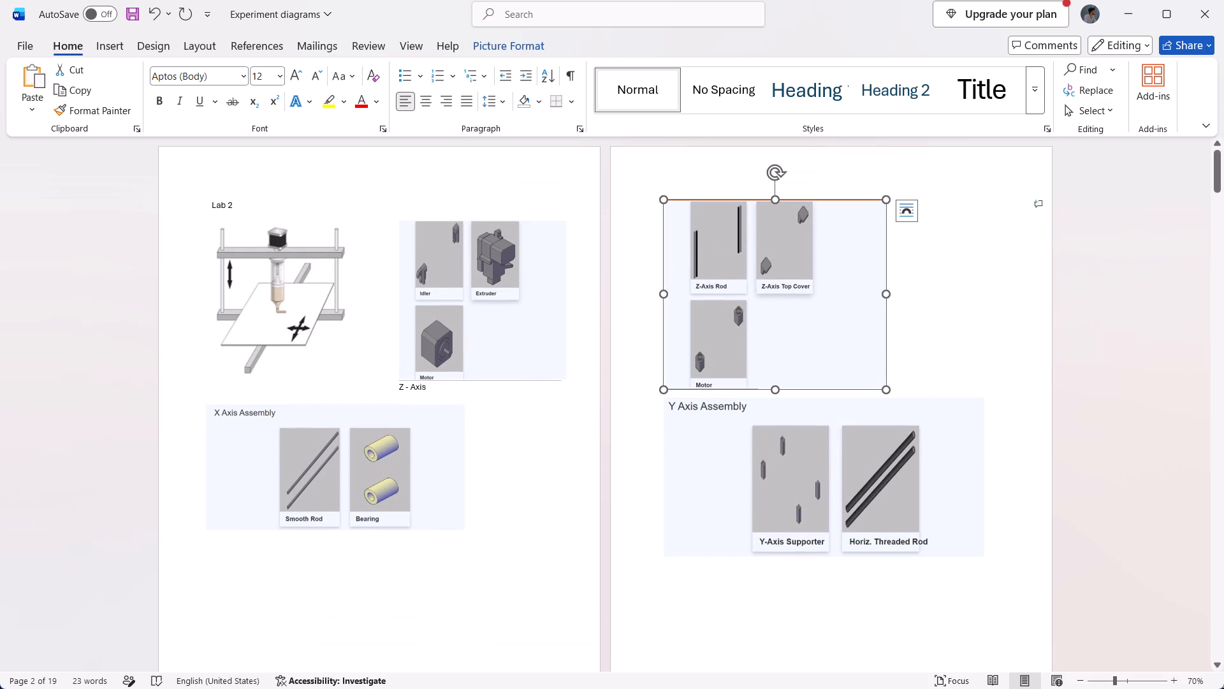
{"action": "left_click", "coordinate": [911, 217]}
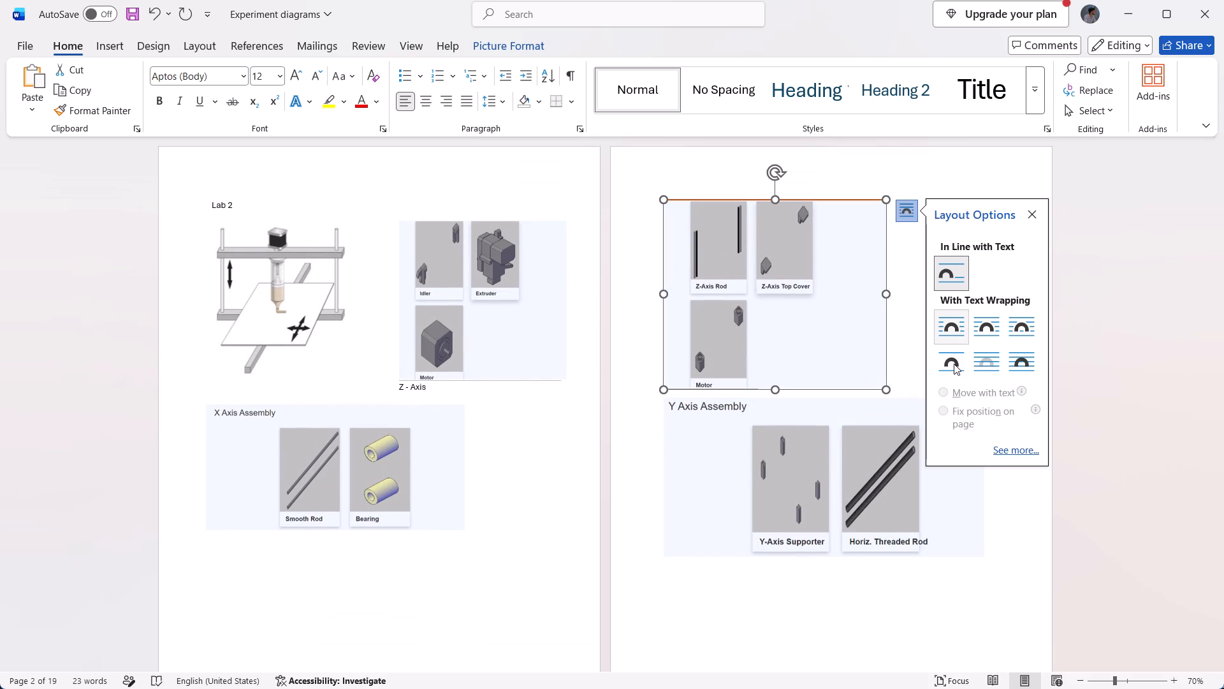
{"action": "left_click", "coordinate": [954, 364]}
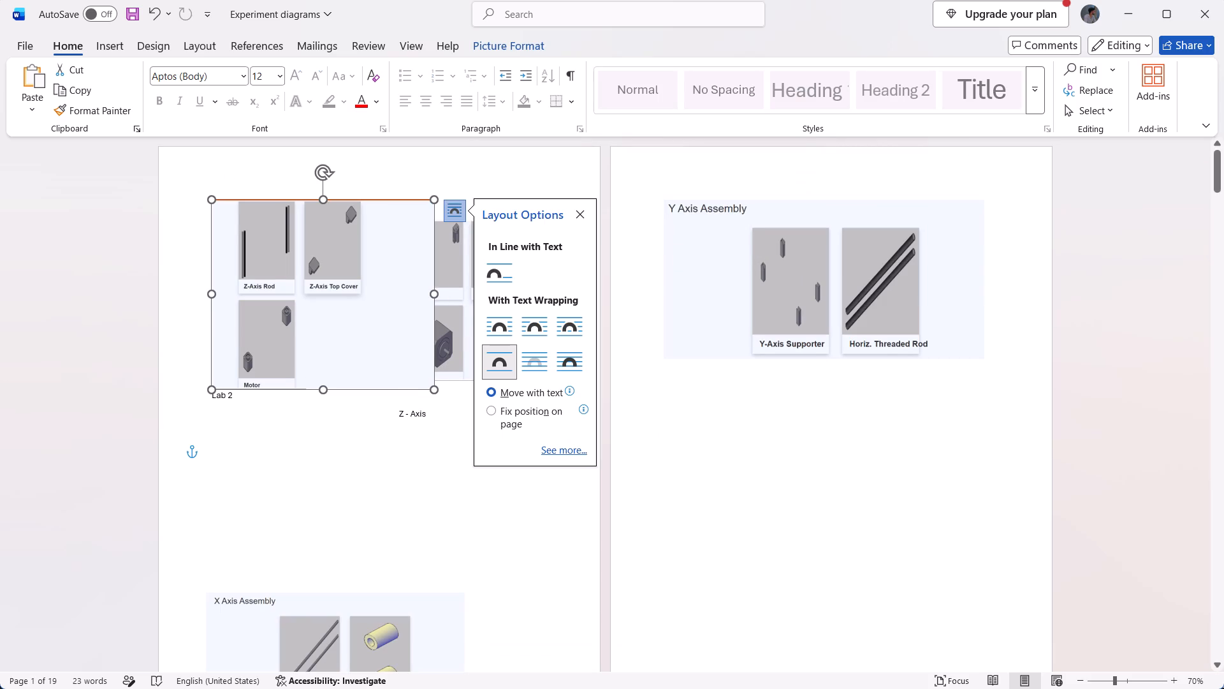
Move the Z-Axis Rod and Top Cover picture directly below the X Axis Assembly picture on page 1.
{"action": "left_click_drag", "start_coordinate": [354, 341], "coordinate": [419, 637]}
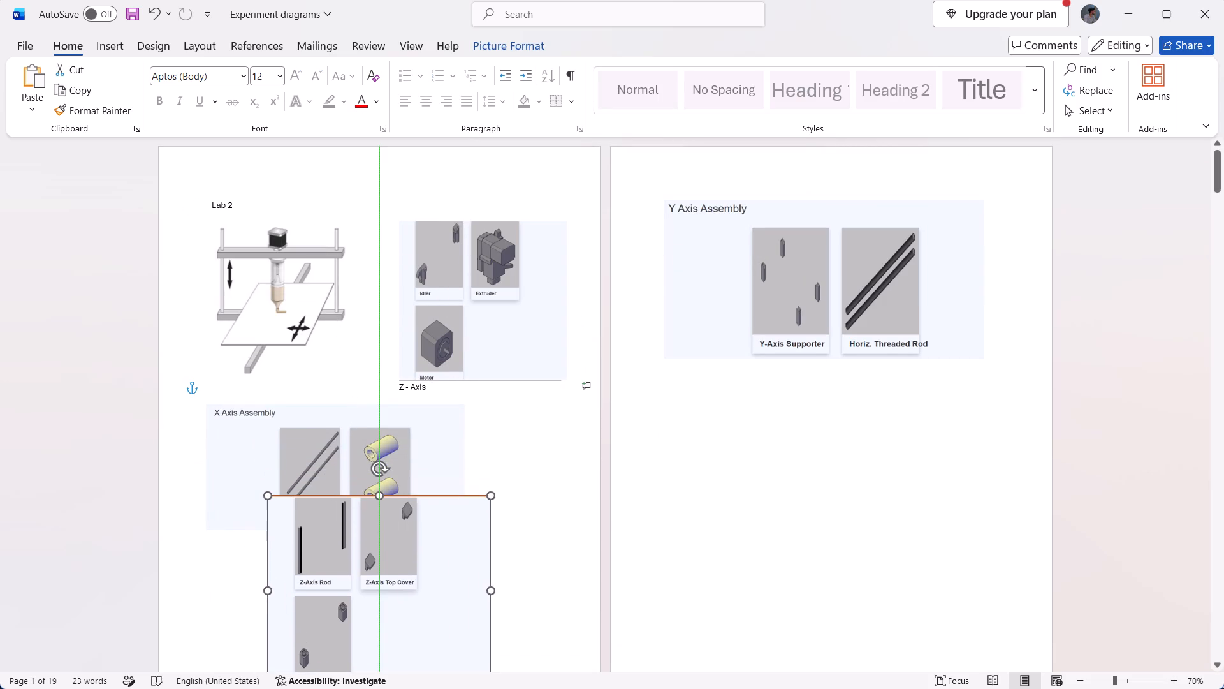
{"action": "left_click_drag", "start_coordinate": [419, 637], "coordinate": [455, 616]}
{"action": "scroll", "coordinate": [455, 616], "scroll_direction": "down", "scroll_amount": 2}
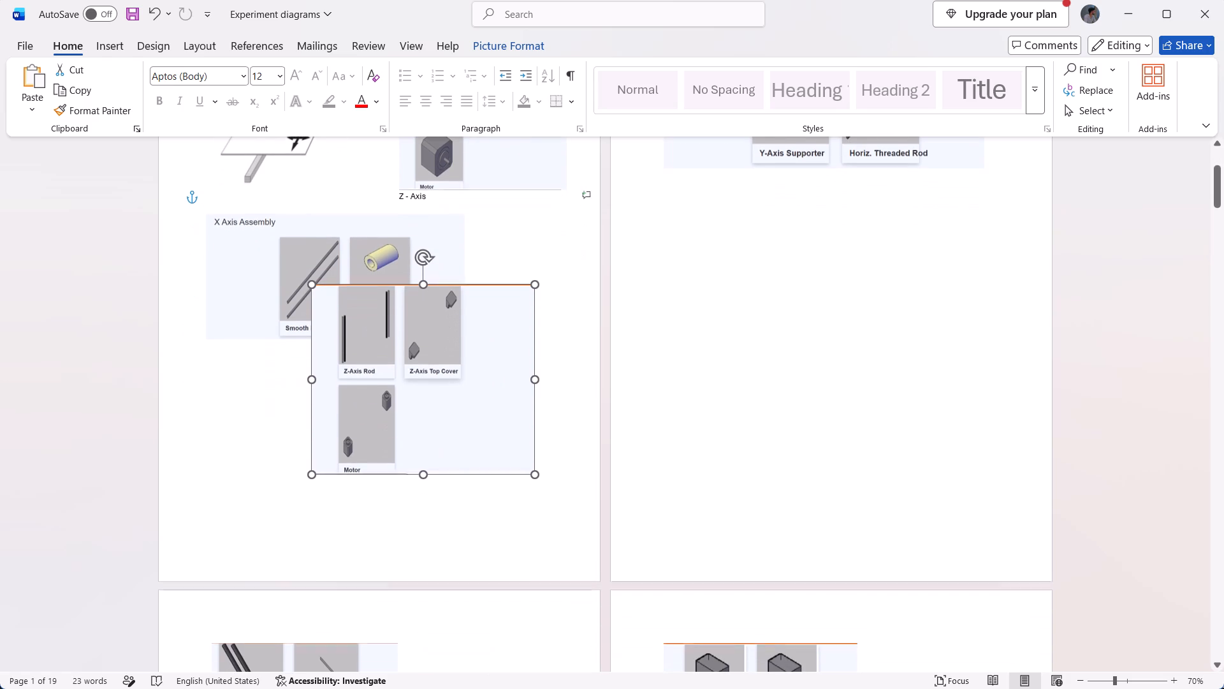
{"action": "left_click_drag", "start_coordinate": [417, 389], "coordinate": [316, 485]}
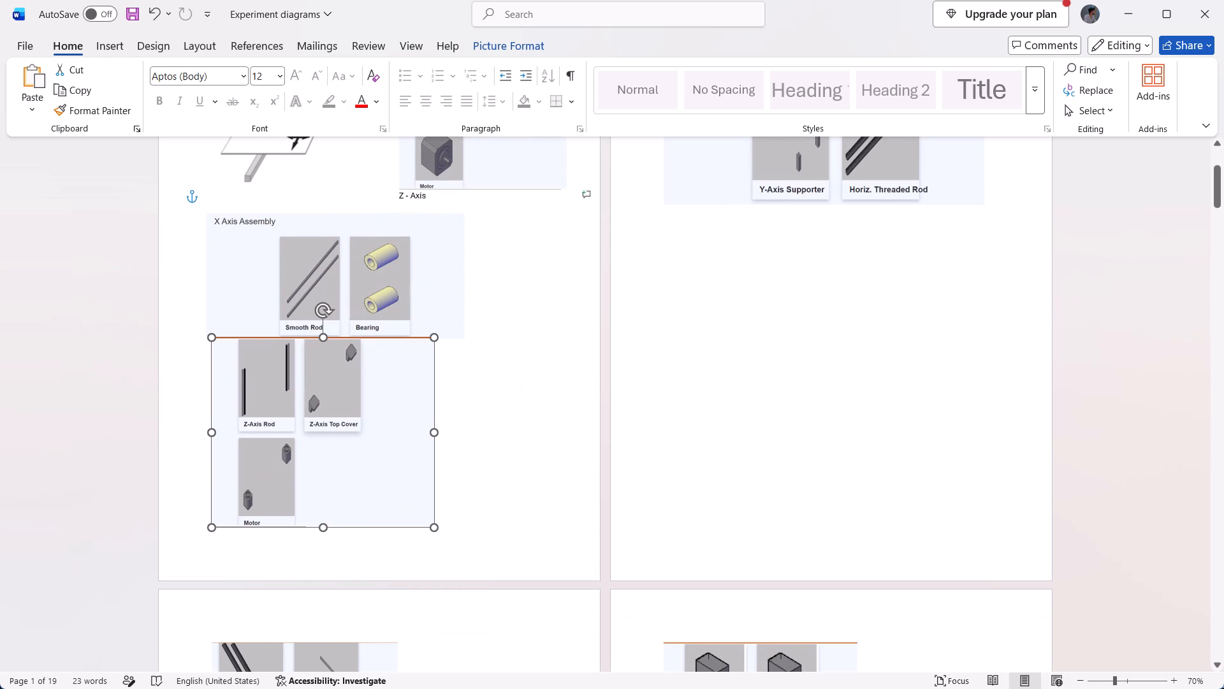
{"action": "left_click_drag", "start_coordinate": [316, 485], "coordinate": [339, 491]}
Move the X Axis Assembly picture to page 2, directly above the Y Axis Assembly picture.
{"action": "scroll", "coordinate": [499, 293], "scroll_direction": "up", "scroll_amount": 1}
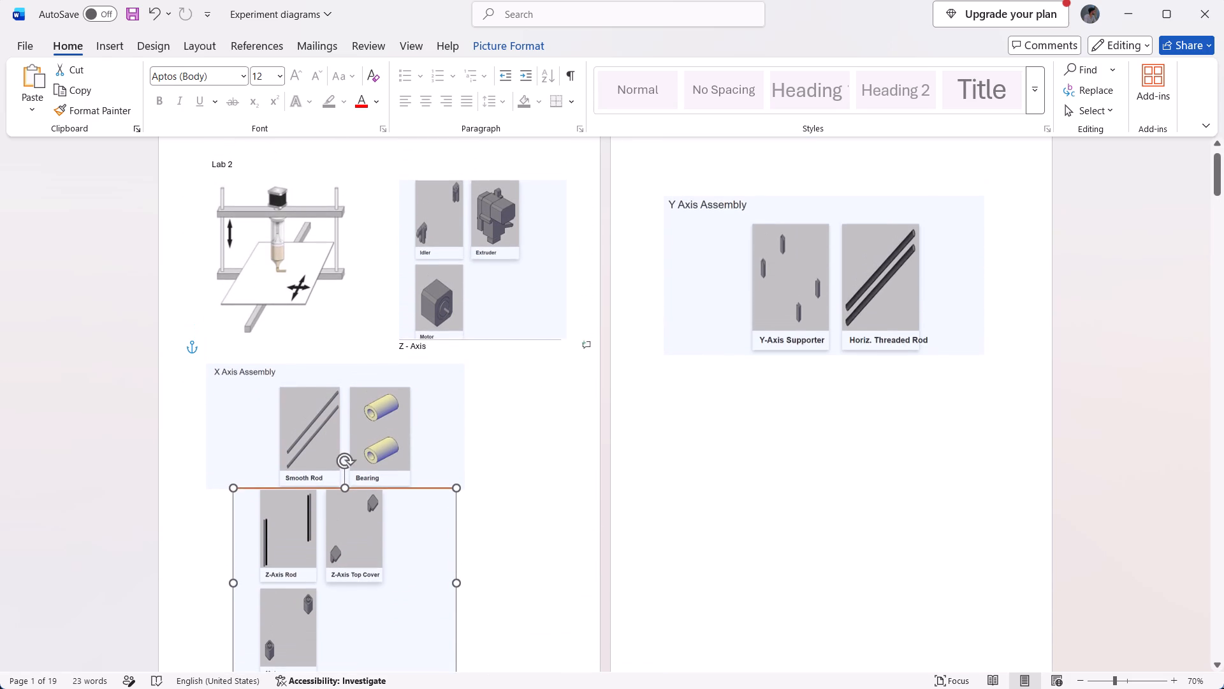
{"action": "scroll", "coordinate": [499, 293], "scroll_direction": "up", "scroll_amount": 1}
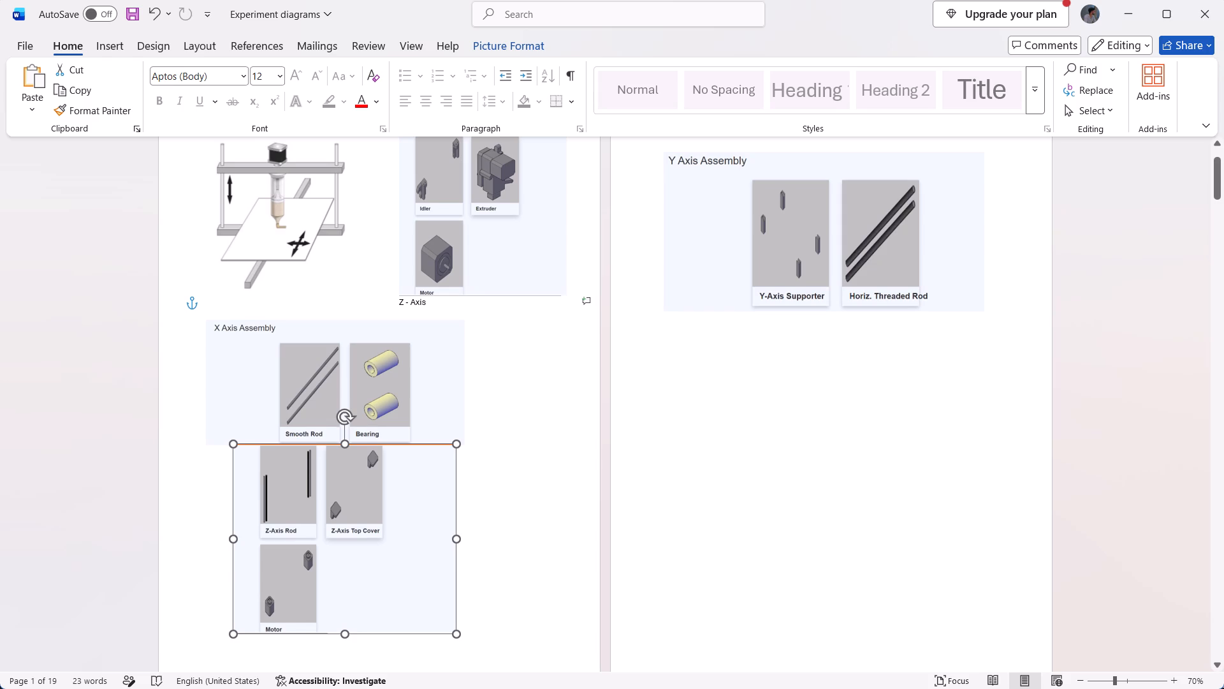
{"action": "left_click_drag", "start_coordinate": [332, 367], "coordinate": [759, 369]}
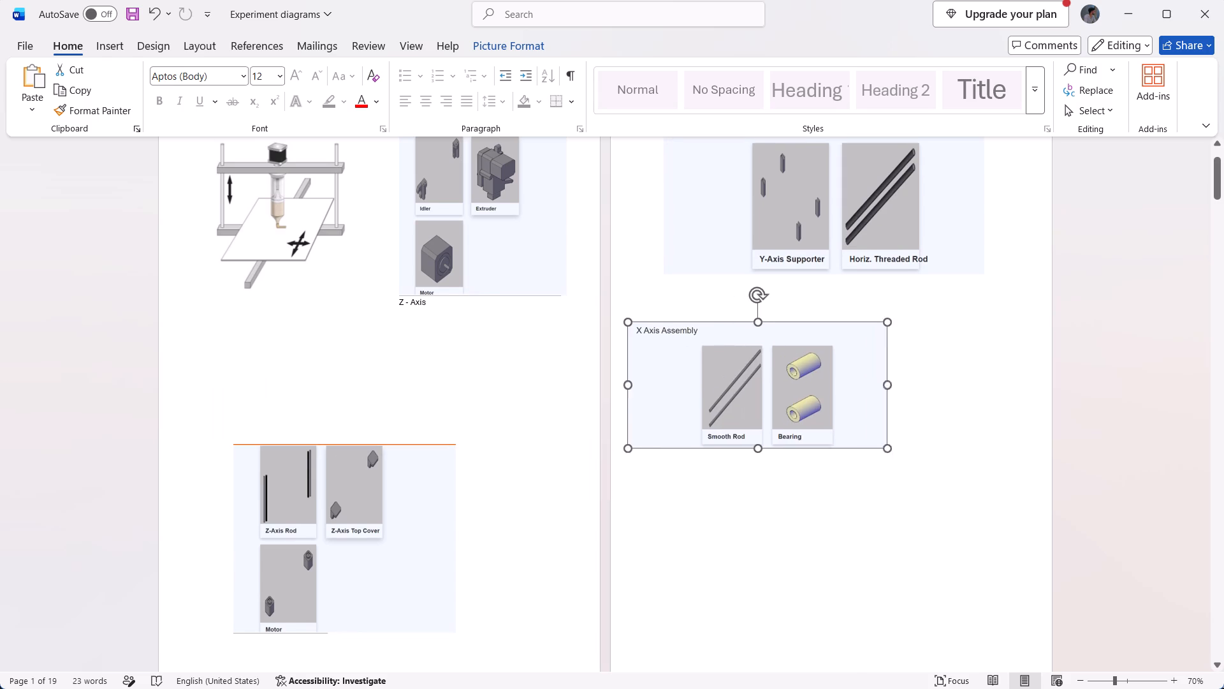
{"action": "left_click_drag", "start_coordinate": [759, 369], "coordinate": [805, 322]}
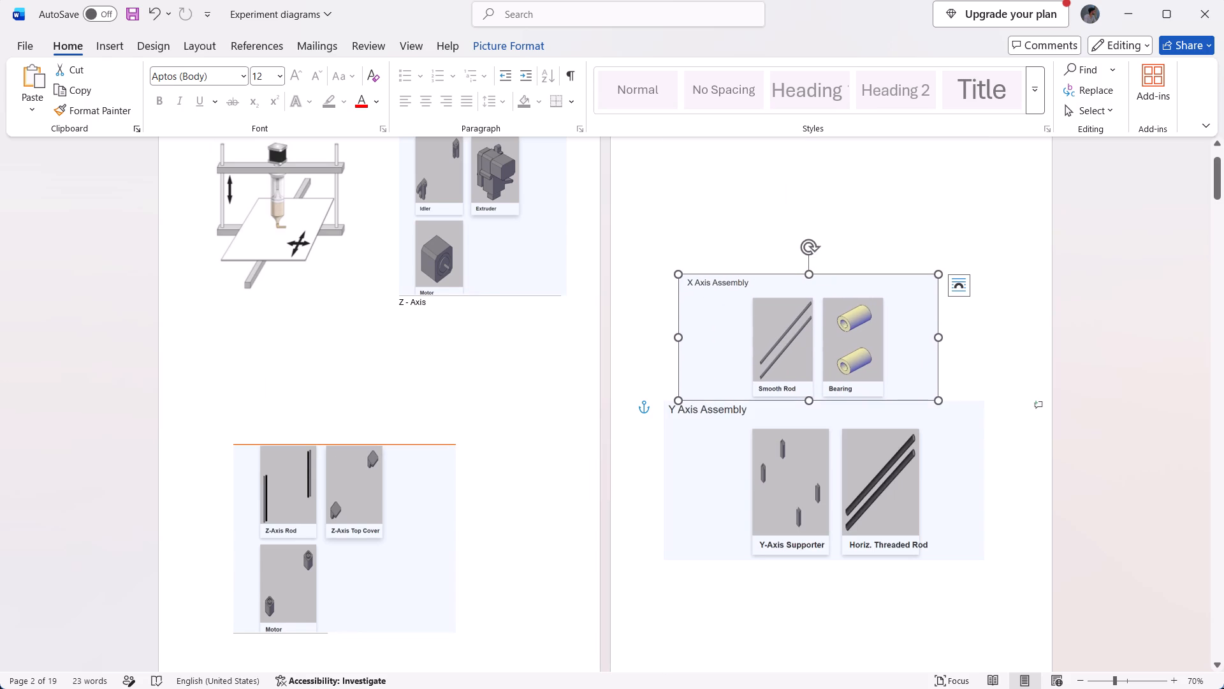
Move the Z-Axis Rod and Top Cover picture up beneath the Lab 2 printer diagram, near the page's left margin.
{"action": "left_click_drag", "start_coordinate": [280, 508], "coordinate": [268, 374]}
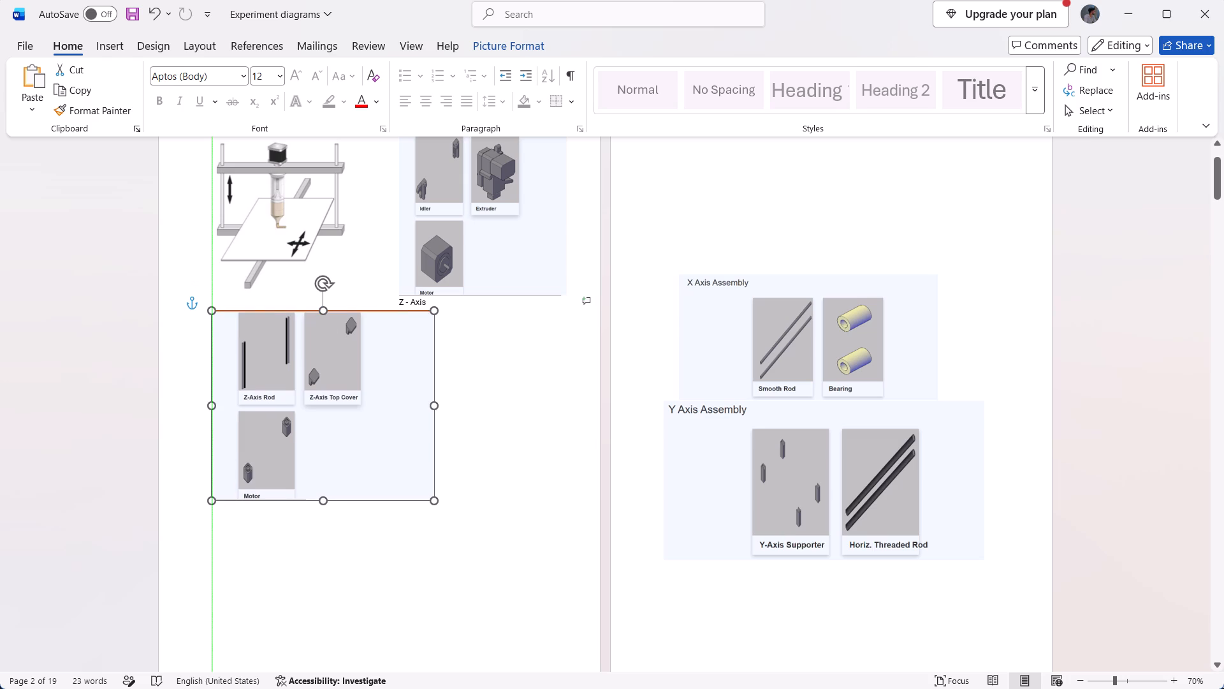
{"action": "left_click_drag", "start_coordinate": [268, 374], "coordinate": [262, 376]}
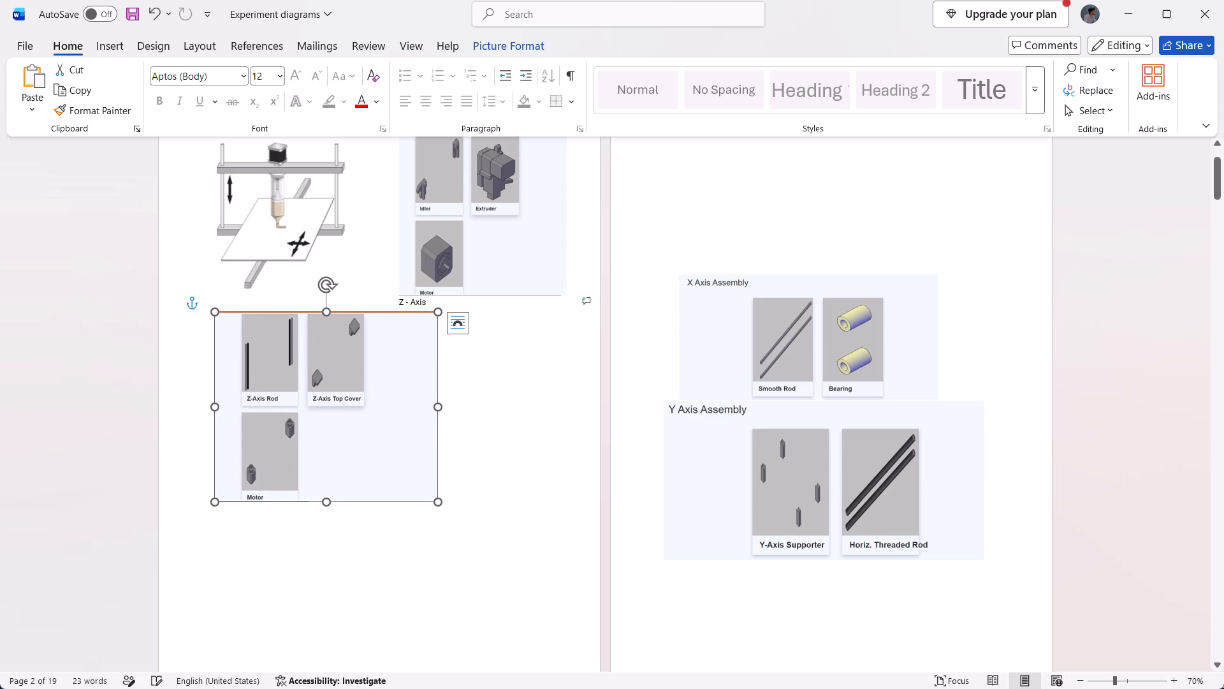
Add the label "Z-Axis" on the line below the Z-Axis Rod and Top Cover picture.
{"action": "left_click", "coordinate": [236, 512]}
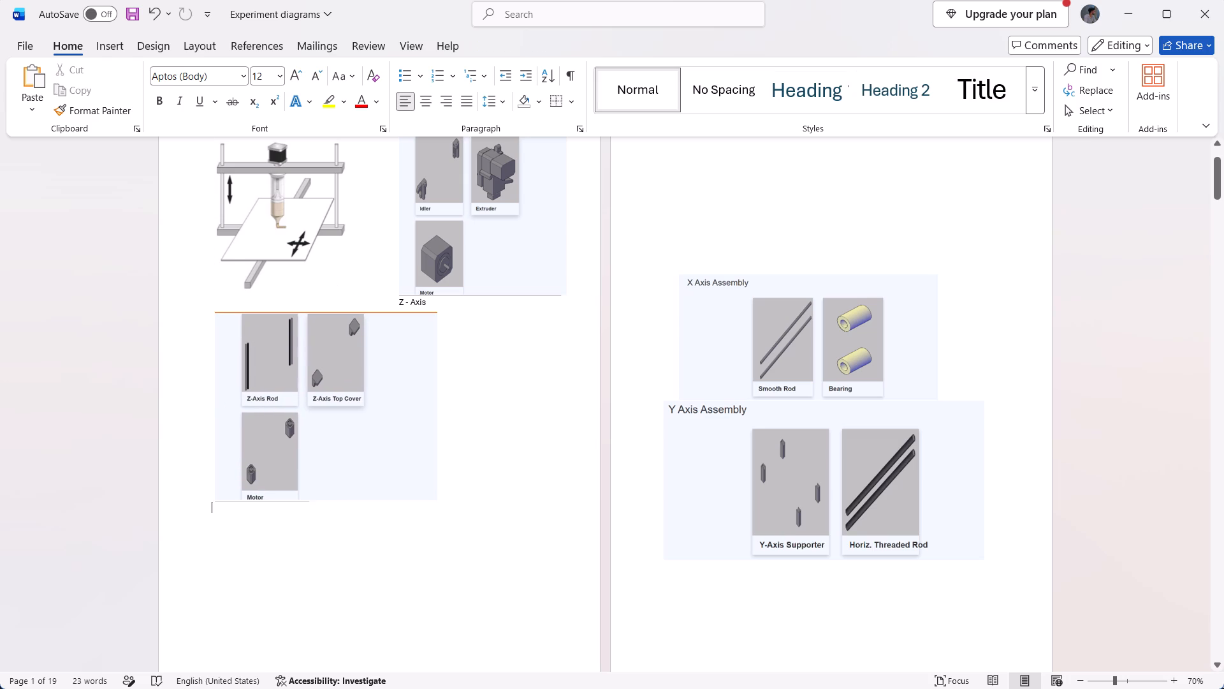
{"action": "key", "text": "shift+z"}
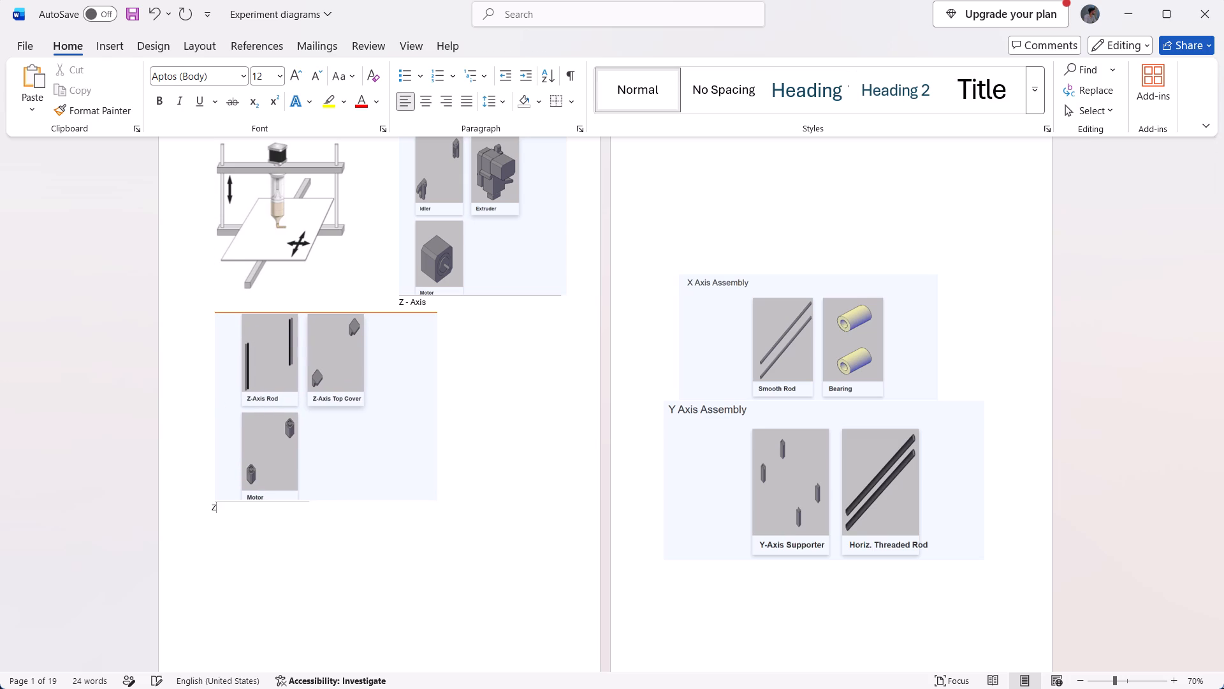
{"action": "type", "text": "-x"}
{"action": "key", "text": "BackSpace"}
{"action": "type", "text": "Axis"}
Crop the blank strips on the left and right sides of the Z-Axis Rod and Top Cover picture on page 1.
{"action": "left_click", "coordinate": [418, 382]}
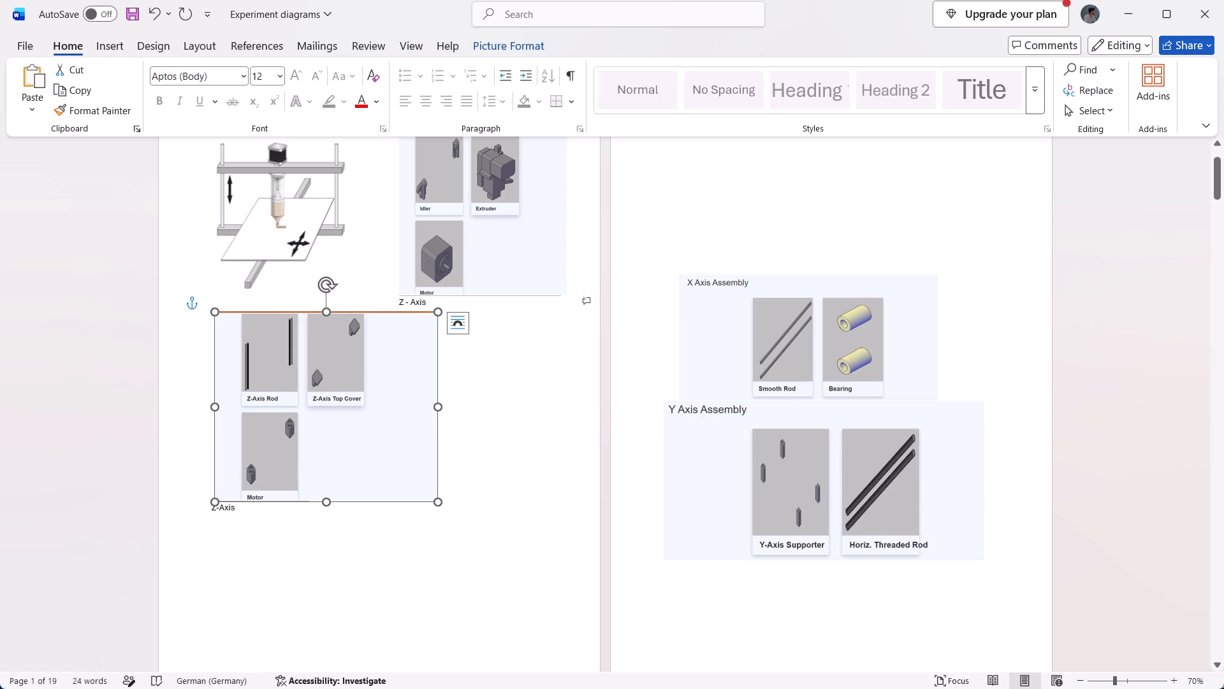
{"action": "right_click", "coordinate": [397, 371]}
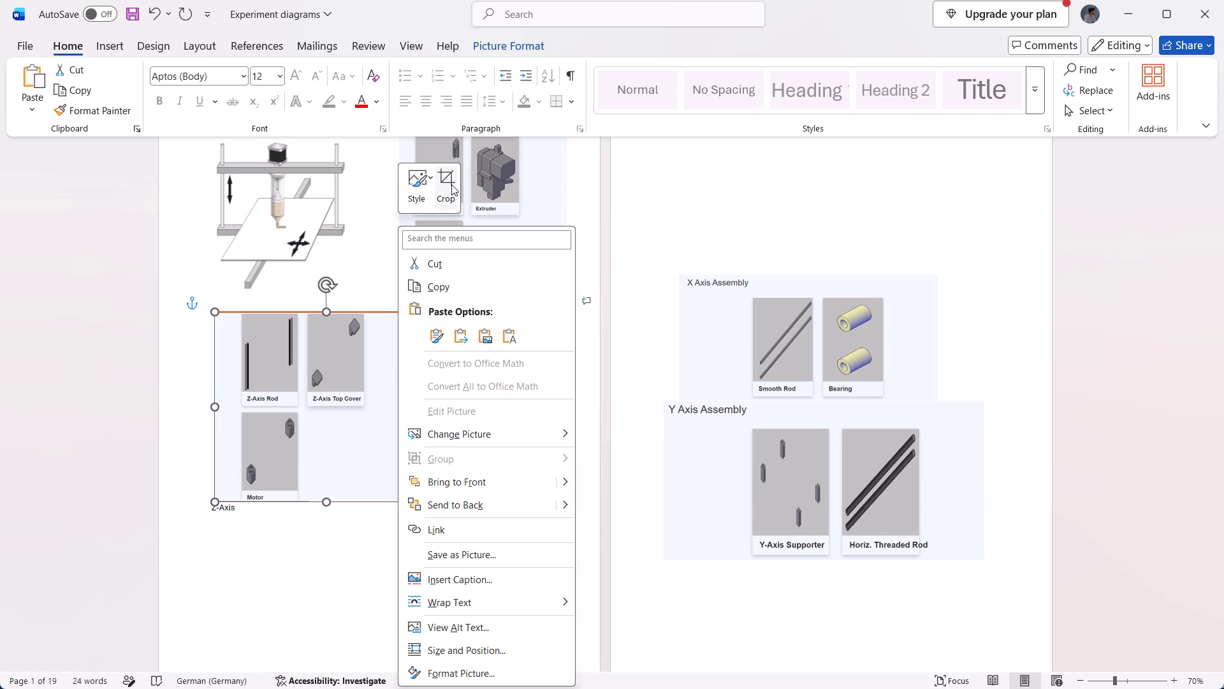
{"action": "left_click", "coordinate": [452, 184]}
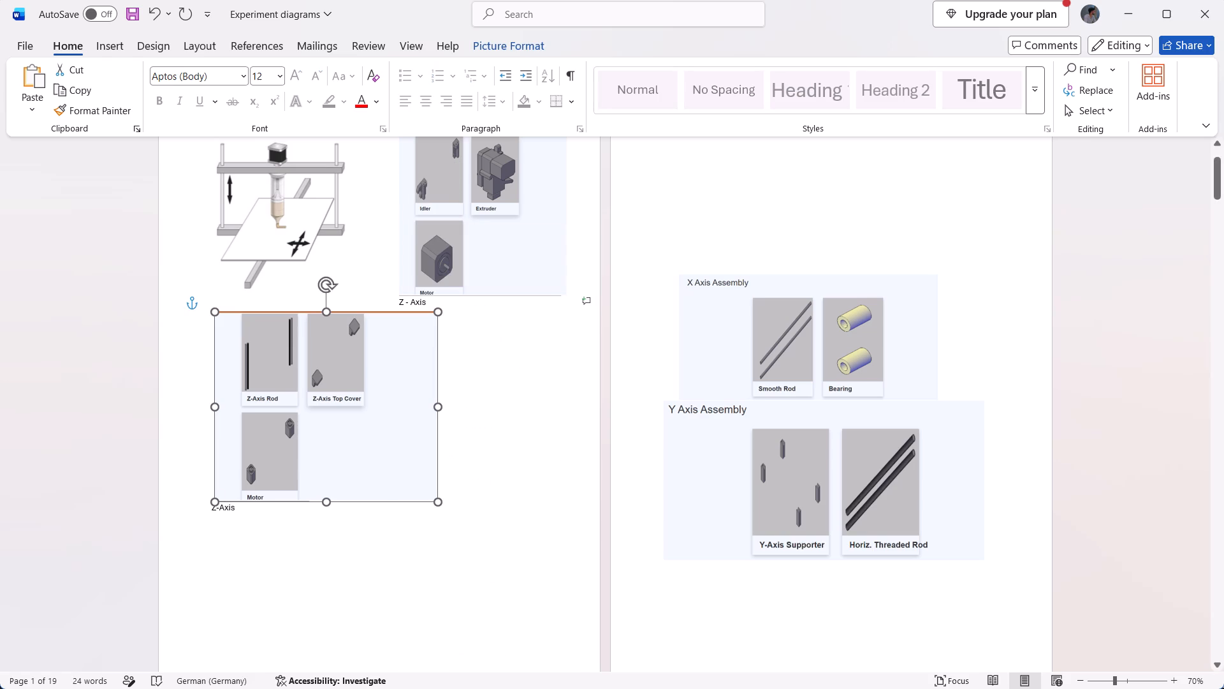
{"action": "left_click_drag", "start_coordinate": [433, 405], "coordinate": [386, 403]}
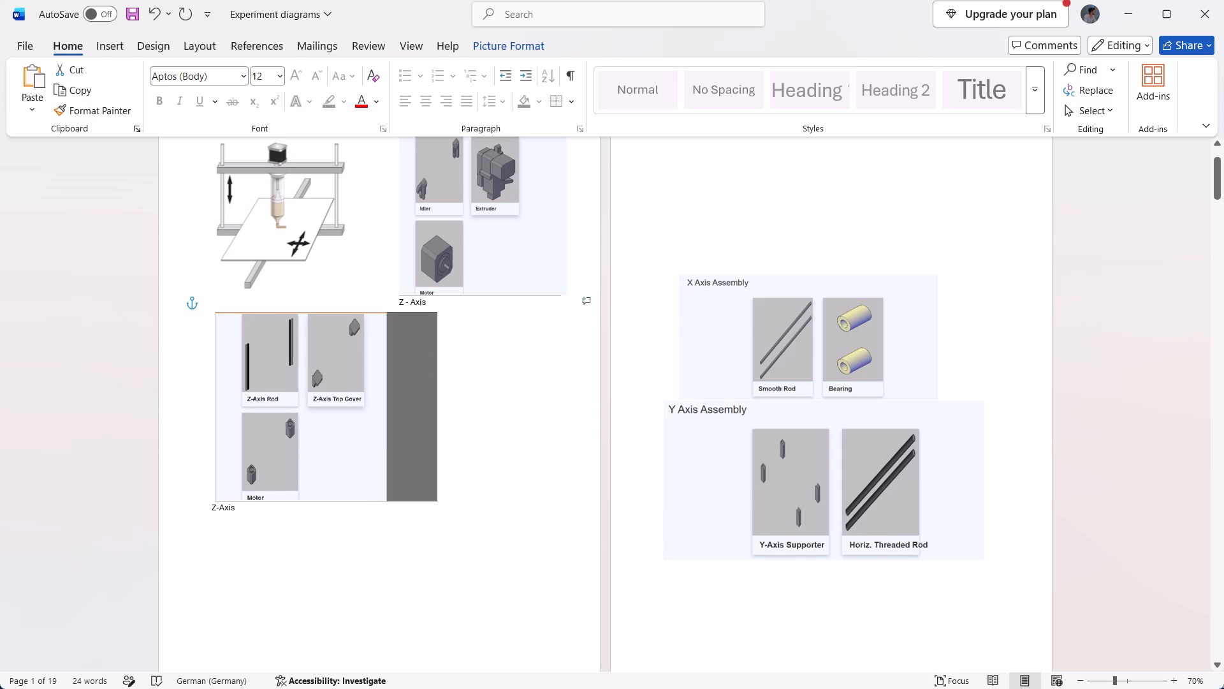
{"action": "left_click_drag", "start_coordinate": [386, 403], "coordinate": [372, 399]}
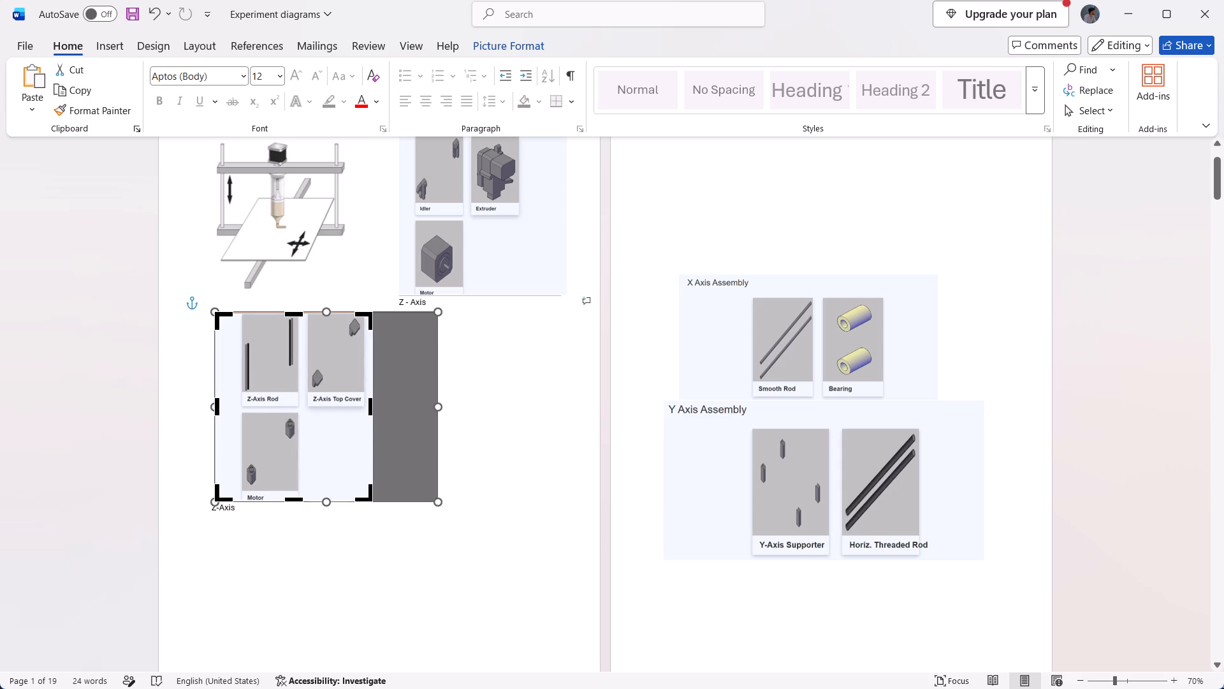
{"action": "left_click", "coordinate": [374, 537]}
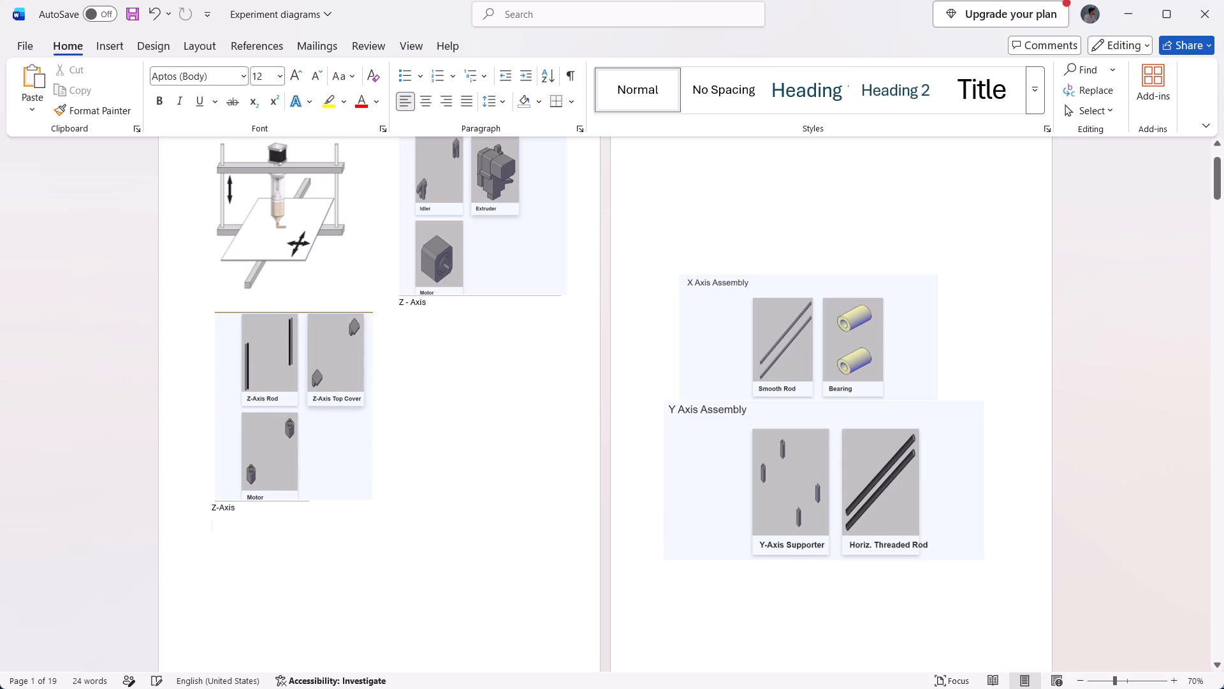
{"action": "left_click", "coordinate": [231, 397]}
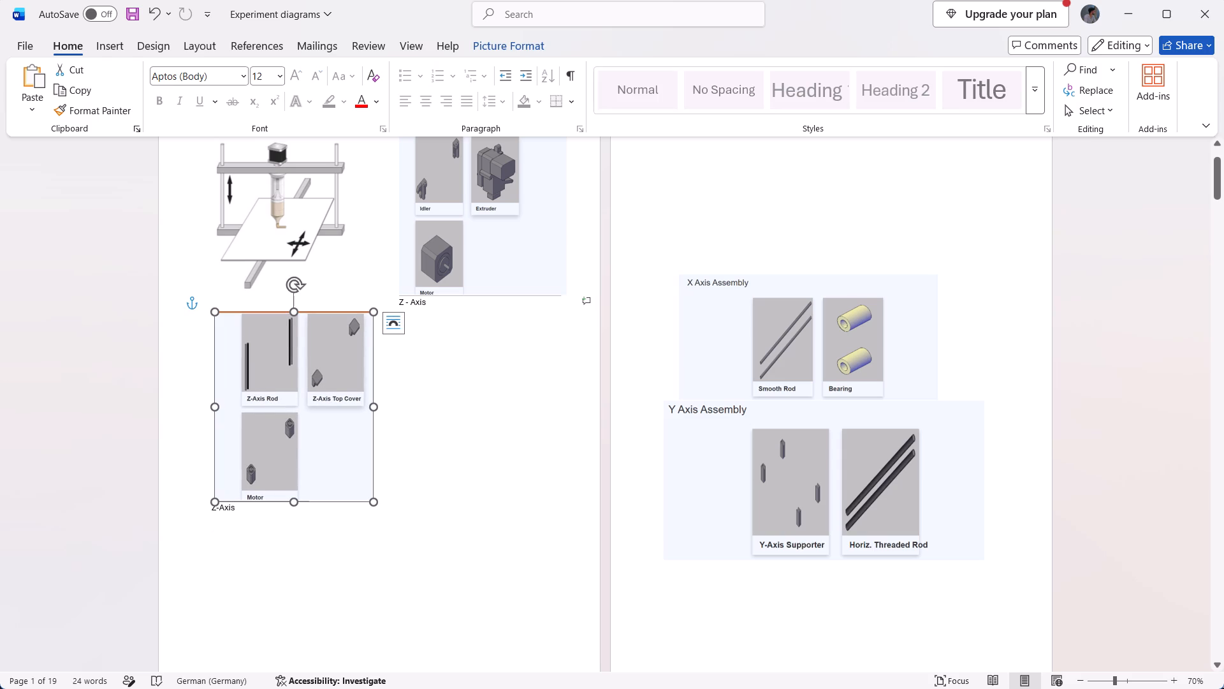
{"action": "right_click", "coordinate": [304, 361]}
{"action": "left_click", "coordinate": [358, 199]}
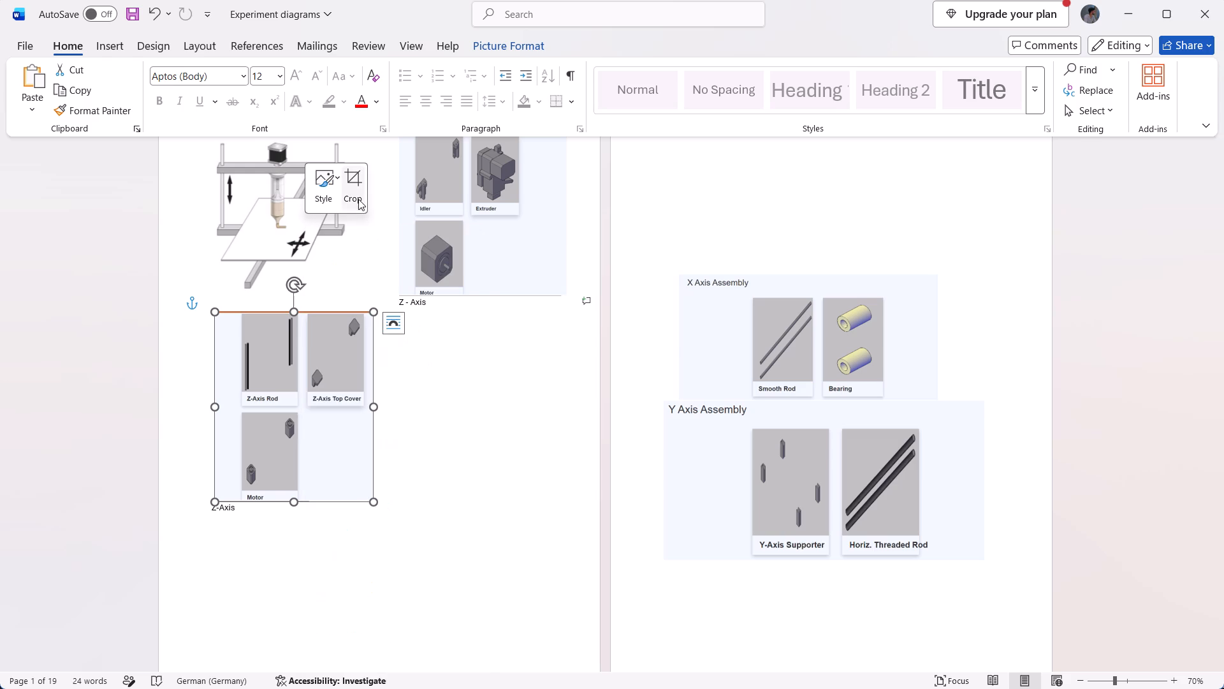
{"action": "left_click_drag", "start_coordinate": [218, 408], "coordinate": [236, 413]}
{"action": "left_click", "coordinate": [295, 538]}
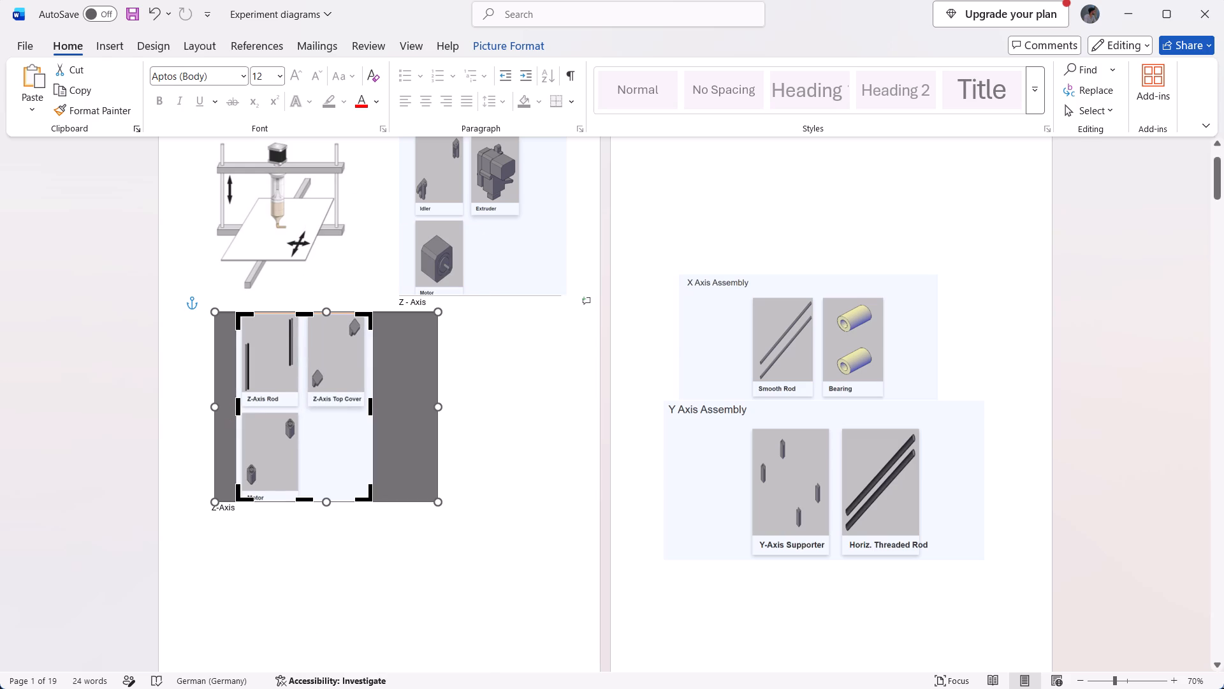
Move the cropped Z-Axis Rod and Top Cover picture left to line up with the page's left margin.
{"action": "left_click_drag", "start_coordinate": [306, 384], "coordinate": [286, 383]}
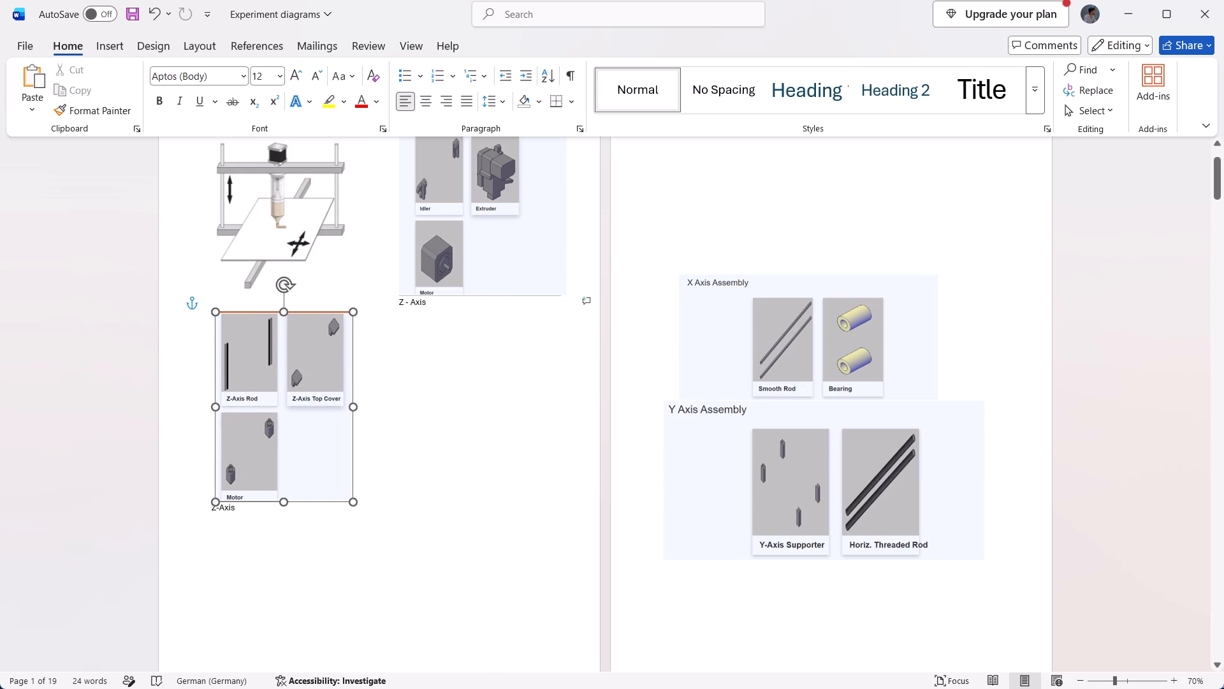
{"action": "left_click_drag", "start_coordinate": [286, 383], "coordinate": [285, 383]}
Crop the blank area to the right of the Bearing image from the X Axis Assembly picture on page 2.
{"action": "left_click", "coordinate": [778, 336]}
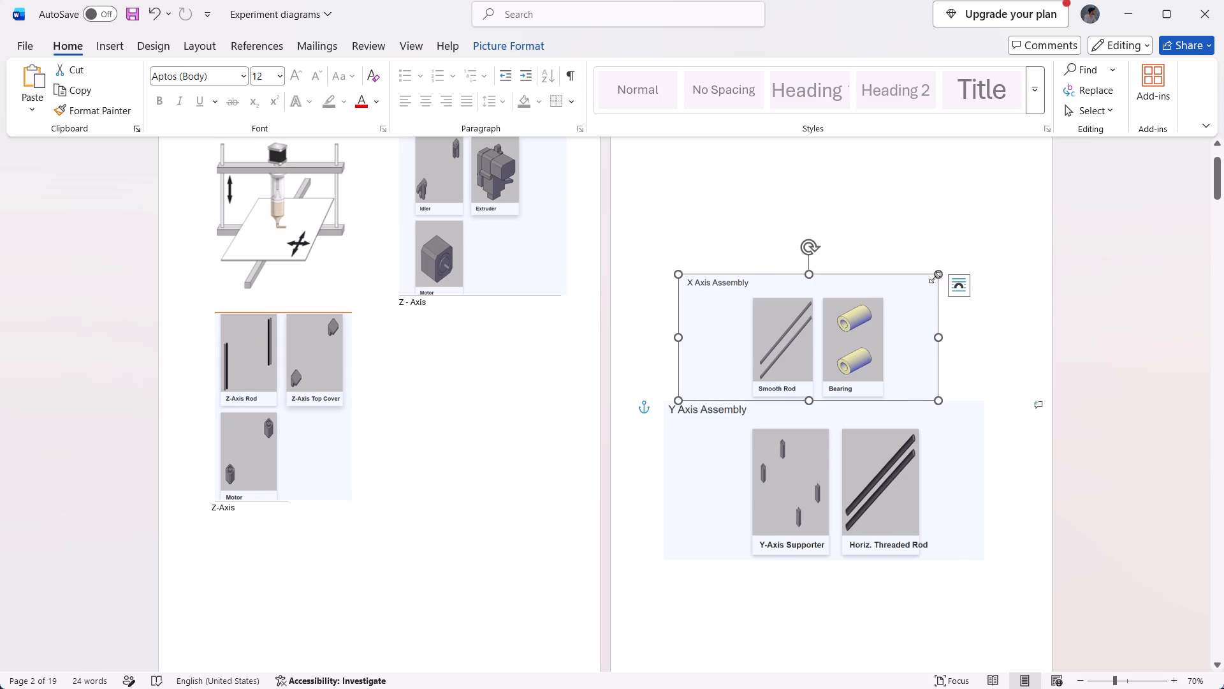
{"action": "right_click", "coordinate": [865, 339]}
{"action": "left_click", "coordinate": [909, 189]}
{"action": "left_click_drag", "start_coordinate": [933, 338], "coordinate": [889, 335]}
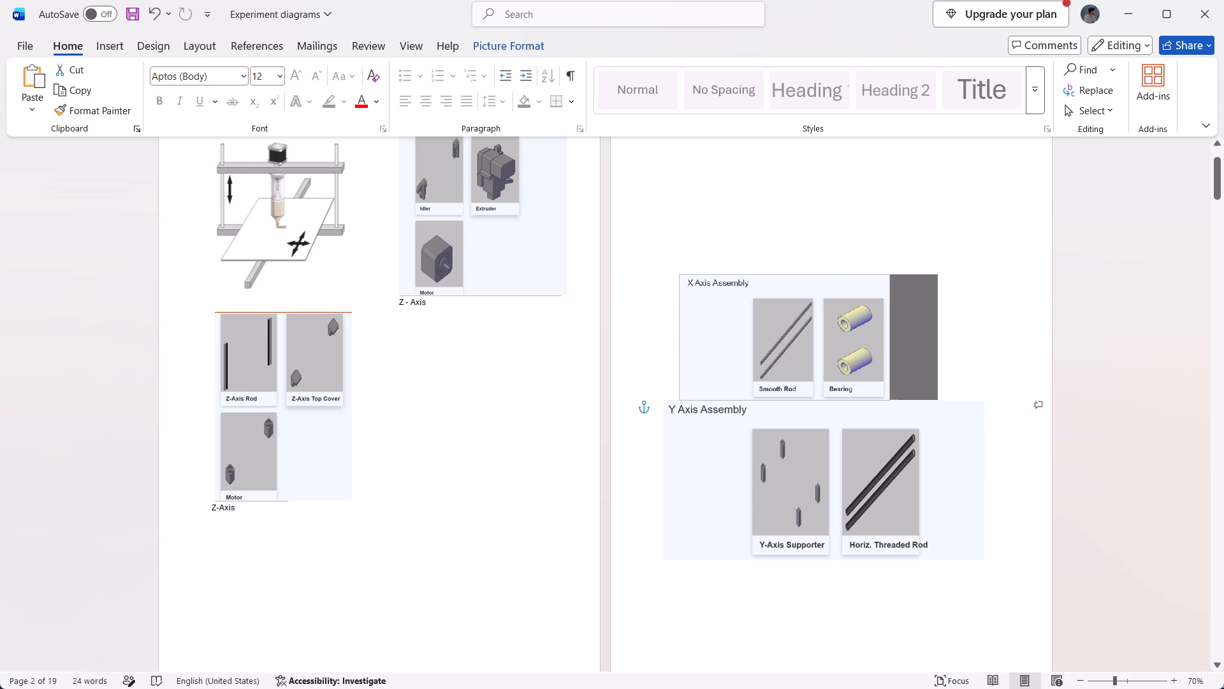
{"action": "left_click_drag", "start_coordinate": [889, 335], "coordinate": [887, 332]}
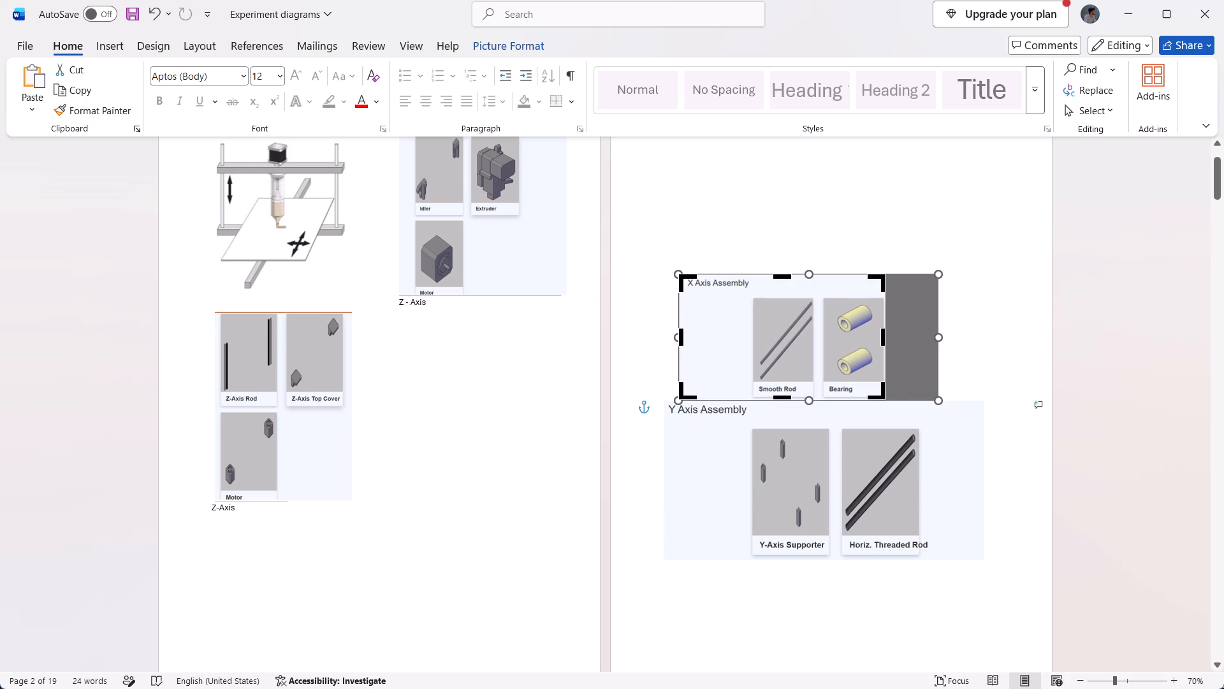
{"action": "left_click", "coordinate": [794, 205]}
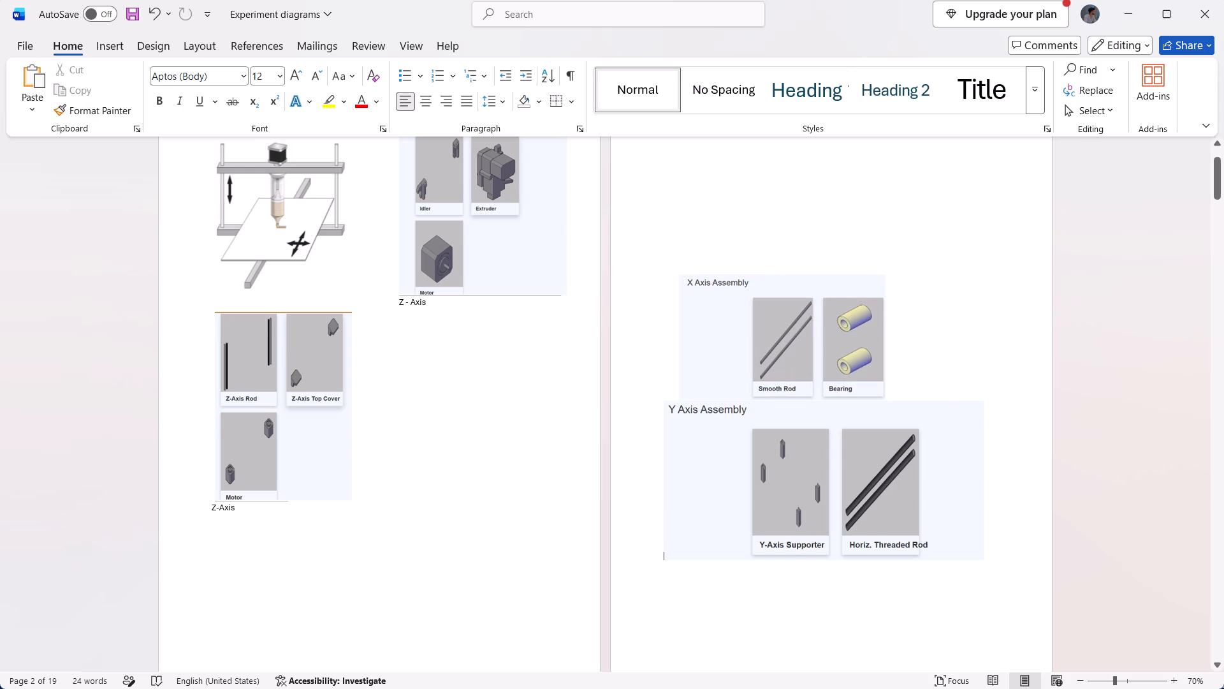
Crop the blank area to the right of the Horiz. Threaded Rod image from the Y Axis Assembly picture.
{"action": "left_click", "coordinate": [787, 456]}
{"action": "right_click", "coordinate": [787, 456]}
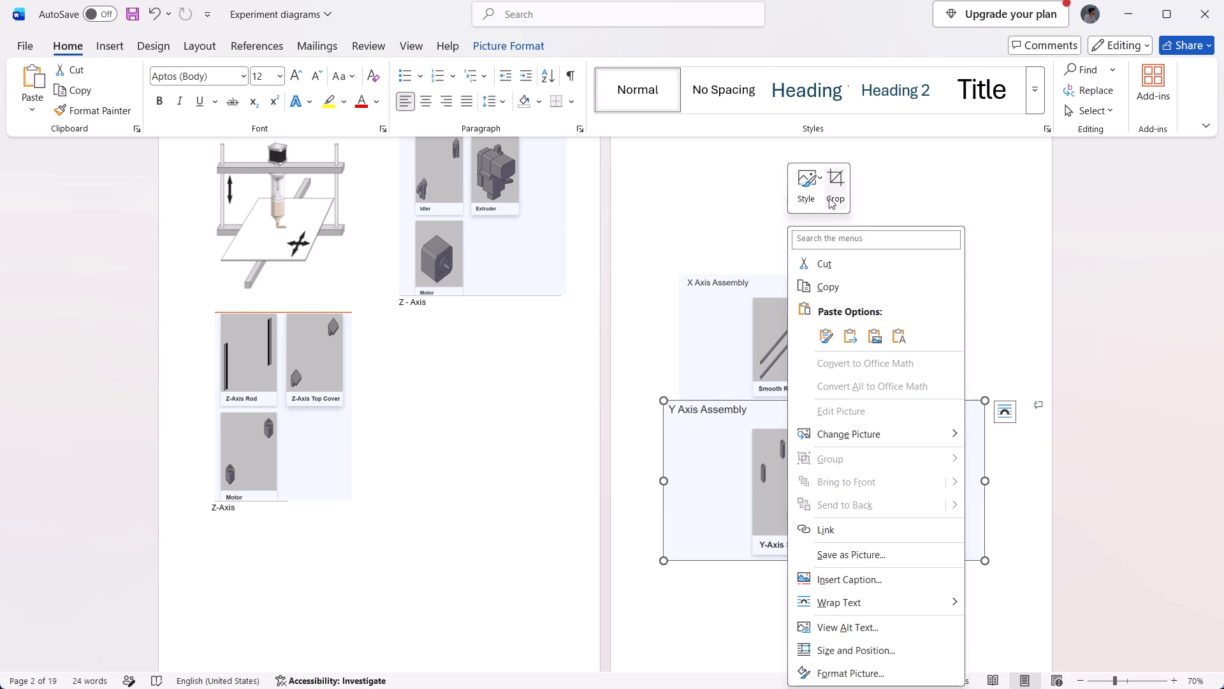
{"action": "left_click", "coordinate": [829, 195]}
{"action": "left_click_drag", "start_coordinate": [984, 485], "coordinate": [932, 492]}
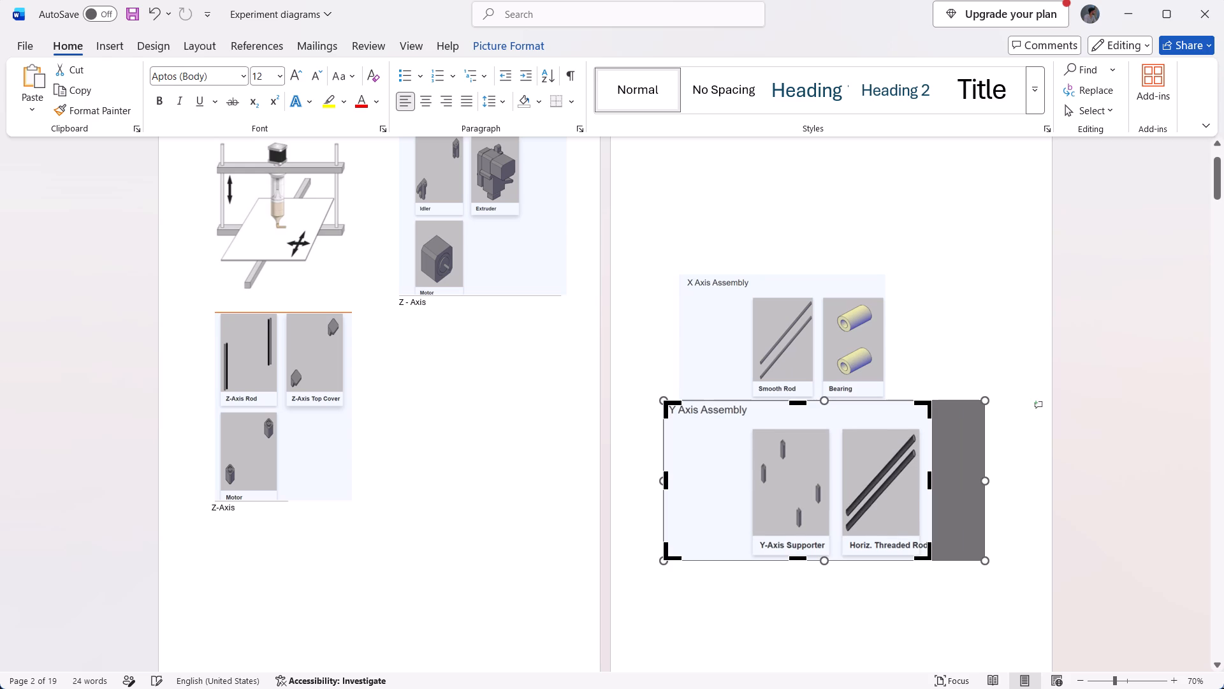
{"action": "left_click", "coordinate": [973, 330]}
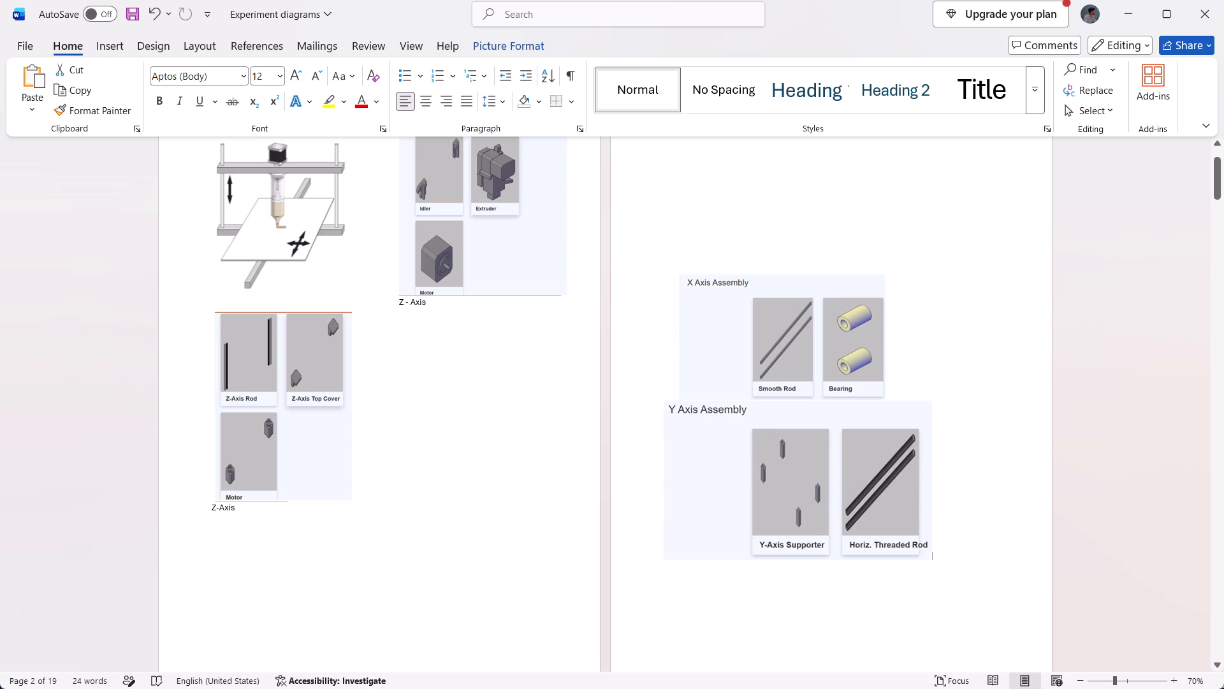
Move the X Axis Assembly picture to page 1, to the right of the Z-Axis Rod and Top Cover picture.
{"action": "left_click_drag", "start_coordinate": [795, 297], "coordinate": [535, 352]}
{"action": "left_click_drag", "start_coordinate": [564, 413], "coordinate": [540, 421]}
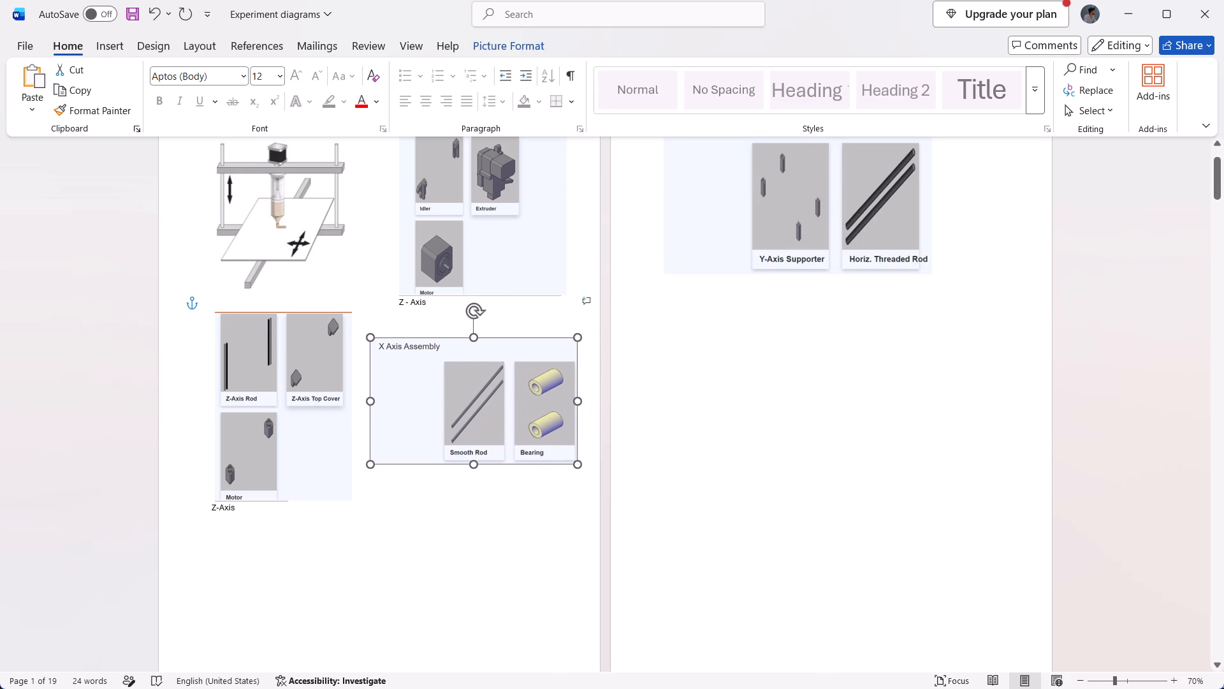
{"action": "left_click_drag", "start_coordinate": [540, 421], "coordinate": [539, 415]}
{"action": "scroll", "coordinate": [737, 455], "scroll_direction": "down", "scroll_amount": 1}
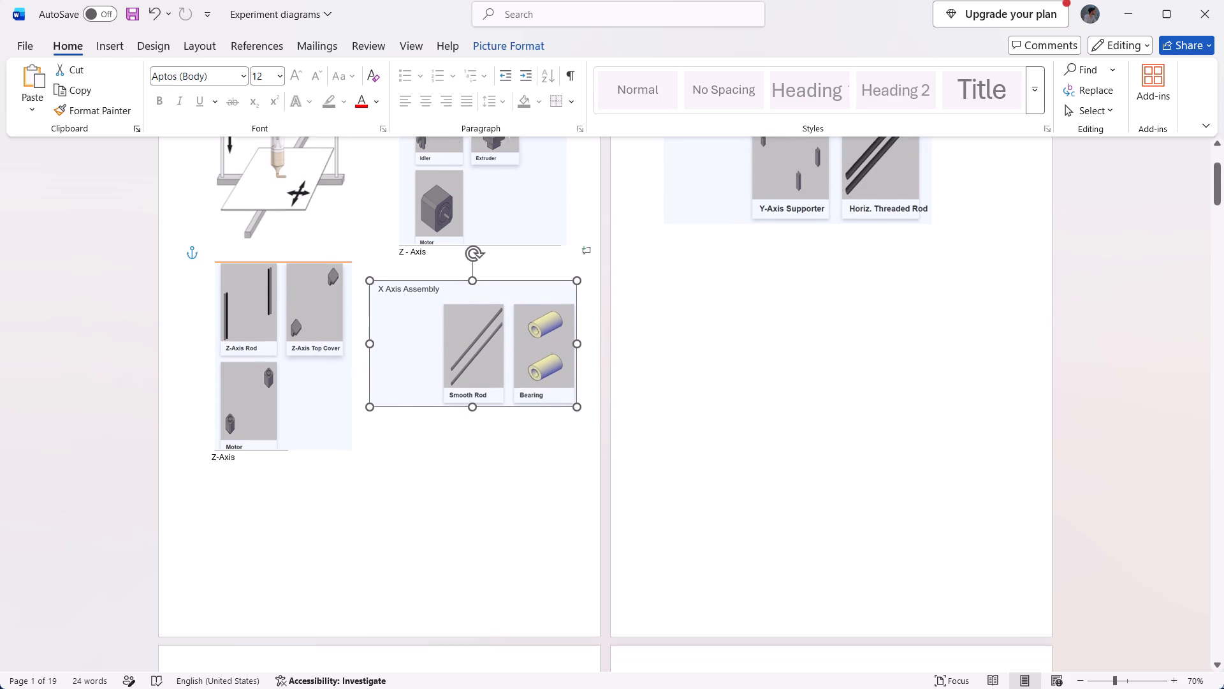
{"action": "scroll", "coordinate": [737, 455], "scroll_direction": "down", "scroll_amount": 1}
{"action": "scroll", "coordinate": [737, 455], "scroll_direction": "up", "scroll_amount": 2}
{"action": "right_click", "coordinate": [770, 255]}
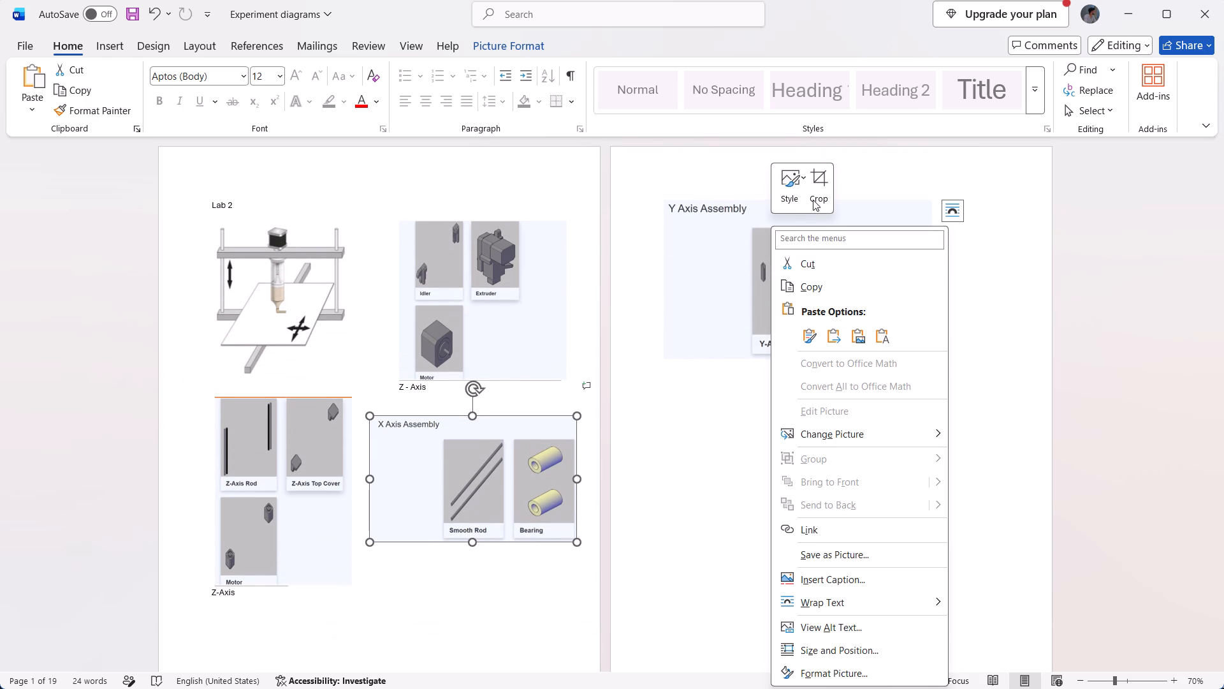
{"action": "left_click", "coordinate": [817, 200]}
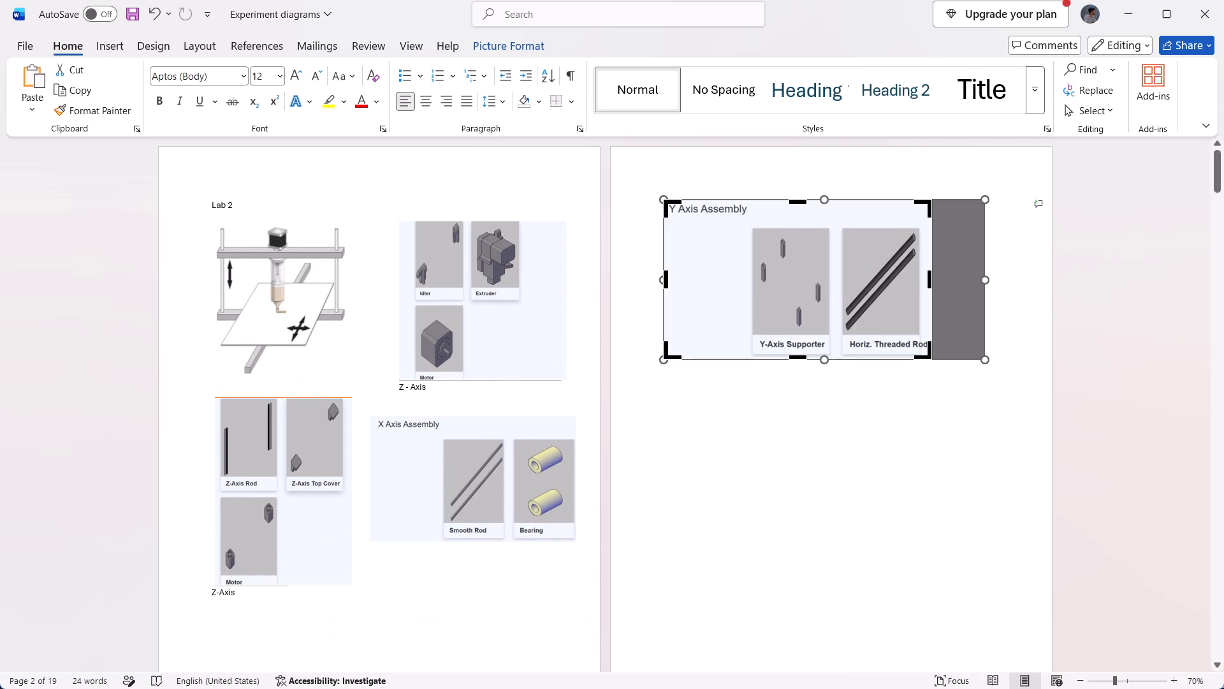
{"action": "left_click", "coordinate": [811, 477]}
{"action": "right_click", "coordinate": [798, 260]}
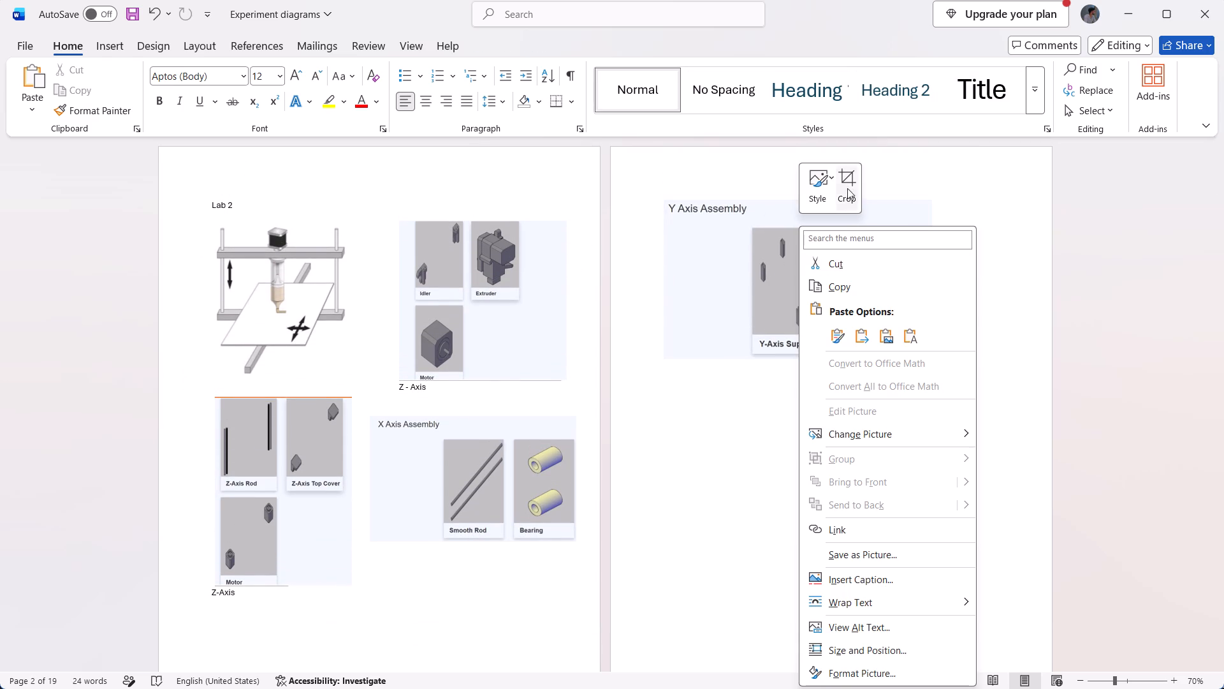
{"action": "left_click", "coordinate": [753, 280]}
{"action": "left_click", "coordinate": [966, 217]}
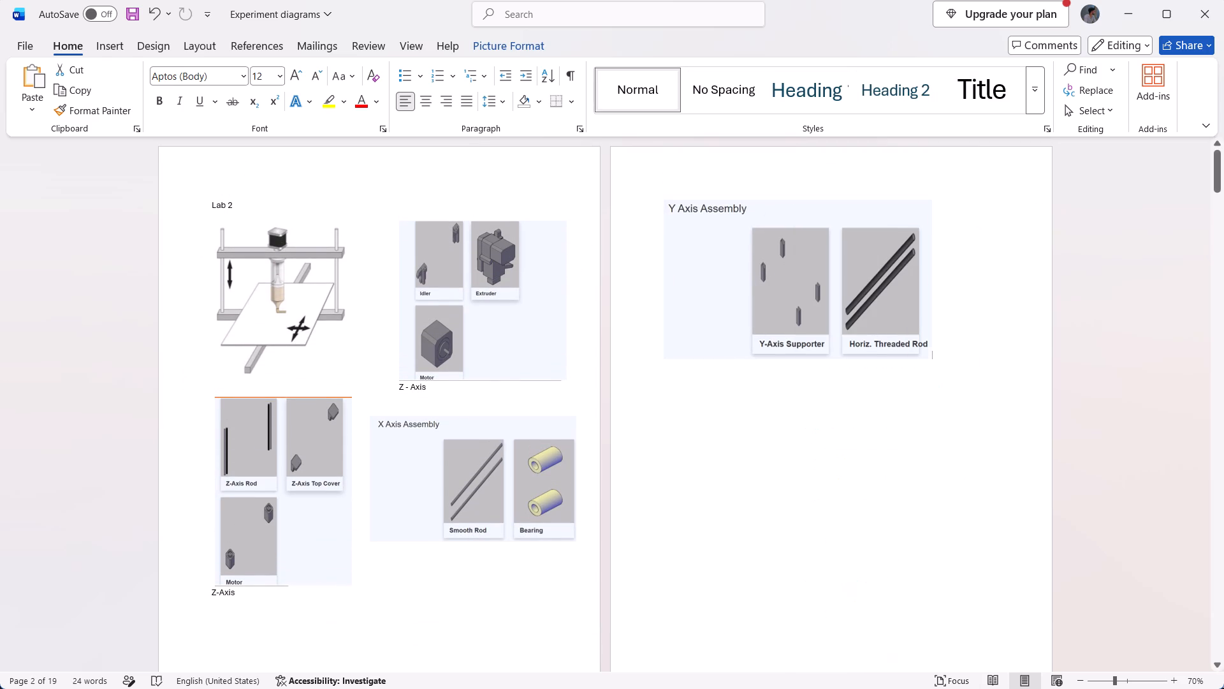
Set the Y Axis Assembly picture's text wrapping to Top and Bottom.
{"action": "left_click", "coordinate": [886, 241]}
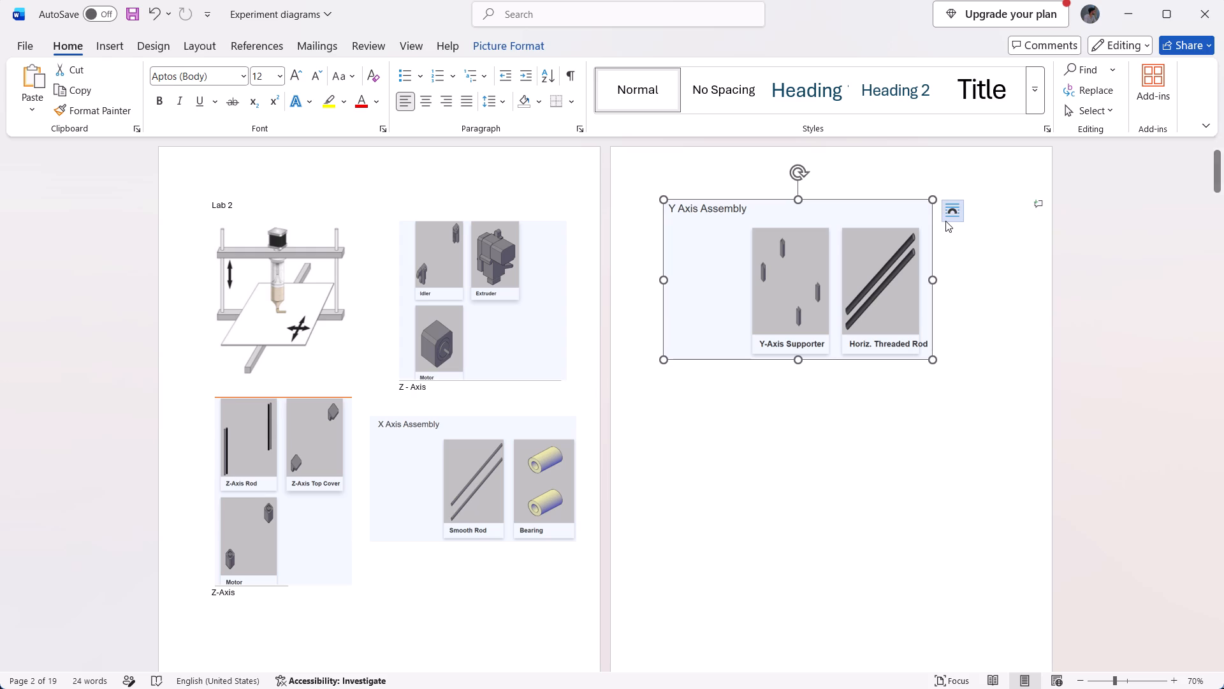
{"action": "left_click", "coordinate": [947, 221]}
{"action": "left_click", "coordinate": [998, 361]}
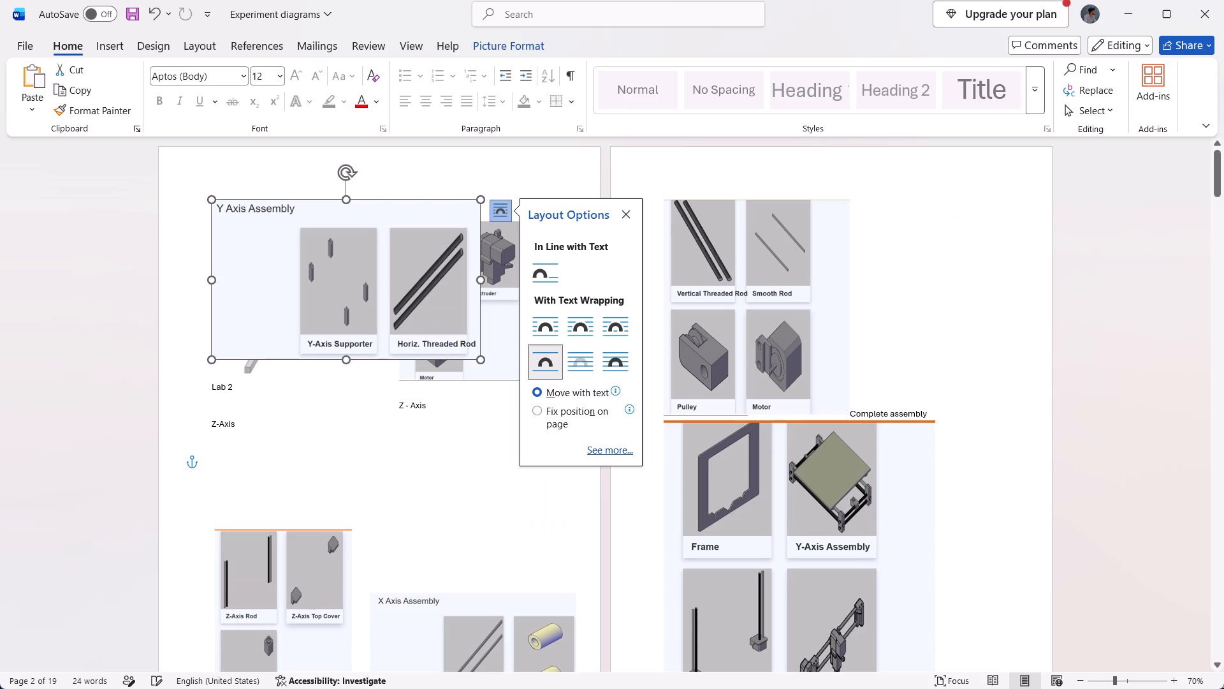
Move the Y Axis Assembly picture down page 1 into the free space beneath the X Axis Assembly picture.
{"action": "left_click_drag", "start_coordinate": [324, 261], "coordinate": [325, 276]}
{"action": "left_click_drag", "start_coordinate": [325, 276], "coordinate": [350, 549]}
{"action": "scroll", "coordinate": [350, 549], "scroll_direction": "down", "scroll_amount": 2}
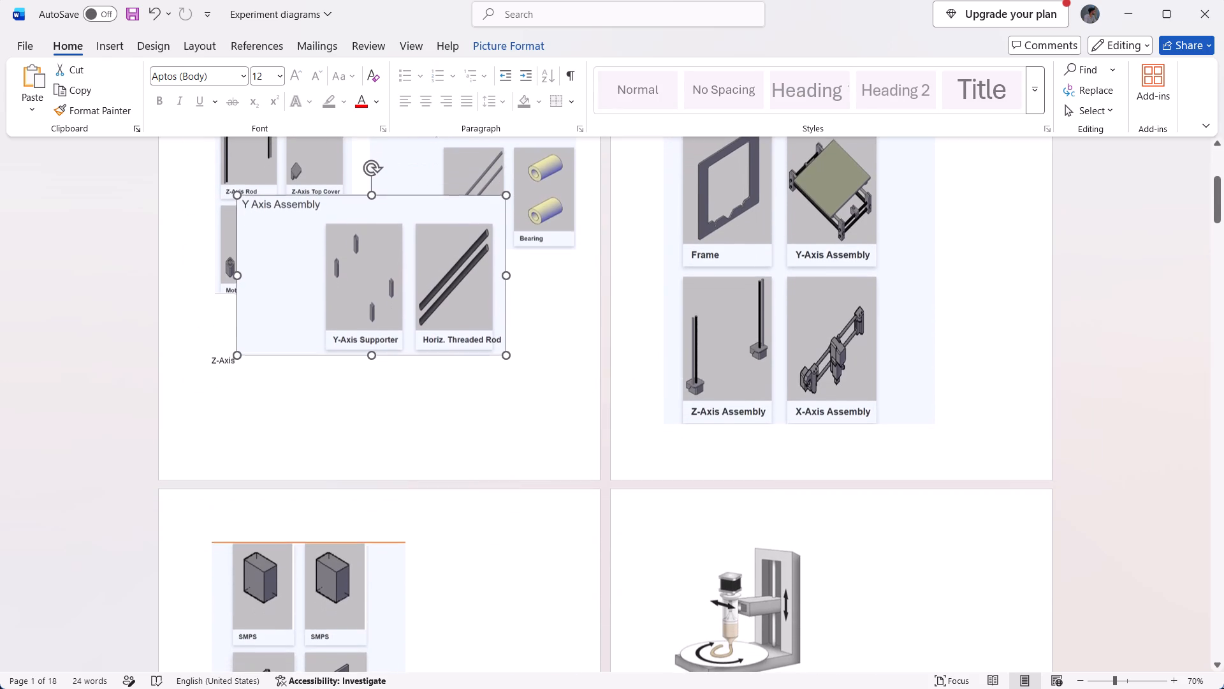
{"action": "left_click_drag", "start_coordinate": [384, 241], "coordinate": [439, 362]}
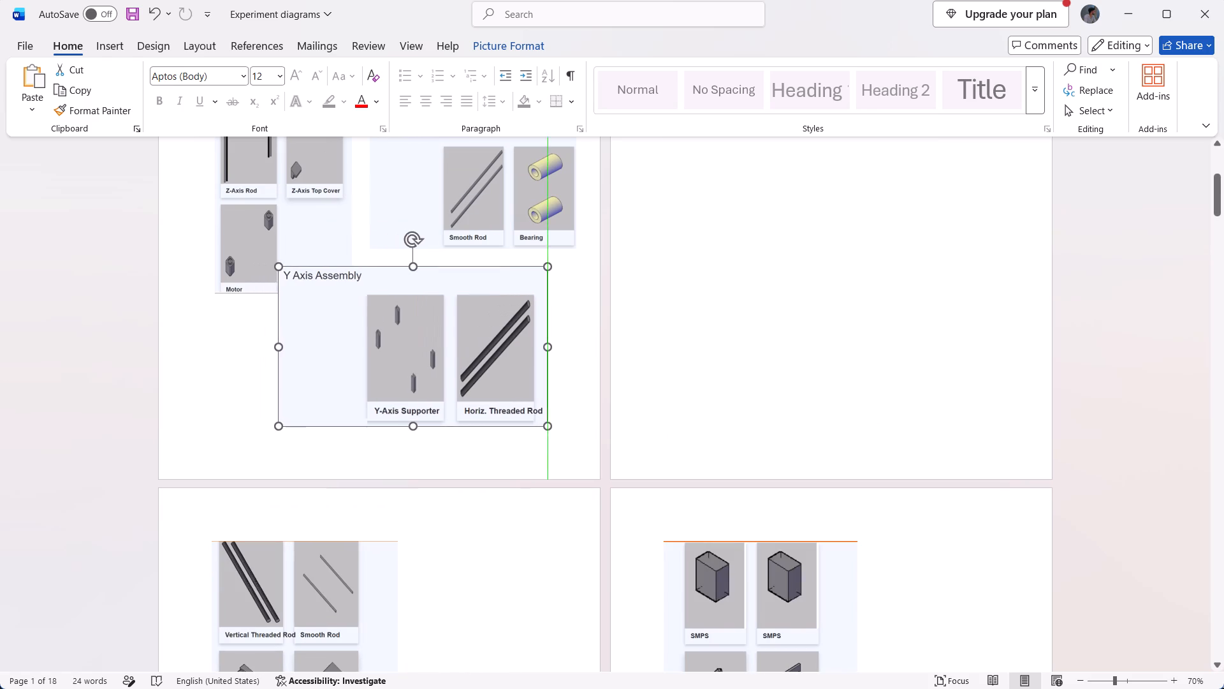
{"action": "left_click_drag", "start_coordinate": [439, 362], "coordinate": [453, 392]}
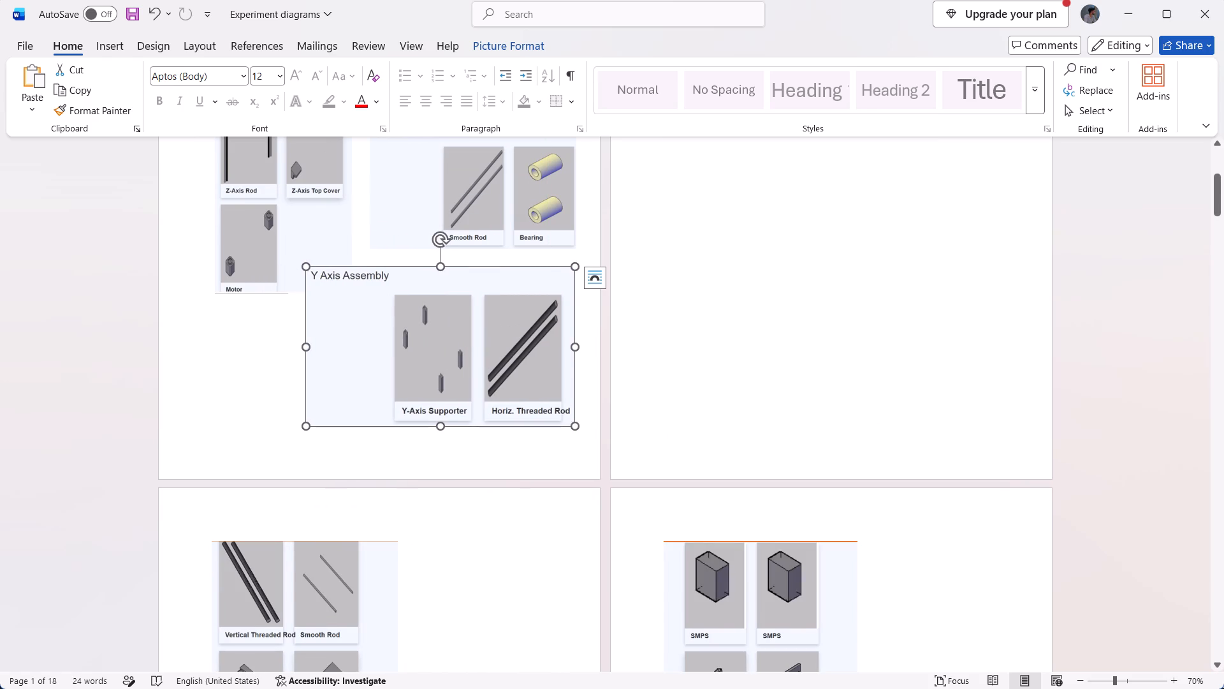
Shrink the Y Axis Assembly picture proportionally and center it roughly beneath the X Axis Assembly picture, right of the Z-Axis Motor image.
{"action": "left_click_drag", "start_coordinate": [308, 265], "coordinate": [321, 285]}
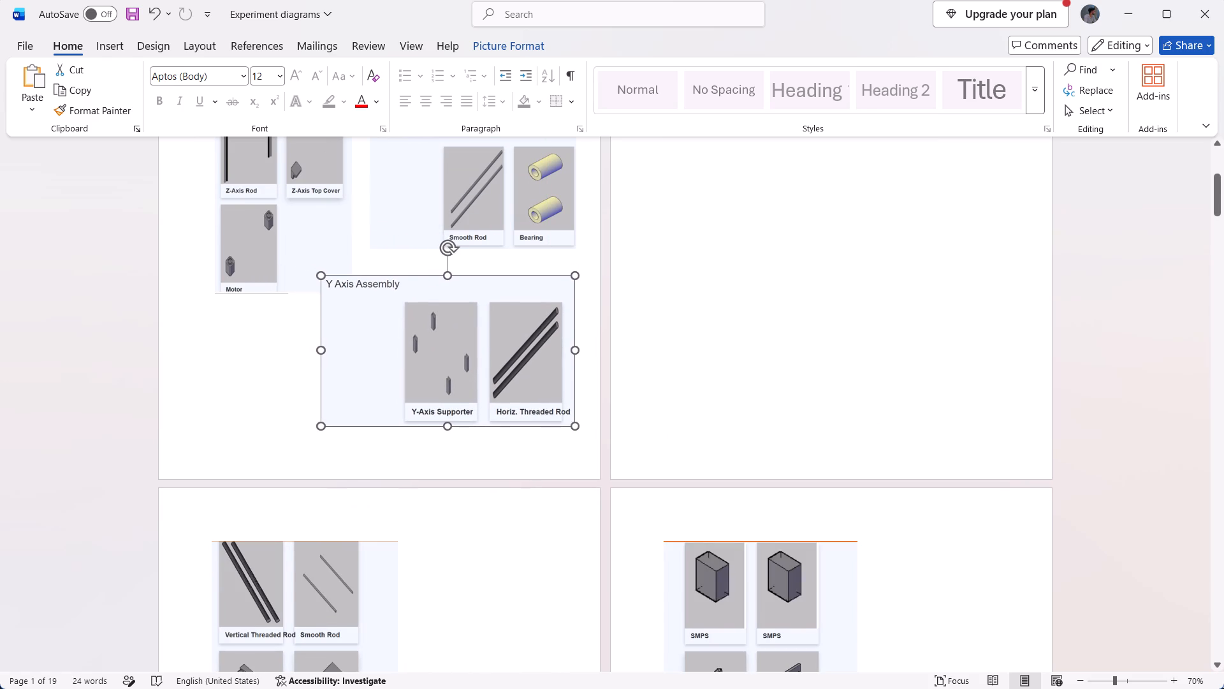
{"action": "left_click_drag", "start_coordinate": [373, 304], "coordinate": [372, 320]}
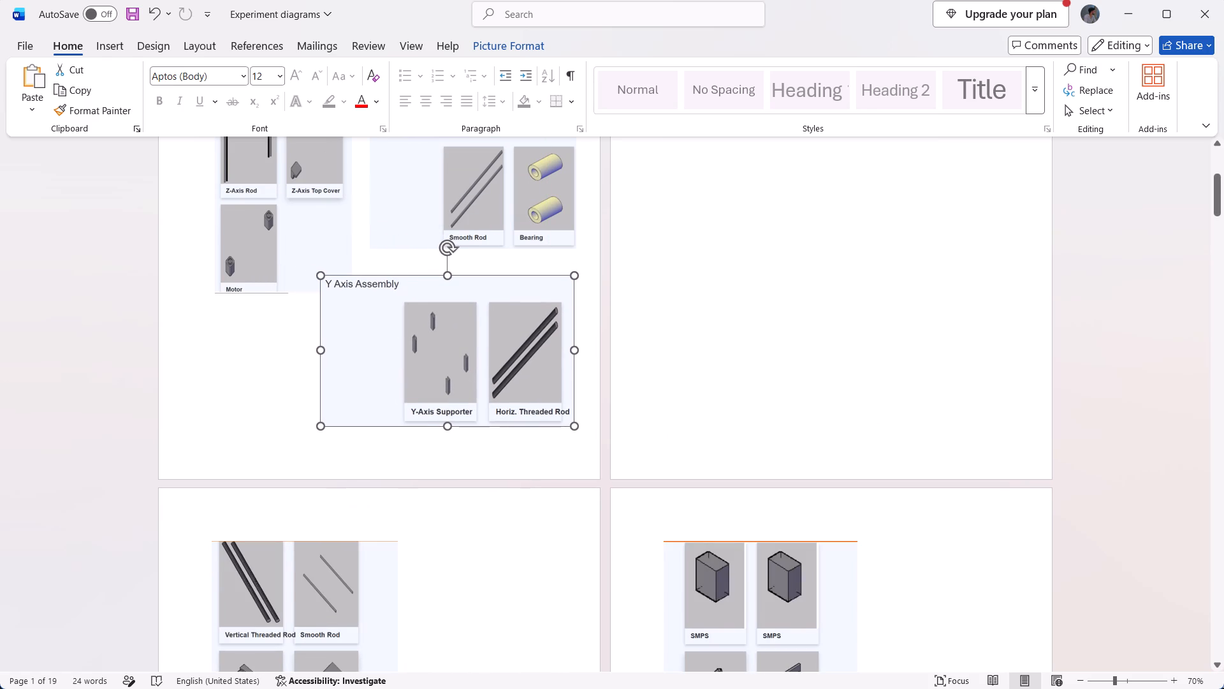
{"action": "left_click_drag", "start_coordinate": [572, 272], "coordinate": [532, 295]}
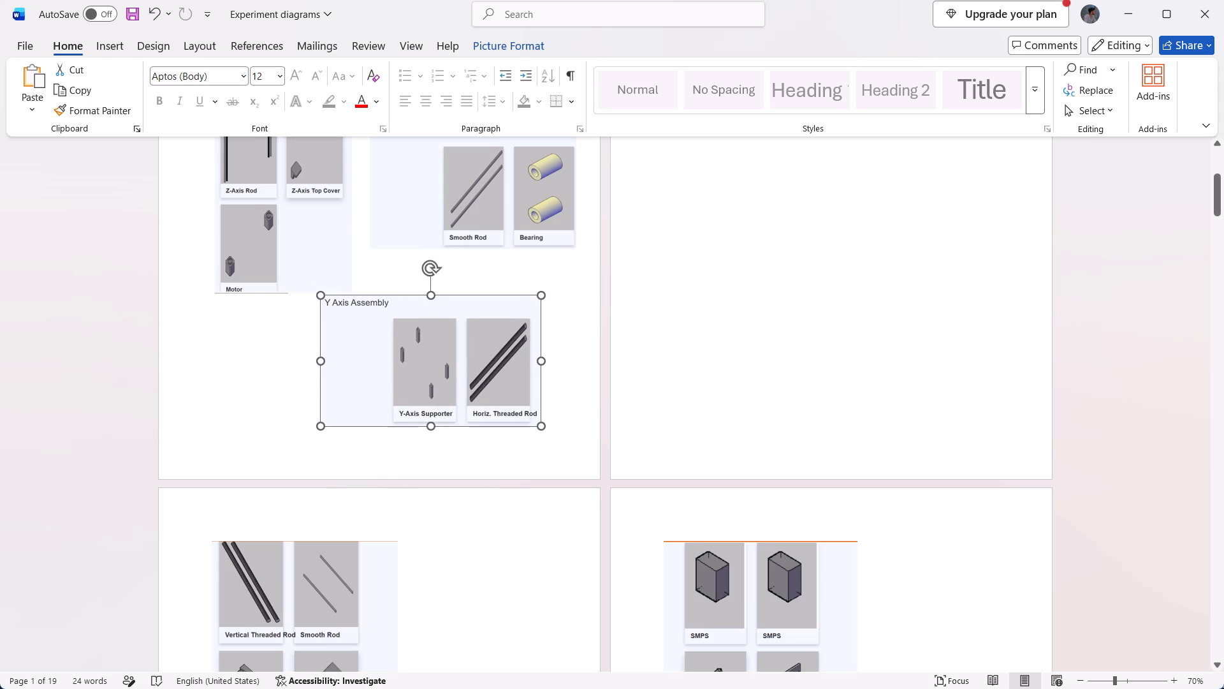
{"action": "left_click_drag", "start_coordinate": [532, 295], "coordinate": [551, 292]}
{"action": "left_click_drag", "start_coordinate": [461, 320], "coordinate": [461, 336]}
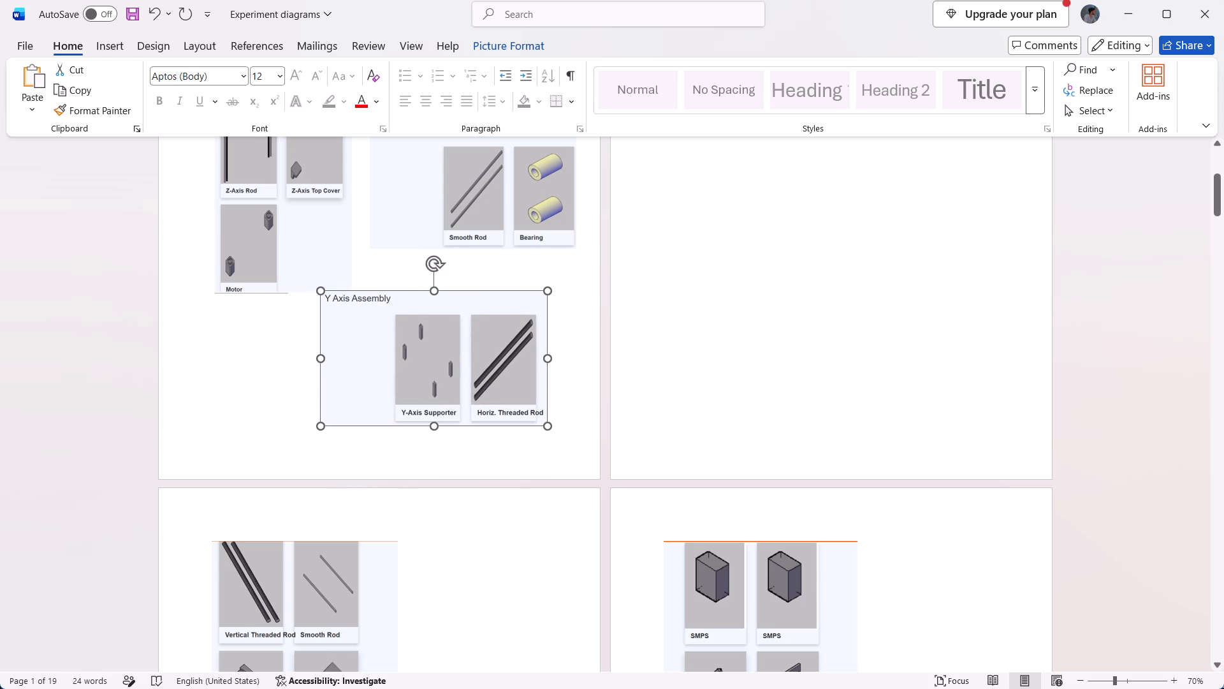
{"action": "left_click_drag", "start_coordinate": [461, 336], "coordinate": [461, 336]}
{"action": "left_click_drag", "start_coordinate": [372, 327], "coordinate": [393, 332]}
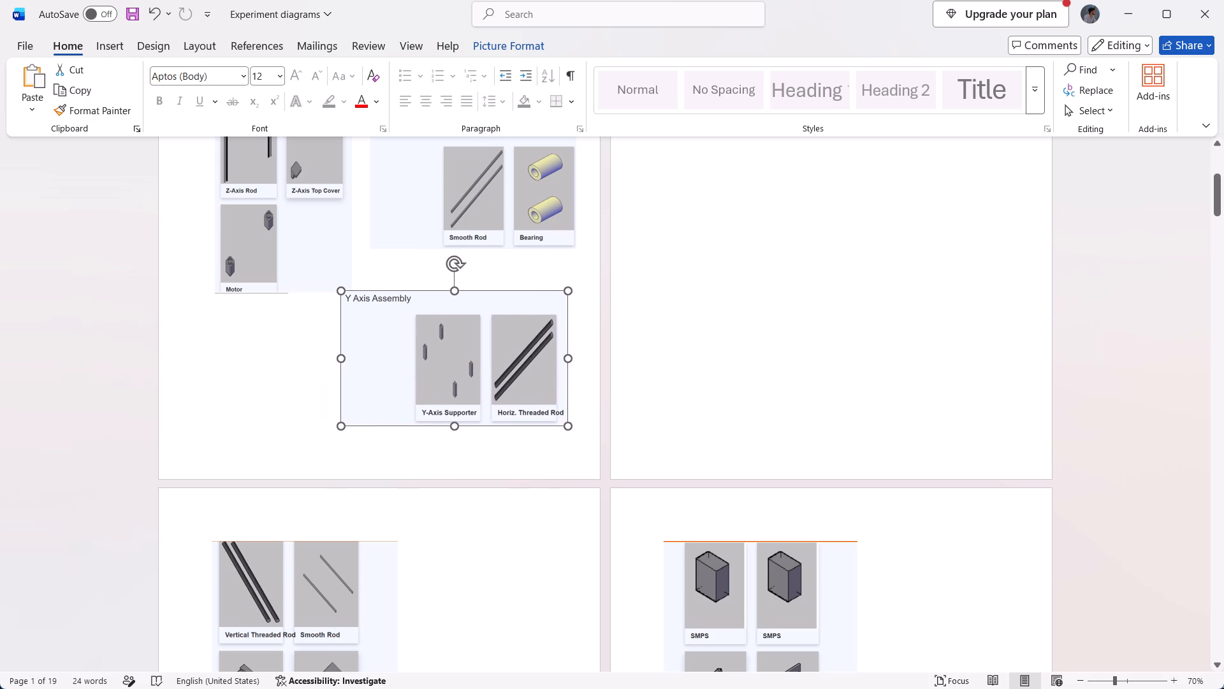
Shift the Y Axis Assembly picture slightly right on page 1, and make it a little narrower and taller.
{"action": "left_click_drag", "start_coordinate": [393, 332], "coordinate": [405, 332]}
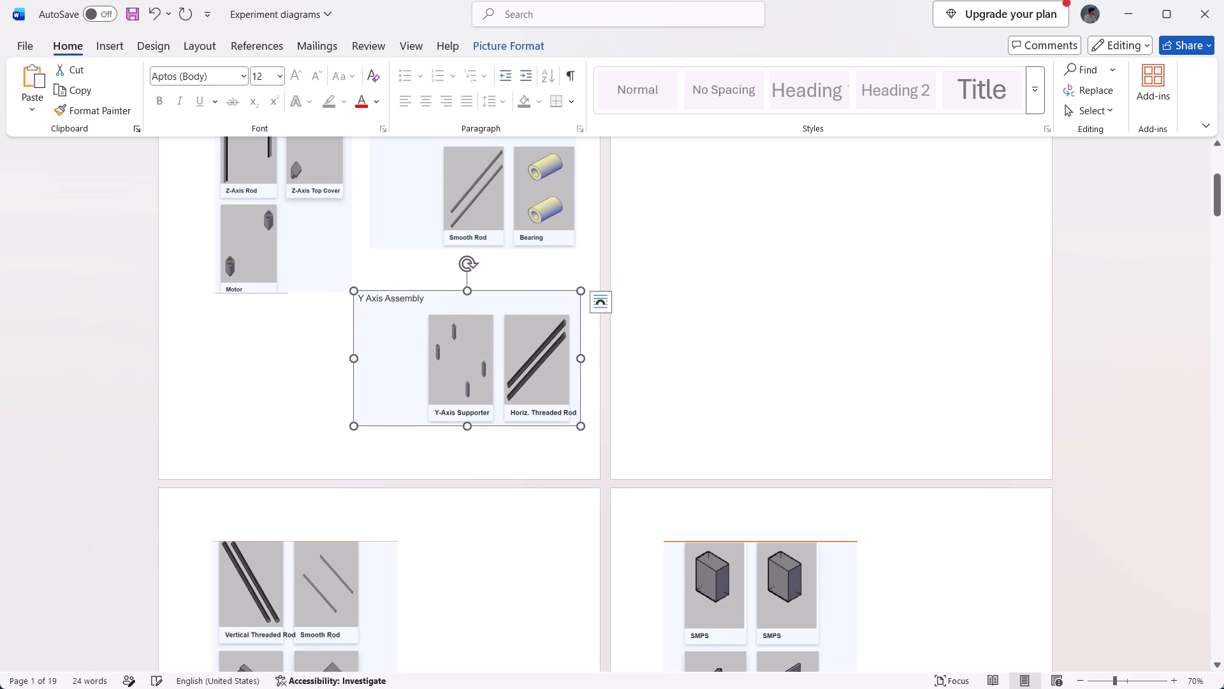
{"action": "left_click", "coordinate": [468, 290]}
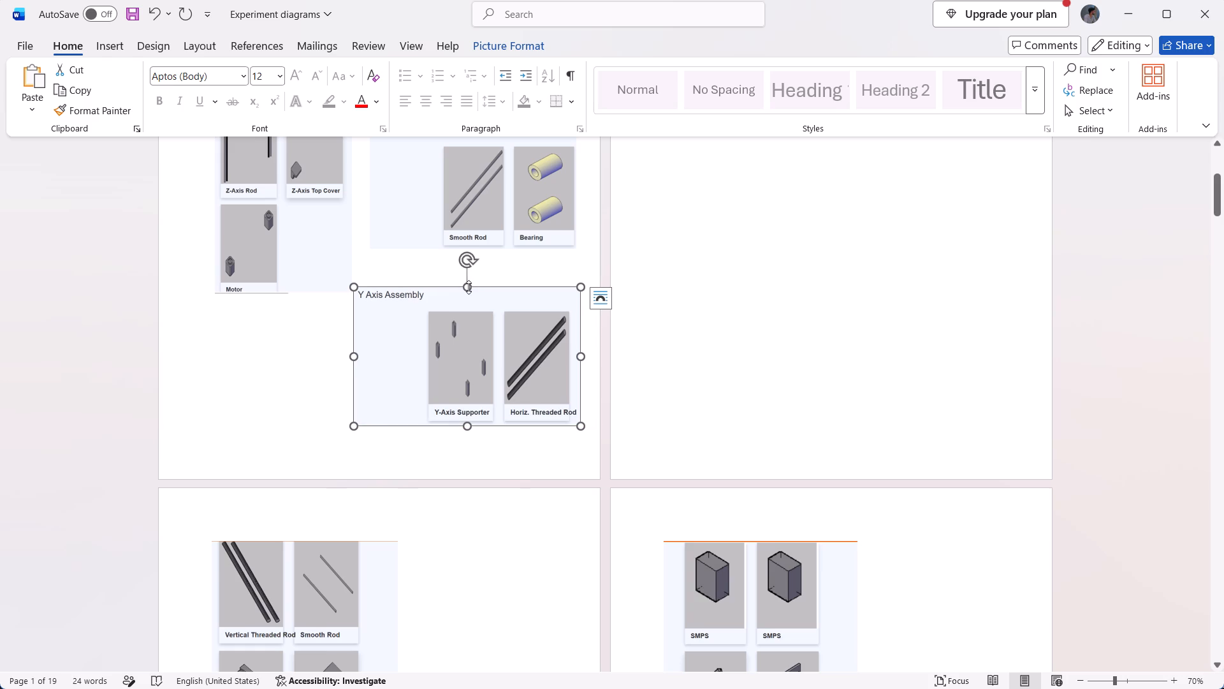
{"action": "left_click_drag", "start_coordinate": [353, 355], "coordinate": [358, 357]}
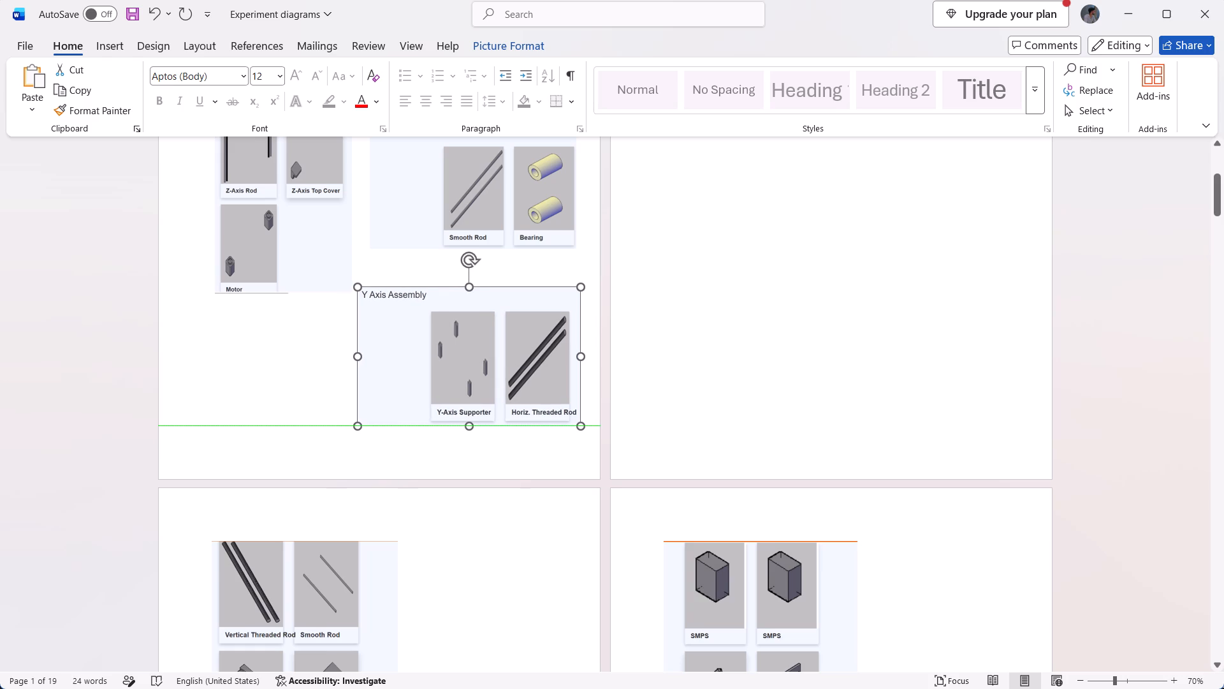
{"action": "left_click_drag", "start_coordinate": [358, 357], "coordinate": [361, 355]}
{"action": "left_click", "coordinate": [470, 283]}
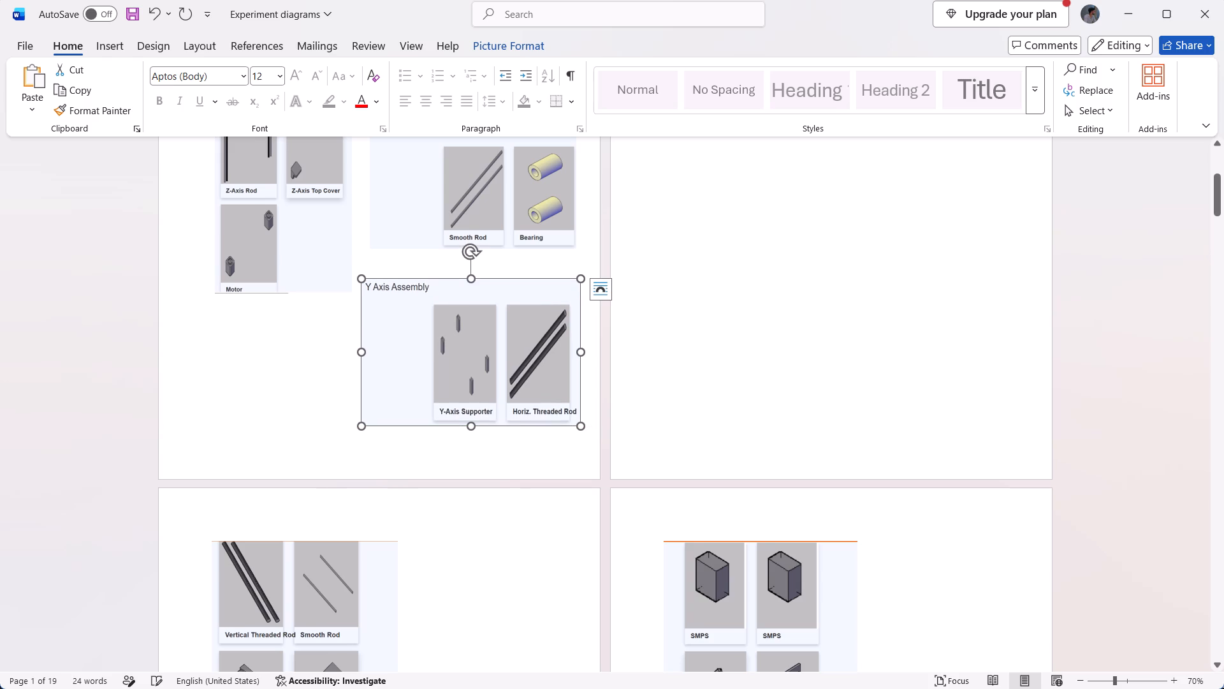
{"action": "left_click", "coordinate": [338, 349]}
Cut the Z-Axis label from the top of page 2.
{"action": "scroll", "coordinate": [690, 397], "scroll_direction": "up", "scroll_amount": 1}
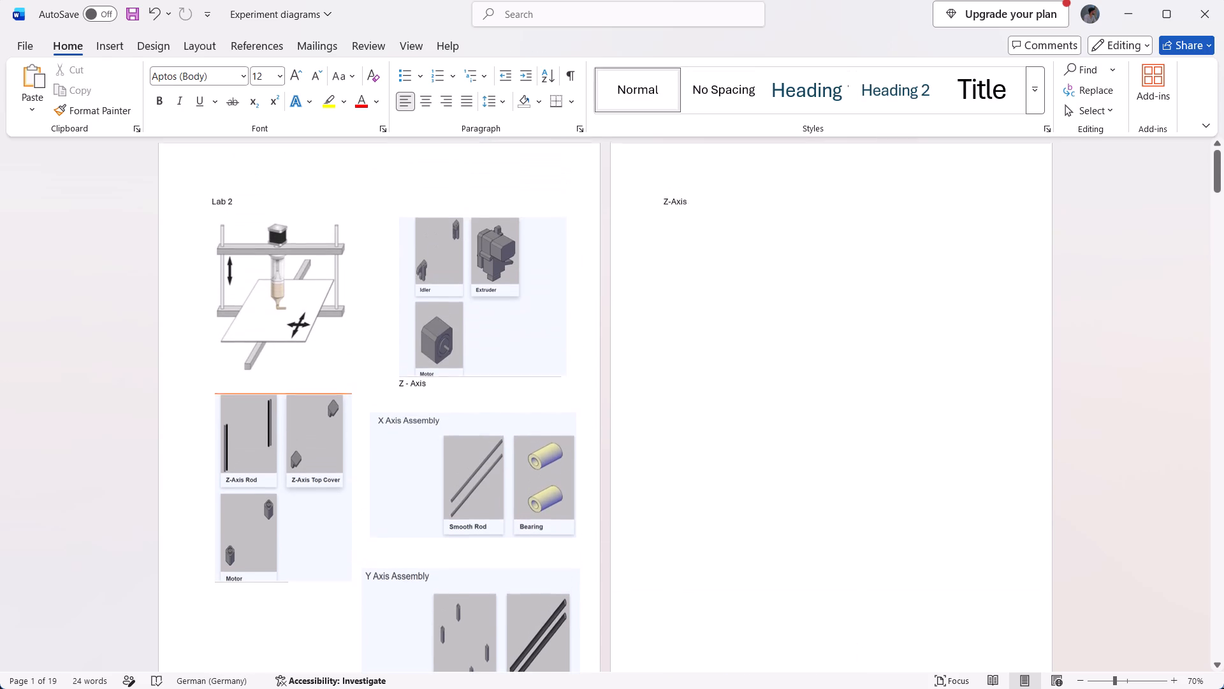
{"action": "scroll", "coordinate": [690, 397], "scroll_direction": "up", "scroll_amount": 1}
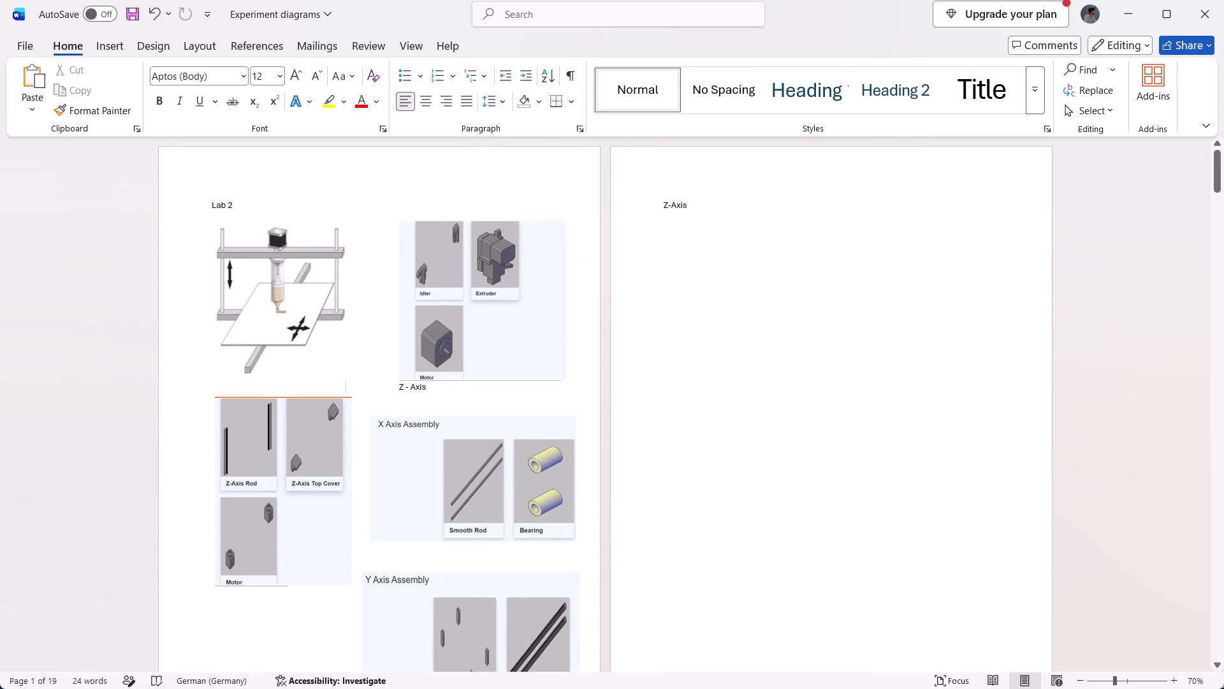
{"action": "left_click", "coordinate": [685, 202]}
{"action": "left_click_drag", "start_coordinate": [685, 202], "coordinate": [656, 203]}
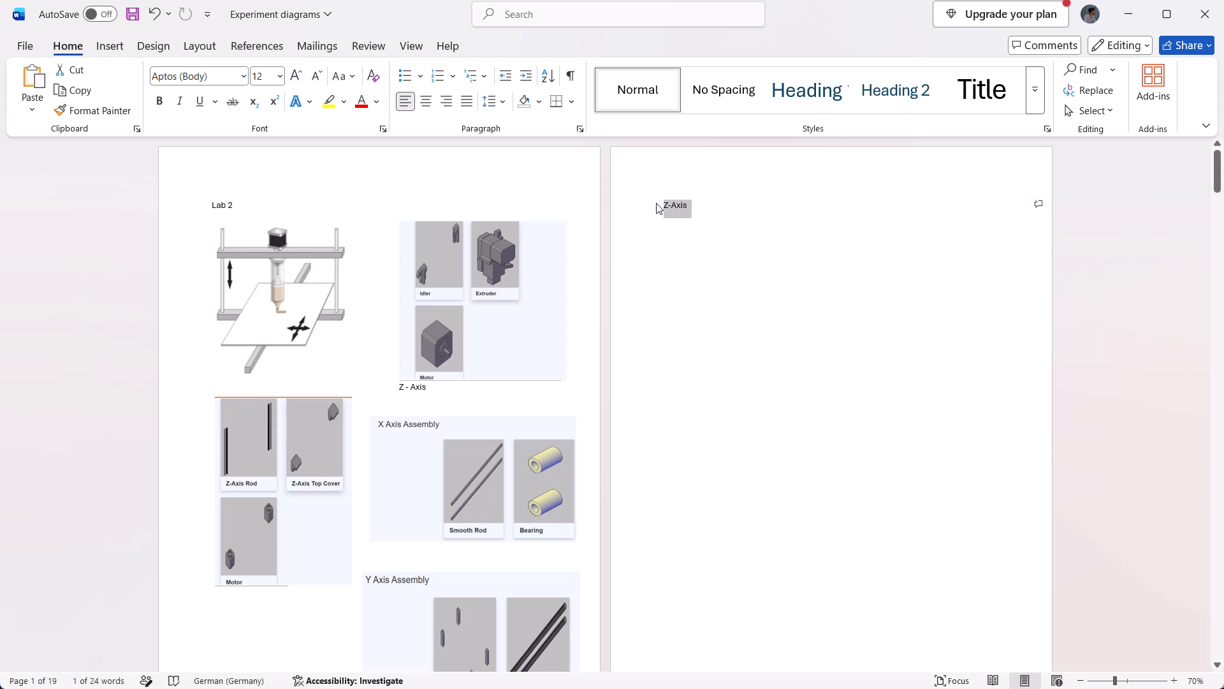
{"action": "key", "text": "ctrl+x"}
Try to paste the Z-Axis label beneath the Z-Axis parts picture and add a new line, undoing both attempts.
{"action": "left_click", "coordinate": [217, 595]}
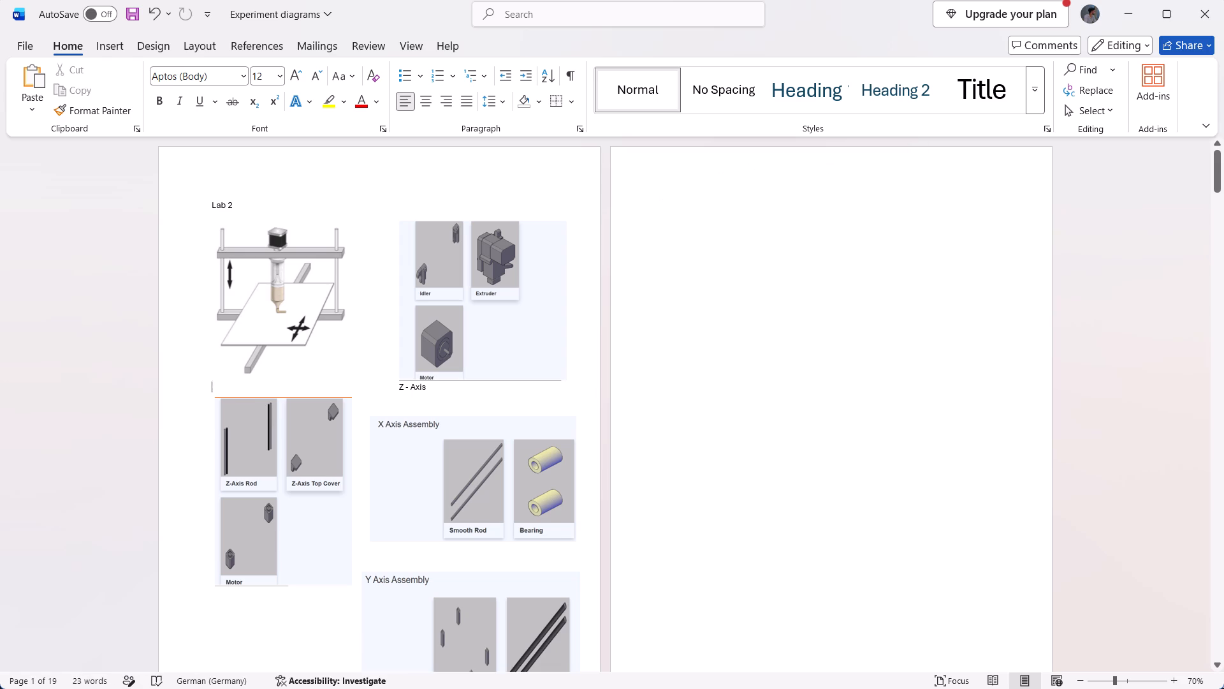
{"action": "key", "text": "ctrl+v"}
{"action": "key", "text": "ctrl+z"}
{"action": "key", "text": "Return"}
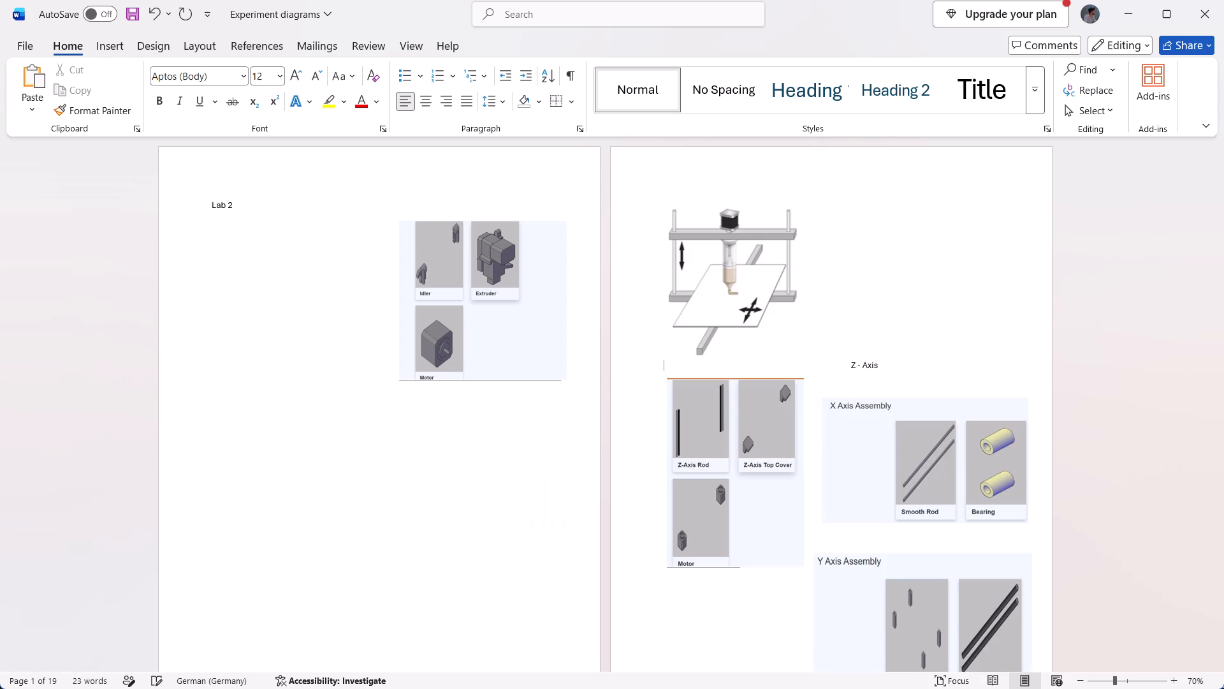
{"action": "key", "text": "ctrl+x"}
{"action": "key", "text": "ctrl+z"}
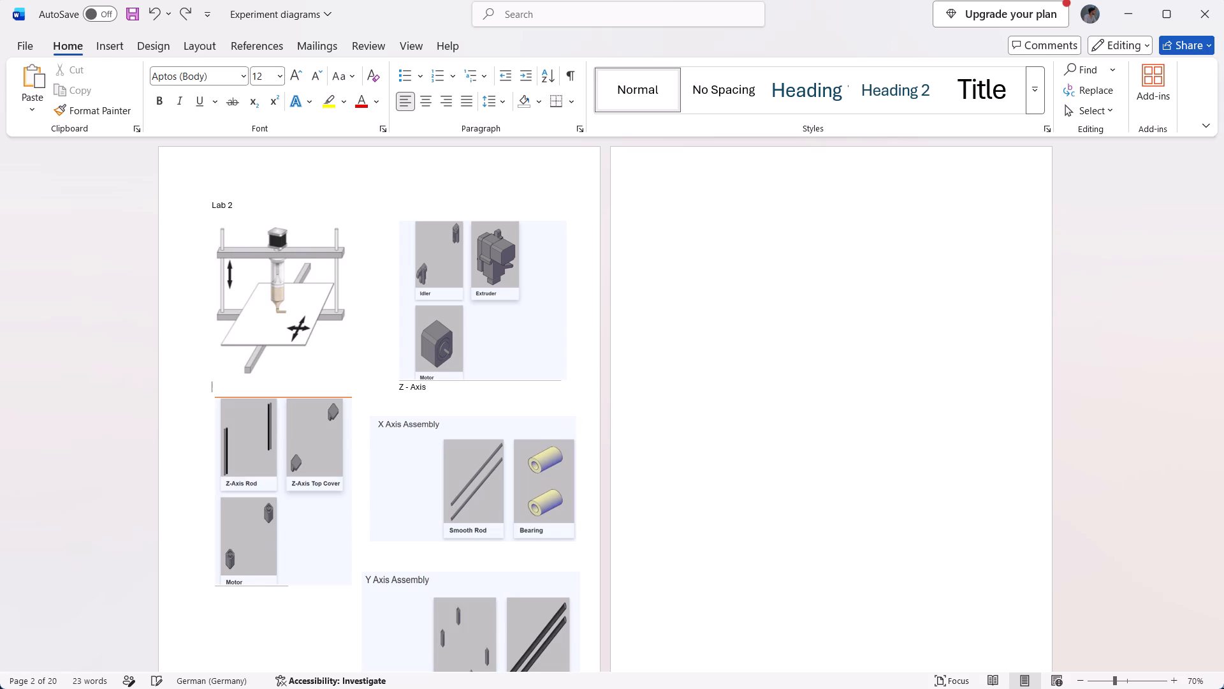
Move the Z-Axis Rod and Top Cover picture slightly down page 1, widening the gap beneath the printer diagram.
{"action": "left_click_drag", "start_coordinate": [286, 424], "coordinate": [286, 429]}
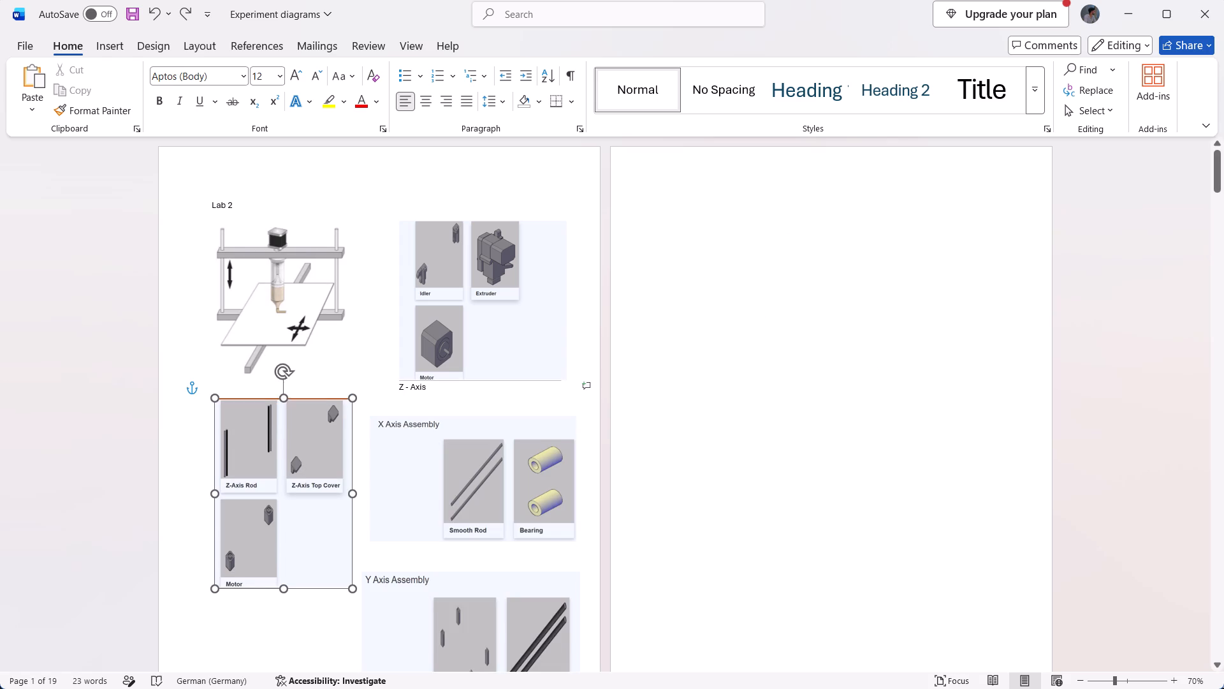
{"action": "left_click_drag", "start_coordinate": [286, 429], "coordinate": [286, 435]}
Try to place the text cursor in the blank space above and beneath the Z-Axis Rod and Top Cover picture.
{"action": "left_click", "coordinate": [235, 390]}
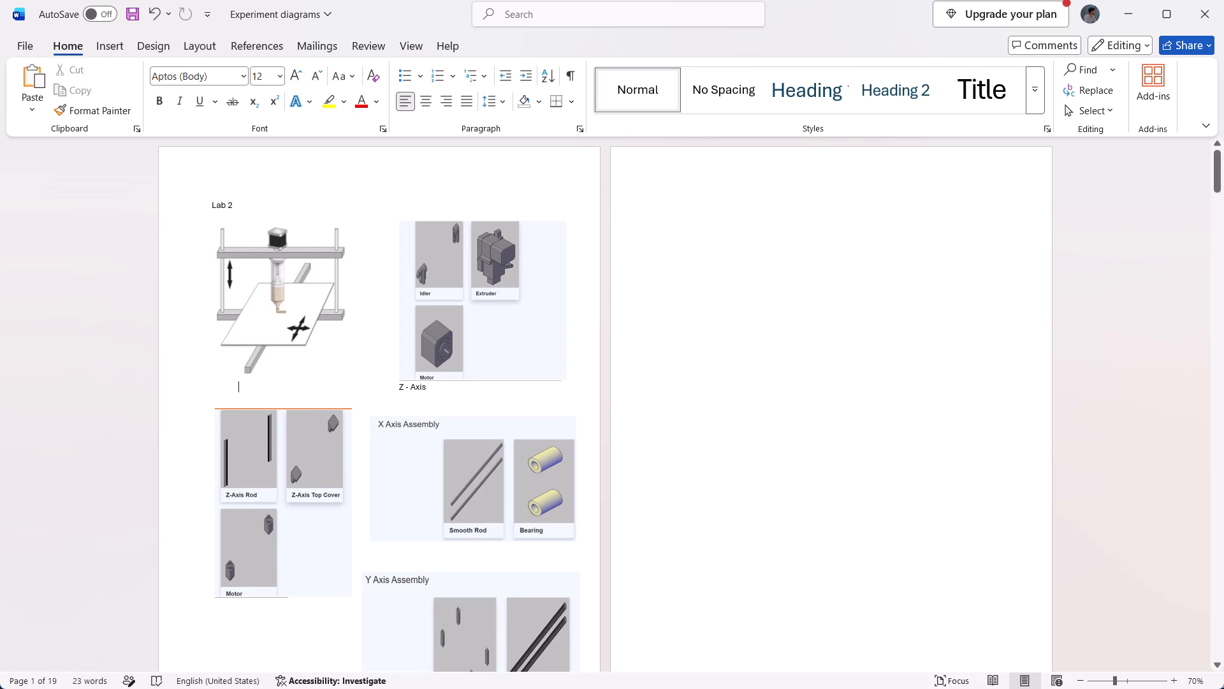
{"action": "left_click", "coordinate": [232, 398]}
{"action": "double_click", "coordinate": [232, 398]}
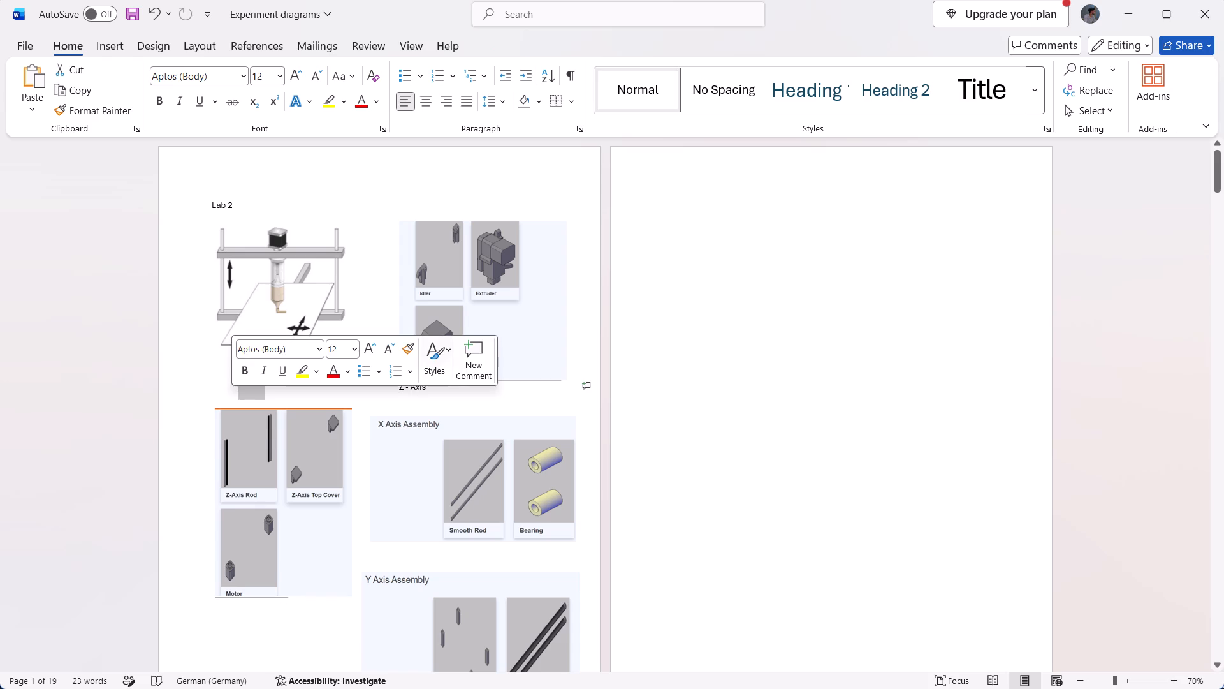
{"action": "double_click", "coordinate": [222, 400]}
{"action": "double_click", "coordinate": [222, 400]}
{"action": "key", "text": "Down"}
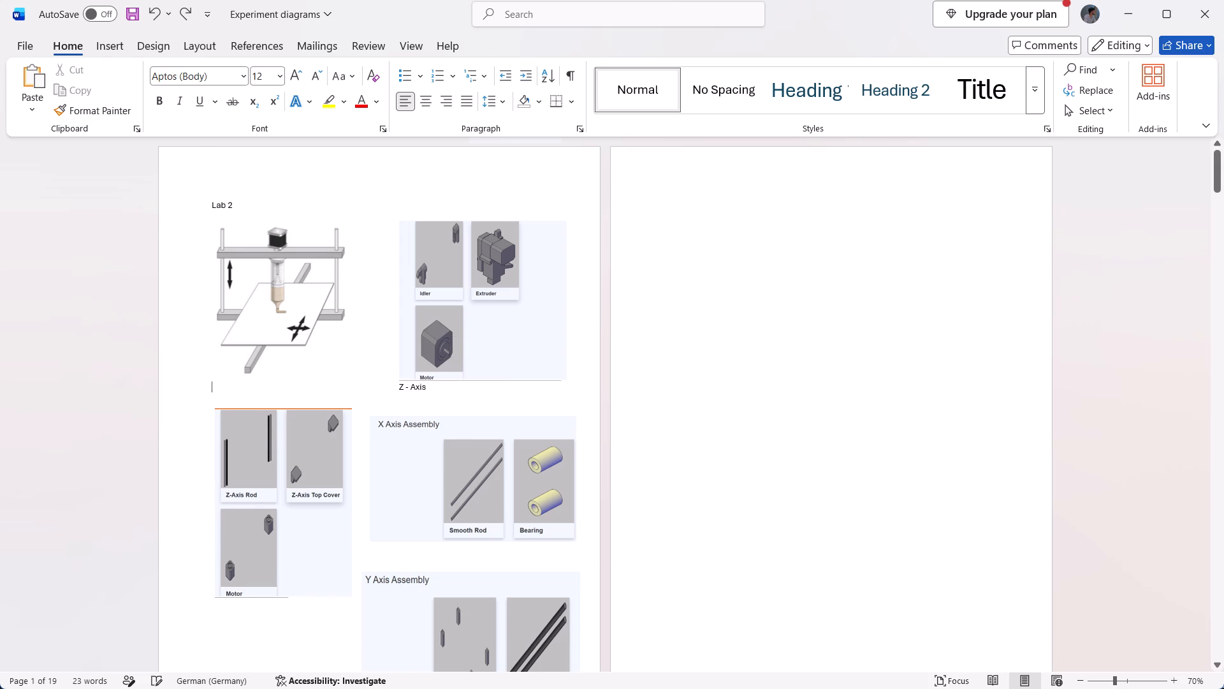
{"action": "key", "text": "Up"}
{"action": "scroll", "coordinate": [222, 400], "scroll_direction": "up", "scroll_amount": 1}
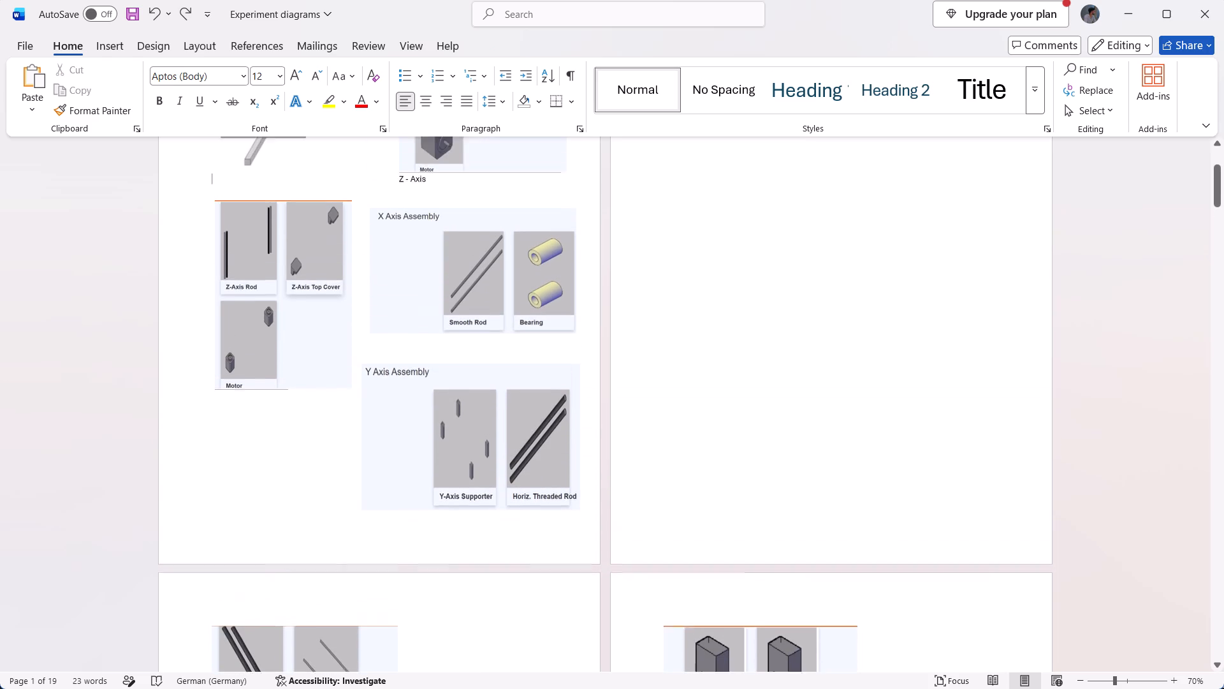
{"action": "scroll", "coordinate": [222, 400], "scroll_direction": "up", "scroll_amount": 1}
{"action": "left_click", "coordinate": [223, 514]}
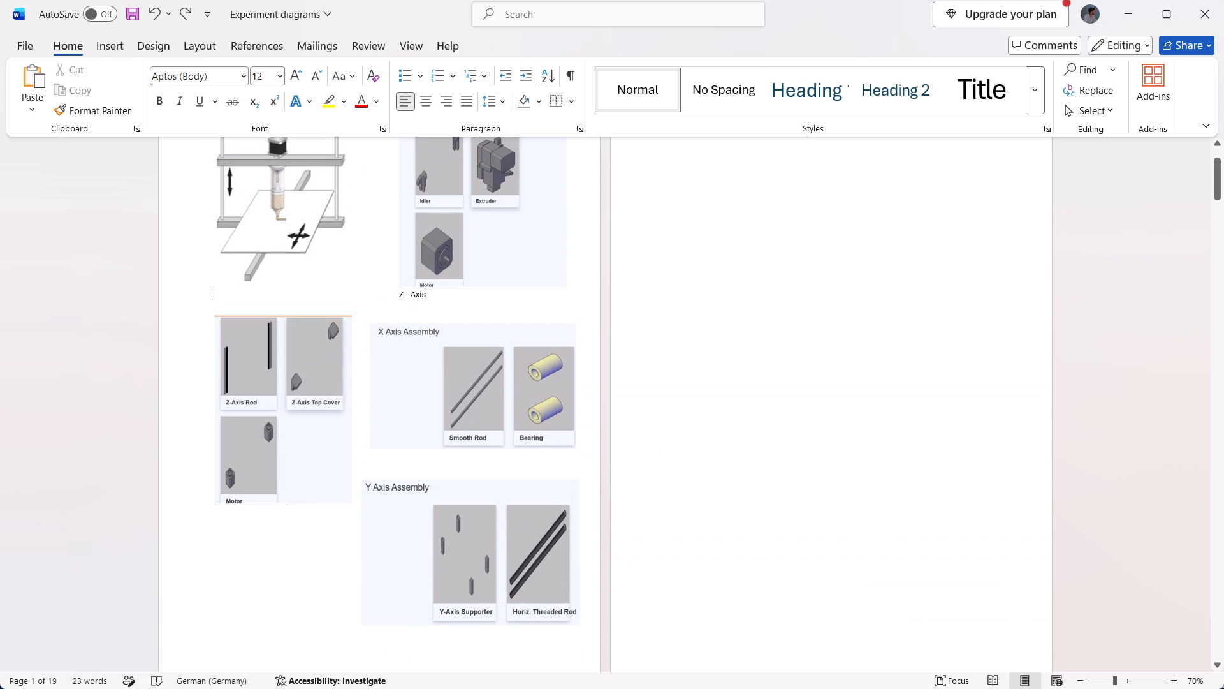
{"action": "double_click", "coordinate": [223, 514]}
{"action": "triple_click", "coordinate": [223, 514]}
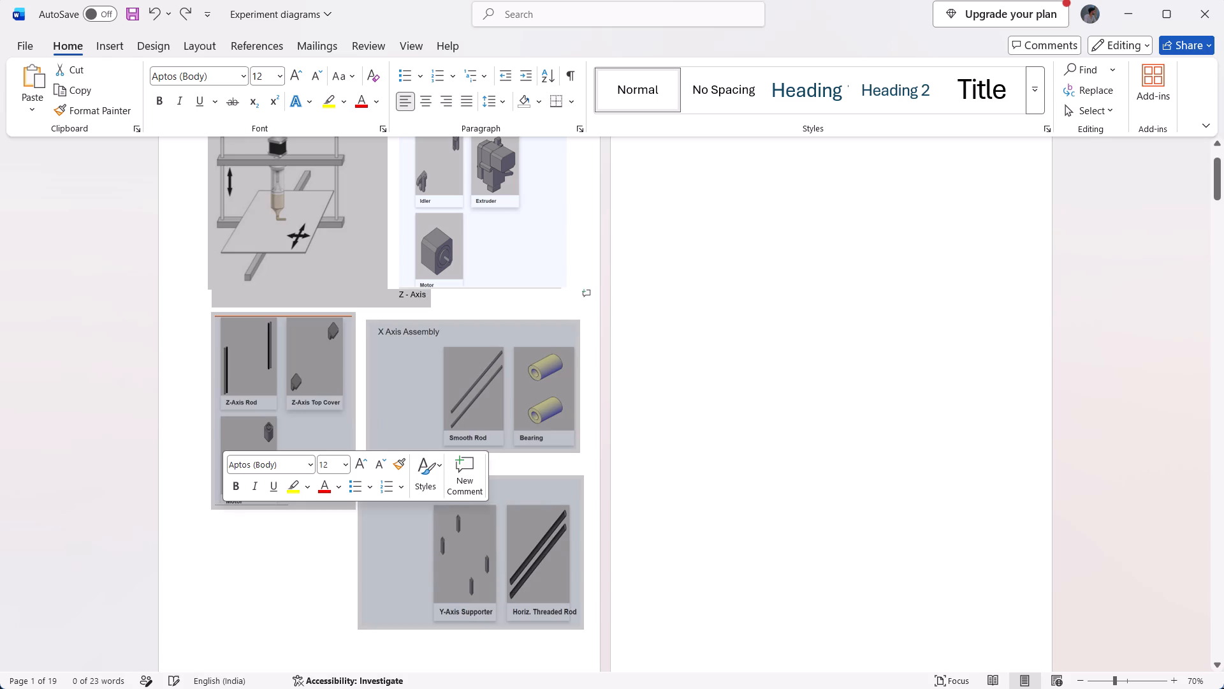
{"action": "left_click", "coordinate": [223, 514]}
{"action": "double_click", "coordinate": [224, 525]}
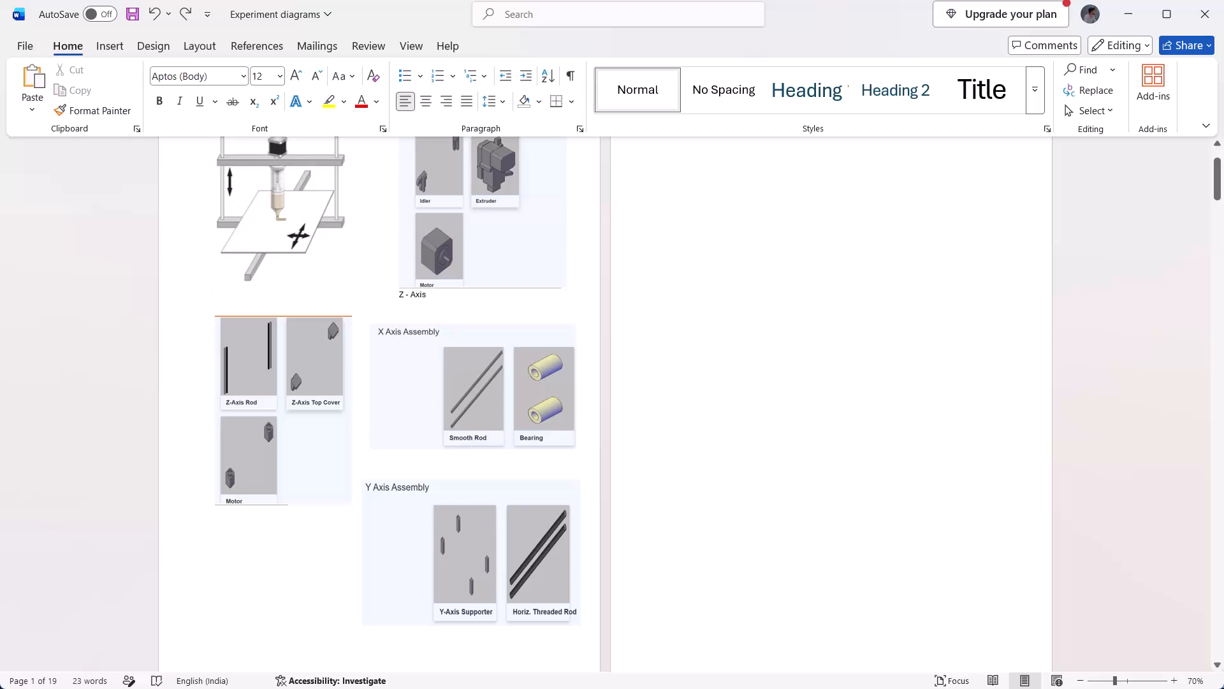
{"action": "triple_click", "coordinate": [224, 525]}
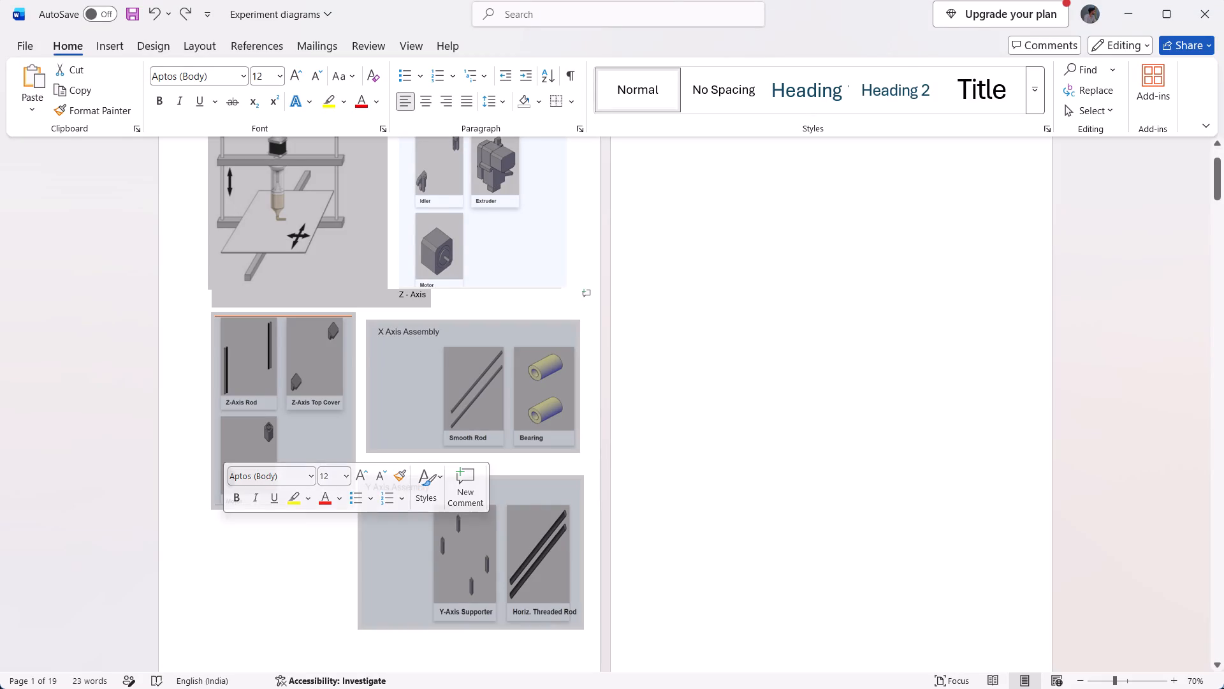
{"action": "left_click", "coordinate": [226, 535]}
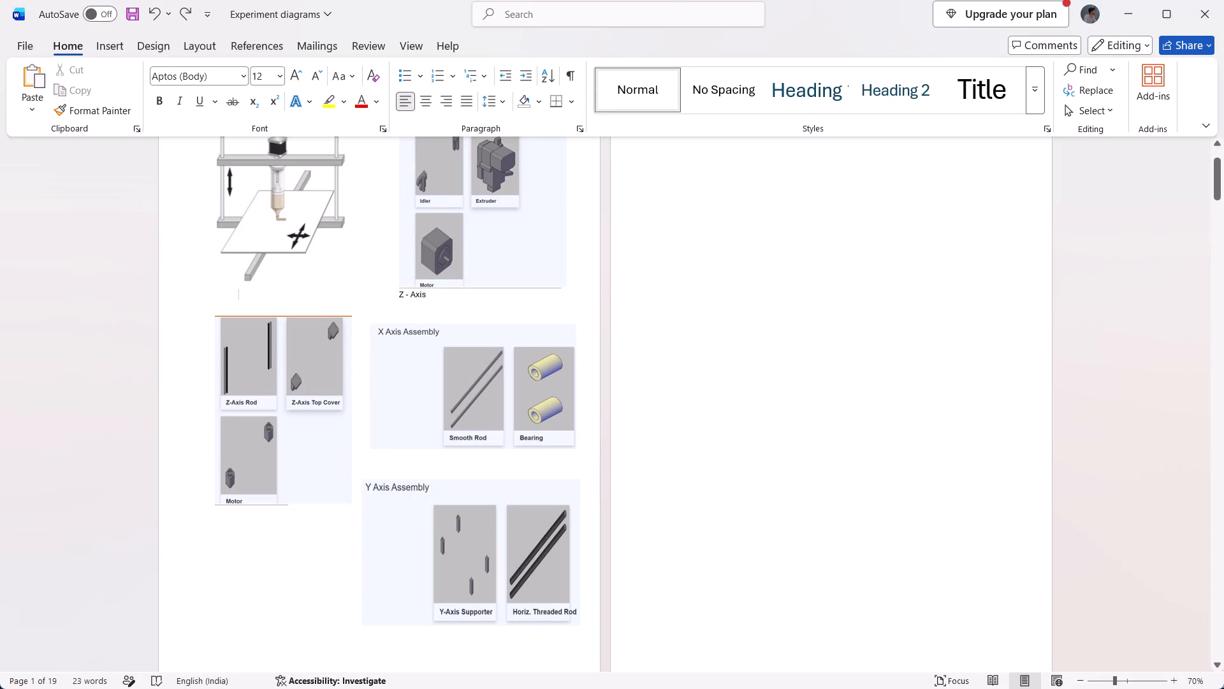
Insert a caption reading "Figure 1Z-Axis" below the Z-Axis Rod and Top Cover picture.
{"action": "left_click", "coordinate": [263, 463]}
{"action": "right_click", "coordinate": [263, 463]}
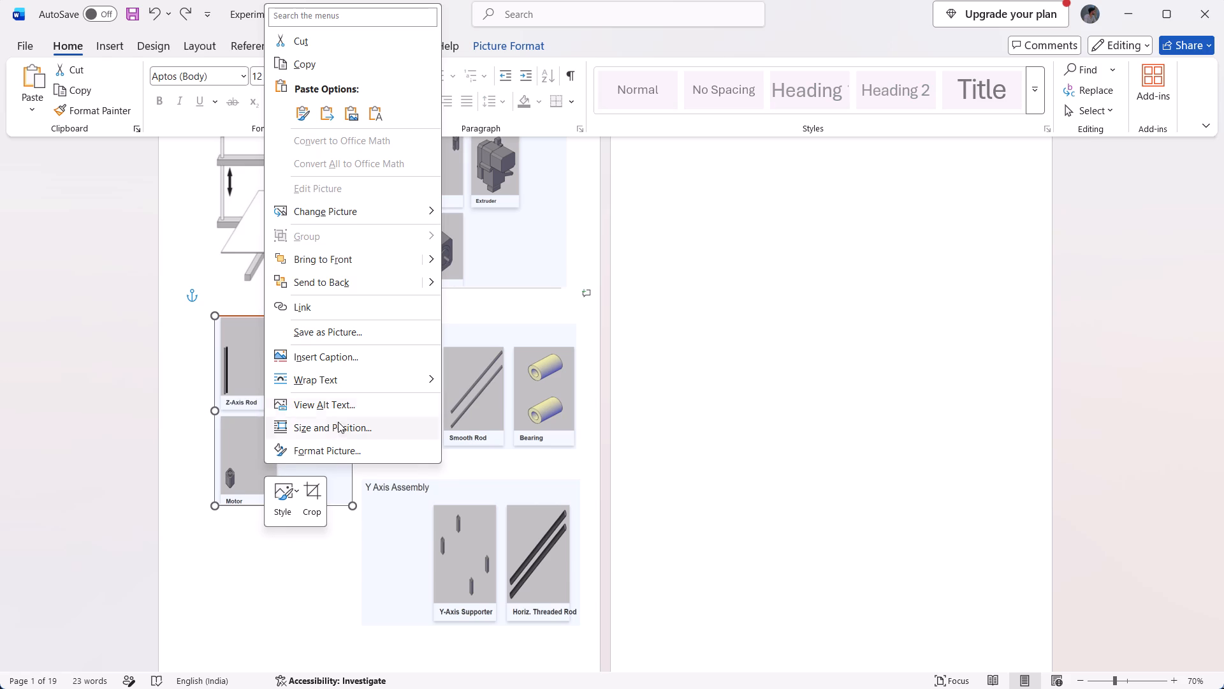
{"action": "left_click", "coordinate": [354, 357]}
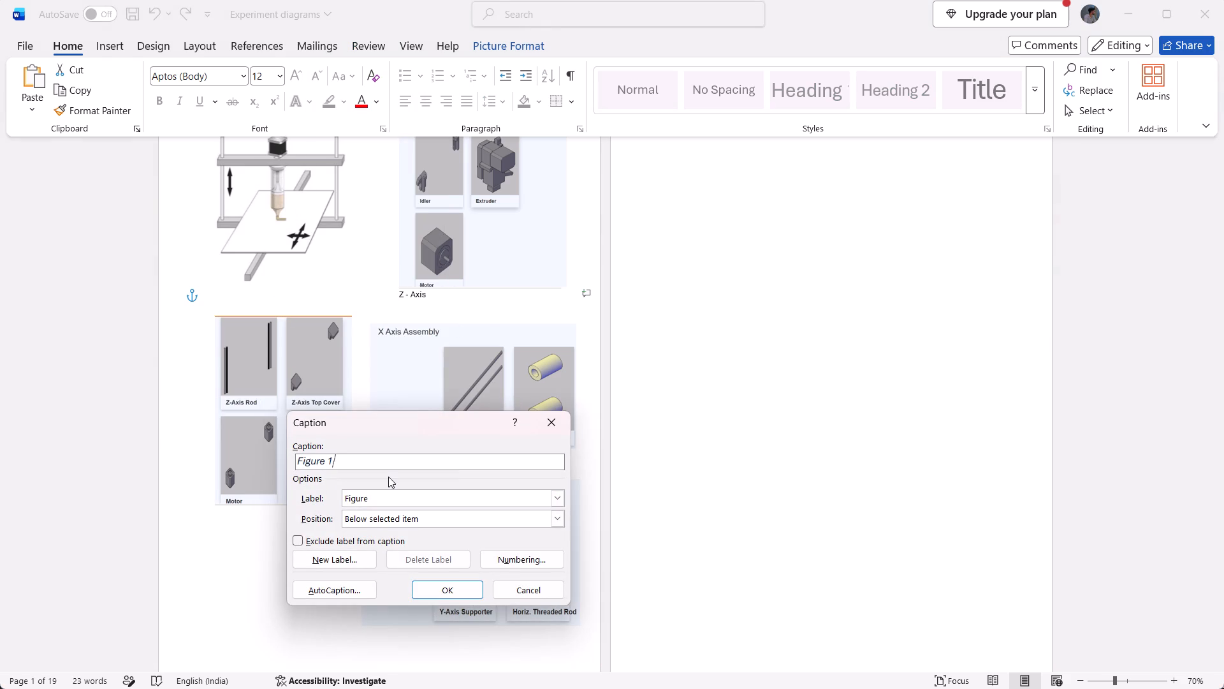
{"action": "key", "text": "ctrl+v"}
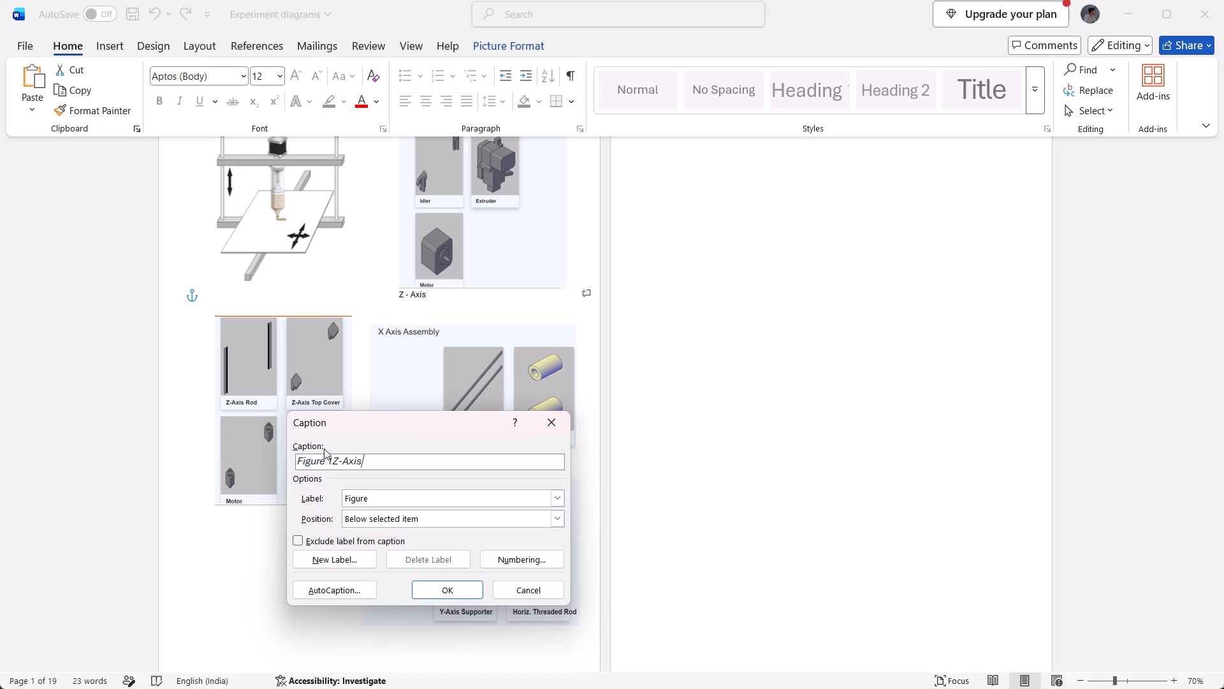
{"action": "left_click", "coordinate": [334, 461]}
{"action": "double_click", "coordinate": [334, 461]}
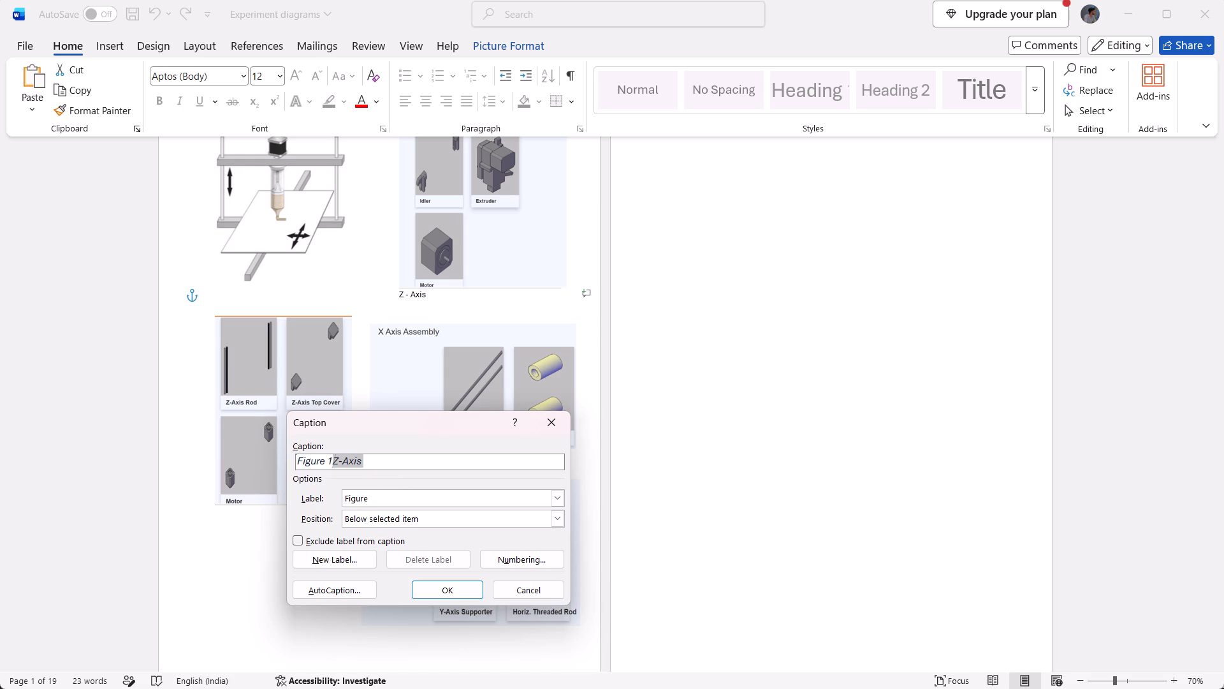
{"action": "left_click", "coordinate": [334, 461]}
{"action": "key", "text": "BackSpace"}
{"action": "key", "text": "BackSpace"}
{"action": "key", "text": "BackSpace"}
{"action": "key", "text": "BackSpace"}
{"action": "left_click", "coordinate": [460, 590]}
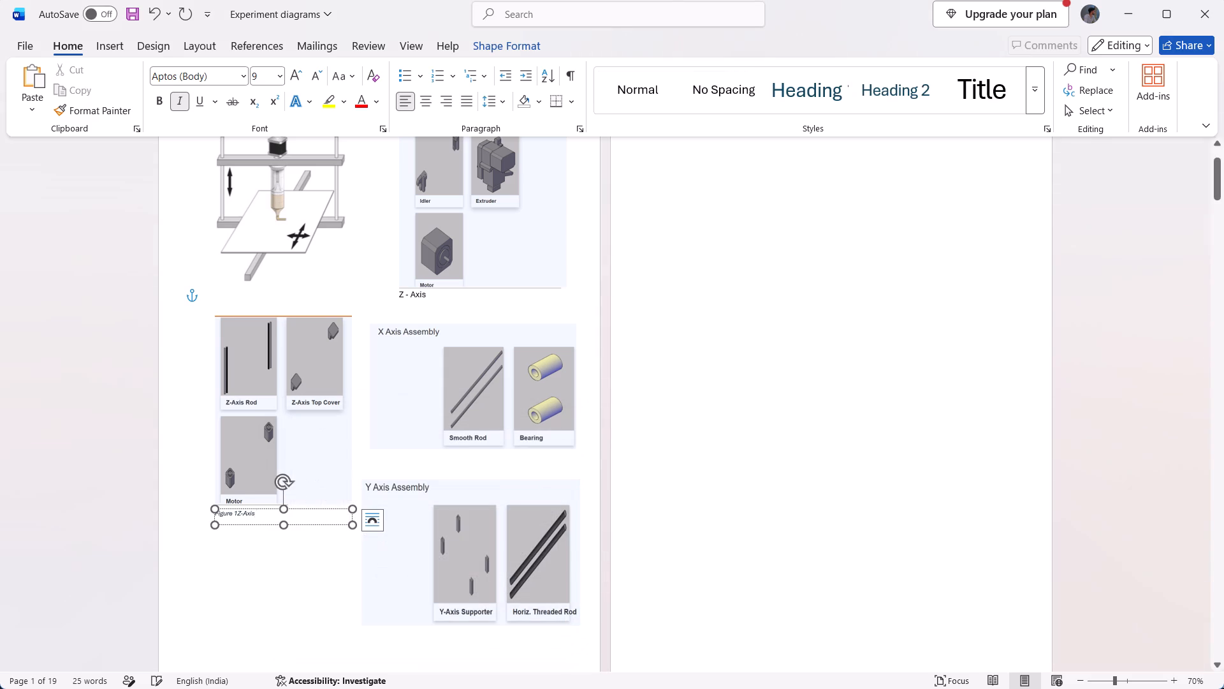
{"action": "left_click", "coordinate": [306, 556]}
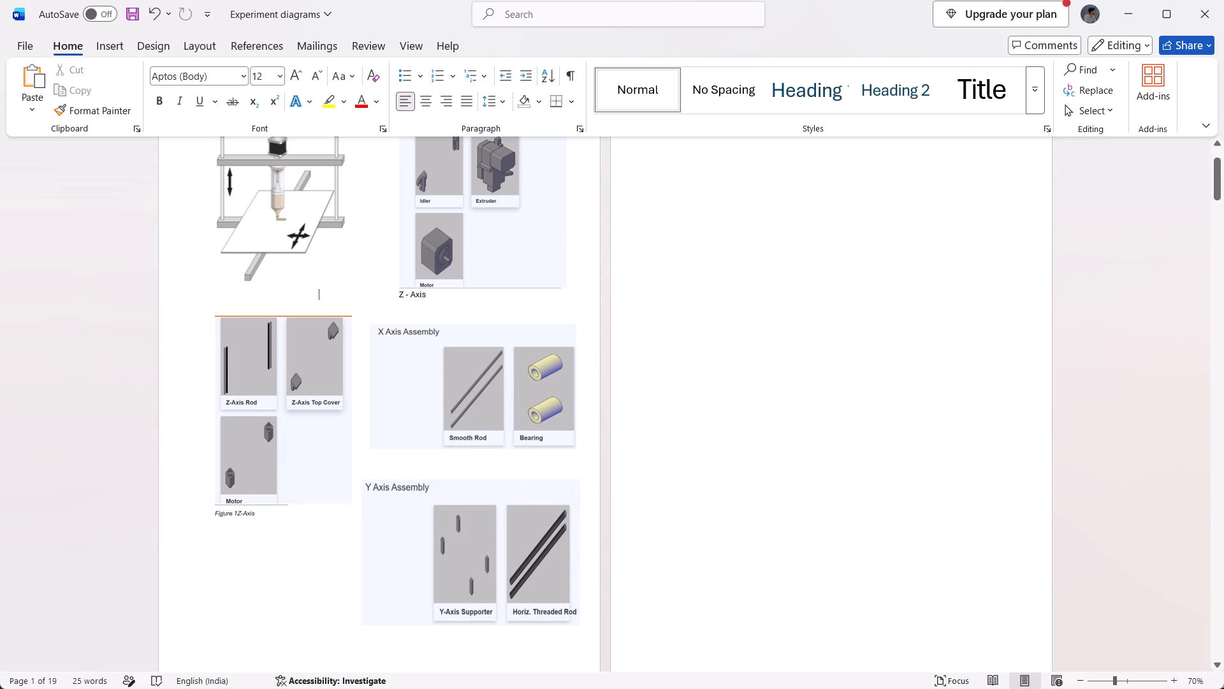
Delete the "Figure 1" prefix from the caption under the Z-Axis parts picture so it reads only "Z-Axis".
{"action": "double_click", "coordinate": [238, 514]}
{"action": "left_click", "coordinate": [238, 514]}
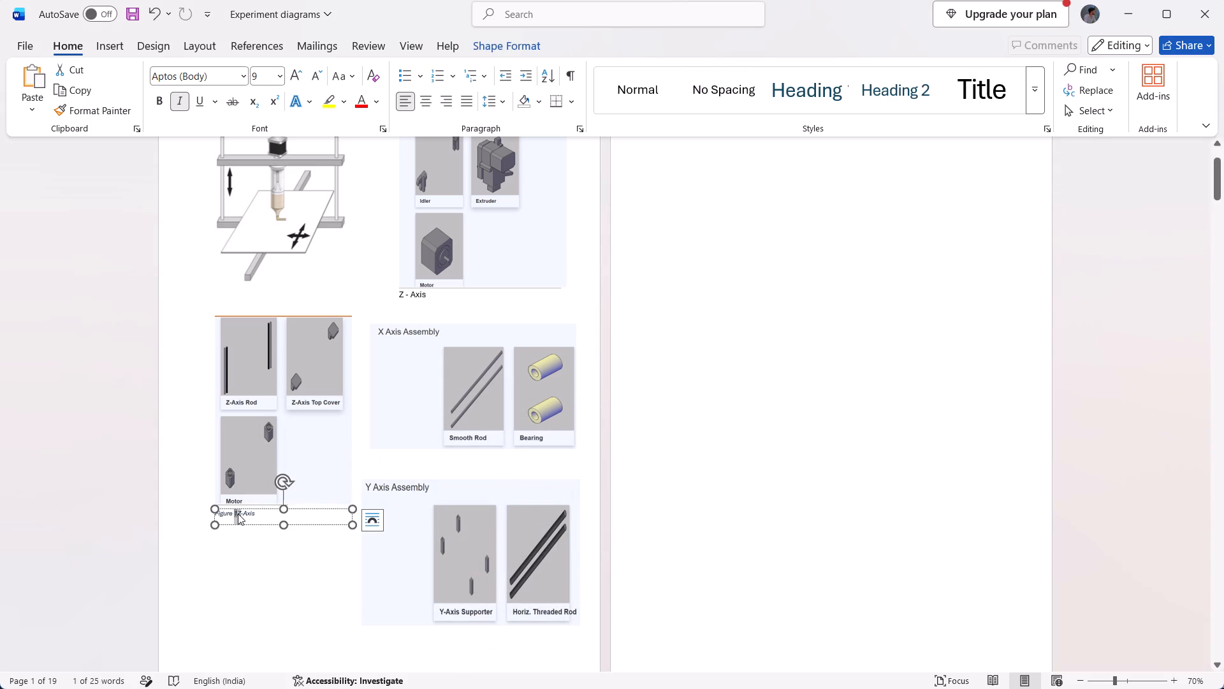
{"action": "key", "text": "BackSpace"}
{"action": "key", "text": "BackSpace"}
{"action": "key", "text": "BackSpace"}
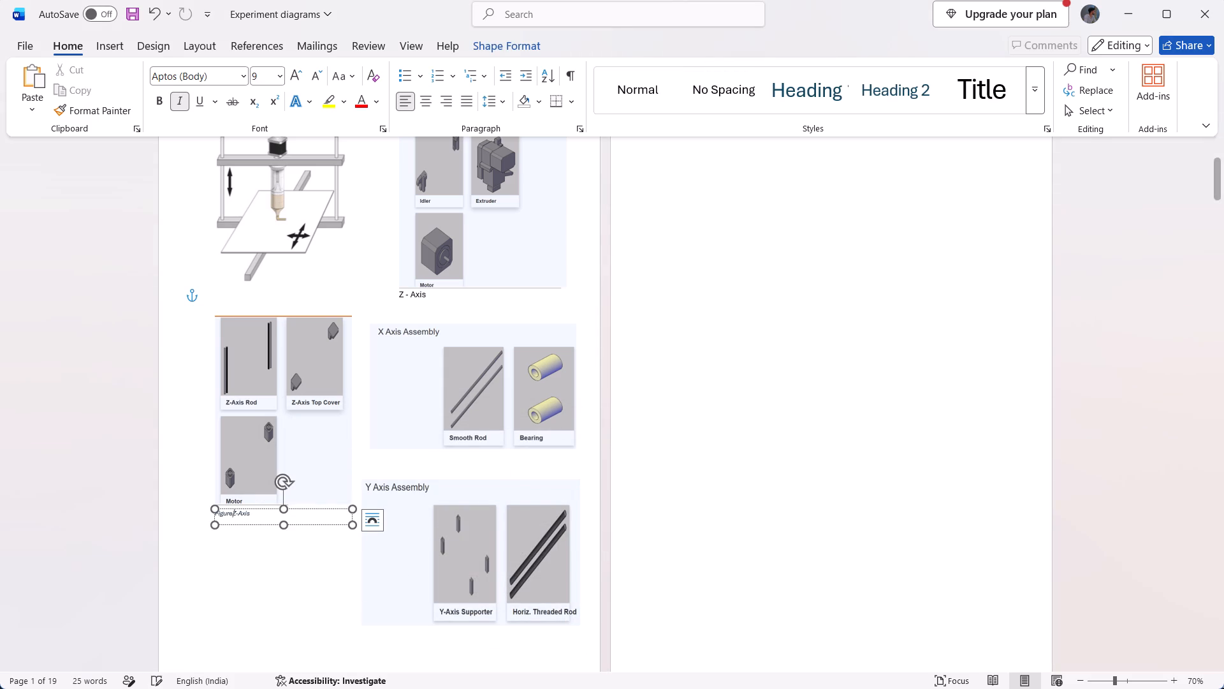
{"action": "key", "text": "BackSpace"}
{"action": "key", "text": "BackSpace"}
{"action": "key", "text": "BackSpace"}
{"action": "key", "text": "BackSpace"}
{"action": "key", "text": "BackSpace"}
{"action": "key", "text": "BackSpace"}
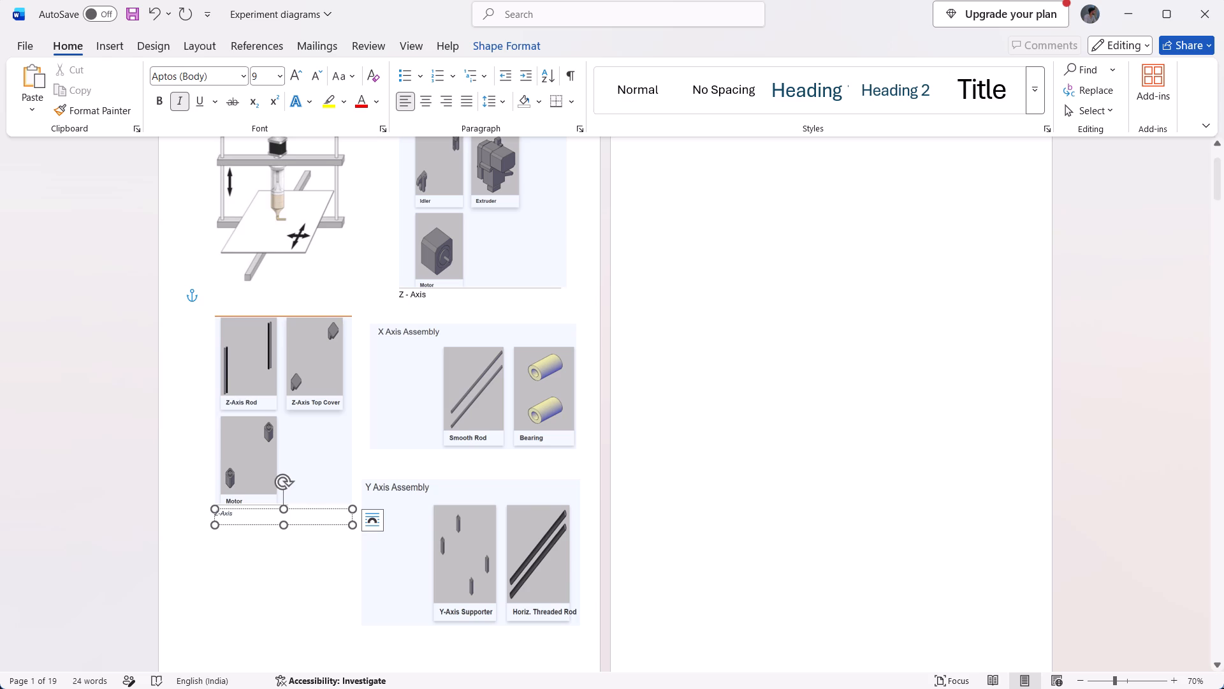
{"action": "left_click", "coordinate": [258, 589]}
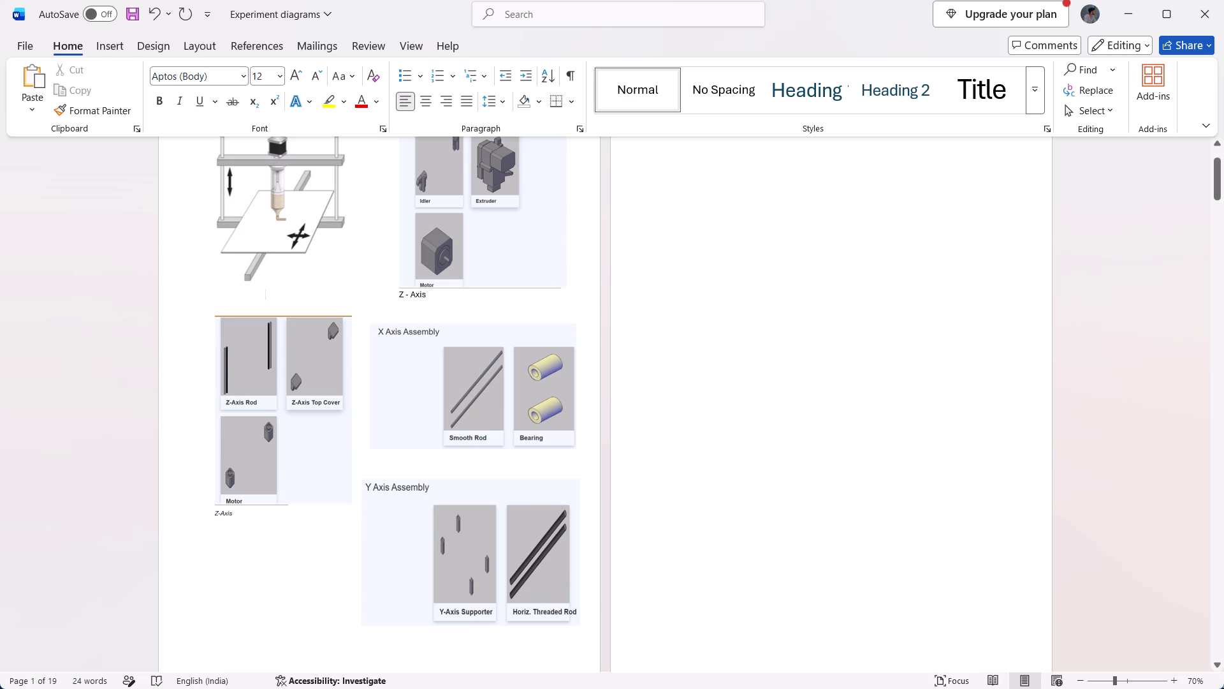
{"action": "scroll", "coordinate": [767, 565], "scroll_direction": "down", "scroll_amount": 1}
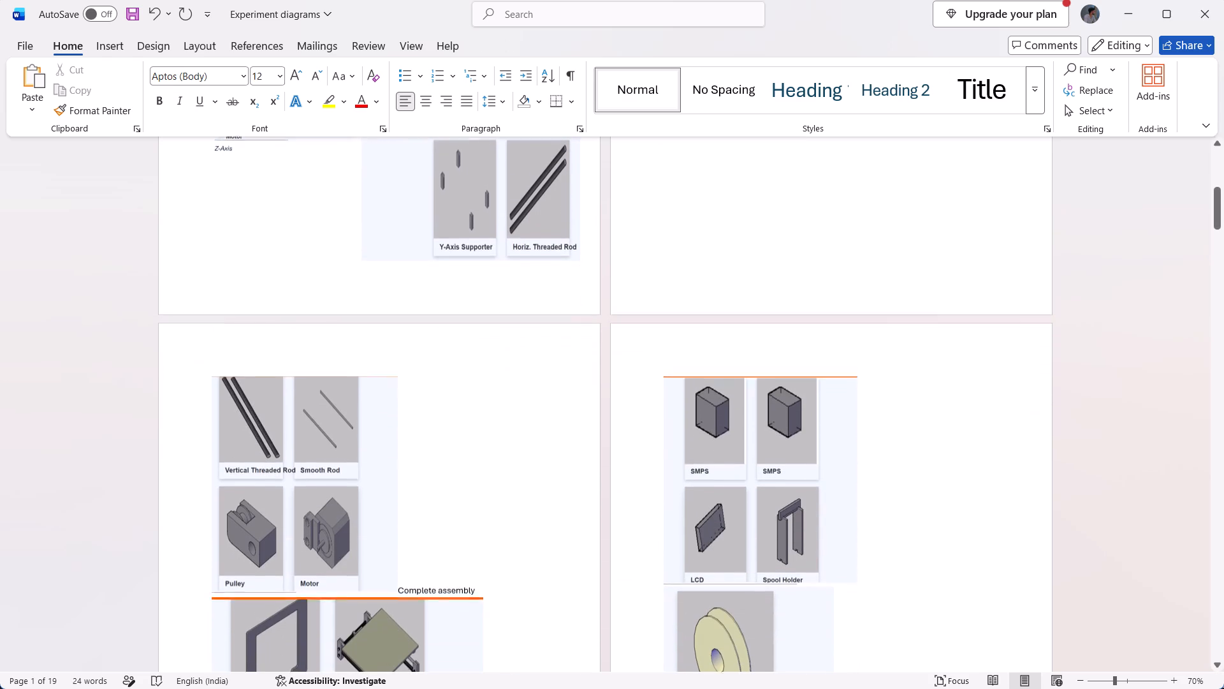
Set the text wrapping of the Vertical Threaded Rod, Smooth Rod, Pulley and Motor picture on page 3 to Top and Bottom.
{"action": "scroll", "coordinate": [330, 501], "scroll_direction": "down", "scroll_amount": 1}
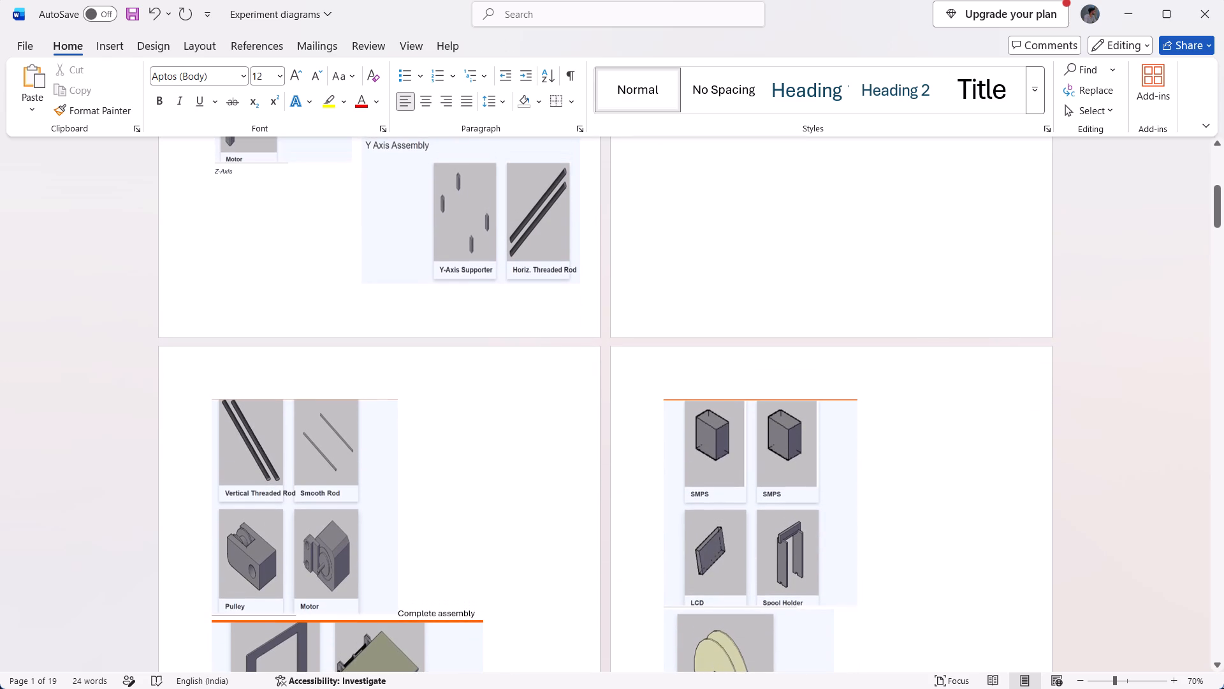
{"action": "scroll", "coordinate": [330, 501], "scroll_direction": "down", "scroll_amount": 1}
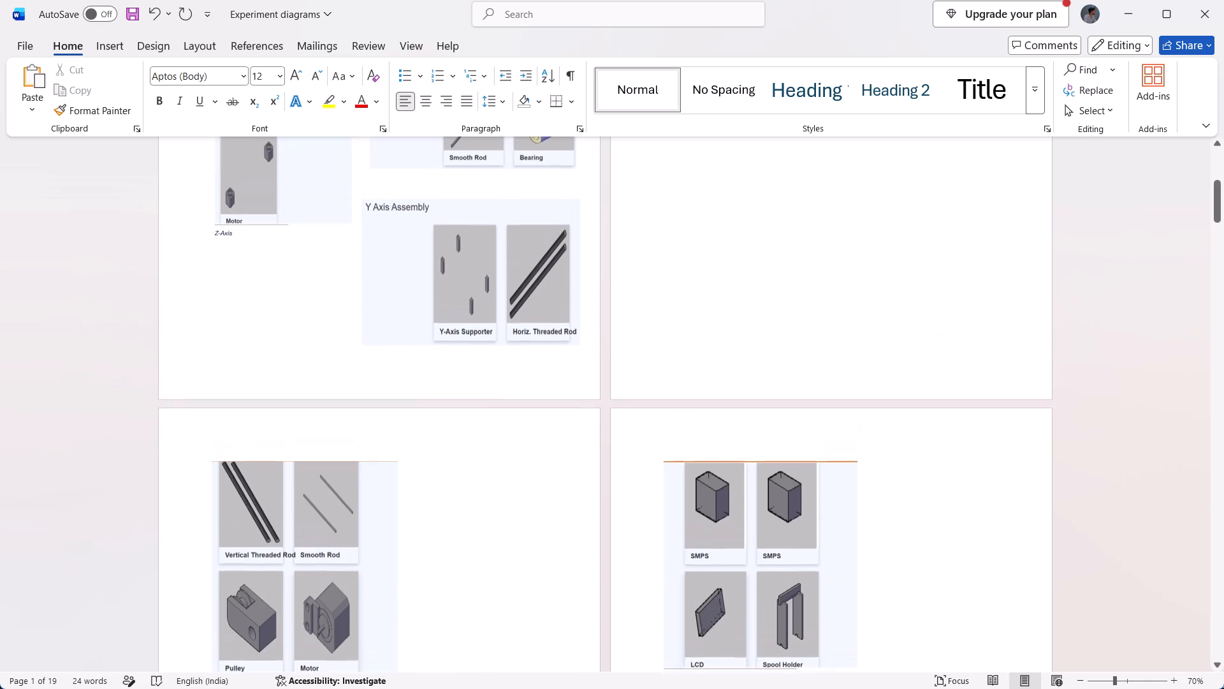
{"action": "scroll", "coordinate": [330, 501], "scroll_direction": "down", "scroll_amount": 2}
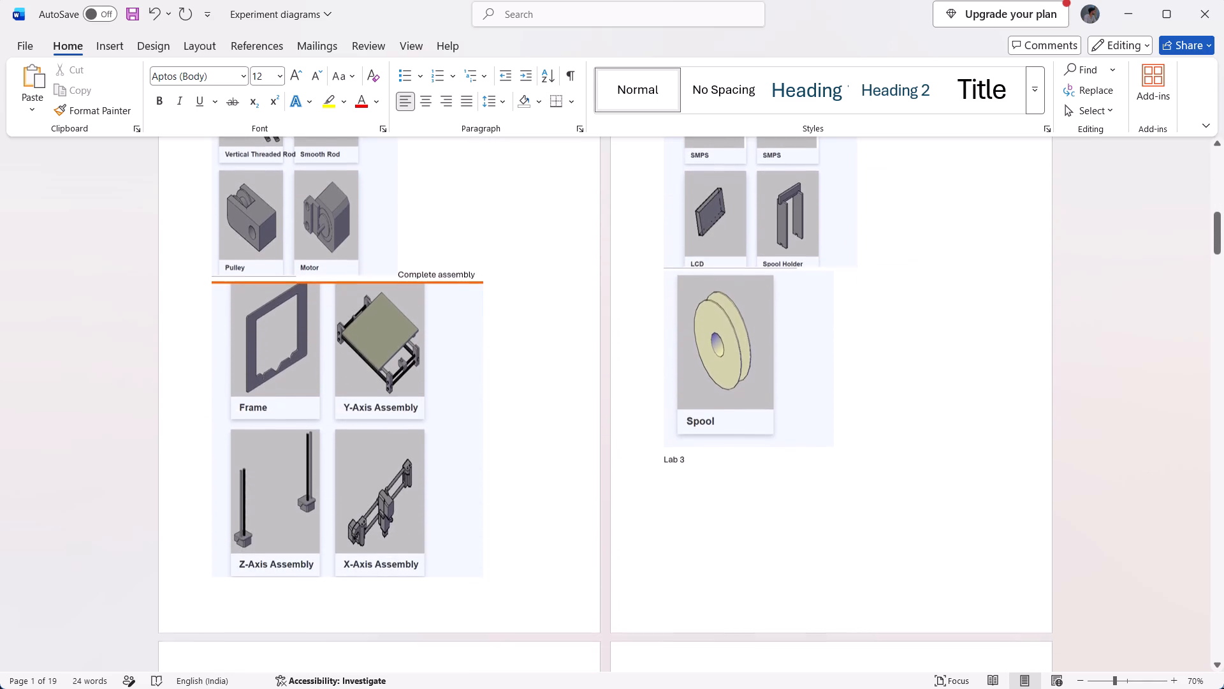
{"action": "scroll", "coordinate": [330, 501], "scroll_direction": "up", "scroll_amount": 1}
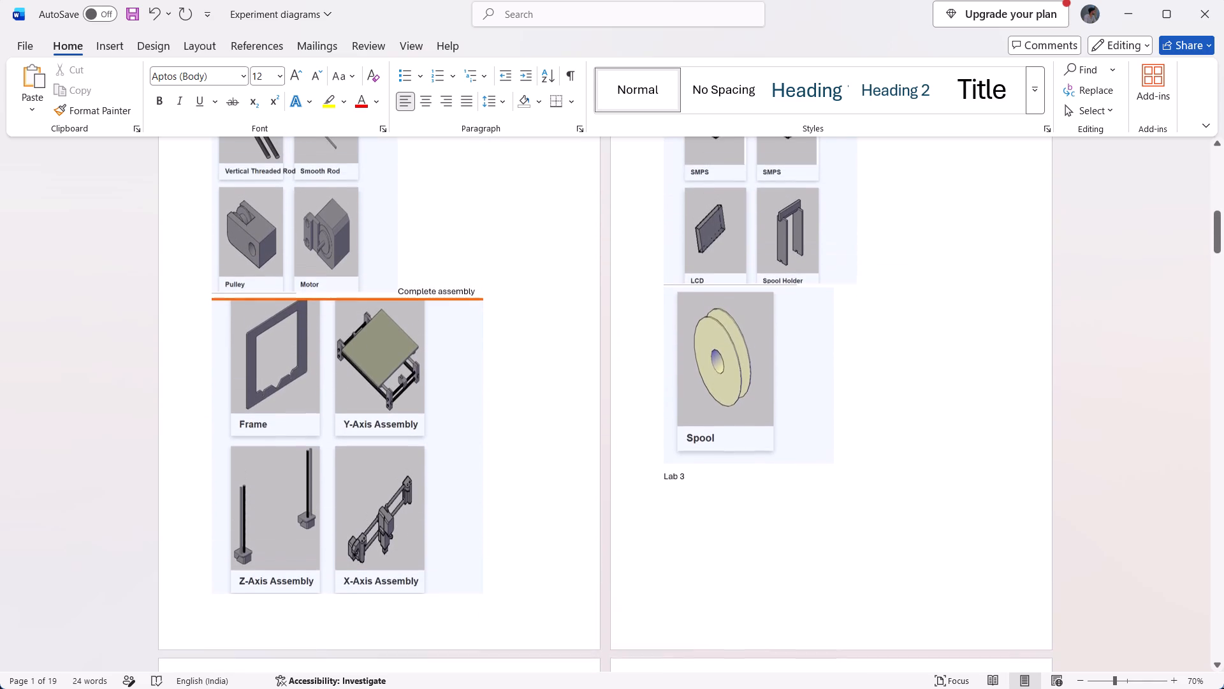
{"action": "scroll", "coordinate": [330, 501], "scroll_direction": "up", "scroll_amount": 3}
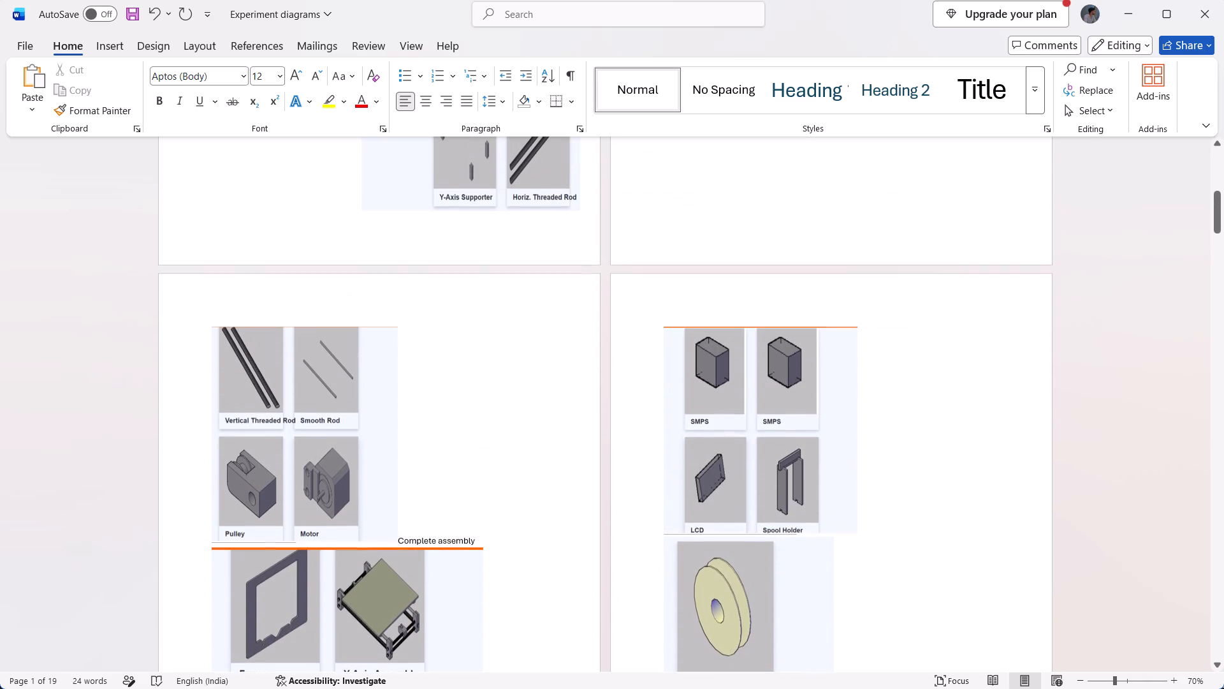
{"action": "left_click_drag", "start_coordinate": [288, 455], "coordinate": [342, 413]}
{"action": "right_click", "coordinate": [342, 413]}
{"action": "left_click_drag", "start_coordinate": [283, 383], "coordinate": [419, 341]}
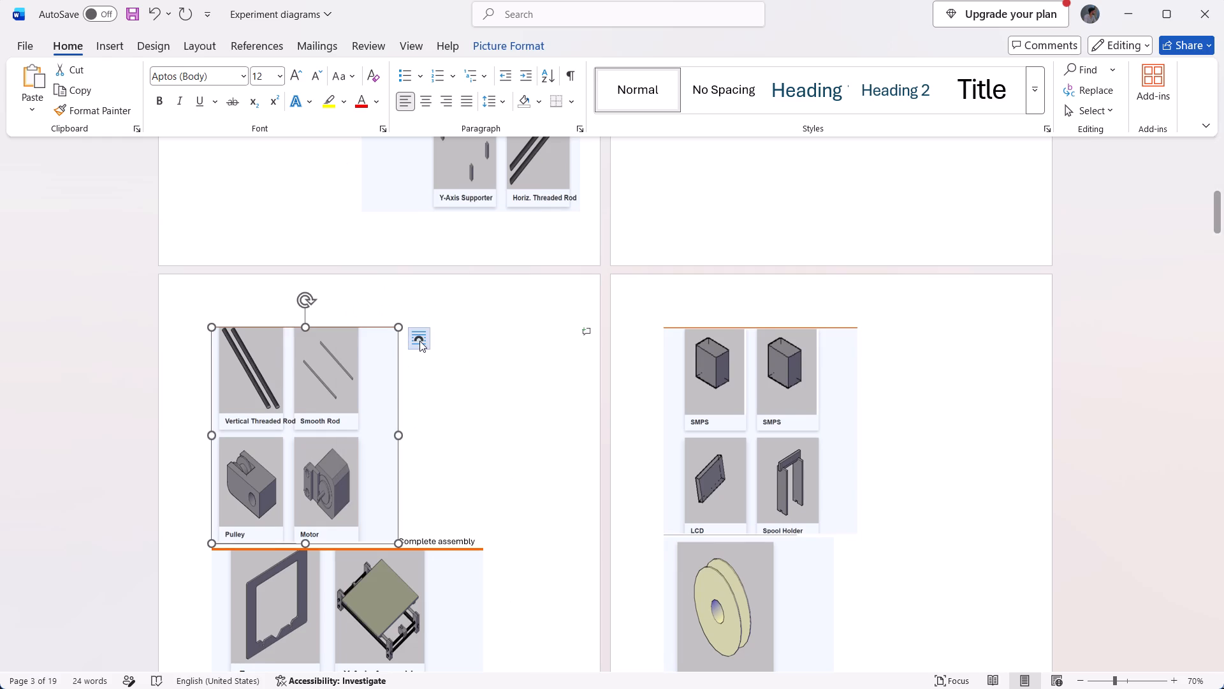
{"action": "left_click_drag", "start_coordinate": [419, 341], "coordinate": [419, 340]}
{"action": "left_click", "coordinate": [419, 340]}
{"action": "left_click", "coordinate": [471, 484]}
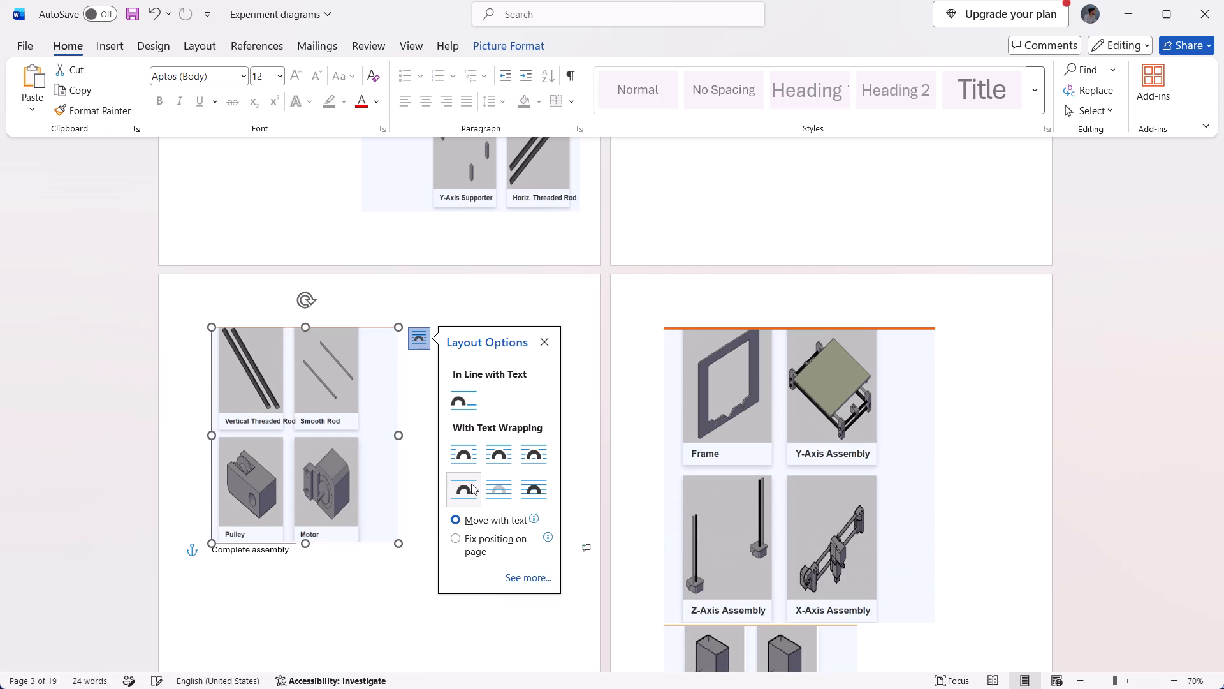
Move the Vertical Threaded Rod and Pulley picture from page 3 to the top margin of blank page 2, near its left edge.
{"action": "scroll", "coordinate": [355, 442], "scroll_direction": "up", "scroll_amount": 3}
{"action": "scroll", "coordinate": [355, 442], "scroll_direction": "down", "scroll_amount": 1}
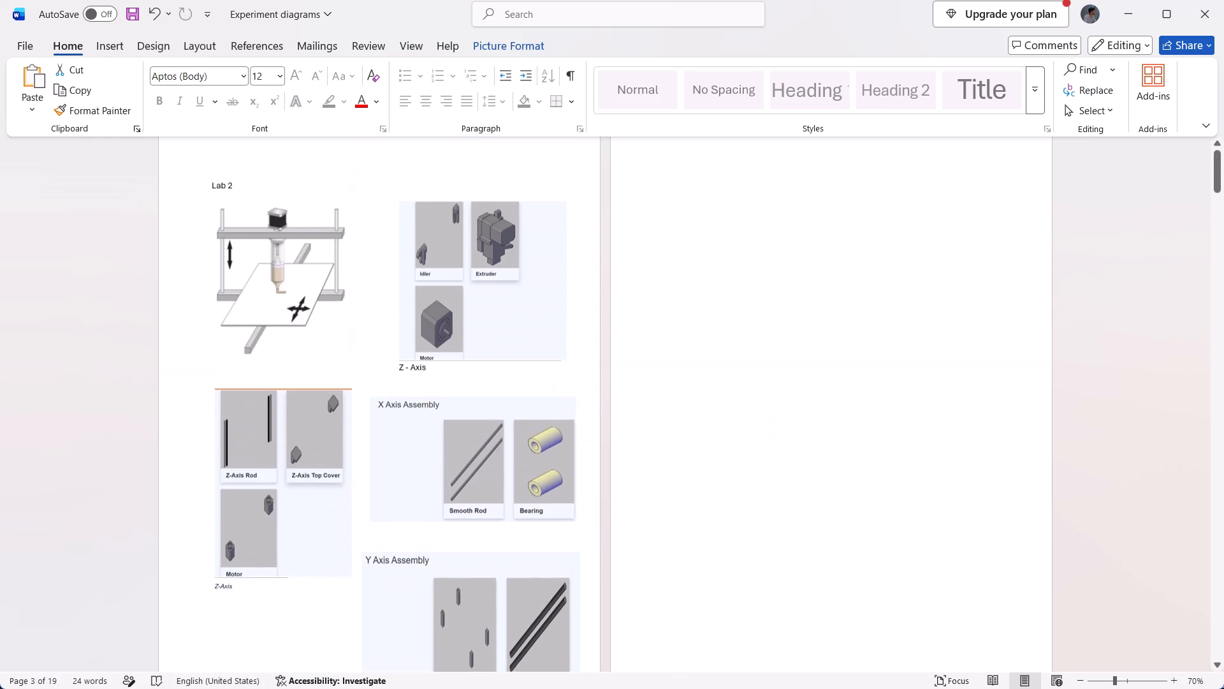
{"action": "scroll", "coordinate": [355, 442], "scroll_direction": "down", "scroll_amount": 1}
{"action": "scroll", "coordinate": [434, 552], "scroll_direction": "down", "scroll_amount": 1}
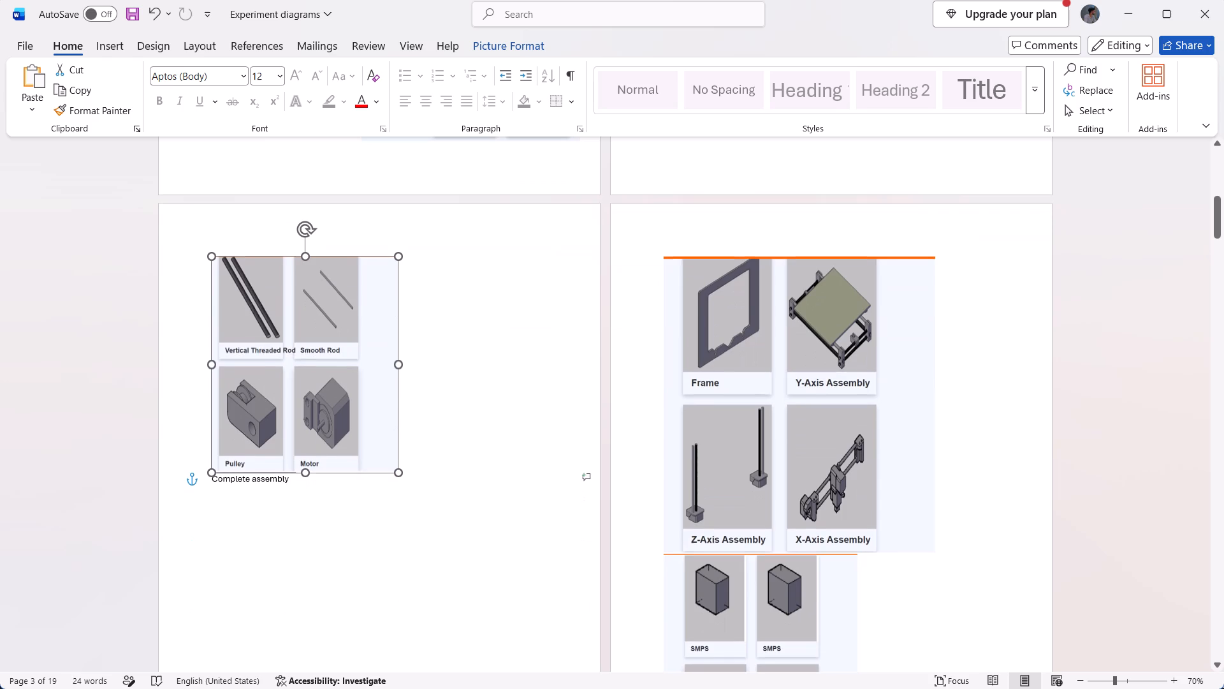
{"action": "left_click_drag", "start_coordinate": [337, 403], "coordinate": [714, 167]}
{"action": "scroll", "coordinate": [714, 167], "scroll_direction": "up", "scroll_amount": 1}
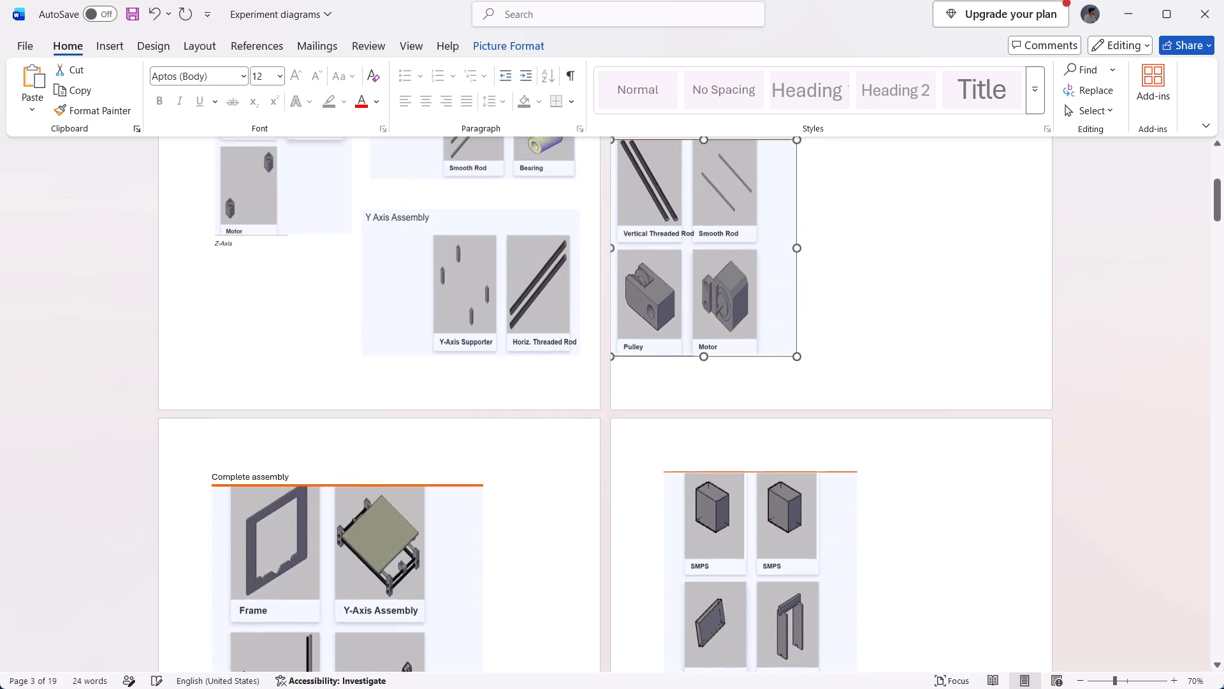
{"action": "scroll", "coordinate": [714, 167], "scroll_direction": "up", "scroll_amount": 1}
{"action": "left_click_drag", "start_coordinate": [693, 495], "coordinate": [726, 234]}
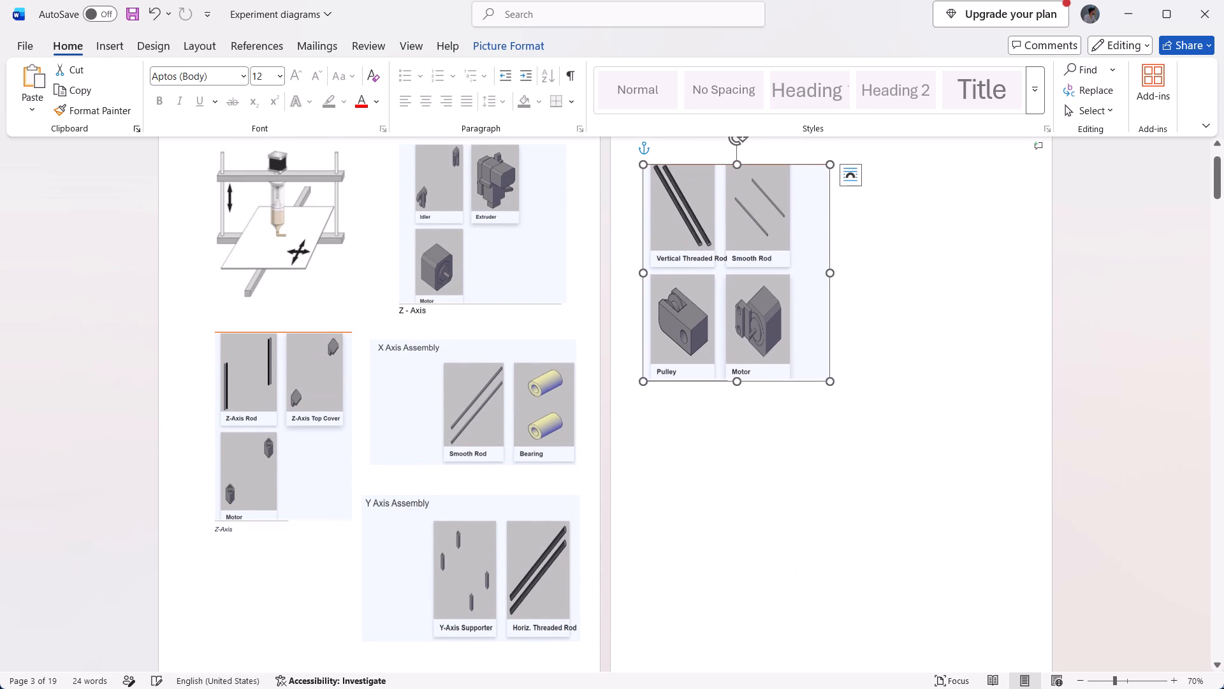
{"action": "scroll", "coordinate": [726, 234], "scroll_direction": "up", "scroll_amount": 1}
{"action": "left_click_drag", "start_coordinate": [731, 292], "coordinate": [725, 246]}
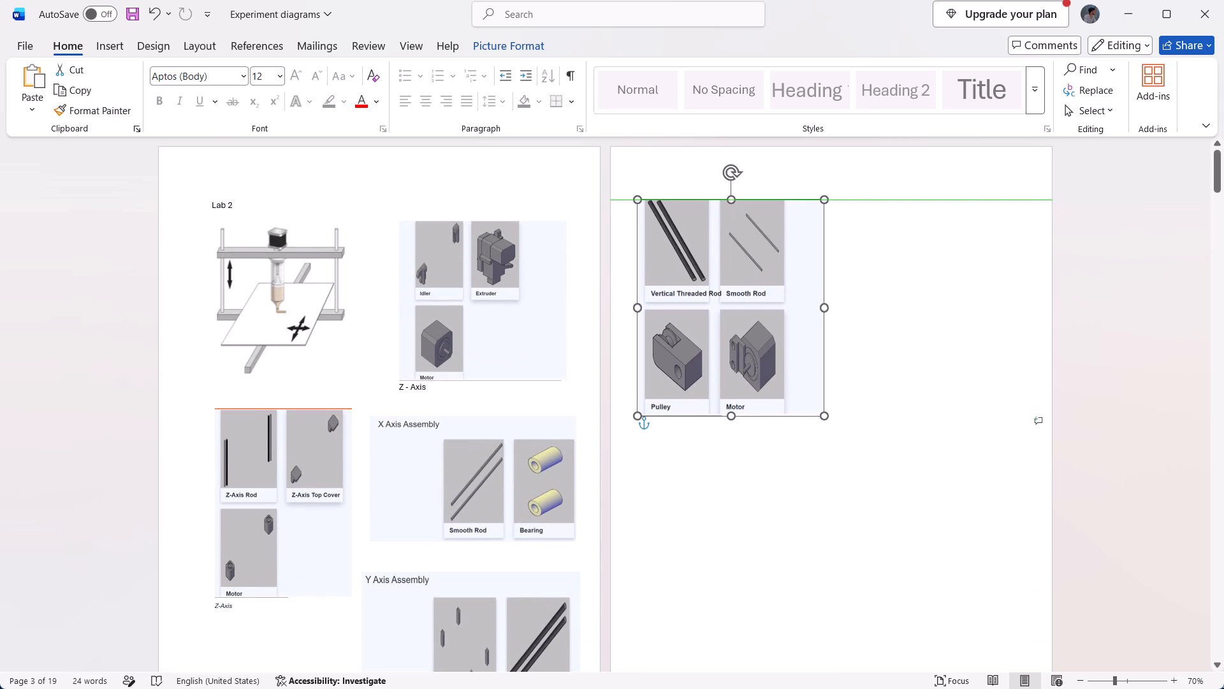
{"action": "left_click_drag", "start_coordinate": [725, 246], "coordinate": [732, 239]}
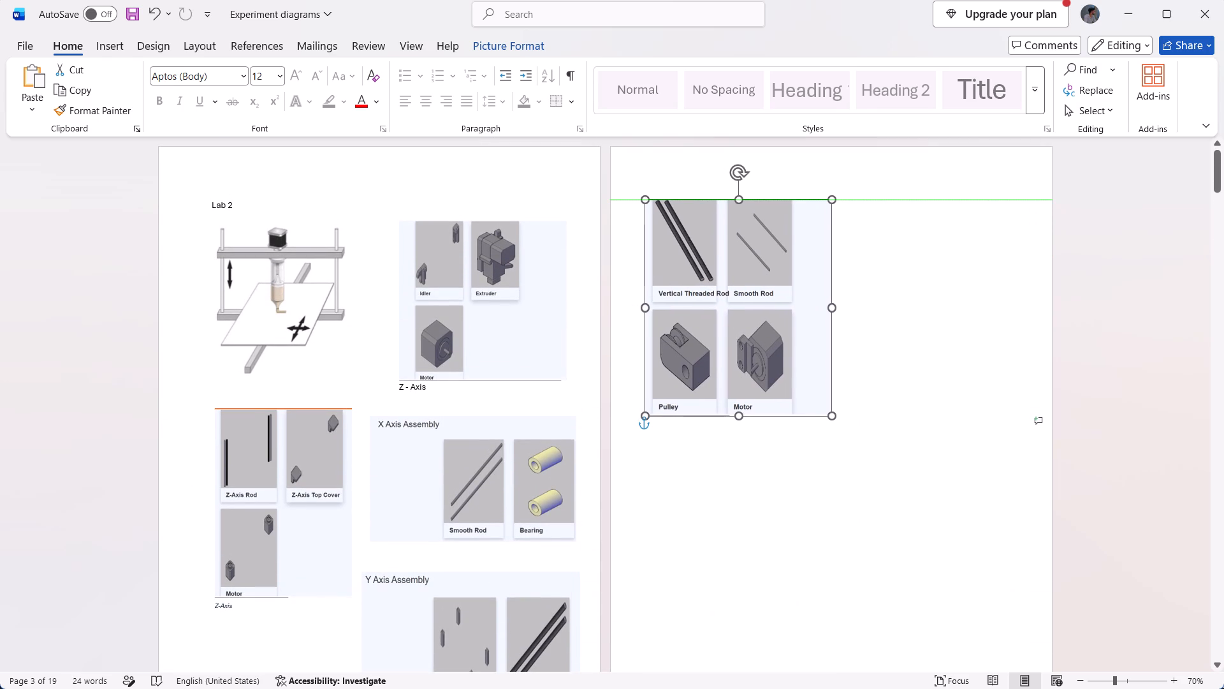
{"action": "left_click_drag", "start_coordinate": [732, 239], "coordinate": [727, 241]}
Crop the empty strip off the right side of the Vertical Threaded Rod and Pulley picture on page 2.
{"action": "right_click", "coordinate": [817, 303]}
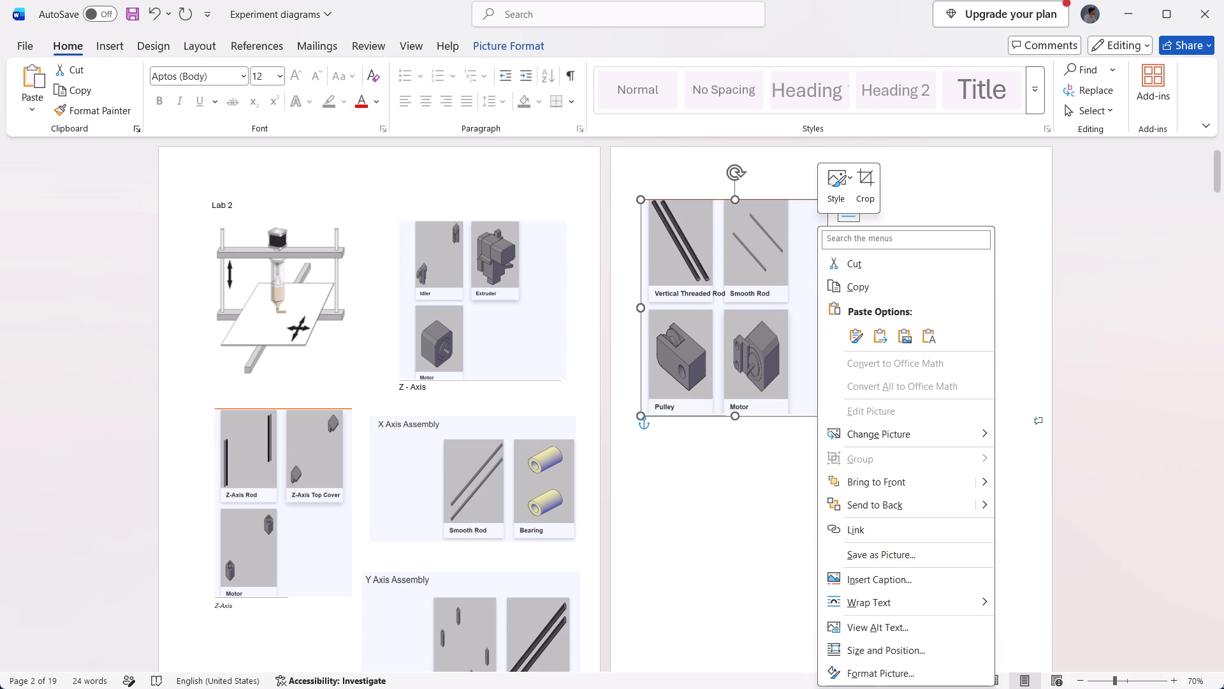
{"action": "left_click", "coordinate": [856, 189]}
{"action": "left_click_drag", "start_coordinate": [827, 307], "coordinate": [794, 302]}
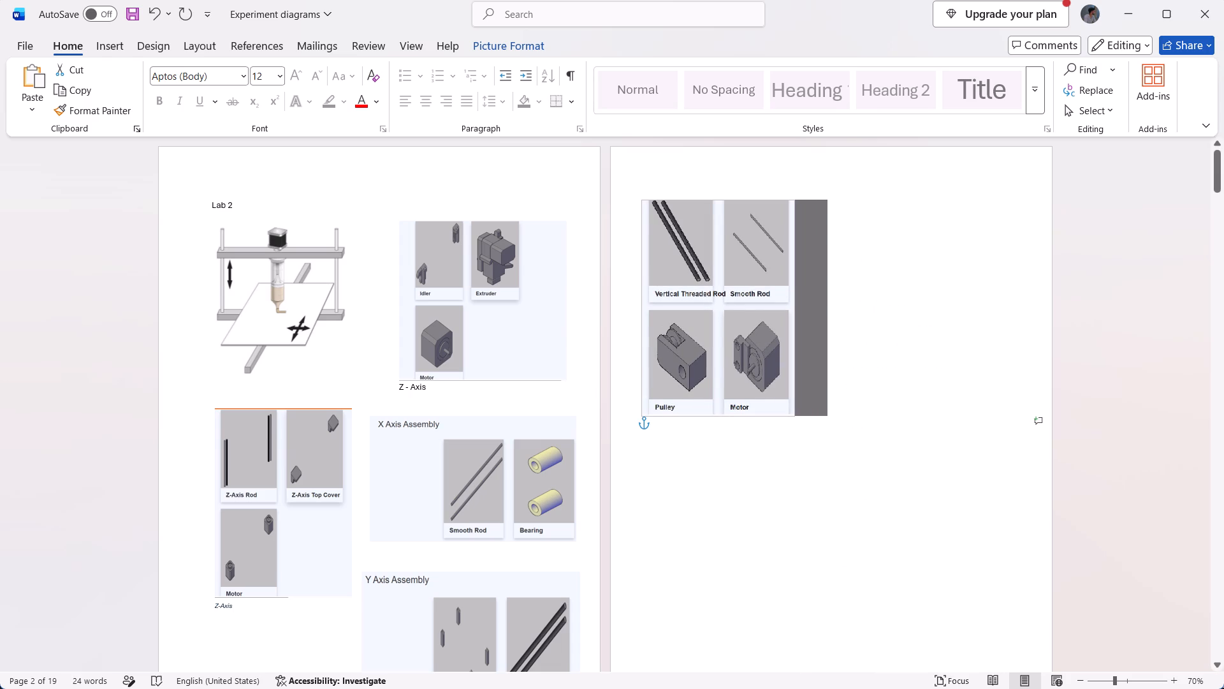
{"action": "left_click_drag", "start_coordinate": [794, 302], "coordinate": [796, 302]}
{"action": "left_click", "coordinate": [717, 497]}
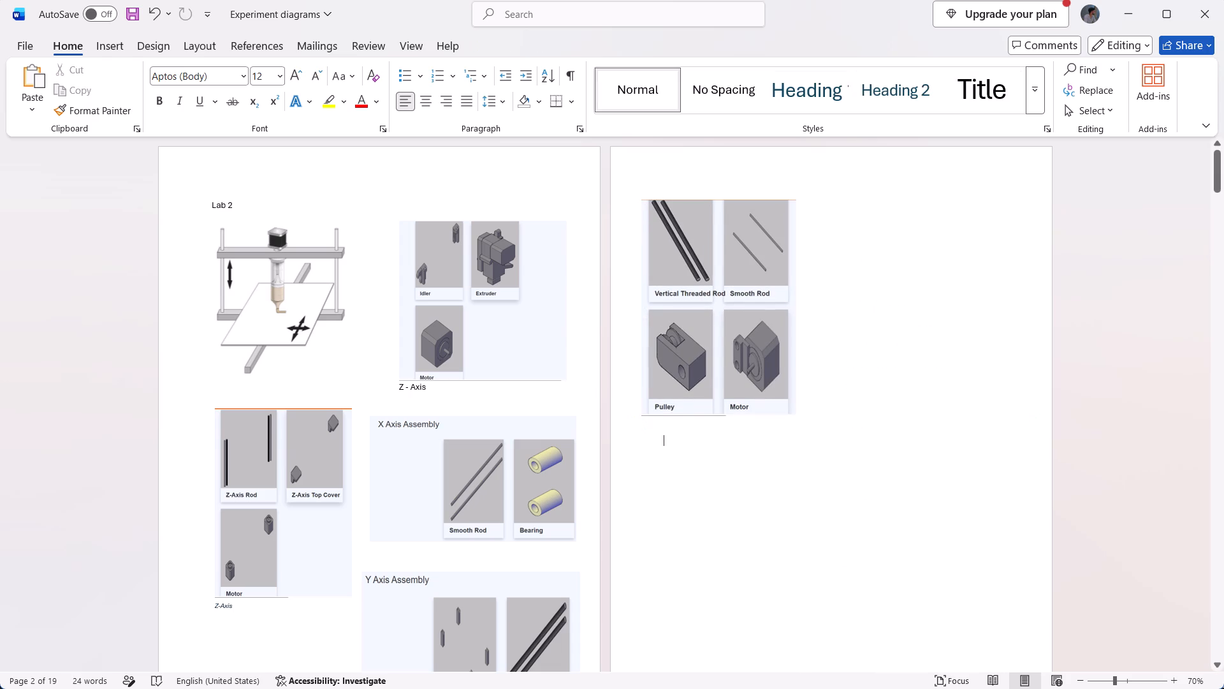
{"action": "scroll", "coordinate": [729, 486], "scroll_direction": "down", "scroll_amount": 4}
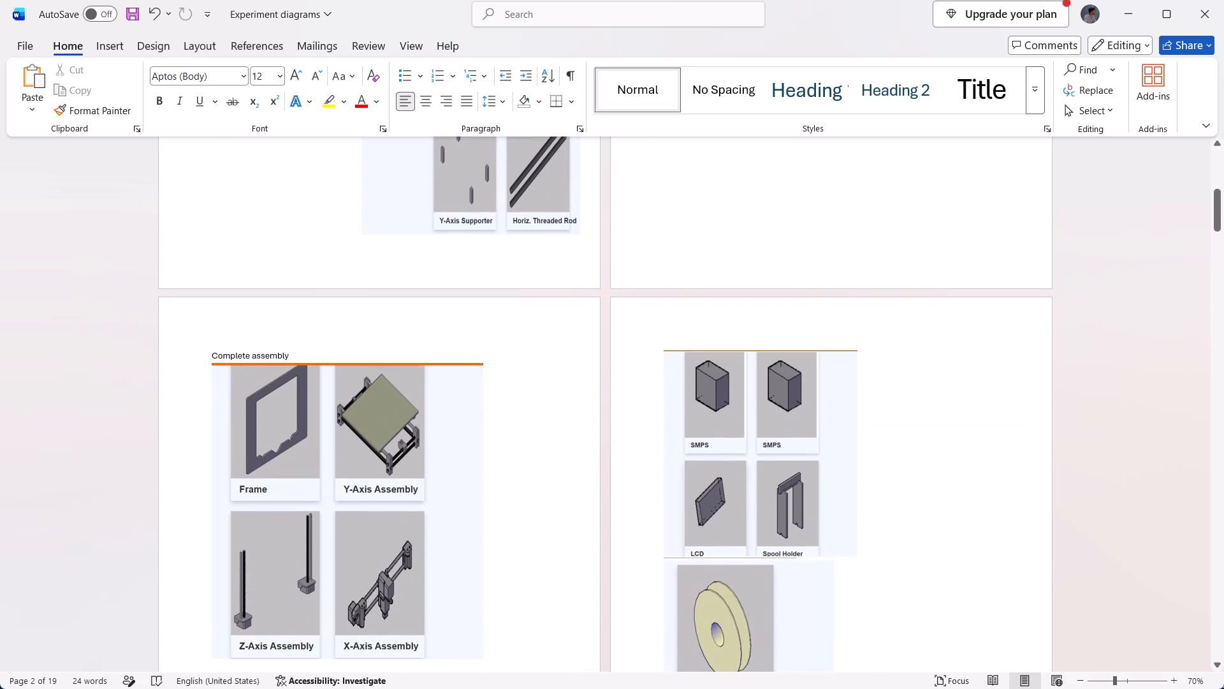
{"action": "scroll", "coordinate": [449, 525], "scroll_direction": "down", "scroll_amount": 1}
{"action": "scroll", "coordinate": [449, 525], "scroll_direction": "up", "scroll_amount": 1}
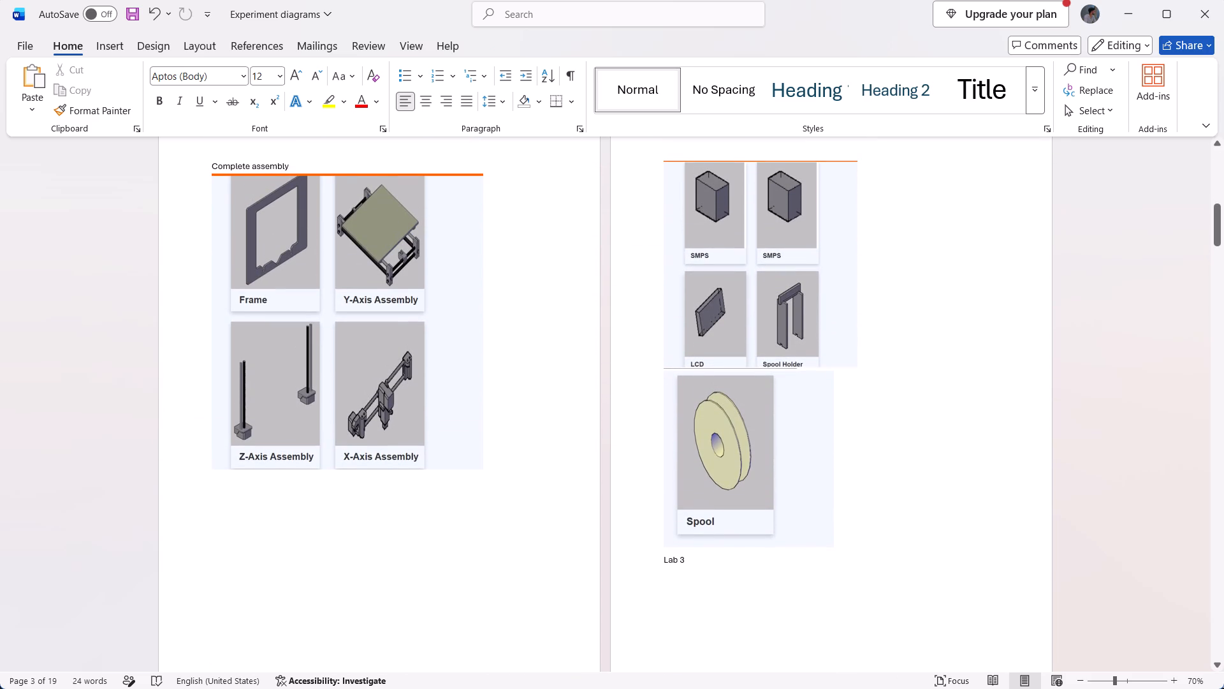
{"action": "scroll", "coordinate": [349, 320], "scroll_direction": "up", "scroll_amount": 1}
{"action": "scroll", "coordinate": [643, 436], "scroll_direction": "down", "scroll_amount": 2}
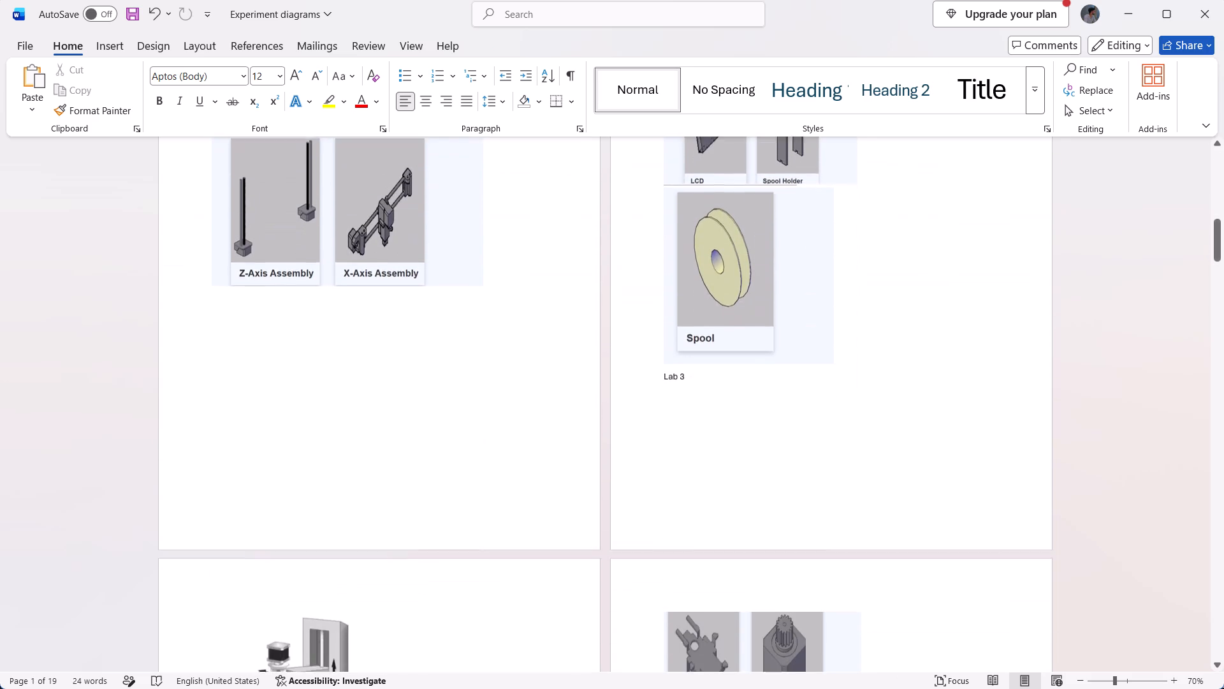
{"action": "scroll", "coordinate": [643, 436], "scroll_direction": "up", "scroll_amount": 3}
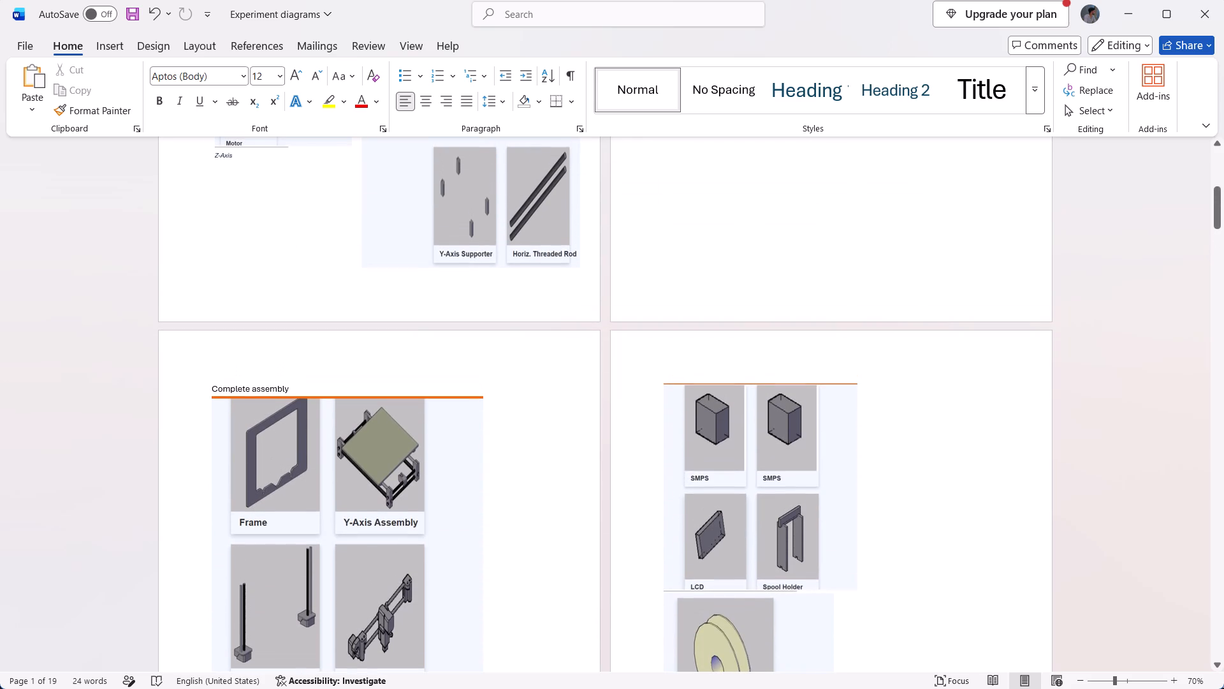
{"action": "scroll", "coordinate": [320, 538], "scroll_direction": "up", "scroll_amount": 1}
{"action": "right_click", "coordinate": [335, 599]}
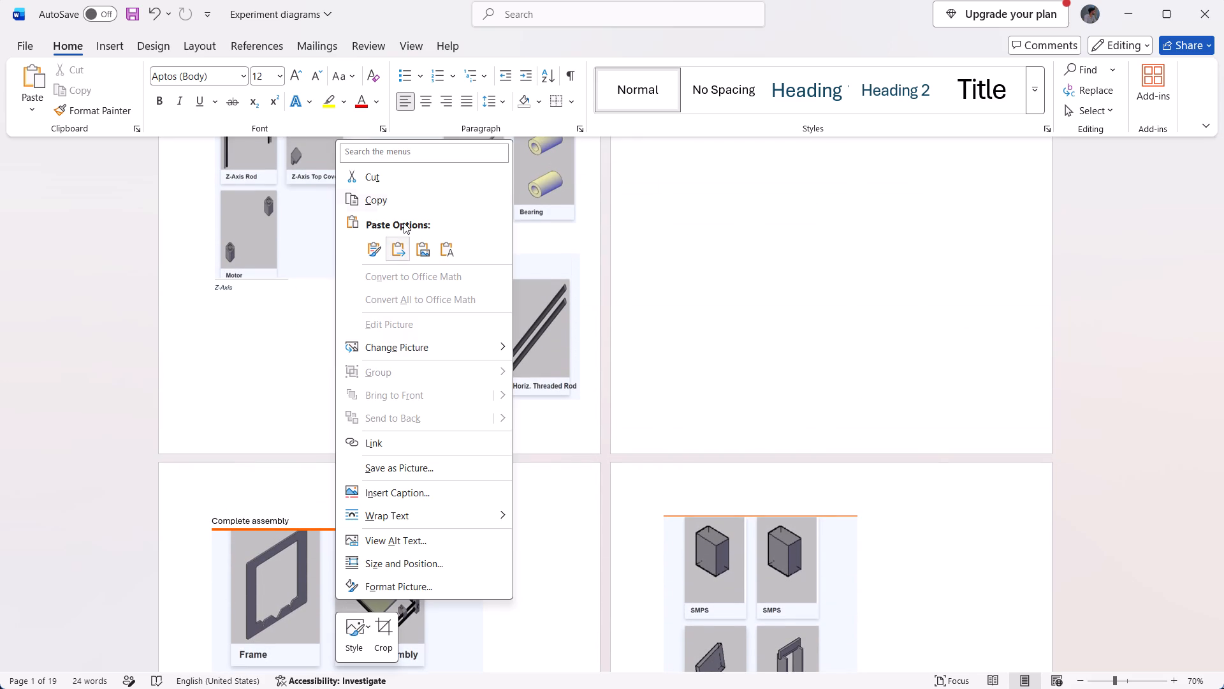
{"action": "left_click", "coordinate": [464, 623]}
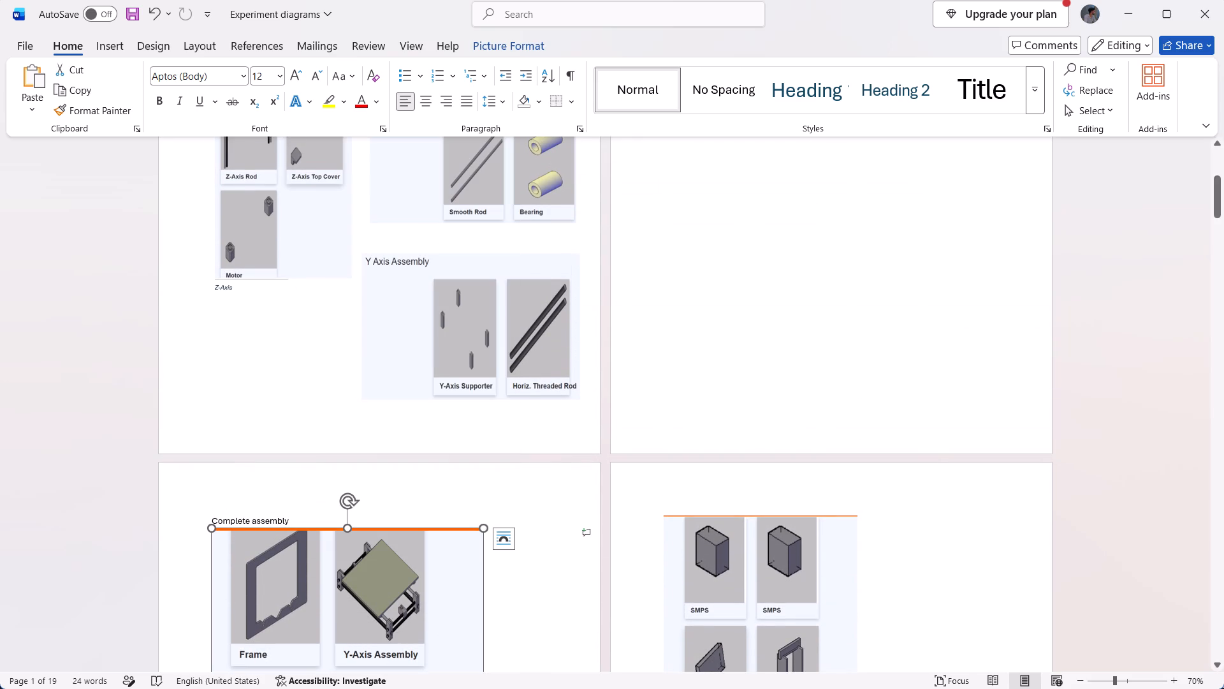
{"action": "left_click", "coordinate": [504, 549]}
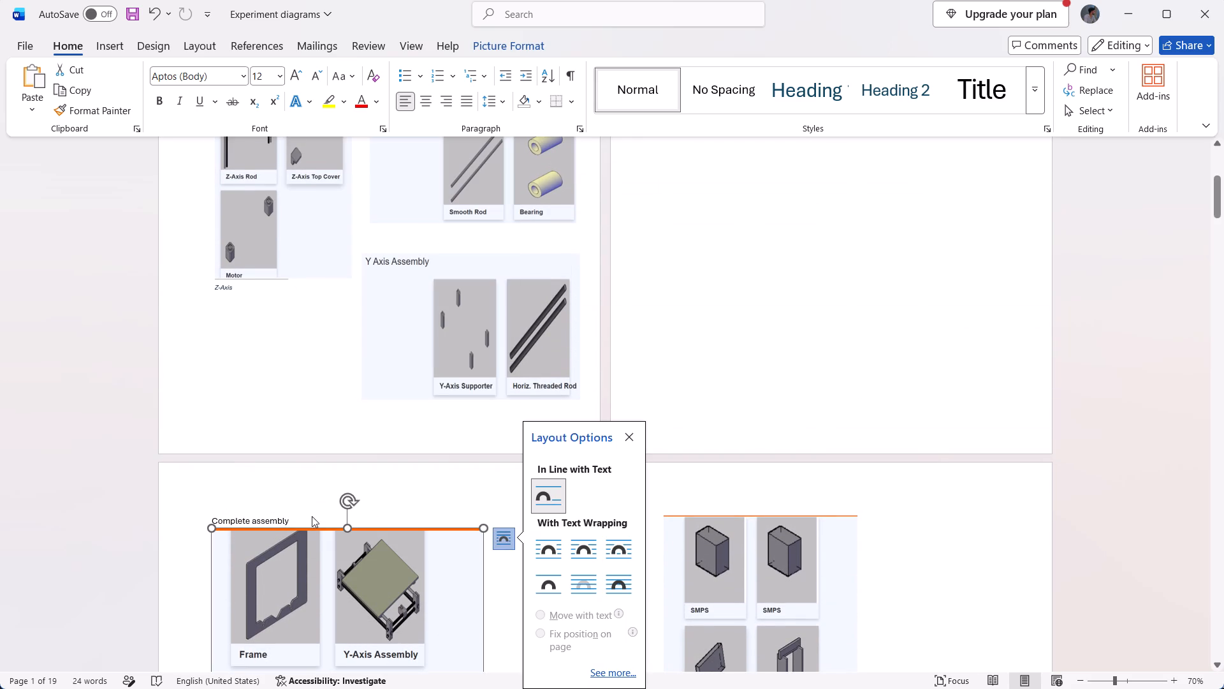
Remove the break before the "Complete assembly" heading to bring it up beneath the Pulley and Motor picture on page 2.
{"action": "left_click", "coordinate": [210, 517]}
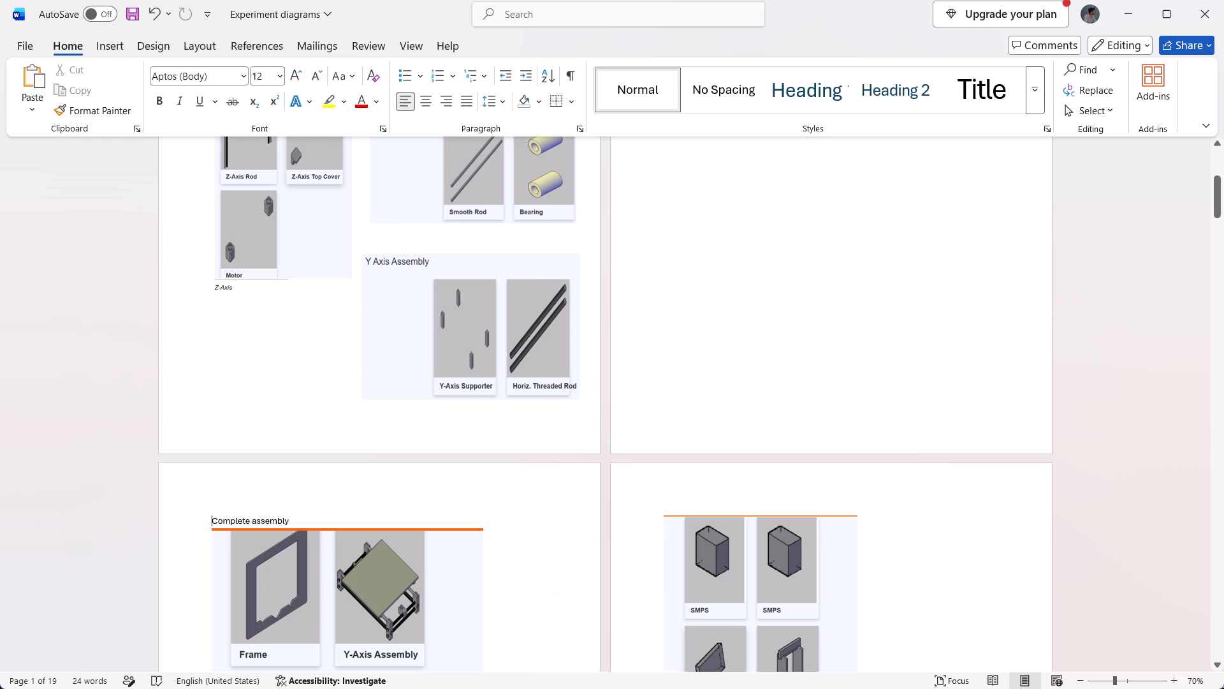
{"action": "key", "text": "BackSpace"}
{"action": "key", "text": "BackSpace"}
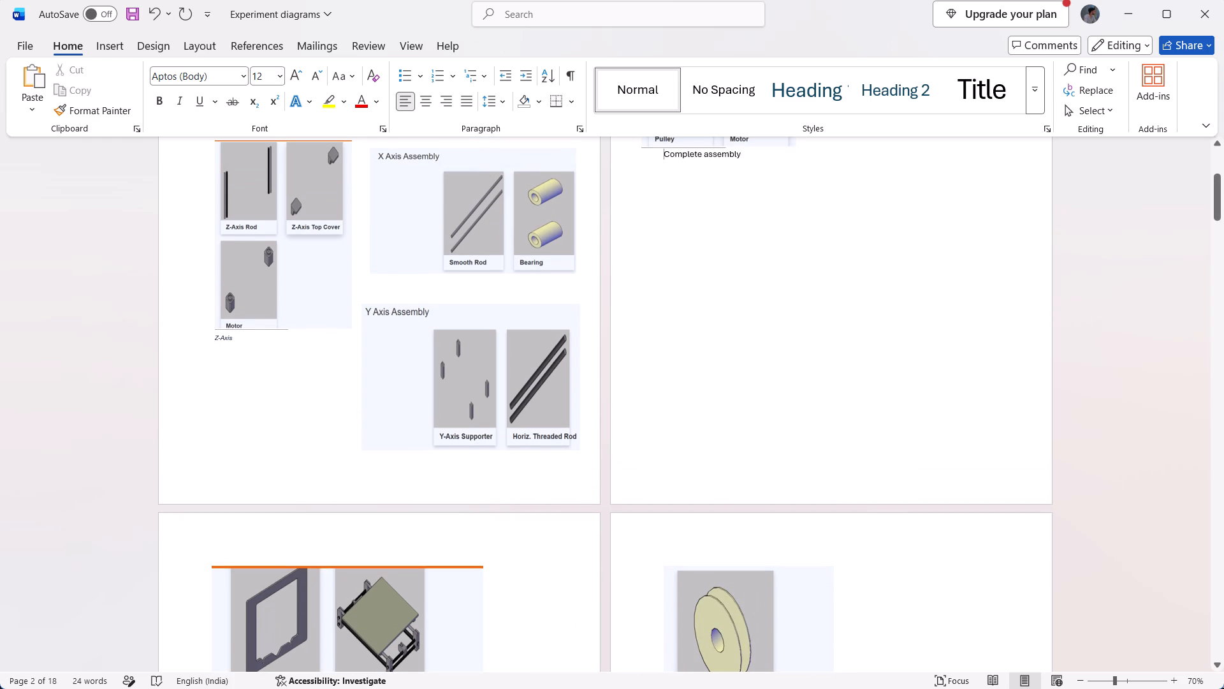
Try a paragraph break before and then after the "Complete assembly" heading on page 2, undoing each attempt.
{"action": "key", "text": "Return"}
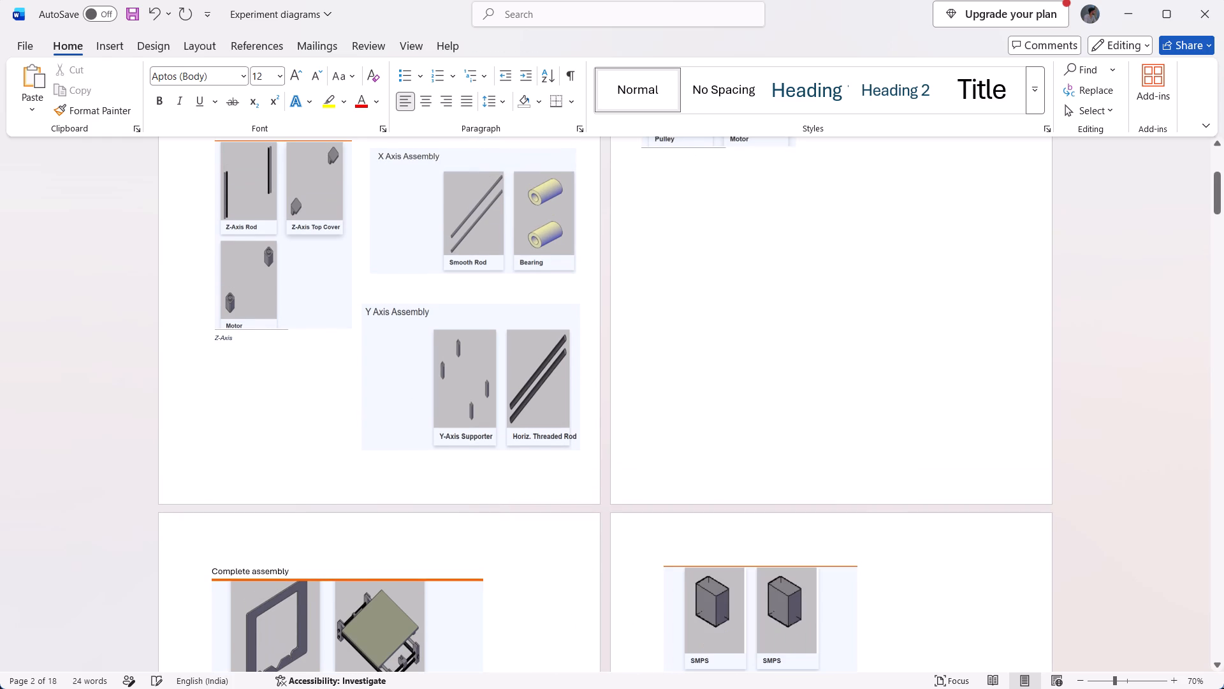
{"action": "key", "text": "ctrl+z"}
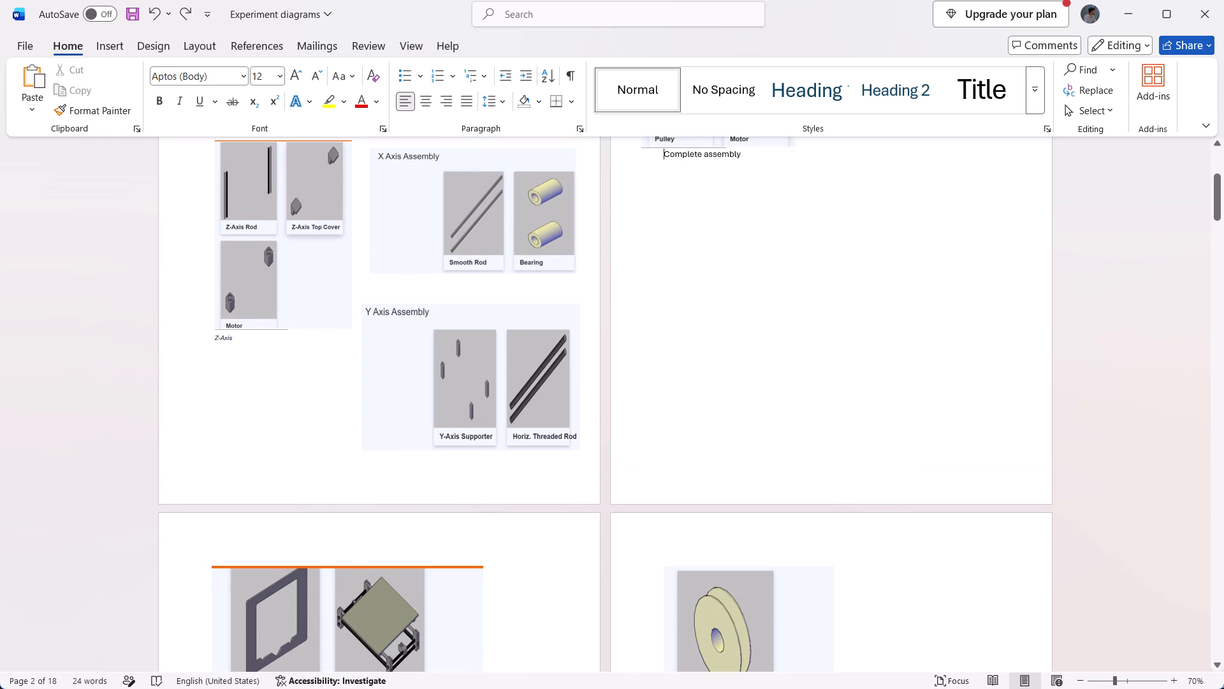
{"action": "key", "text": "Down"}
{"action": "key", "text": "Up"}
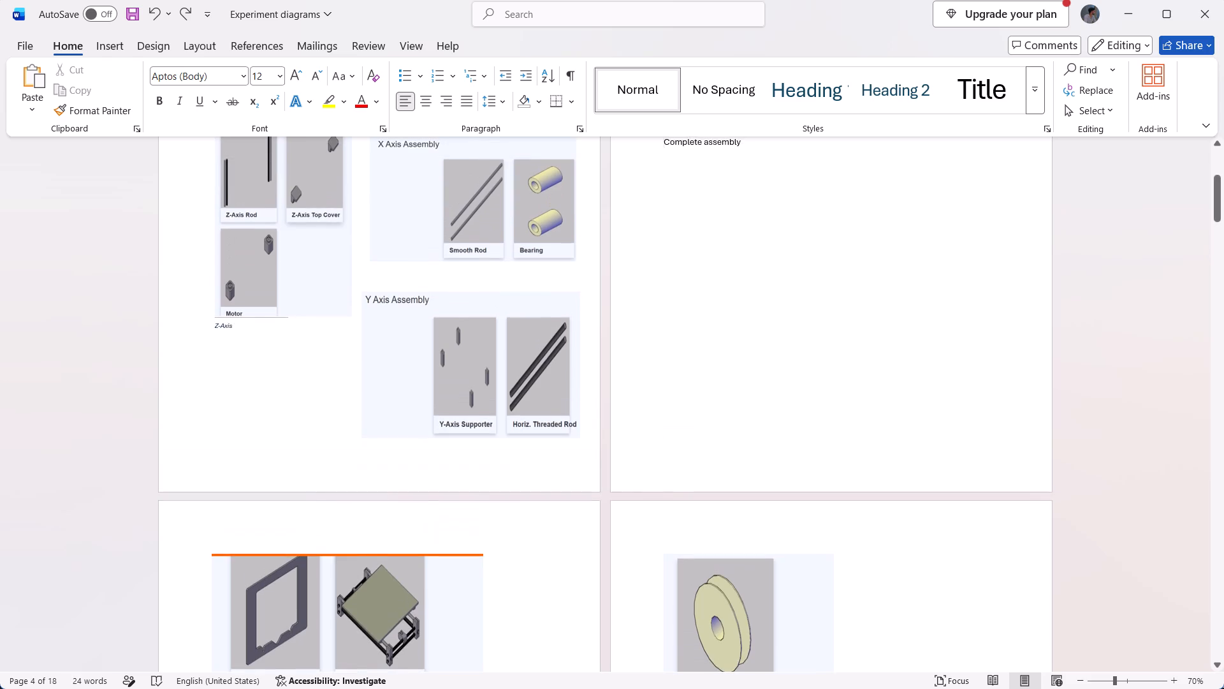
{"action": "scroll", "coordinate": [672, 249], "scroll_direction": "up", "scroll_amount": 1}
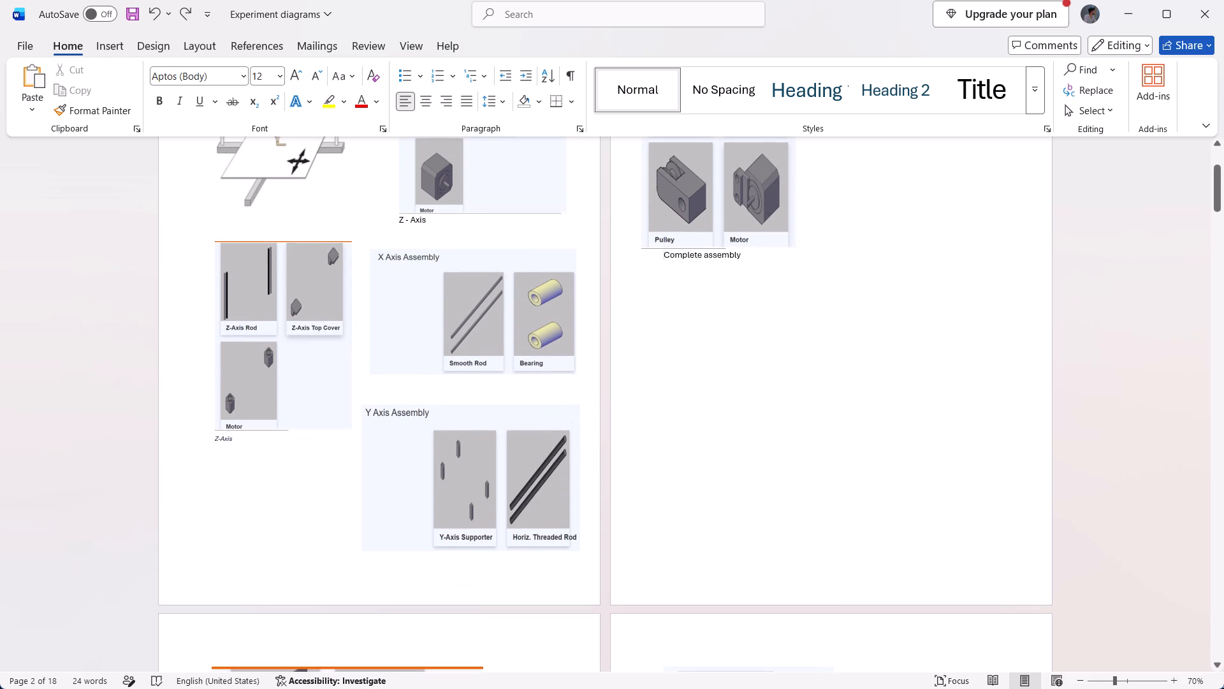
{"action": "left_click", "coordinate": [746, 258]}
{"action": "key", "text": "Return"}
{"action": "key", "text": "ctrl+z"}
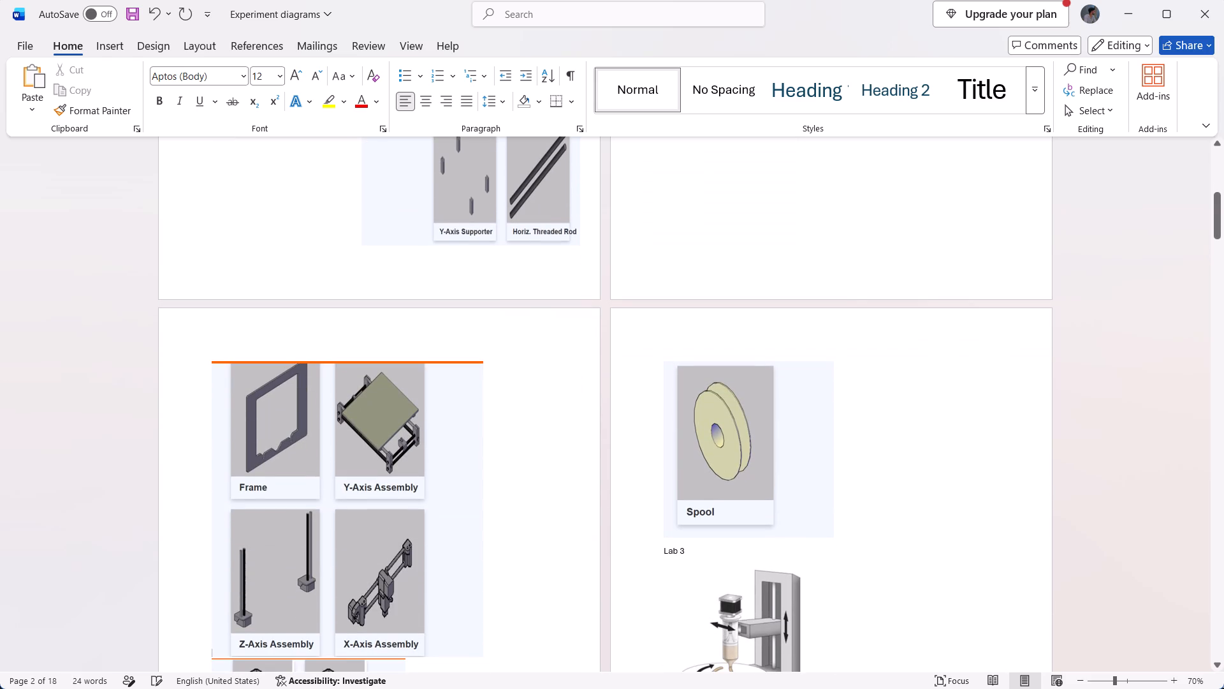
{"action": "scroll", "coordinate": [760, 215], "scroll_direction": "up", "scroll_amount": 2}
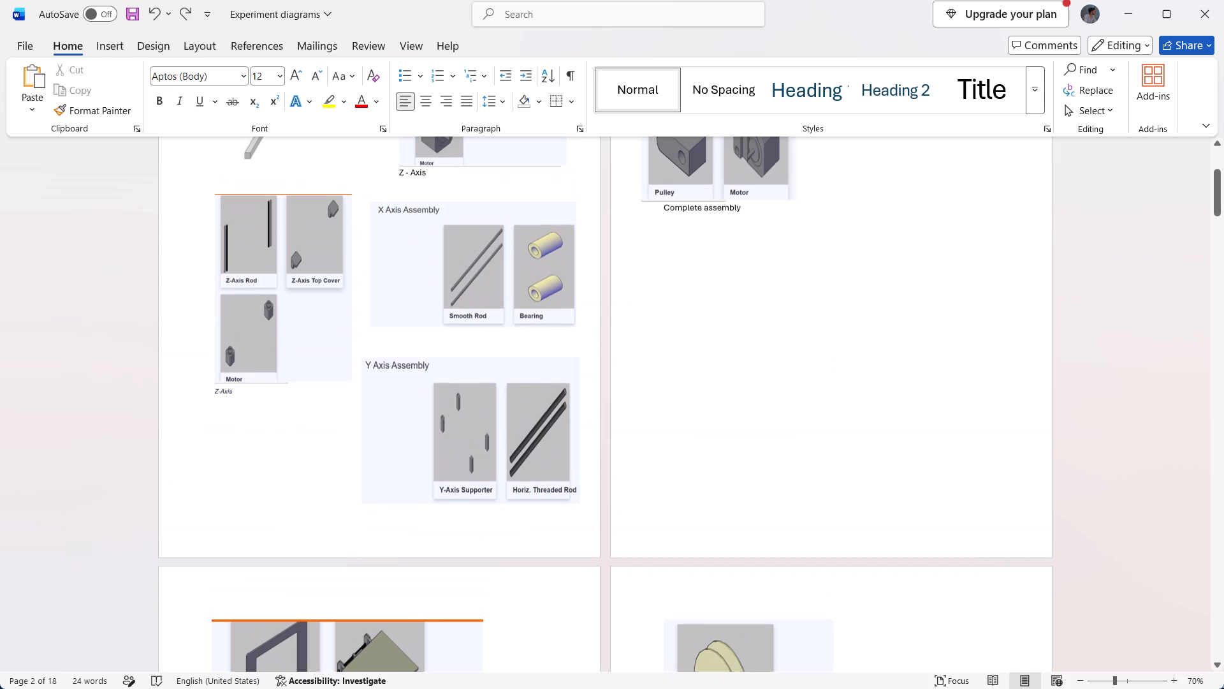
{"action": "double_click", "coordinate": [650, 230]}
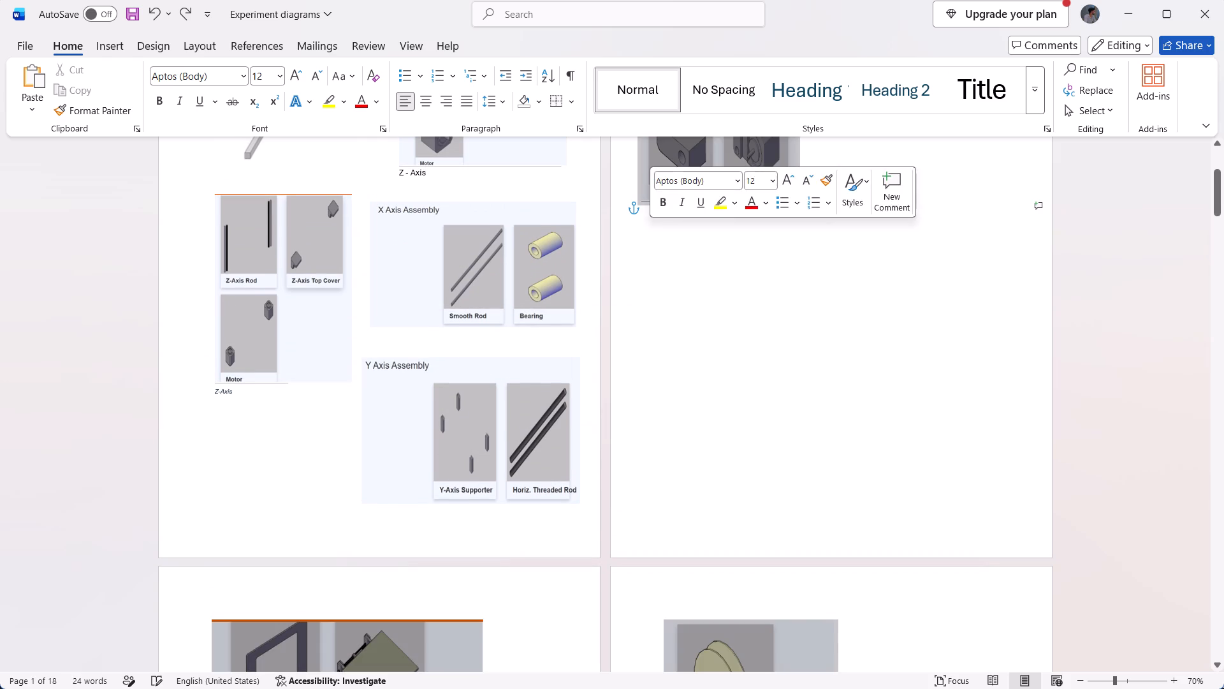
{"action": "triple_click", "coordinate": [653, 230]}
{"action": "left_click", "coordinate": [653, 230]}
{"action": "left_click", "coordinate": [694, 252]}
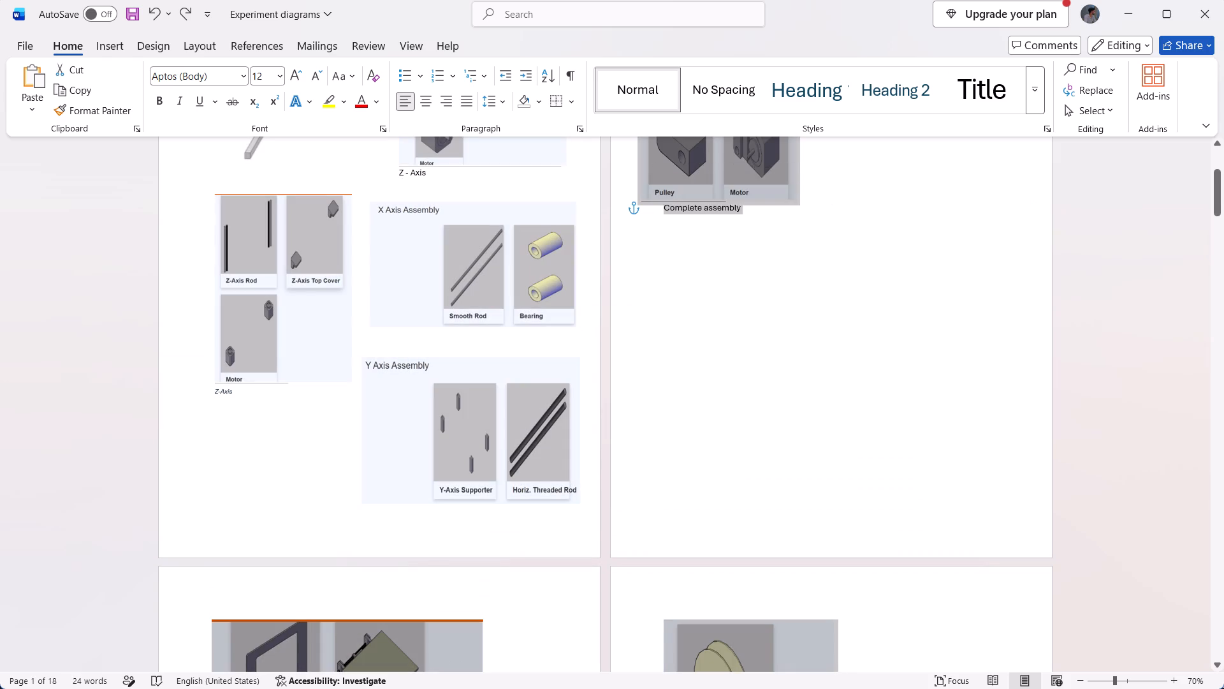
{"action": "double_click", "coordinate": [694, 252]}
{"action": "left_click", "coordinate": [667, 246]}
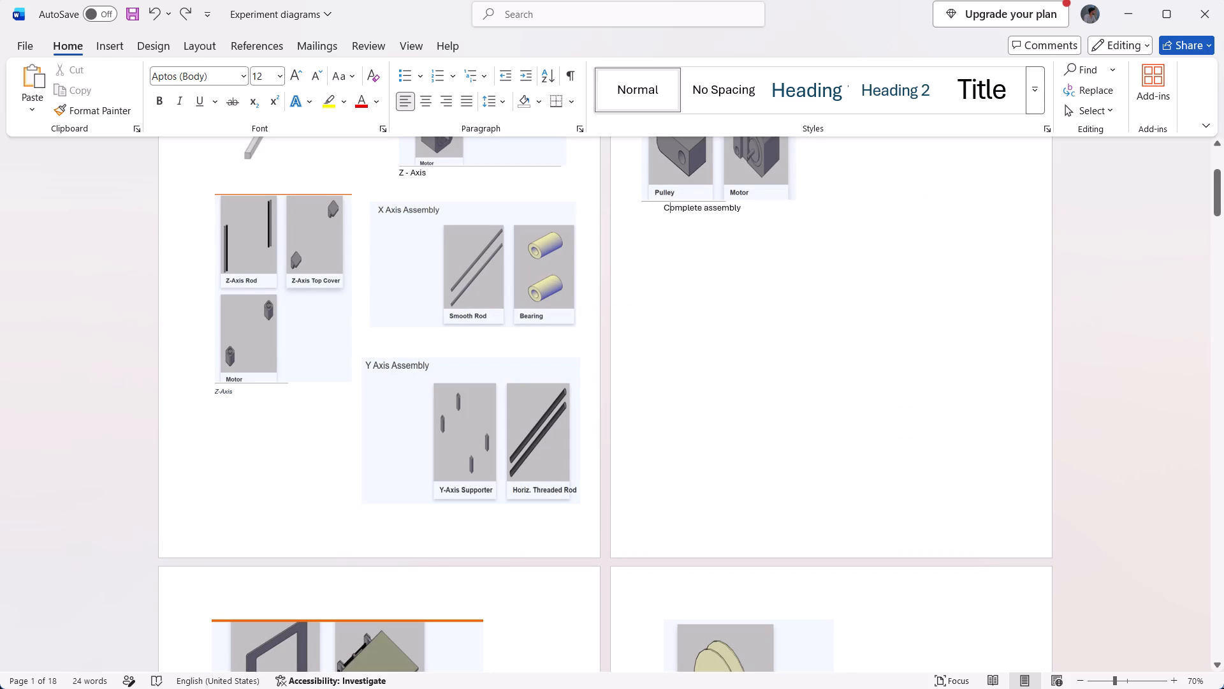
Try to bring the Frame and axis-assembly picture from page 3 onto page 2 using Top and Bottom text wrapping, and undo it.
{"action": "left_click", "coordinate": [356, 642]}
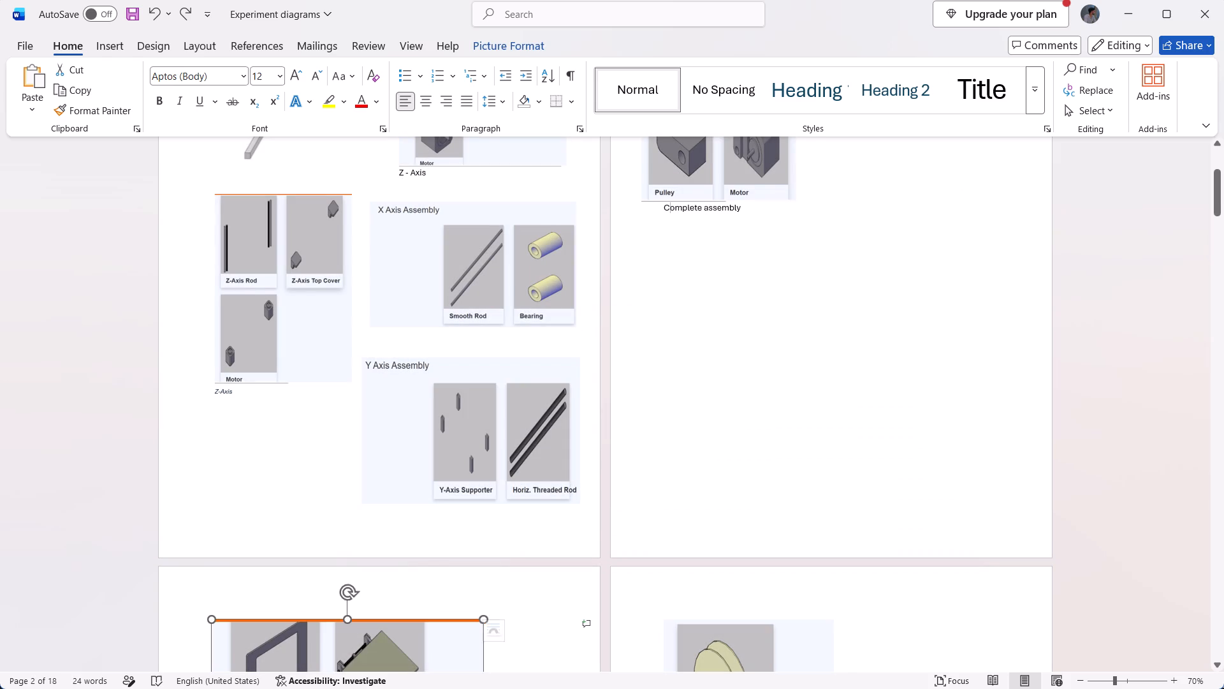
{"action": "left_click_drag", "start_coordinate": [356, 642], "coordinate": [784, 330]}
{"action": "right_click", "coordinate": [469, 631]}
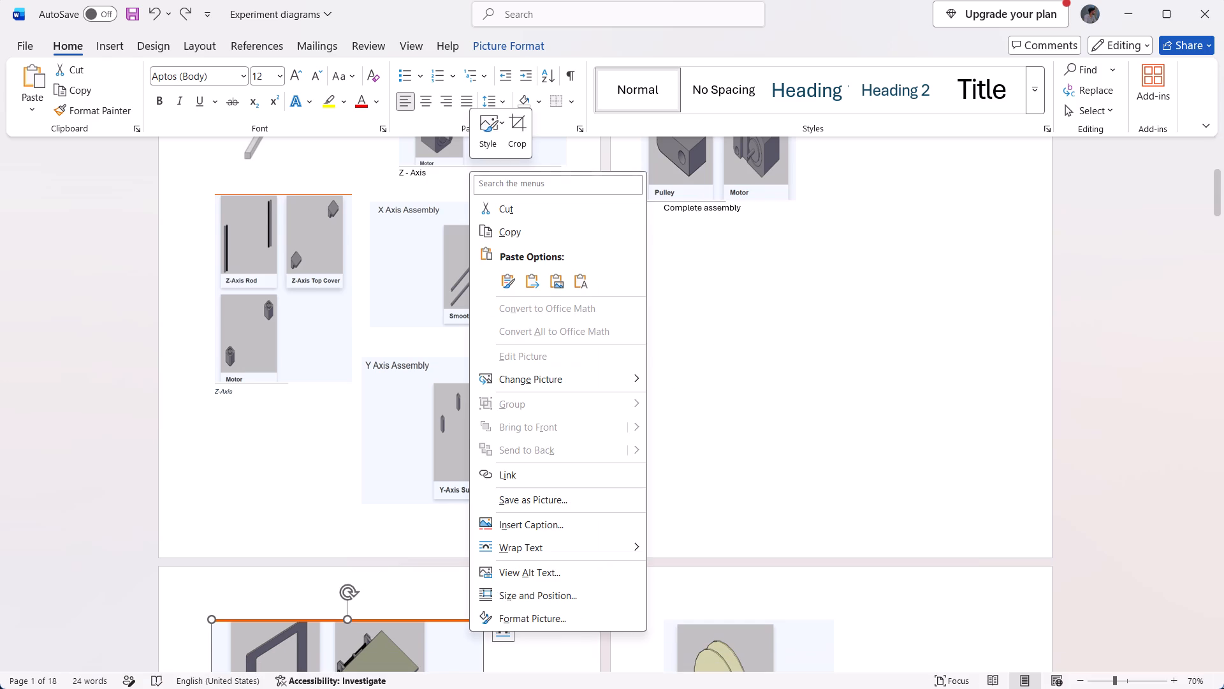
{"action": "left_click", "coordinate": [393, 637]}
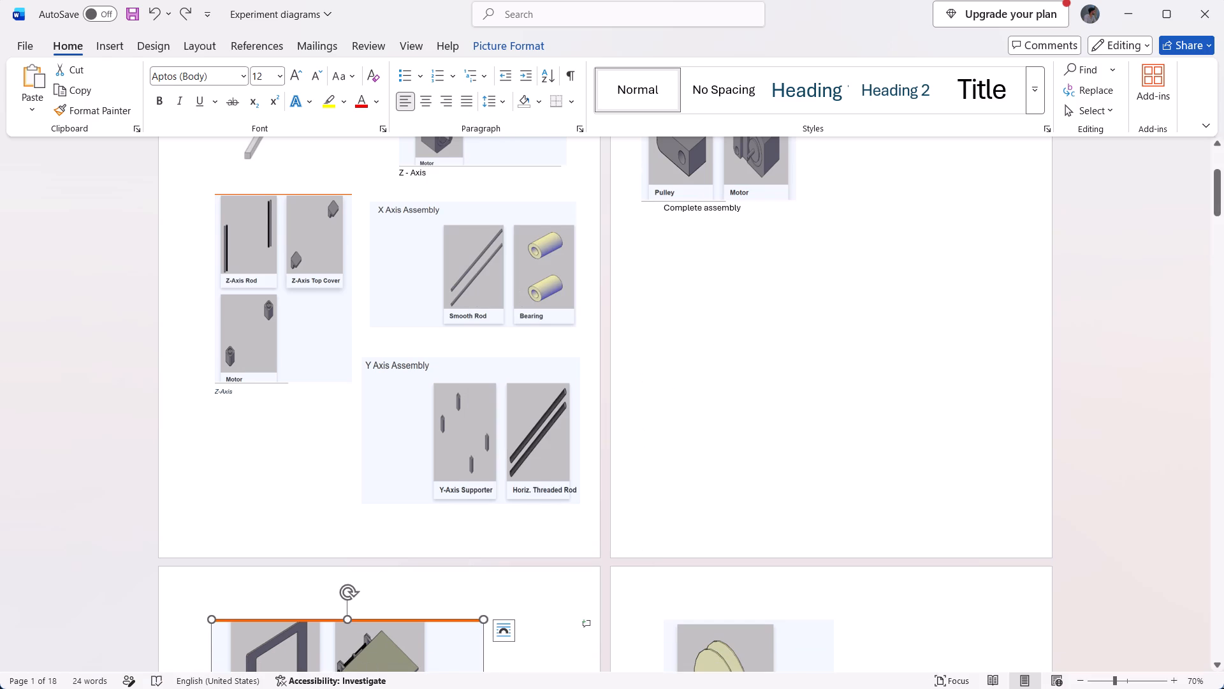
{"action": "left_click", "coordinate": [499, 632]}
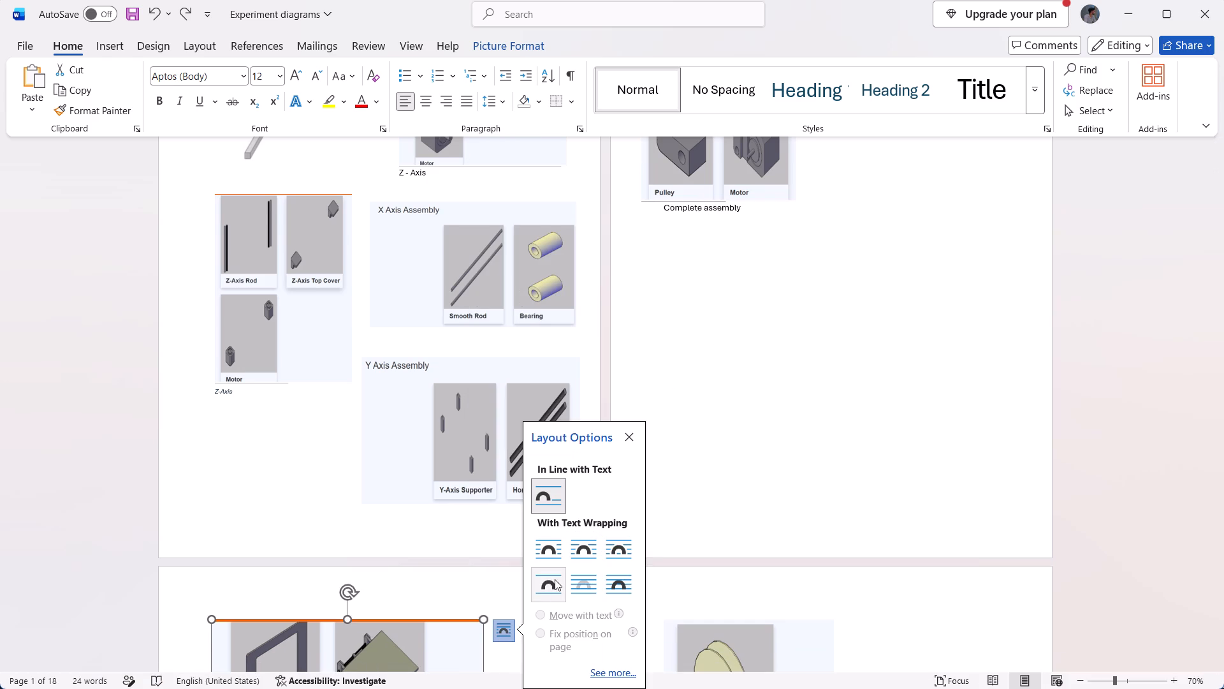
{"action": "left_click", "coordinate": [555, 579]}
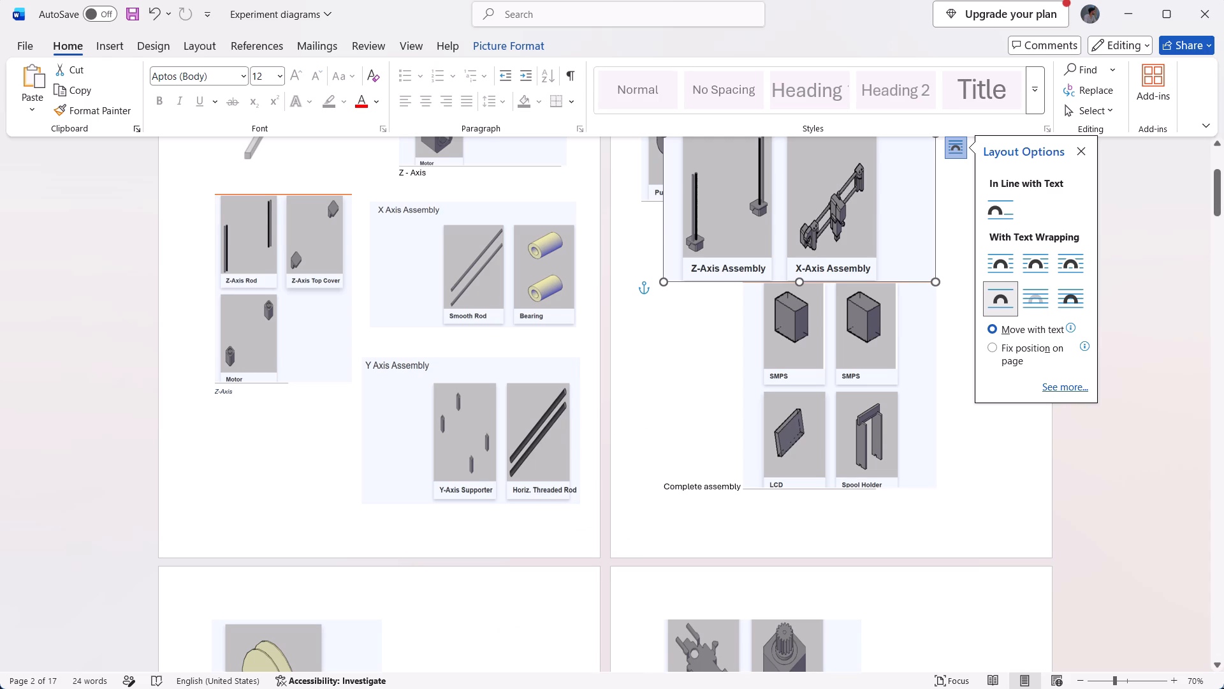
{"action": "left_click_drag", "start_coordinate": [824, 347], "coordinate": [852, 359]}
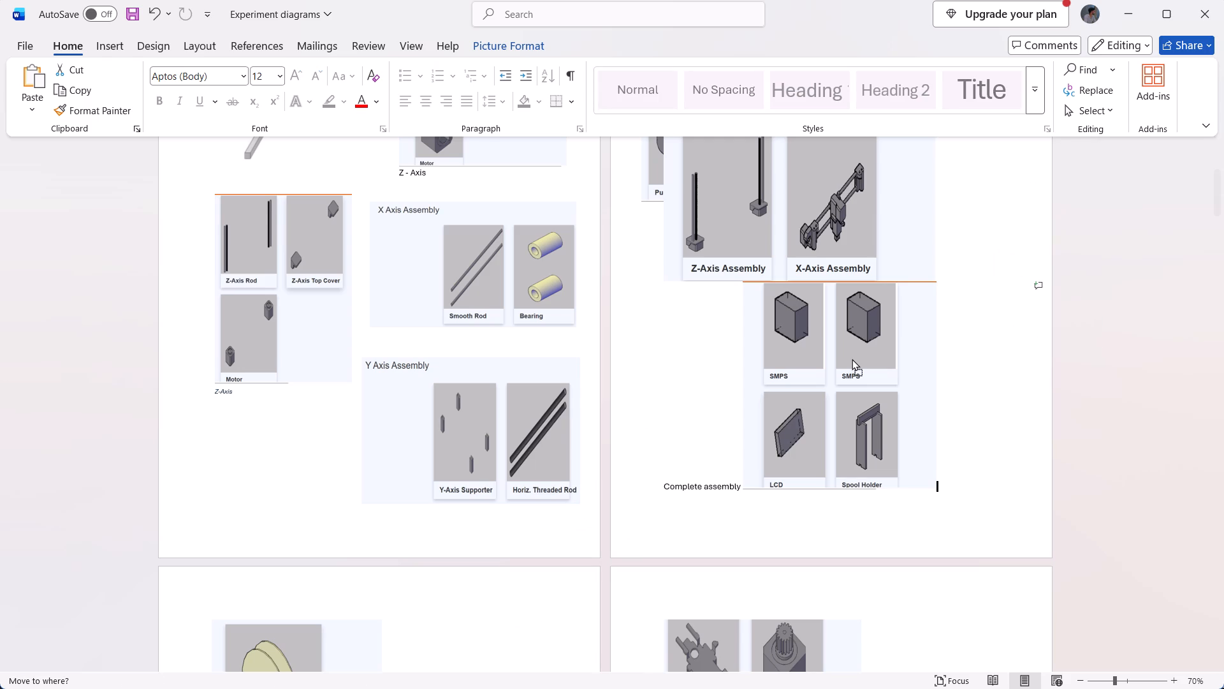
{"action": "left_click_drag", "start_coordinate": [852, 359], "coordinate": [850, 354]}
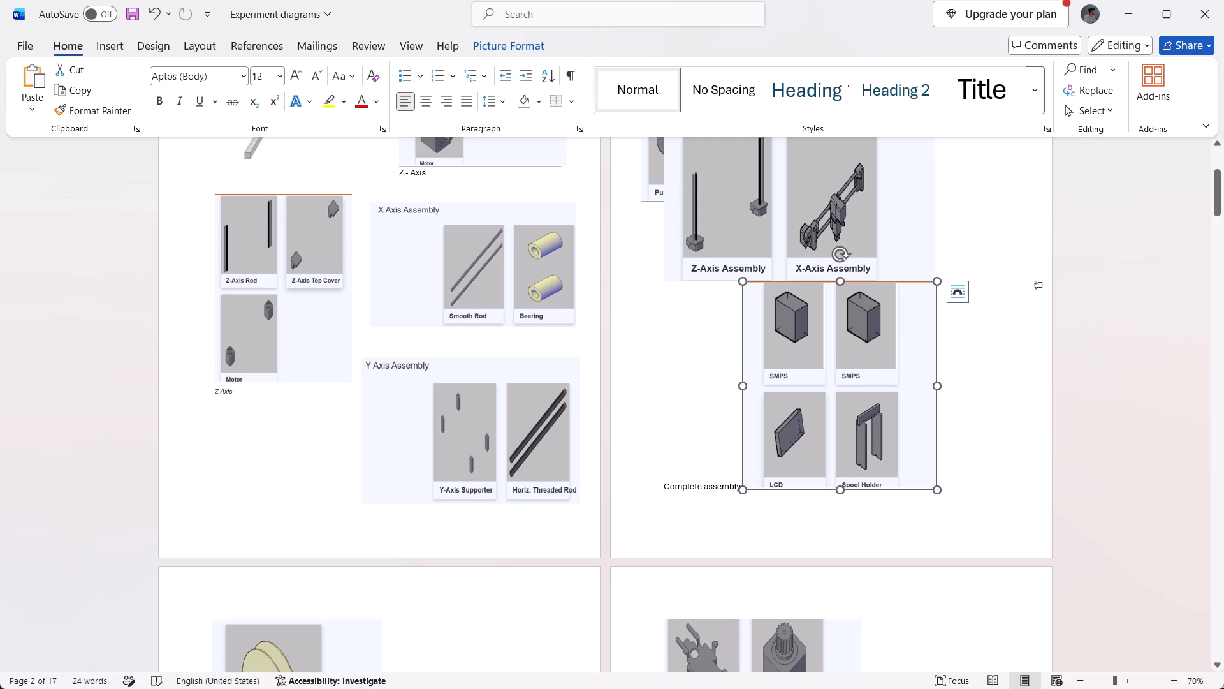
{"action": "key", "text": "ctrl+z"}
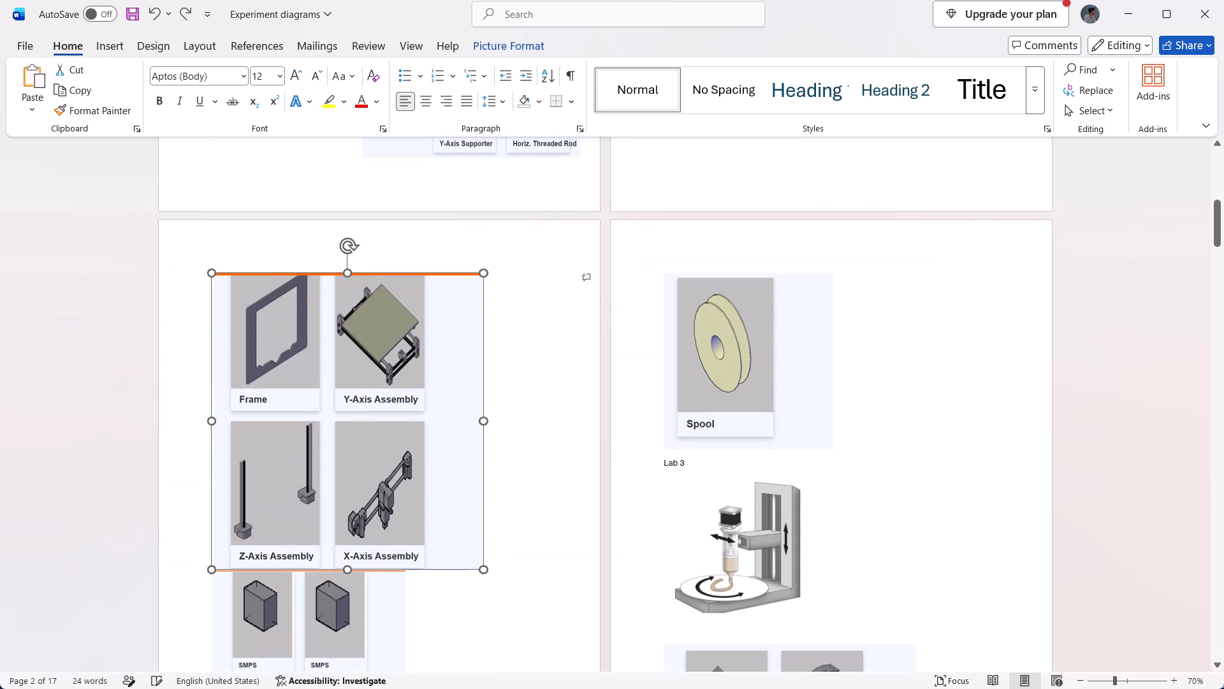
Insert a paragraph break before the SMPS, LCD and Spool Holder picture to separate it from the Frame and axis-assembly picture.
{"action": "left_click", "coordinate": [520, 502]}
{"action": "scroll", "coordinate": [520, 502], "scroll_direction": "down", "scroll_amount": 1}
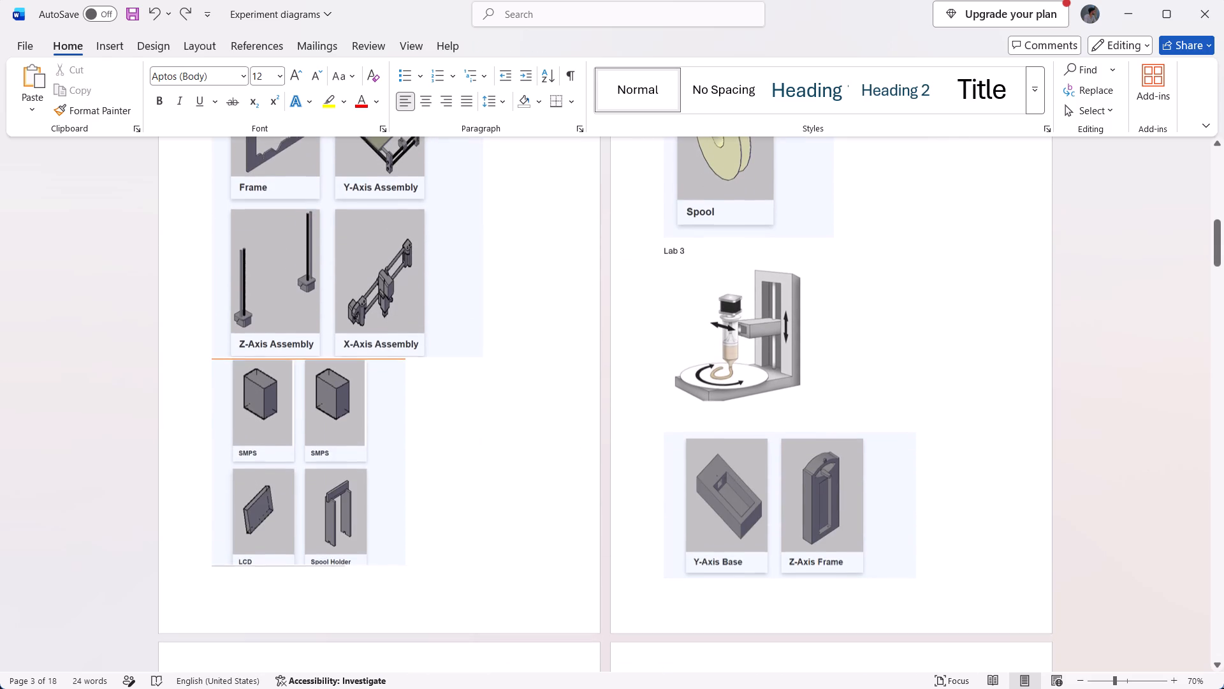
{"action": "left_click_drag", "start_coordinate": [344, 477], "coordinate": [344, 491]}
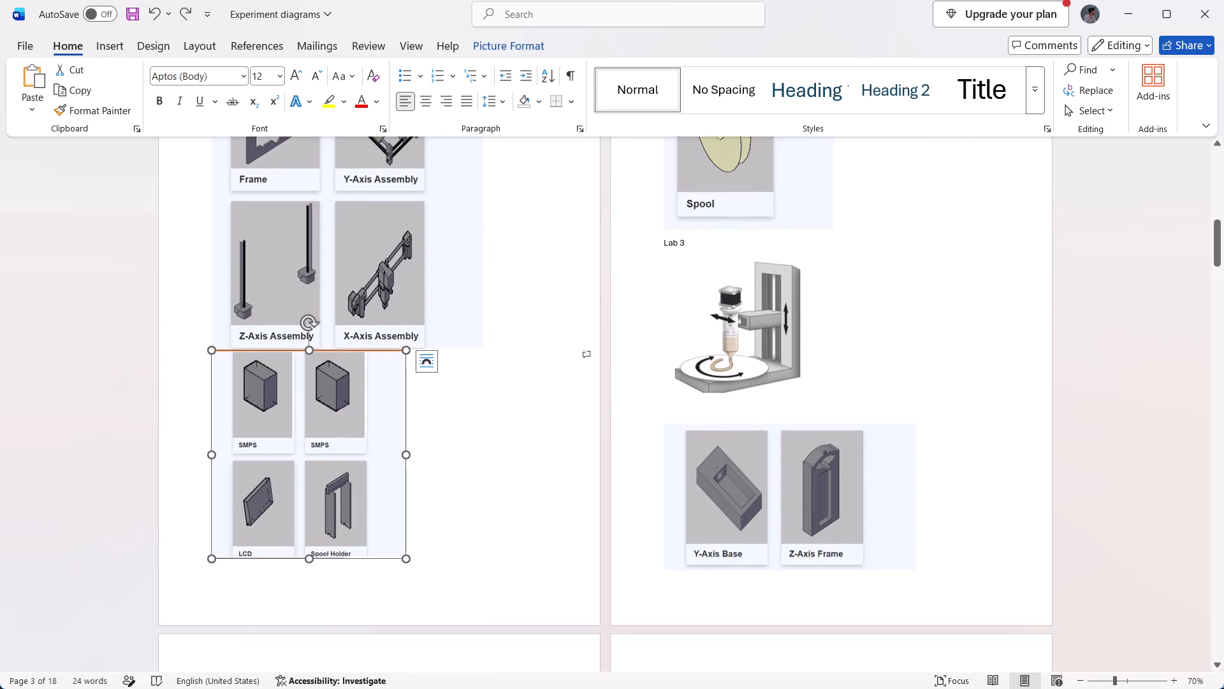
{"action": "key", "text": "Left"}
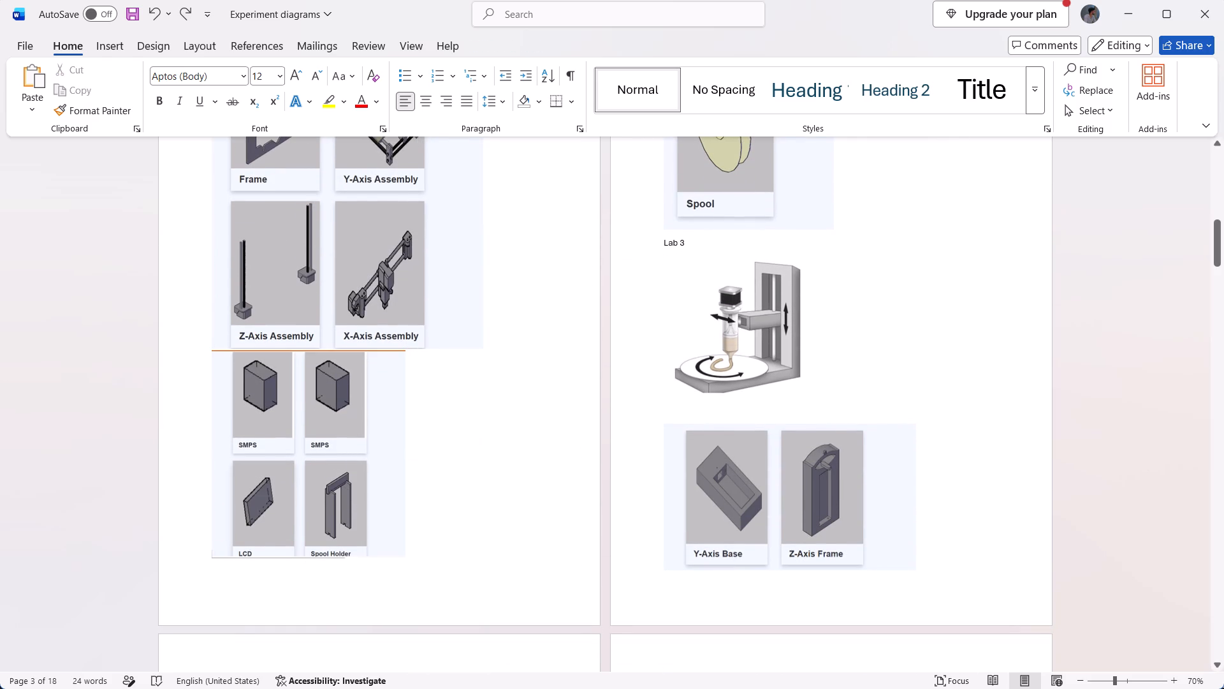
{"action": "key", "text": "Return"}
{"action": "left_click", "coordinate": [505, 346]}
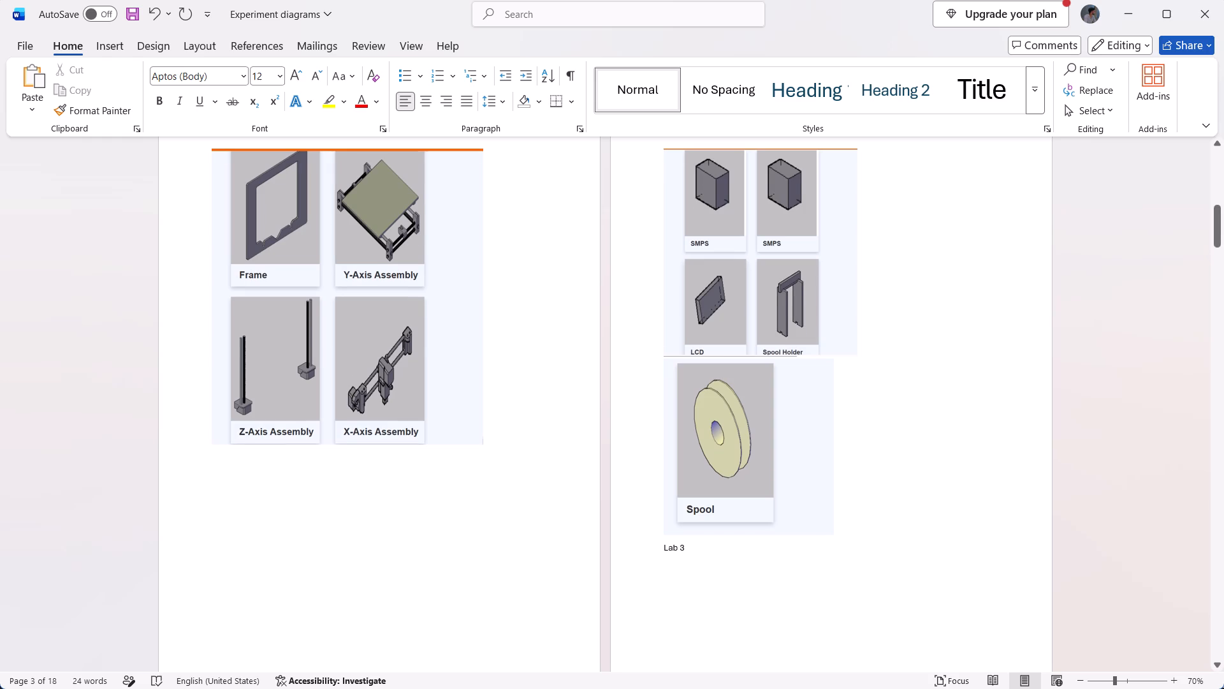
Set the Frame and axis-assembly picture to Top and Bottom wrapping and move it beneath the Pulley and Motor picture on page 2.
{"action": "scroll", "coordinate": [419, 274], "scroll_direction": "up", "scroll_amount": 1}
{"action": "left_click", "coordinate": [354, 364]}
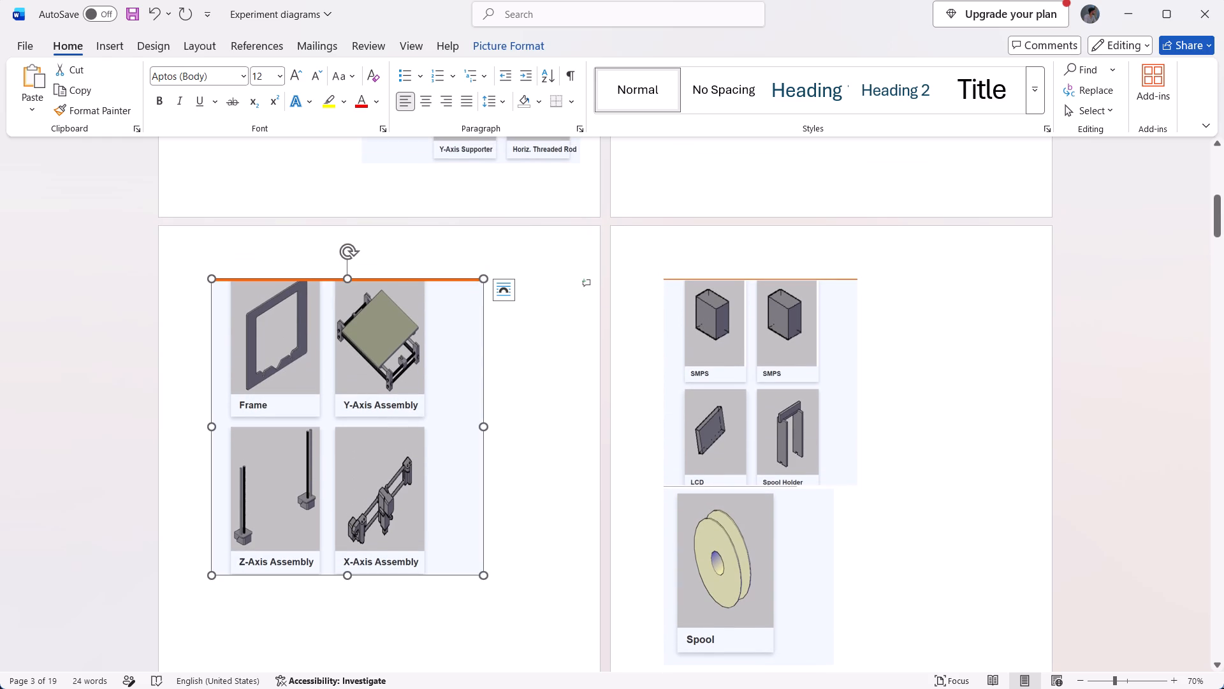
{"action": "left_click", "coordinate": [511, 291]}
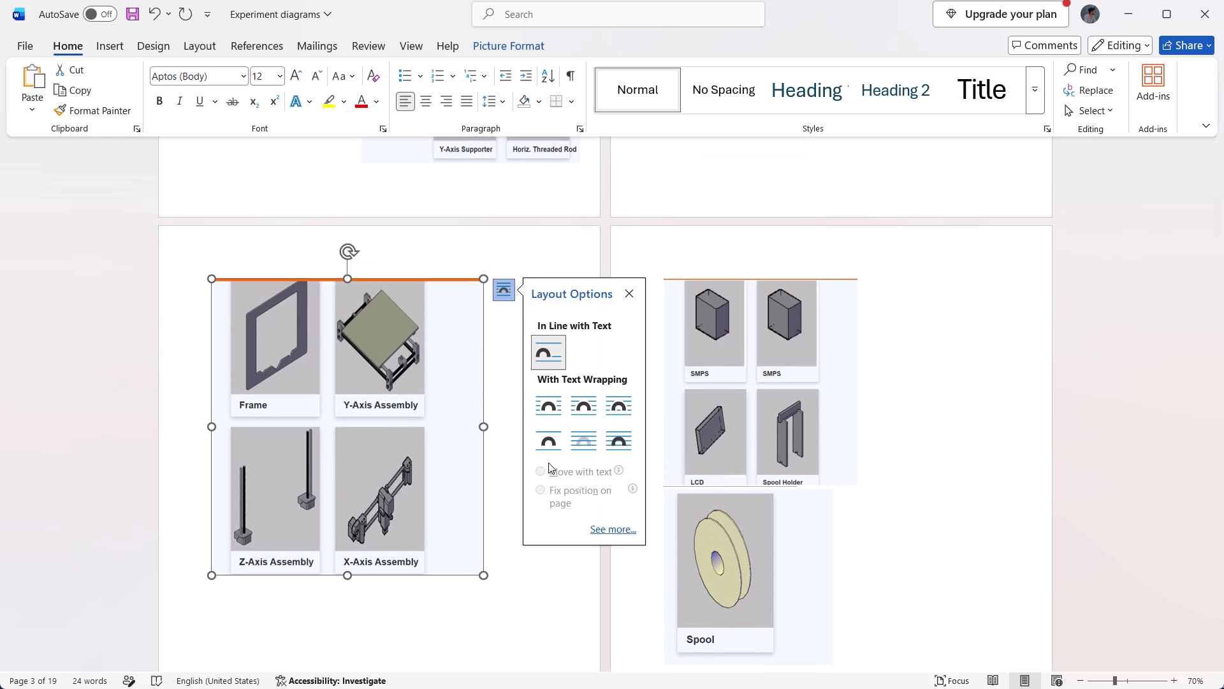
{"action": "left_click", "coordinate": [546, 445]}
{"action": "scroll", "coordinate": [674, 387], "scroll_direction": "up", "scroll_amount": 2}
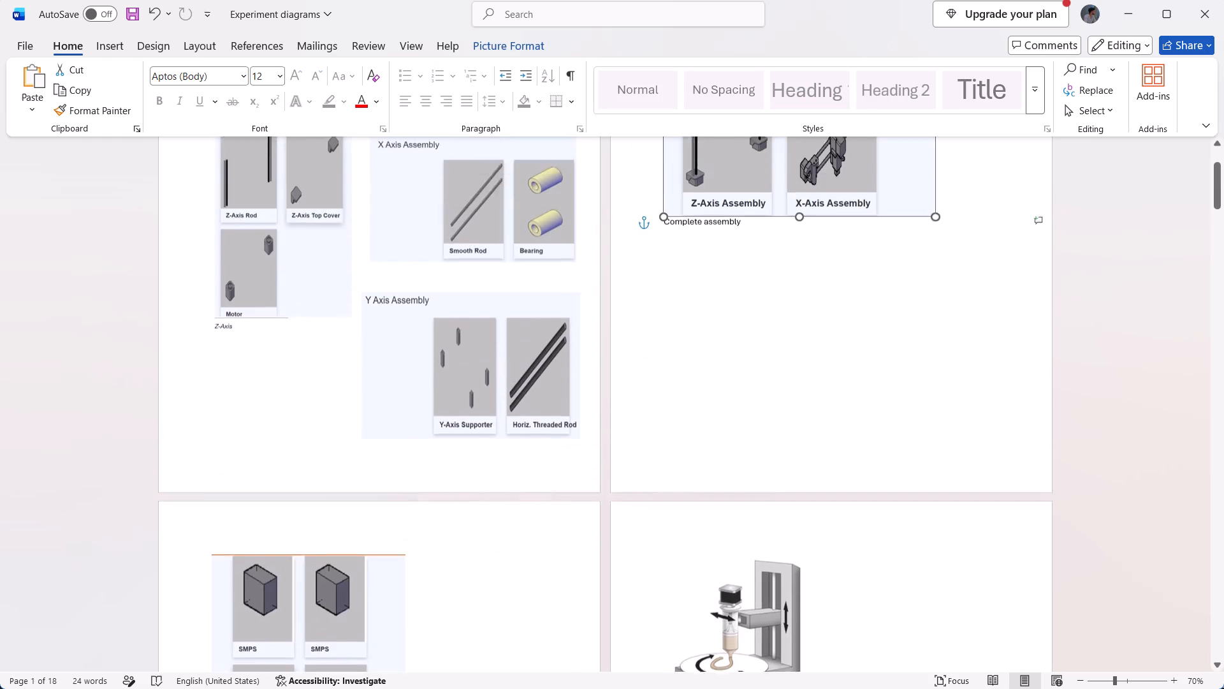
{"action": "scroll", "coordinate": [674, 387], "scroll_direction": "up", "scroll_amount": 1}
{"action": "left_click_drag", "start_coordinate": [757, 233], "coordinate": [761, 493]}
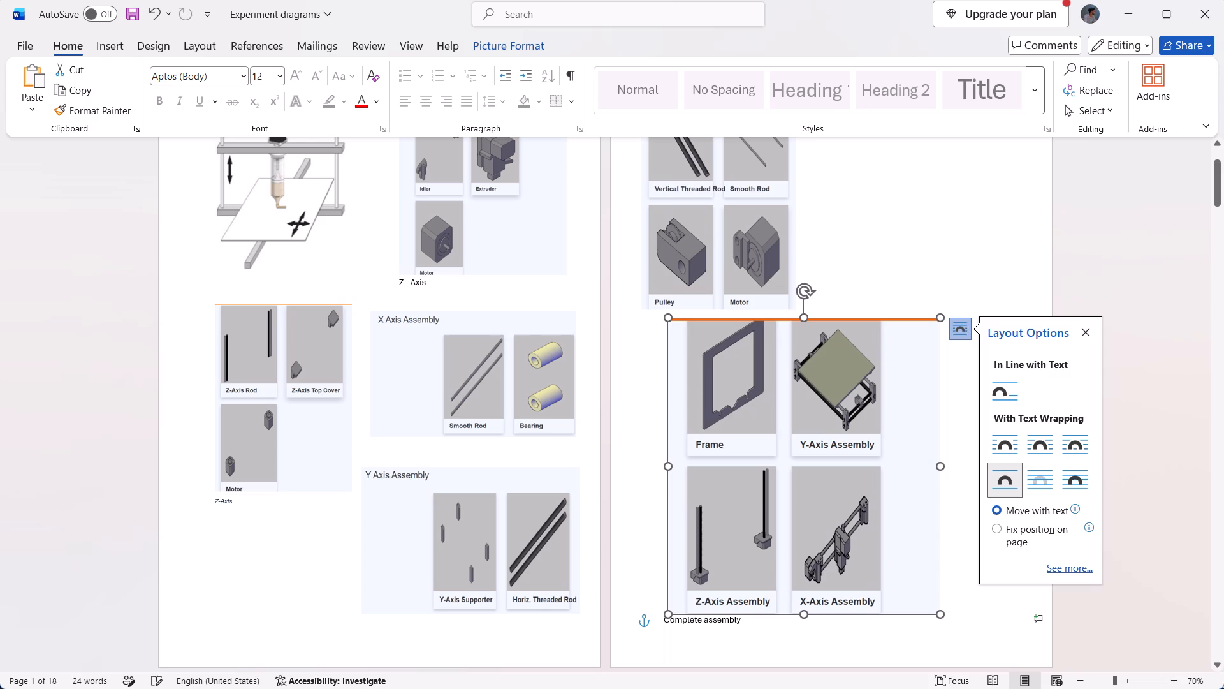
Reduce the Frame and axis-assembly picture's height from its top edge and align it just under the "Complete assembly" heading.
{"action": "left_click_drag", "start_coordinate": [803, 317], "coordinate": [792, 344]}
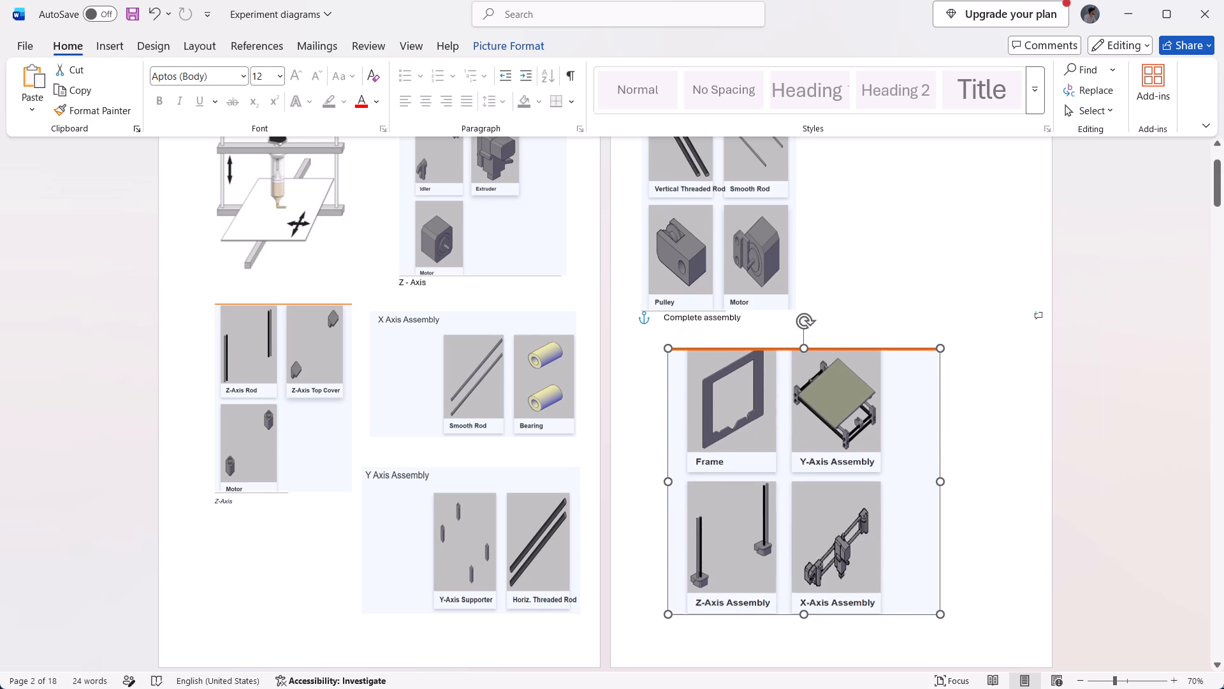
{"action": "left_click_drag", "start_coordinate": [792, 344], "coordinate": [792, 336]}
{"action": "left_click_drag", "start_coordinate": [796, 355], "coordinate": [750, 348]}
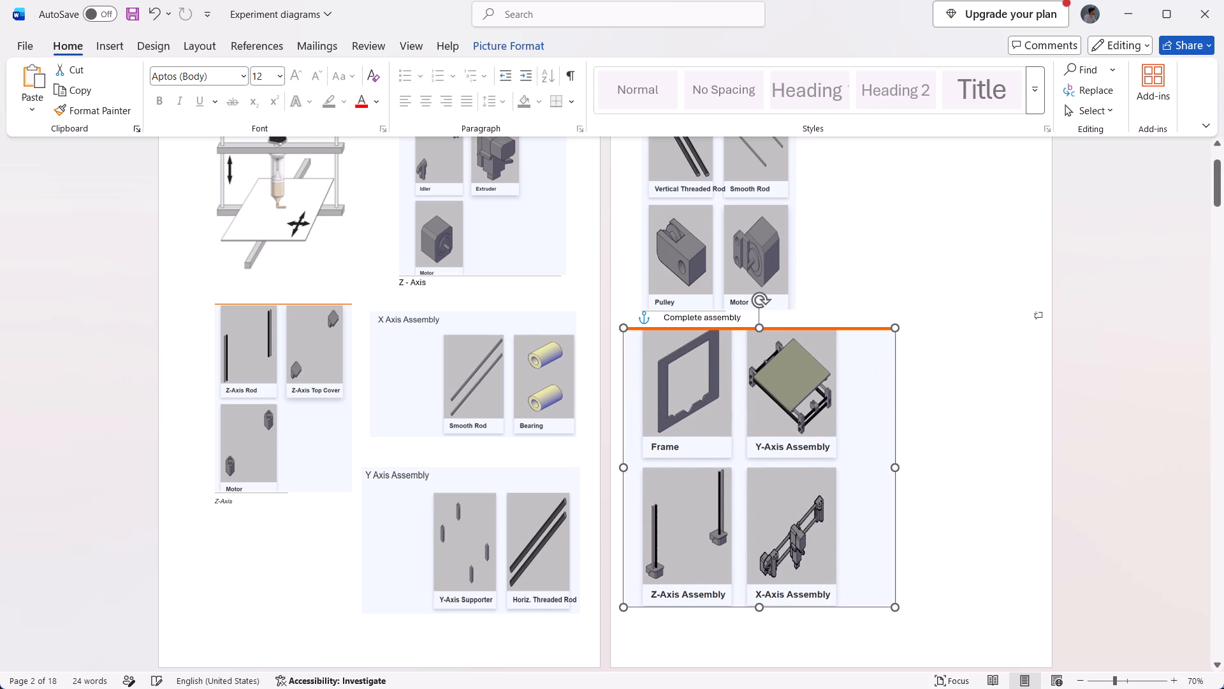
{"action": "left_click_drag", "start_coordinate": [750, 348], "coordinate": [769, 354]}
Crop the empty strip off the right side of the Frame and axis-assembly picture on page 2.
{"action": "scroll", "coordinate": [773, 426], "scroll_direction": "down", "scroll_amount": 1}
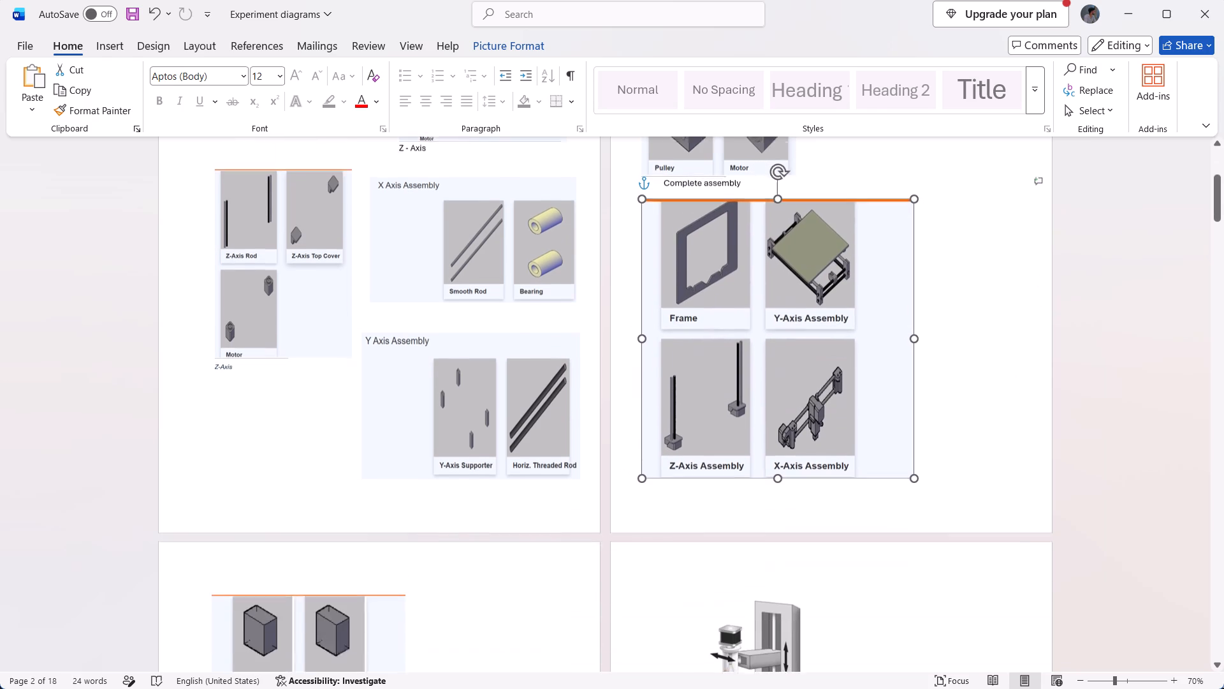
{"action": "scroll", "coordinate": [773, 426], "scroll_direction": "down", "scroll_amount": 1}
{"action": "right_click", "coordinate": [895, 305]}
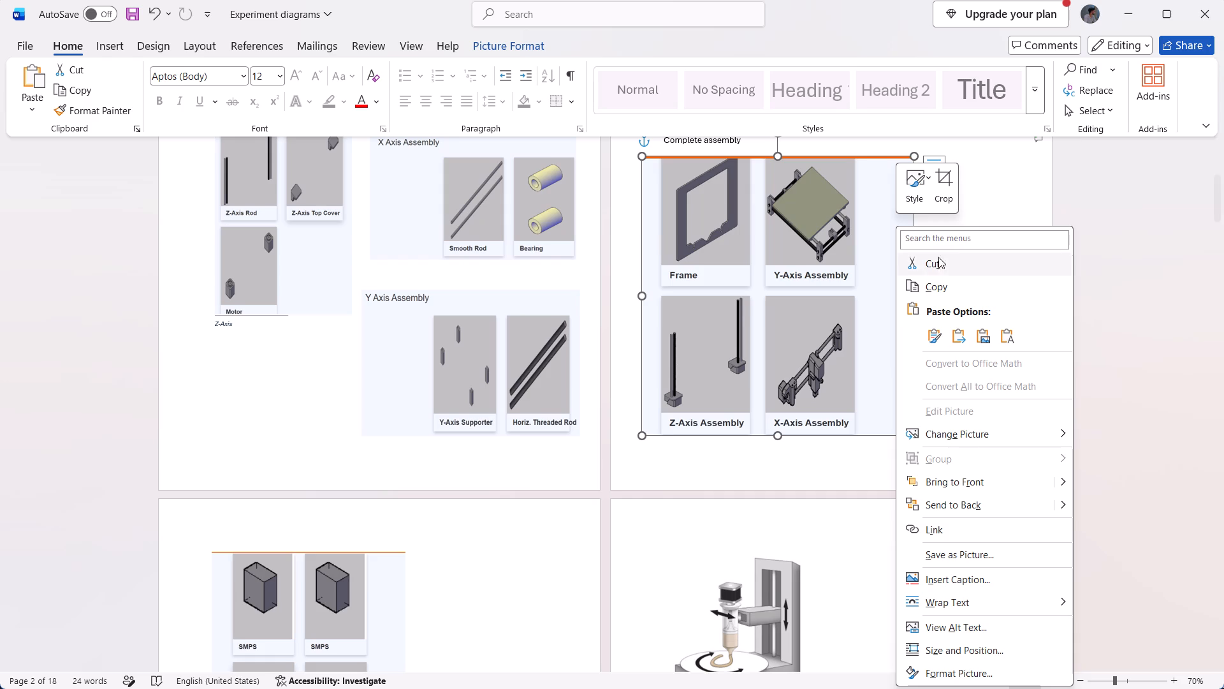
{"action": "left_click", "coordinate": [944, 190]}
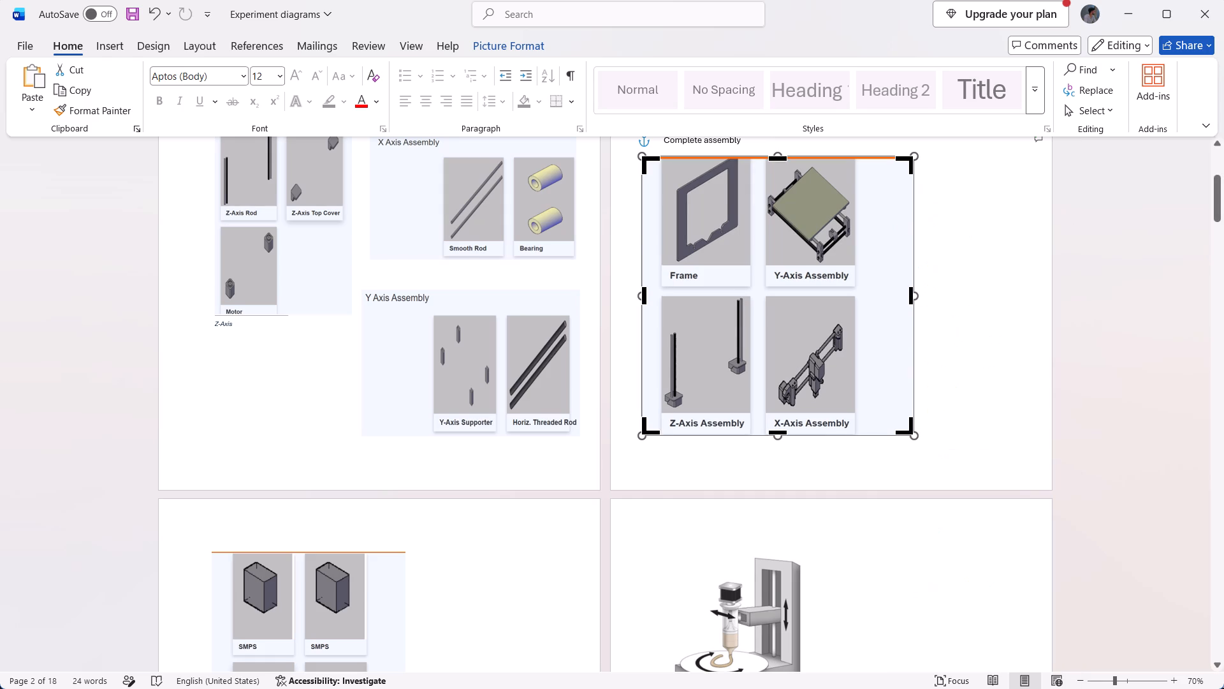
{"action": "left_click_drag", "start_coordinate": [909, 296], "coordinate": [881, 295]}
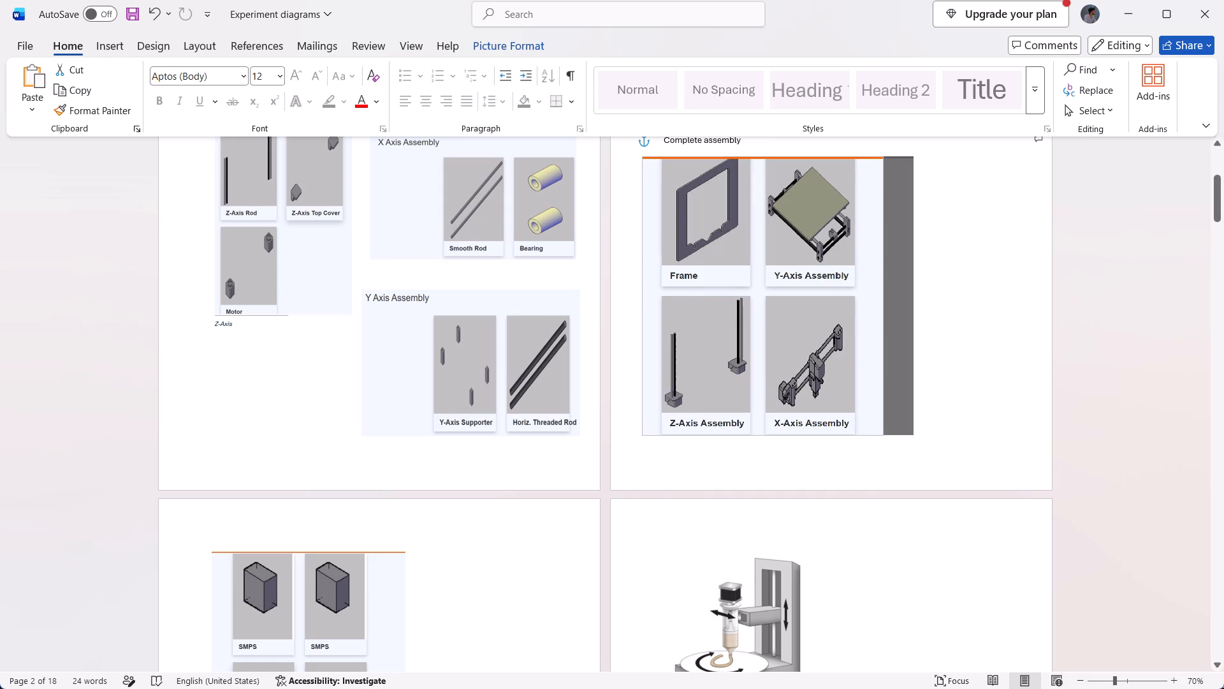
{"action": "left_click_drag", "start_coordinate": [881, 295], "coordinate": [868, 295]}
{"action": "left_click", "coordinate": [956, 381]}
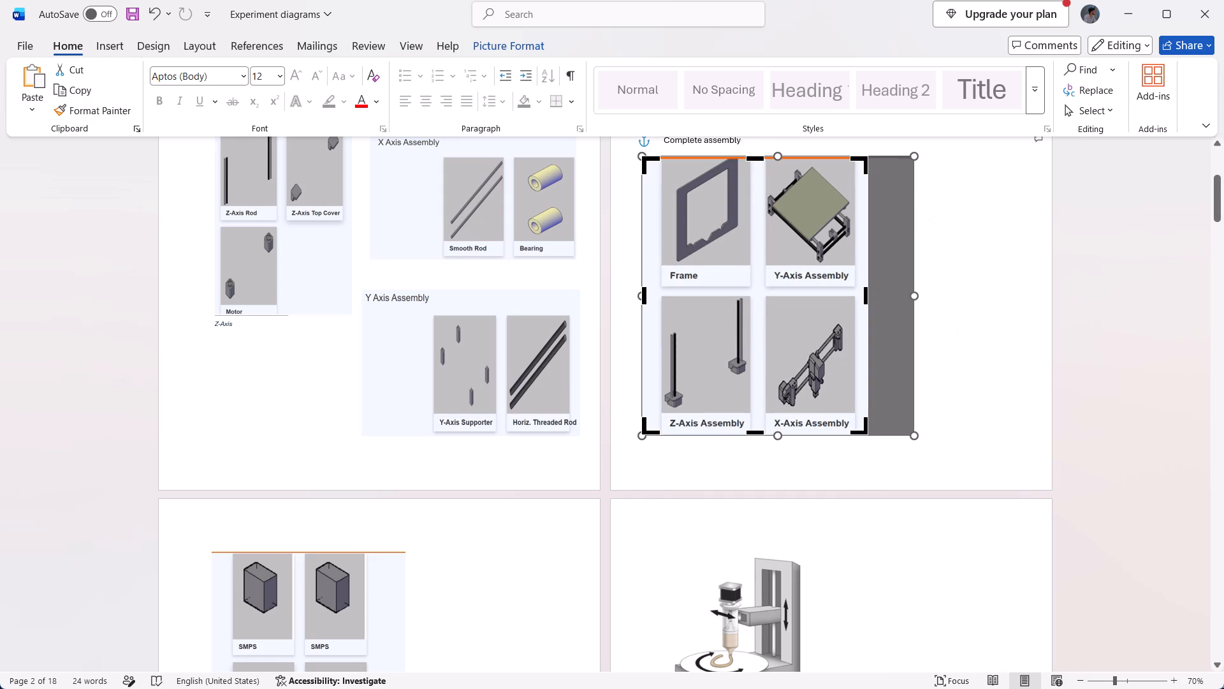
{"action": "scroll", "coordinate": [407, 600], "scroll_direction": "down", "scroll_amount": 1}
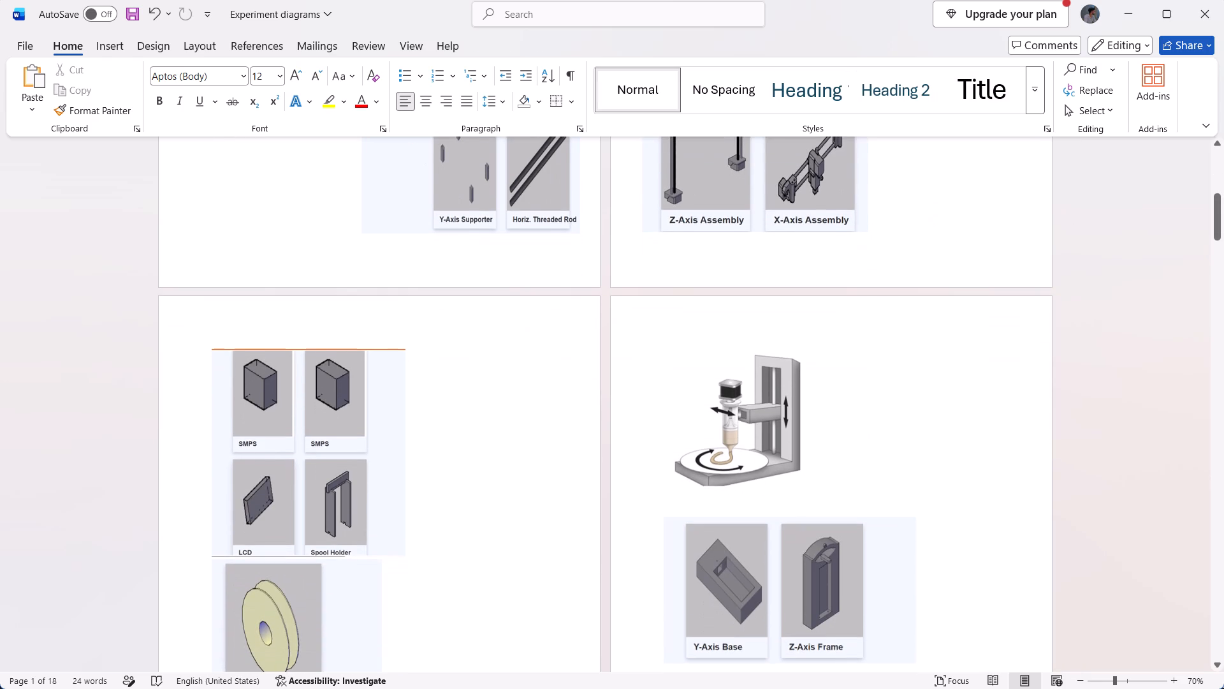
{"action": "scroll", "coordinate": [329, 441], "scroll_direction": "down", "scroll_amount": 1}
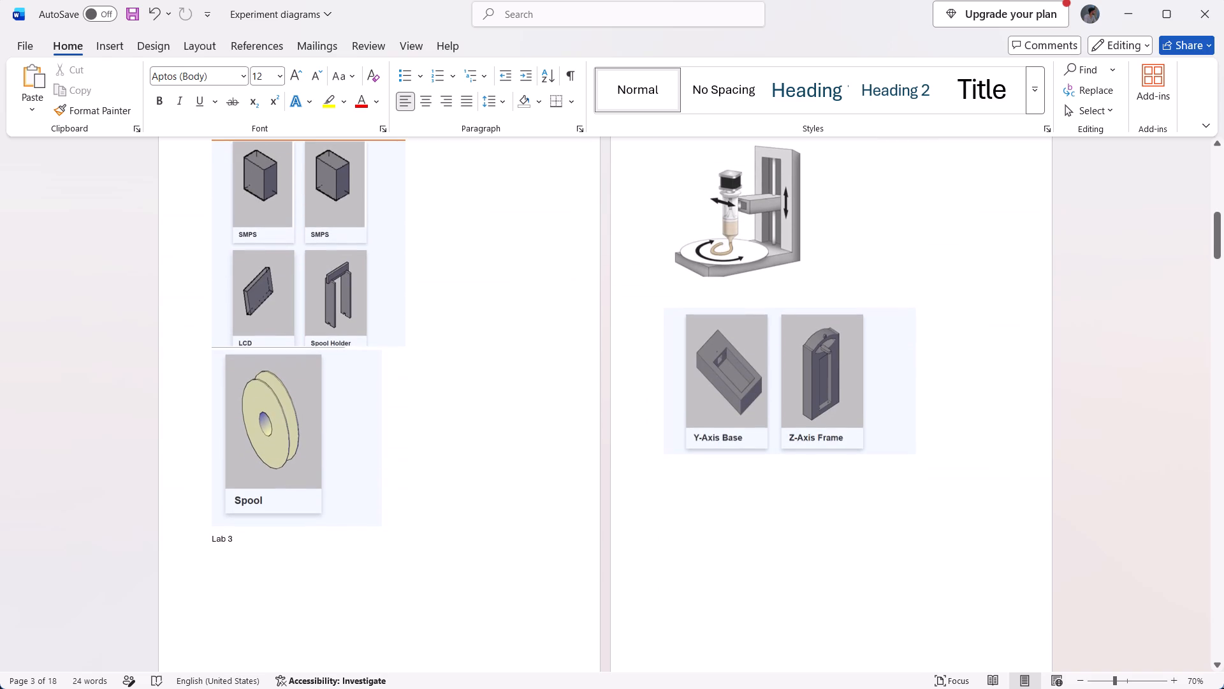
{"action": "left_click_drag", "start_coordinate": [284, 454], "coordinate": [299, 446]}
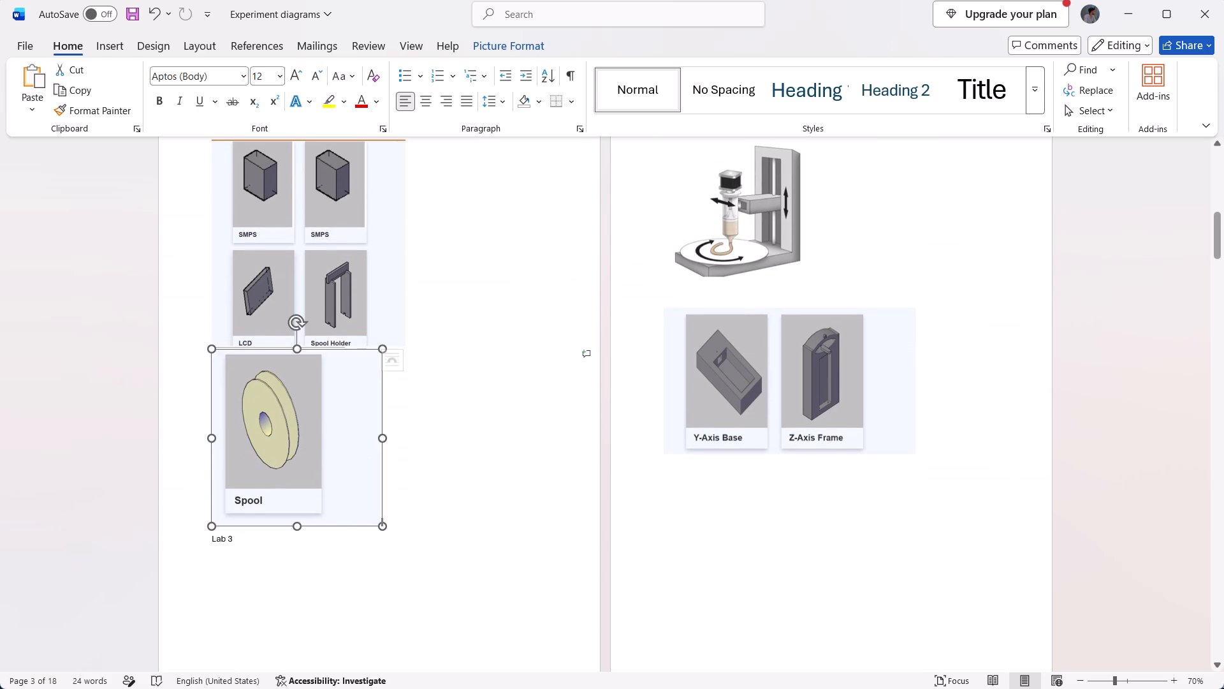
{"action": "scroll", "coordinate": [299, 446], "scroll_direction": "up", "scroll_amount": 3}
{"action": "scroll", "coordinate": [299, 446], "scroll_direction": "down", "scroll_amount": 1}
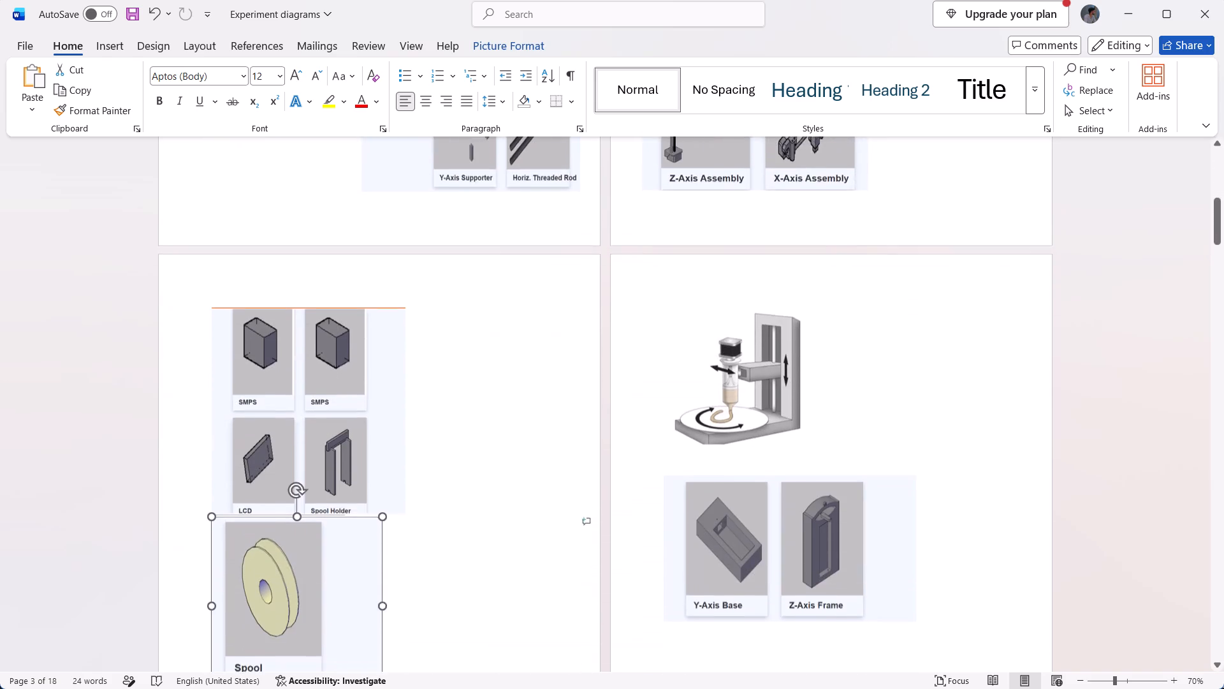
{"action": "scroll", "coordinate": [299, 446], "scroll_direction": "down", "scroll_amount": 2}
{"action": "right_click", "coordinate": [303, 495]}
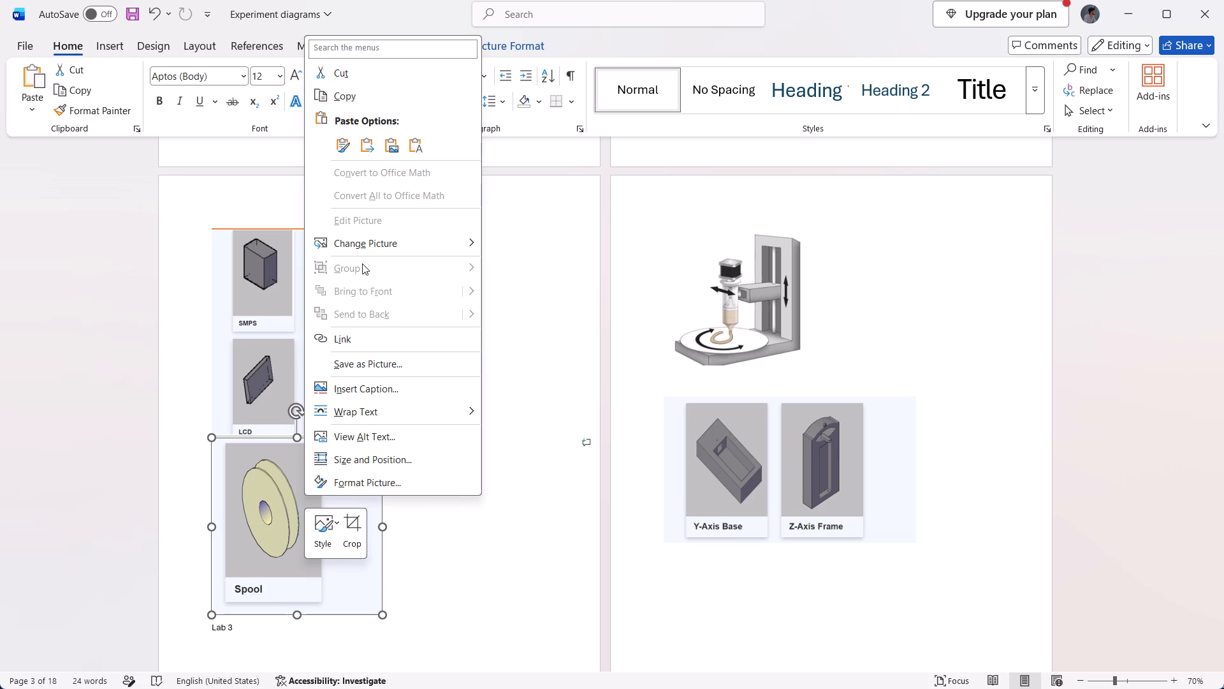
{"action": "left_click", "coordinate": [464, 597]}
Insert a paragraph break between the SMPS, LCD and Spool Holder picture and the Spool picture on page 3.
{"action": "left_click", "coordinate": [366, 300]}
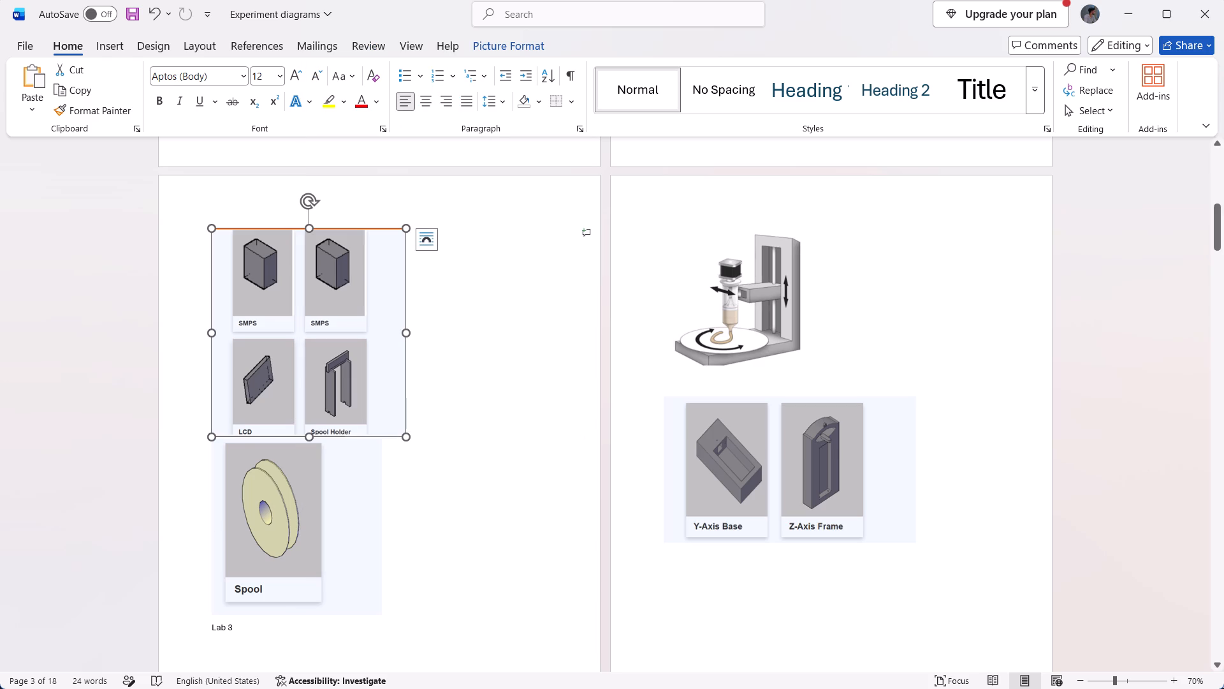
{"action": "left_click", "coordinate": [448, 428]}
{"action": "key", "text": "Return"}
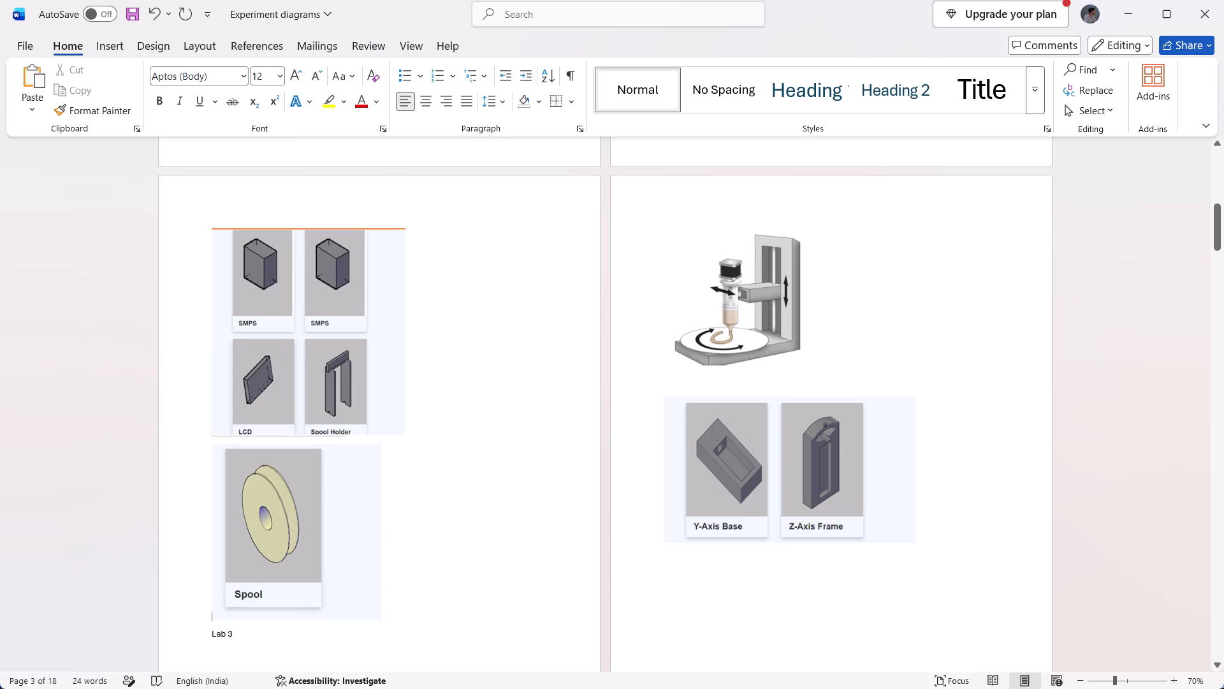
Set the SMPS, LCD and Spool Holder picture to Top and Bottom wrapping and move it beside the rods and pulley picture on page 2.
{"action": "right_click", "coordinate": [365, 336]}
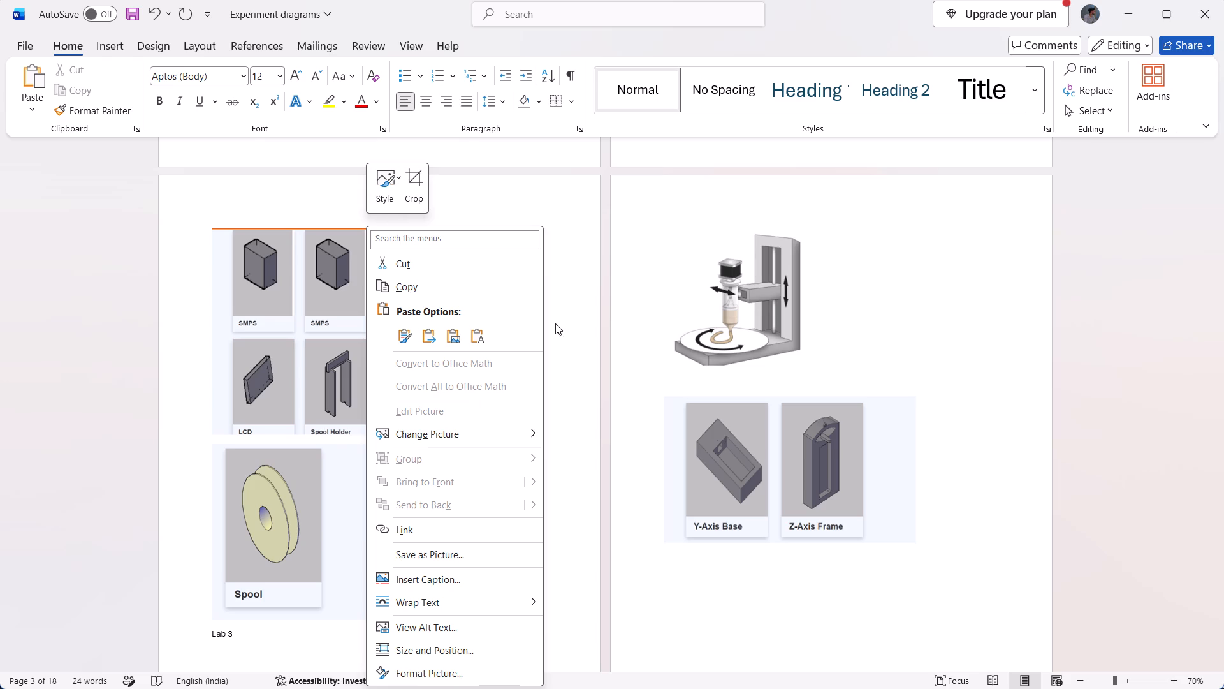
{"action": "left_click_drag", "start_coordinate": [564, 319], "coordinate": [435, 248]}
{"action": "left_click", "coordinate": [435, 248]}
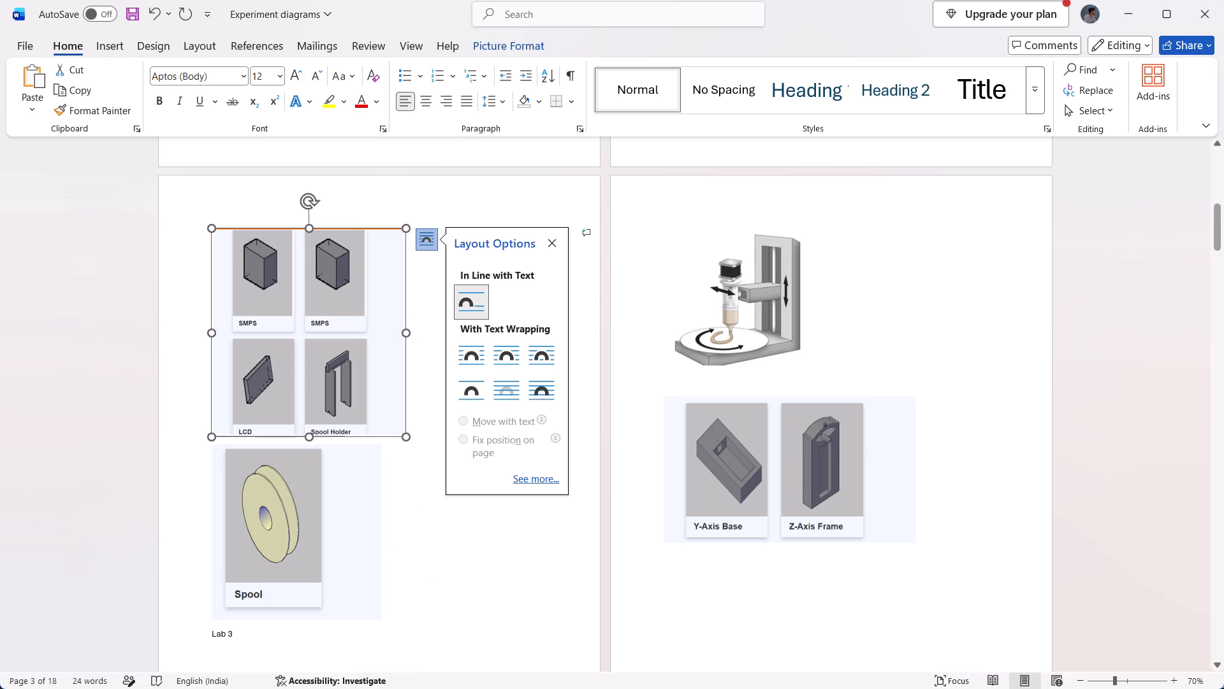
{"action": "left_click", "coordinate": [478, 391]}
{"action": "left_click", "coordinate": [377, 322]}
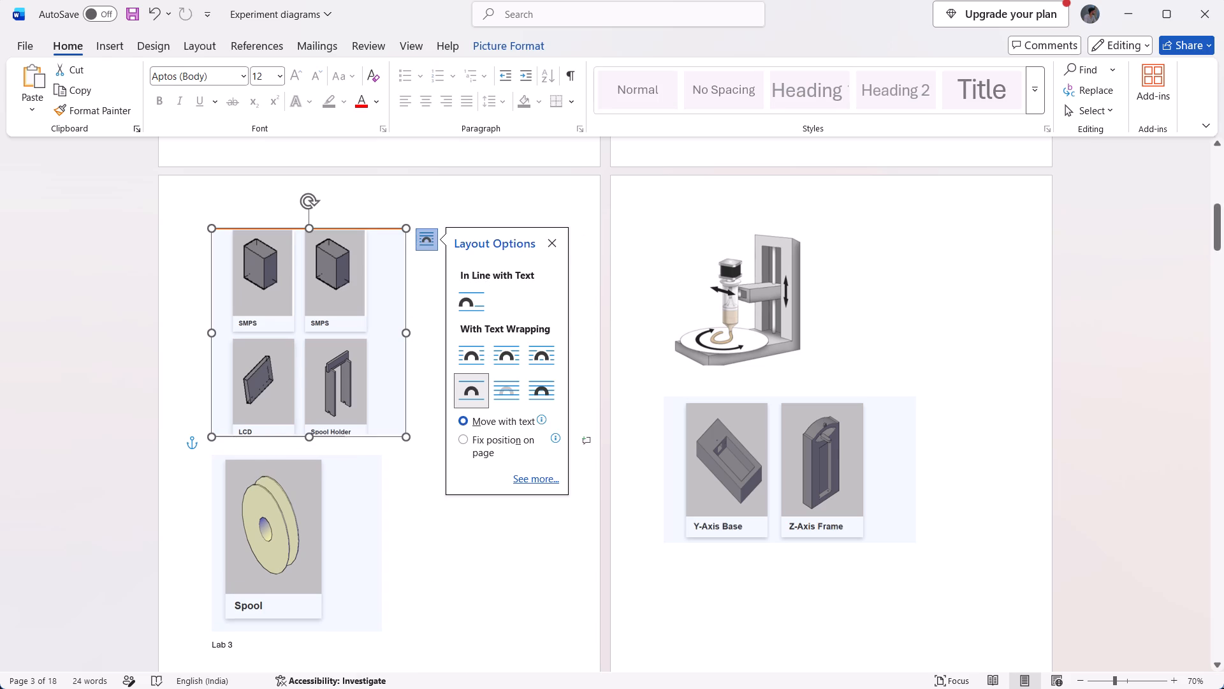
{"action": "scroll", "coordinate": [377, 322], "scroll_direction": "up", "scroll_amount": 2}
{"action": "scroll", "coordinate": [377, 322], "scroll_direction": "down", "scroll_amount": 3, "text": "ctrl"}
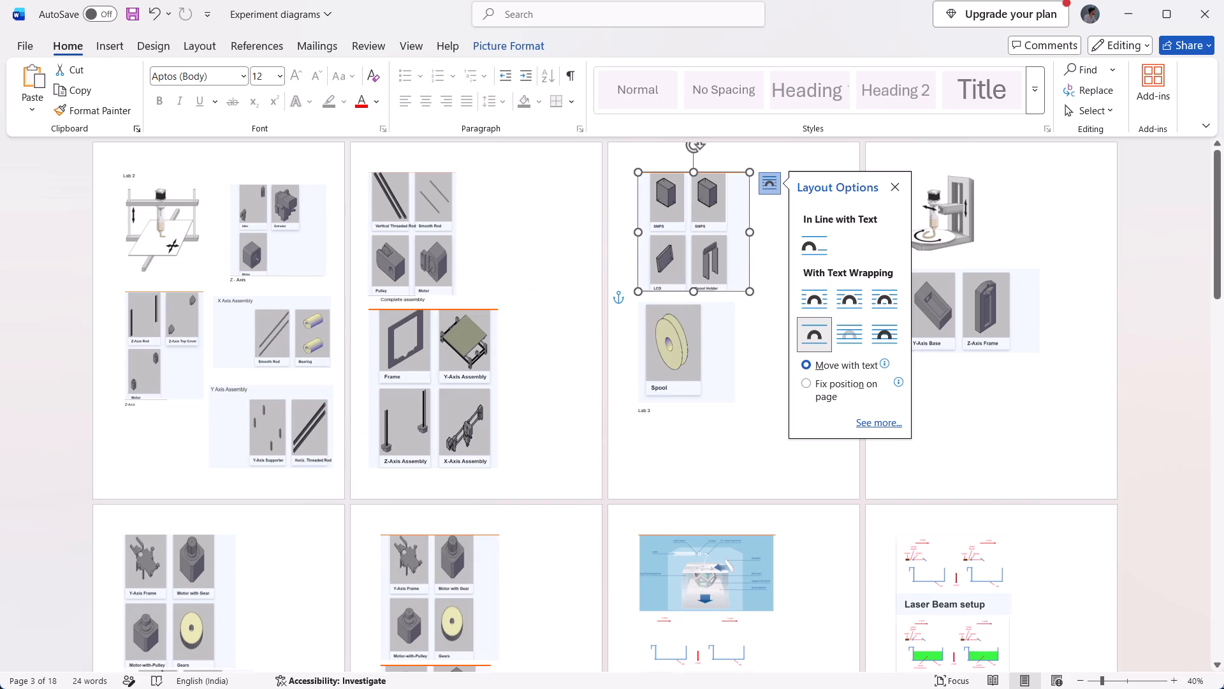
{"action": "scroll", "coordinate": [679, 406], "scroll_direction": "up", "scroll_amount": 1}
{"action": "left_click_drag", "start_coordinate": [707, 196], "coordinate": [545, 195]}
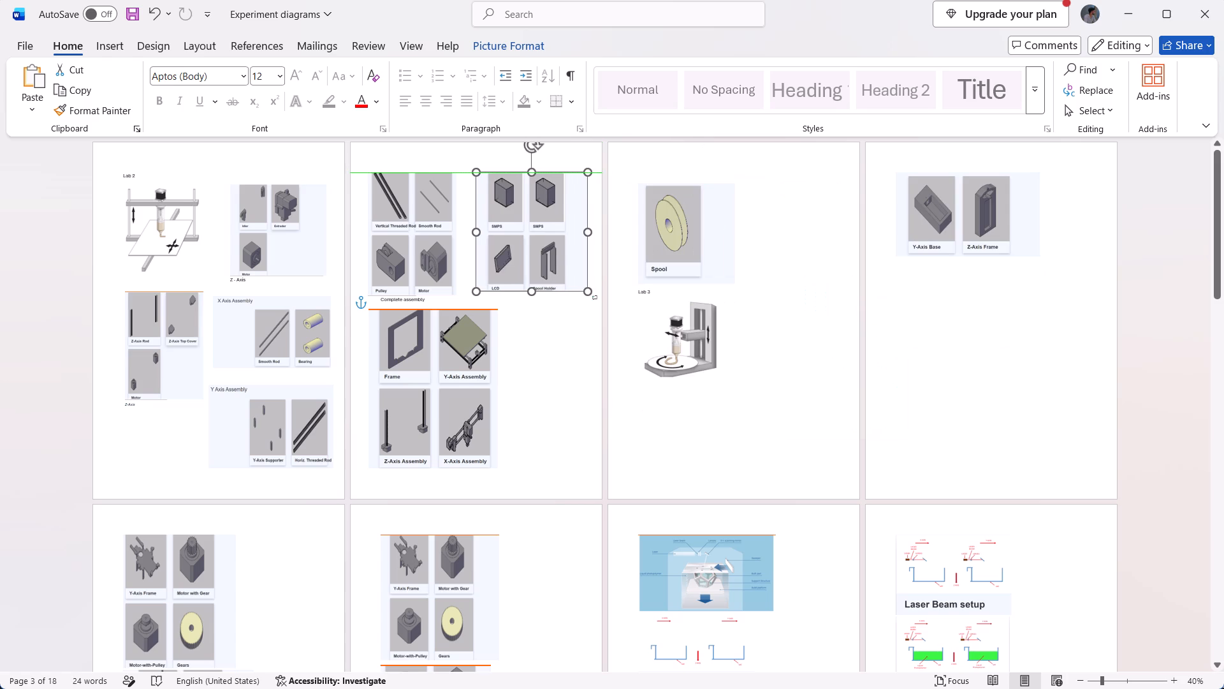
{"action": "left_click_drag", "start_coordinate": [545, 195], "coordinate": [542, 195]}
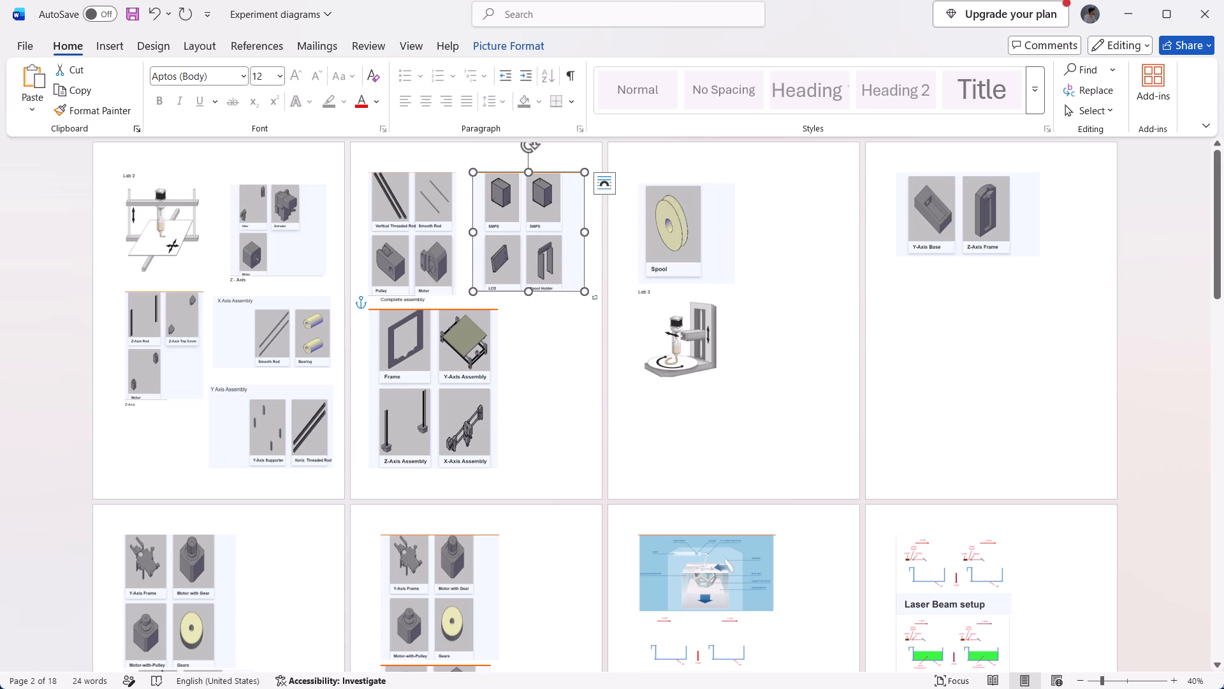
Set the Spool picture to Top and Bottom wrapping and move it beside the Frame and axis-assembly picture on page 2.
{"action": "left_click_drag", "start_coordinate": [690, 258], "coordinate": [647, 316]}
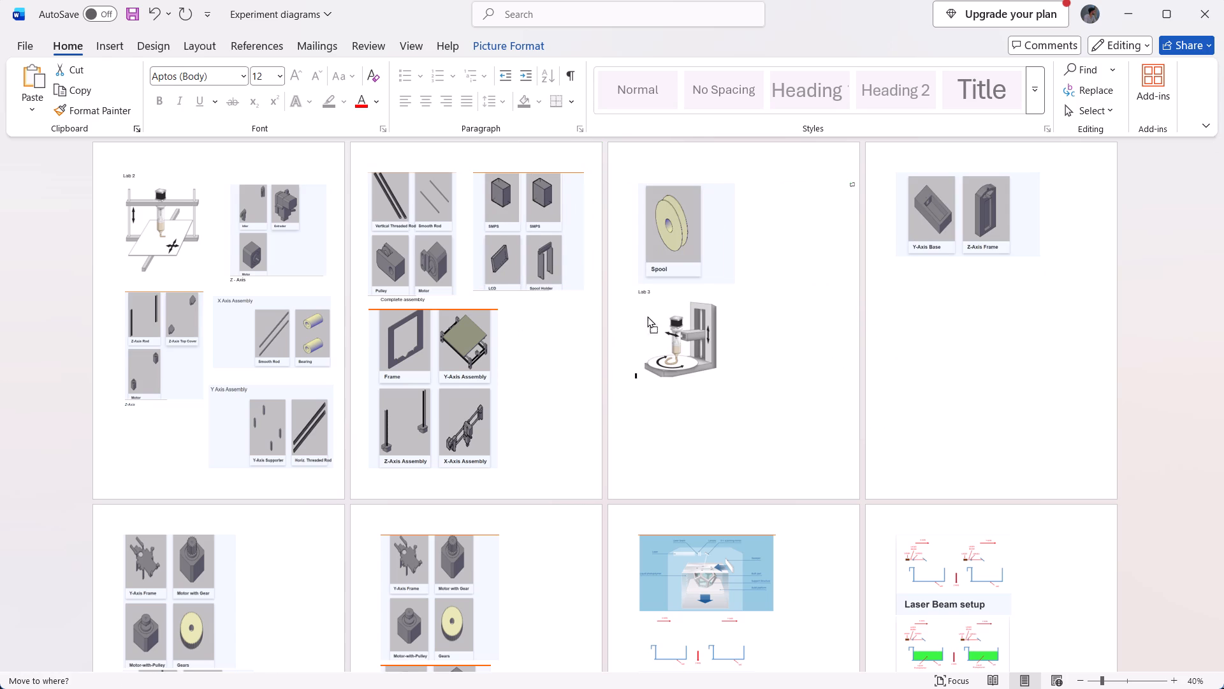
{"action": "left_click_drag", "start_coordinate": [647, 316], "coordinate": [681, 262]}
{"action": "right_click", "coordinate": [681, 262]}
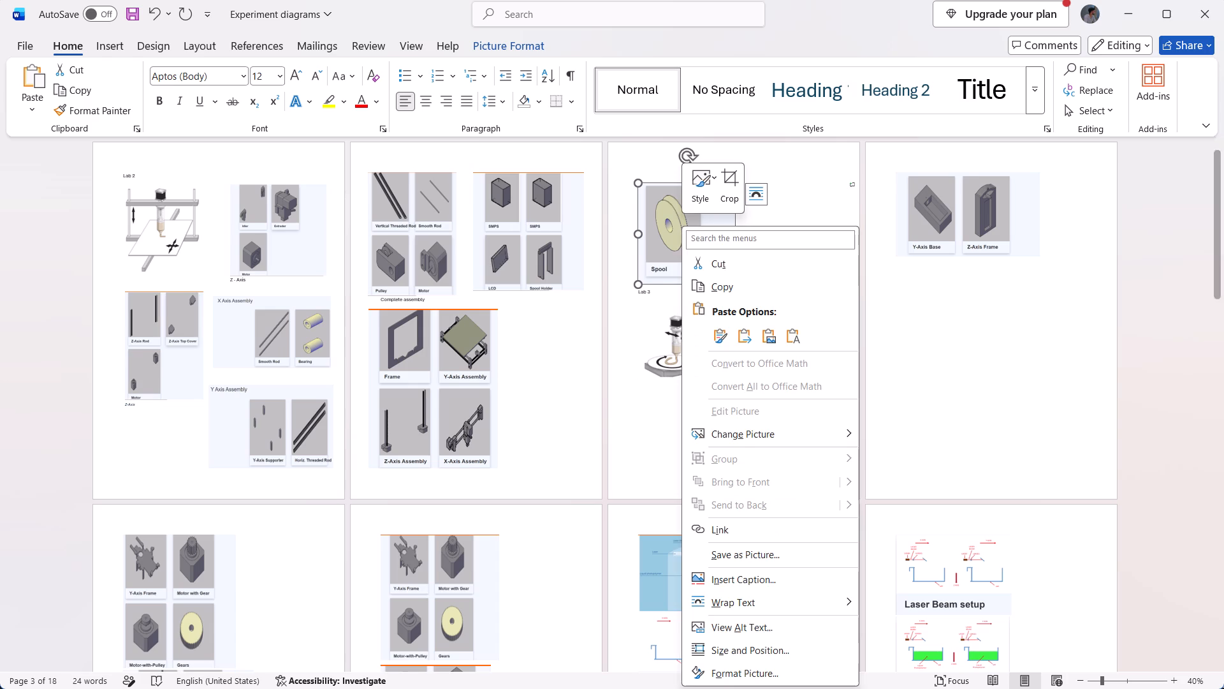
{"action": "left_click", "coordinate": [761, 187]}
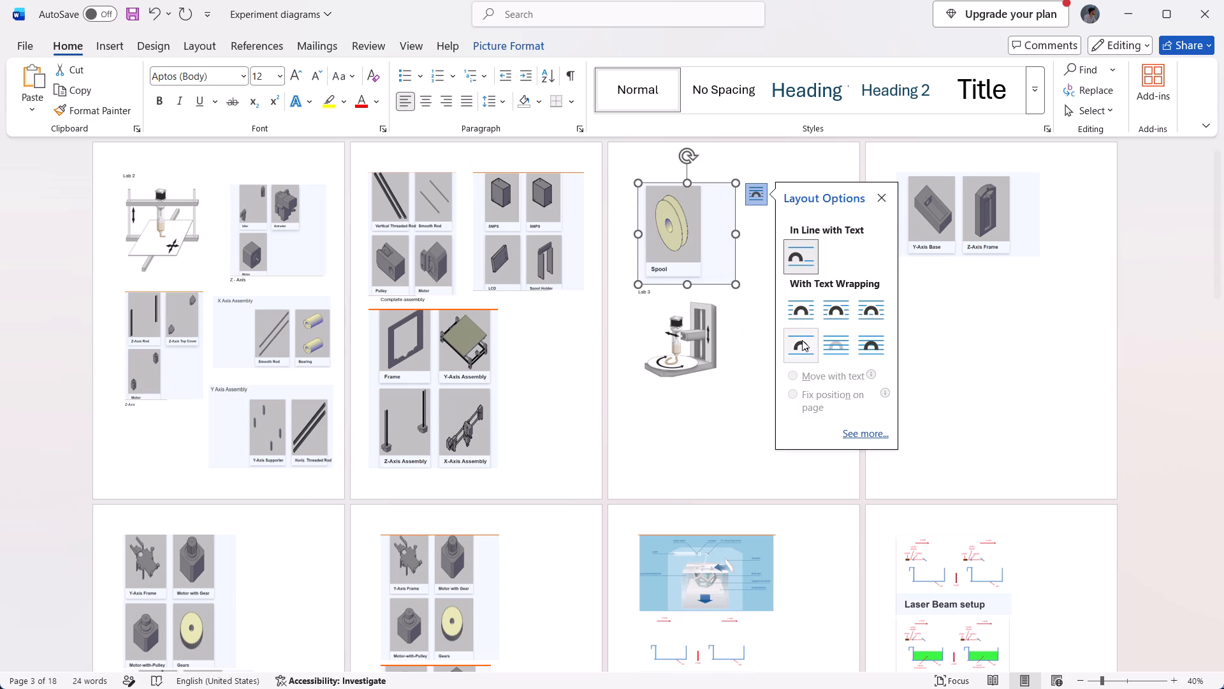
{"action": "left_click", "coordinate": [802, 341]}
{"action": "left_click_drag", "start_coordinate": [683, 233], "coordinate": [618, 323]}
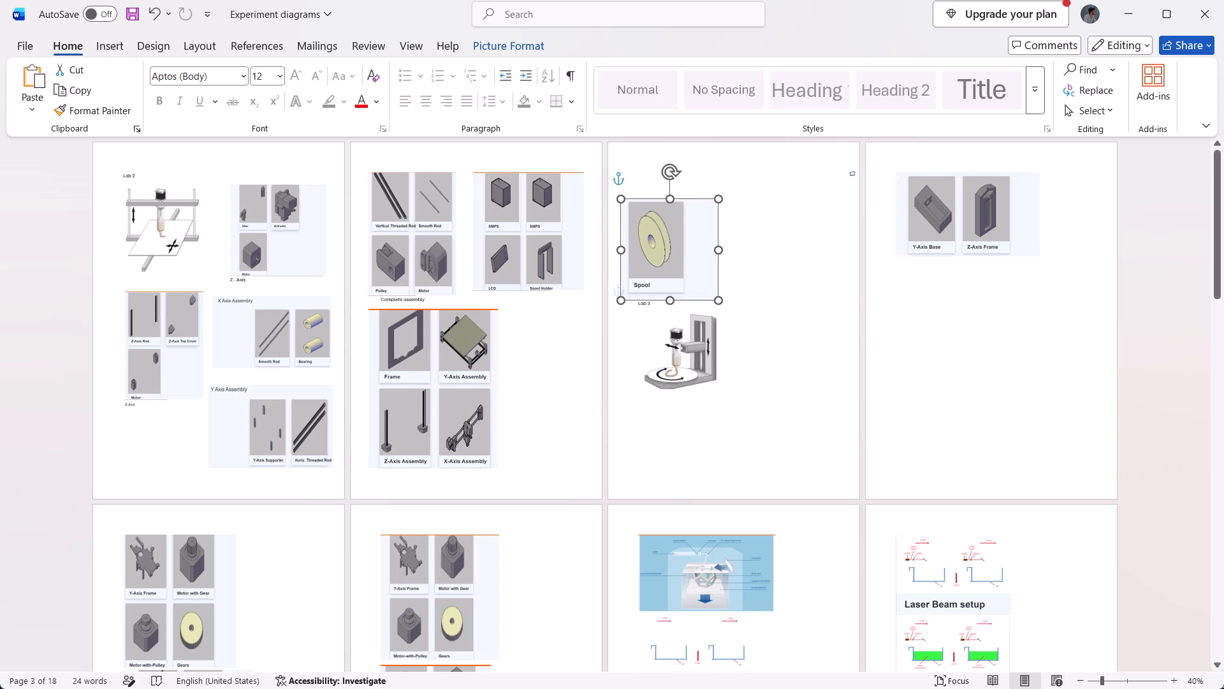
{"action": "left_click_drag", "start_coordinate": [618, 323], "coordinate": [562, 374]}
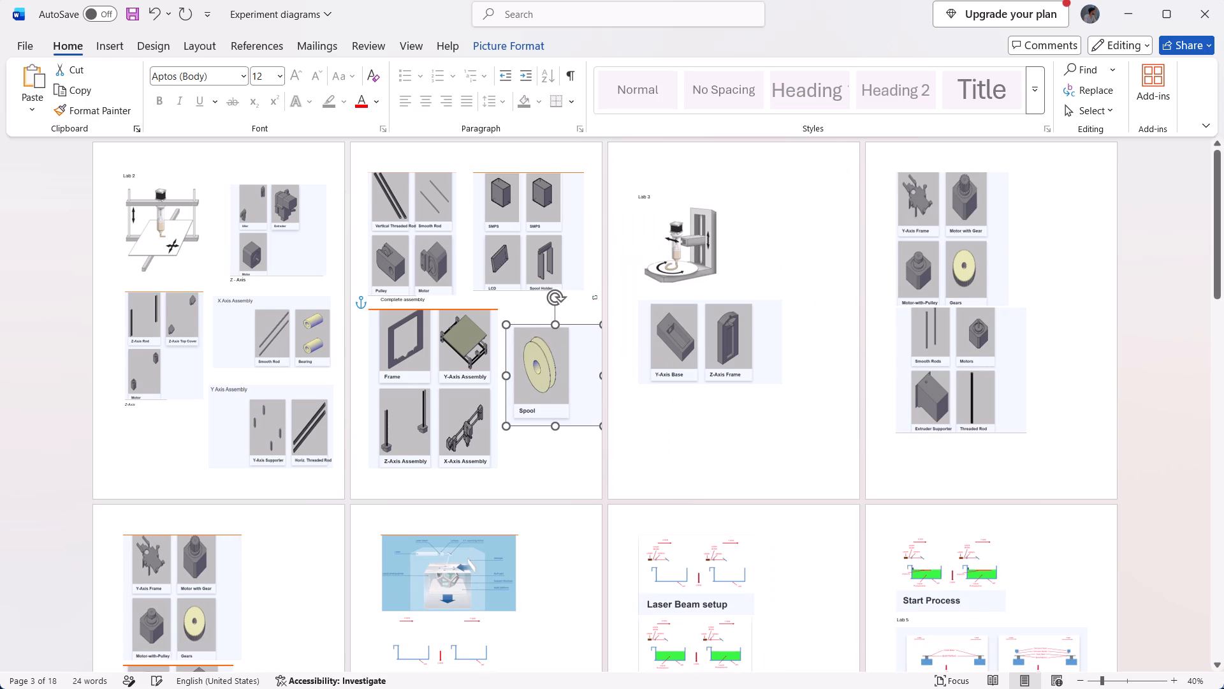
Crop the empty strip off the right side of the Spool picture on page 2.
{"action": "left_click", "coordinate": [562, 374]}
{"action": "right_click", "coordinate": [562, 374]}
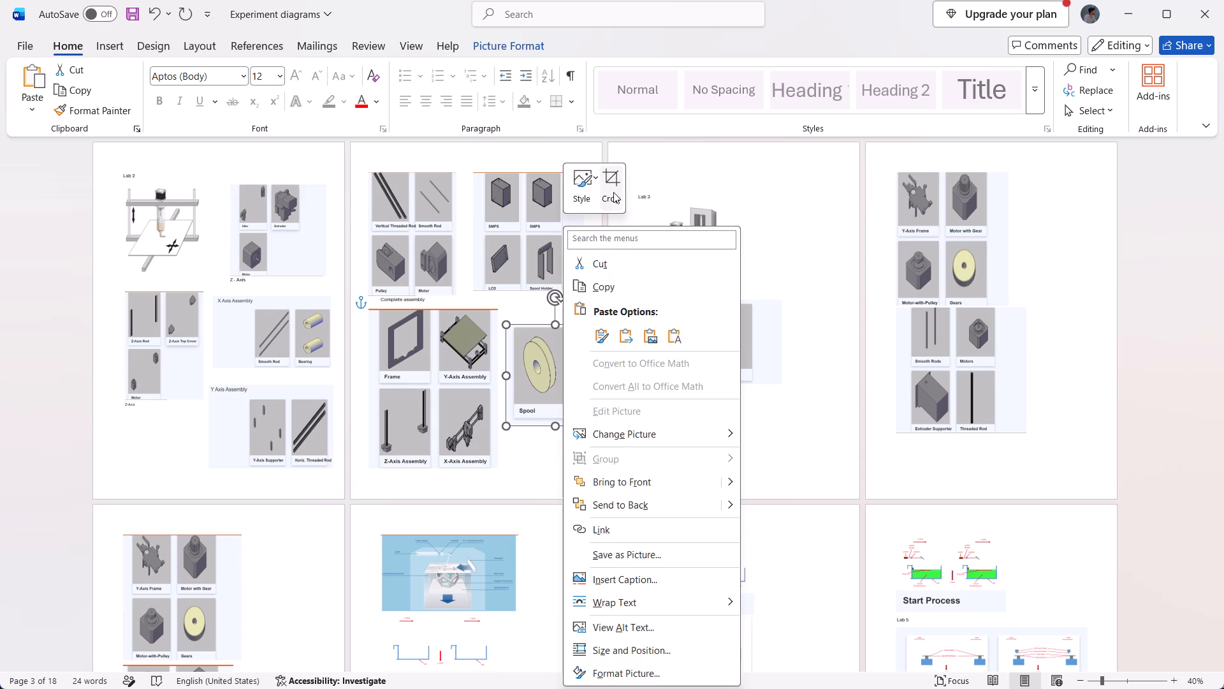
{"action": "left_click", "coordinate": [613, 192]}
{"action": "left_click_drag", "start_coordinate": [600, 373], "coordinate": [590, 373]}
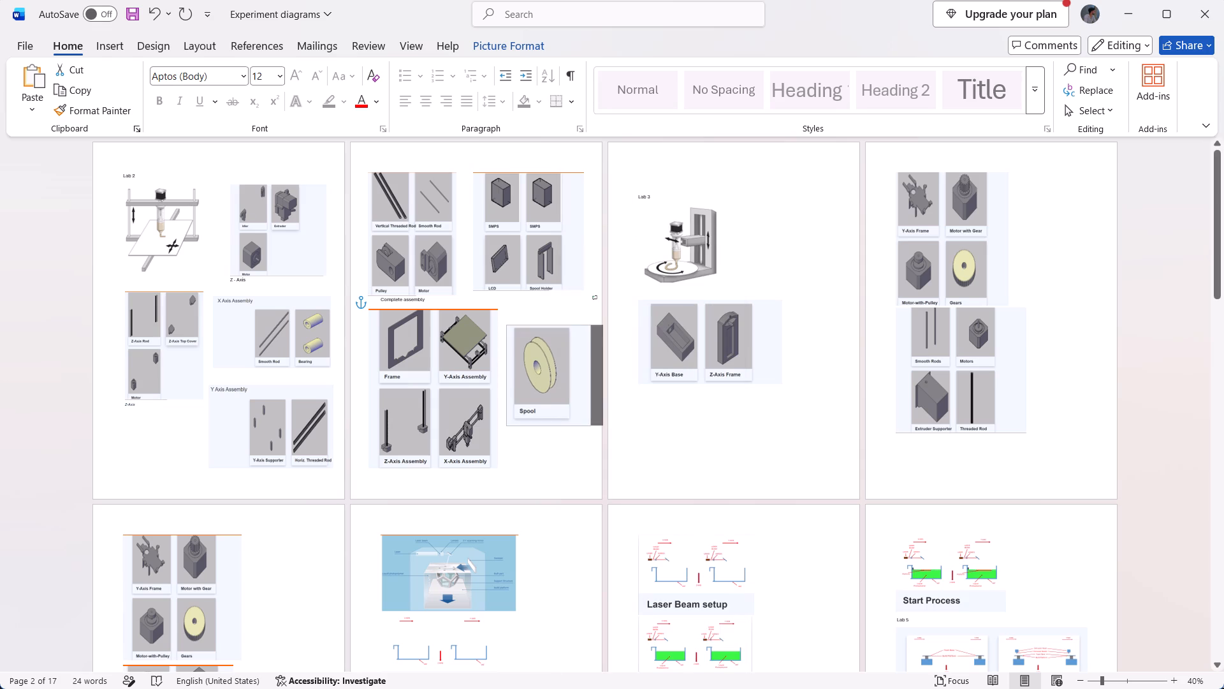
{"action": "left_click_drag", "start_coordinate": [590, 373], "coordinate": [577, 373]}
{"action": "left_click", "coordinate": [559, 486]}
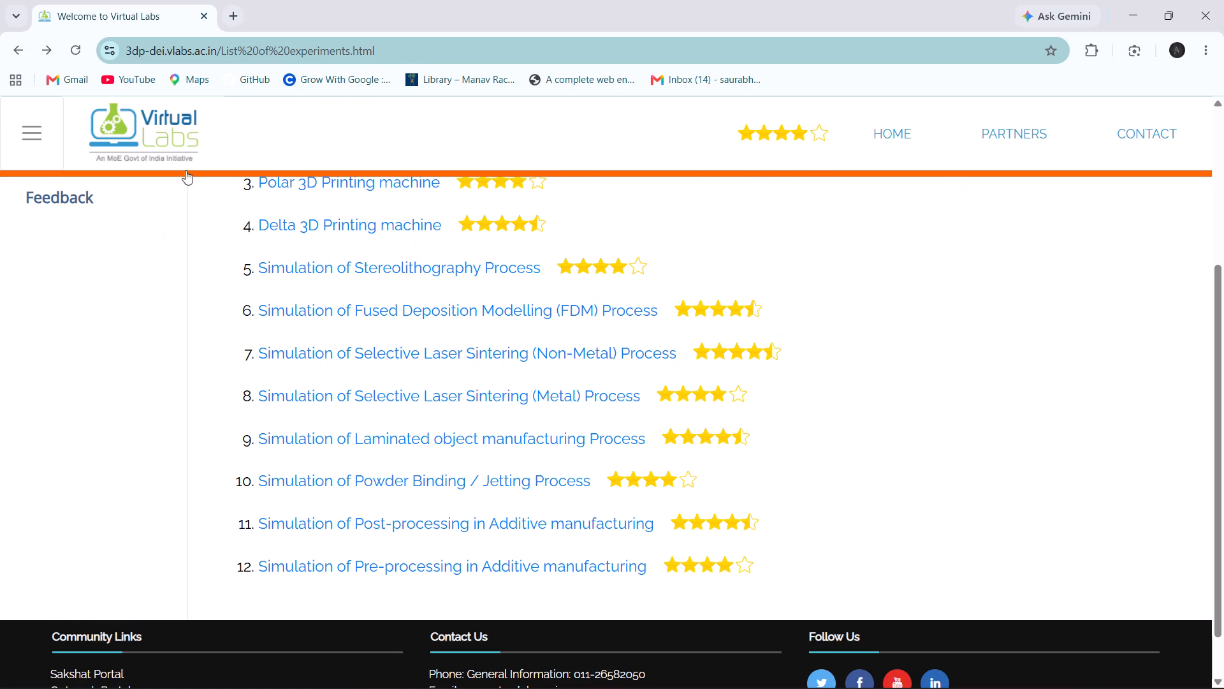
In Chrome, open the Cartesian 3D Printer Machine experiment's simulation and show all the parts of its X-Axis Assembly.
{"action": "scroll", "coordinate": [311, 297], "scroll_direction": "up", "scroll_amount": 4}
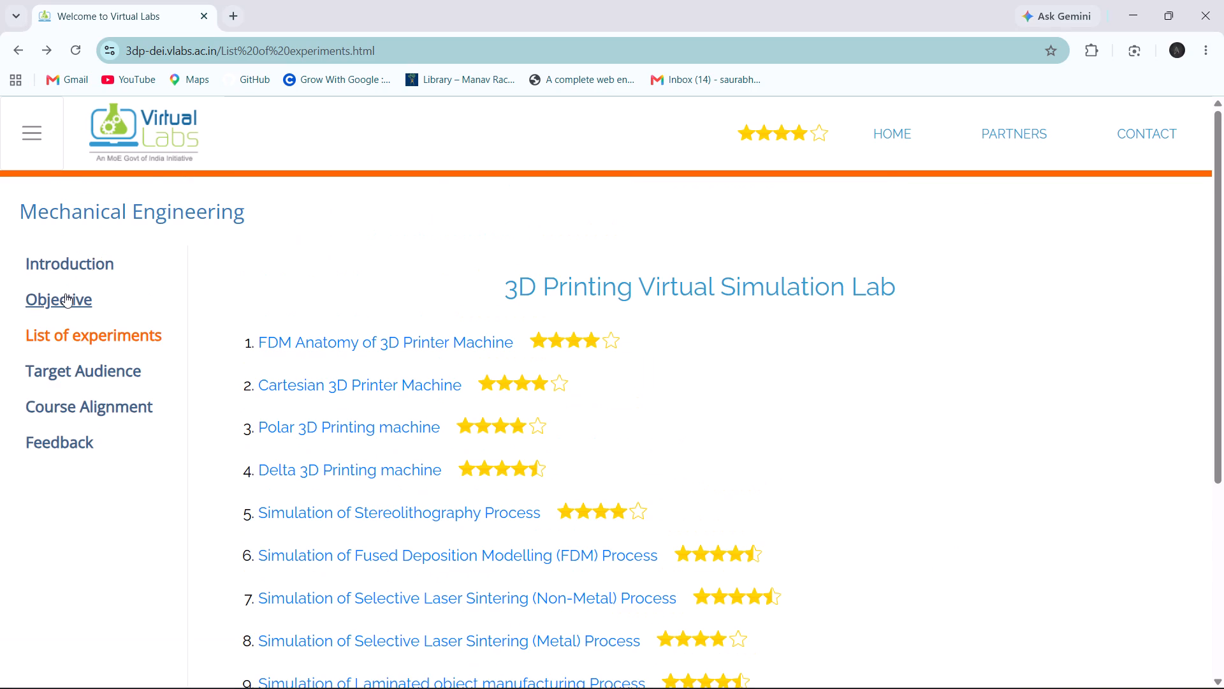
{"action": "double_click", "coordinate": [347, 391]}
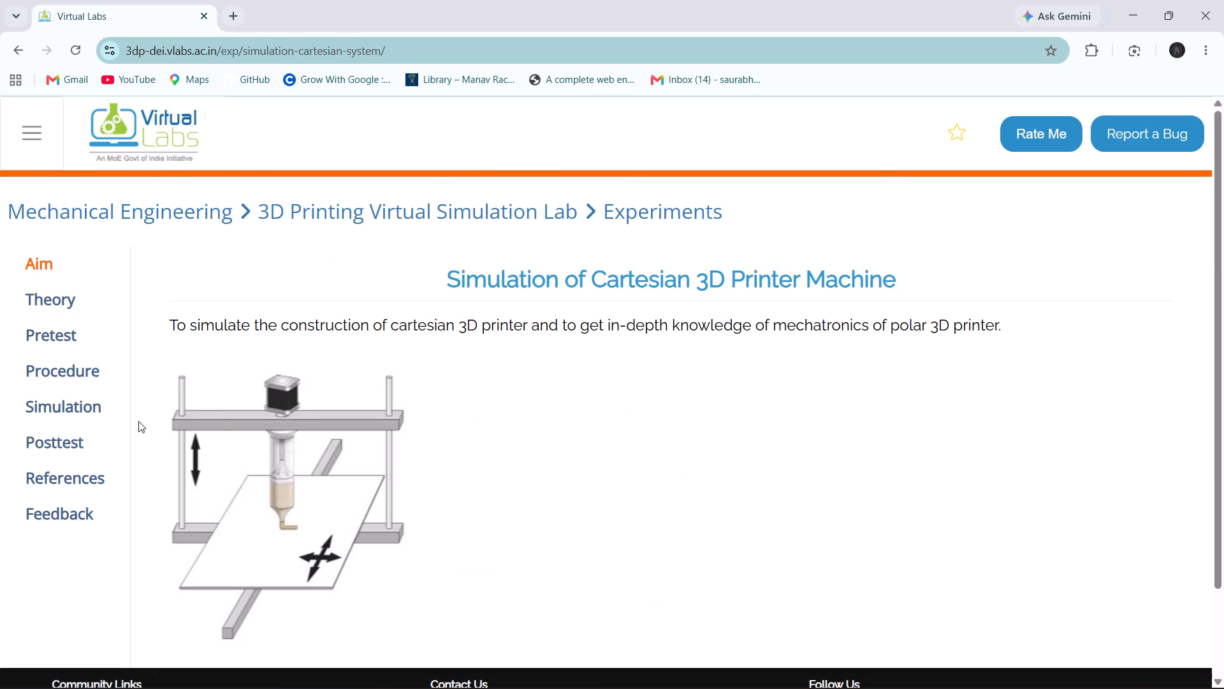
{"action": "left_click", "coordinate": [75, 371]}
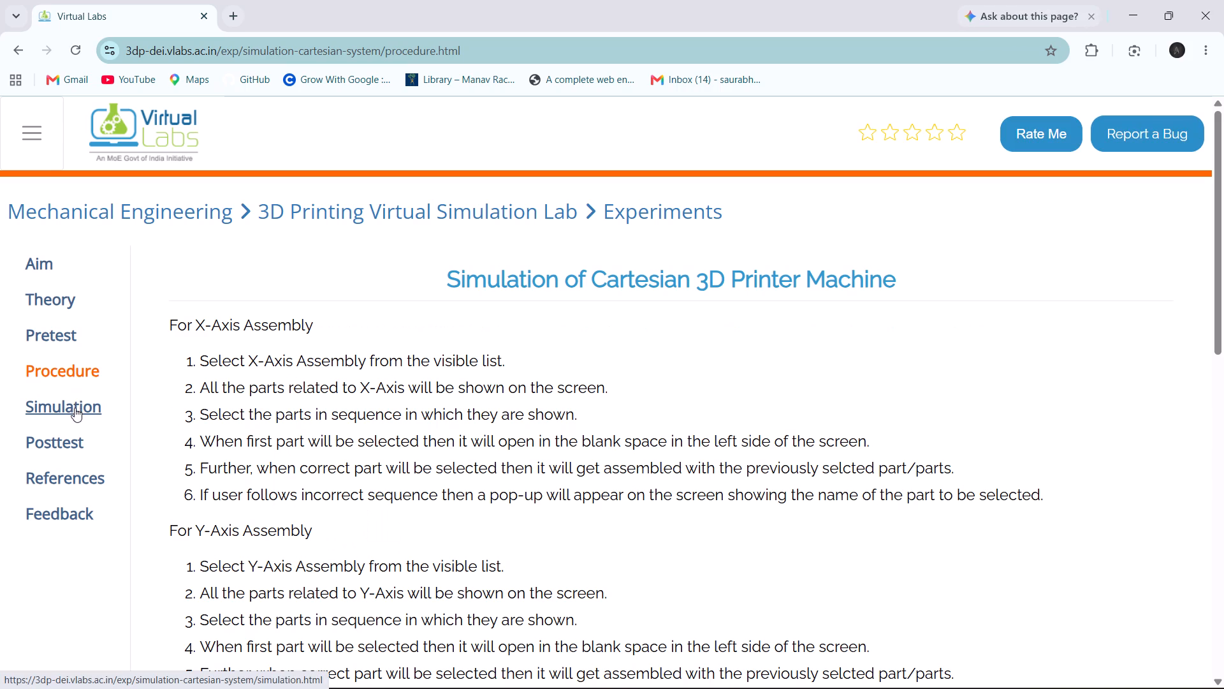
{"action": "left_click", "coordinate": [75, 408]}
{"action": "scroll", "coordinate": [488, 401], "scroll_direction": "down", "scroll_amount": 1}
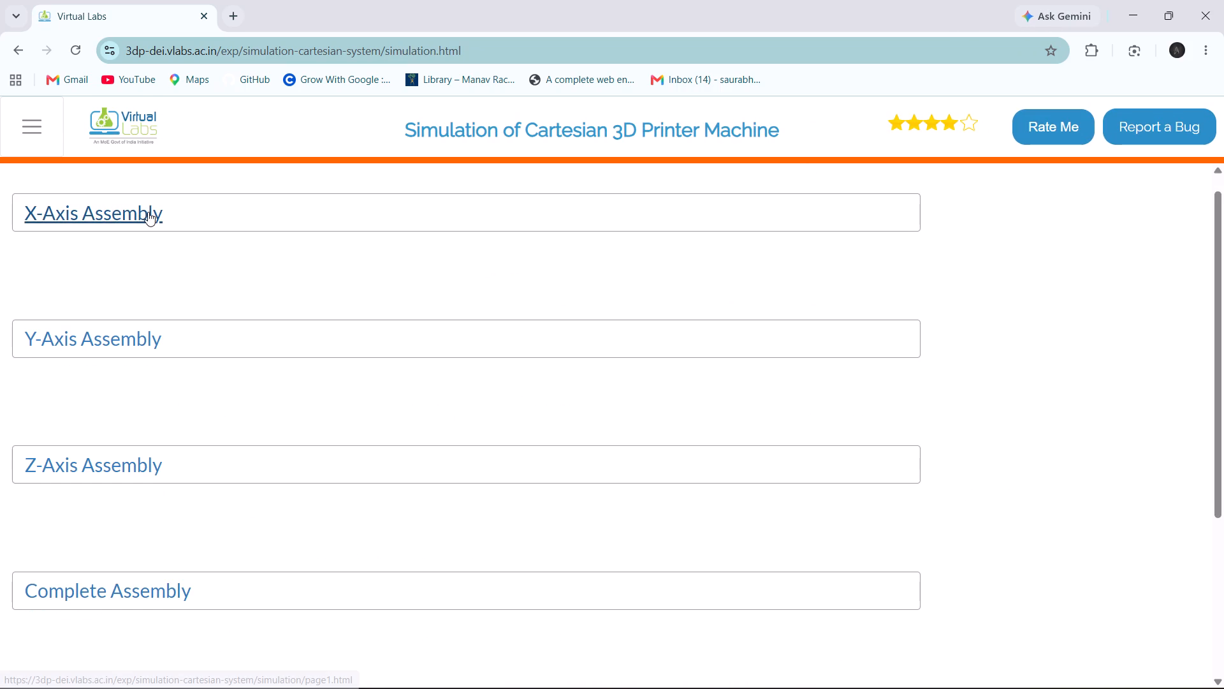
{"action": "left_click", "coordinate": [148, 212]}
{"action": "scroll", "coordinate": [589, 560], "scroll_direction": "down", "scroll_amount": 3}
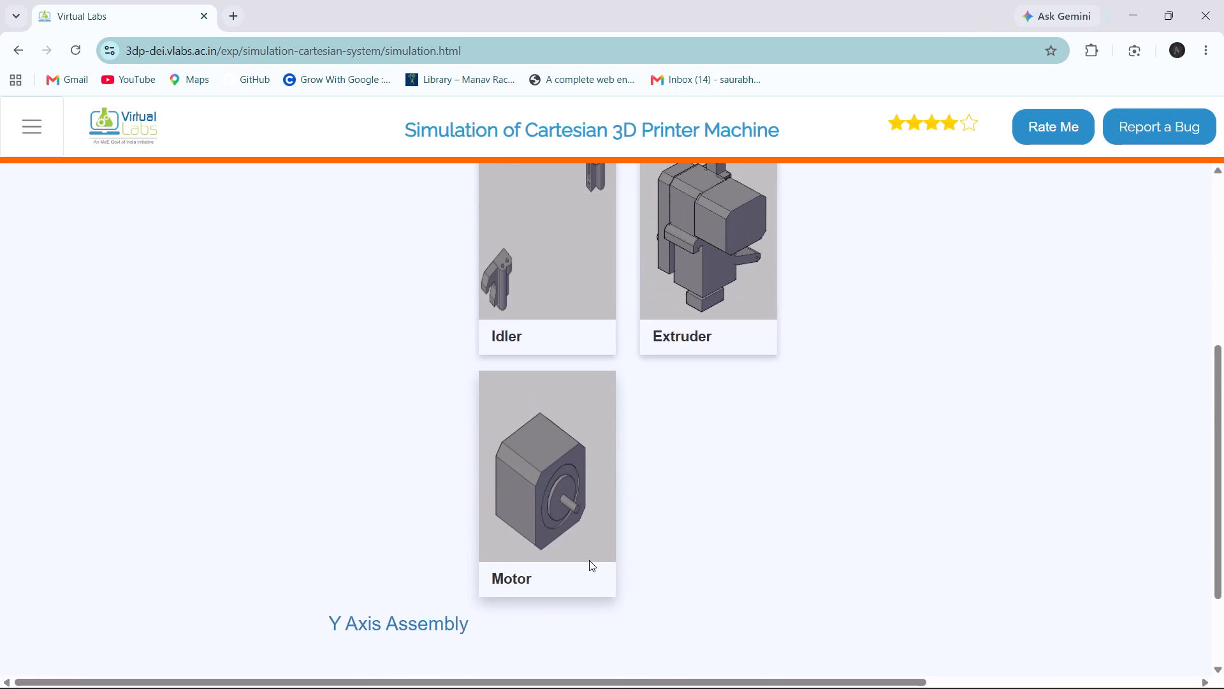
{"action": "scroll", "coordinate": [589, 560], "scroll_direction": "up", "scroll_amount": 1}
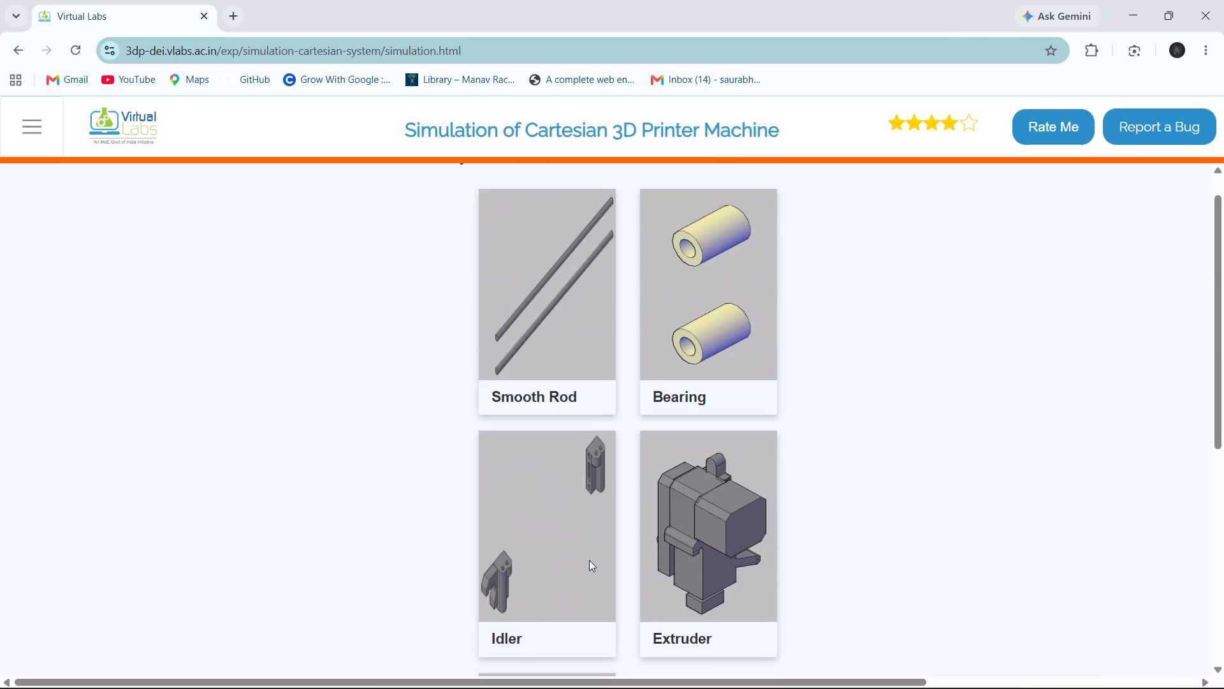
{"action": "scroll", "coordinate": [589, 560], "scroll_direction": "up", "scroll_amount": 1}
{"action": "key", "text": "ctrl+minus"}
{"action": "key", "text": "ctrl+minus"}
{"action": "key", "text": "ctrl+minus"}
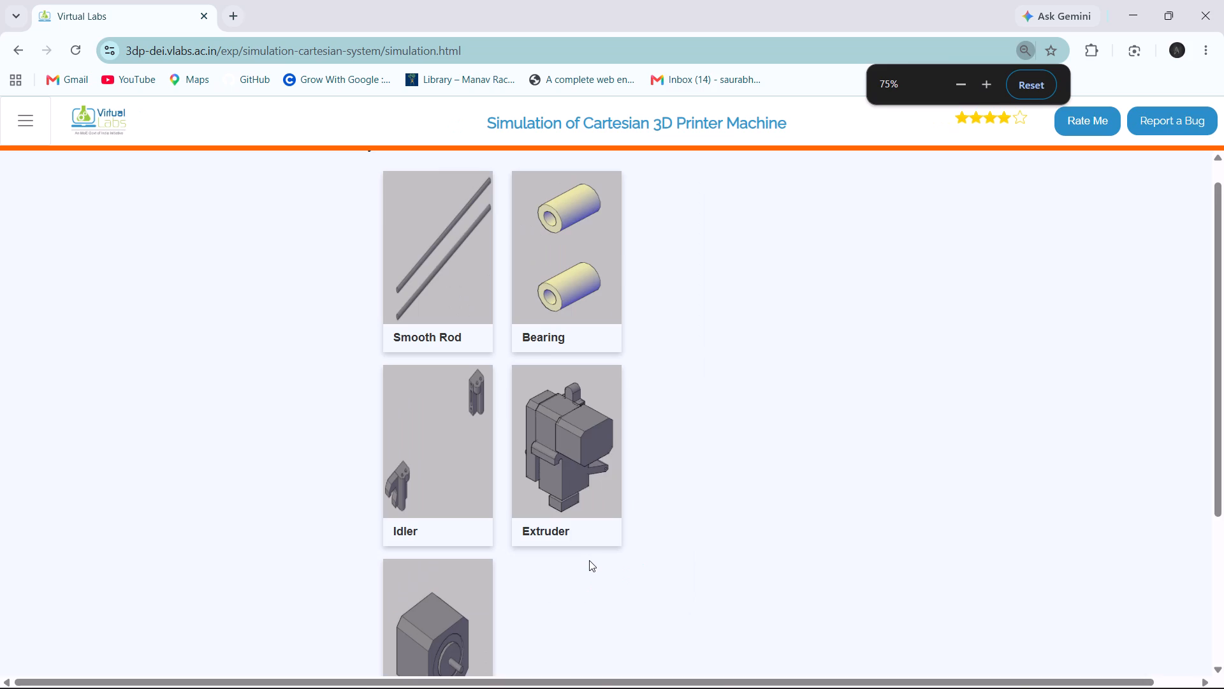
{"action": "key", "text": "ctrl+minus"}
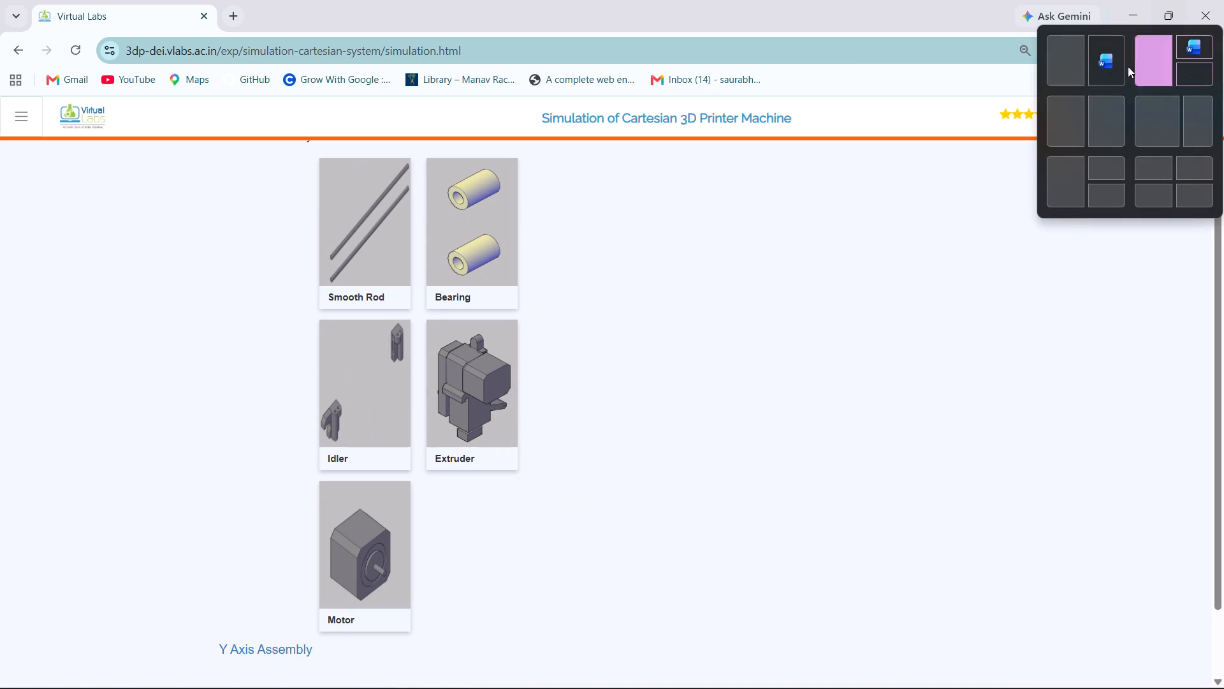
Place the simulation page side by side with the Experiment diagrams document and compare the X Axis Assembly parts.
{"action": "left_click", "coordinate": [1077, 122]}
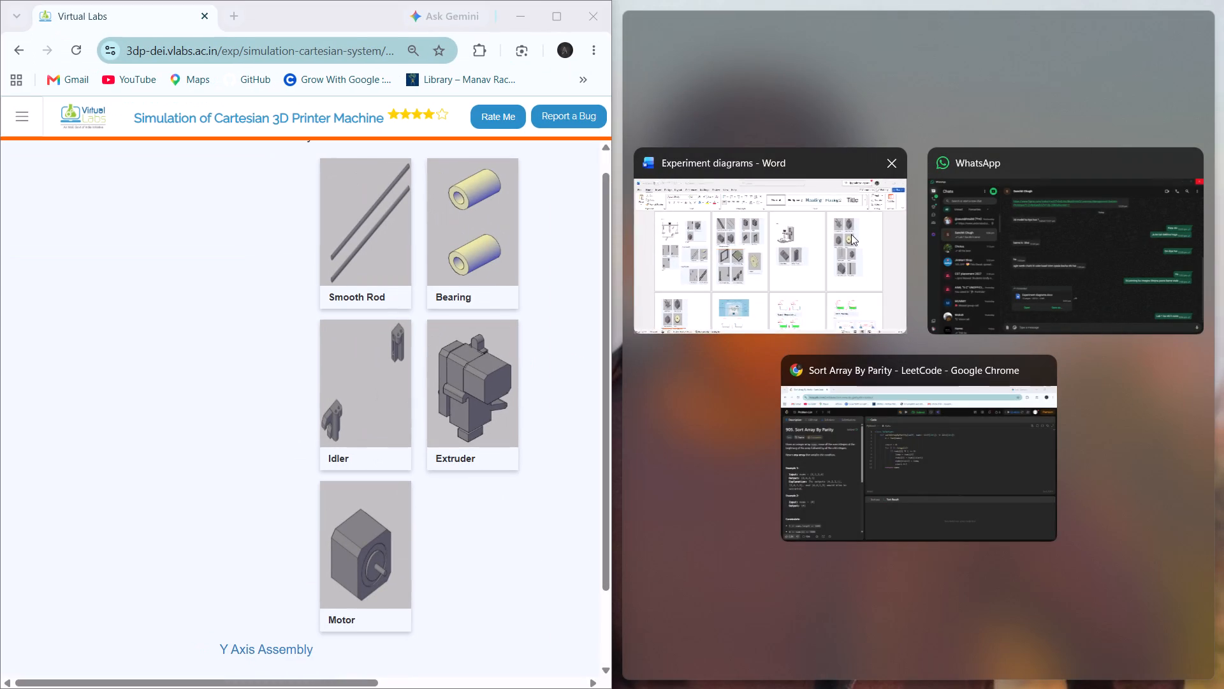
{"action": "left_click", "coordinate": [851, 234]}
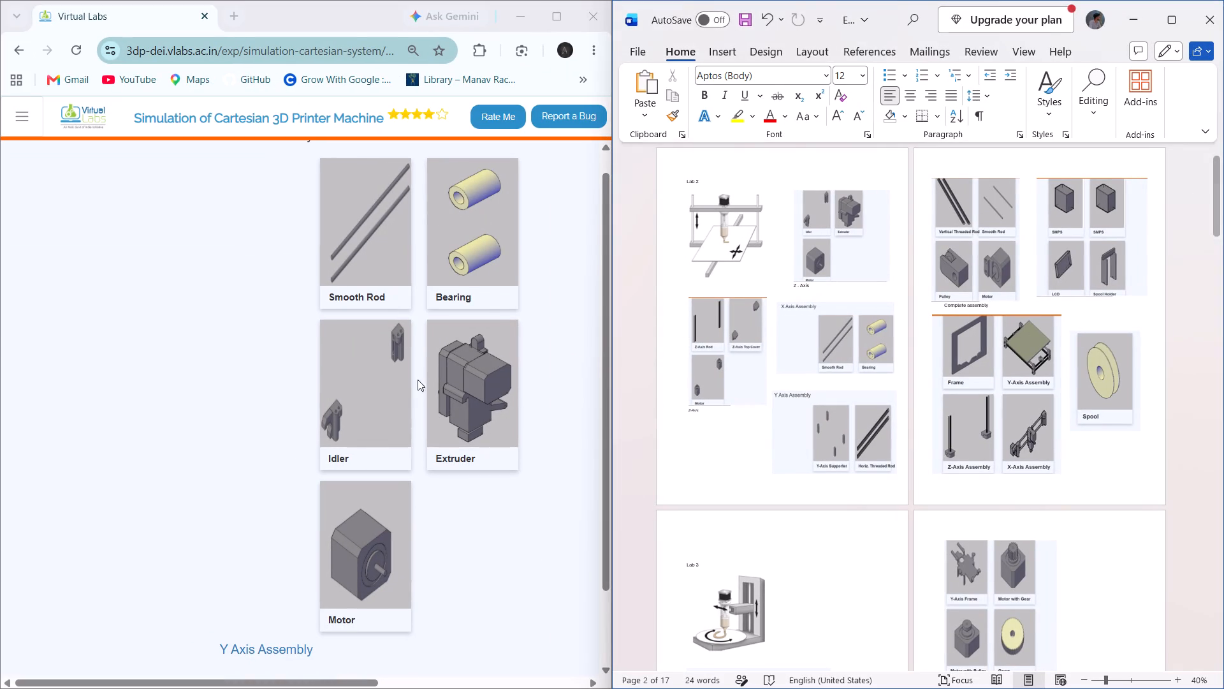
{"action": "scroll", "coordinate": [435, 336], "scroll_direction": "up", "scroll_amount": 2}
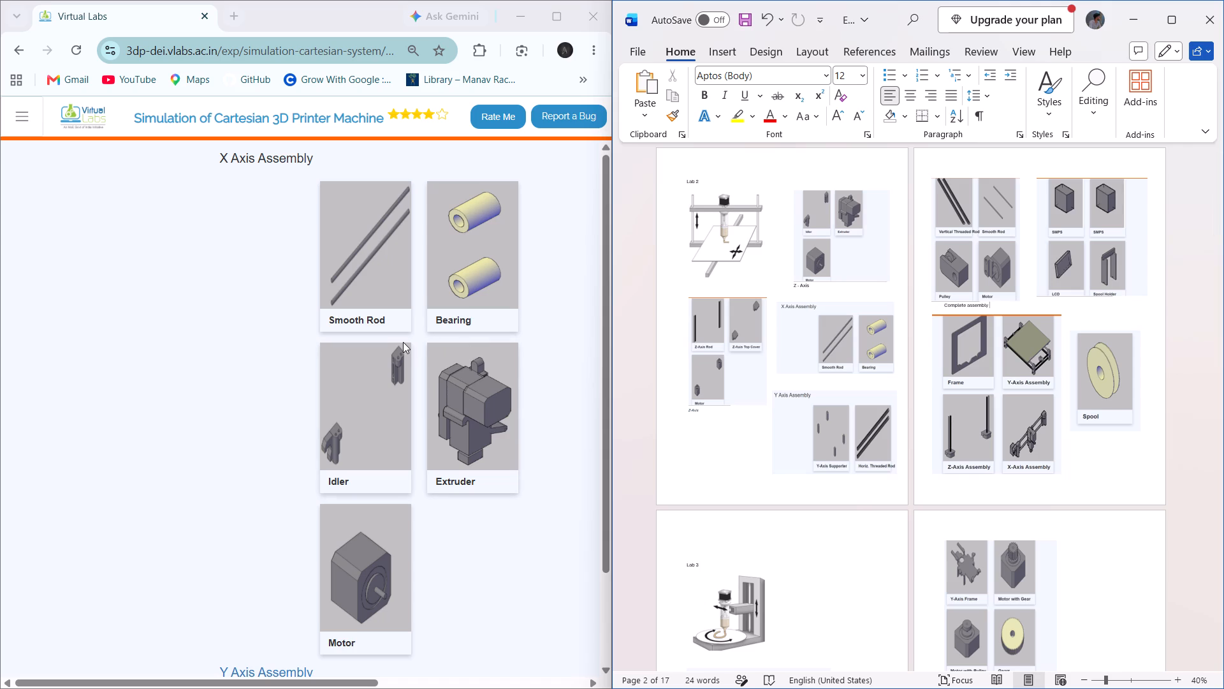
{"action": "scroll", "coordinate": [341, 268], "scroll_direction": "up", "scroll_amount": 1}
Close the Experiment diagrams document without saving its changes.
{"action": "left_click", "coordinate": [1202, 14]}
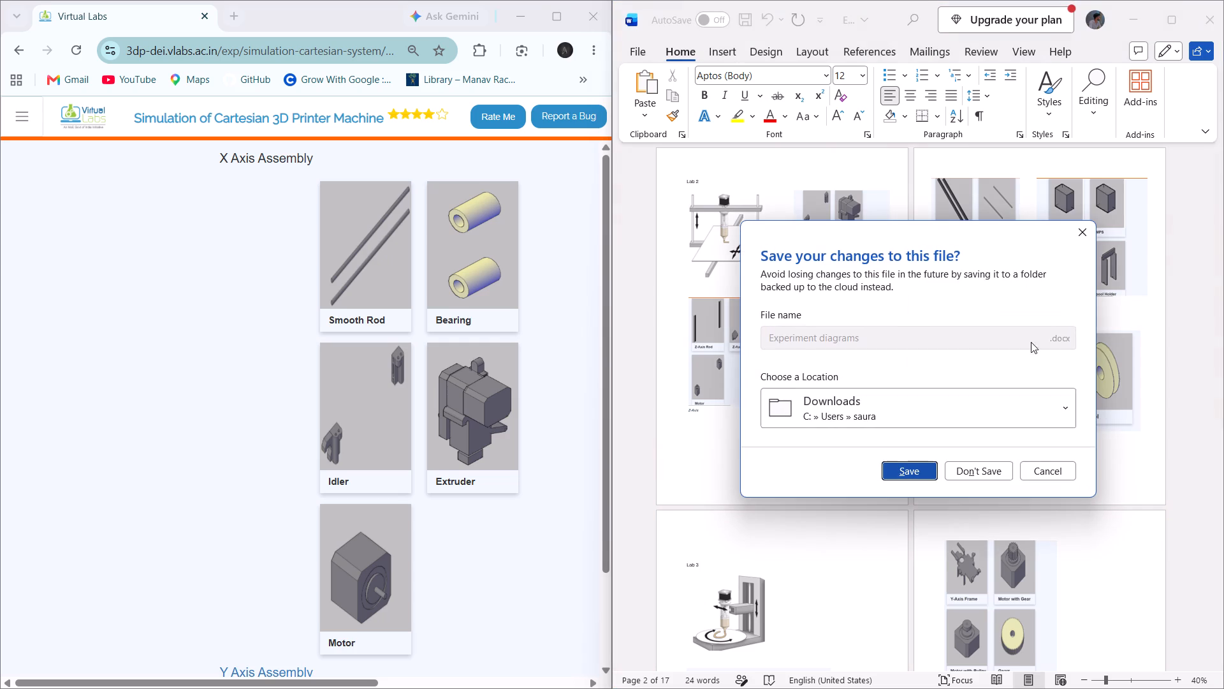
{"action": "left_click", "coordinate": [996, 478]}
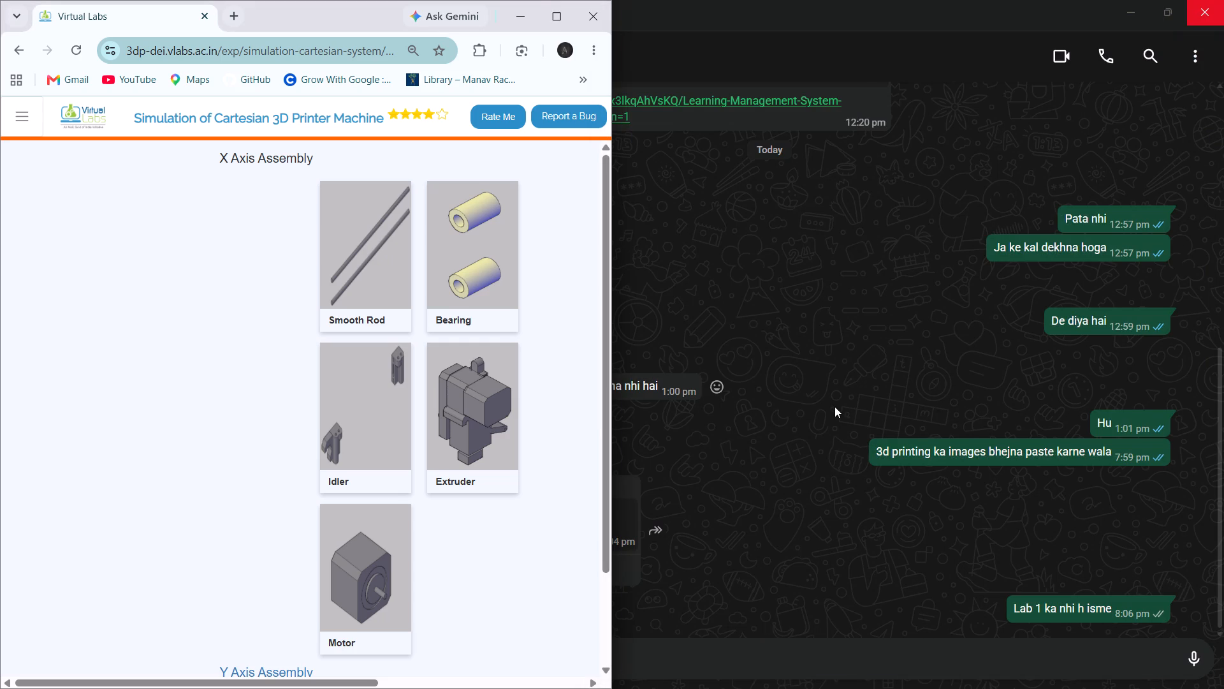
Start Word again and create a new blank document.
{"action": "type", "text": "word"}
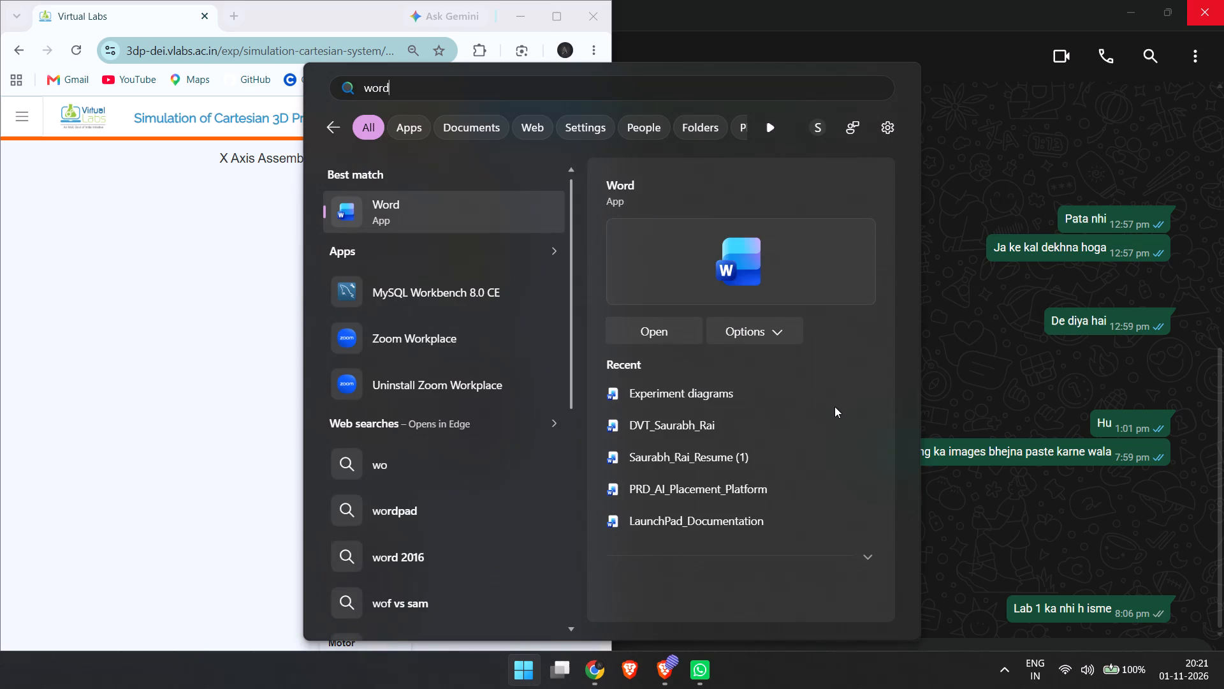
{"action": "key", "text": "Return"}
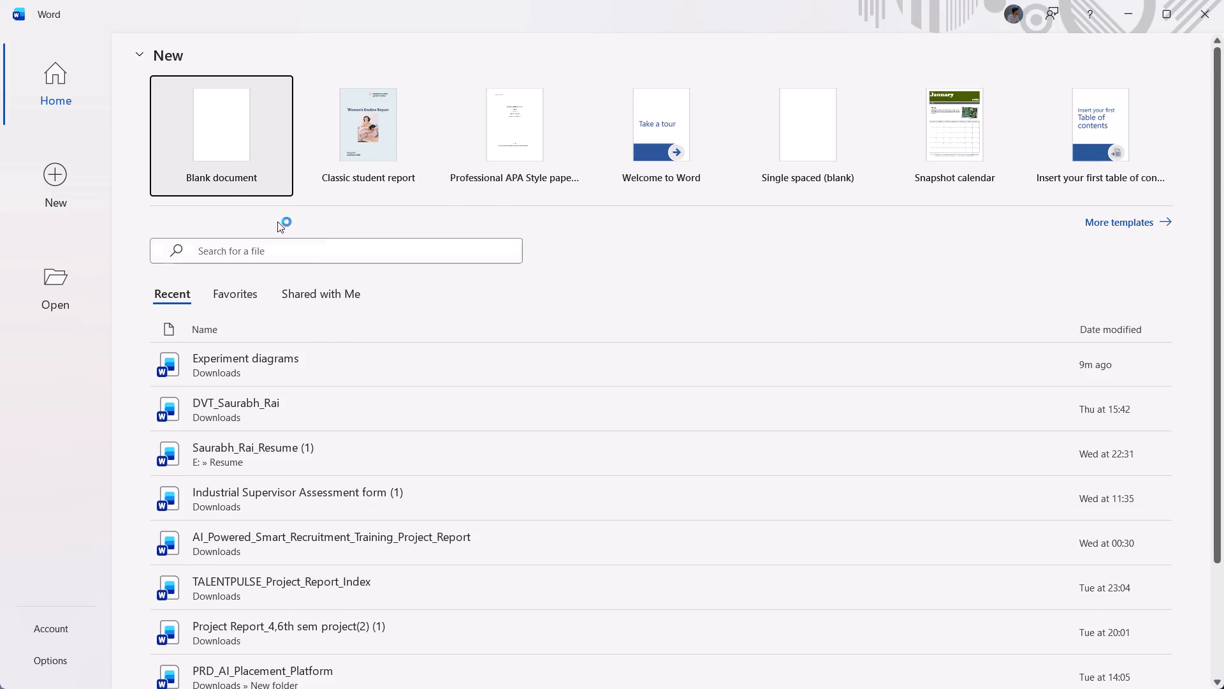
{"action": "left_click", "coordinate": [203, 149]}
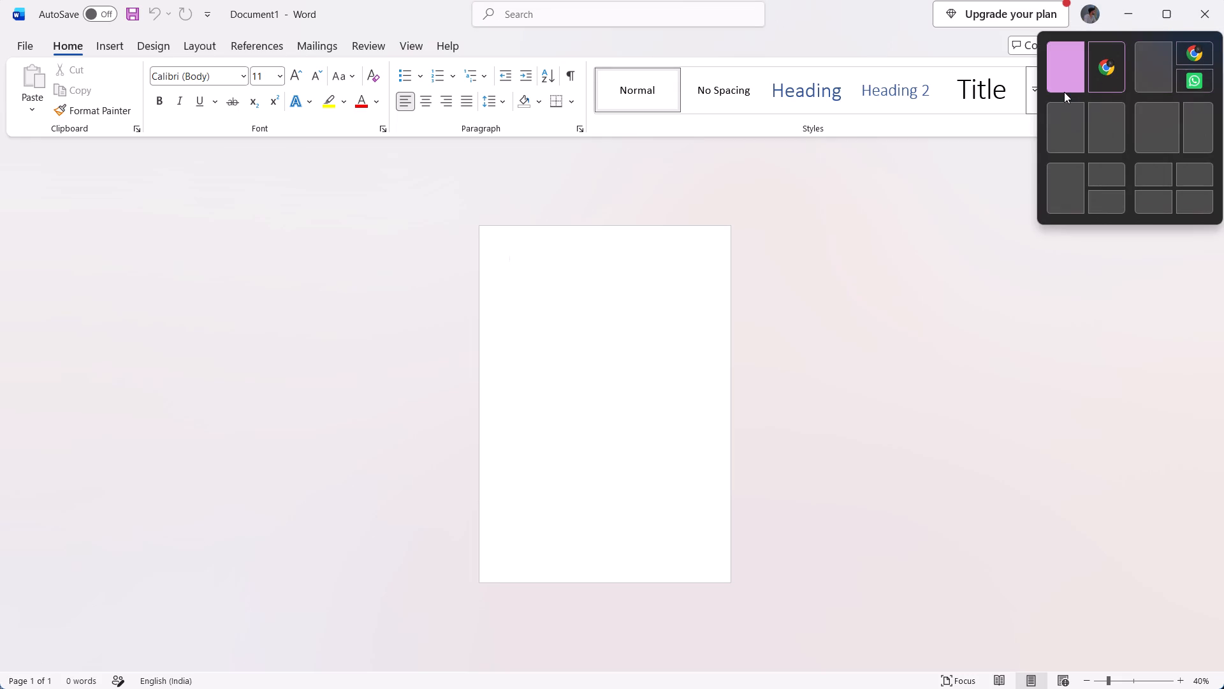
Arrange the blank document side by side with the Virtual Labs page and bring the X Axis Assembly parts into view.
{"action": "left_click", "coordinate": [1071, 123]}
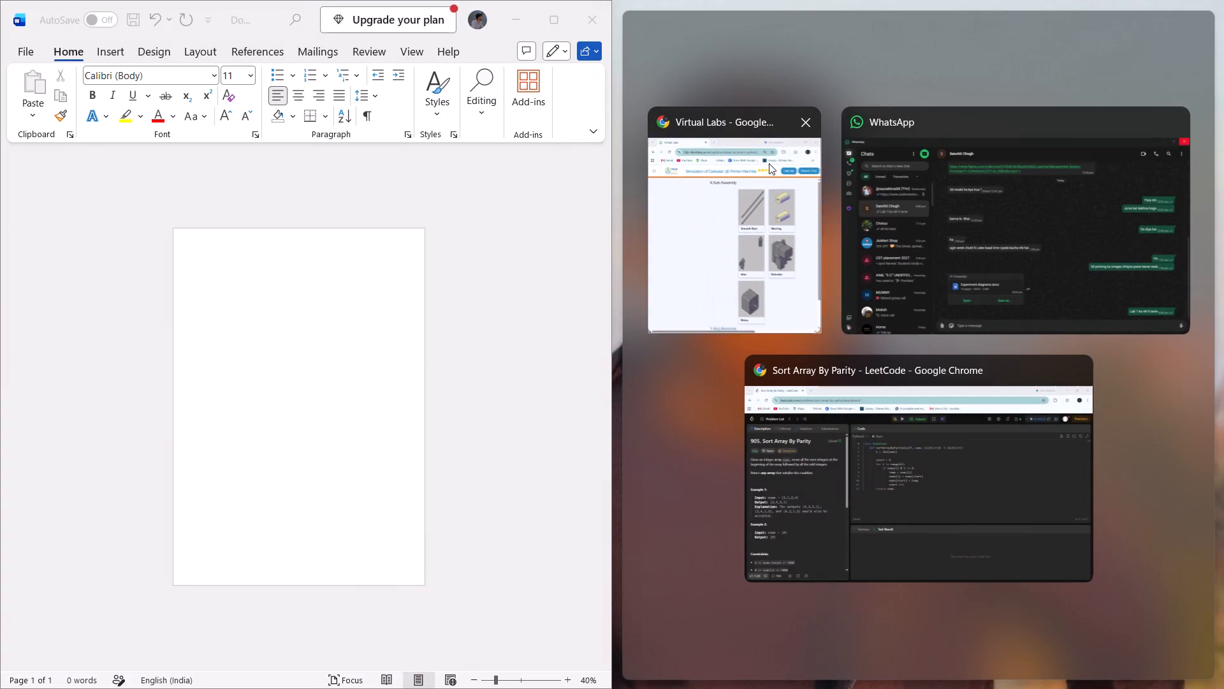
{"action": "left_click", "coordinate": [780, 211]}
{"action": "scroll", "coordinate": [977, 287], "scroll_direction": "left", "scroll_amount": 1}
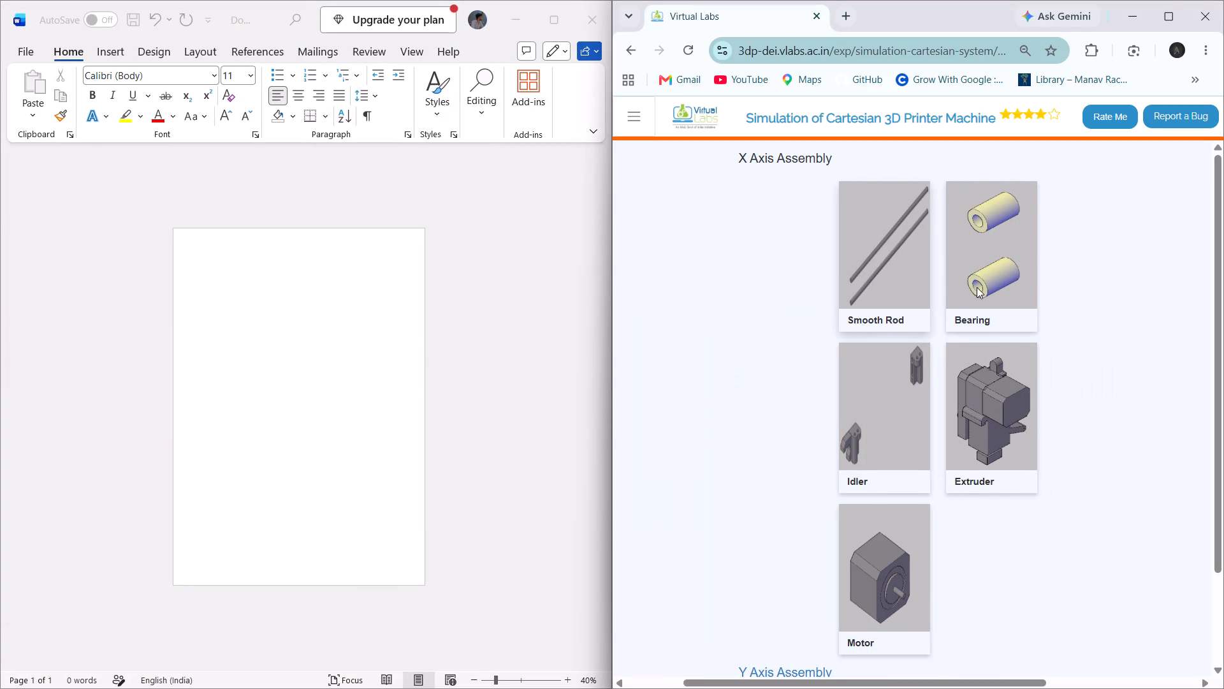
{"action": "scroll", "coordinate": [977, 287], "scroll_direction": "left", "scroll_amount": 1}
{"action": "scroll", "coordinate": [977, 287], "scroll_direction": "right", "scroll_amount": 3}
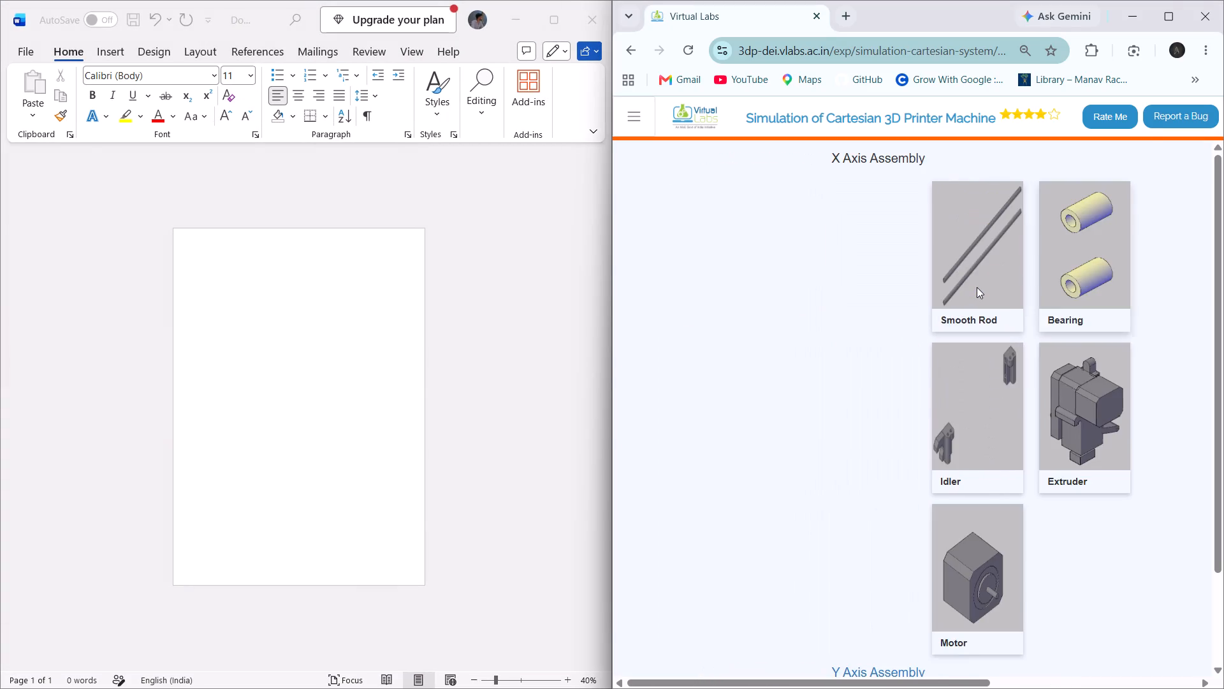
Leave the X Axis Assembly simulation and open the Cartesian 3D printer experiment's Aim page with the printer diagram.
{"action": "scroll", "coordinate": [977, 287], "scroll_direction": "right", "scroll_amount": 4}
{"action": "scroll", "coordinate": [713, 239], "scroll_direction": "right", "scroll_amount": 6}
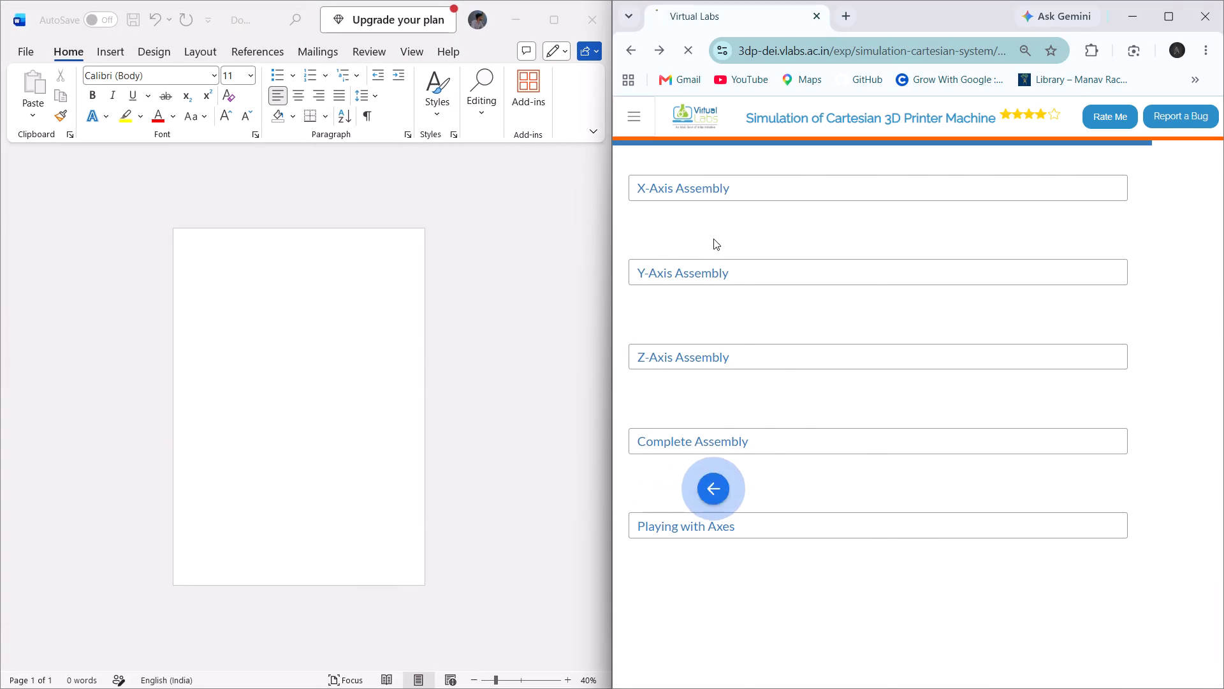
{"action": "left_click", "coordinate": [646, 230]}
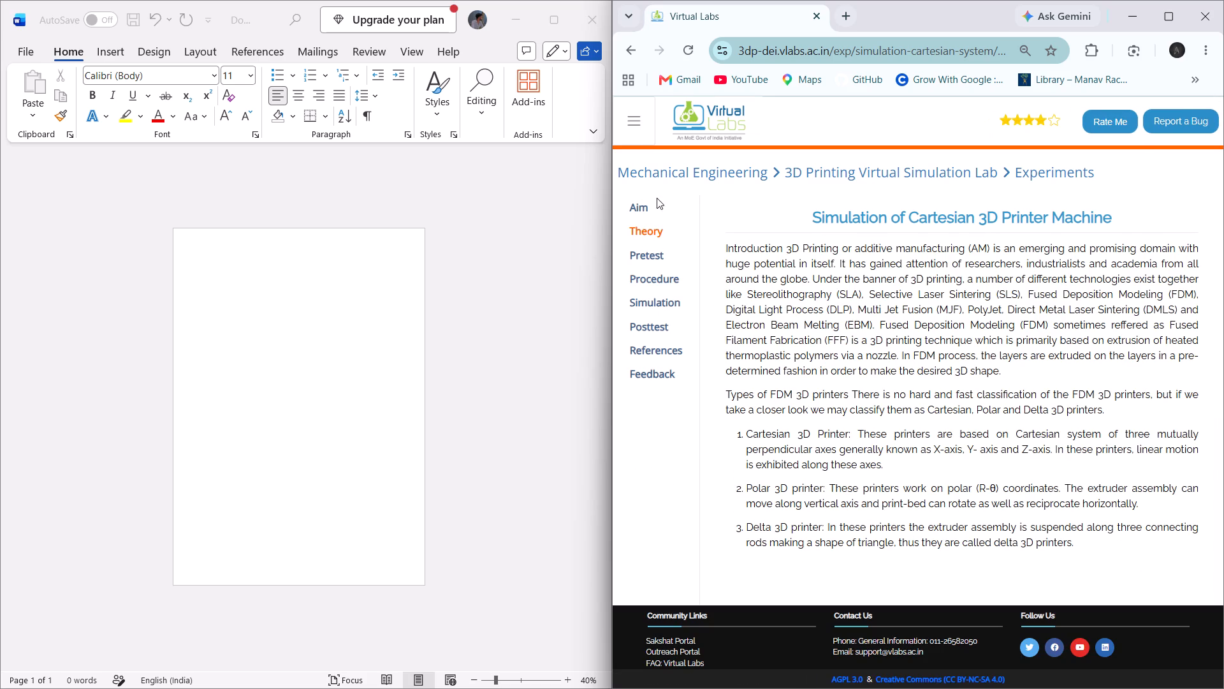
{"action": "left_click", "coordinate": [640, 212]}
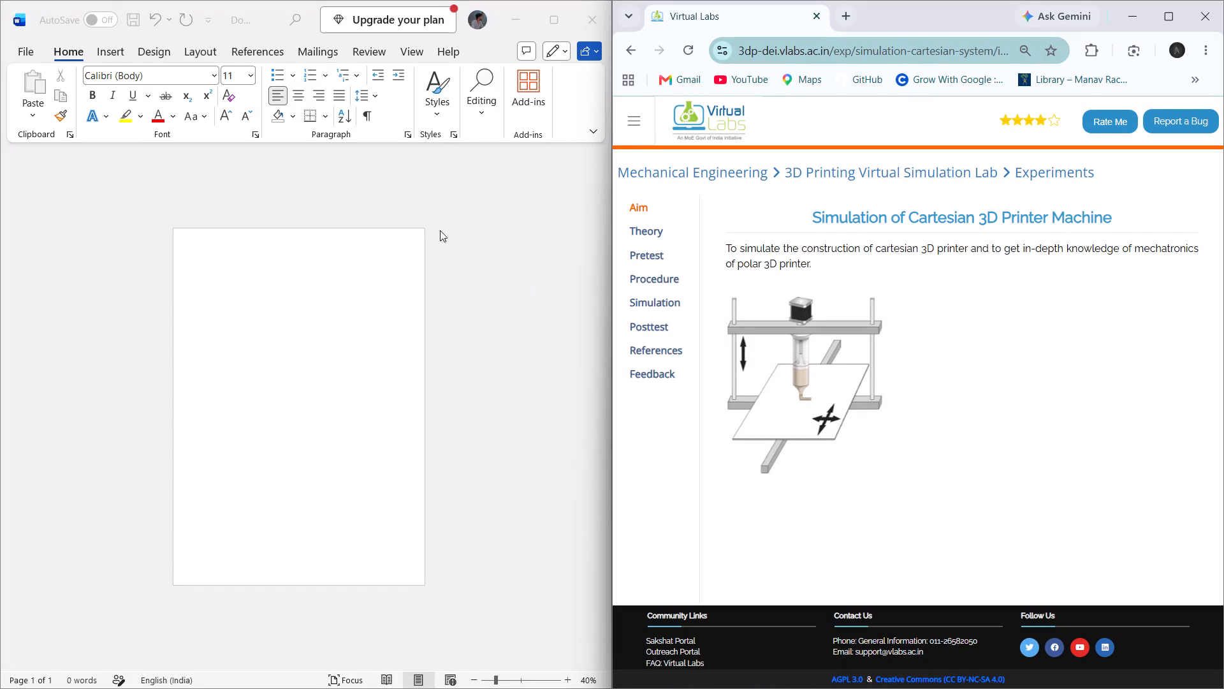
Enter the heading "LAB 1" at the top of the blank document and start a new line below it.
{"action": "left_click", "coordinate": [226, 259]}
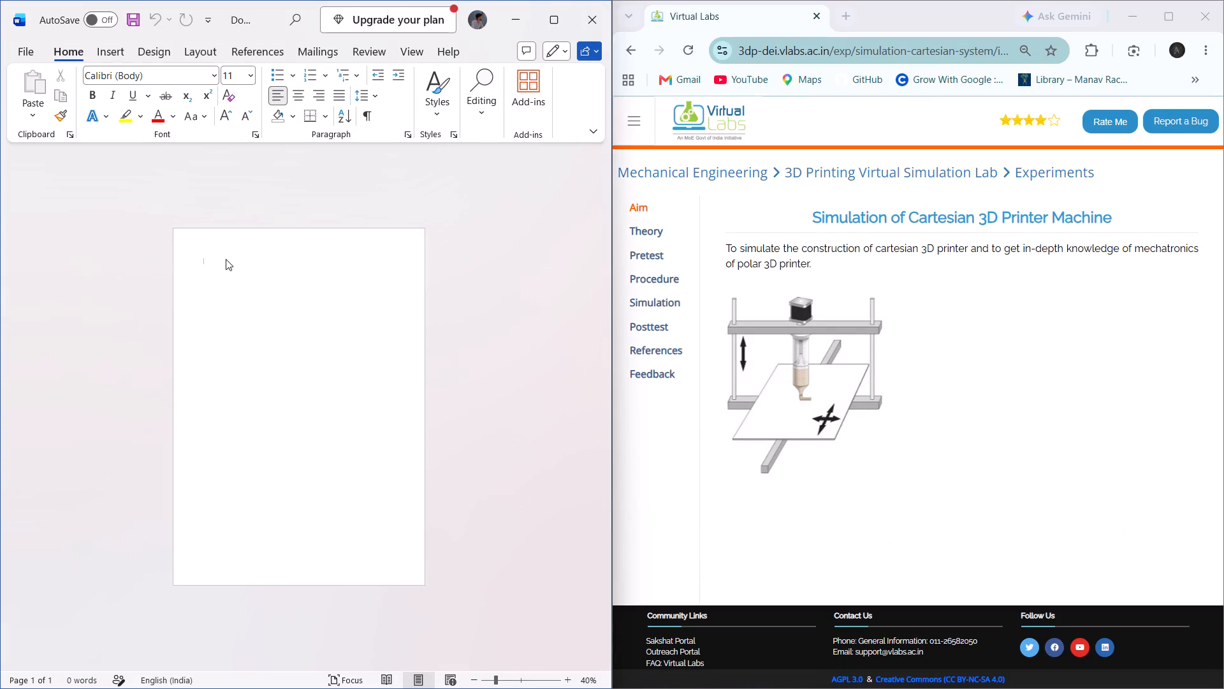
{"action": "type", "text": "LAb"}
{"action": "key", "text": "BackSpace"}
{"action": "type", "text": "B !"}
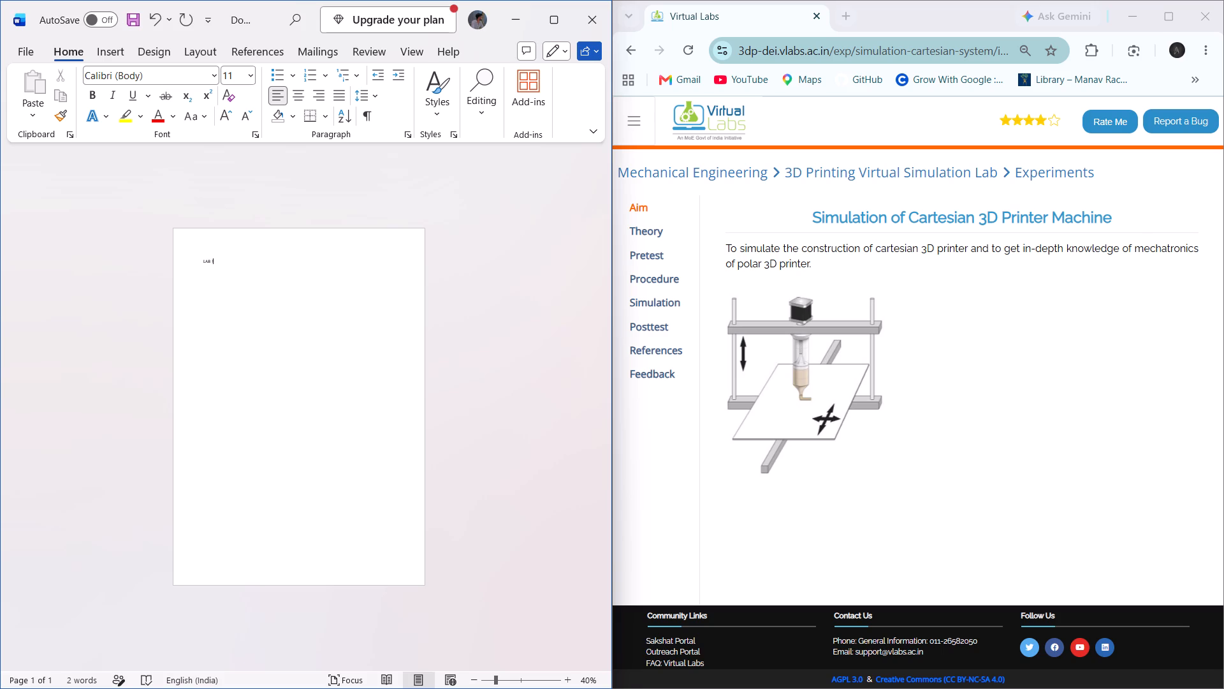
{"action": "key", "text": "BackSpace"}
{"action": "key", "text": "1"}
{"action": "left_click", "coordinate": [284, 308]}
{"action": "key", "text": "Return"}
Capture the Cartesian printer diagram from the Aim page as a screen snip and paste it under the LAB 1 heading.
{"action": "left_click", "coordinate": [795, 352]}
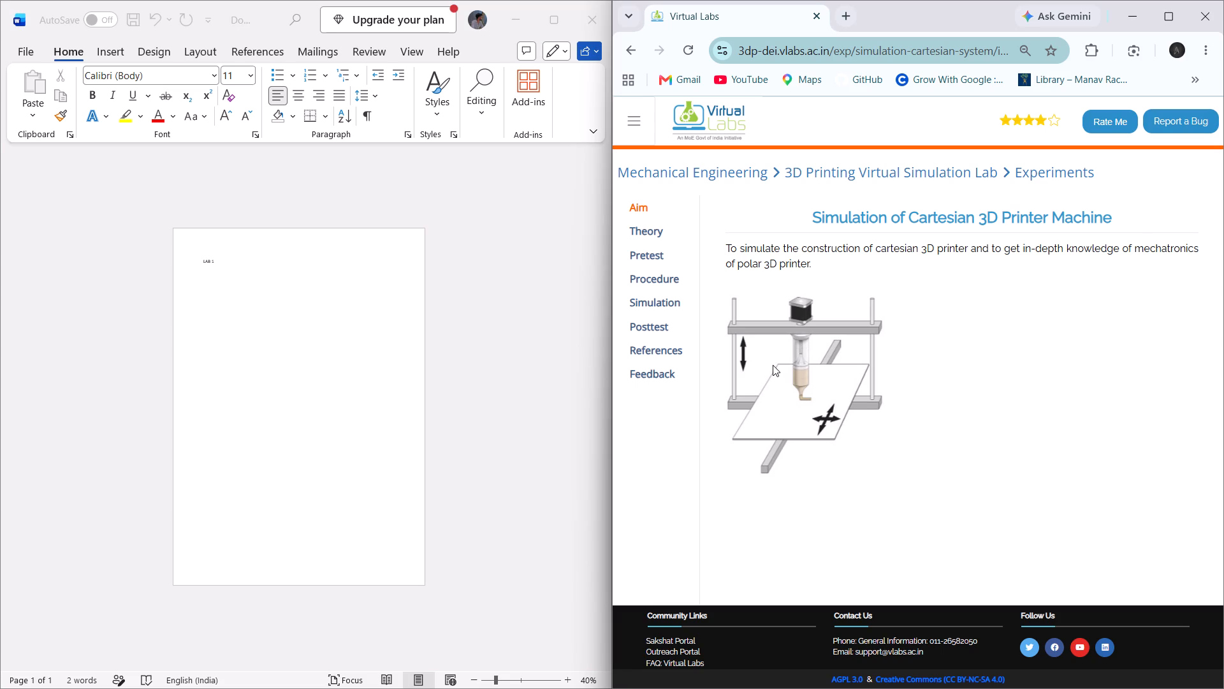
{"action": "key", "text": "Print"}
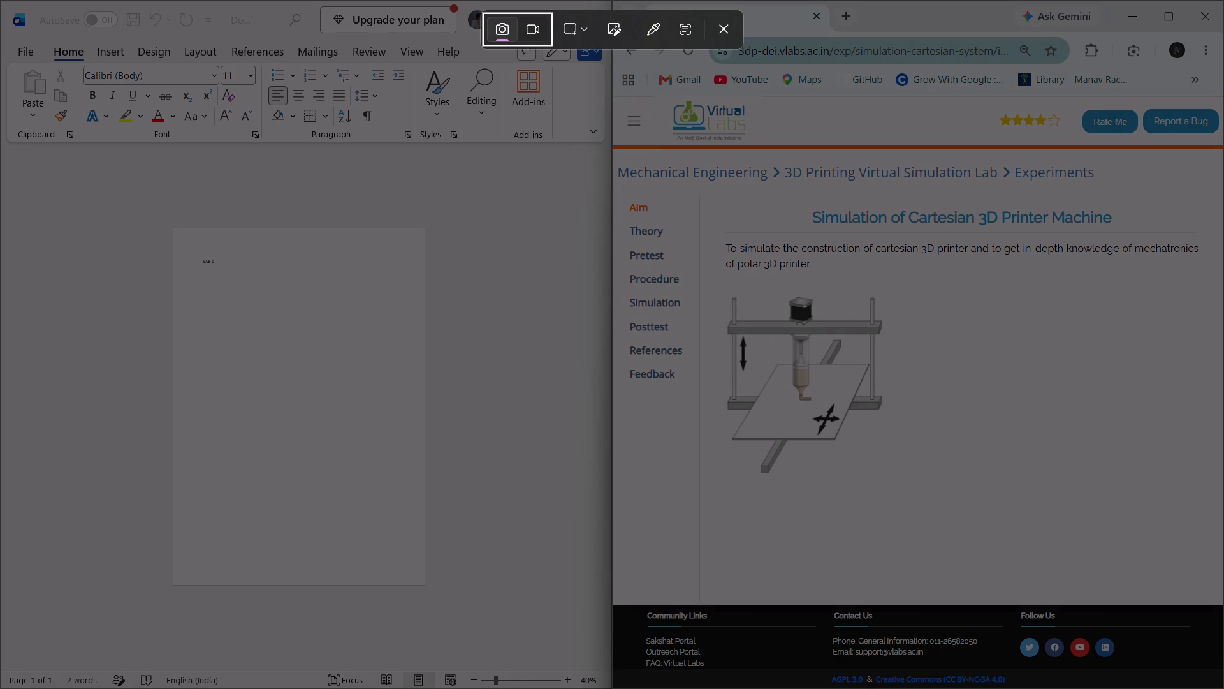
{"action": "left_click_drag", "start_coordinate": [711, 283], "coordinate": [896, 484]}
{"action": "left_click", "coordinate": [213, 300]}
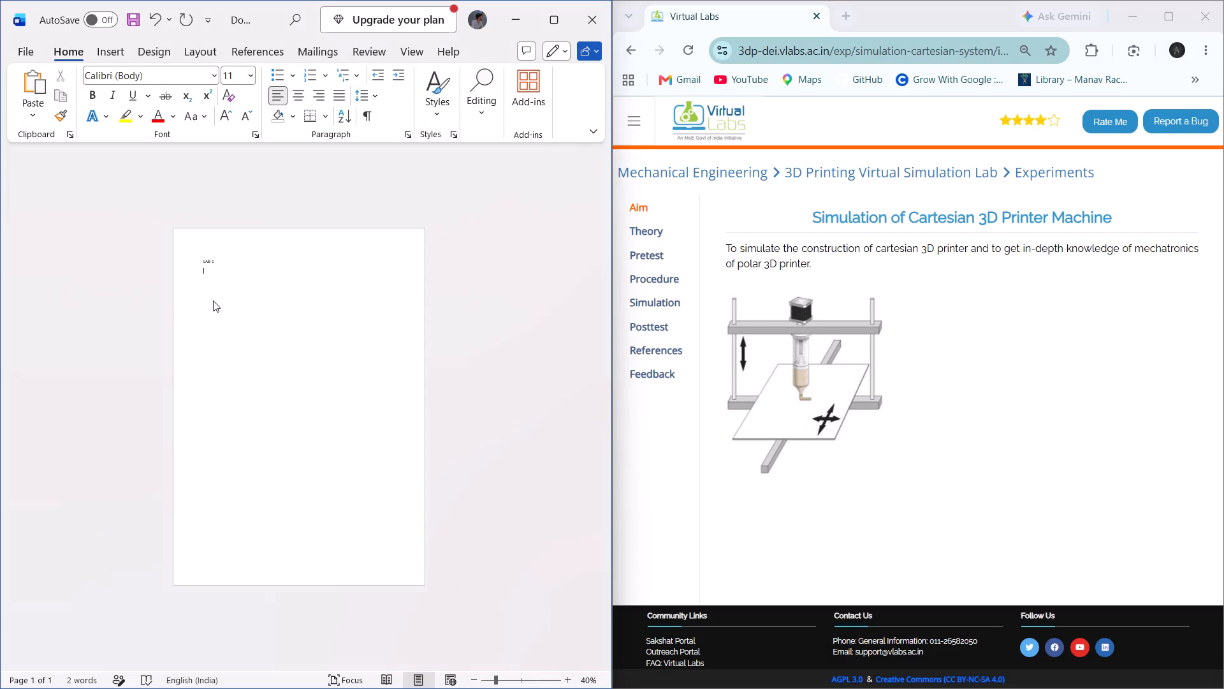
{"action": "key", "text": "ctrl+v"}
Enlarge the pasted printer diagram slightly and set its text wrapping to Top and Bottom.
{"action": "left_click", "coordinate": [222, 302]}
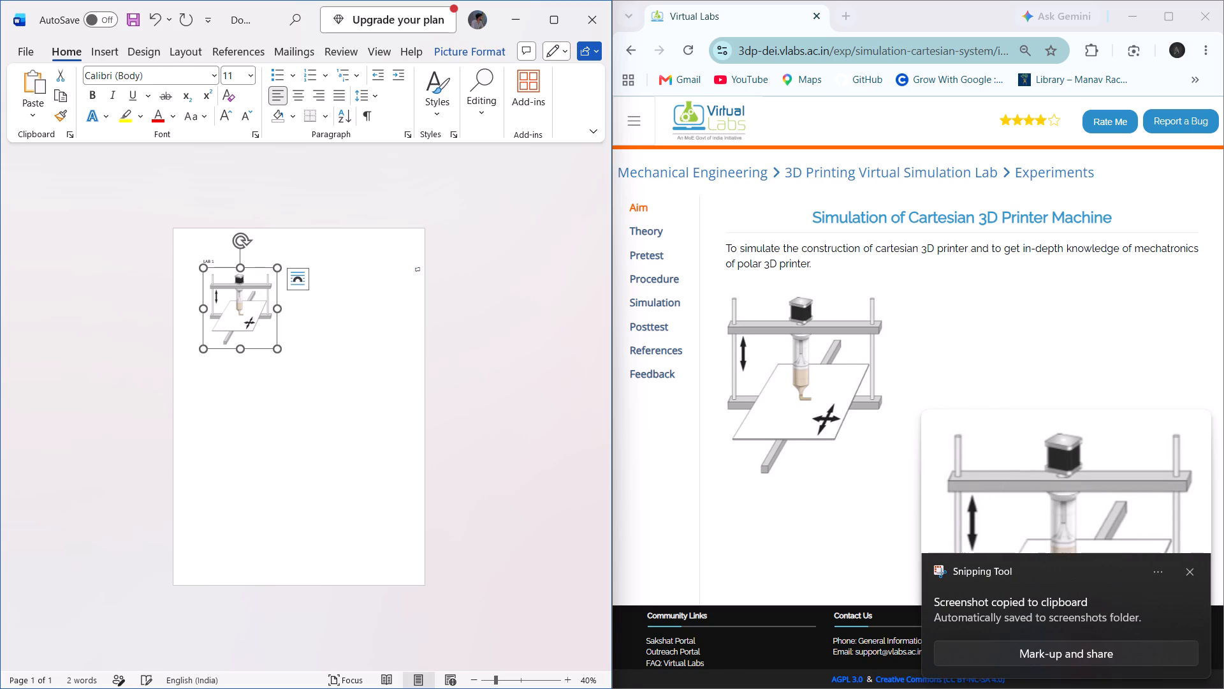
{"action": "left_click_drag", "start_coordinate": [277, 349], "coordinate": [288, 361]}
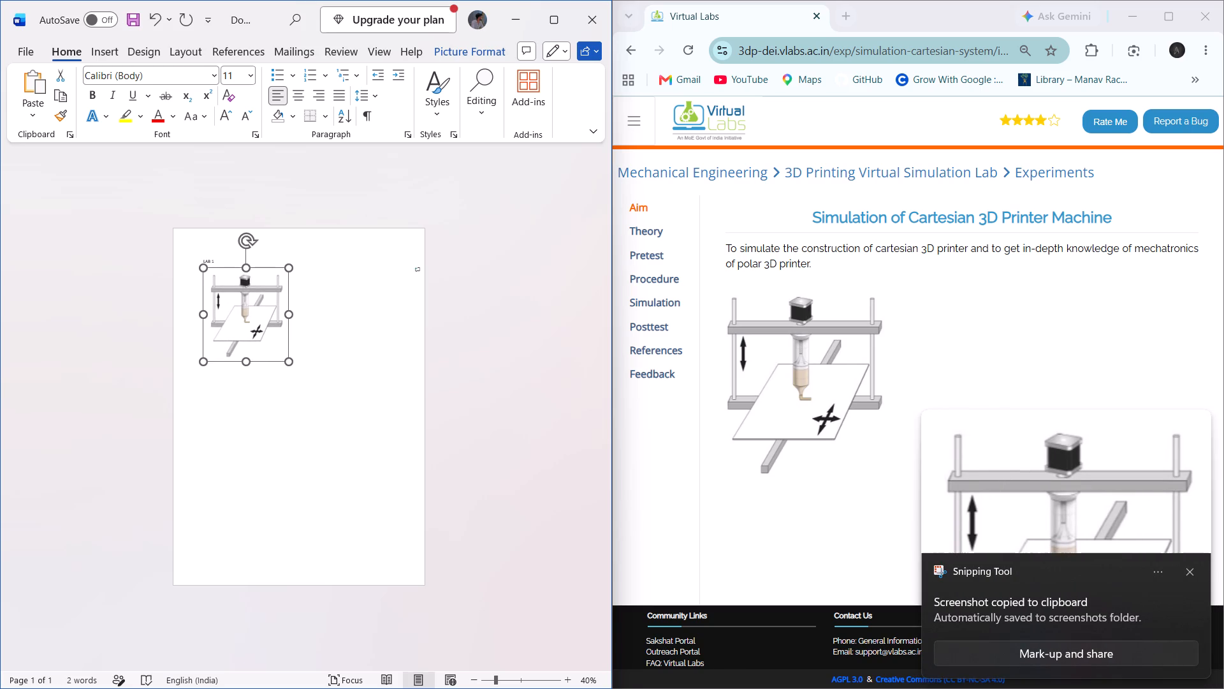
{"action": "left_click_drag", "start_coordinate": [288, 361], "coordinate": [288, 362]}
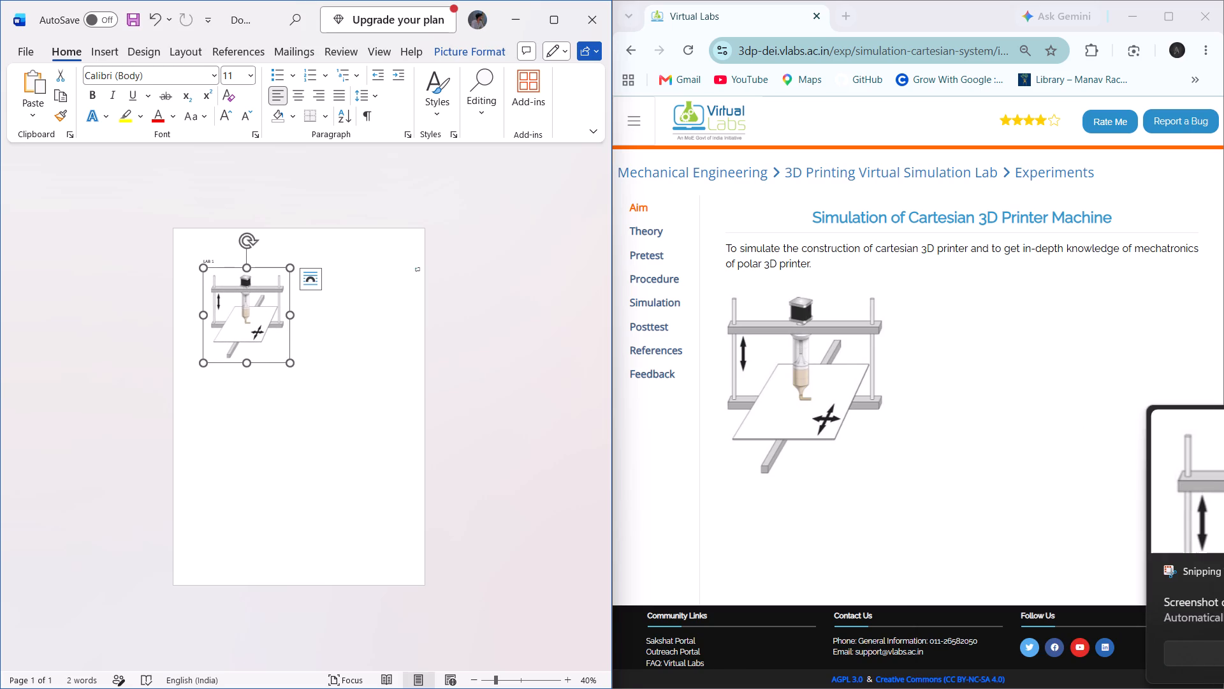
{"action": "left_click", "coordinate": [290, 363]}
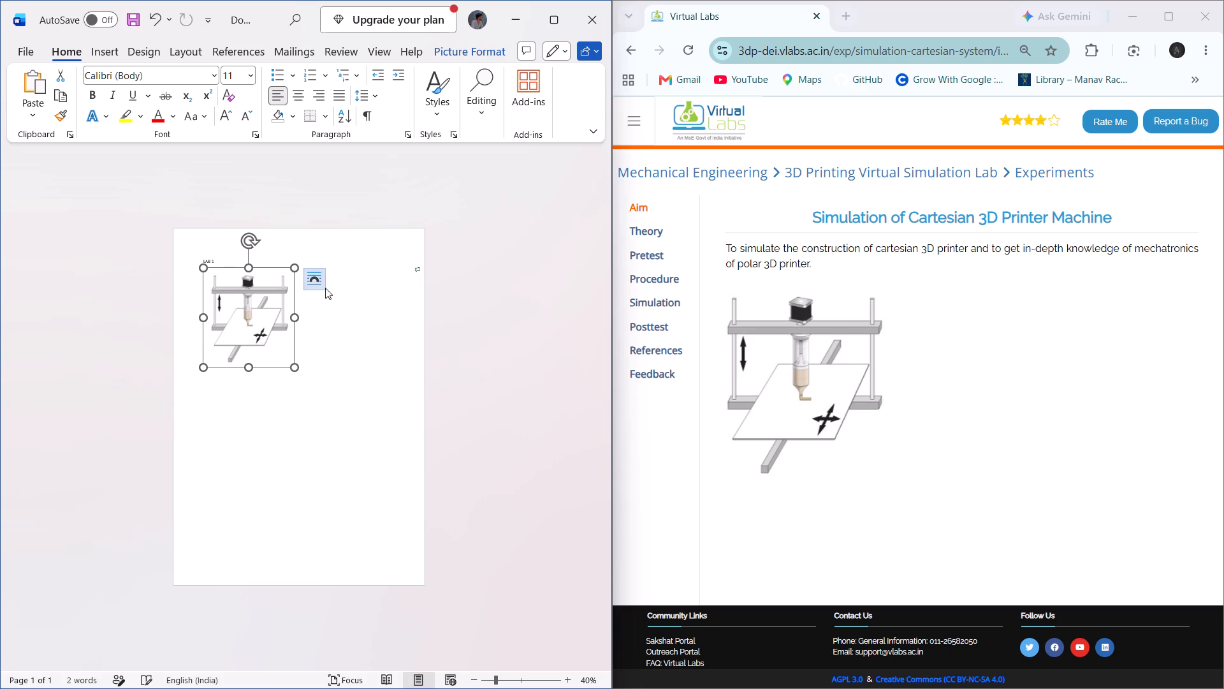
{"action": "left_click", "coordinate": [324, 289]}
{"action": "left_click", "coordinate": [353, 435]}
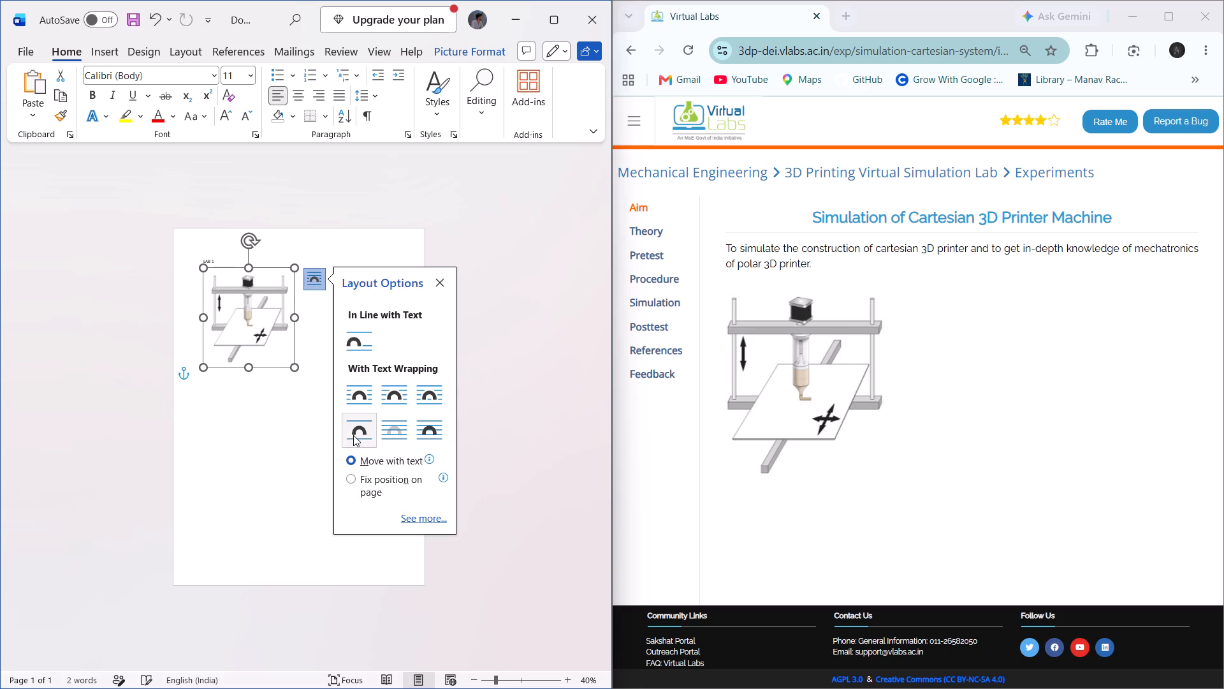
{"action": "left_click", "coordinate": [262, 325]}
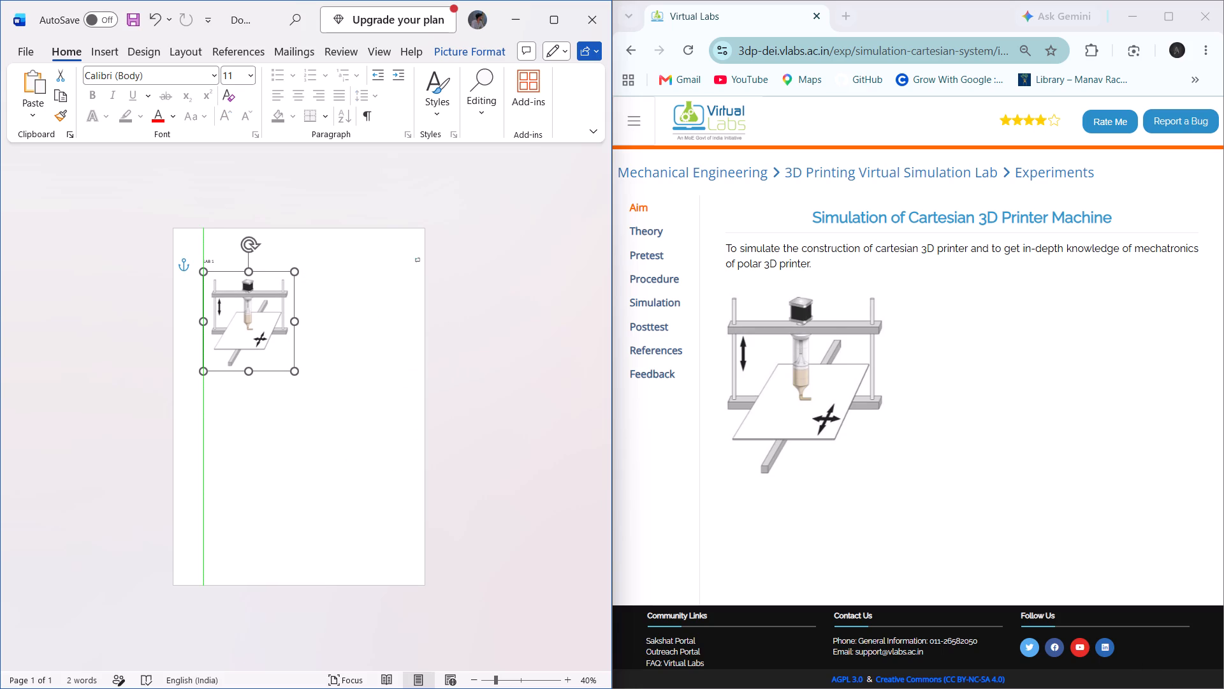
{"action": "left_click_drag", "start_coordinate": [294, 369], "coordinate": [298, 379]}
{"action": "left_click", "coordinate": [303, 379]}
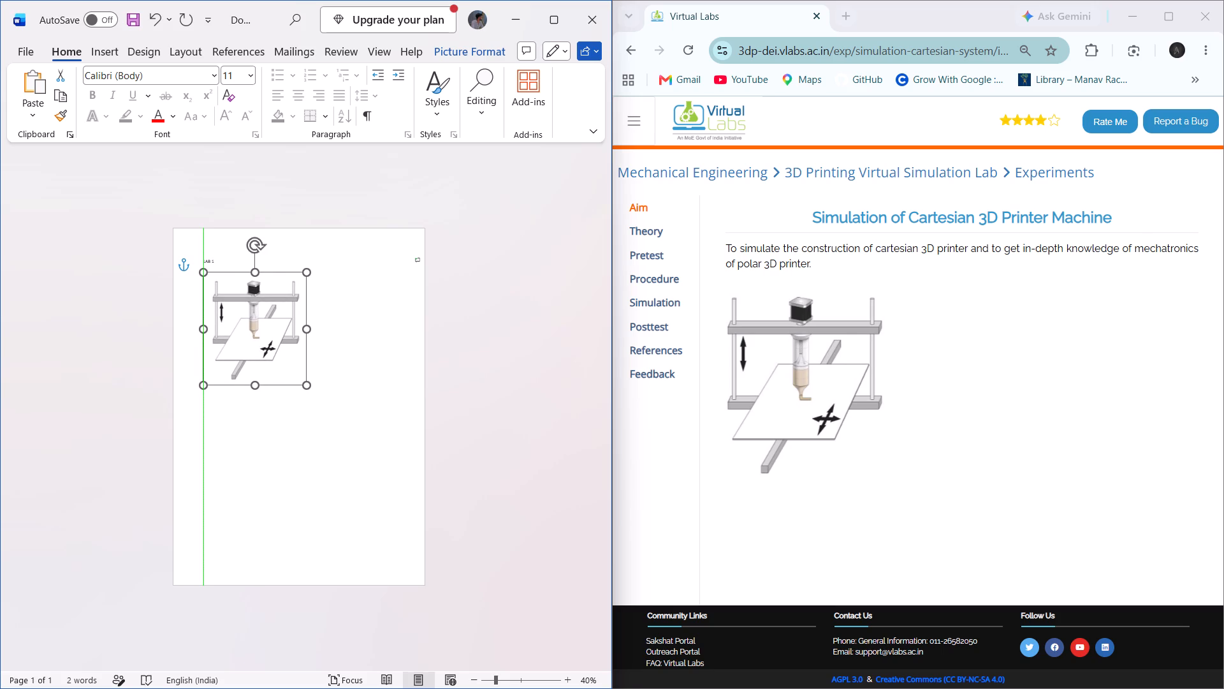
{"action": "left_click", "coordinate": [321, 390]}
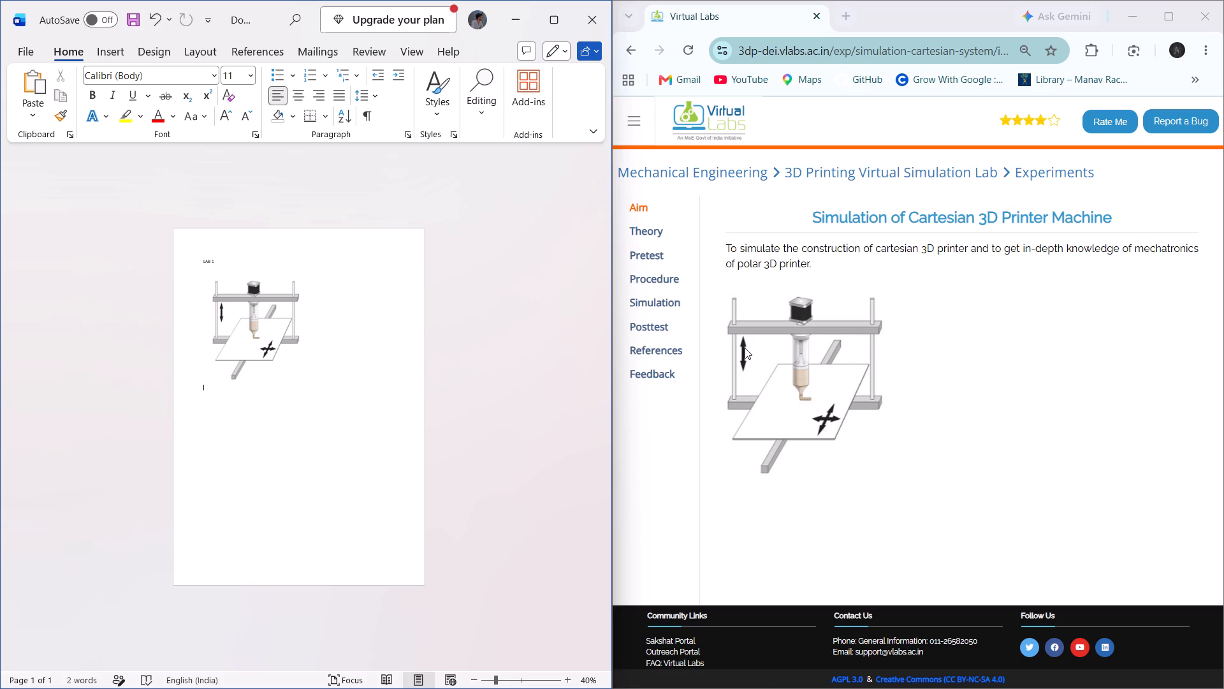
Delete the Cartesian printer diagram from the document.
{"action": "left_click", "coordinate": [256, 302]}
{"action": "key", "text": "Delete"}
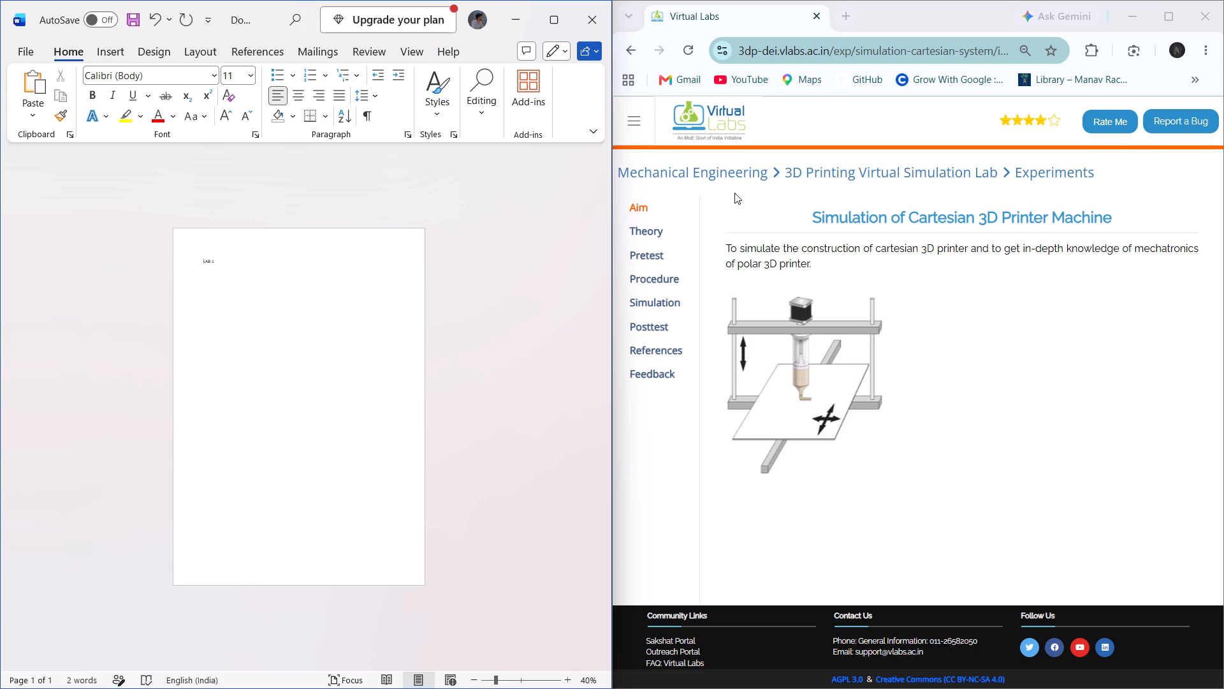
Open the Simulation of Anatomy of 3D Printer experiment from the 3D Printing Virtual Simulation Lab's list of experiments.
{"action": "left_click", "coordinate": [859, 164]}
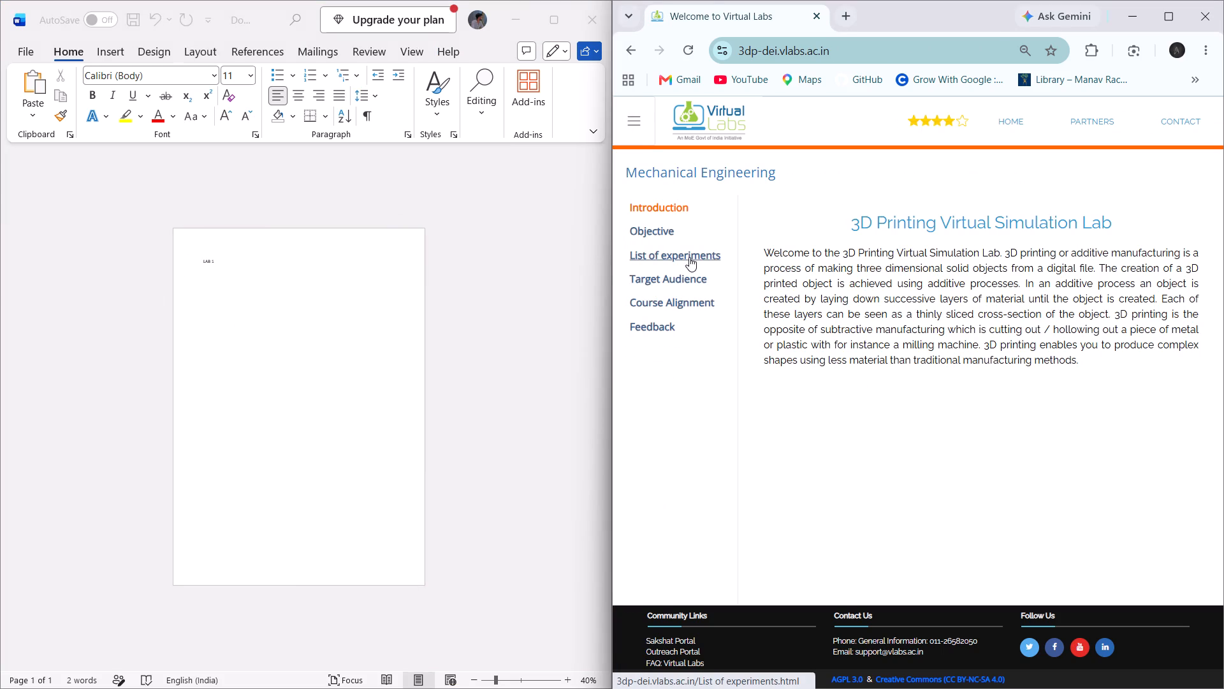
{"action": "left_click", "coordinate": [689, 257]}
{"action": "left_click", "coordinate": [809, 260]}
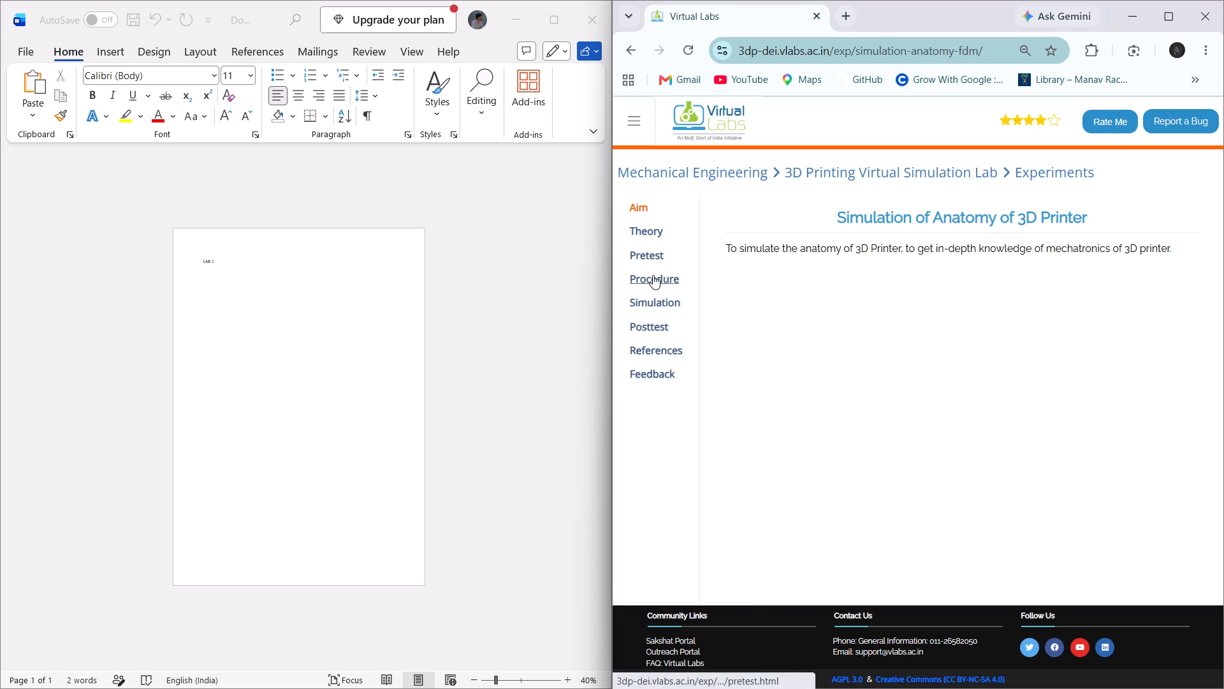
Look through the anatomy experiment's Theory, Procedure and Simulation pages for diagrams.
{"action": "left_click", "coordinate": [651, 235]}
{"action": "scroll", "coordinate": [869, 401], "scroll_direction": "down", "scroll_amount": 1}
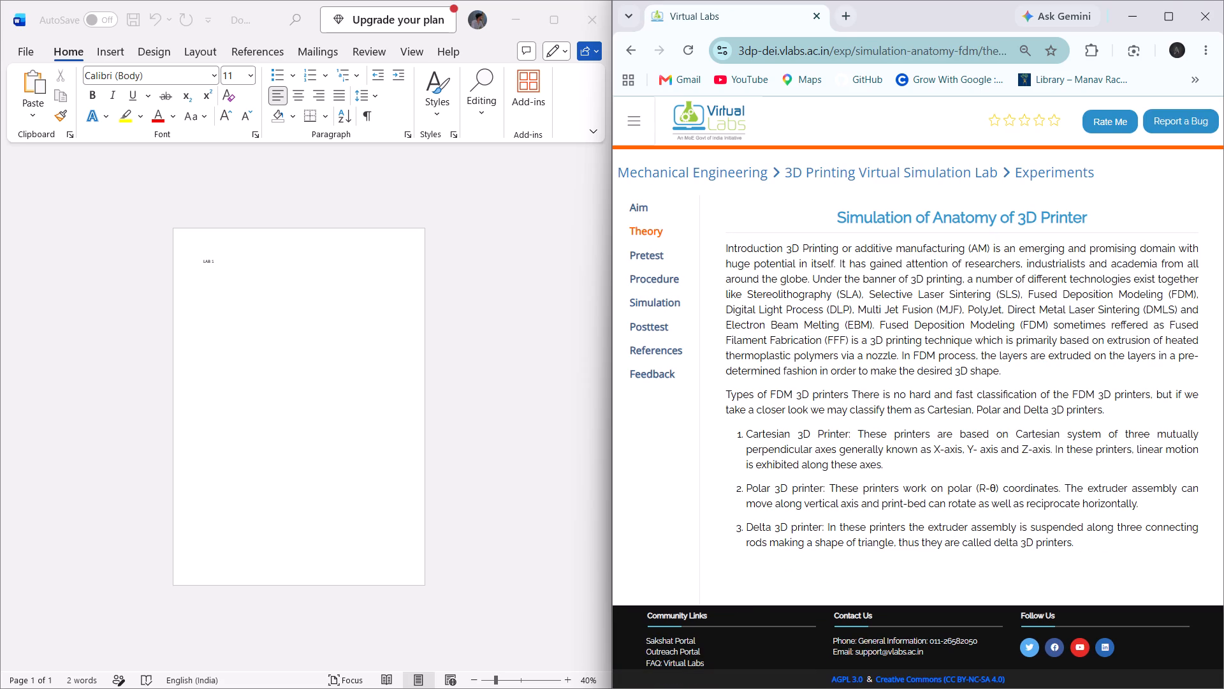
{"action": "scroll", "coordinate": [869, 401], "scroll_direction": "down", "scroll_amount": 1}
{"action": "left_click", "coordinate": [649, 281]}
{"action": "scroll", "coordinate": [875, 353], "scroll_direction": "down", "scroll_amount": 2}
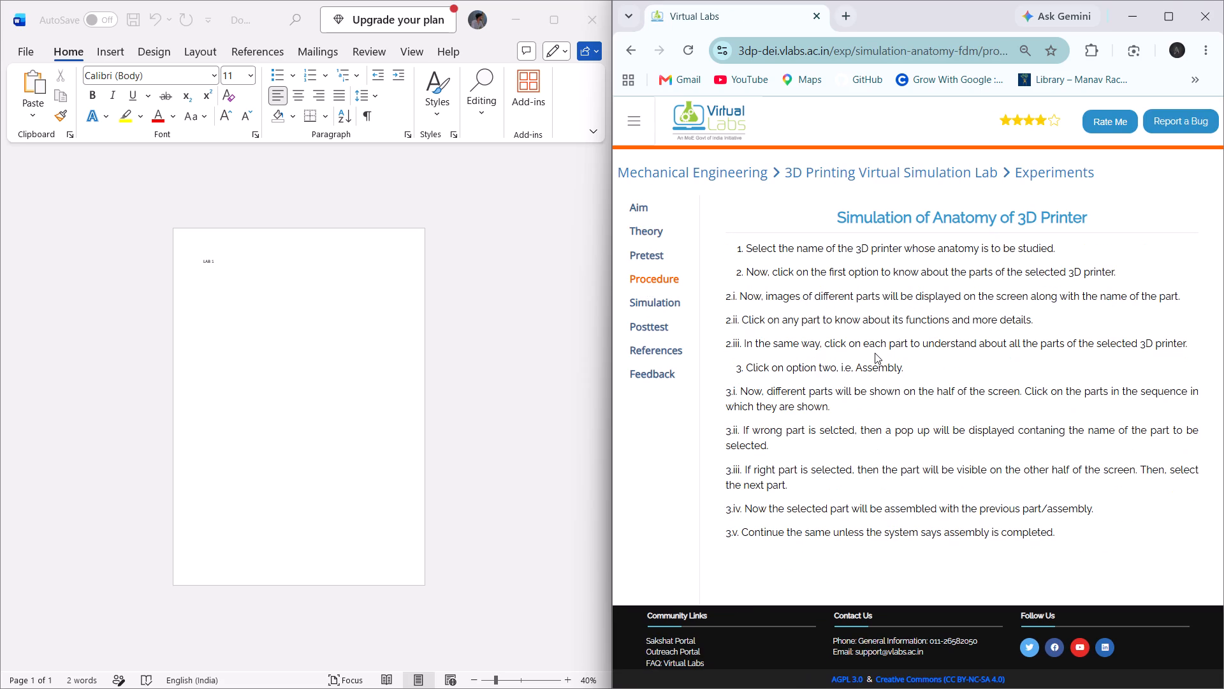
{"action": "left_click", "coordinate": [650, 311]}
{"action": "scroll", "coordinate": [895, 269], "scroll_direction": "down", "scroll_amount": 1}
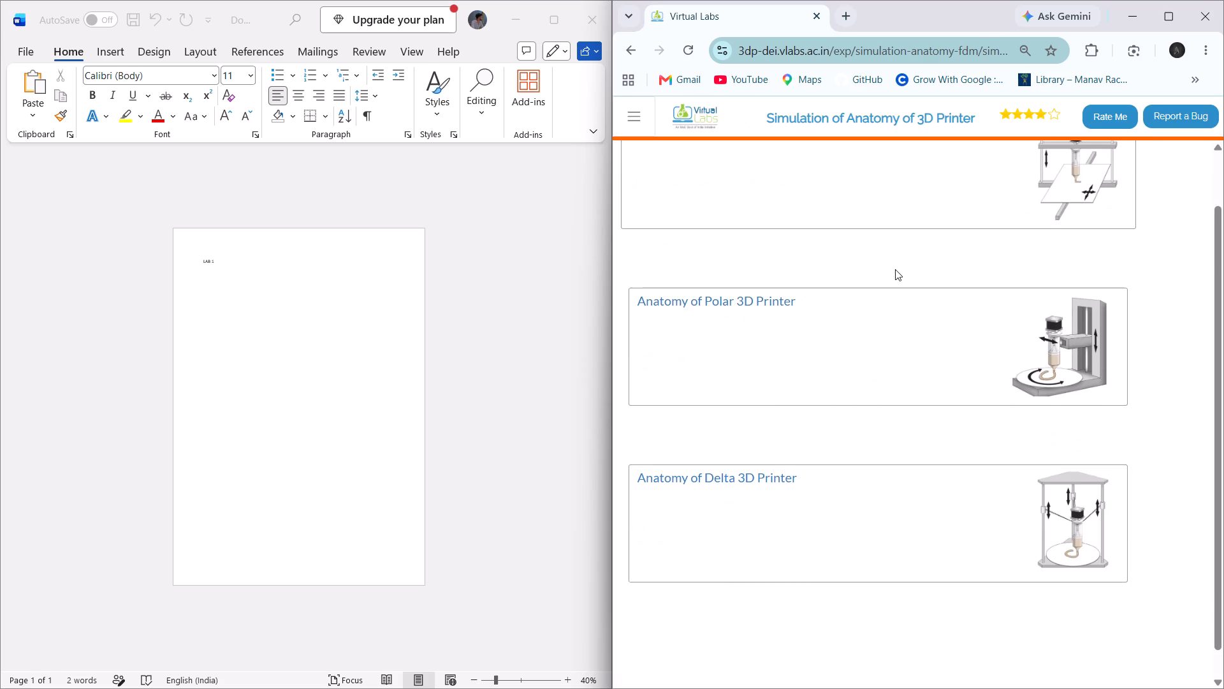
{"action": "scroll", "coordinate": [895, 269], "scroll_direction": "down", "scroll_amount": 1}
{"action": "scroll", "coordinate": [895, 269], "scroll_direction": "up", "scroll_amount": 3}
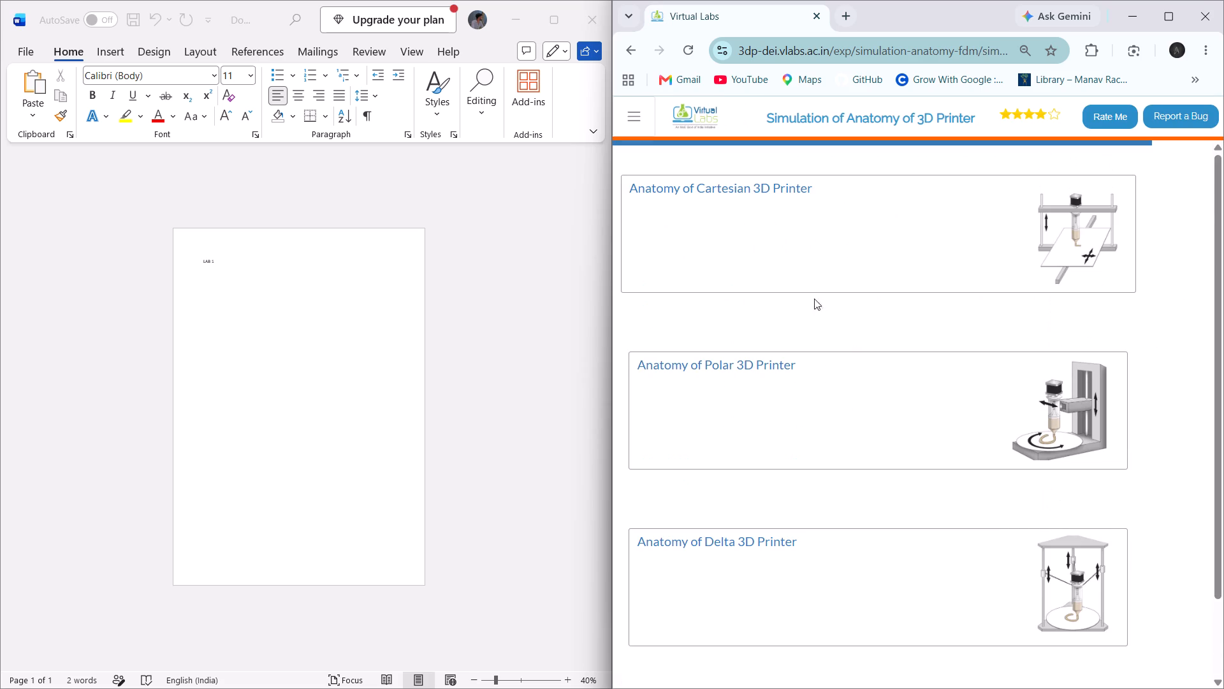
Examine the parts gallery of the Cartesian 3D printer in the anatomy simulation.
{"action": "left_click", "coordinate": [727, 182]}
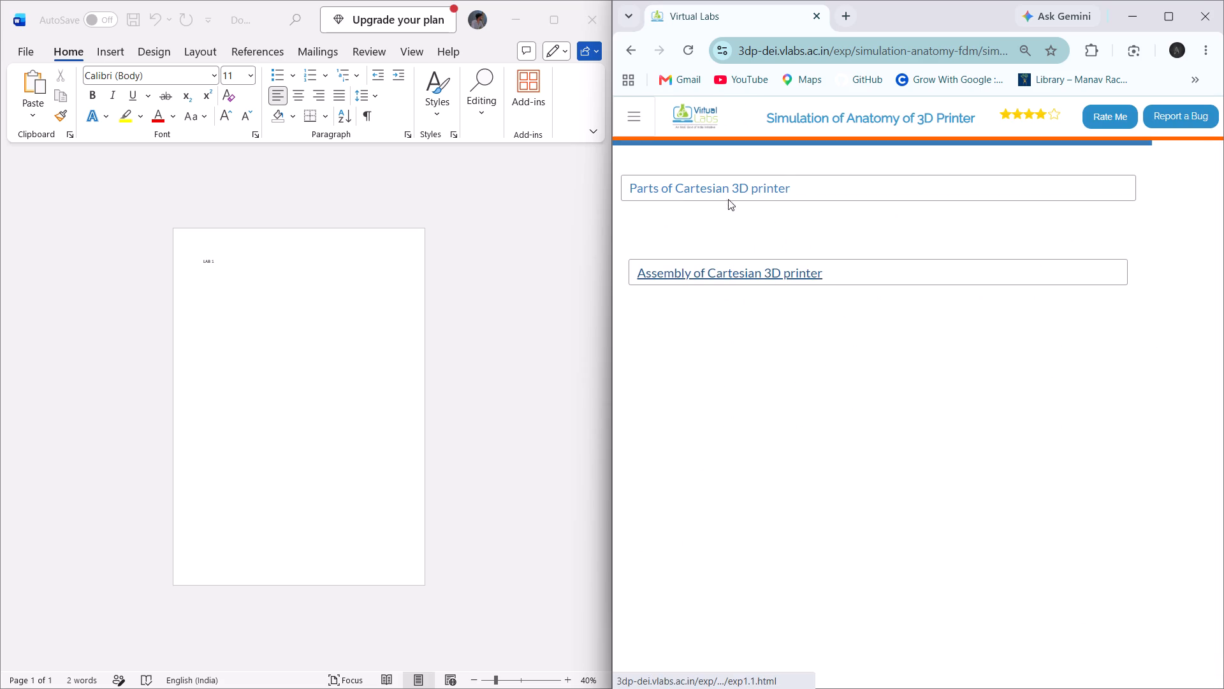
{"action": "left_click", "coordinate": [723, 193]}
{"action": "scroll", "coordinate": [912, 396], "scroll_direction": "down", "scroll_amount": 5}
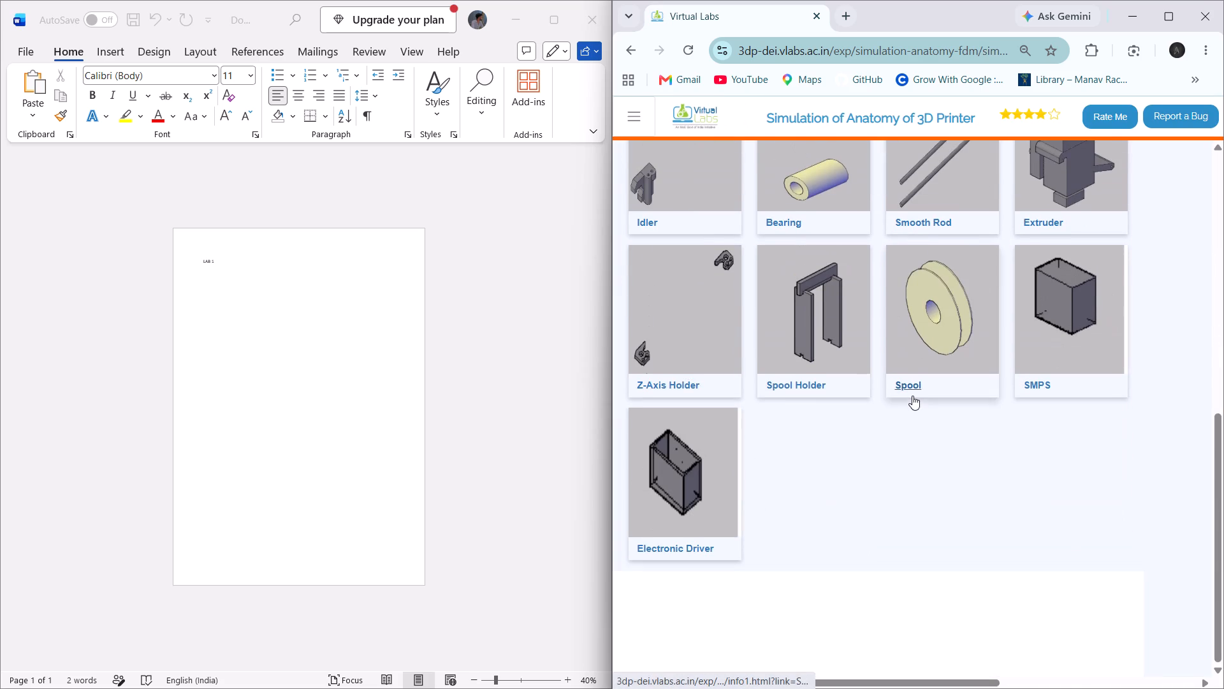
{"action": "scroll", "coordinate": [912, 396], "scroll_direction": "up", "scroll_amount": 8}
{"action": "scroll", "coordinate": [912, 396], "scroll_direction": "down", "scroll_amount": 2}
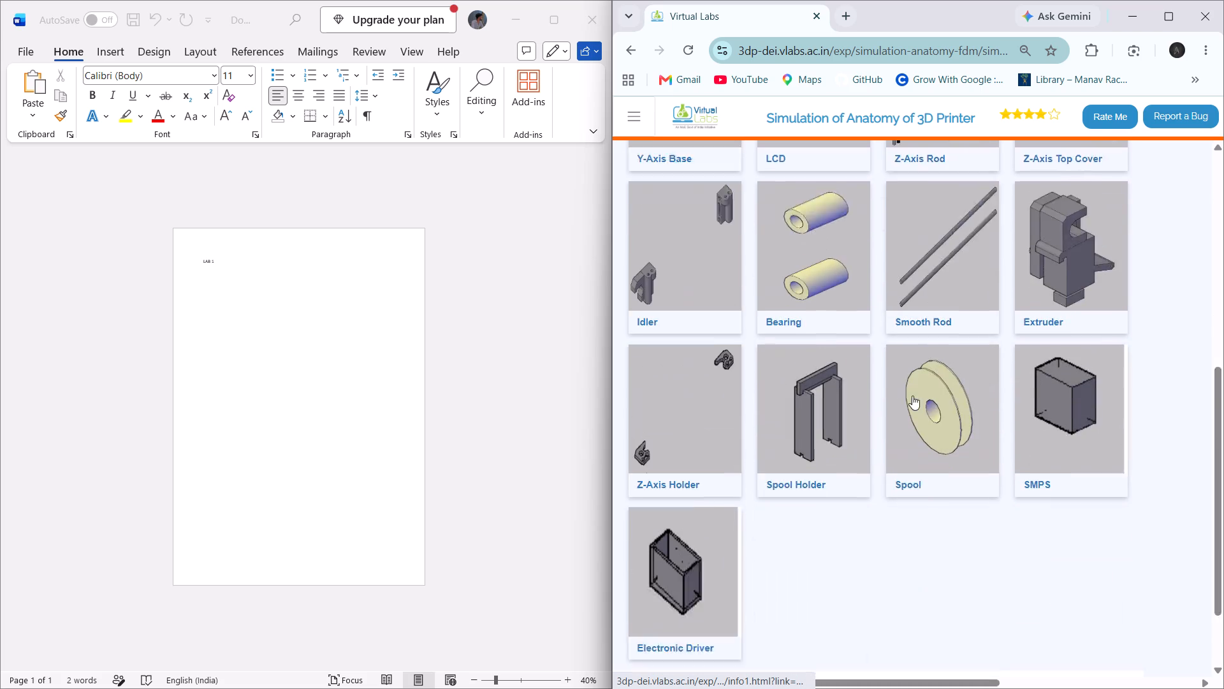
{"action": "scroll", "coordinate": [912, 396], "scroll_direction": "down", "scroll_amount": 5}
{"action": "scroll", "coordinate": [912, 396], "scroll_direction": "up", "scroll_amount": 7}
{"action": "scroll", "coordinate": [912, 396], "scroll_direction": "right", "scroll_amount": 3}
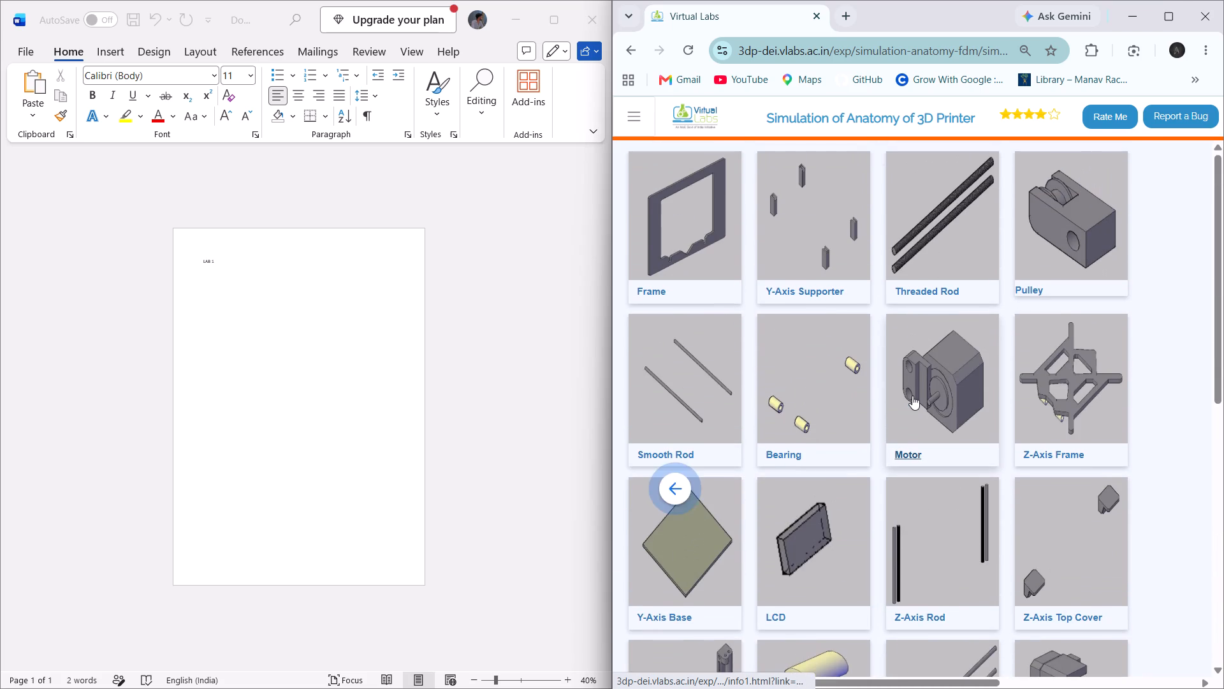
{"action": "scroll", "coordinate": [912, 396], "scroll_direction": "right", "scroll_amount": 3}
Examine the X-Axis and Y-Axis assembly parts in the Cartesian printer's assembly section of the anatomy simulation.
{"action": "left_click", "coordinate": [736, 273]}
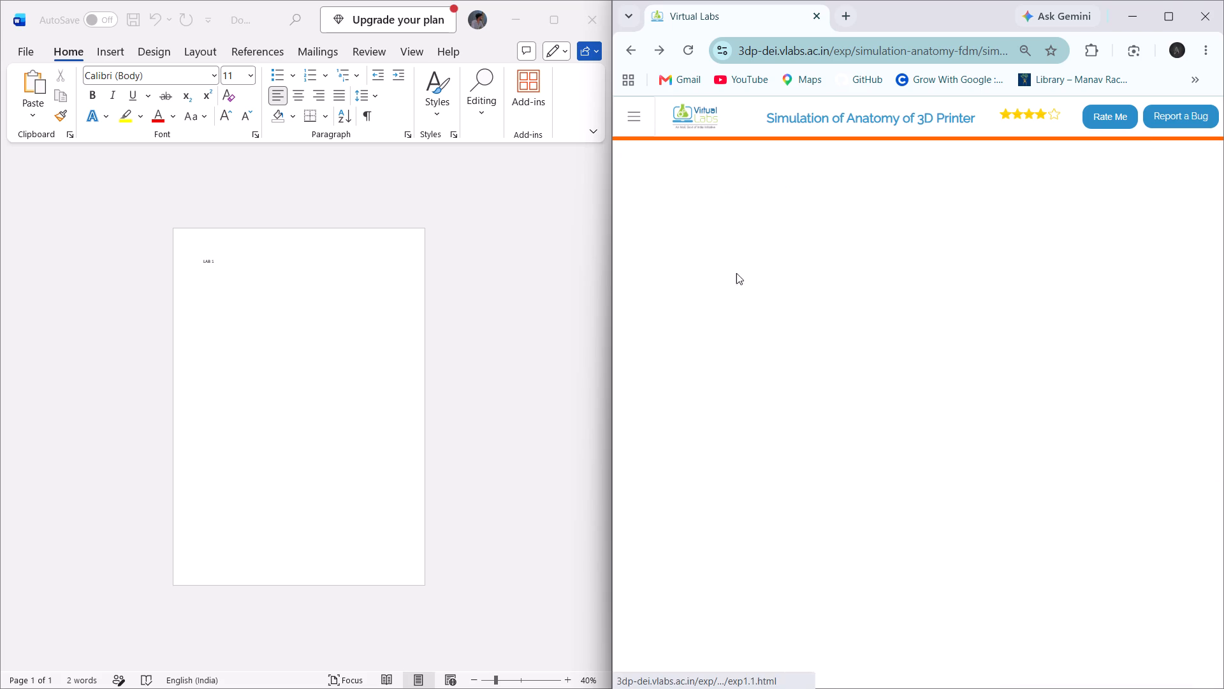
{"action": "scroll", "coordinate": [830, 473], "scroll_direction": "down", "scroll_amount": 2}
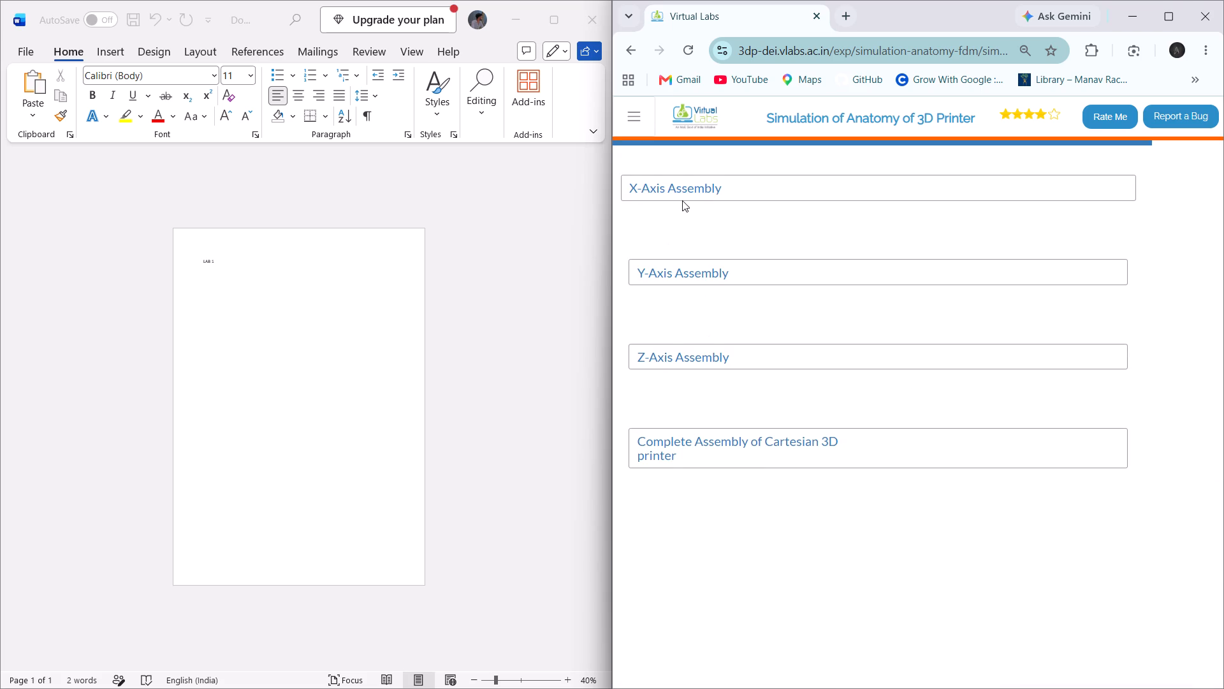
{"action": "left_click", "coordinate": [682, 193]}
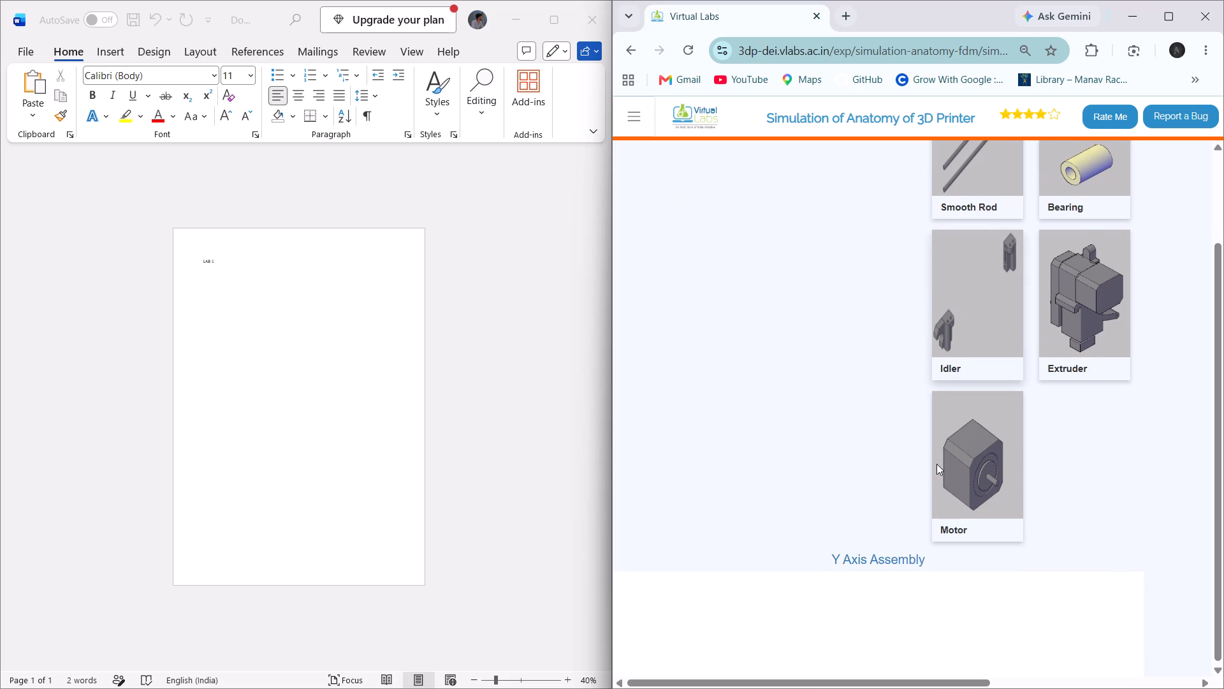
{"action": "scroll", "coordinate": [936, 464], "scroll_direction": "right", "scroll_amount": 5}
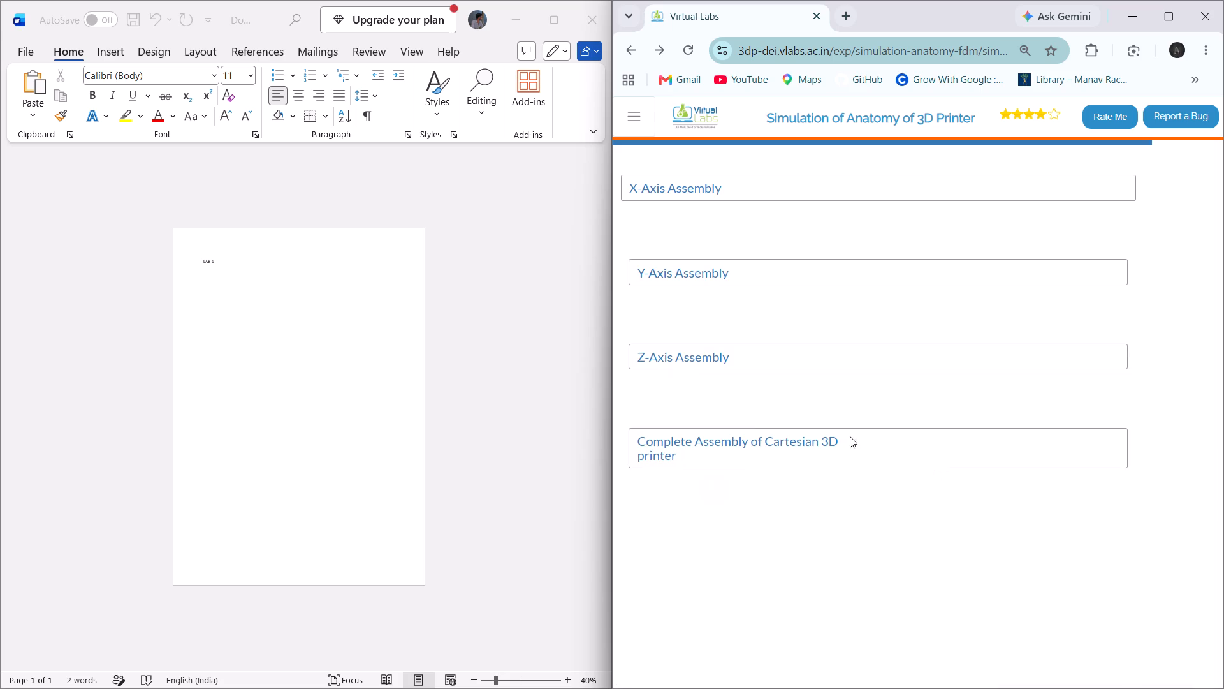
{"action": "left_click", "coordinate": [680, 273]}
{"action": "scroll", "coordinate": [1009, 423], "scroll_direction": "down", "scroll_amount": 7}
{"action": "scroll", "coordinate": [1009, 423], "scroll_direction": "up", "scroll_amount": 5}
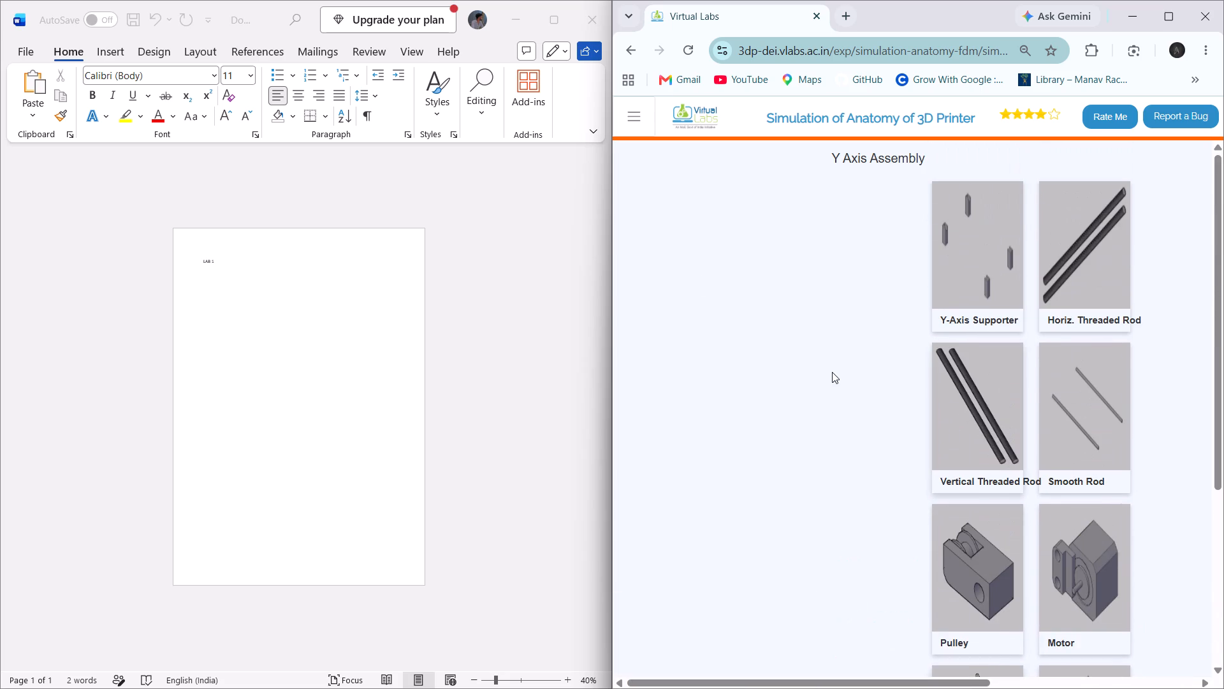
Check the Polar 3D printer's page in the anatomy simulation and return to the simulation's overview of the three printer types.
{"action": "scroll", "coordinate": [829, 370], "scroll_direction": "right", "scroll_amount": 16}
{"action": "scroll", "coordinate": [829, 370], "scroll_direction": "right", "scroll_amount": 9}
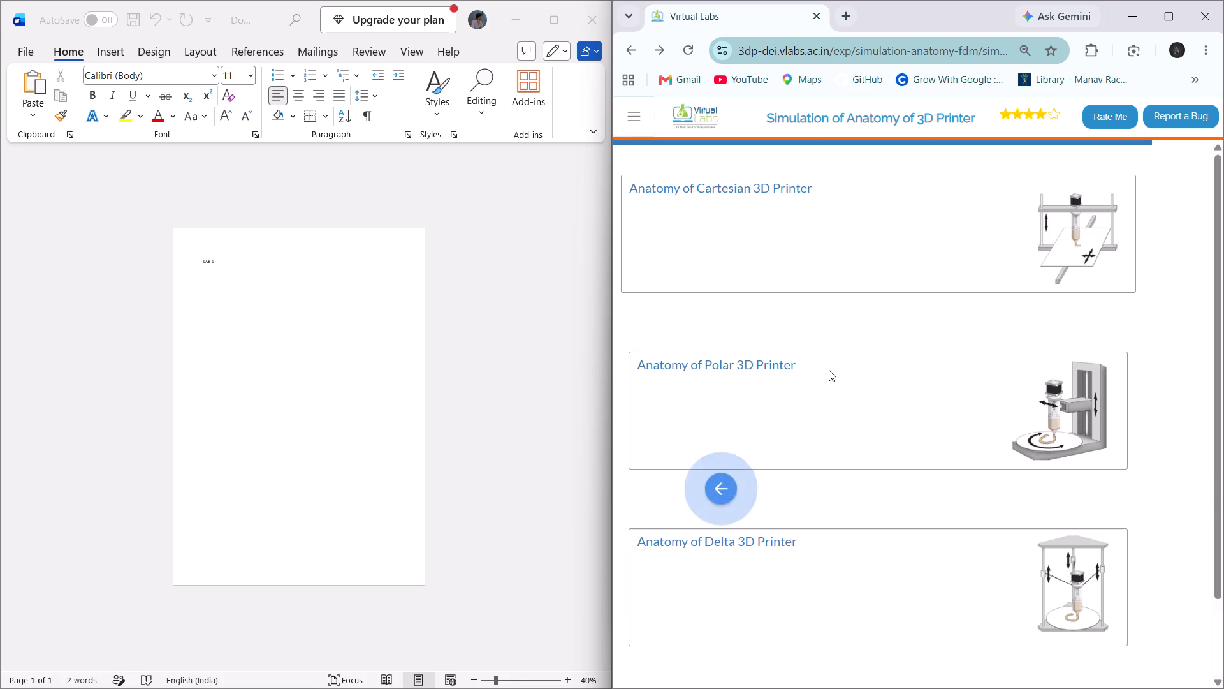
{"action": "scroll", "coordinate": [1003, 445], "scroll_direction": "down", "scroll_amount": 1}
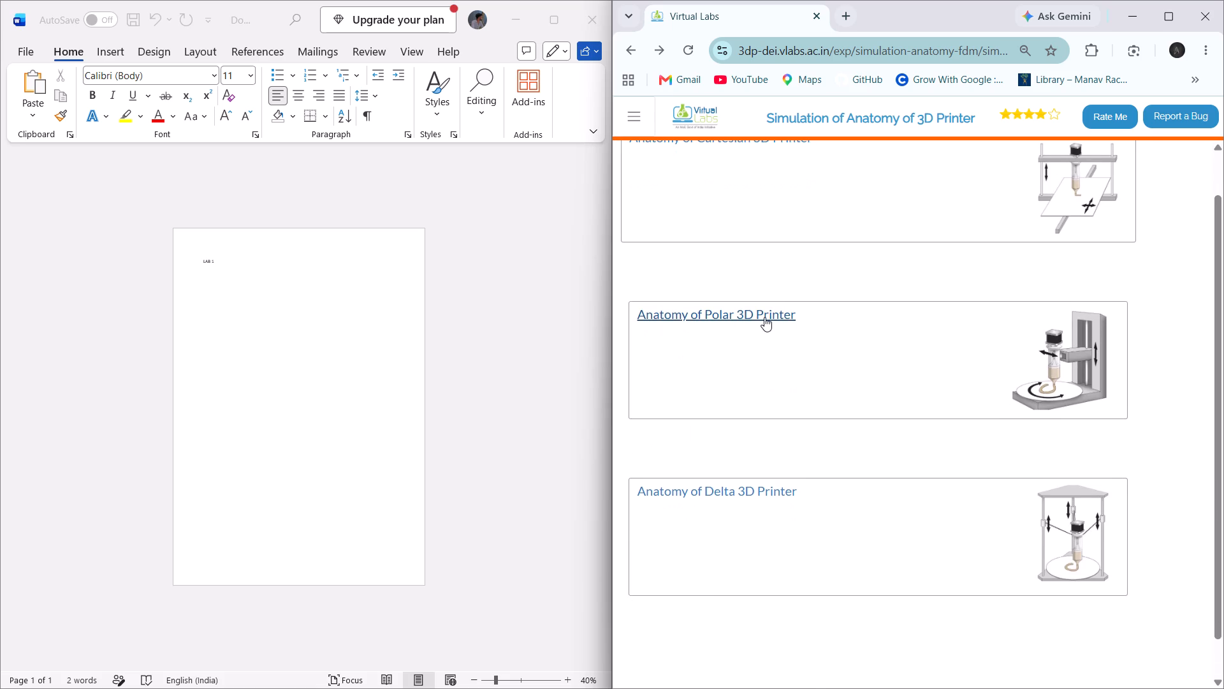
{"action": "left_click", "coordinate": [764, 317]}
{"action": "scroll", "coordinate": [715, 308], "scroll_direction": "right", "scroll_amount": 3}
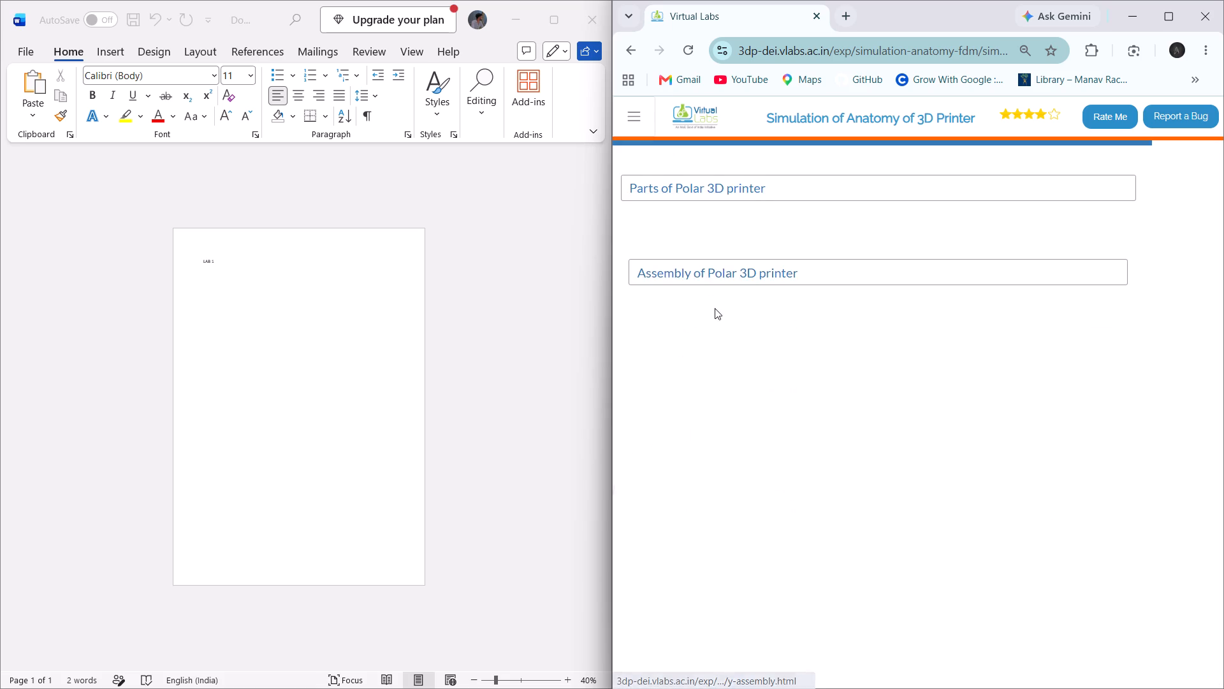
{"action": "scroll", "coordinate": [715, 308], "scroll_direction": "right", "scroll_amount": 4}
{"action": "scroll", "coordinate": [908, 332], "scroll_direction": "up", "scroll_amount": 1}
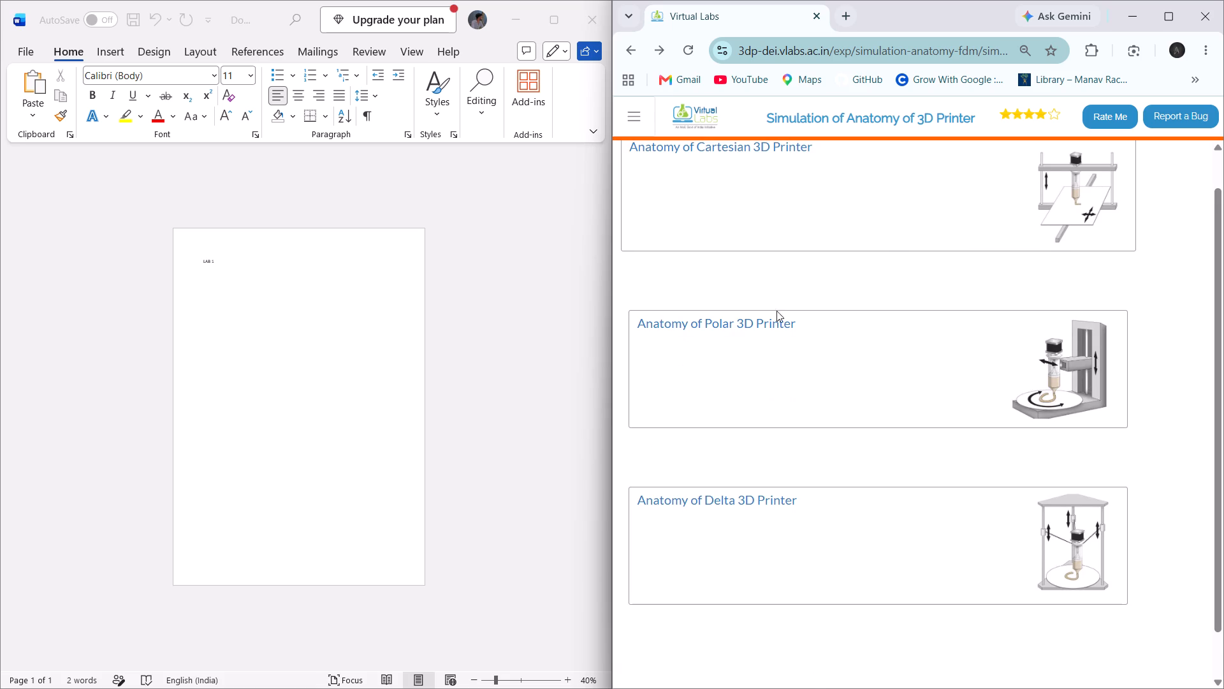
{"action": "scroll", "coordinate": [874, 309], "scroll_direction": "right", "scroll_amount": 7}
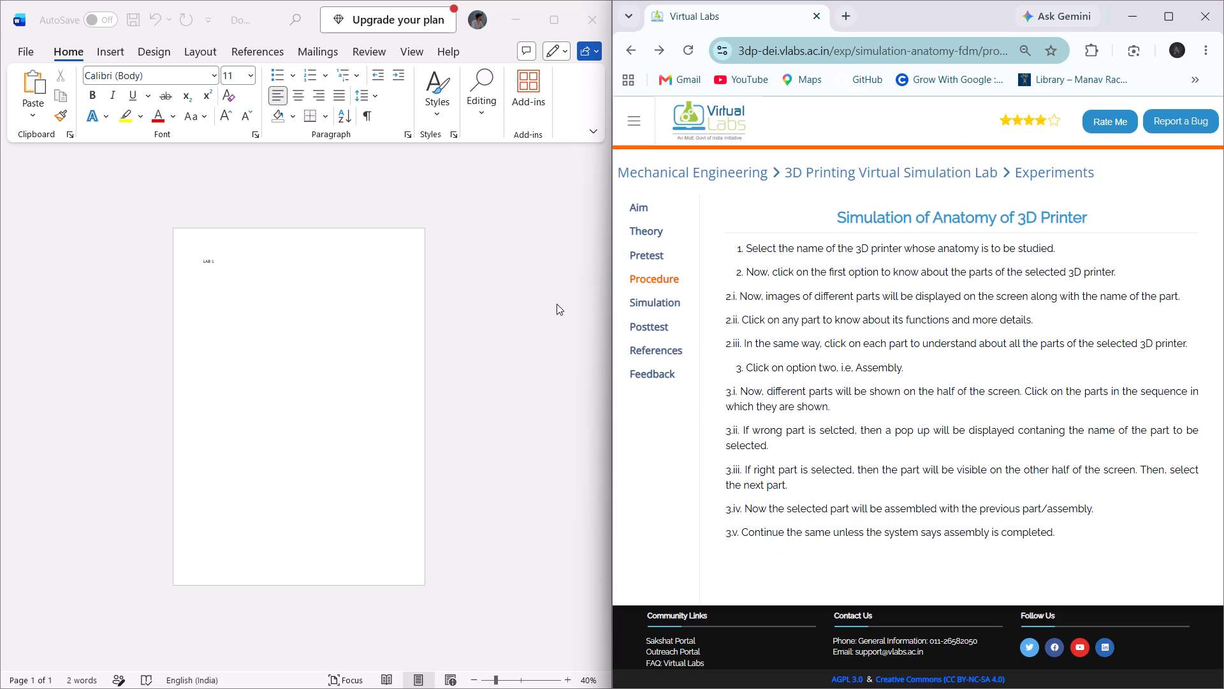
{"action": "left_click", "coordinate": [653, 304]}
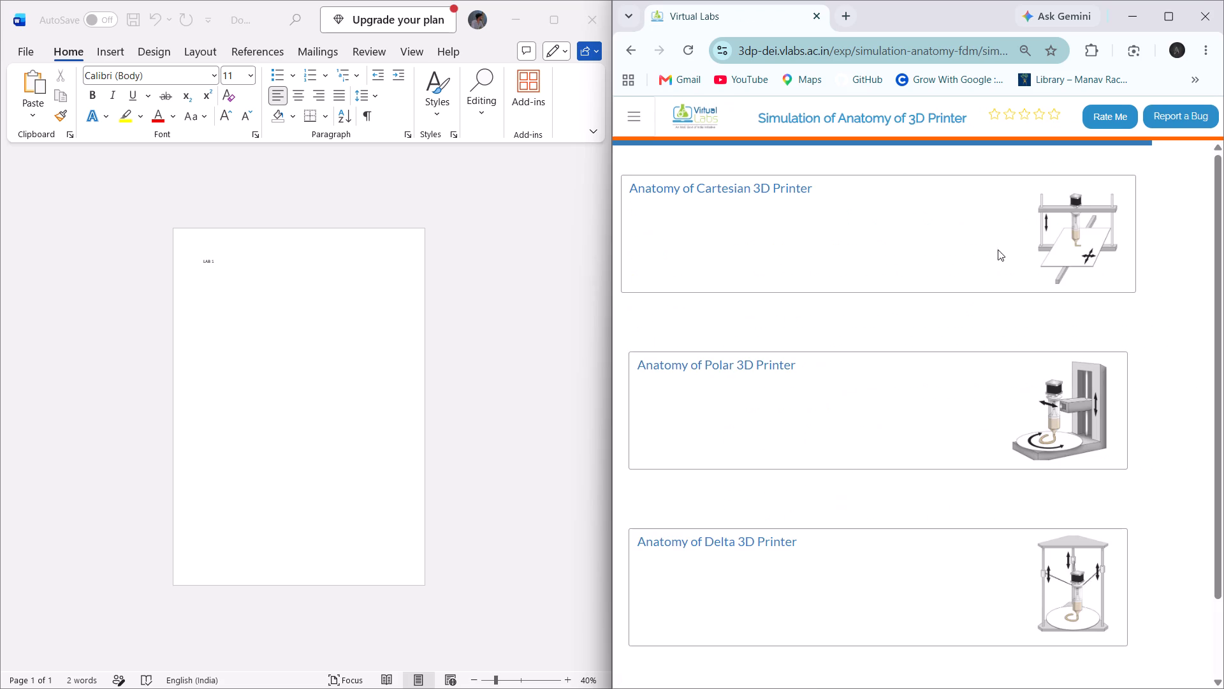
Capture the Cartesian 3D printer diagram from the simulation overview and paste it below the LAB 1 heading in the Word document.
{"action": "scroll", "coordinate": [1084, 235], "scroll_direction": "up", "scroll_amount": 1}
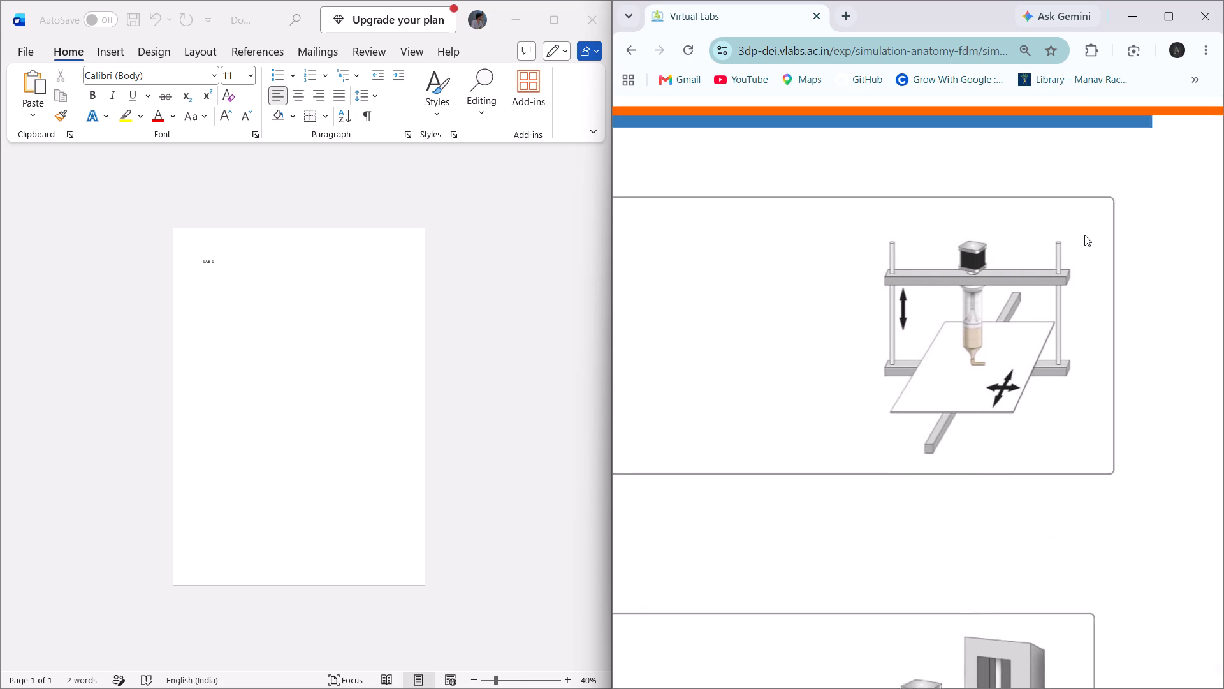
{"action": "scroll", "coordinate": [1084, 235], "scroll_direction": "up", "scroll_amount": 1}
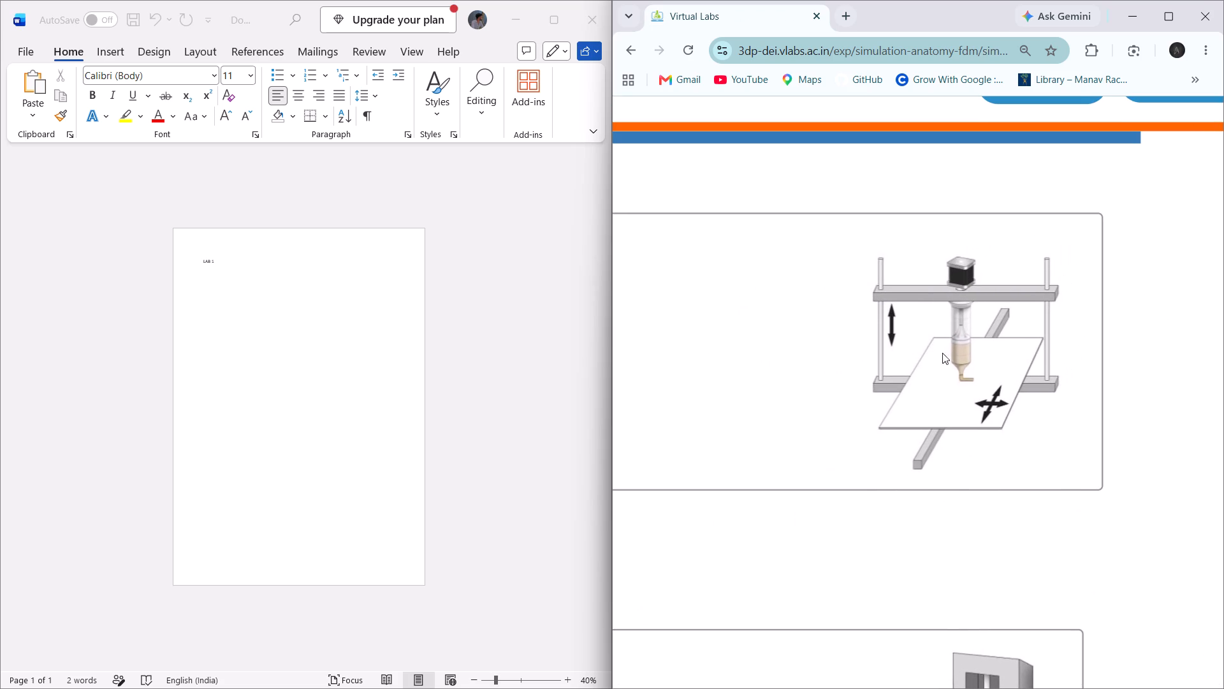
{"action": "scroll", "coordinate": [923, 320], "scroll_direction": "left", "scroll_amount": 2}
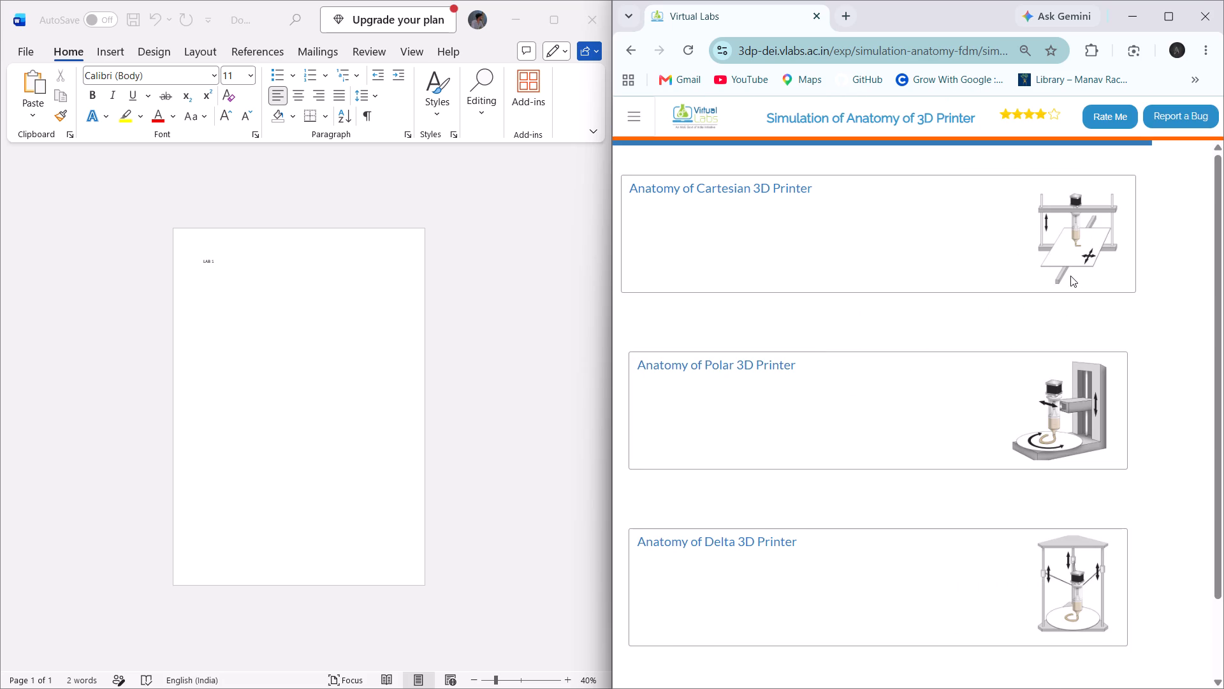
{"action": "scroll", "coordinate": [1070, 276], "scroll_direction": "left", "scroll_amount": 1}
{"action": "scroll", "coordinate": [1070, 276], "scroll_direction": "up", "scroll_amount": 1}
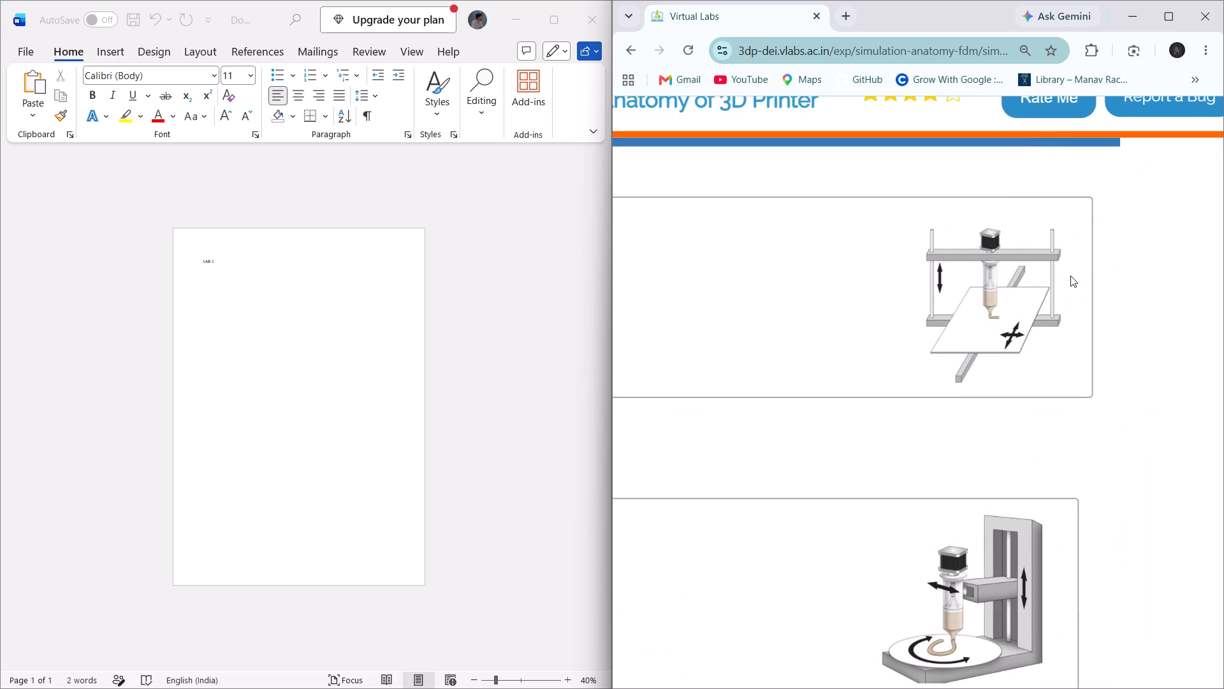
{"action": "scroll", "coordinate": [1070, 276], "scroll_direction": "up", "scroll_amount": 1}
{"action": "key", "text": "Print"}
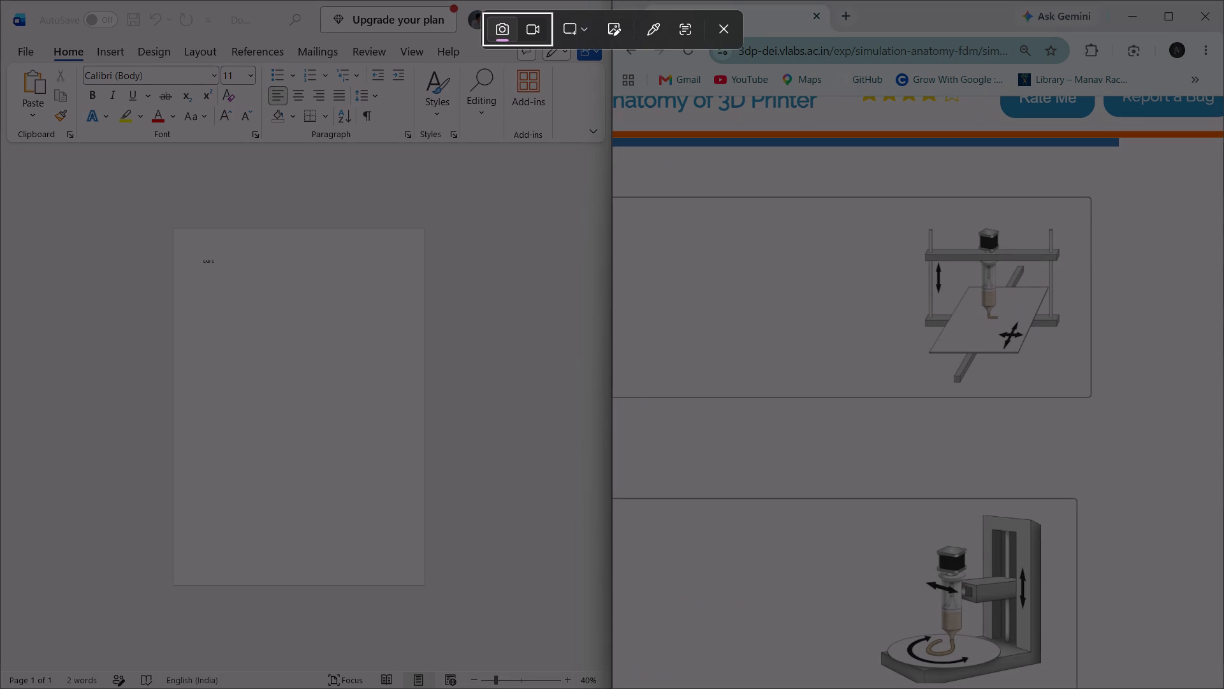
{"action": "left_click_drag", "start_coordinate": [896, 206], "coordinate": [1077, 394]}
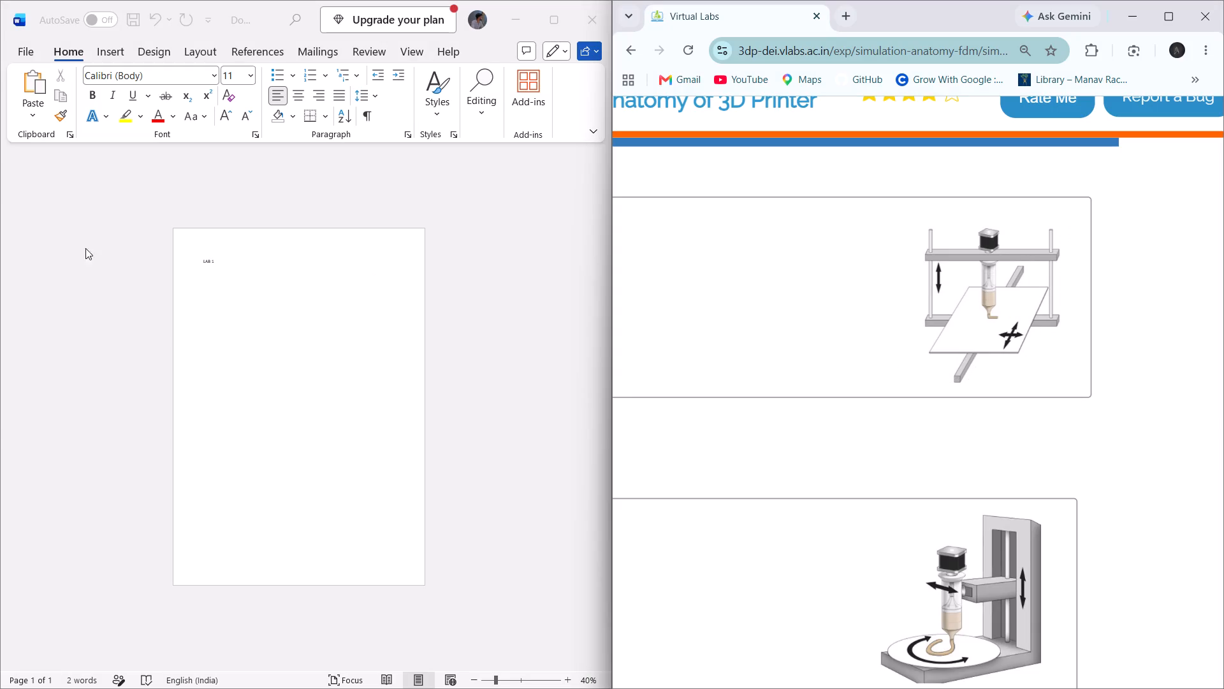
{"action": "left_click", "coordinate": [231, 306]}
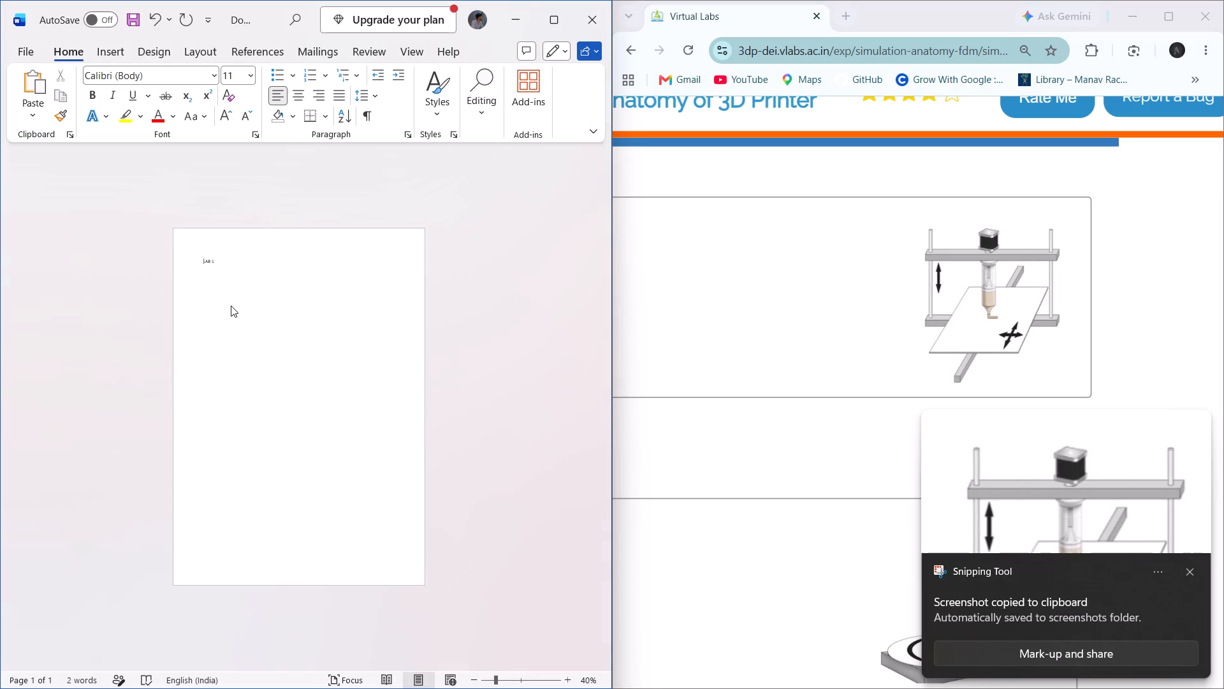
{"action": "key", "text": "Down"}
{"action": "key", "text": "ctrl+v"}
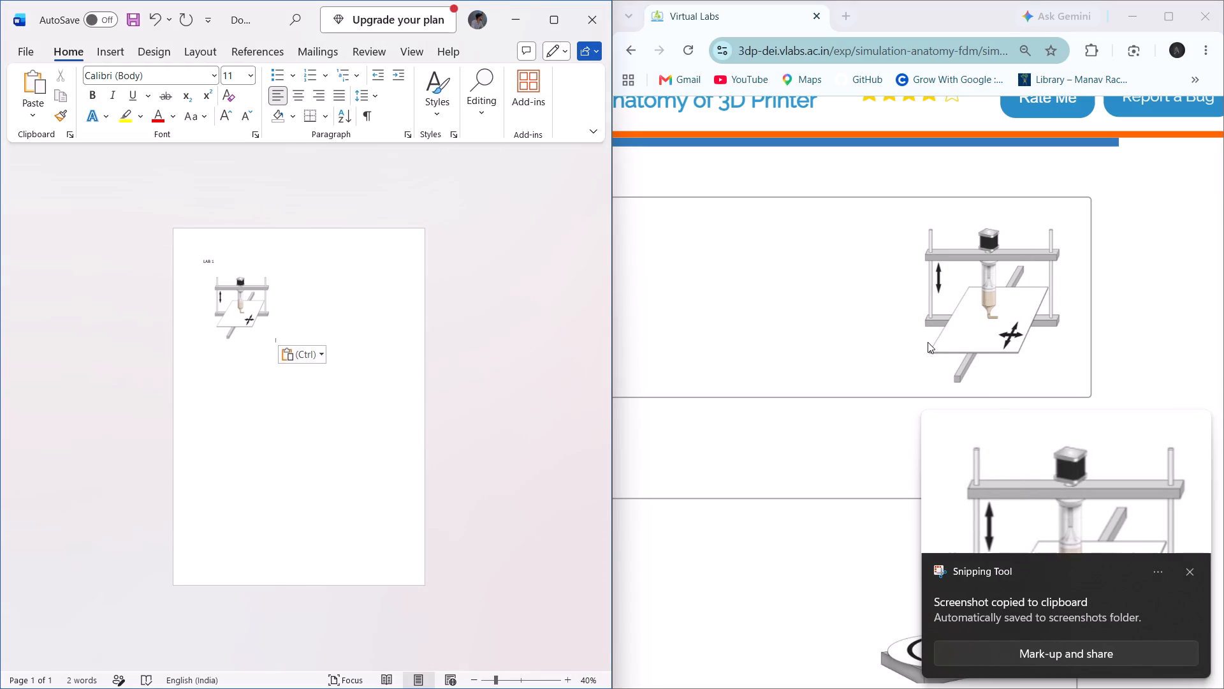
Capture the Polar 3D printer diagram and paste it beside the Cartesian diagram in the Word document.
{"action": "scroll", "coordinate": [991, 404], "scroll_direction": "down", "scroll_amount": 1}
{"action": "left_click", "coordinate": [882, 377]}
{"action": "scroll", "coordinate": [882, 377], "scroll_direction": "down", "scroll_amount": 1}
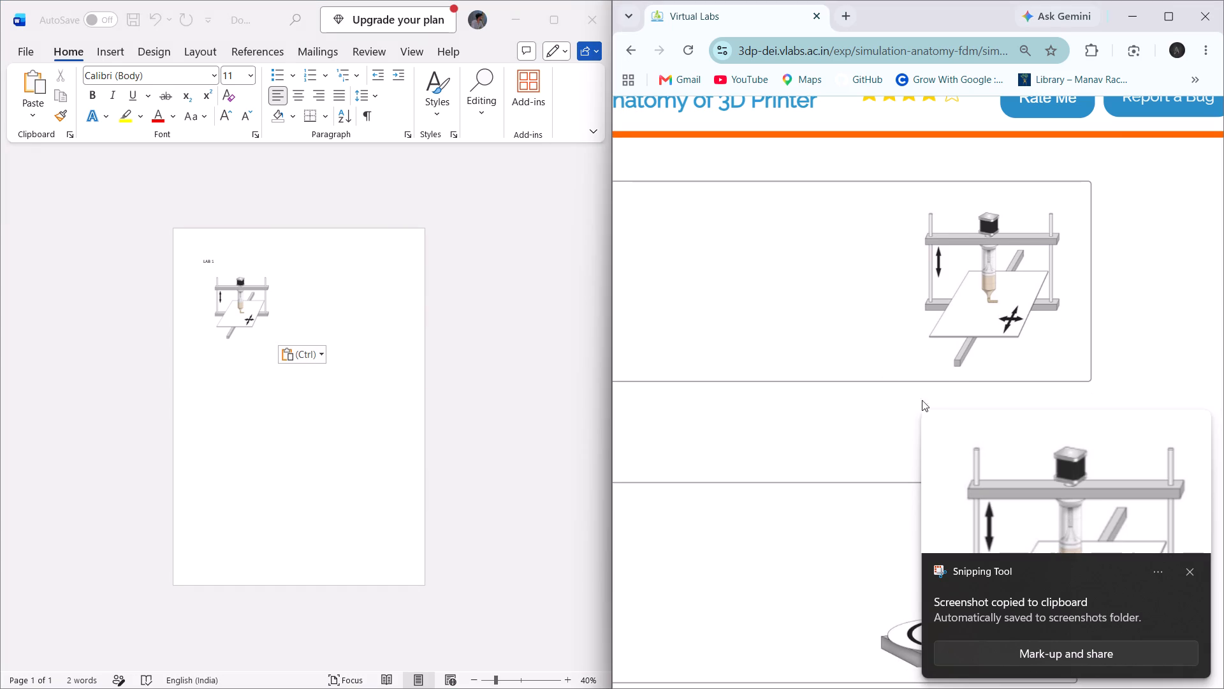
{"action": "scroll", "coordinate": [850, 362], "scroll_direction": "down", "scroll_amount": 3}
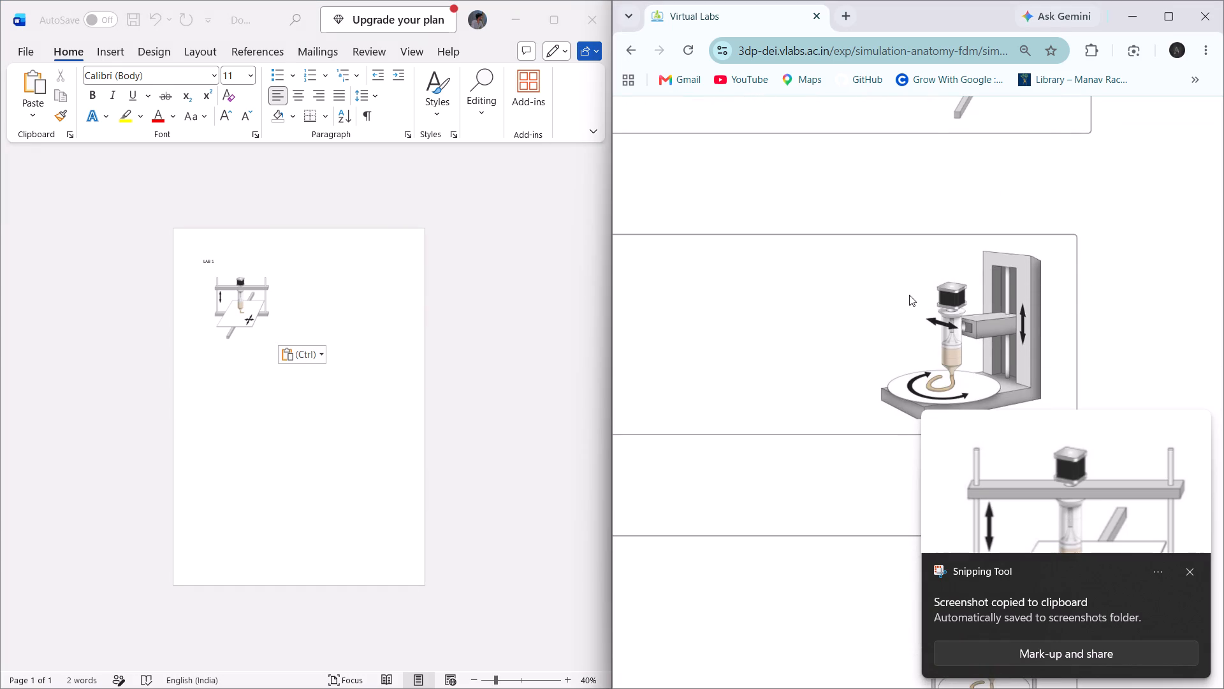
{"action": "left_click", "coordinate": [1190, 570]}
{"action": "key", "text": "Print"}
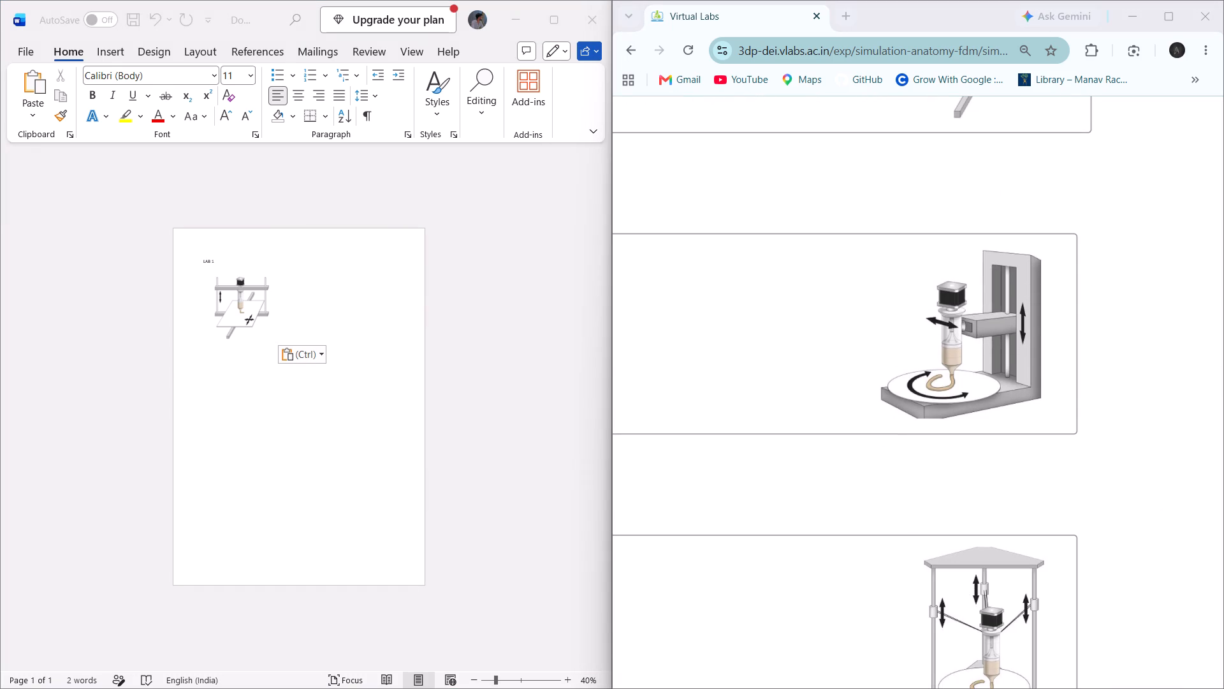
{"action": "left_click_drag", "start_coordinate": [870, 243], "coordinate": [1062, 428]}
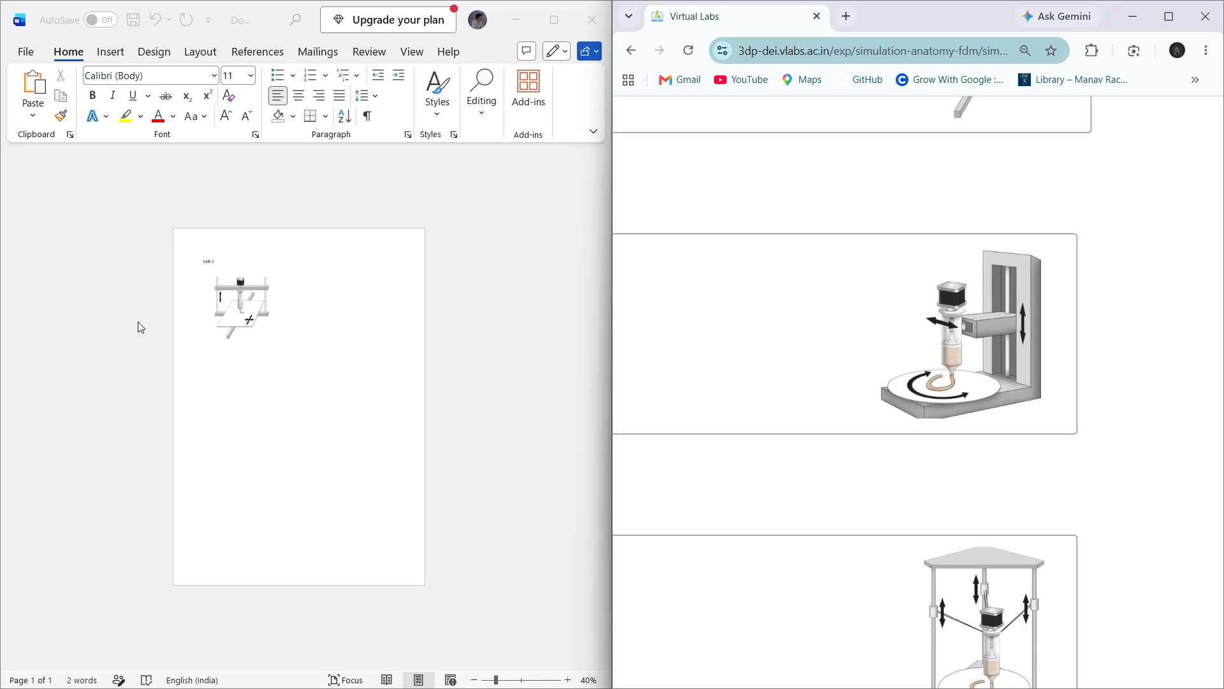
{"action": "left_click", "coordinate": [286, 405]}
{"action": "key", "text": "ctrl+v"}
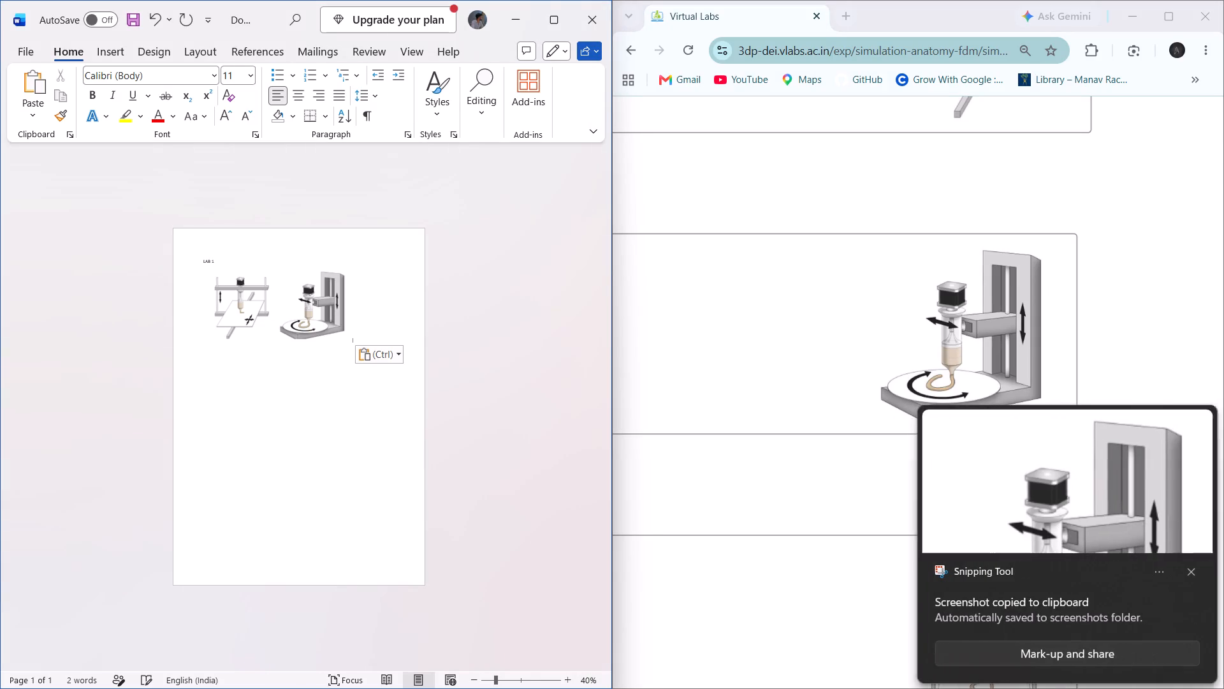
Capture the Delta 3D printer diagram and paste it on a new line below the other two diagrams in Word.
{"action": "scroll", "coordinate": [1022, 302], "scroll_direction": "down", "scroll_amount": 3}
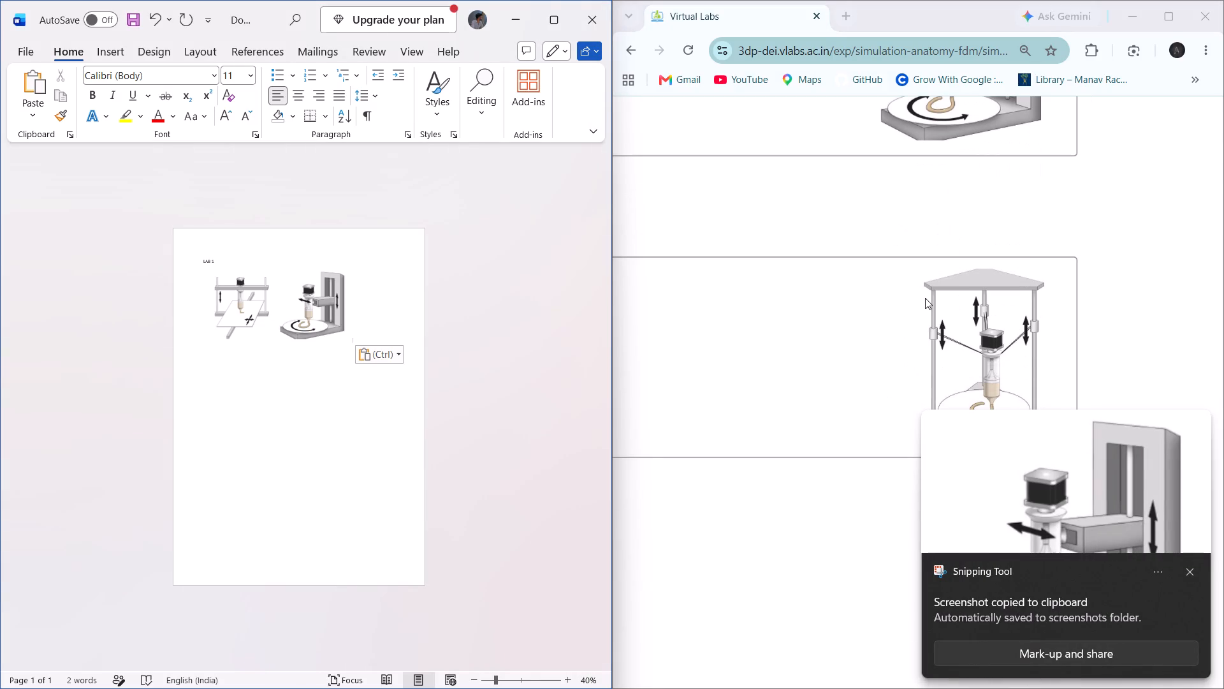
{"action": "left_click", "coordinate": [925, 298]}
{"action": "left_click", "coordinate": [1192, 568]}
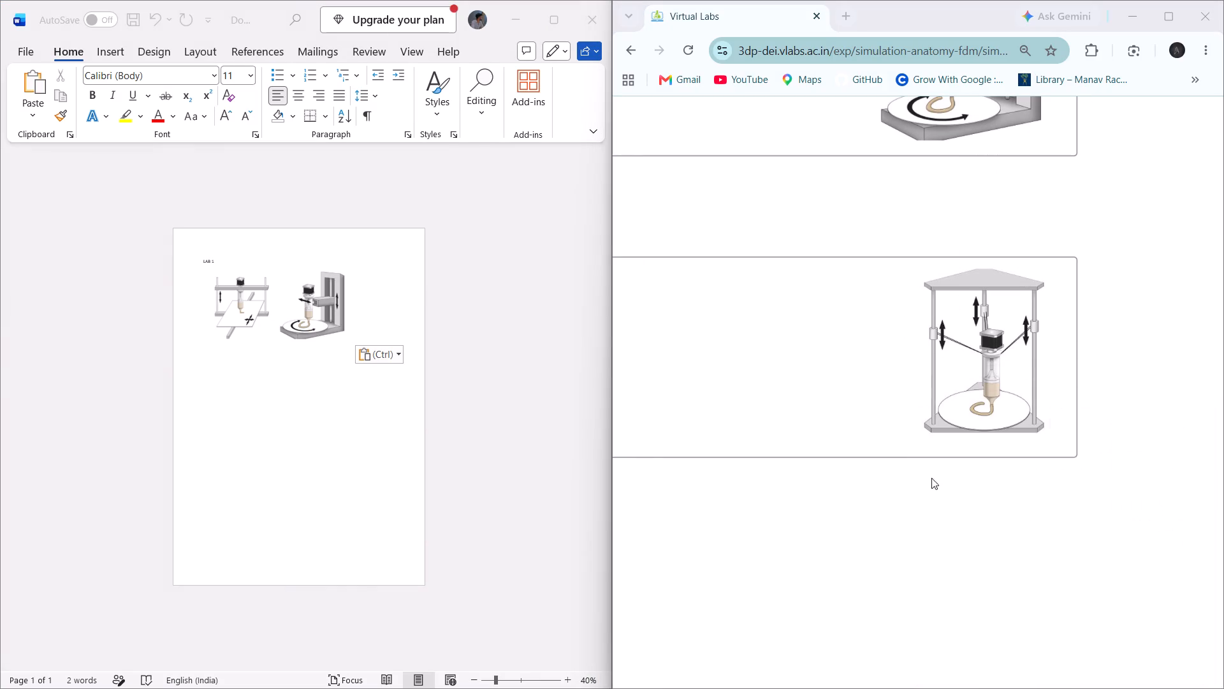
{"action": "left_click", "coordinate": [914, 413]}
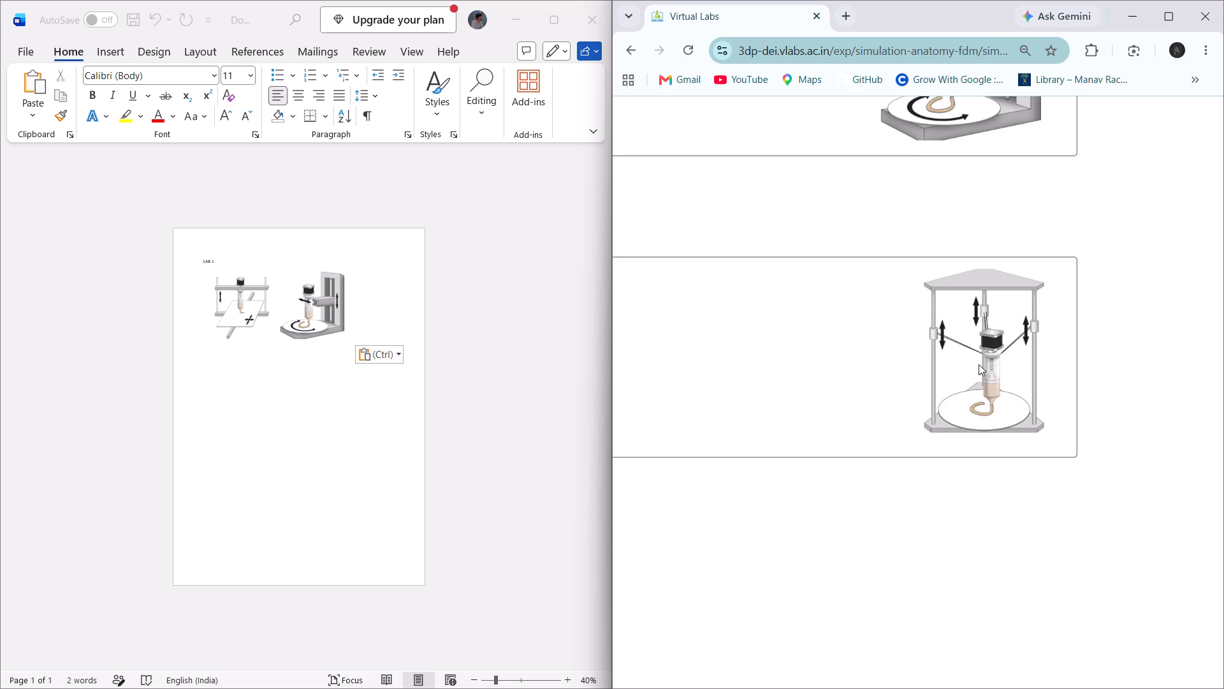
{"action": "key", "text": "Print"}
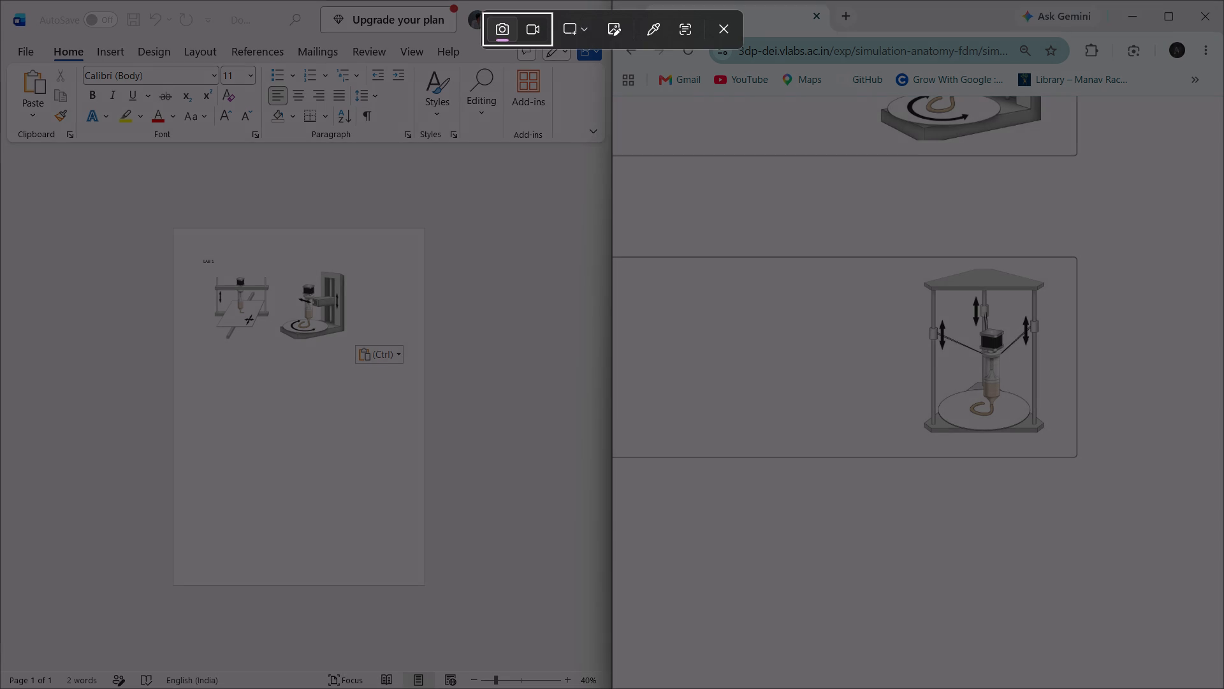
{"action": "left_click_drag", "start_coordinate": [889, 262], "coordinate": [1069, 446]}
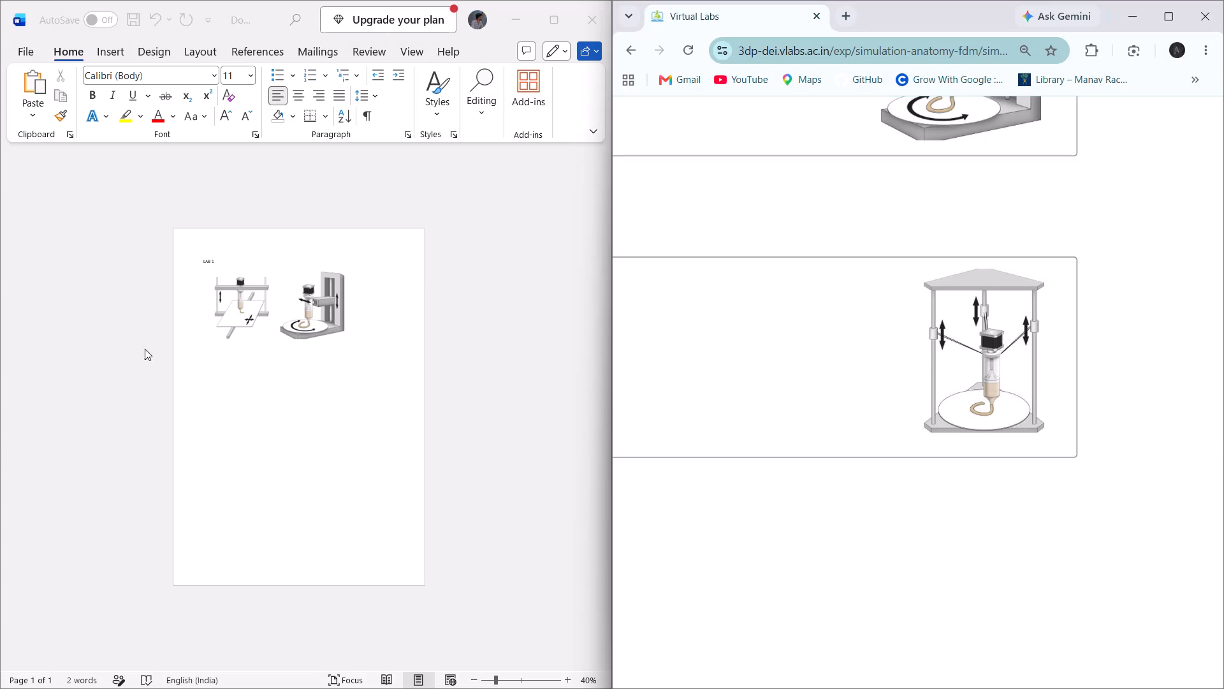
{"action": "left_click", "coordinate": [358, 343]}
{"action": "key", "text": "Return"}
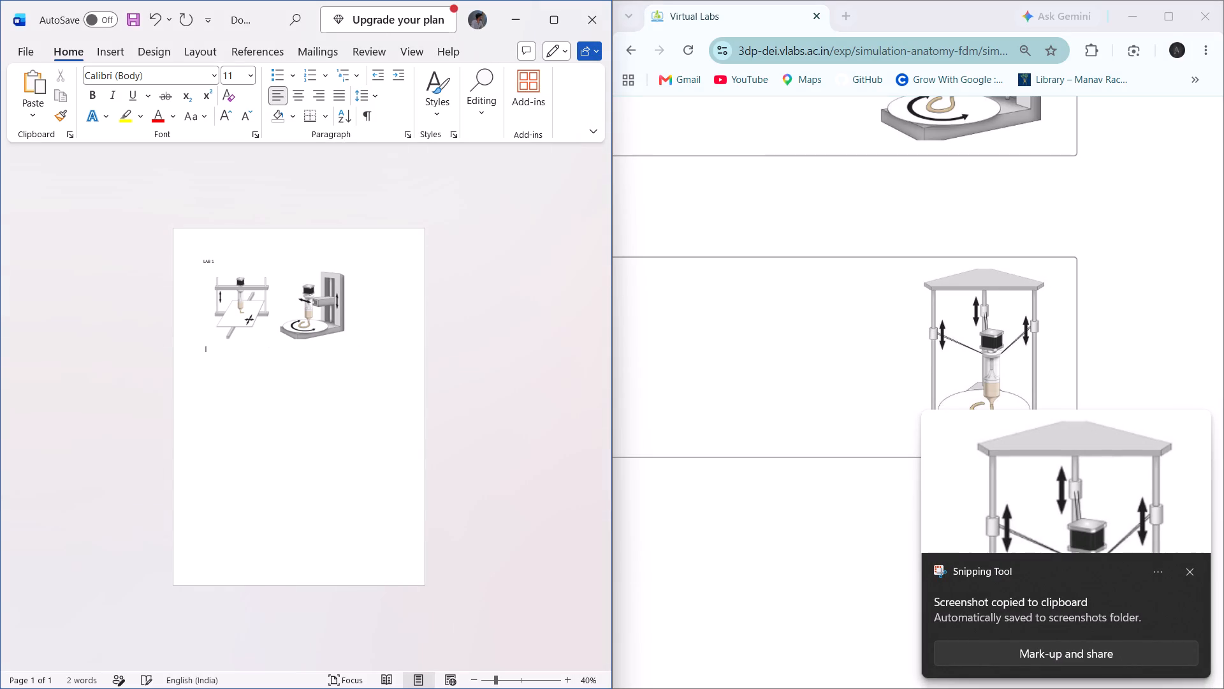
{"action": "key", "text": "ctrl+v"}
{"action": "left_click", "coordinate": [875, 424]}
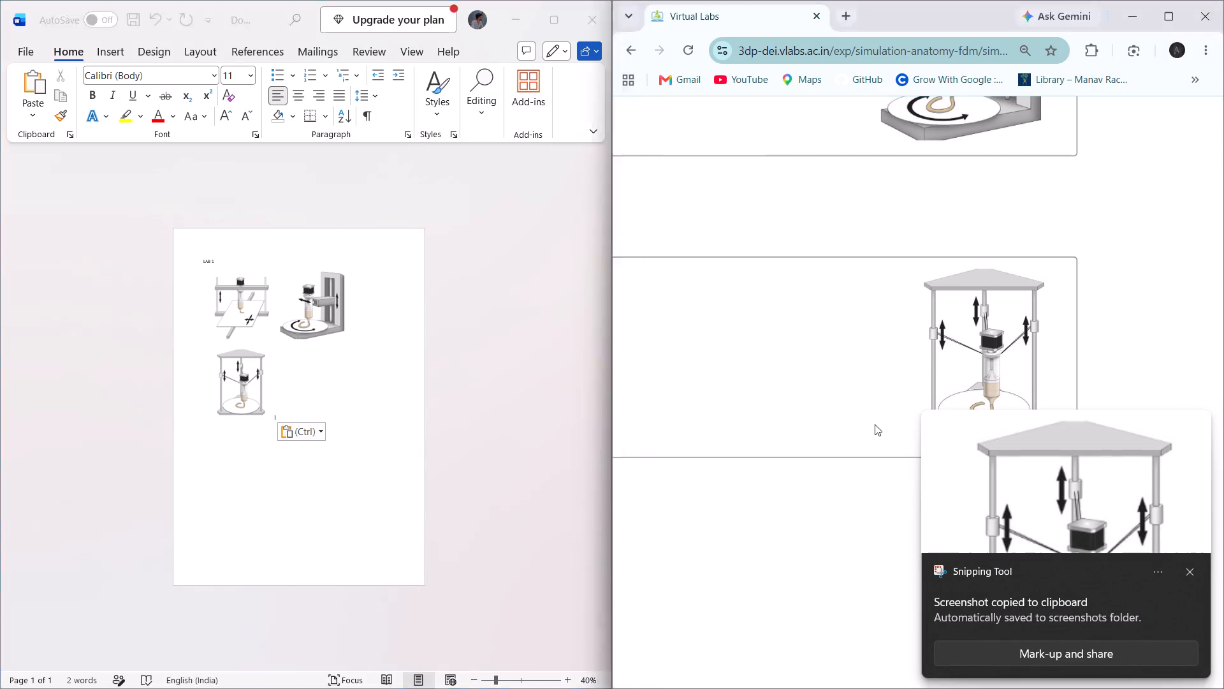
{"action": "left_click", "coordinate": [1190, 572]}
Widen the gap between the Cartesian and Polar printer diagrams in Word by inserting spaces before the Polar diagram.
{"action": "left_click_drag", "start_coordinate": [250, 388], "coordinate": [250, 394]}
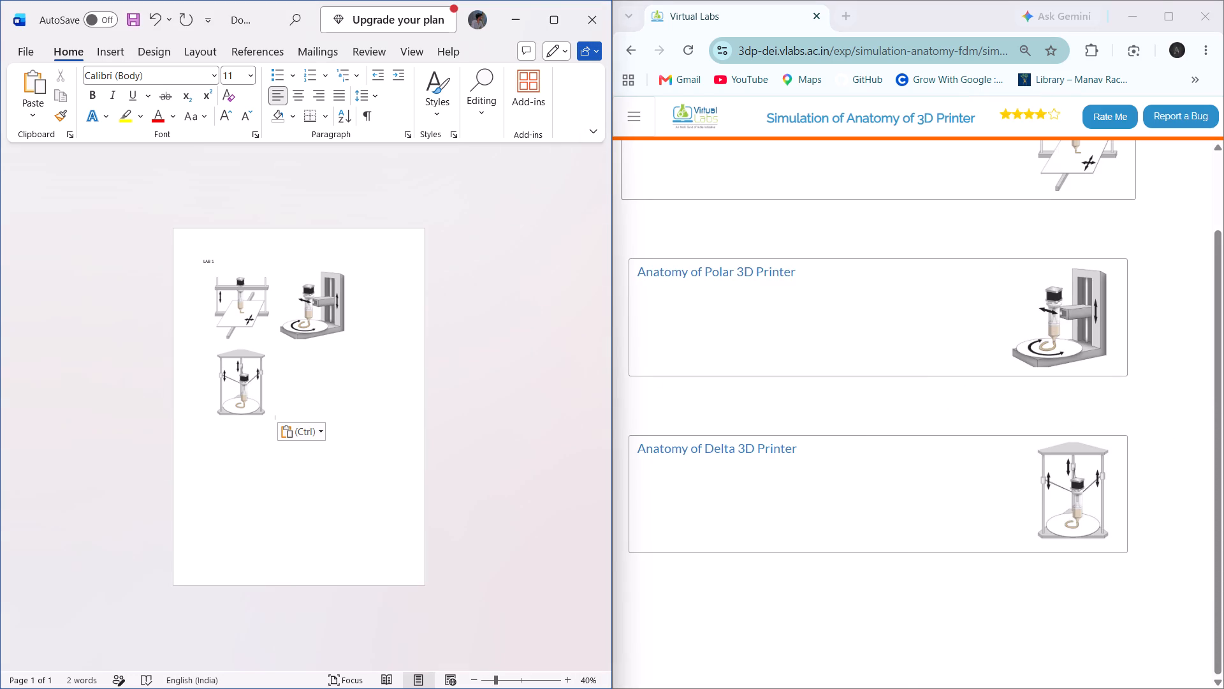
{"action": "left_click_drag", "start_coordinate": [250, 394], "coordinate": [249, 400]}
{"action": "scroll", "coordinate": [833, 367], "scroll_direction": "up", "scroll_amount": 1}
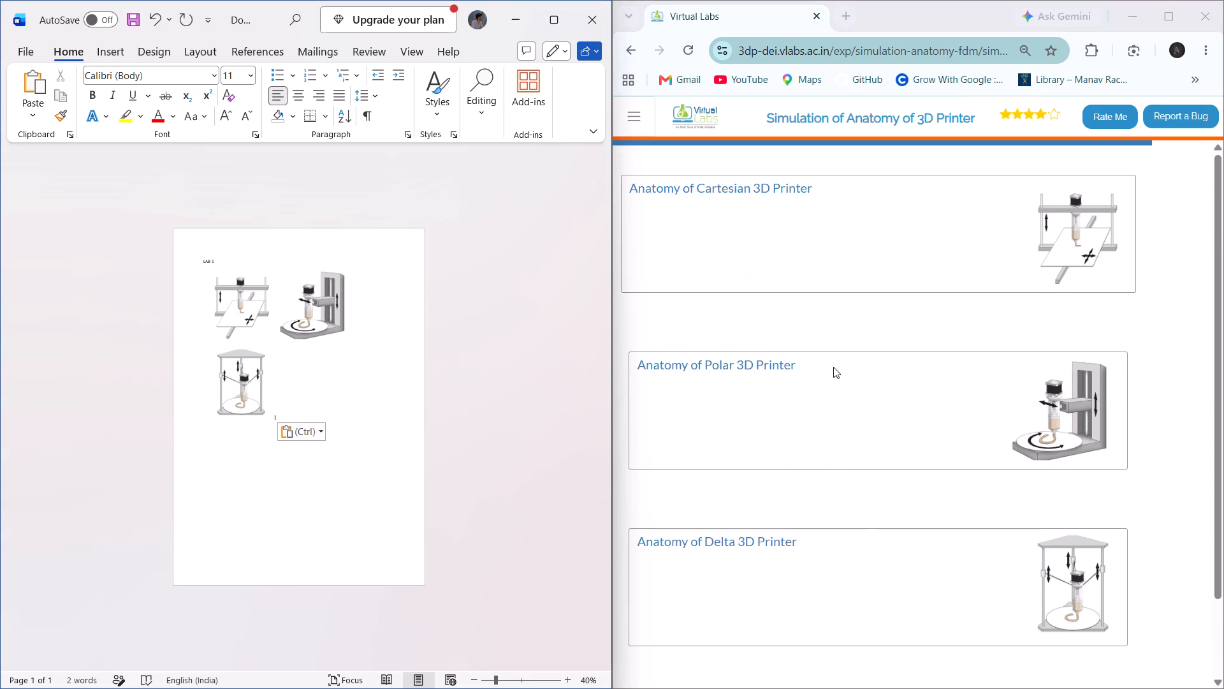
{"action": "scroll", "coordinate": [833, 367], "scroll_direction": "up", "scroll_amount": 1}
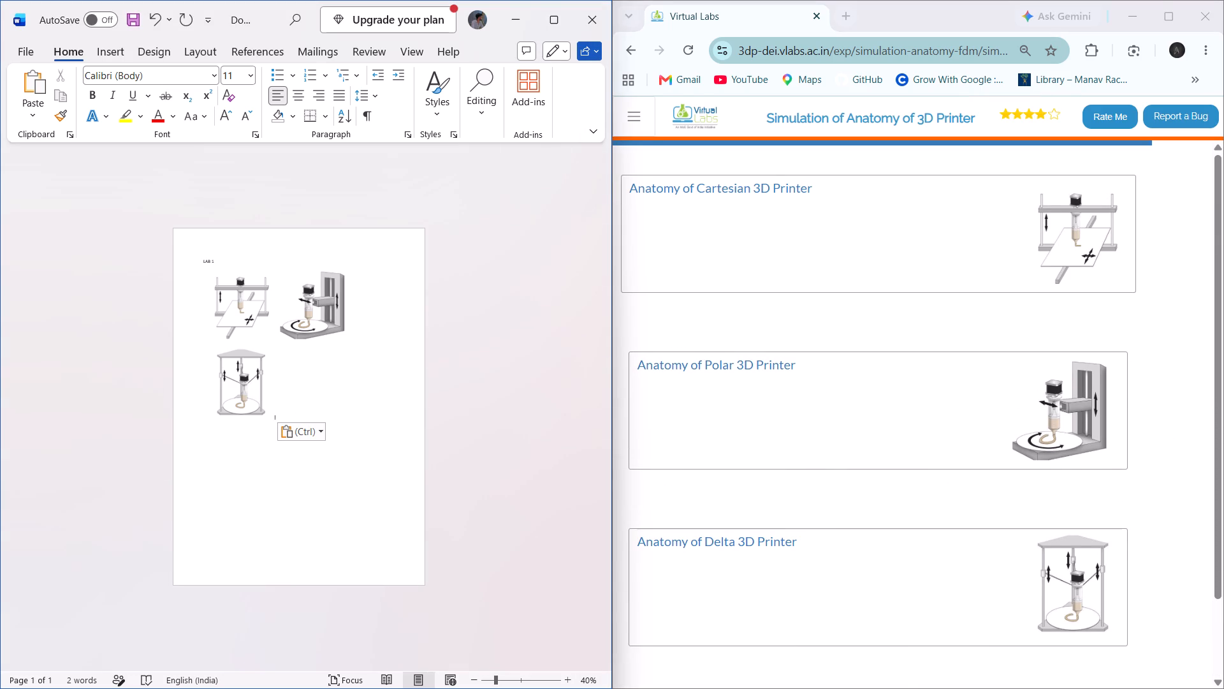
{"action": "left_click", "coordinate": [334, 308]}
{"action": "left_click", "coordinate": [298, 323]}
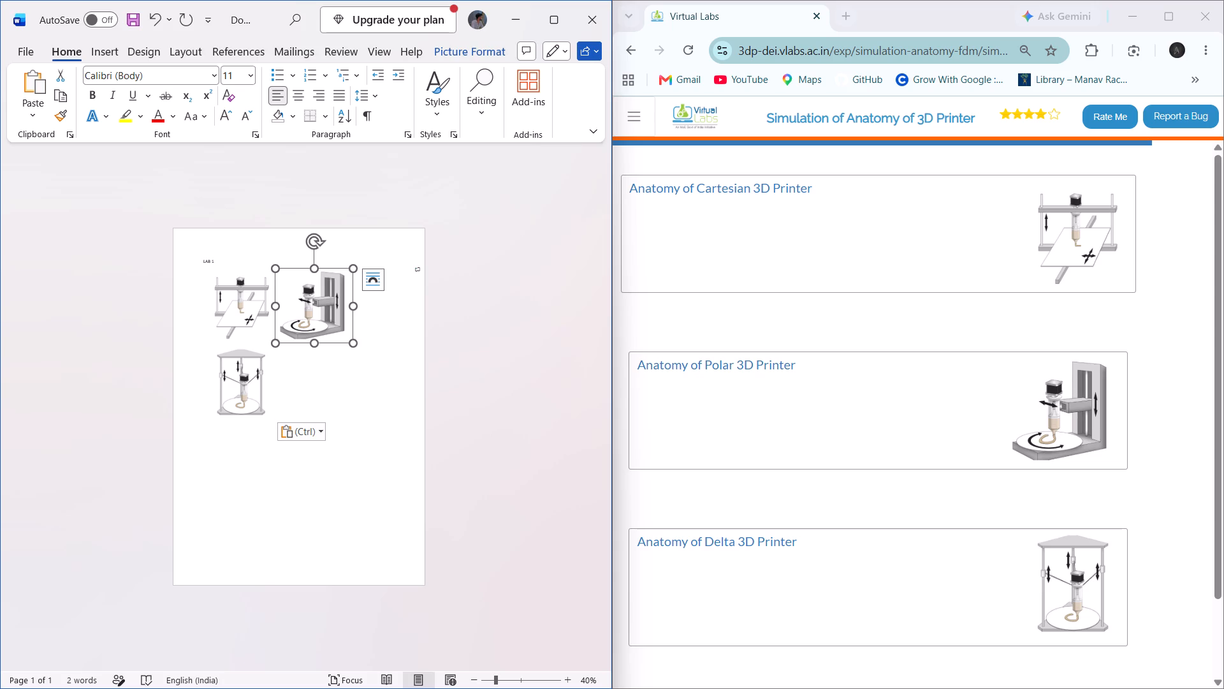
{"action": "key", "text": "Left"}
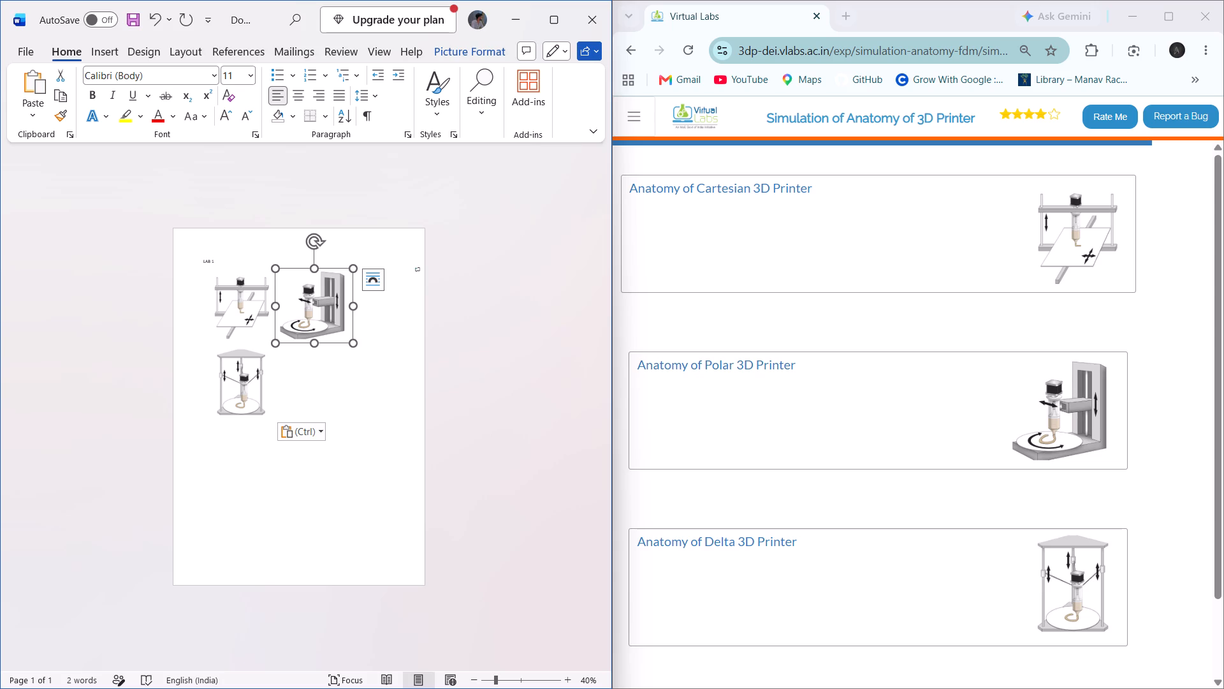
{"action": "left_click", "coordinate": [358, 381]}
{"action": "left_click", "coordinate": [358, 381]}
{"action": "key", "text": "Left"}
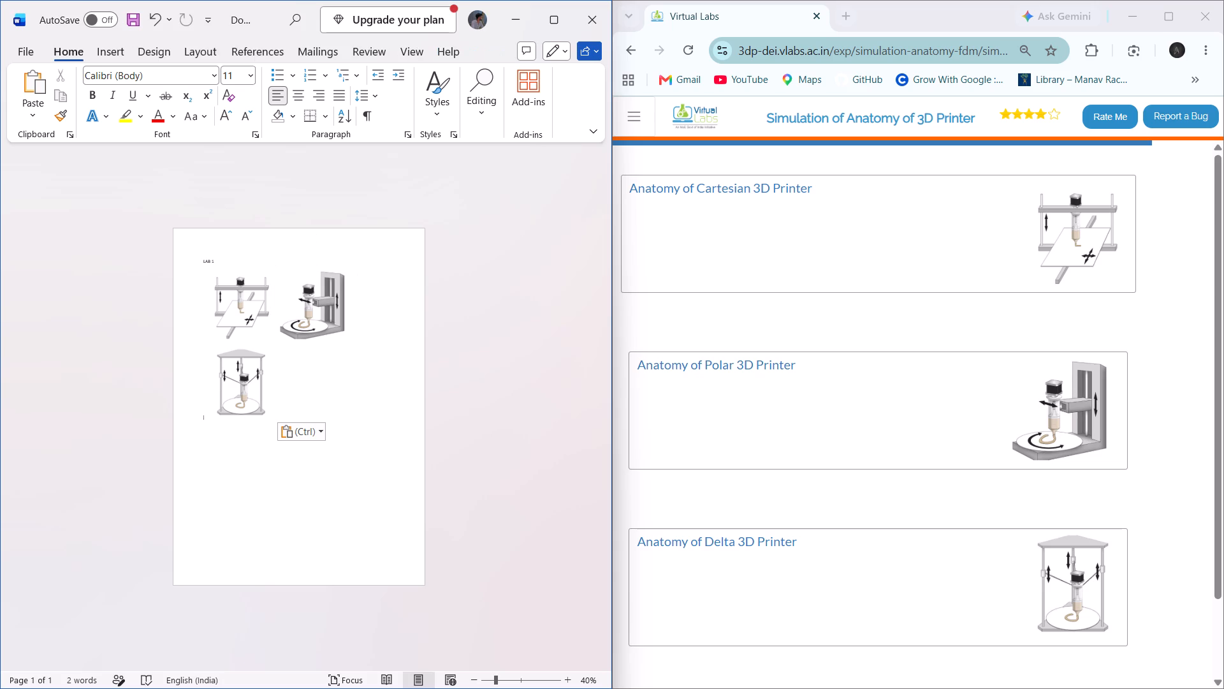
{"action": "key", "text": "Left"}
{"action": "key", "text": "Left"}
{"action": "key", "text": "space"}
{"action": "key", "text": "space"}
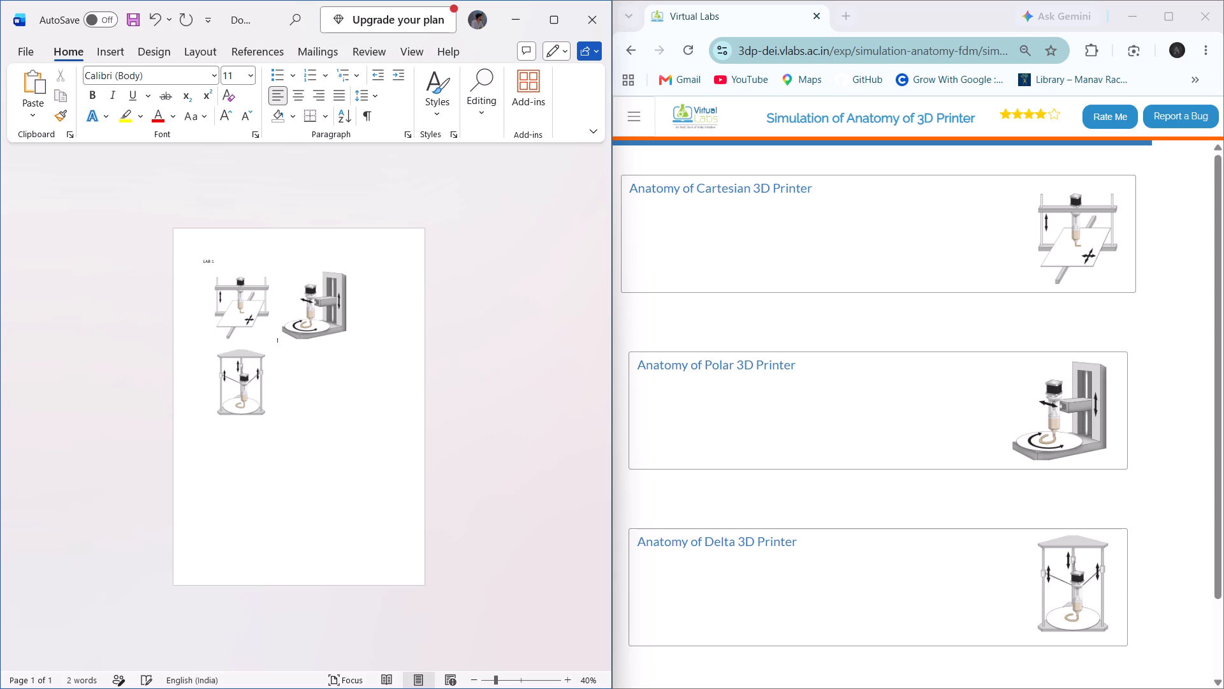
{"action": "key", "text": "space"}
{"action": "key", "text": "space"}
{"action": "key", "text": "space"}
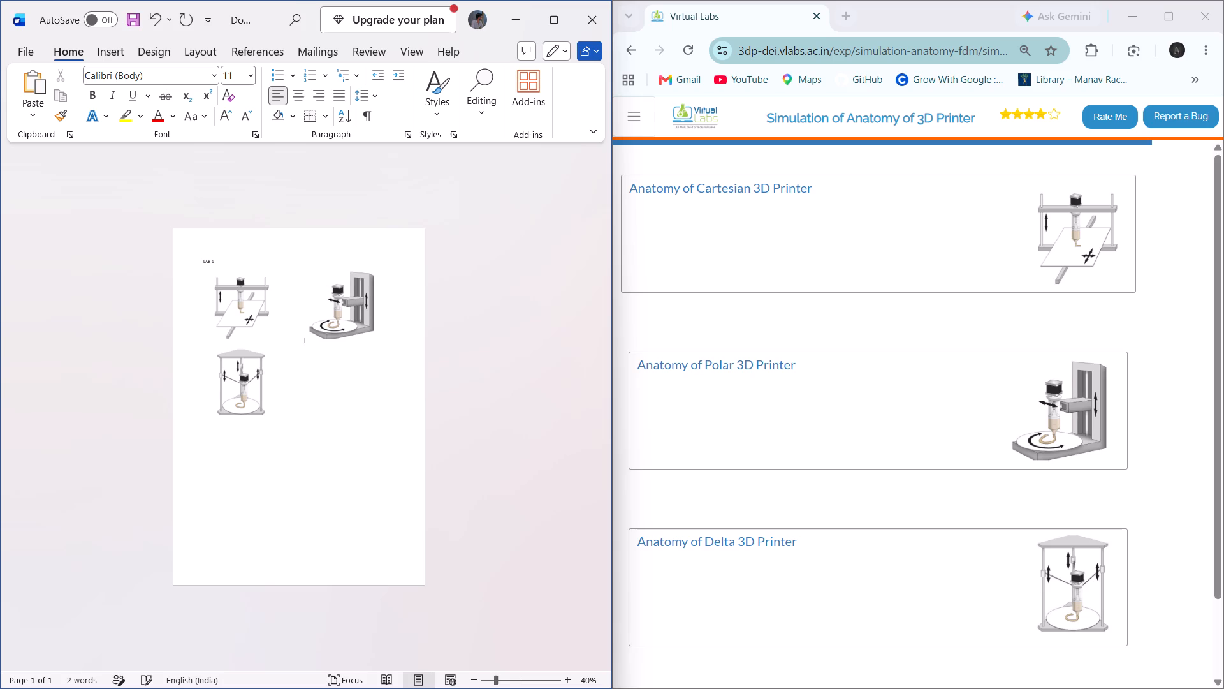
{"action": "key", "text": "space"}
{"action": "key", "text": "space"}
{"action": "key", "text": "space"}
{"action": "key", "text": "space"}
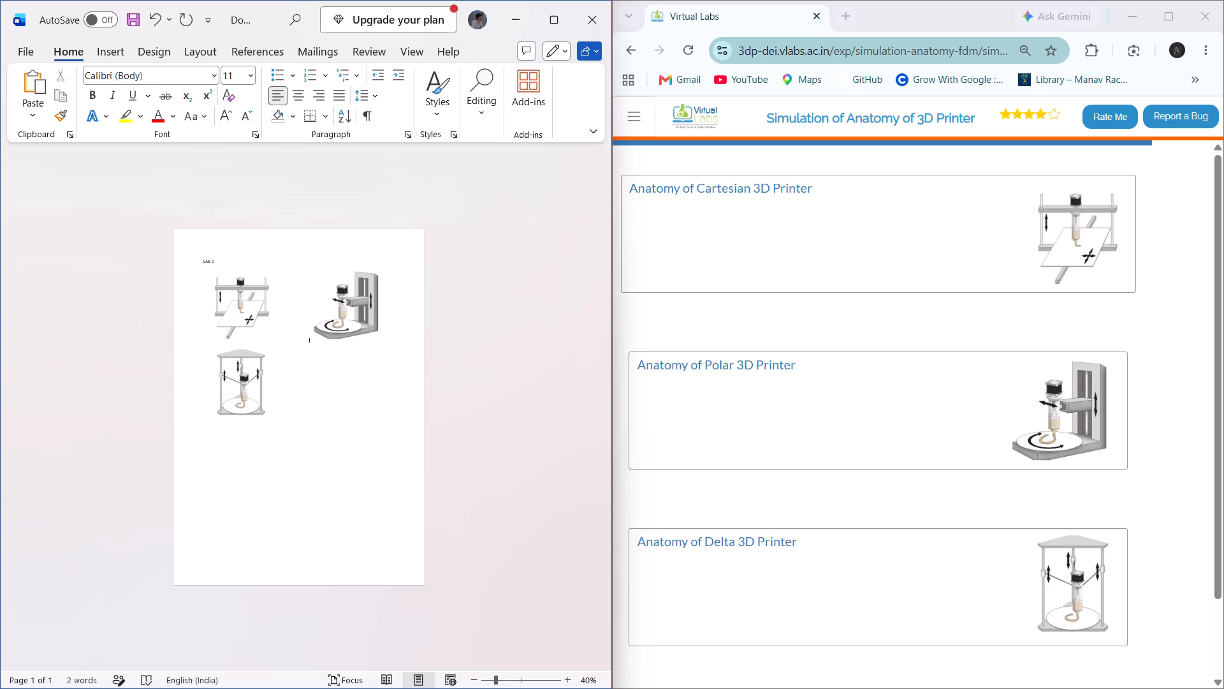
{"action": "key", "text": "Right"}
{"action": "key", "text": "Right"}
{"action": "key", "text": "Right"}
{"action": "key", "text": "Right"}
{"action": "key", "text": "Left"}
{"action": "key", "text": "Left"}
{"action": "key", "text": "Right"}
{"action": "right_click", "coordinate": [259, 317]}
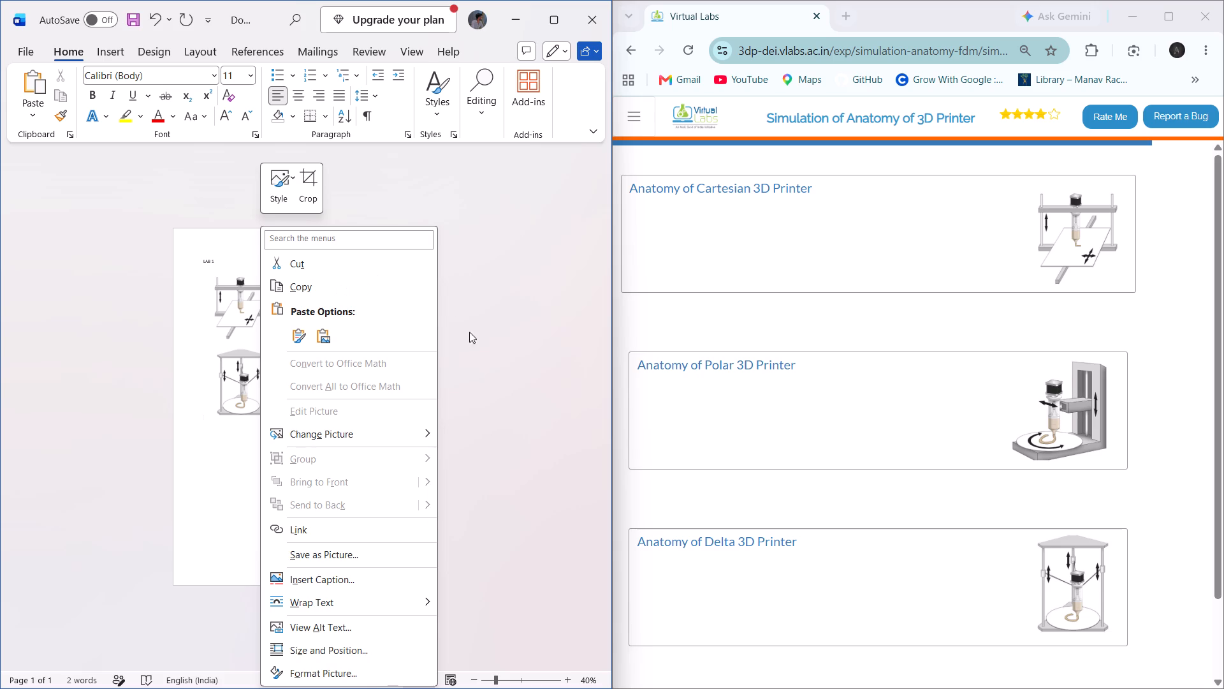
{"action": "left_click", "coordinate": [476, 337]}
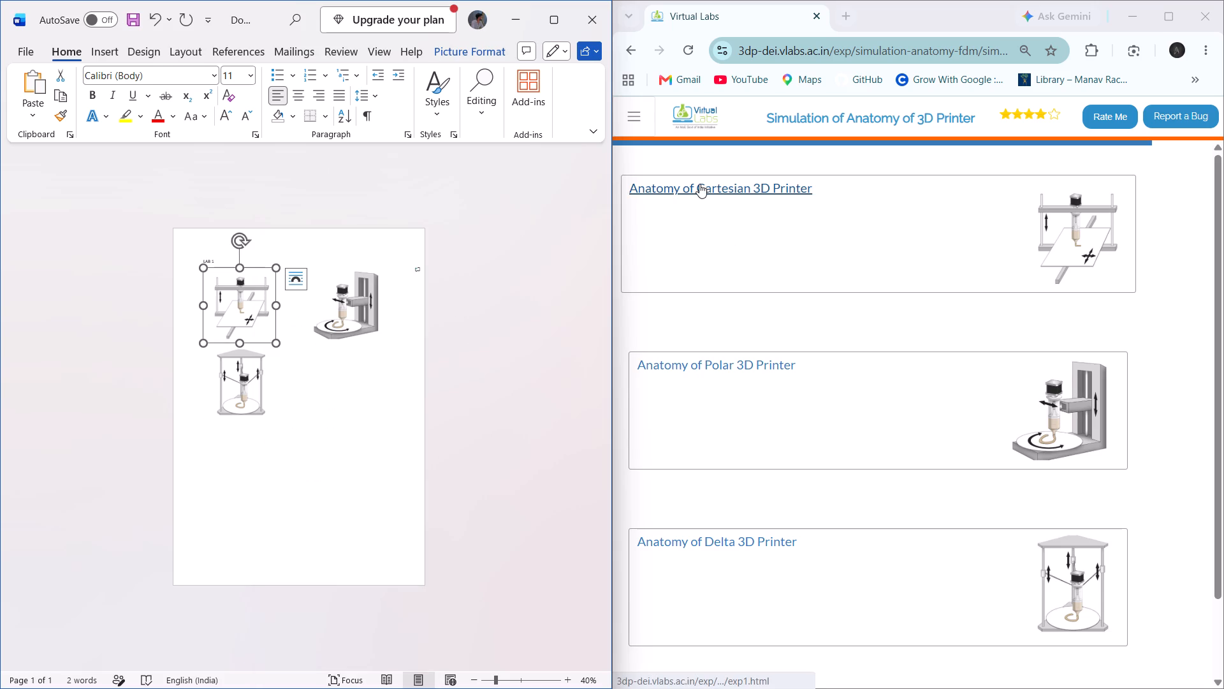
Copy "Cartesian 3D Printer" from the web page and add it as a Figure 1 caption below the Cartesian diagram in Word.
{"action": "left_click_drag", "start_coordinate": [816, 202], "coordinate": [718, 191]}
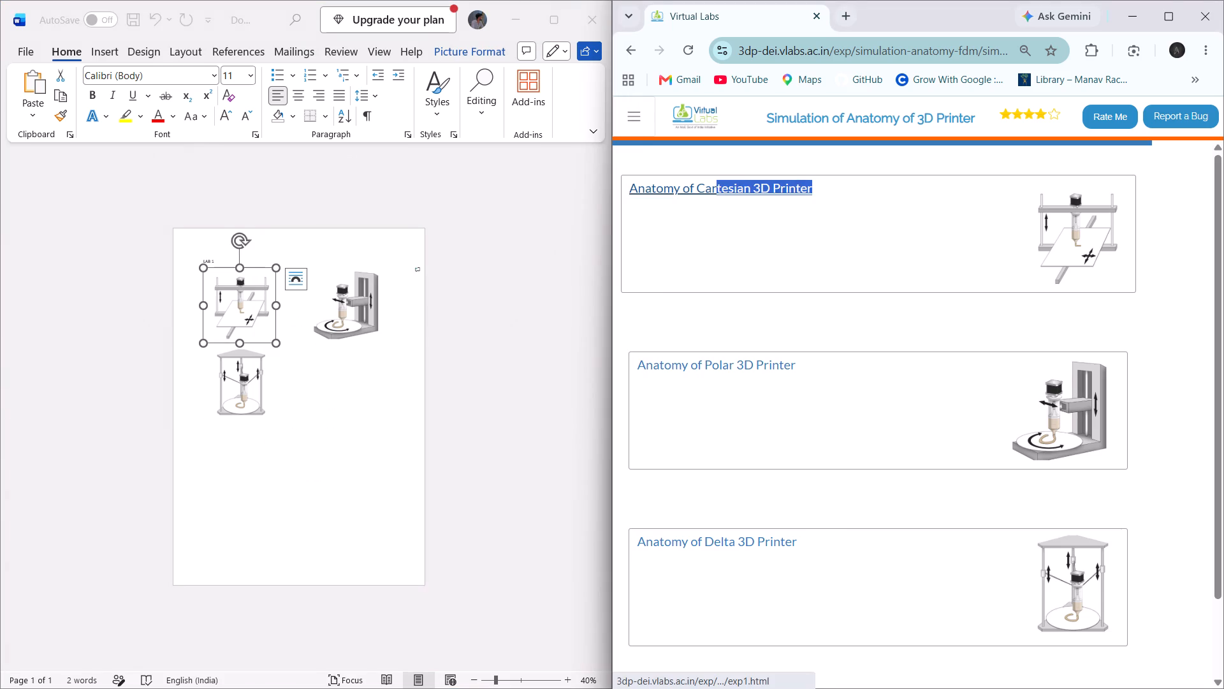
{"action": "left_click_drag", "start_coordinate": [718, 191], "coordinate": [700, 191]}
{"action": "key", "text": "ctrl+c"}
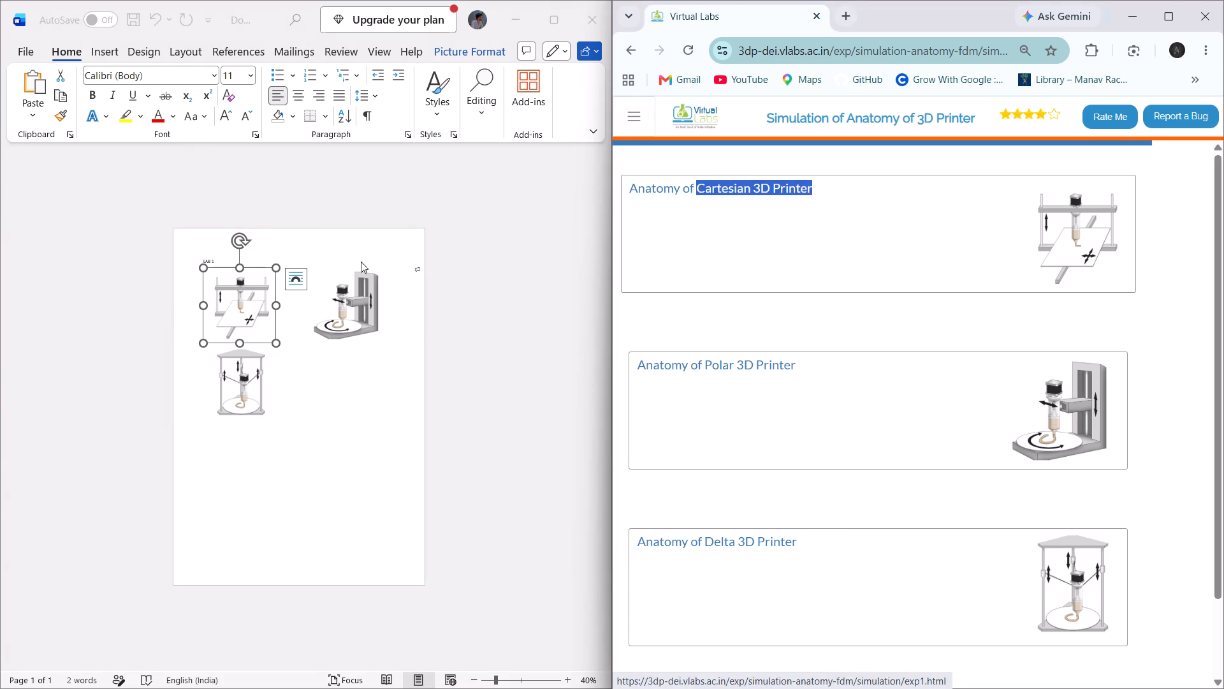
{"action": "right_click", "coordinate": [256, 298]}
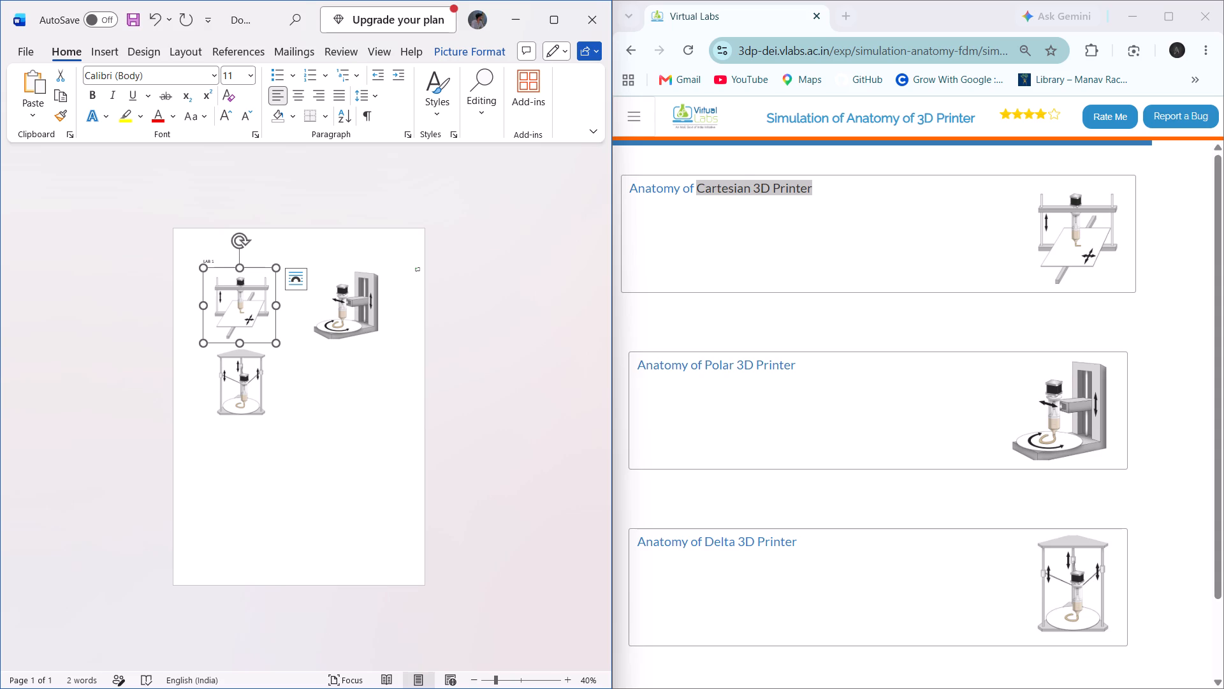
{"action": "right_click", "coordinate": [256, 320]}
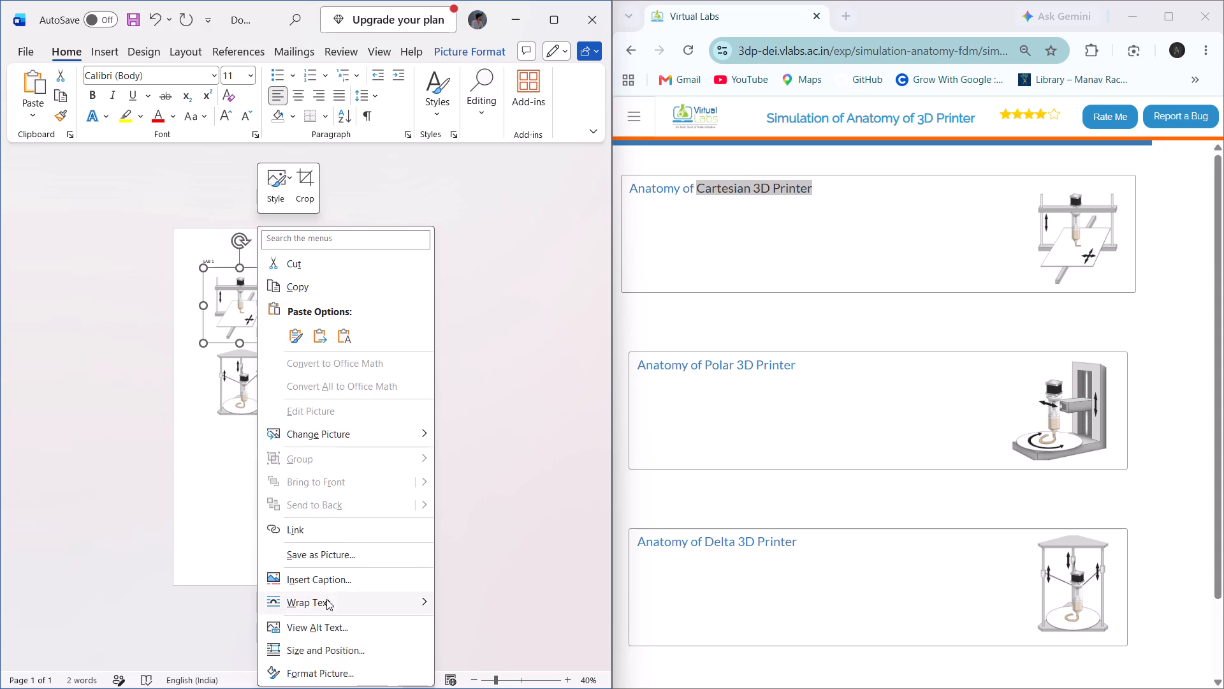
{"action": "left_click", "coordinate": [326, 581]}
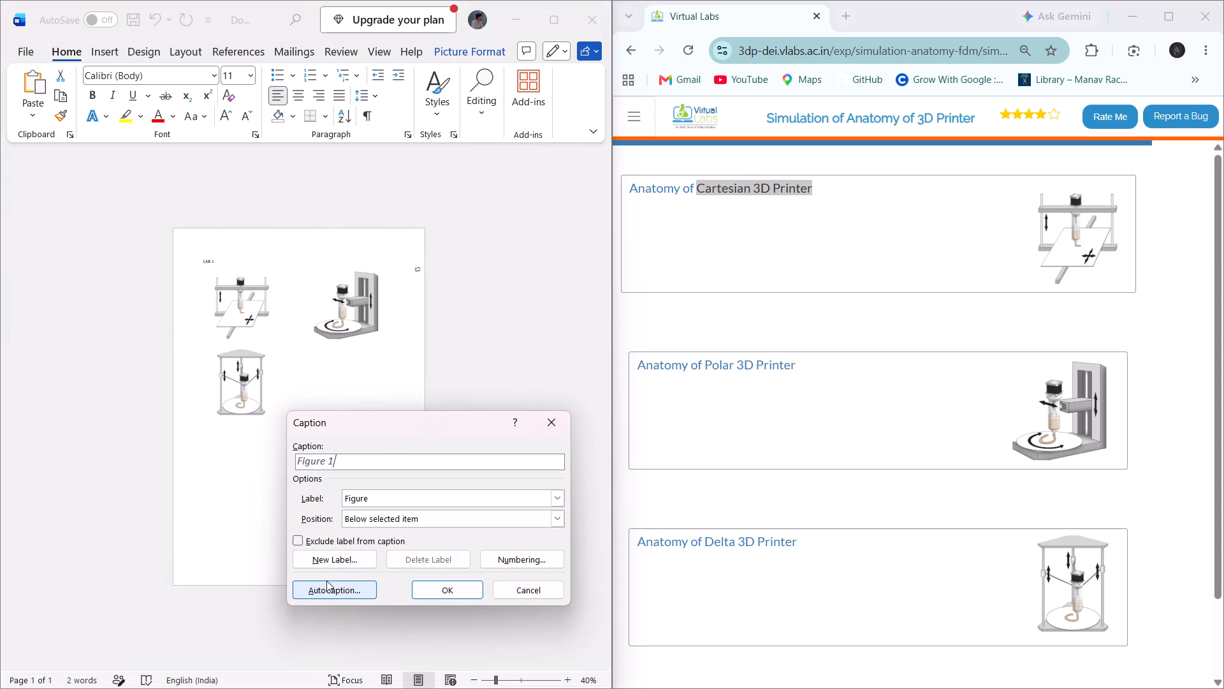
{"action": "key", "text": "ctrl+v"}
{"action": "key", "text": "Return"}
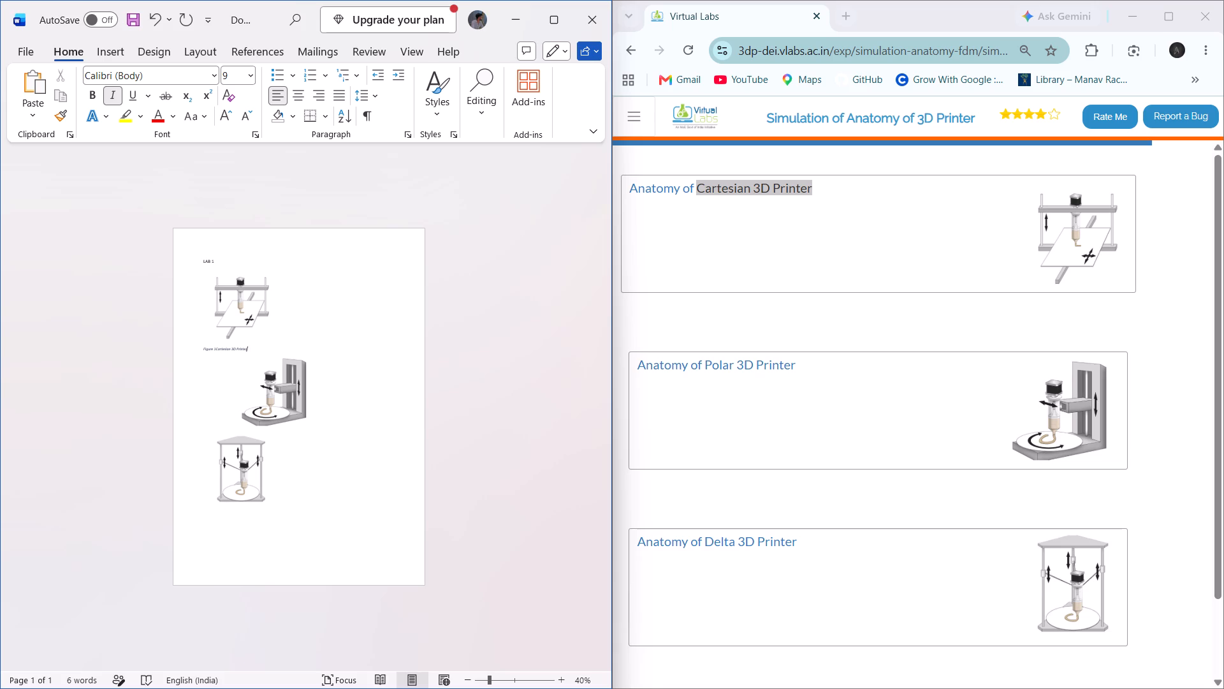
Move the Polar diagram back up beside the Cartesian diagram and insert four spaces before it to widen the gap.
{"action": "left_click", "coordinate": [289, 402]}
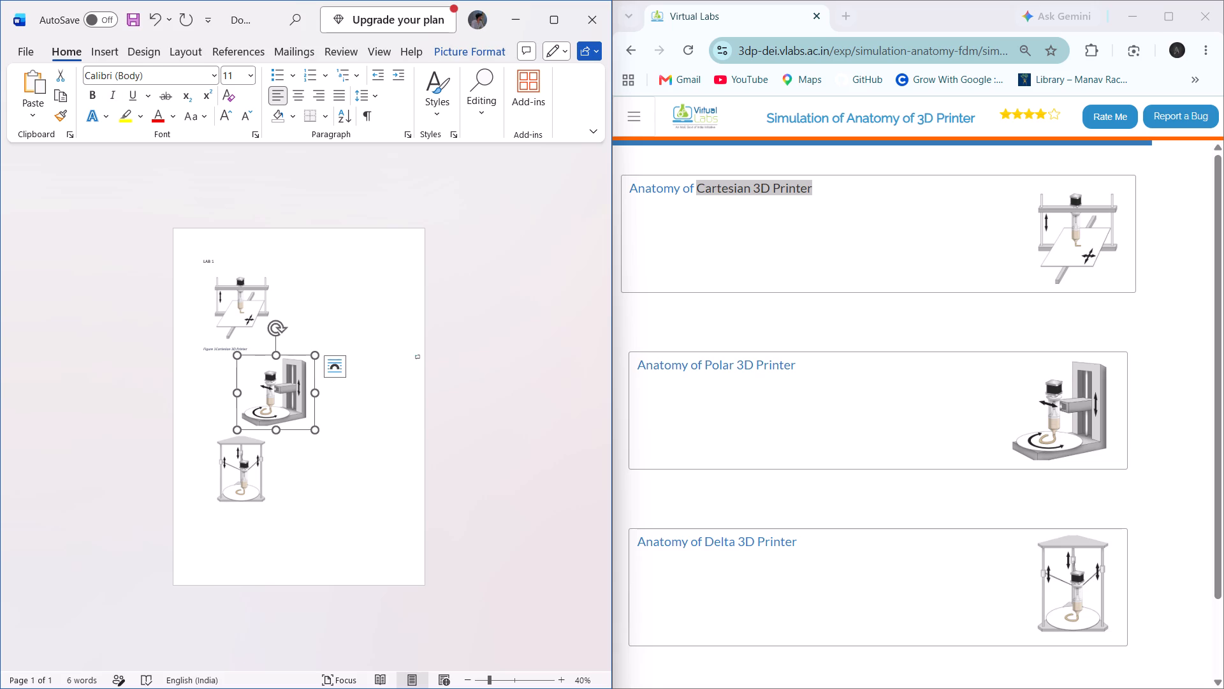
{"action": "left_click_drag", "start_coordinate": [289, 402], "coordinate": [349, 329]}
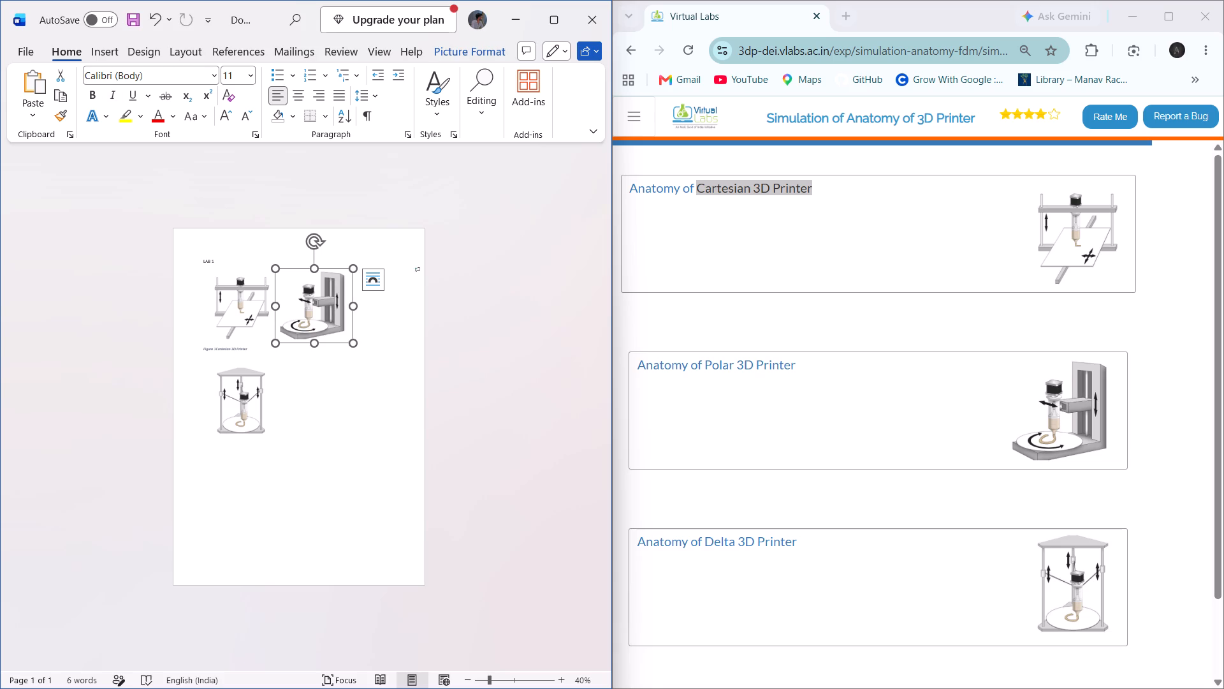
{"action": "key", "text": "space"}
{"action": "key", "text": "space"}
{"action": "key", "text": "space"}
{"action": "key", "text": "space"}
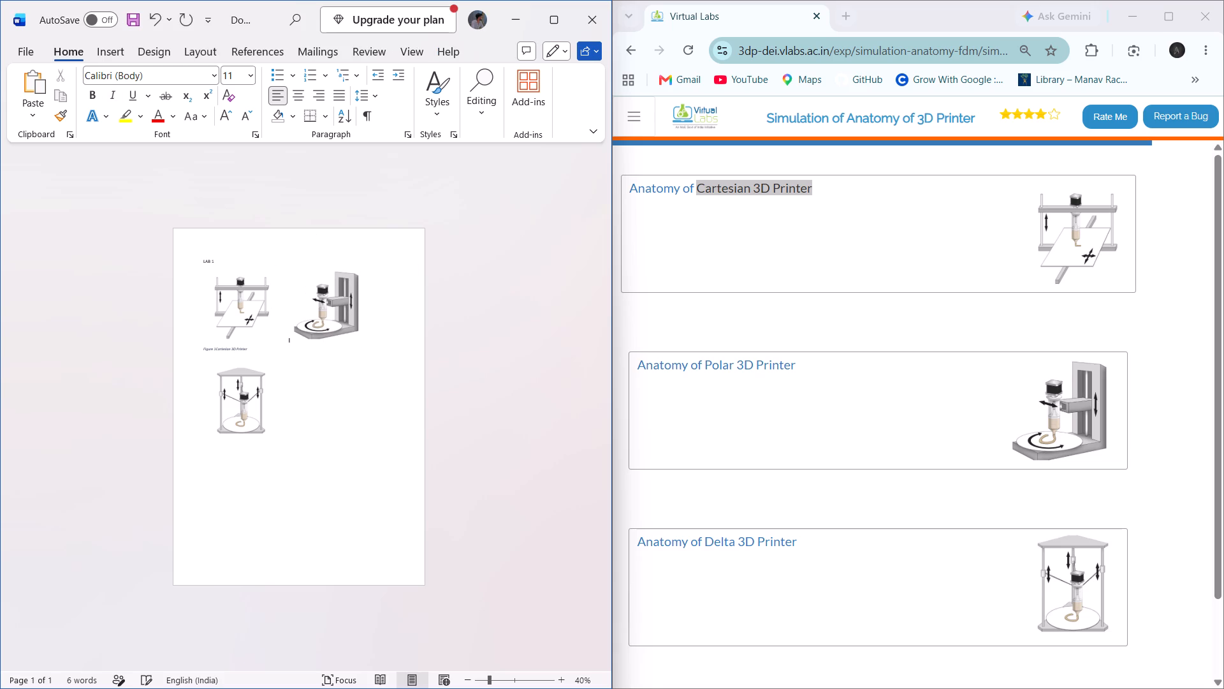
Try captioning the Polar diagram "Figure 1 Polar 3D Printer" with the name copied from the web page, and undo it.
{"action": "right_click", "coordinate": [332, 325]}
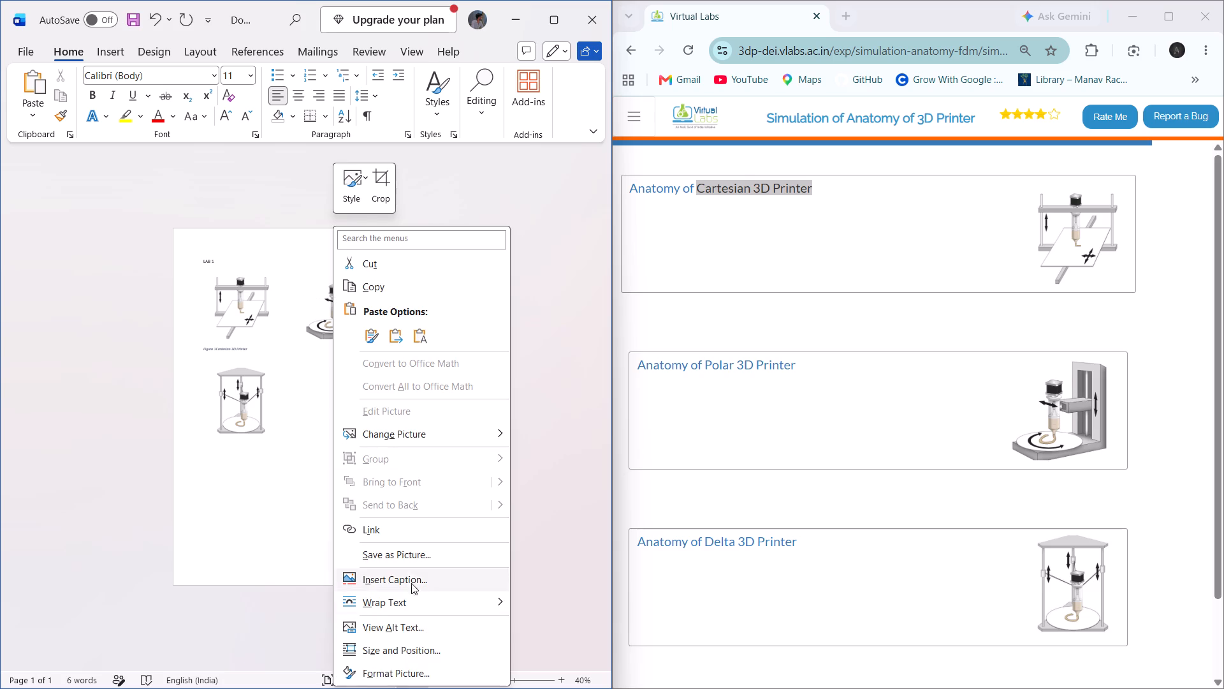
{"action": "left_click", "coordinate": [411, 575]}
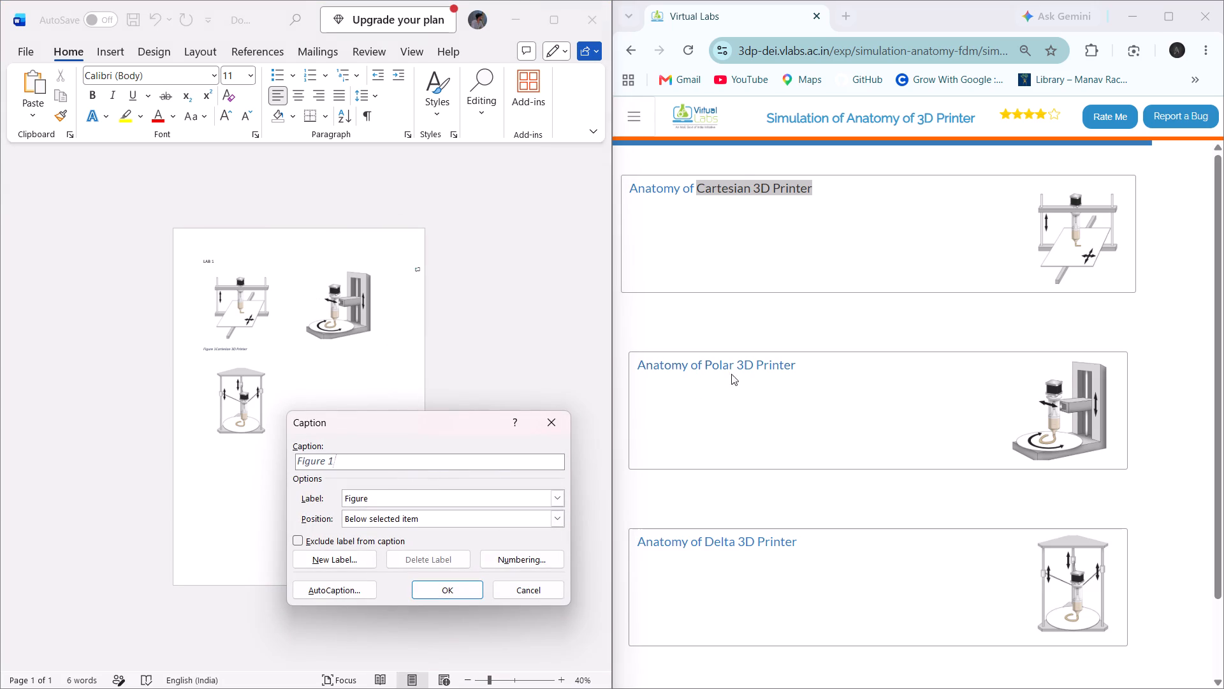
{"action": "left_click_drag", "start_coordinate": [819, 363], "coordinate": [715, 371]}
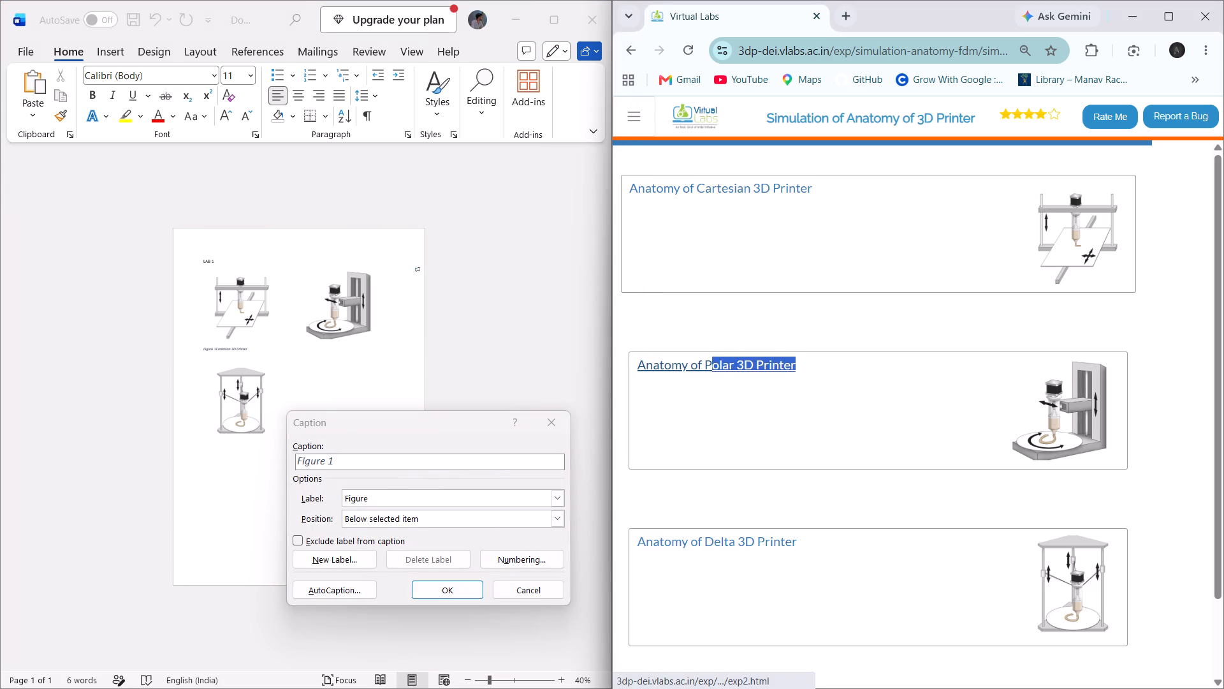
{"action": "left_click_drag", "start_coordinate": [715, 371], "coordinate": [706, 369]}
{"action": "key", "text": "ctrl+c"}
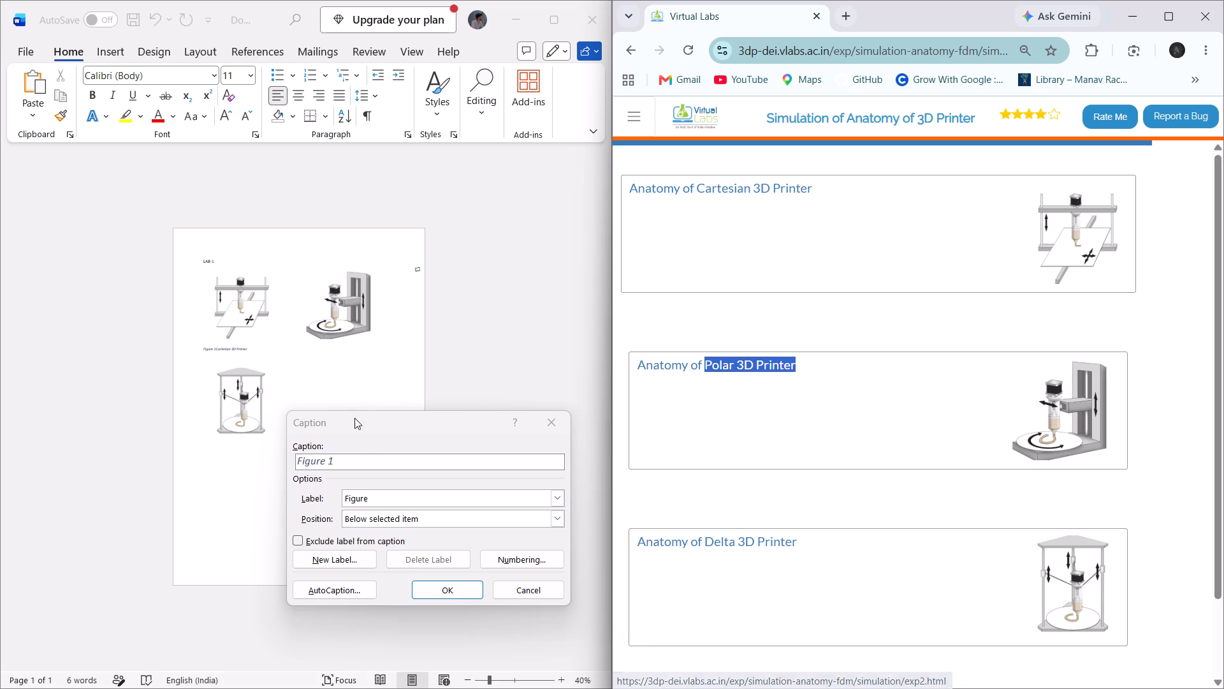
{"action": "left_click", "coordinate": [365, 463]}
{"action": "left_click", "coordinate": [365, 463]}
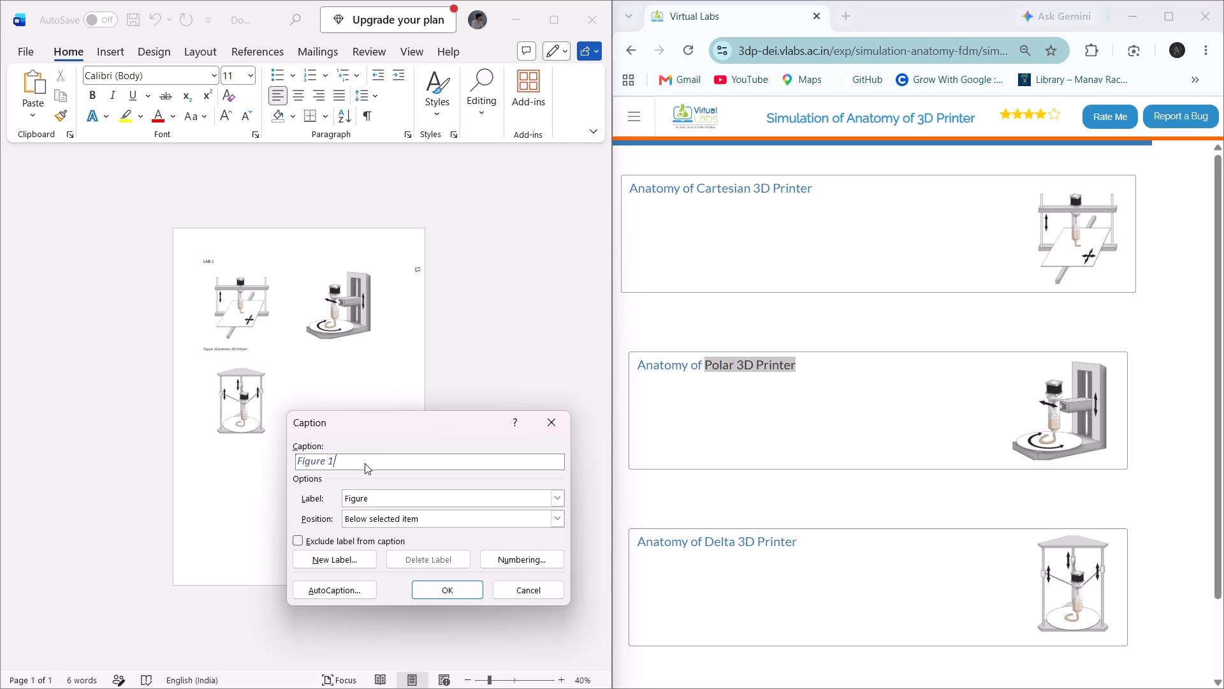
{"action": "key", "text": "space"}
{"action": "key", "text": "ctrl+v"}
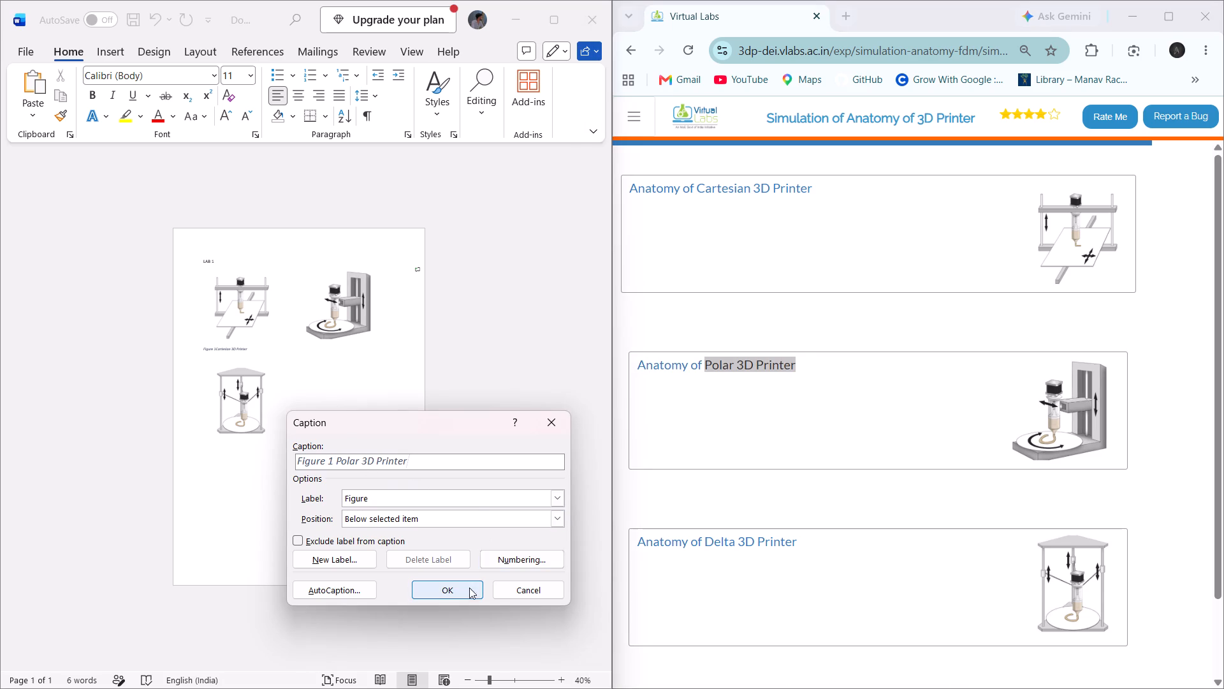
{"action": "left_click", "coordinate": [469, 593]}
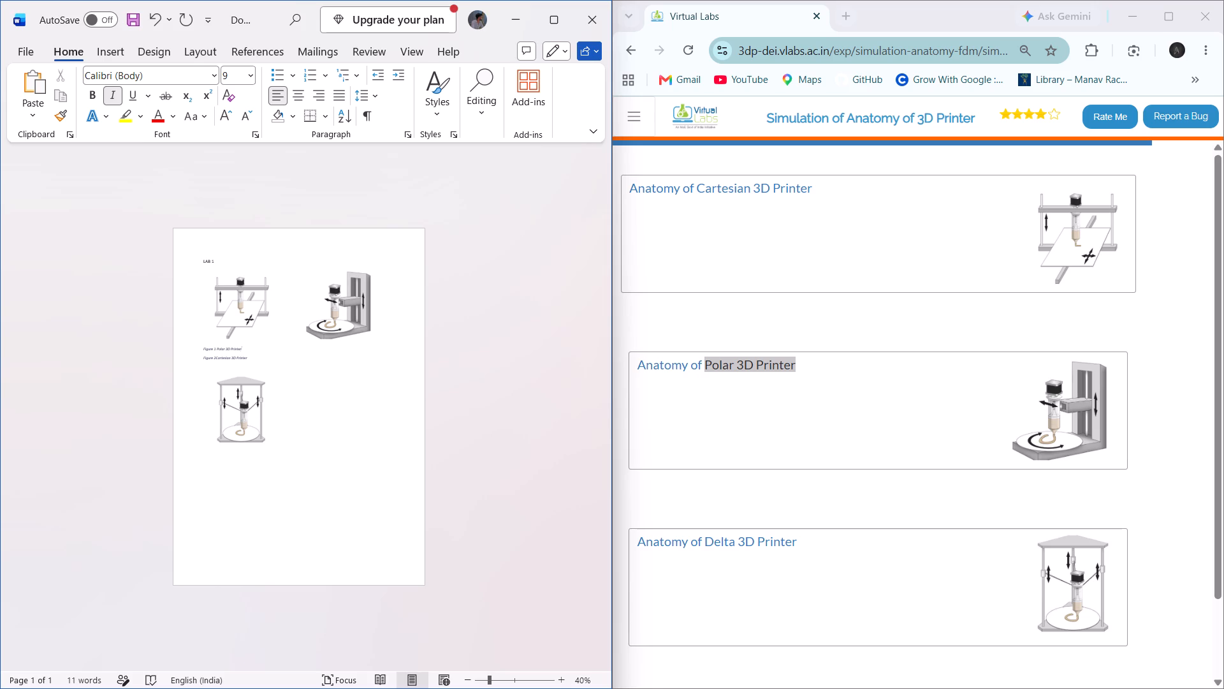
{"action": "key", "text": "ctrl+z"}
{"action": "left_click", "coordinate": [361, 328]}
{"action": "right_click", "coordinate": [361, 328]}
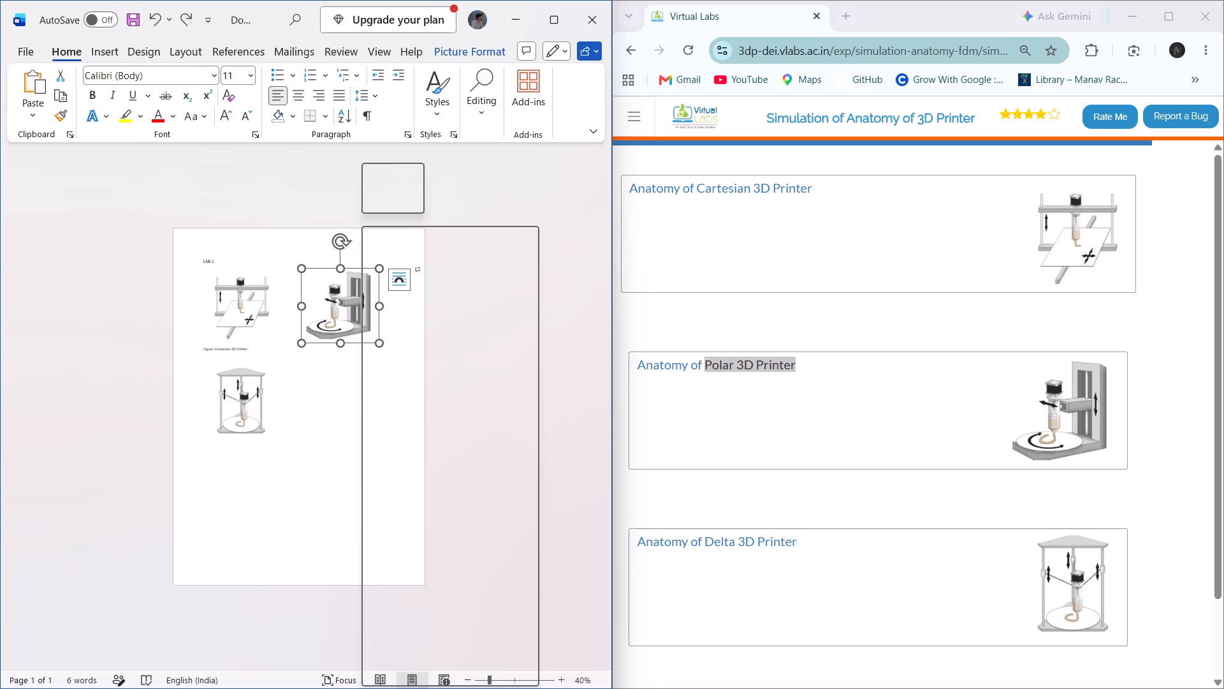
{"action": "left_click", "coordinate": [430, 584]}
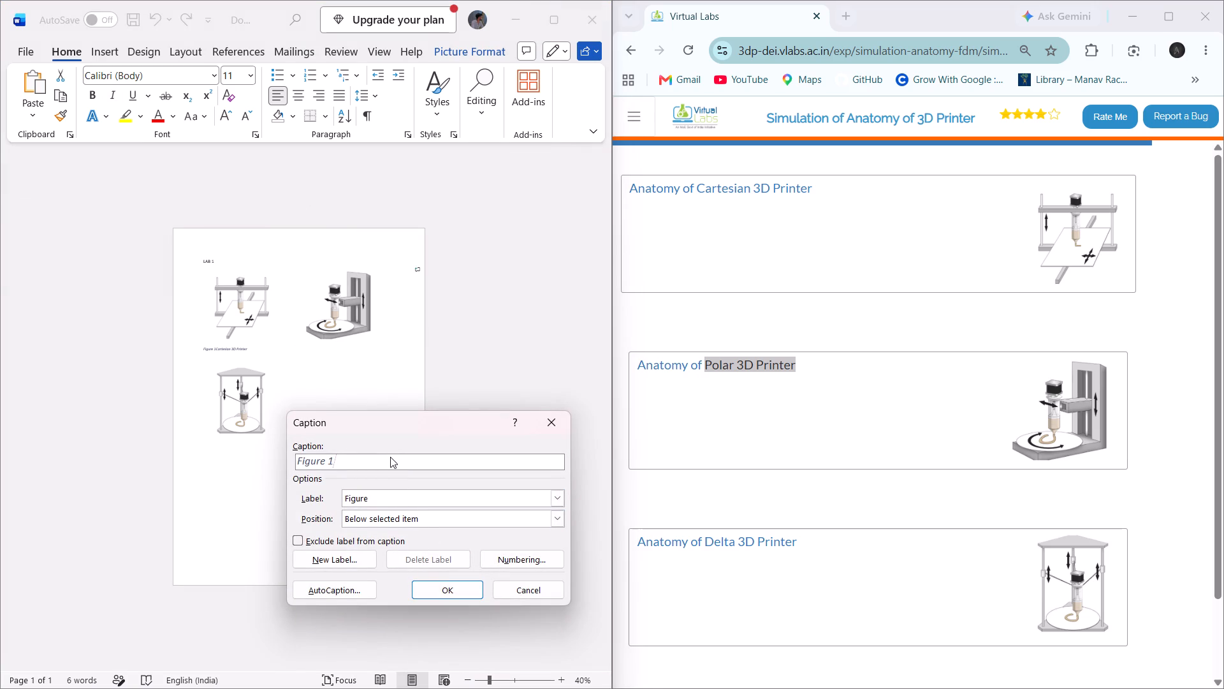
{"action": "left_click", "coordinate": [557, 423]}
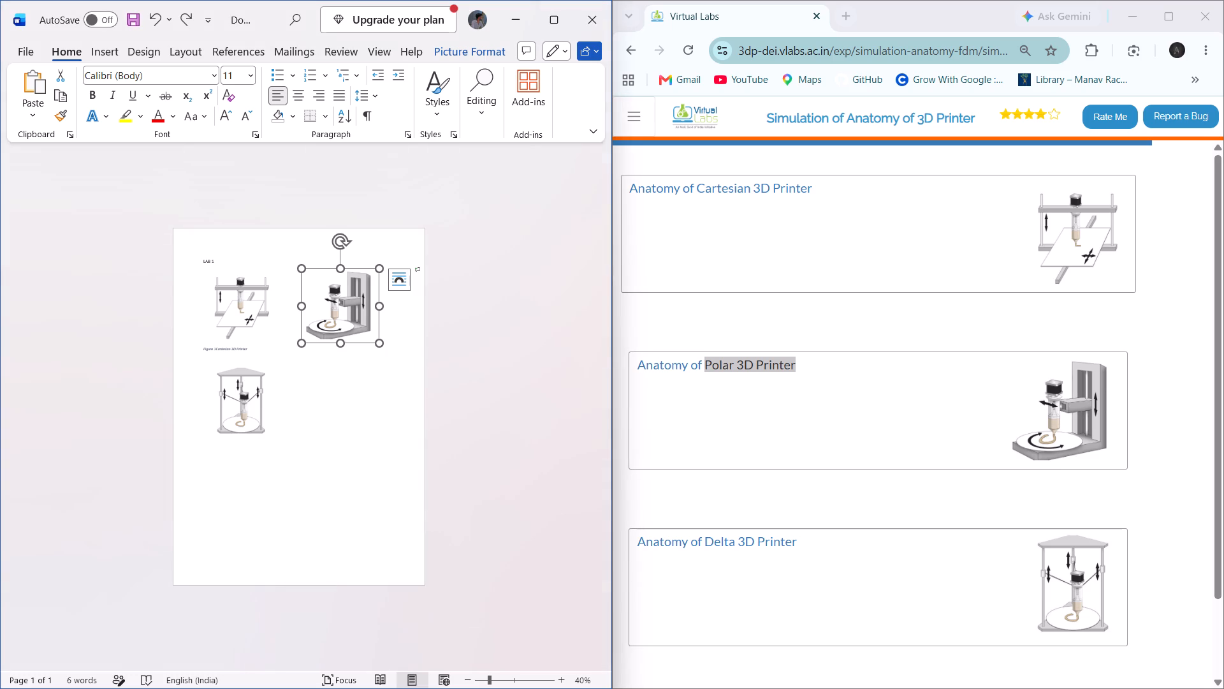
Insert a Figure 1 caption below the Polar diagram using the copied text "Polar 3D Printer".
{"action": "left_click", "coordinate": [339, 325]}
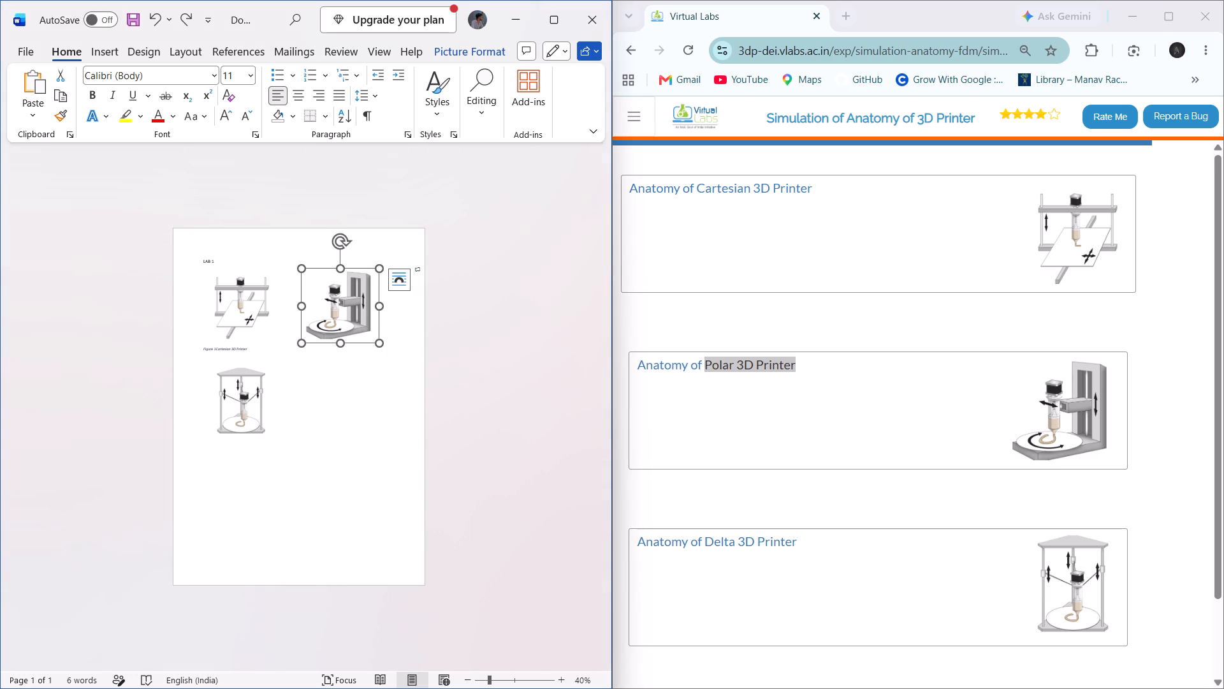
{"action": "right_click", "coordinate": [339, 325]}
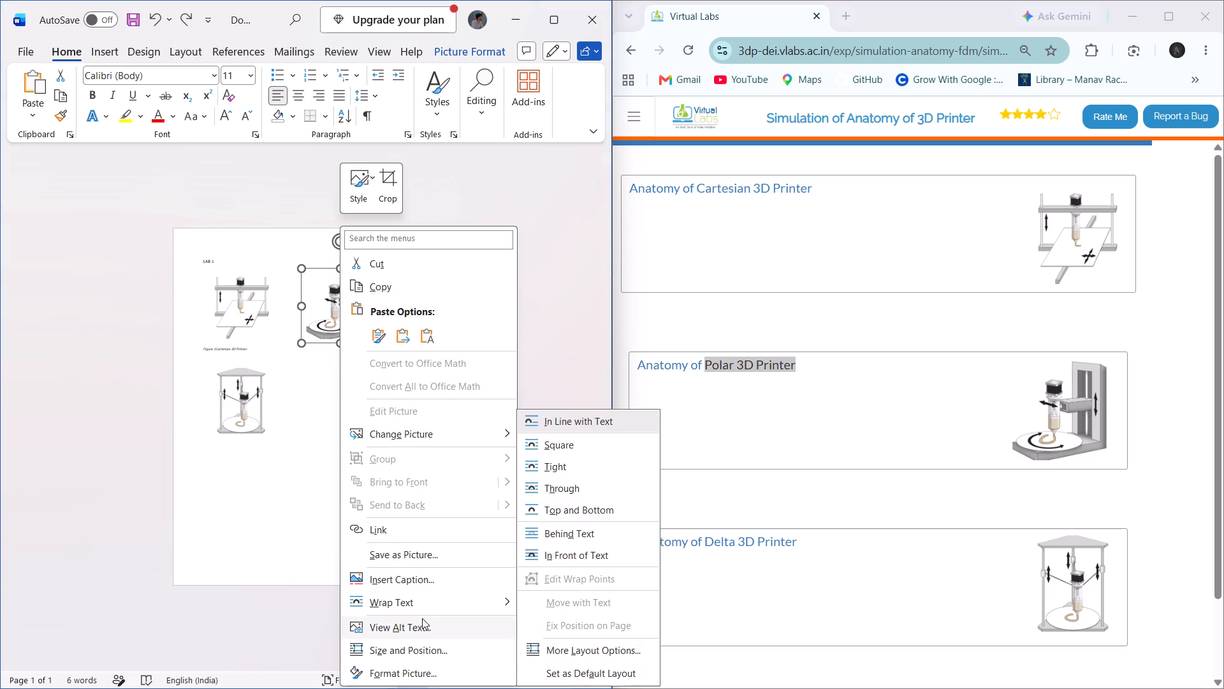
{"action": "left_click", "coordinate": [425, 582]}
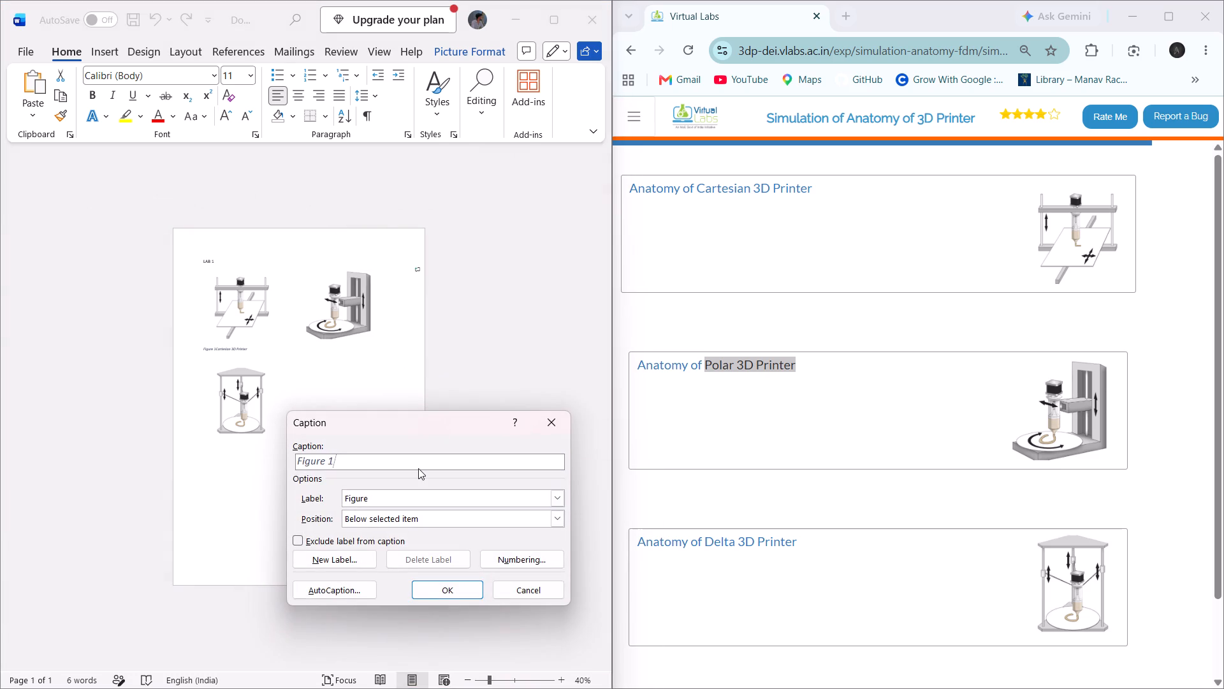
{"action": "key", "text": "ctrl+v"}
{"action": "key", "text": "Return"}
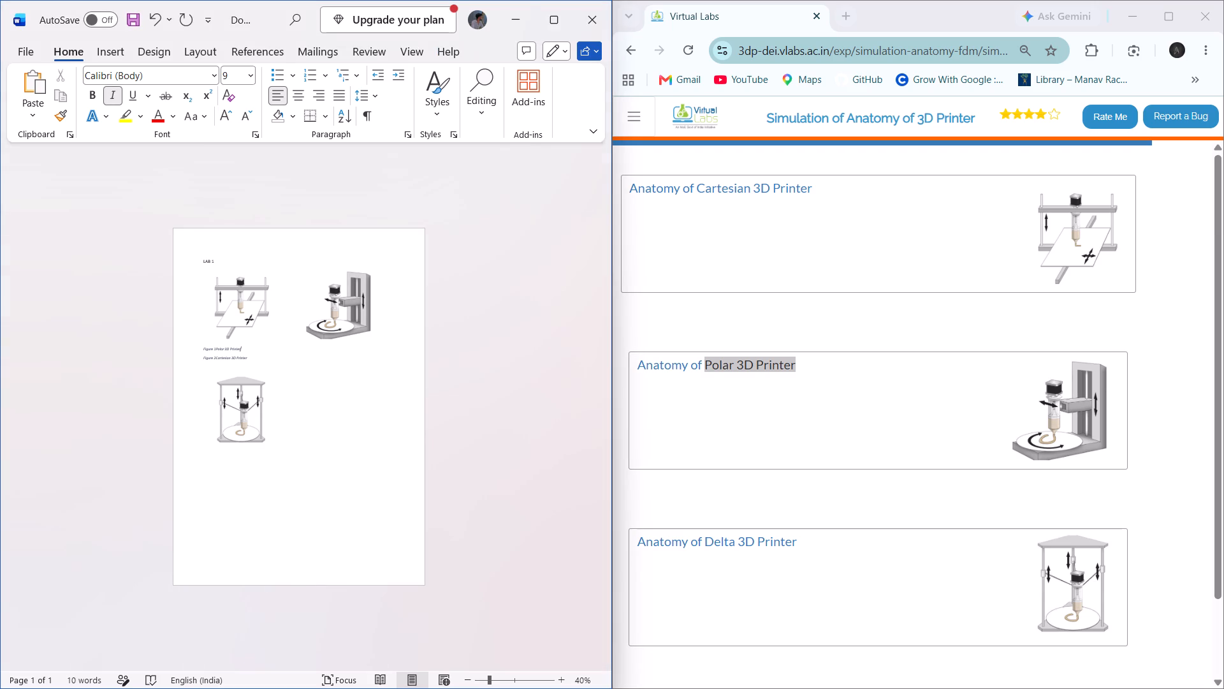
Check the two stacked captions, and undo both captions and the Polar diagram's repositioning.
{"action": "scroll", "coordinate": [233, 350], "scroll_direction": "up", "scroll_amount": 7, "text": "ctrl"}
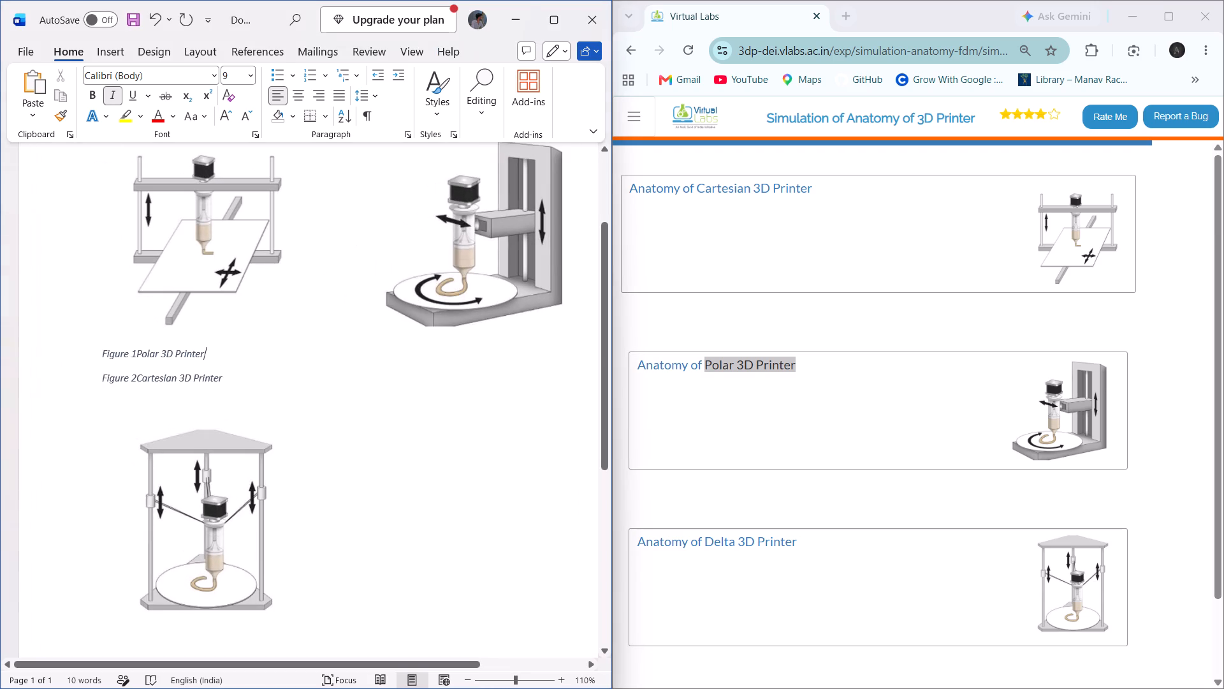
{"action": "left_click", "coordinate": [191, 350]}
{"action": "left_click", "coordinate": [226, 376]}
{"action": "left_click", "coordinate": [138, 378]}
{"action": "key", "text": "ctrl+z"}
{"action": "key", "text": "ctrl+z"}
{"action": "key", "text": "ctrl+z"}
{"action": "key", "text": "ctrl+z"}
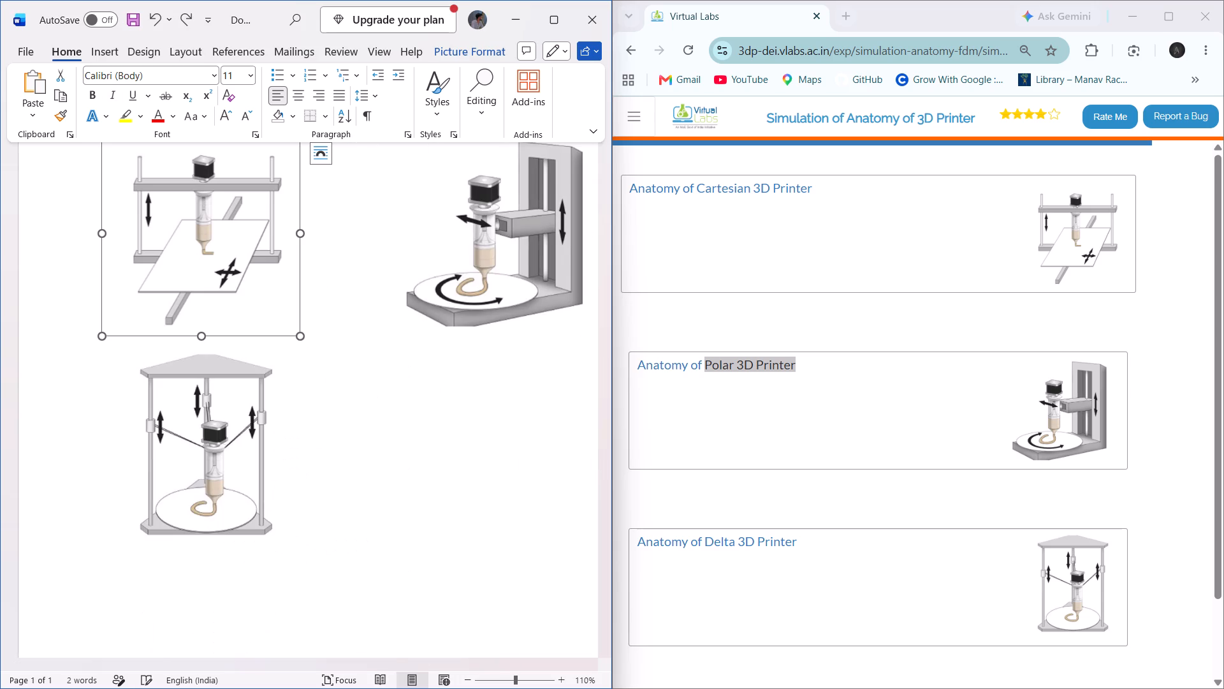
Insert a line break before the Polar diagram to place it on its own line below the Cartesian diagram.
{"action": "right_click", "coordinate": [251, 286]}
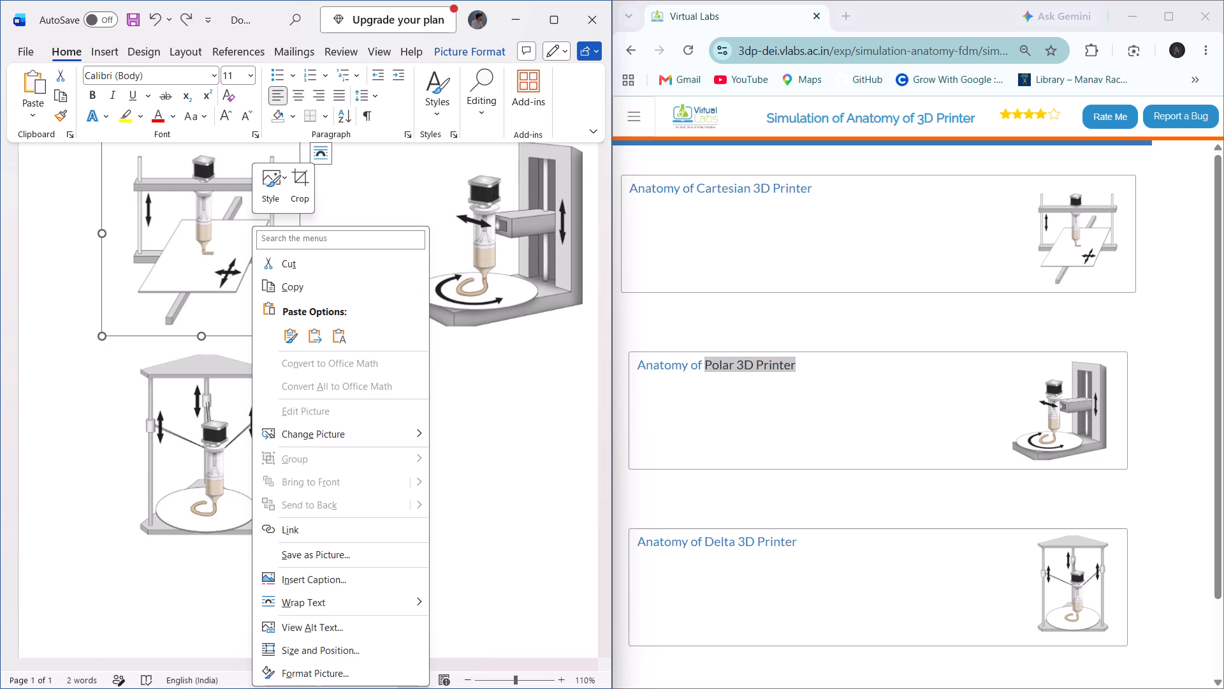
{"action": "left_click", "coordinate": [227, 304]}
{"action": "left_click", "coordinate": [373, 320]}
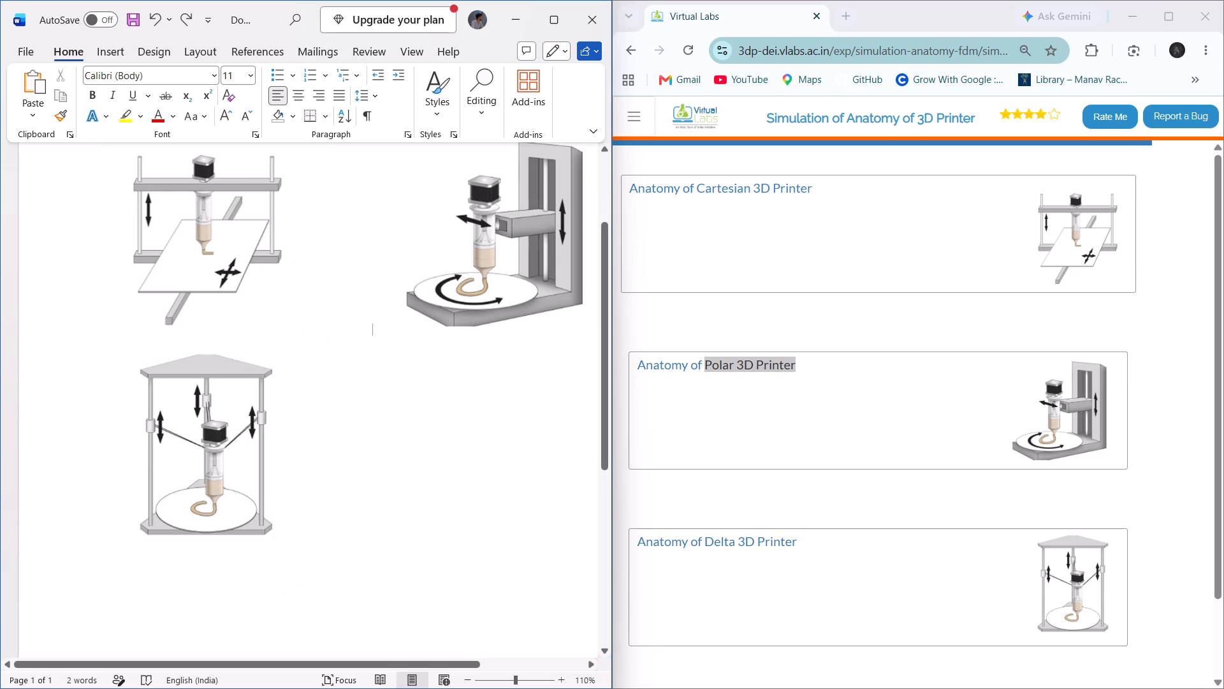
{"action": "key", "text": "Return"}
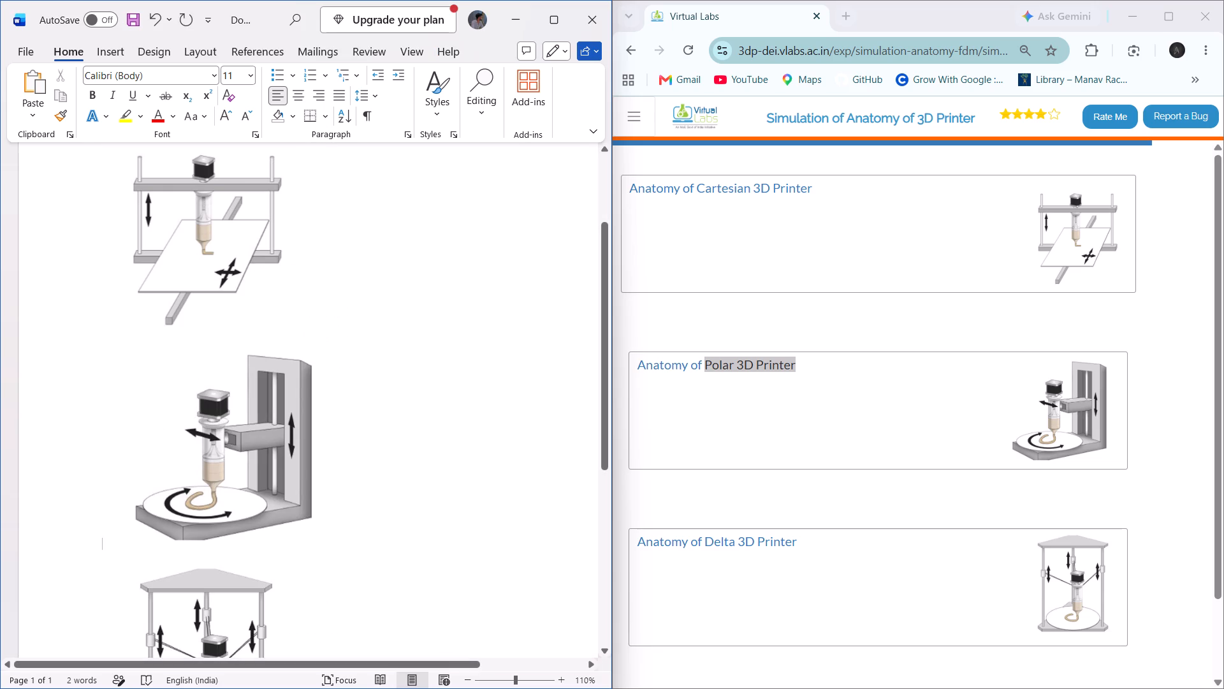
Insert a Figure 1 caption below the Cartesian diagram using the previously copied text "Cartesian 3D Printer".
{"action": "left_click", "coordinate": [210, 238]}
{"action": "right_click", "coordinate": [228, 251]}
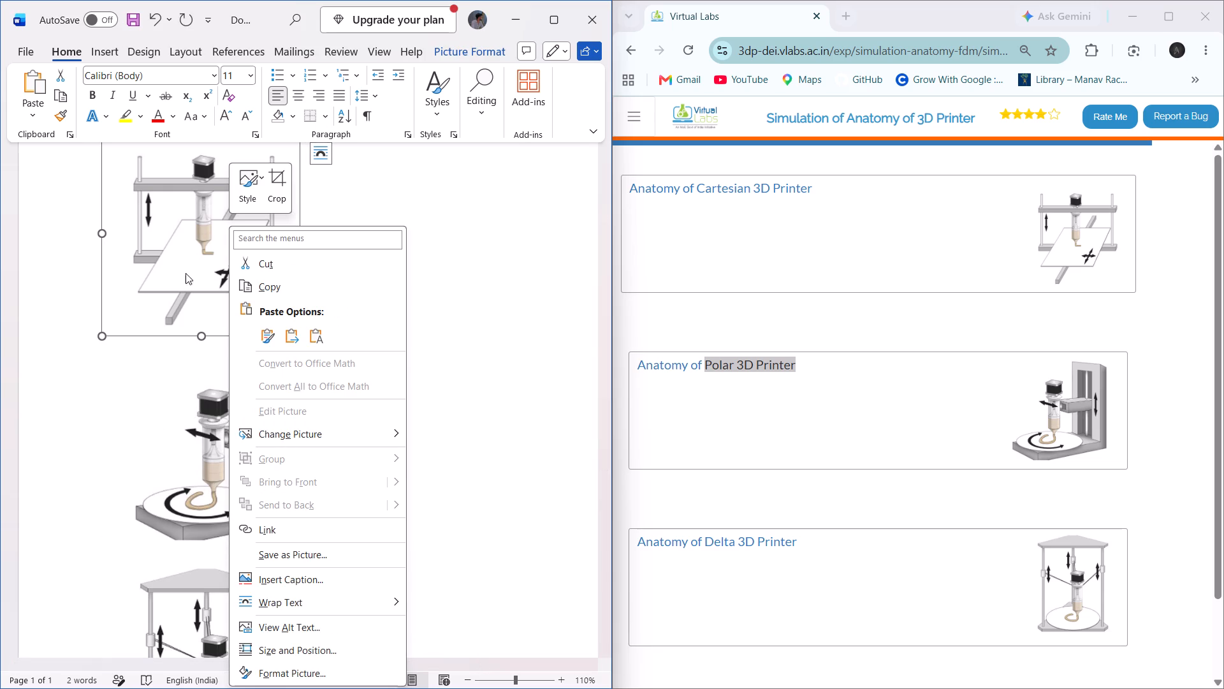
{"action": "left_click", "coordinate": [311, 581]}
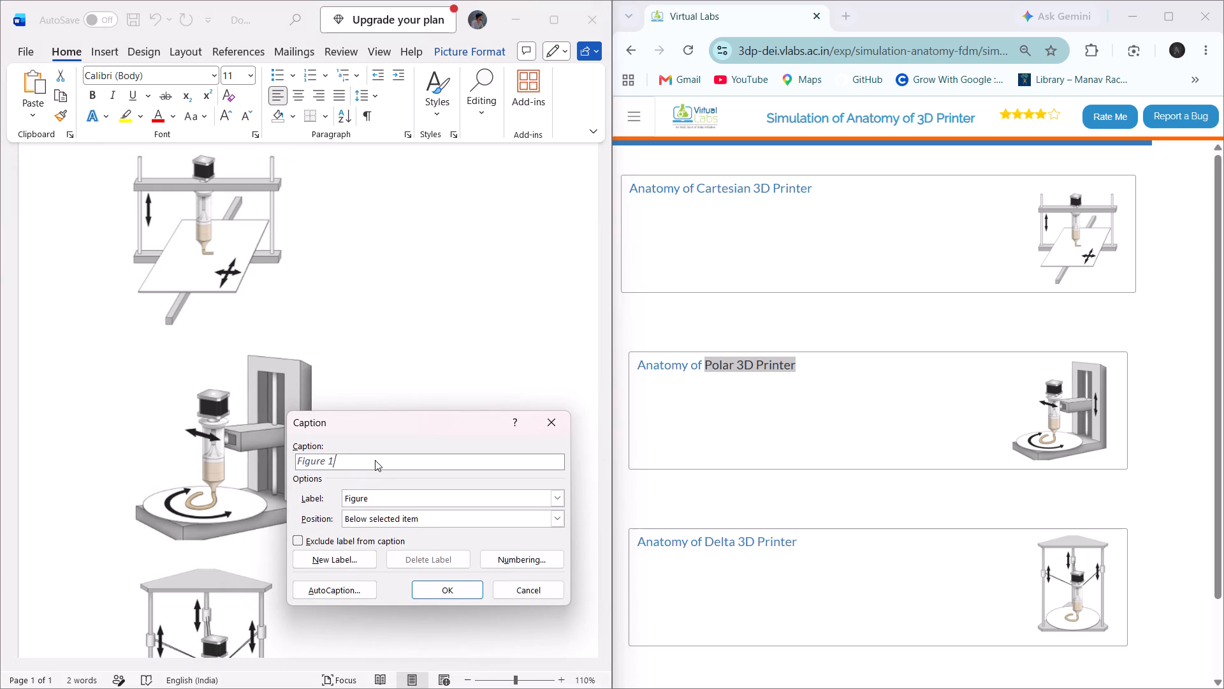
{"action": "key", "text": "super+v"}
{"action": "left_click", "coordinate": [430, 327]}
{"action": "key", "text": "ctrl+v"}
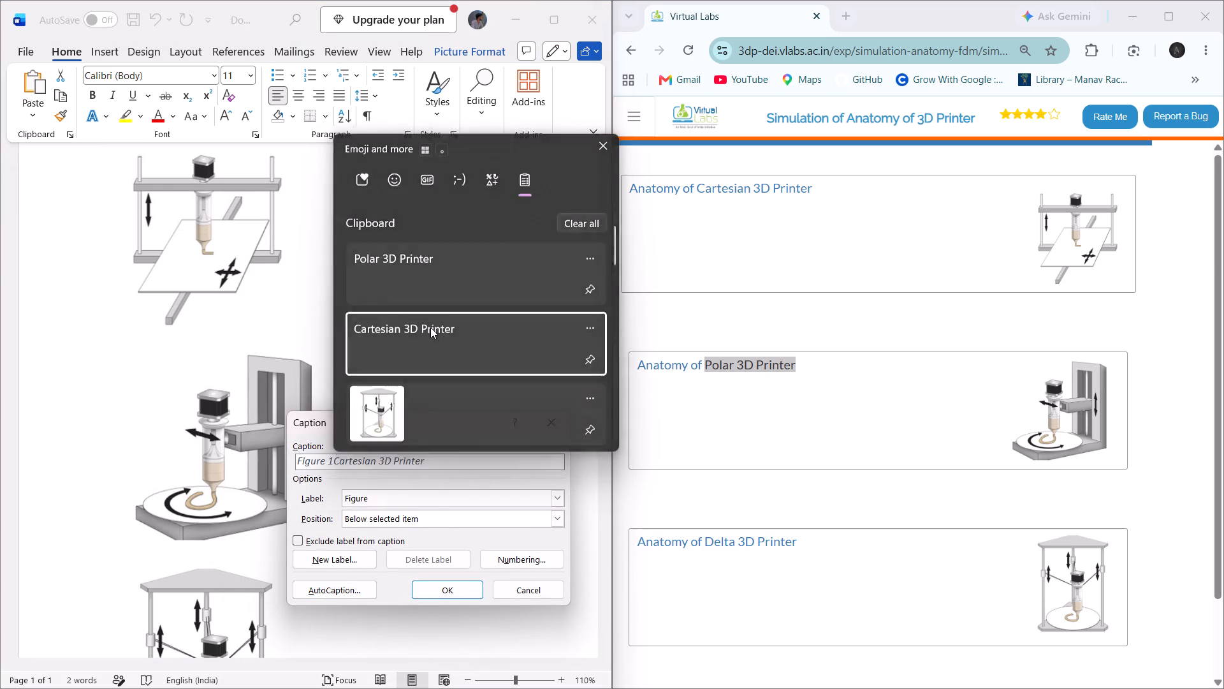
{"action": "key", "text": "Return"}
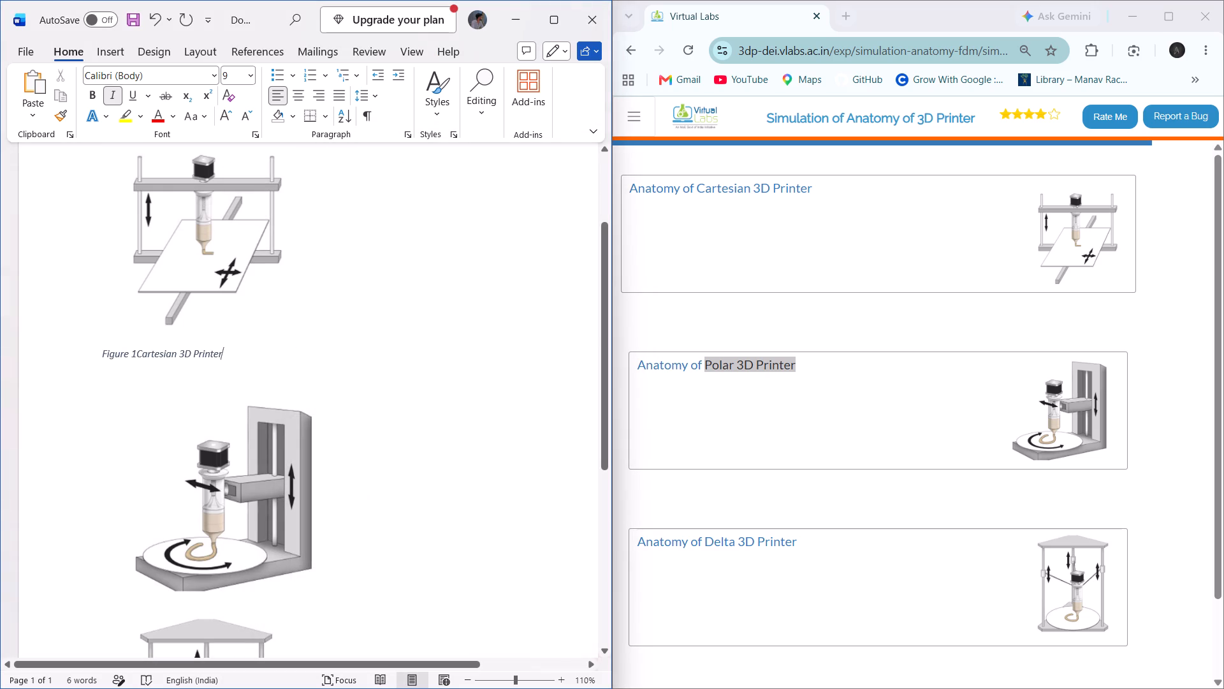
Insert a Figure 2 caption below the Polar diagram using the previously copied text "Polar 3D Printer".
{"action": "left_click", "coordinate": [271, 498]}
{"action": "right_click", "coordinate": [271, 498]}
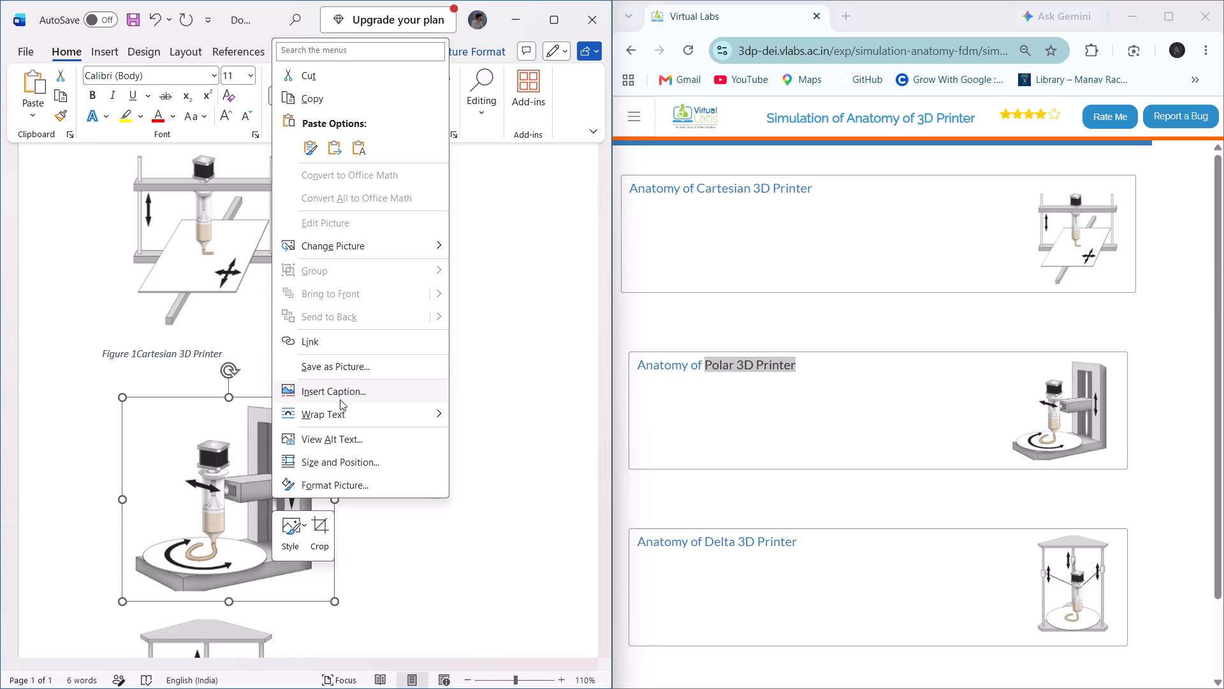
{"action": "left_click", "coordinate": [340, 396]}
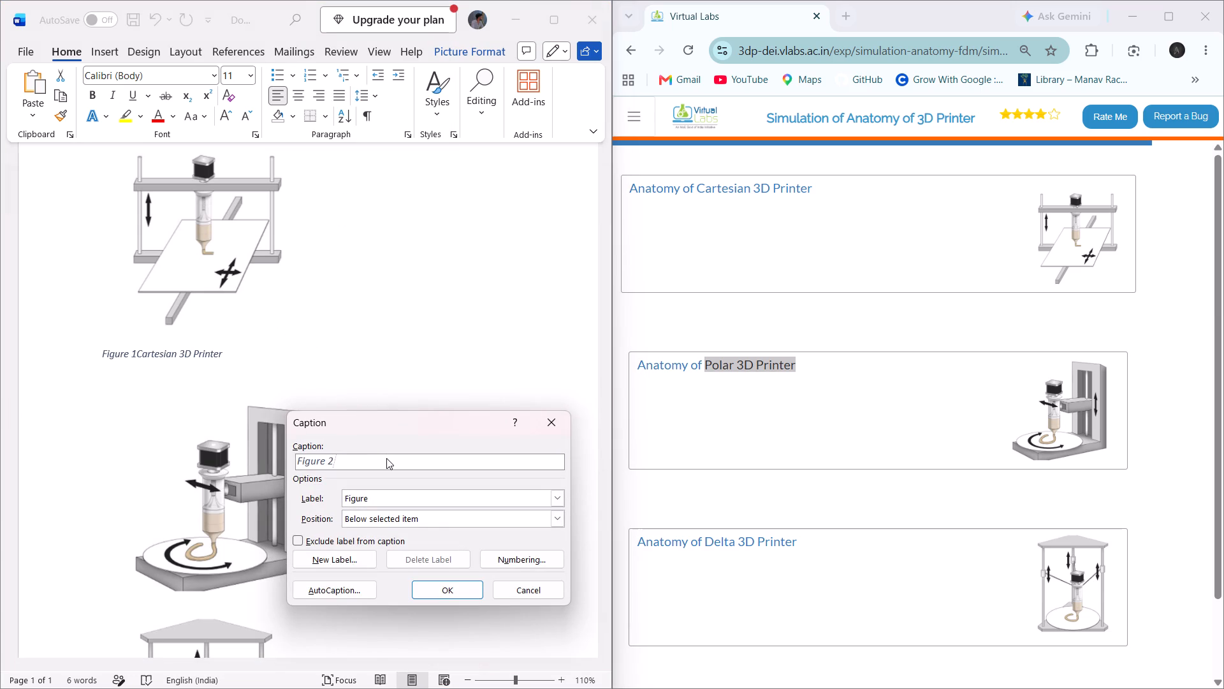
{"action": "key", "text": "super+v"}
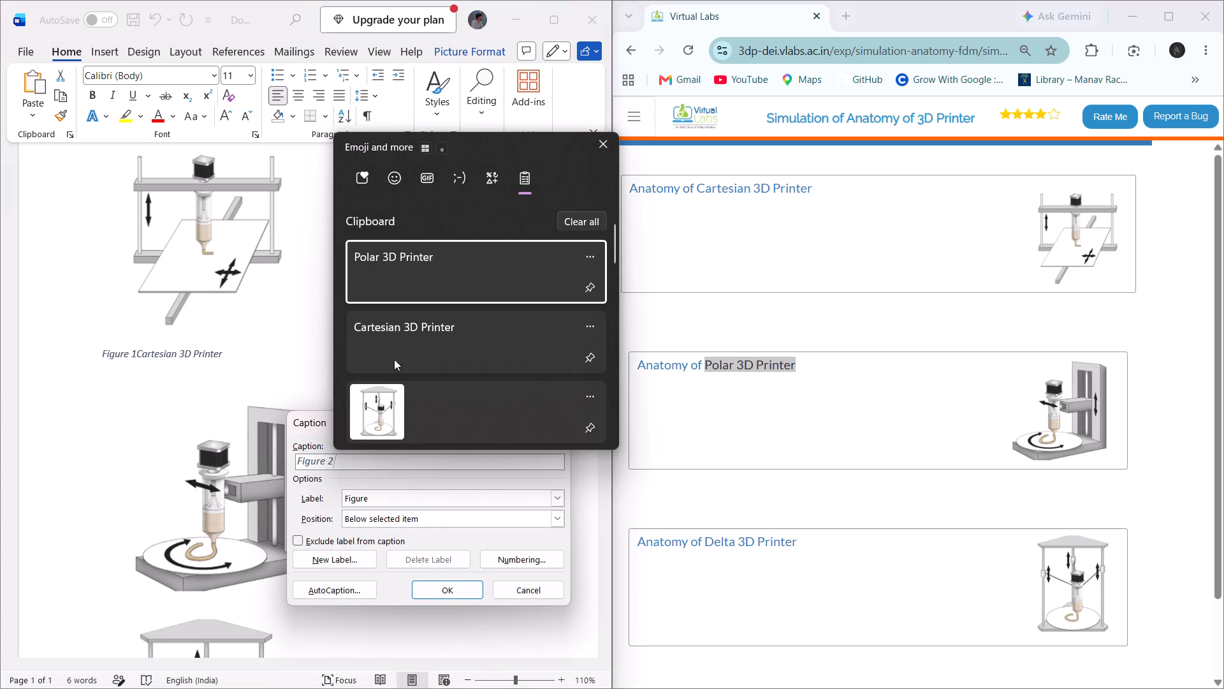
{"action": "left_click", "coordinate": [408, 255]}
{"action": "key", "text": "ctrl+v"}
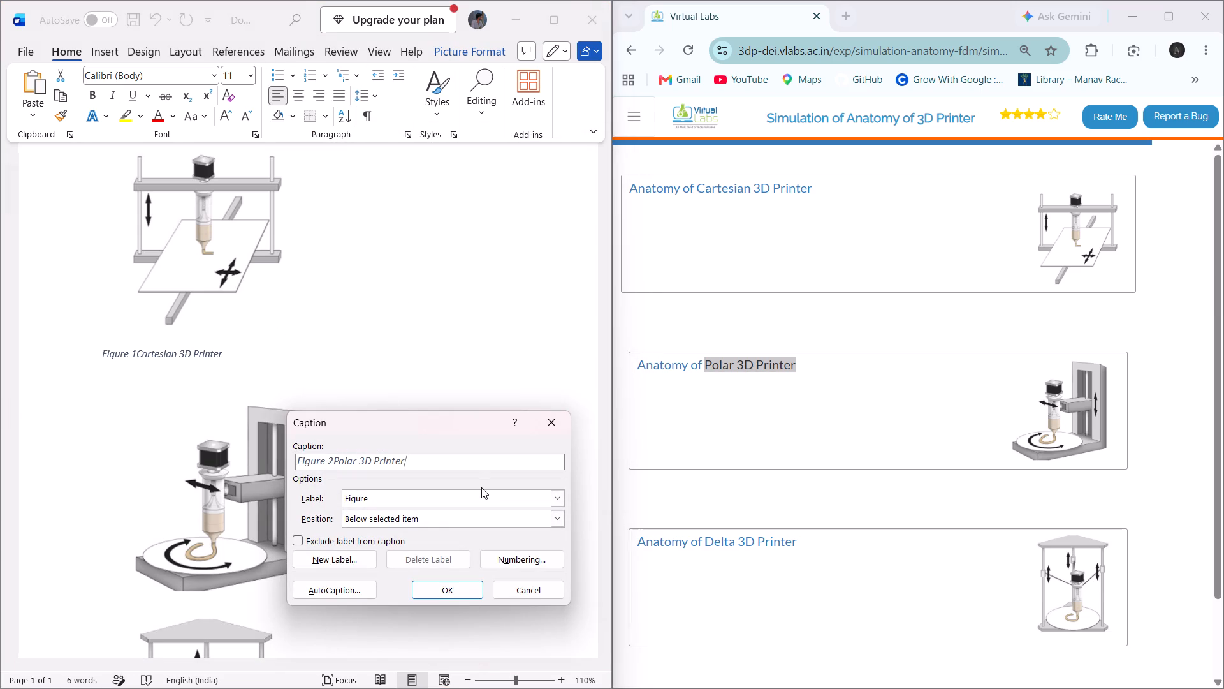
{"action": "key", "text": "Return"}
Insert a Figure 3 caption below the Delta diagram using the name "Delta 3D Printer" copied from the web page.
{"action": "scroll", "coordinate": [374, 534], "scroll_direction": "down", "scroll_amount": 2}
{"action": "left_click", "coordinate": [219, 442]}
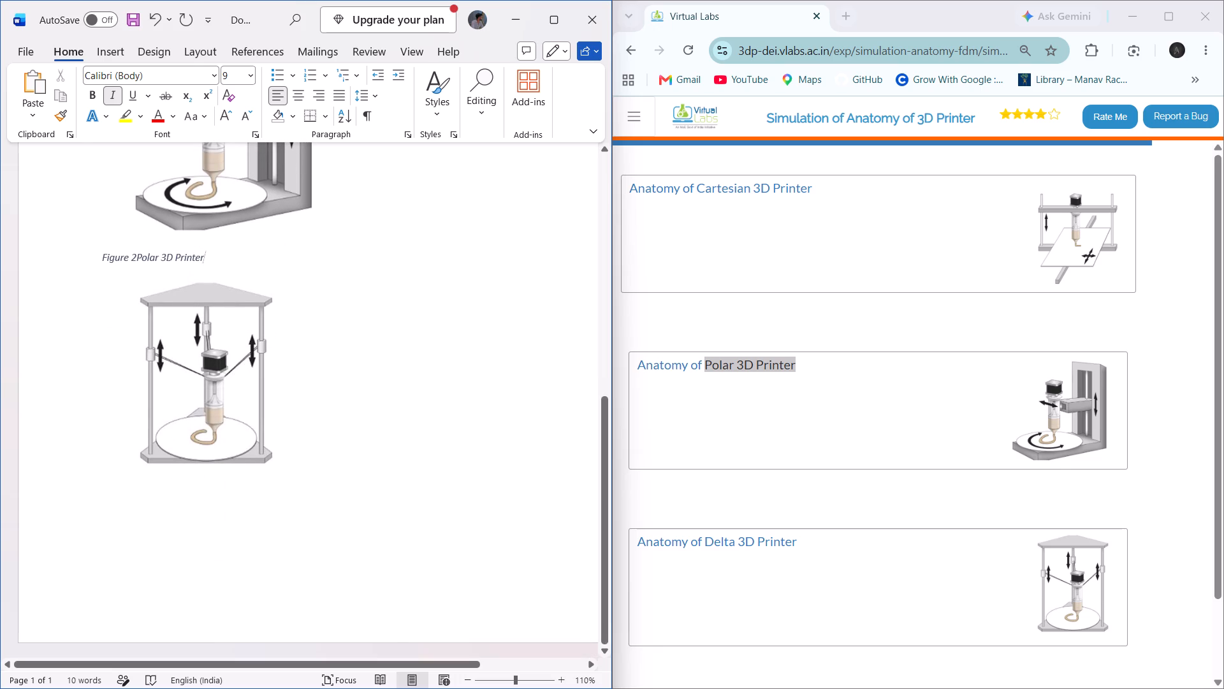
{"action": "right_click", "coordinate": [219, 436]}
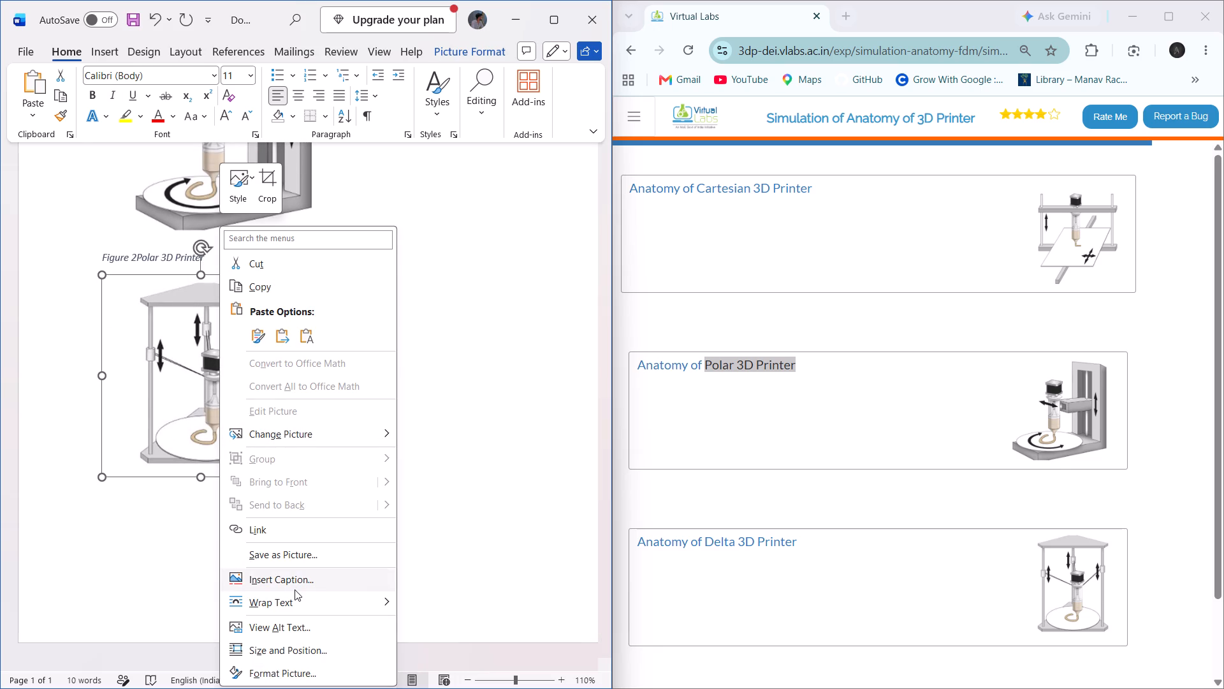
{"action": "left_click", "coordinate": [295, 589]}
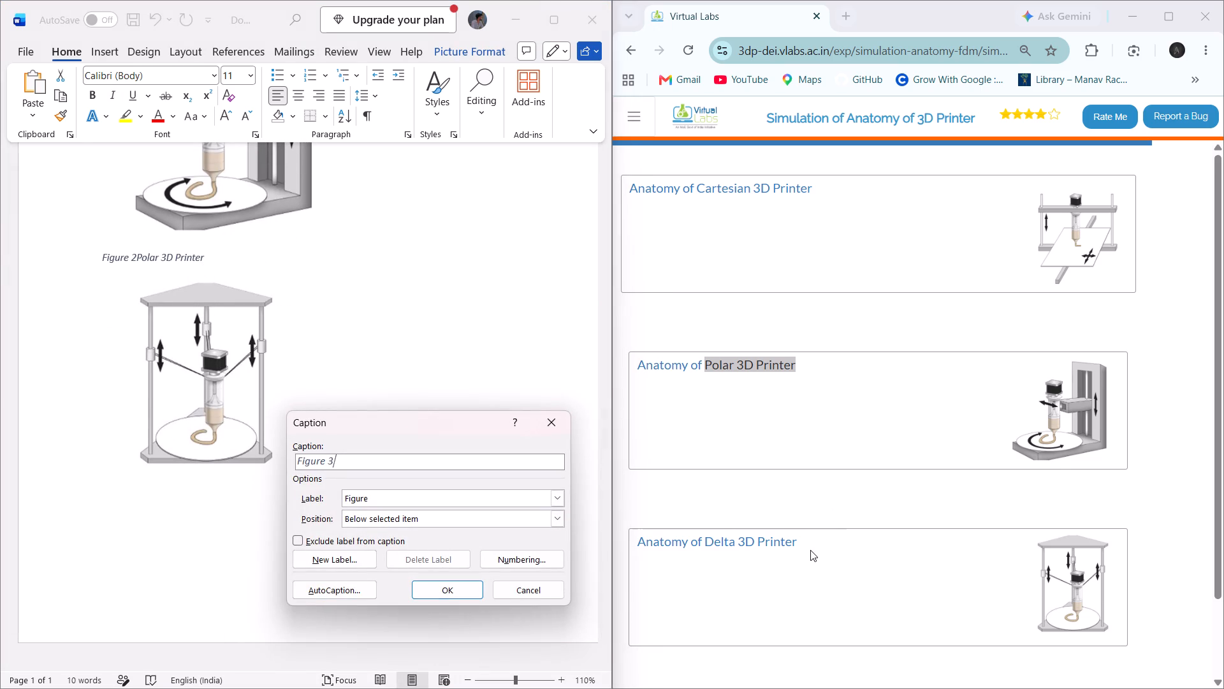
{"action": "left_click_drag", "start_coordinate": [810, 550], "coordinate": [703, 549]}
{"action": "key", "text": "ctrl+c"}
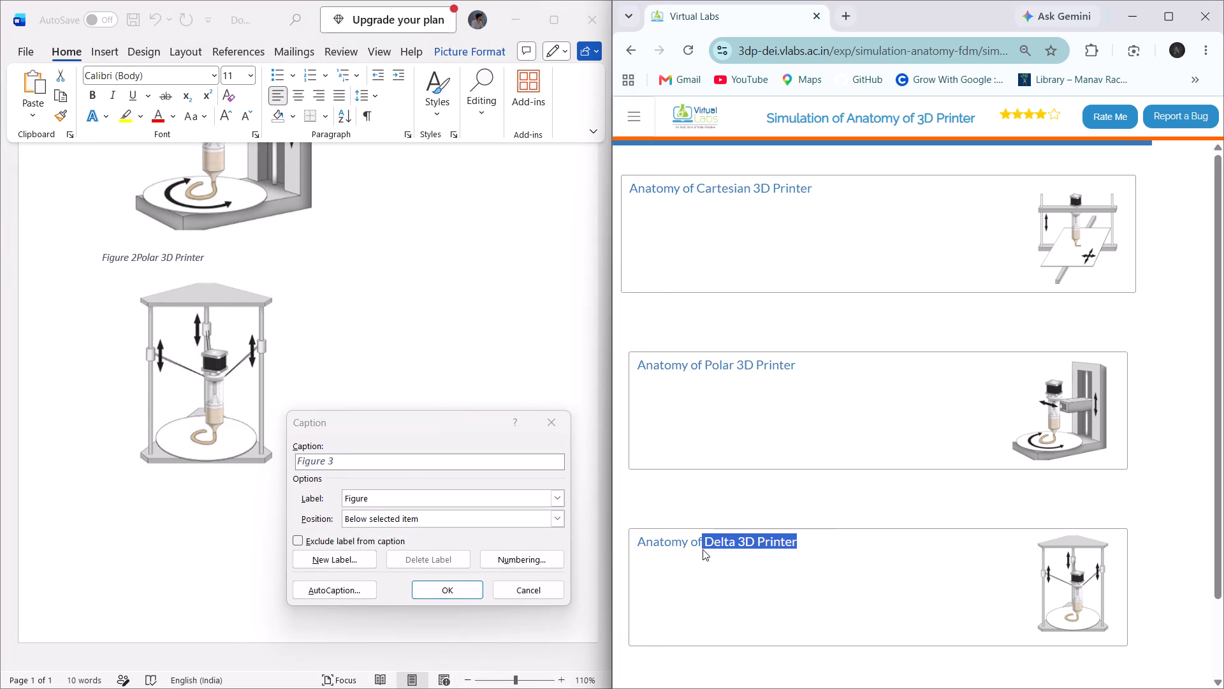
{"action": "left_click", "coordinate": [418, 465]}
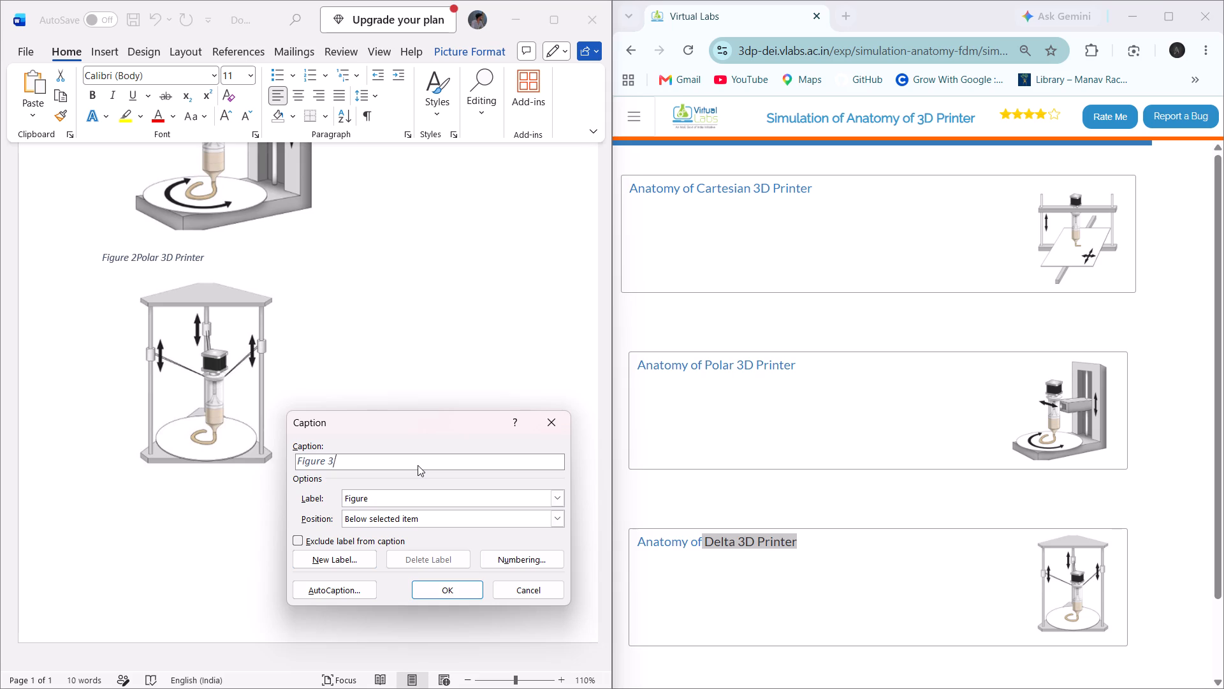
{"action": "key", "text": "space"}
{"action": "key", "text": "ctrl+v"}
{"action": "left_click", "coordinate": [443, 590]}
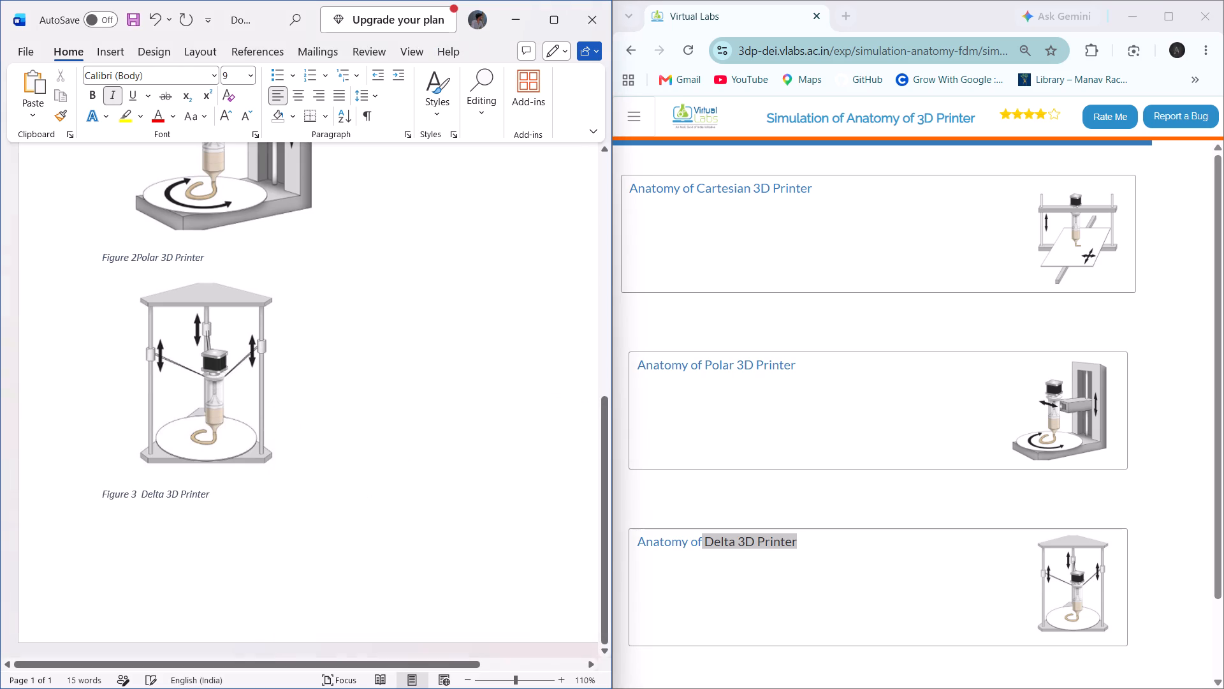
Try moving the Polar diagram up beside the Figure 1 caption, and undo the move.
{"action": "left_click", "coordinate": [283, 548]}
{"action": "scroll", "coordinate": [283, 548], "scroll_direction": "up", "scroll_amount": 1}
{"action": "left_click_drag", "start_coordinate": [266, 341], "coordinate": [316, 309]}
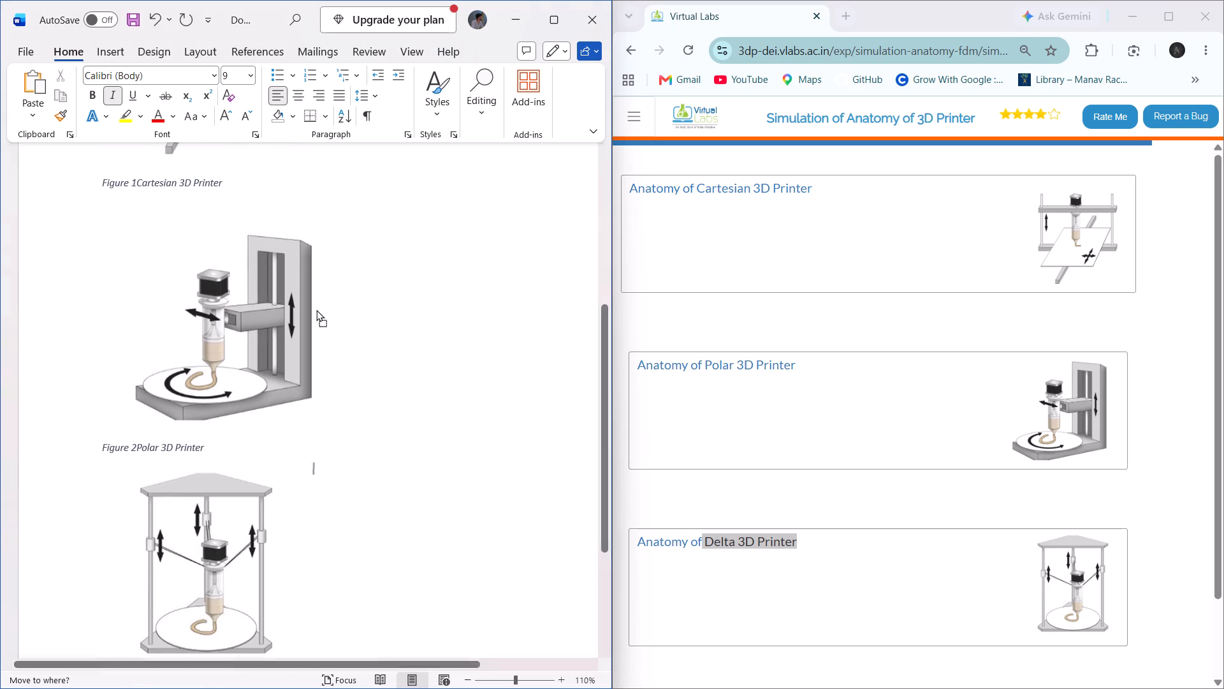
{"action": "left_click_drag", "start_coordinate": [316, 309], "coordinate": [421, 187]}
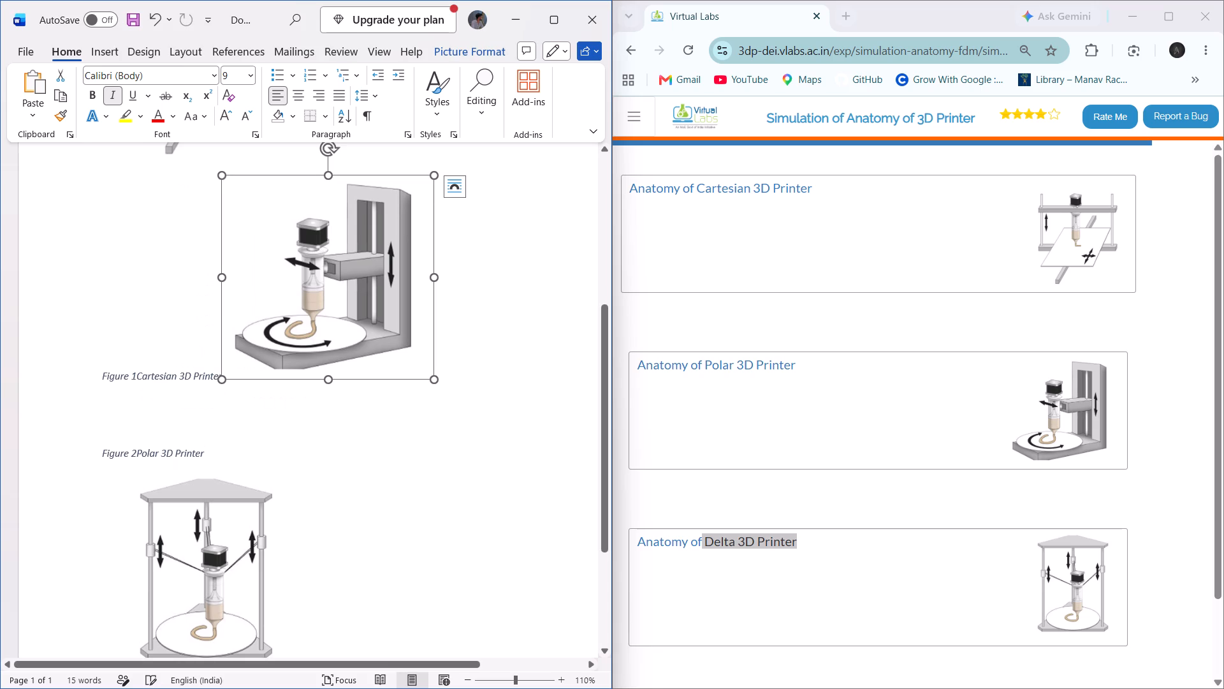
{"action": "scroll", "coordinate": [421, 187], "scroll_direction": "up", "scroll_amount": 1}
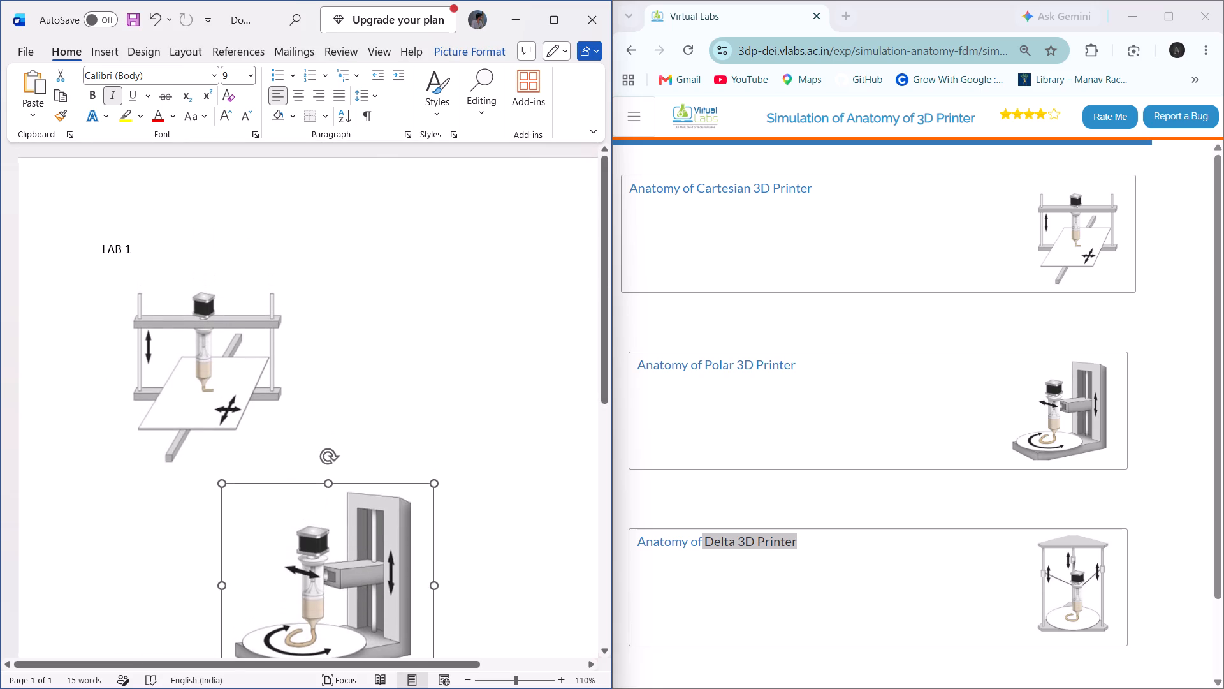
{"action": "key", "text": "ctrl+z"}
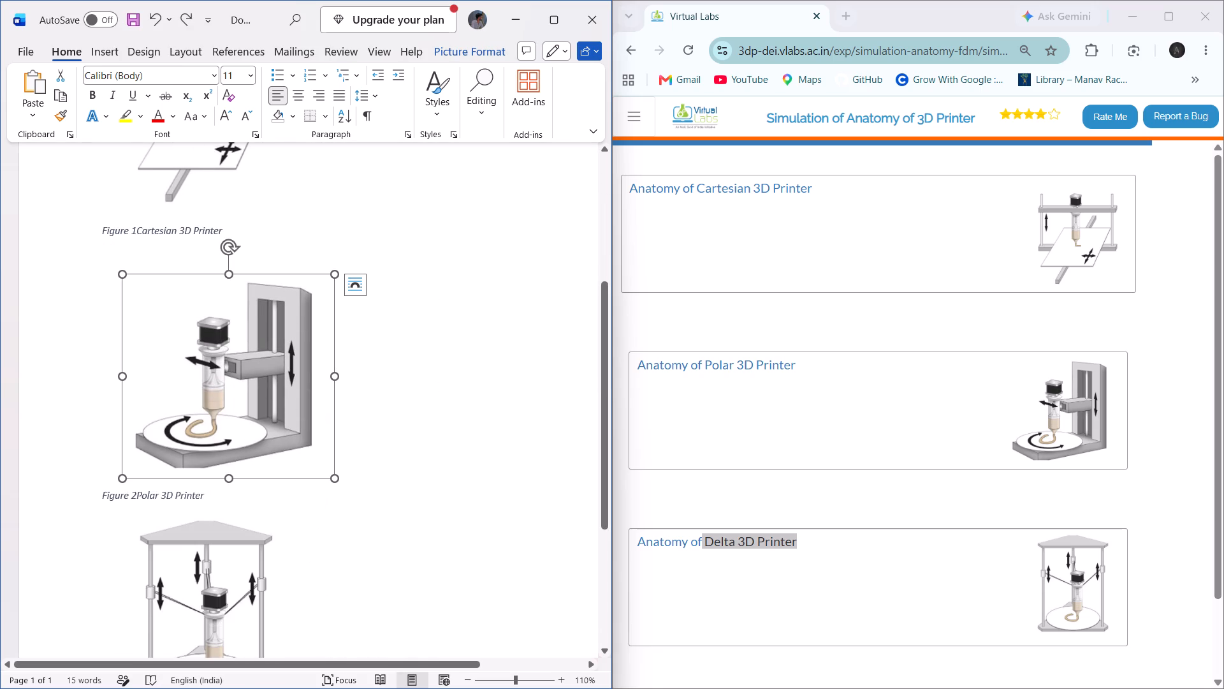
Review the whole LAB 1 page at 60% zoom, checking the layout of the three captioned diagrams.
{"action": "left_click", "coordinate": [205, 497]}
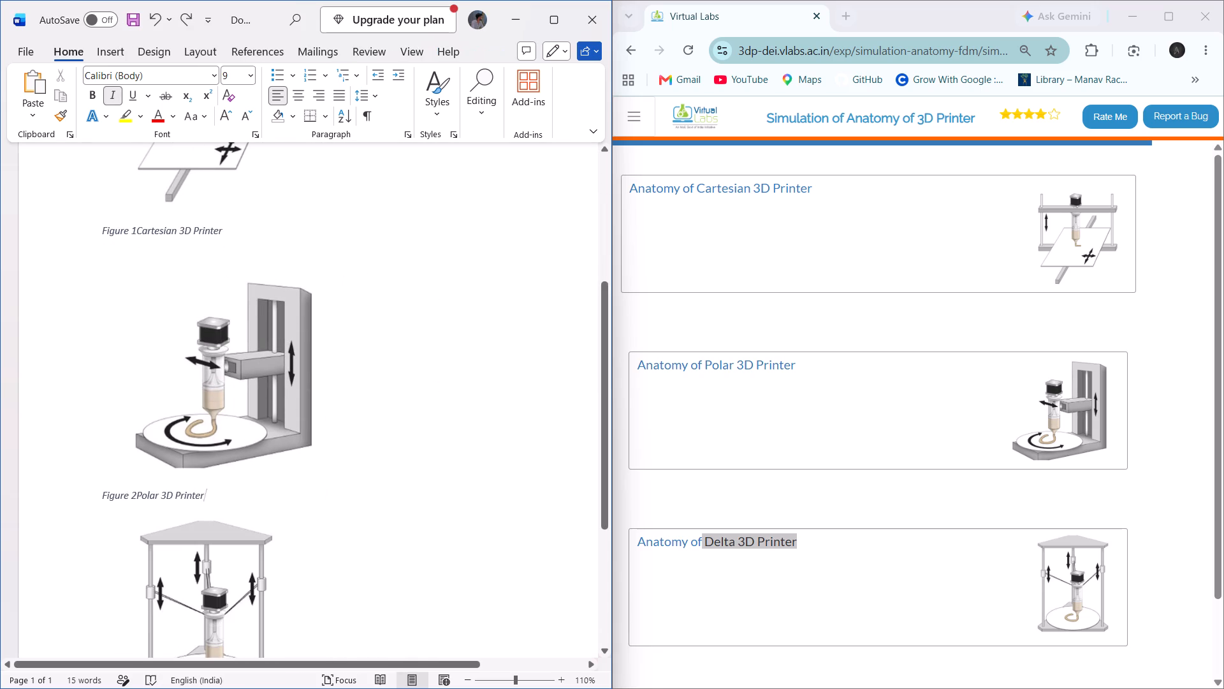
{"action": "scroll", "coordinate": [374, 342], "scroll_direction": "down", "scroll_amount": 2}
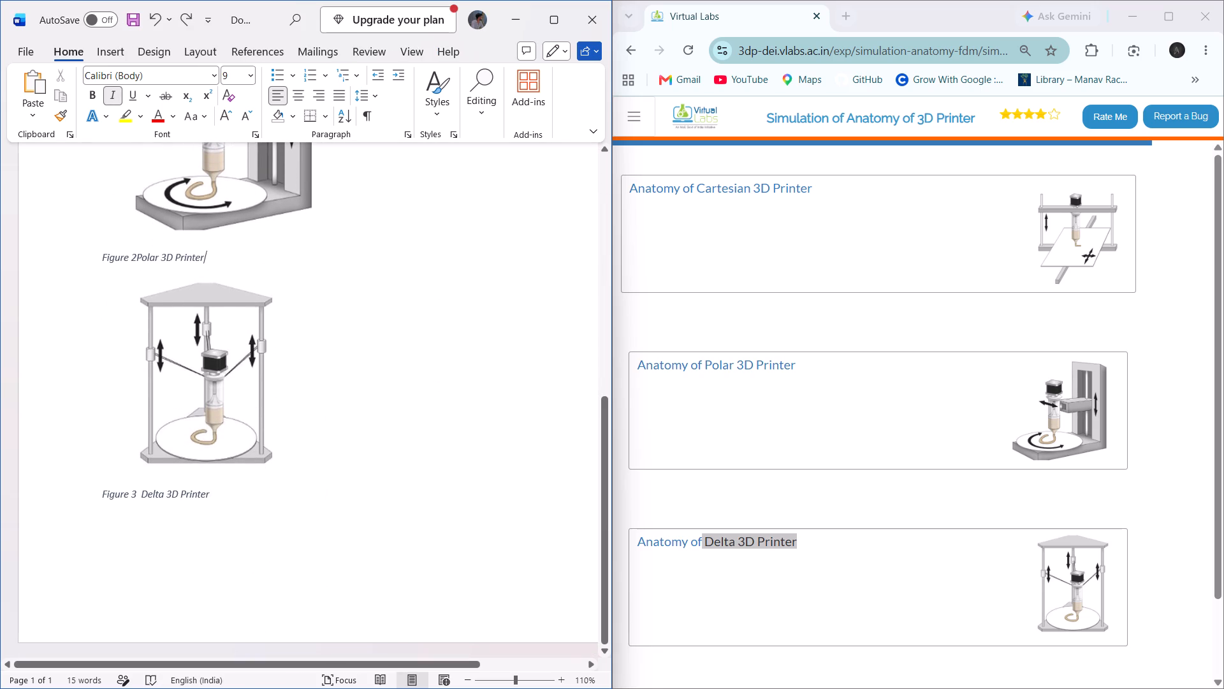
{"action": "scroll", "coordinate": [234, 405], "scroll_direction": "up", "scroll_amount": 2}
{"action": "scroll", "coordinate": [234, 405], "scroll_direction": "down", "scroll_amount": 5, "text": "ctrl"}
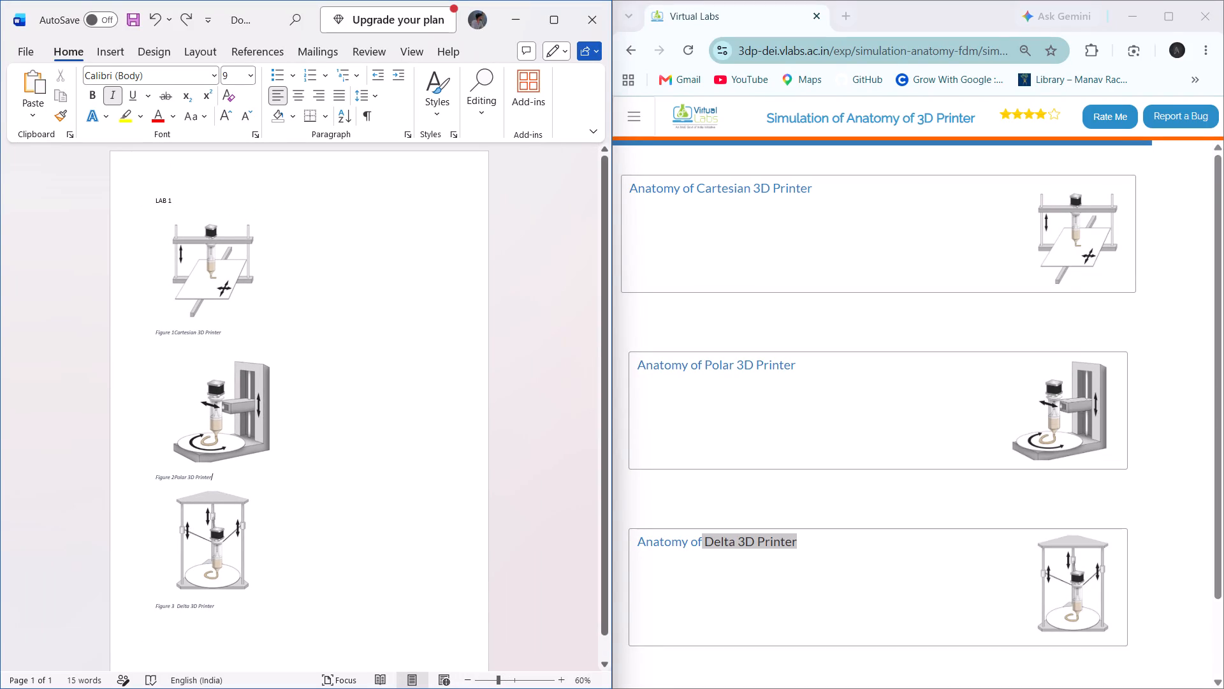
{"action": "scroll", "coordinate": [302, 548], "scroll_direction": "down", "scroll_amount": 1}
Open the Cartesian 3D printer's parts page in the browser's virtual lab and look through its component images.
{"action": "left_click", "coordinate": [836, 529]}
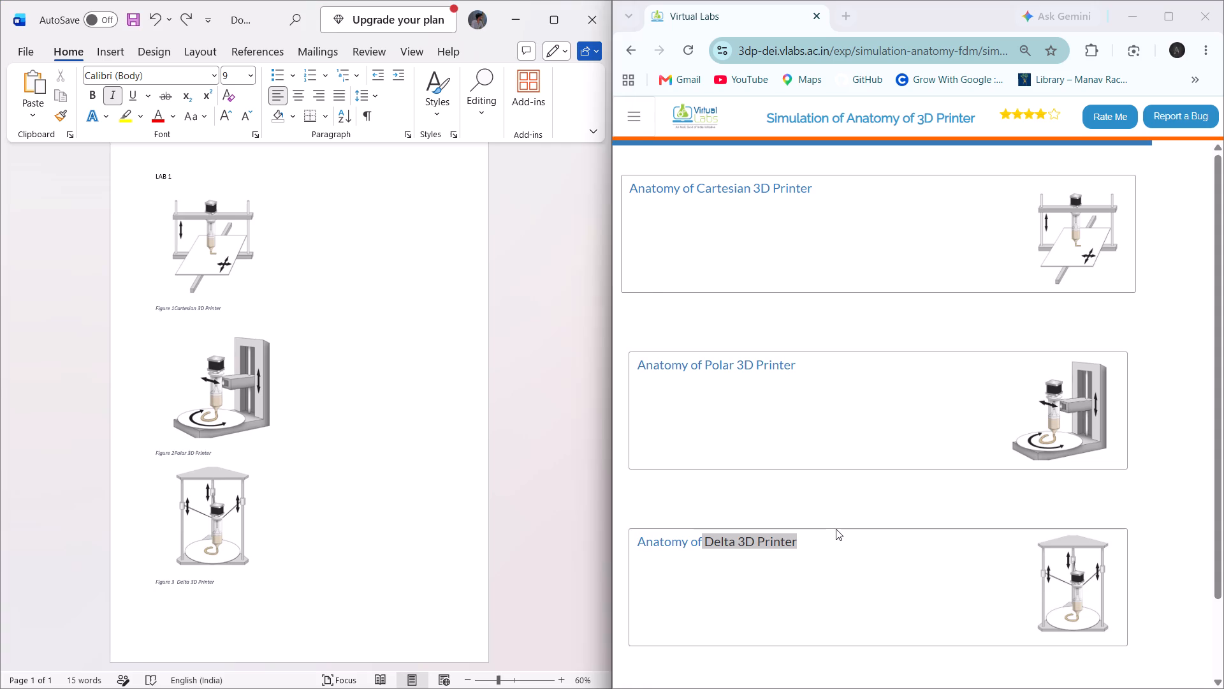
{"action": "scroll", "coordinate": [836, 529], "scroll_direction": "down", "scroll_amount": 2}
{"action": "scroll", "coordinate": [836, 529], "scroll_direction": "up", "scroll_amount": 3}
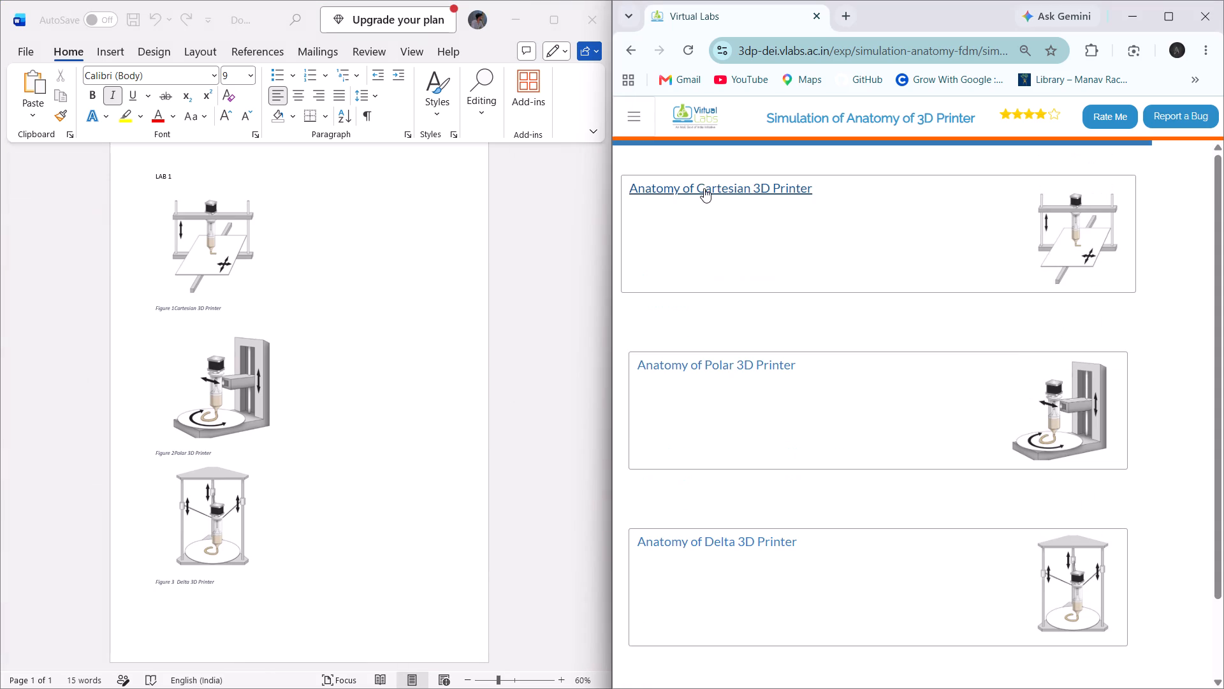
{"action": "left_click", "coordinate": [704, 188]}
{"action": "left_click", "coordinate": [712, 185]}
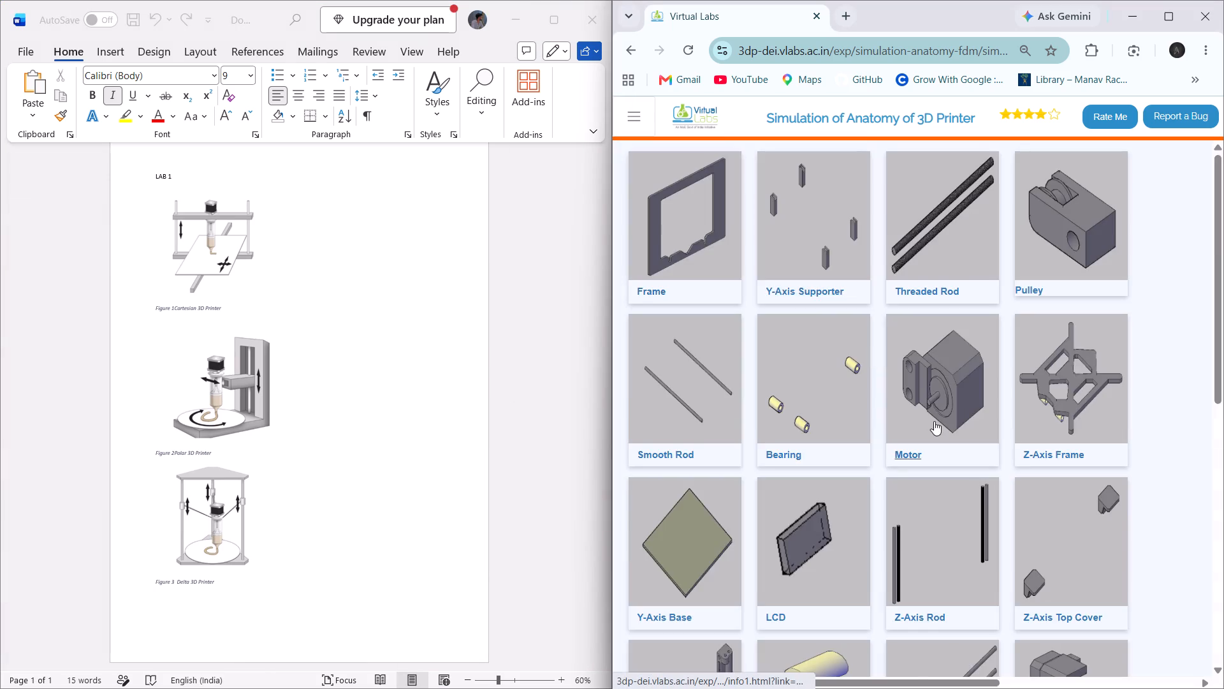
{"action": "scroll", "coordinate": [934, 421], "scroll_direction": "down", "scroll_amount": 6}
{"action": "scroll", "coordinate": [934, 421], "scroll_direction": "up", "scroll_amount": 5}
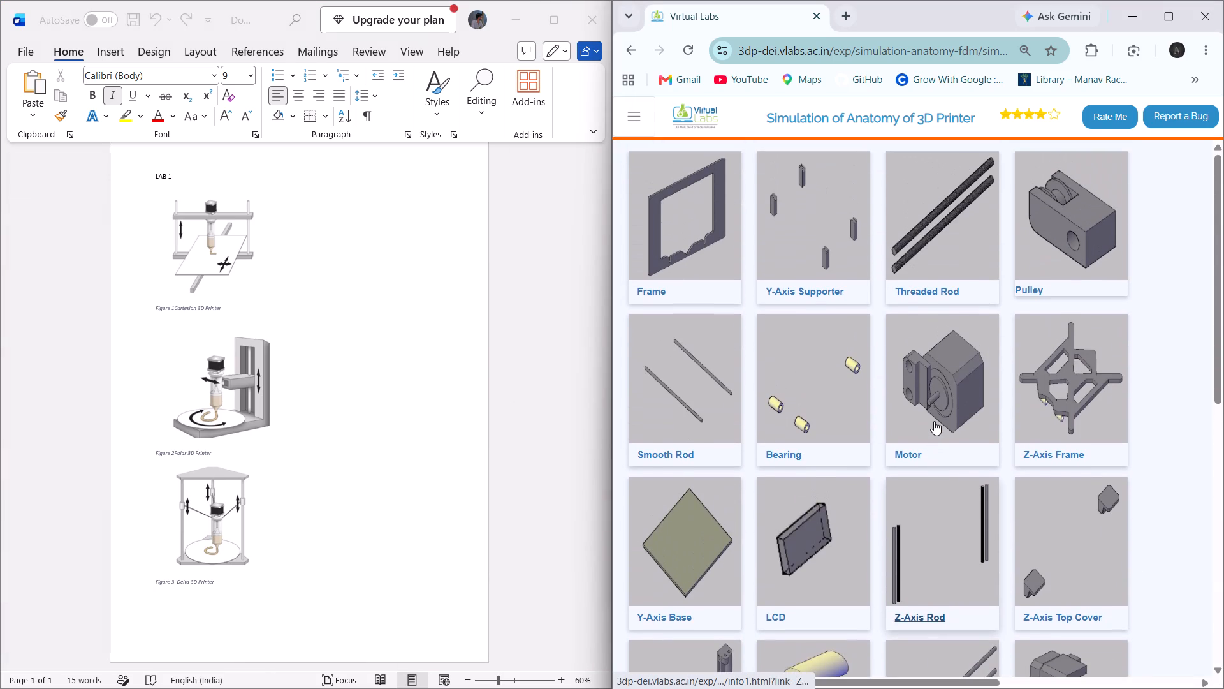
{"action": "scroll", "coordinate": [934, 421], "scroll_direction": "up", "scroll_amount": 2}
{"action": "scroll", "coordinate": [934, 421], "scroll_direction": "down", "scroll_amount": 4}
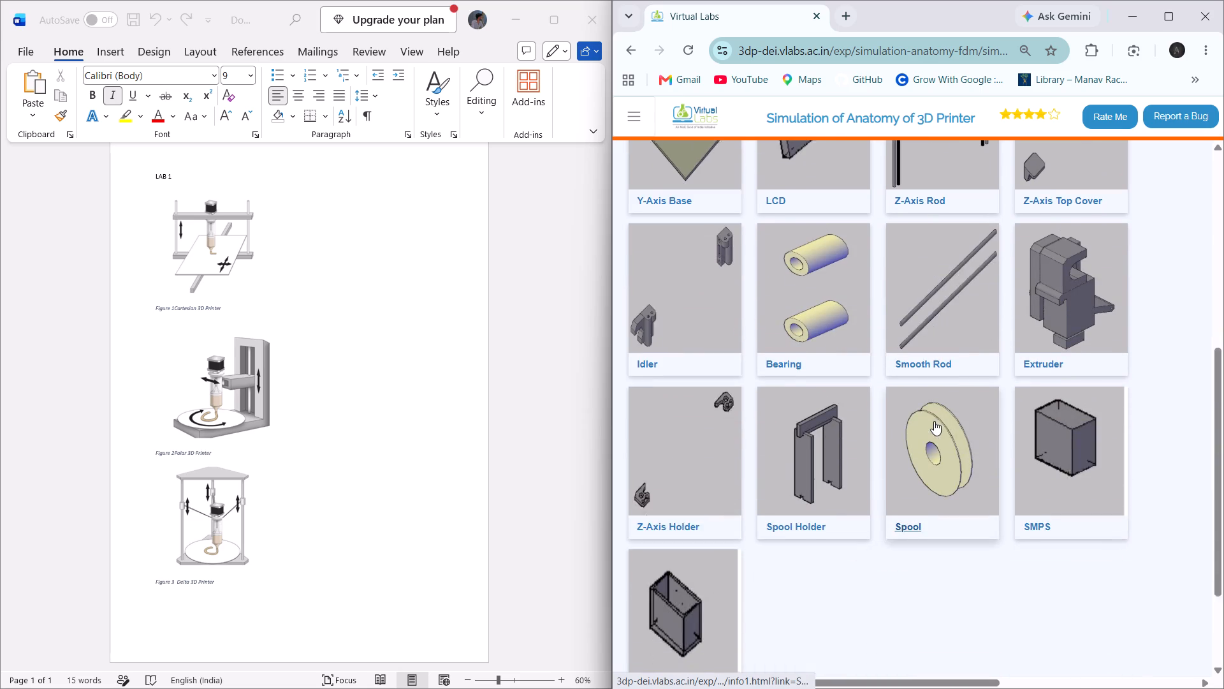
{"action": "scroll", "coordinate": [934, 421], "scroll_direction": "down", "scroll_amount": 1}
Examine the Complete Assembly of Cartesian 3D printer page, and return to the list of printer anatomies.
{"action": "left_click", "coordinate": [630, 49]}
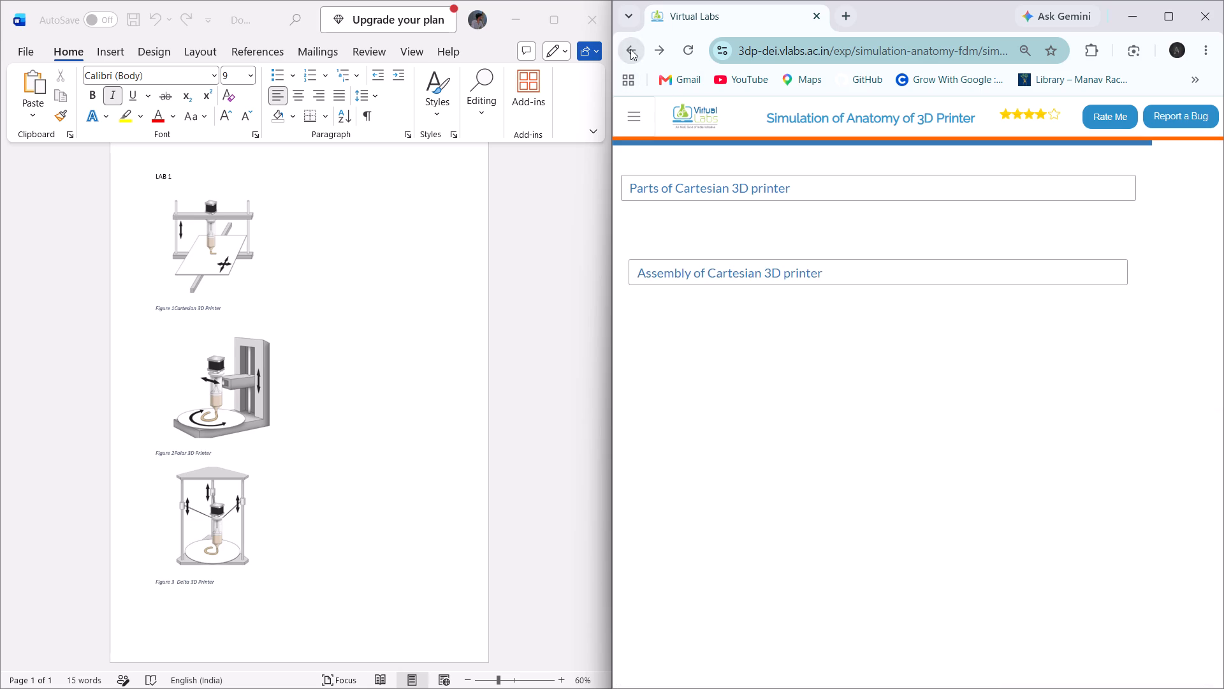
{"action": "left_click", "coordinate": [744, 270]}
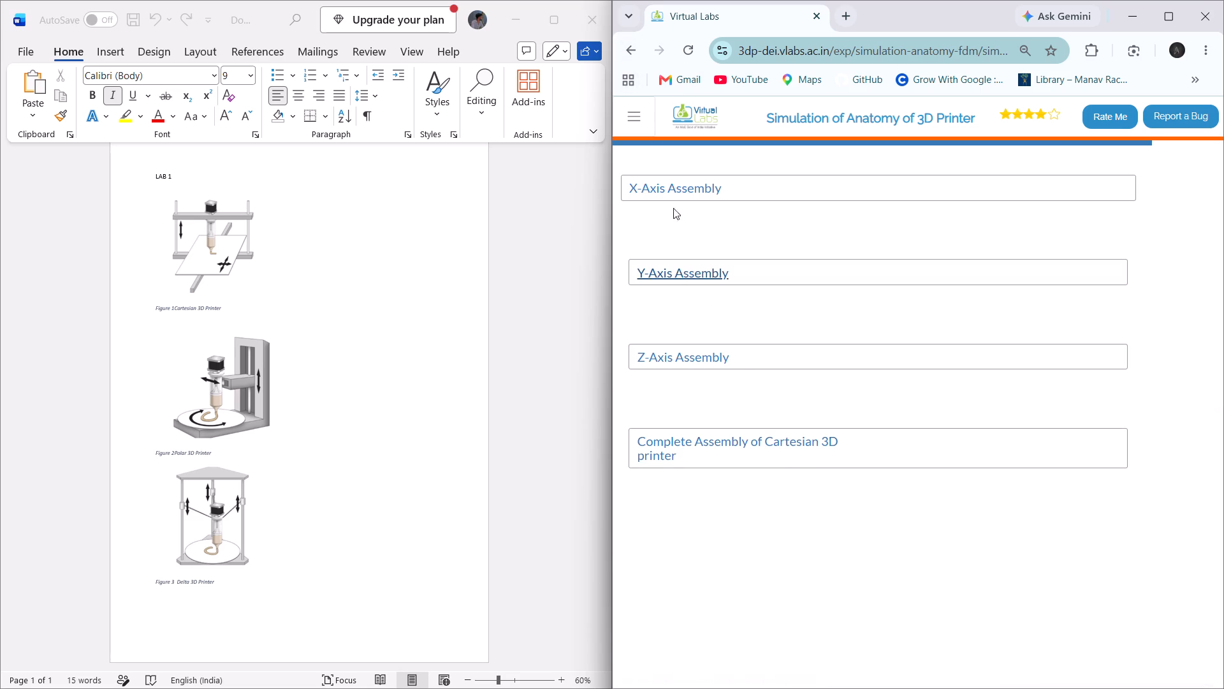
{"action": "left_click", "coordinate": [734, 447]}
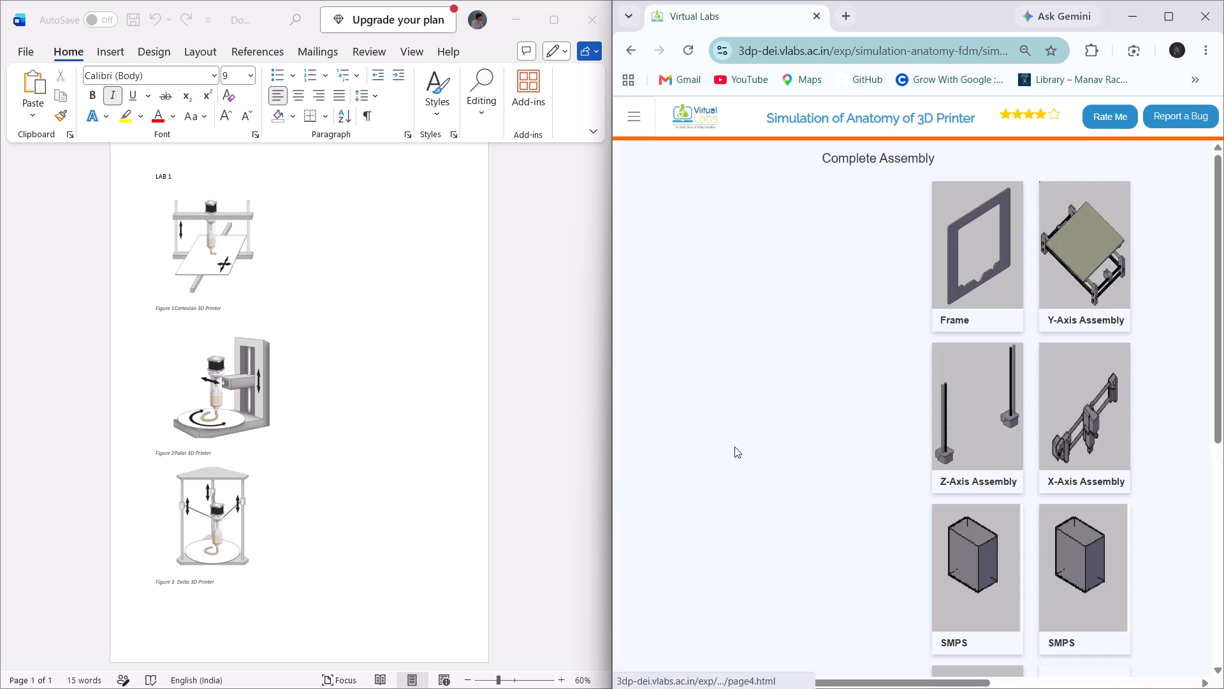
{"action": "scroll", "coordinate": [925, 494], "scroll_direction": "down", "scroll_amount": 4}
{"action": "scroll", "coordinate": [925, 494], "scroll_direction": "up", "scroll_amount": 4}
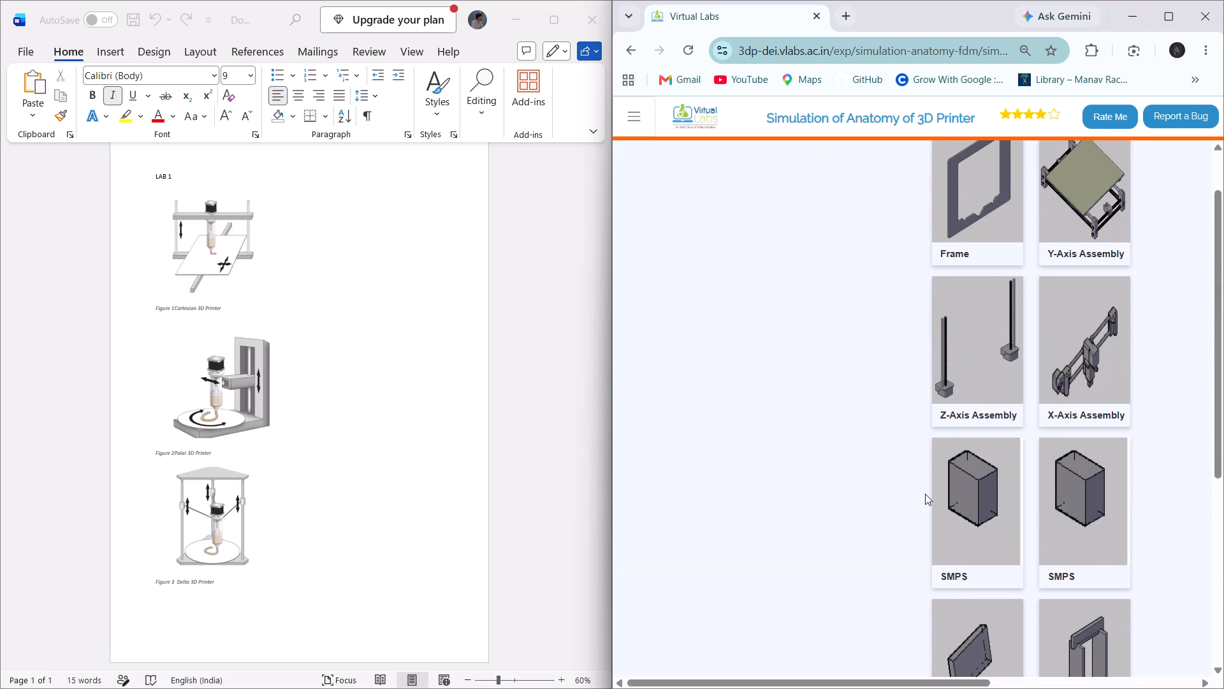
{"action": "scroll", "coordinate": [925, 494], "scroll_direction": "up", "scroll_amount": 4}
{"action": "scroll", "coordinate": [925, 494], "scroll_direction": "right", "scroll_amount": 7}
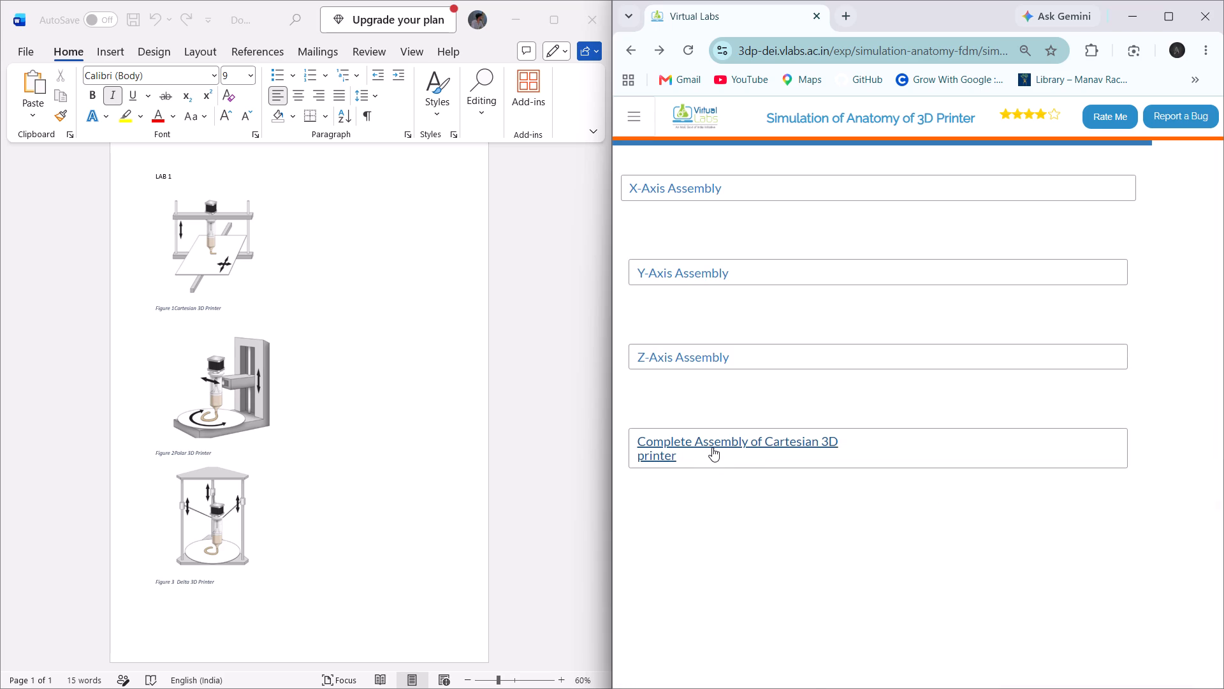
{"action": "scroll", "coordinate": [711, 446], "scroll_direction": "right", "scroll_amount": 5}
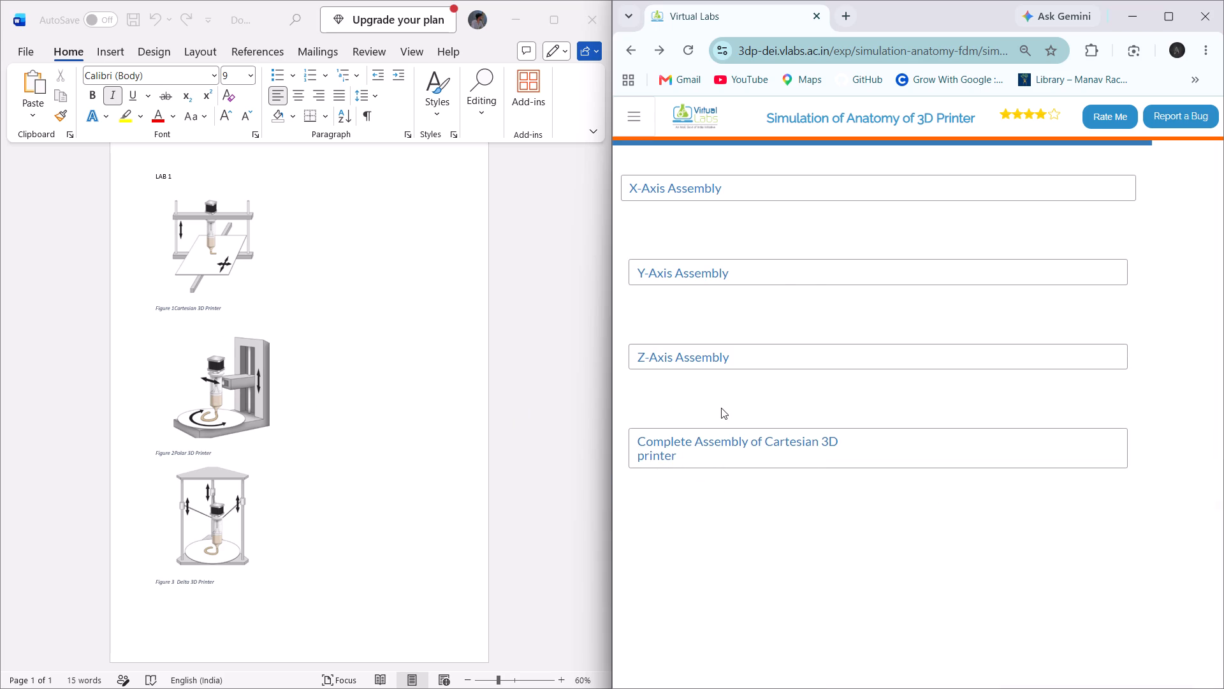
{"action": "scroll", "coordinate": [721, 408], "scroll_direction": "right", "scroll_amount": 7}
{"action": "scroll", "coordinate": [771, 353], "scroll_direction": "right", "scroll_amount": 9}
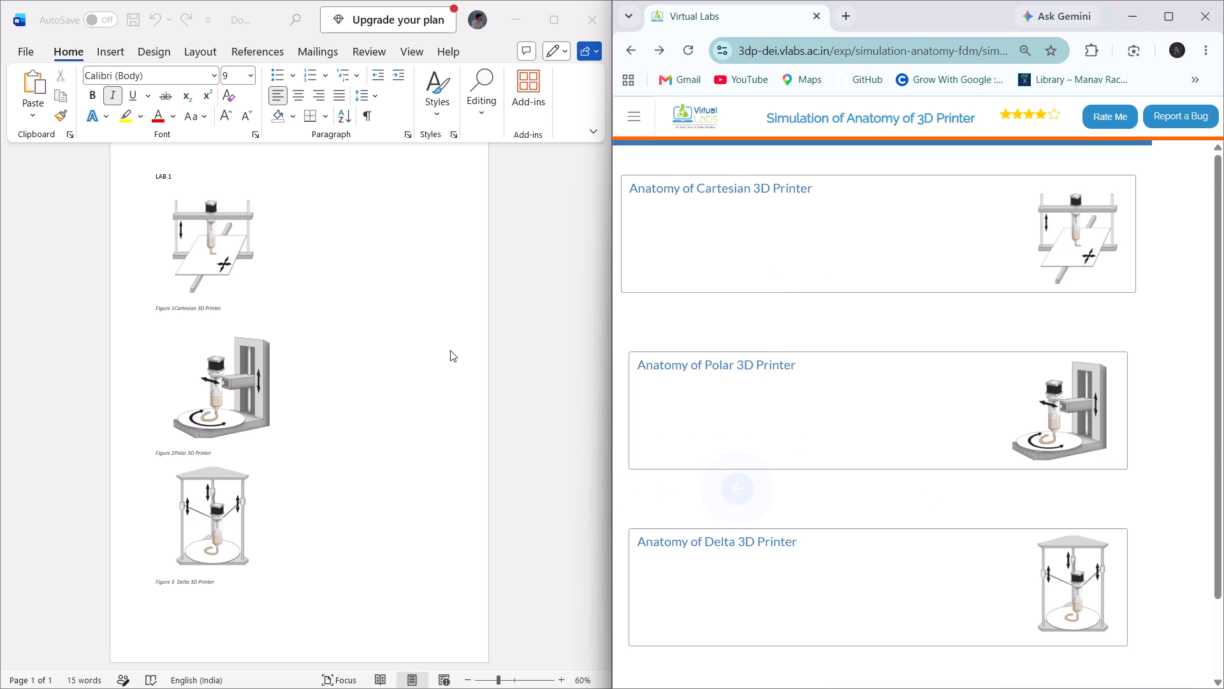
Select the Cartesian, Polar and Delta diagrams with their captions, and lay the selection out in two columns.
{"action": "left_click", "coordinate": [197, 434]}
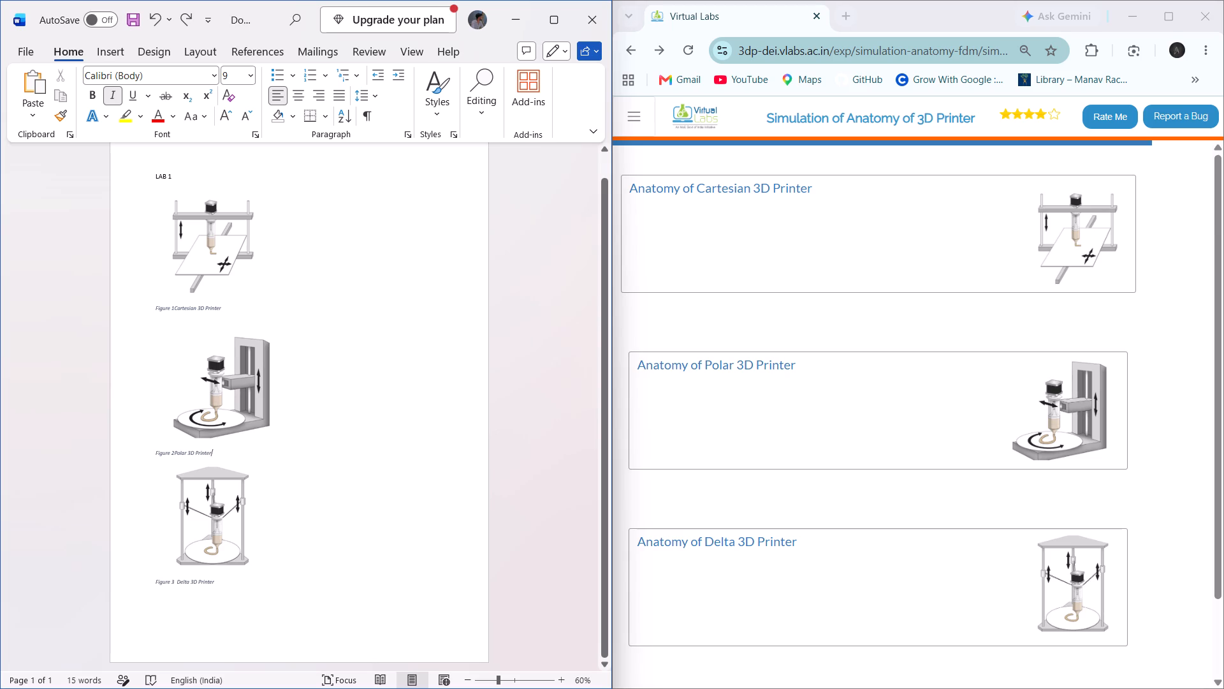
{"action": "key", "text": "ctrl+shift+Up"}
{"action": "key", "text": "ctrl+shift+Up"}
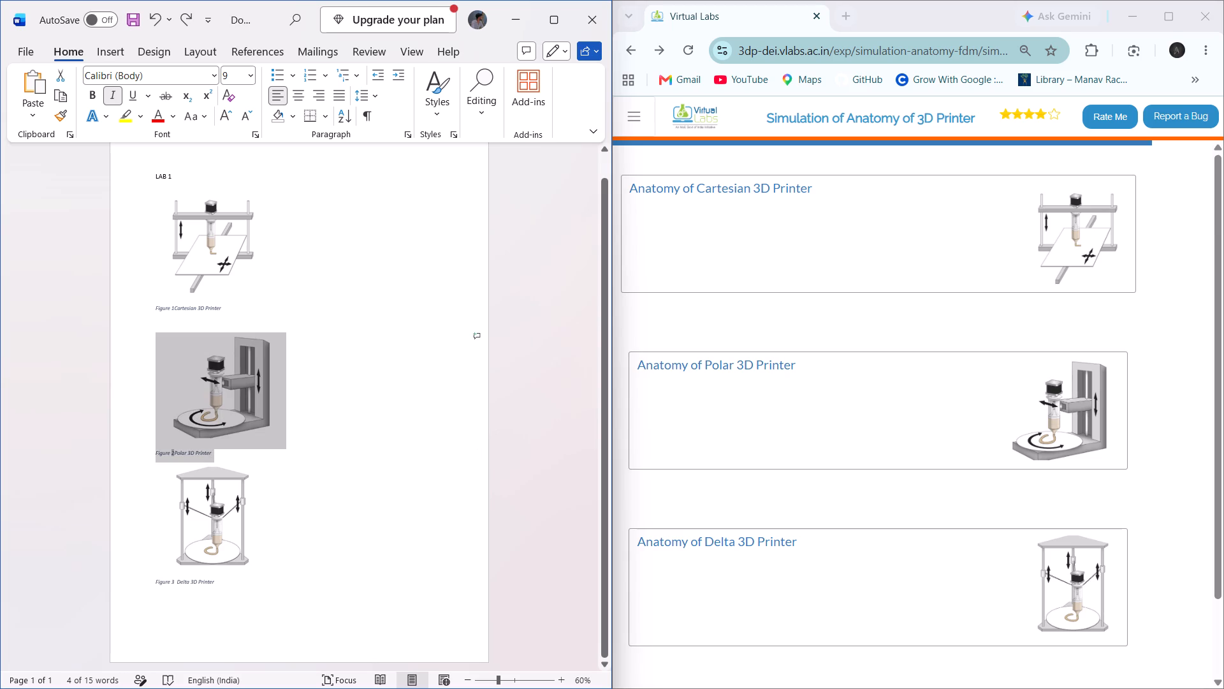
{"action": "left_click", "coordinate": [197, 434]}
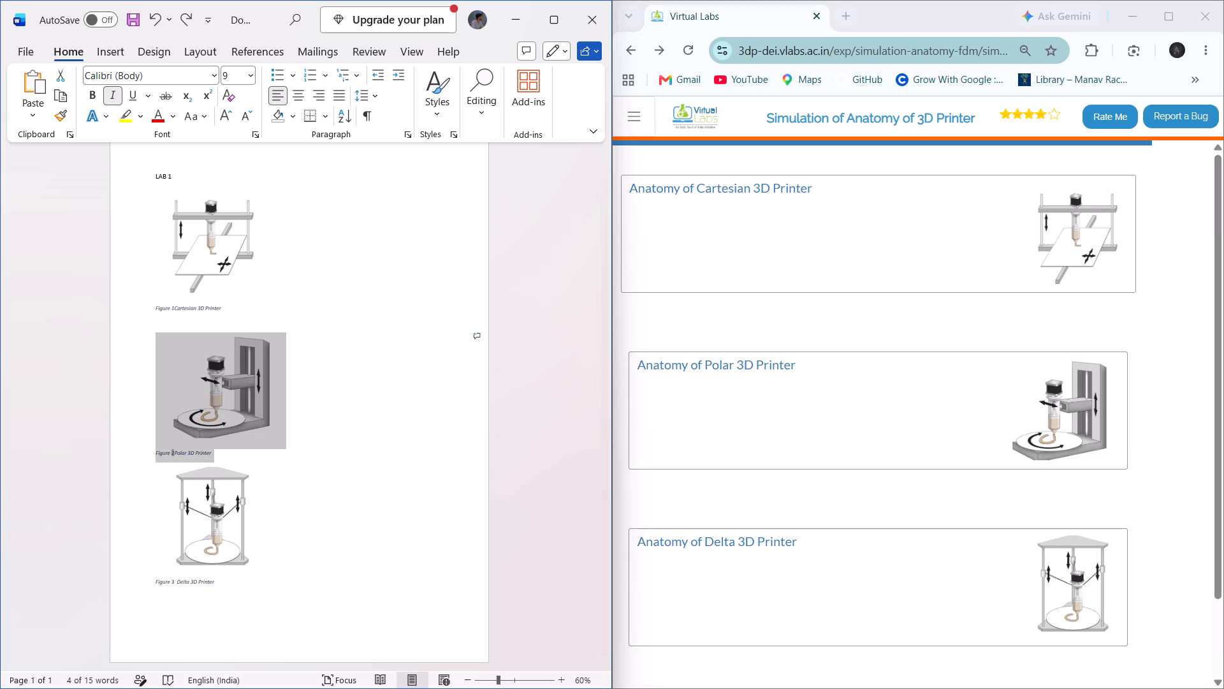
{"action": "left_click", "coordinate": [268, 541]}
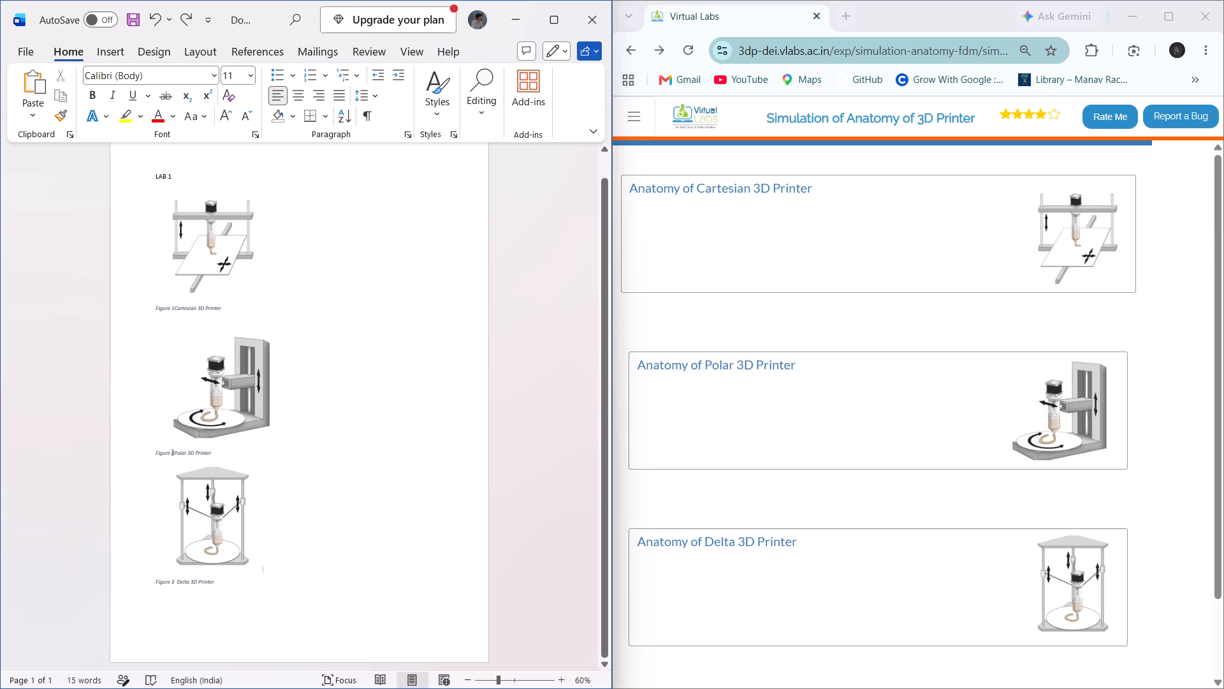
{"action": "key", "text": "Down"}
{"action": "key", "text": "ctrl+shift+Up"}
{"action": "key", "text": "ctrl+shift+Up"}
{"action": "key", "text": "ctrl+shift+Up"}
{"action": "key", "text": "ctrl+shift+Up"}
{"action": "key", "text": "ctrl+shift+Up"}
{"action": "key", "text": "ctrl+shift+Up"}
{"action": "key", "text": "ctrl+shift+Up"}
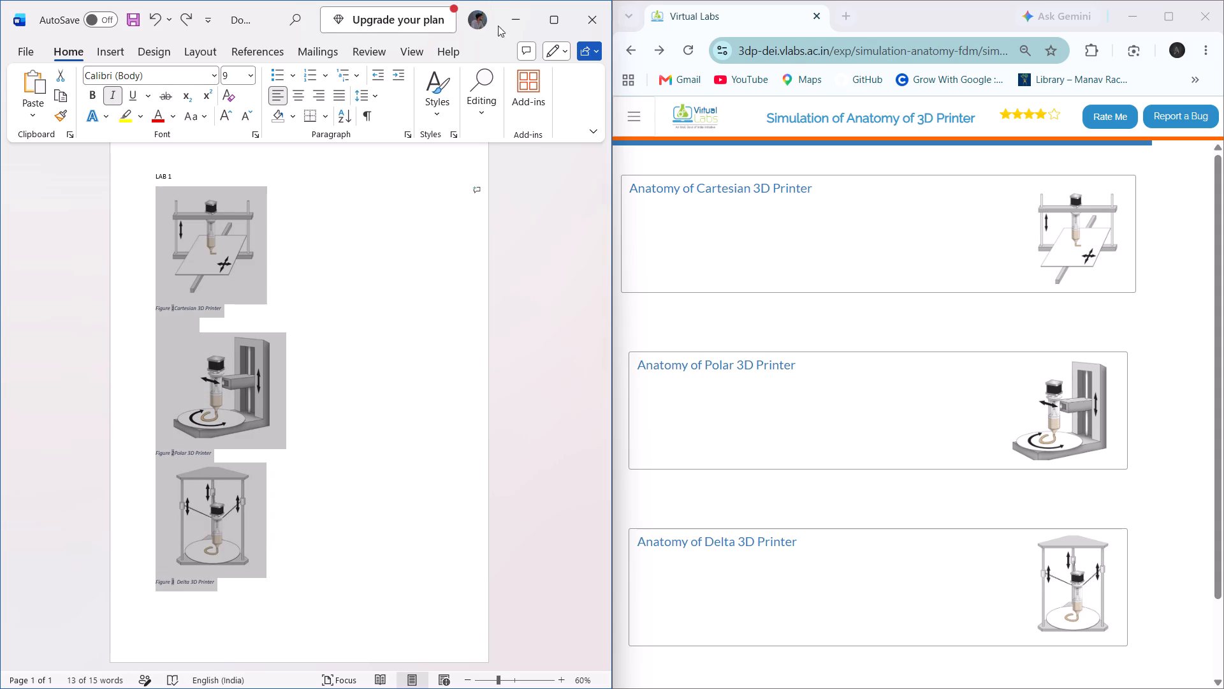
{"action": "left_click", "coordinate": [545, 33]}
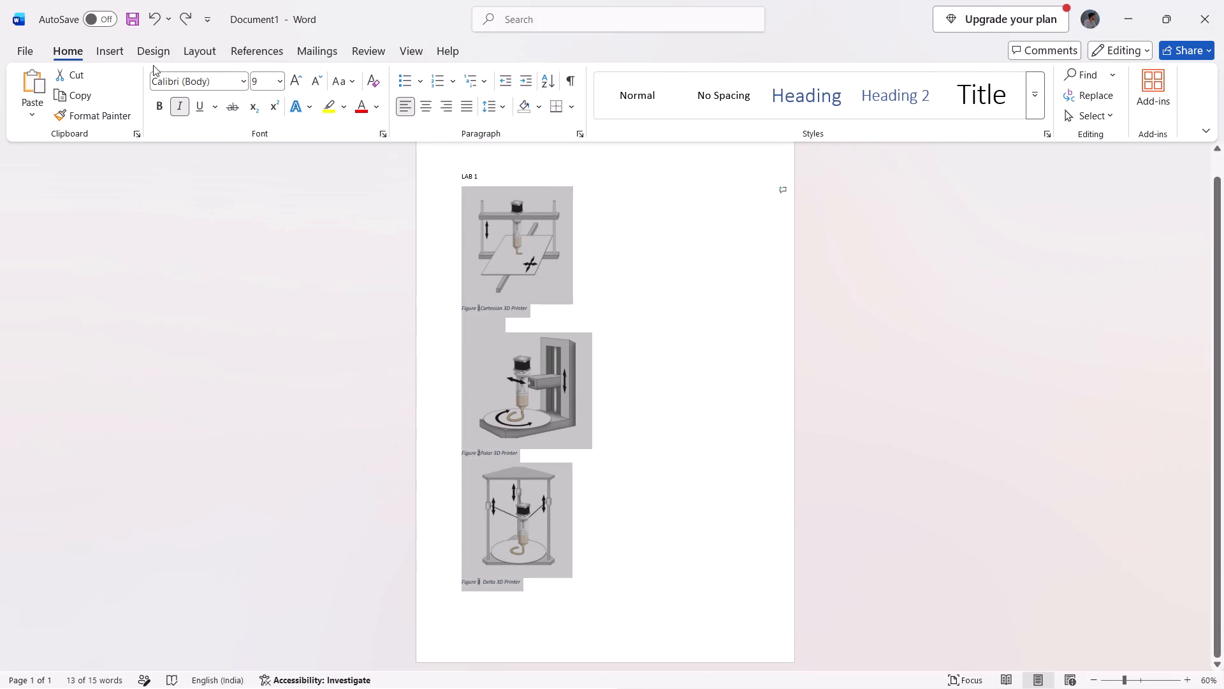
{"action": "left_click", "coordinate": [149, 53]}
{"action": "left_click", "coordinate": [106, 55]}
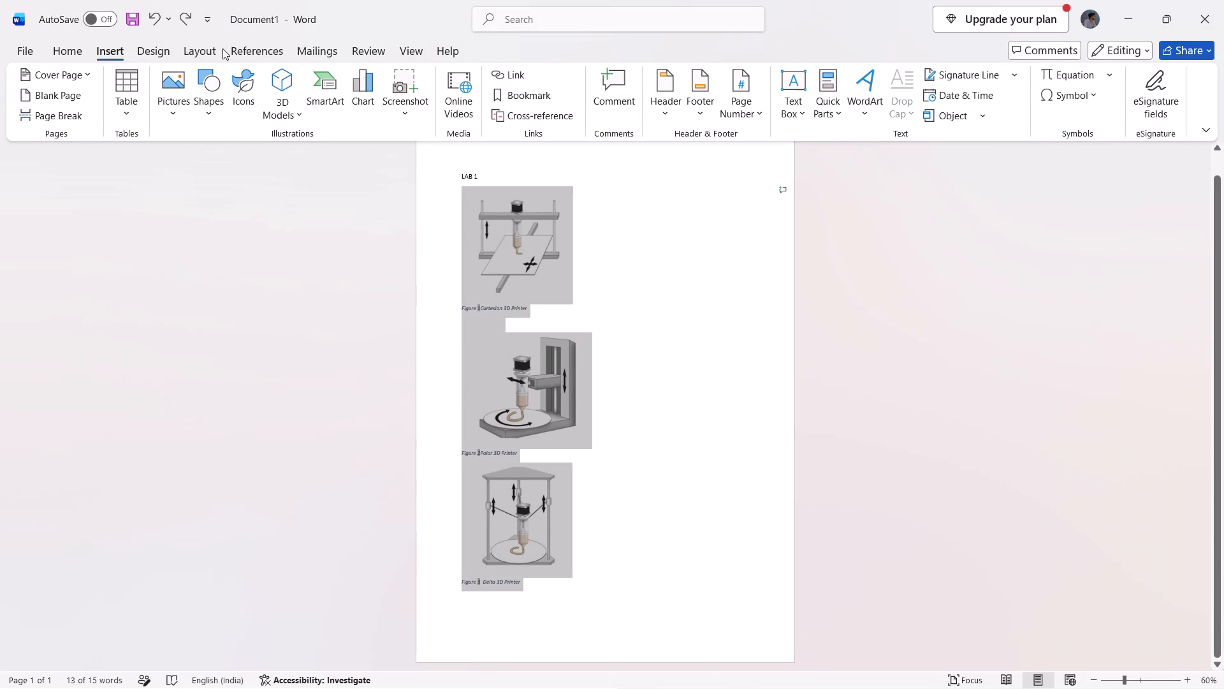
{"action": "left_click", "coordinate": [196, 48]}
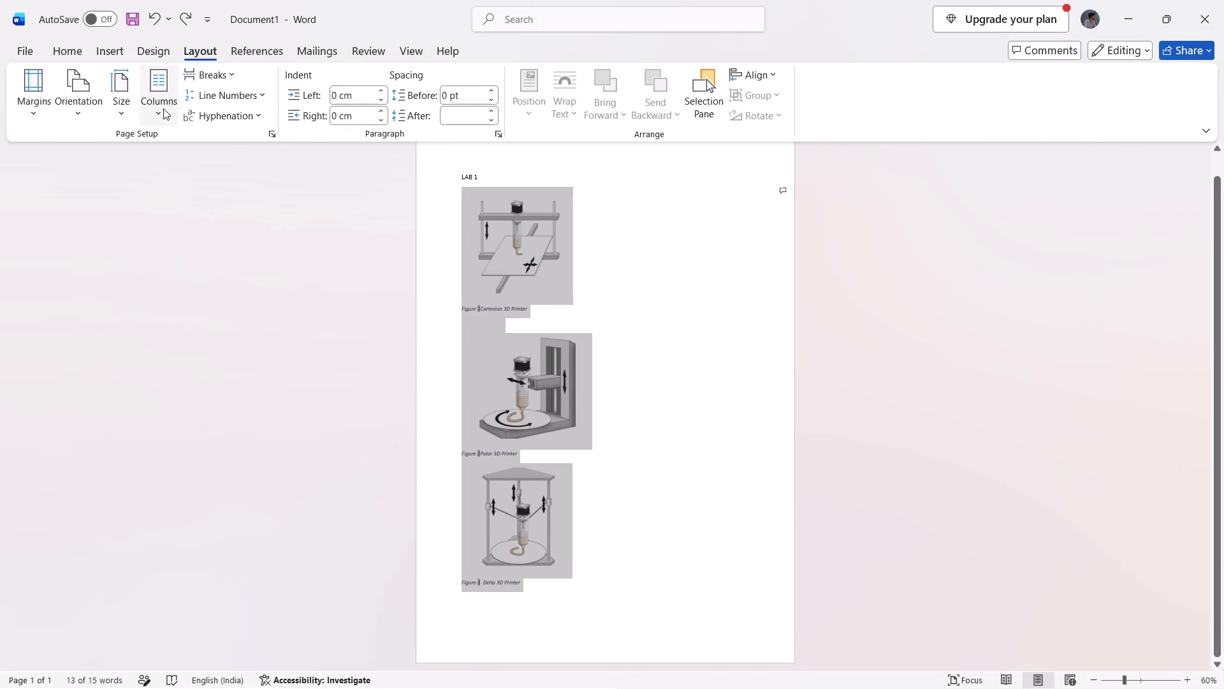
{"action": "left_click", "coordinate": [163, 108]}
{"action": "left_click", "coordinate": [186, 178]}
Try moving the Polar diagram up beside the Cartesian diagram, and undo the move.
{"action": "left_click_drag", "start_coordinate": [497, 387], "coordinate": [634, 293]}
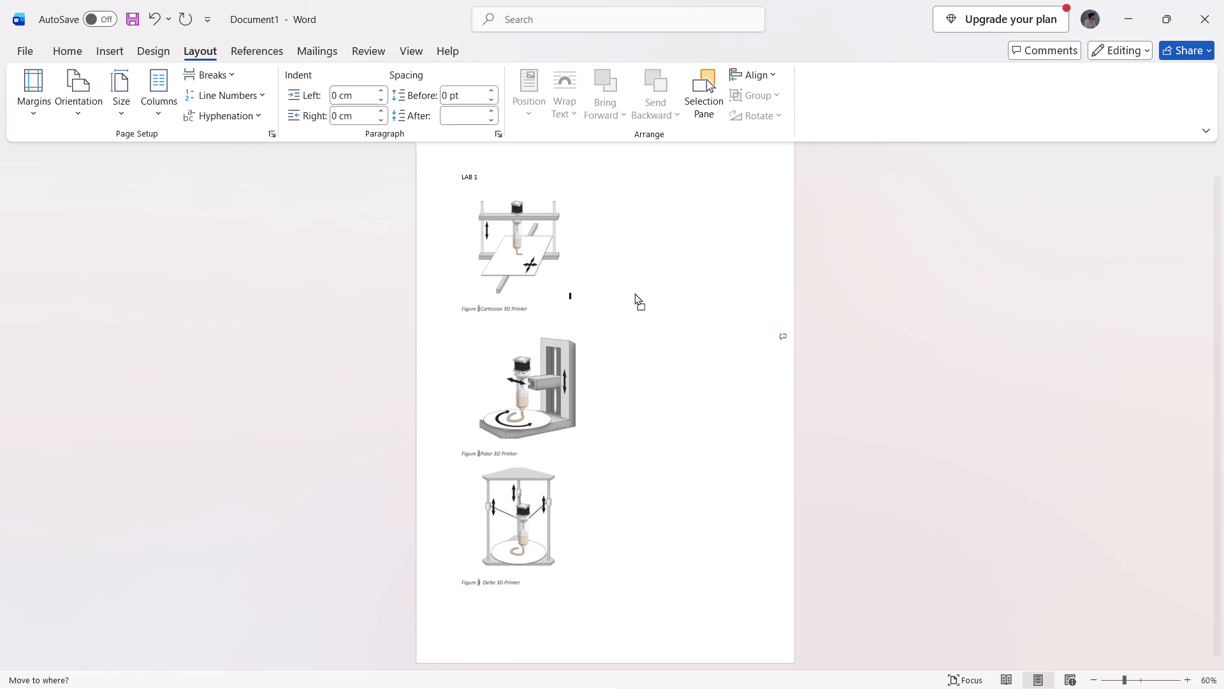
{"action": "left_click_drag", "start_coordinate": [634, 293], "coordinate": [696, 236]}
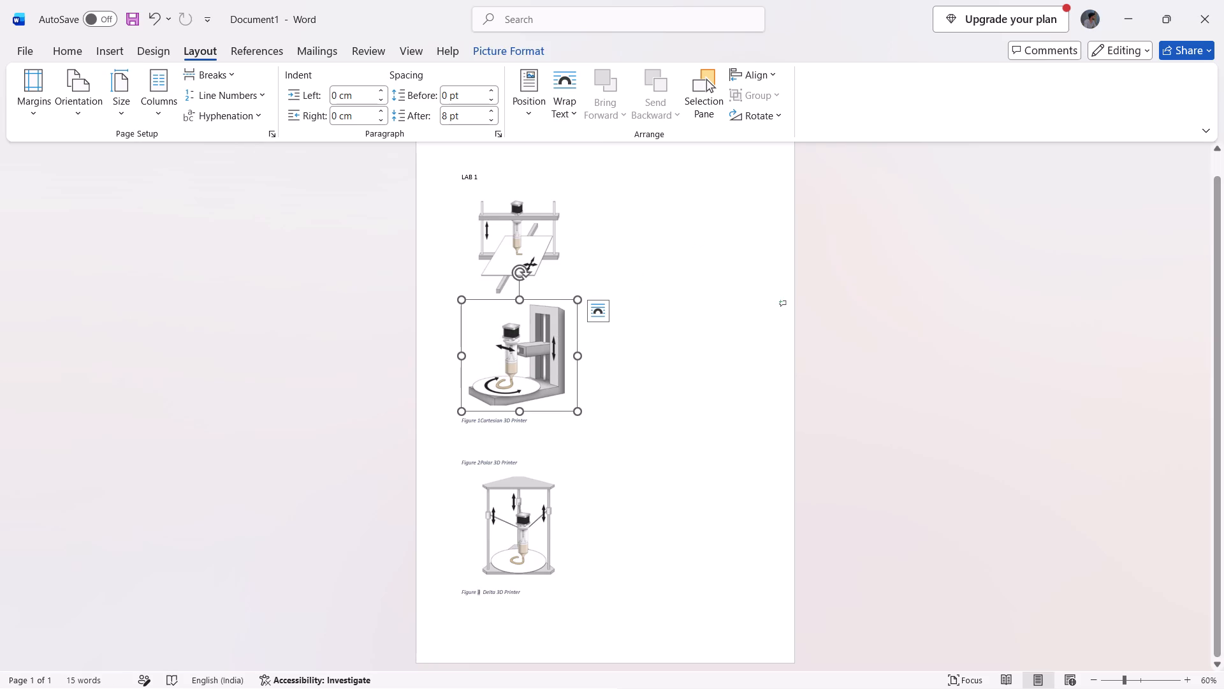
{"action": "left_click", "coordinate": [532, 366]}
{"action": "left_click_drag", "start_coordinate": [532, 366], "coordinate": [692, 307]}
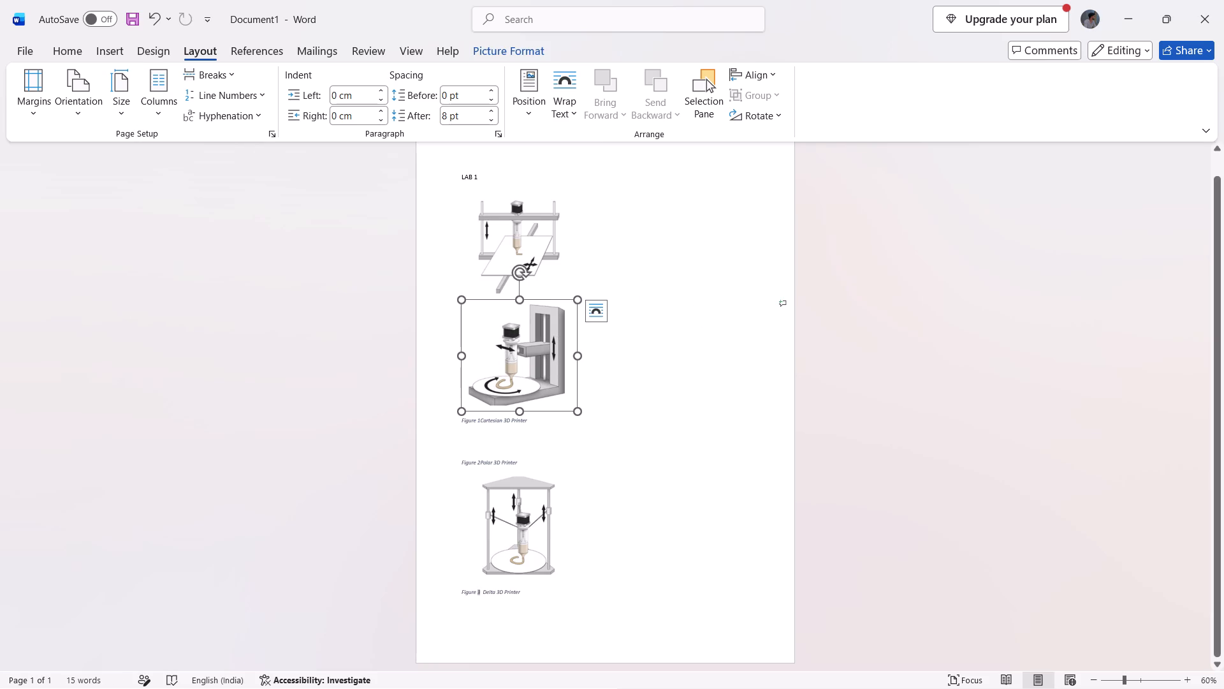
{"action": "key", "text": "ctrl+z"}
Add a run of 20 spaces after the Figure 1 Cartesian 3D Printer caption.
{"action": "left_click", "coordinate": [593, 306]}
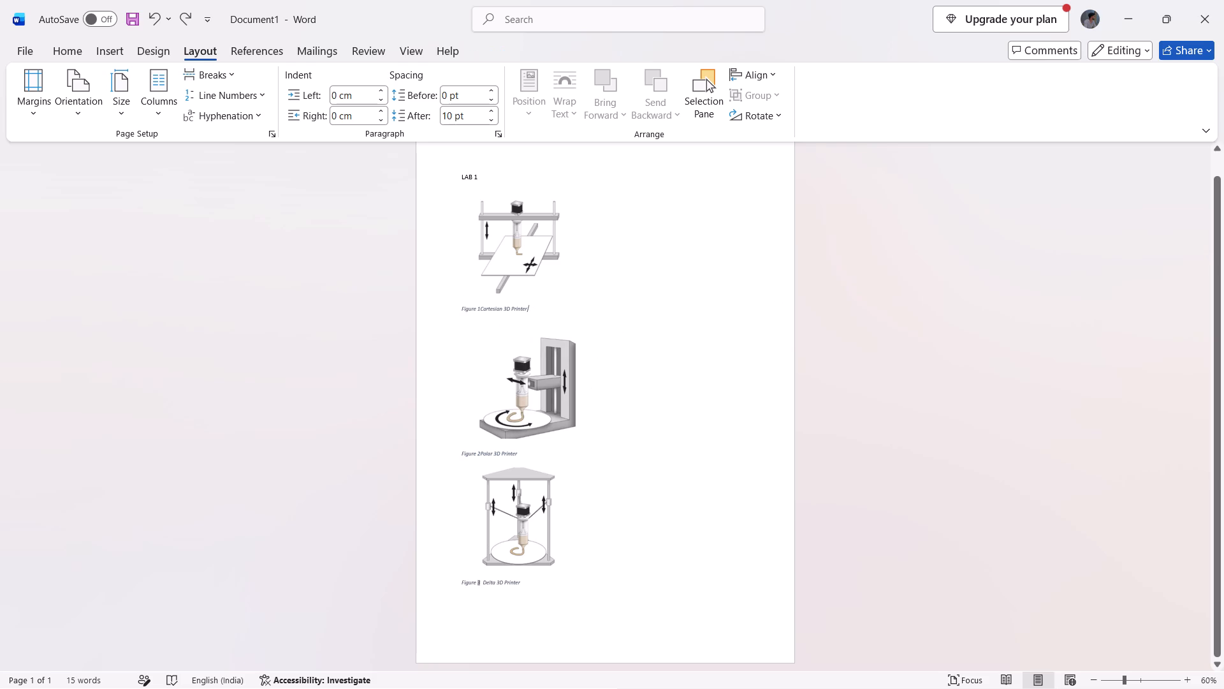
{"action": "key", "text": "space"}
{"action": "key", "text": "space"}
{"action": "key", "text": "space"}
{"action": "key", "text": "space"}
{"action": "key", "text": "space"}
{"action": "key", "text": "space"}
{"action": "key", "text": "space"}
{"action": "key", "text": "space"}
{"action": "key", "text": "space"}
{"action": "key", "text": "space"}
{"action": "key", "text": "space"}
{"action": "key", "text": "space"}
{"action": "key", "text": "space"}
{"action": "key", "text": "space"}
{"action": "key", "text": "space"}
{"action": "key", "text": "space"}
{"action": "key", "text": "space"}
{"action": "key", "text": "space"}
{"action": "key", "text": "space"}
{"action": "key", "text": "space"}
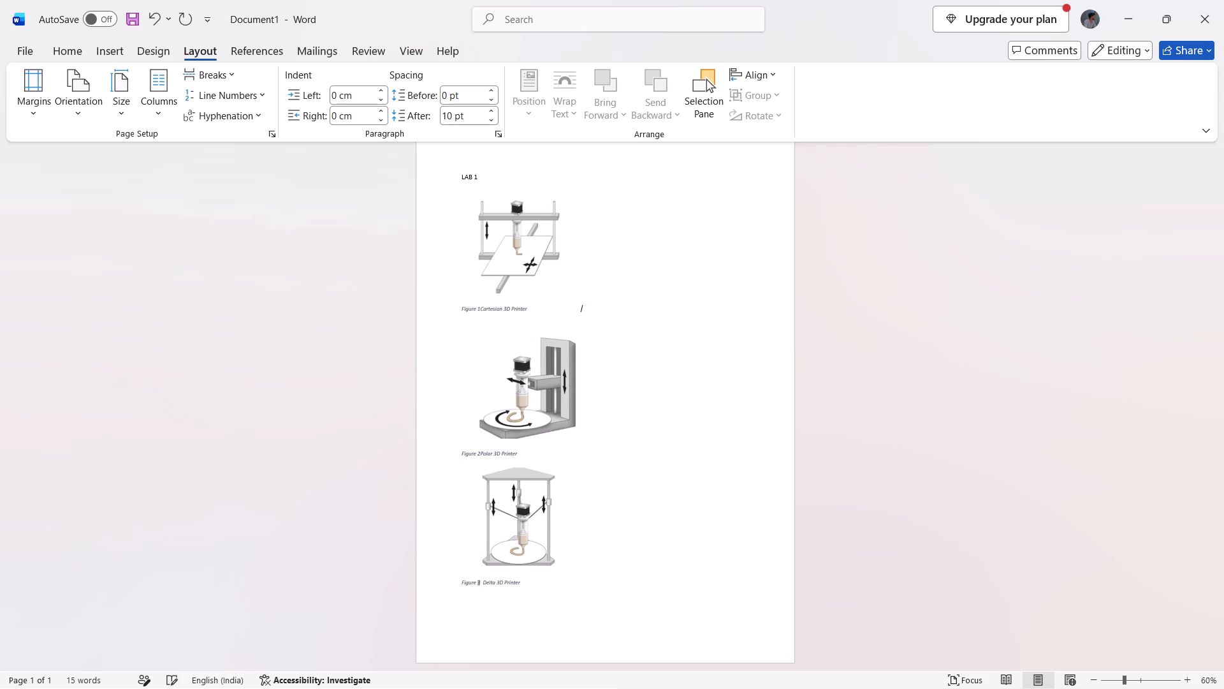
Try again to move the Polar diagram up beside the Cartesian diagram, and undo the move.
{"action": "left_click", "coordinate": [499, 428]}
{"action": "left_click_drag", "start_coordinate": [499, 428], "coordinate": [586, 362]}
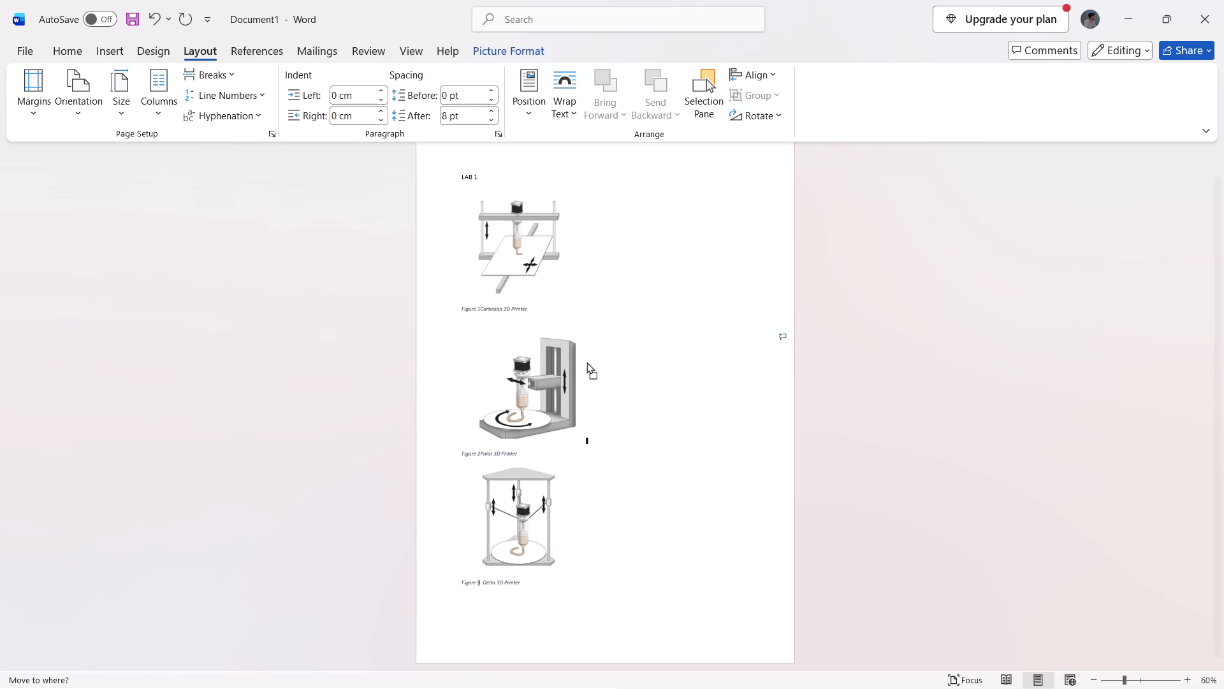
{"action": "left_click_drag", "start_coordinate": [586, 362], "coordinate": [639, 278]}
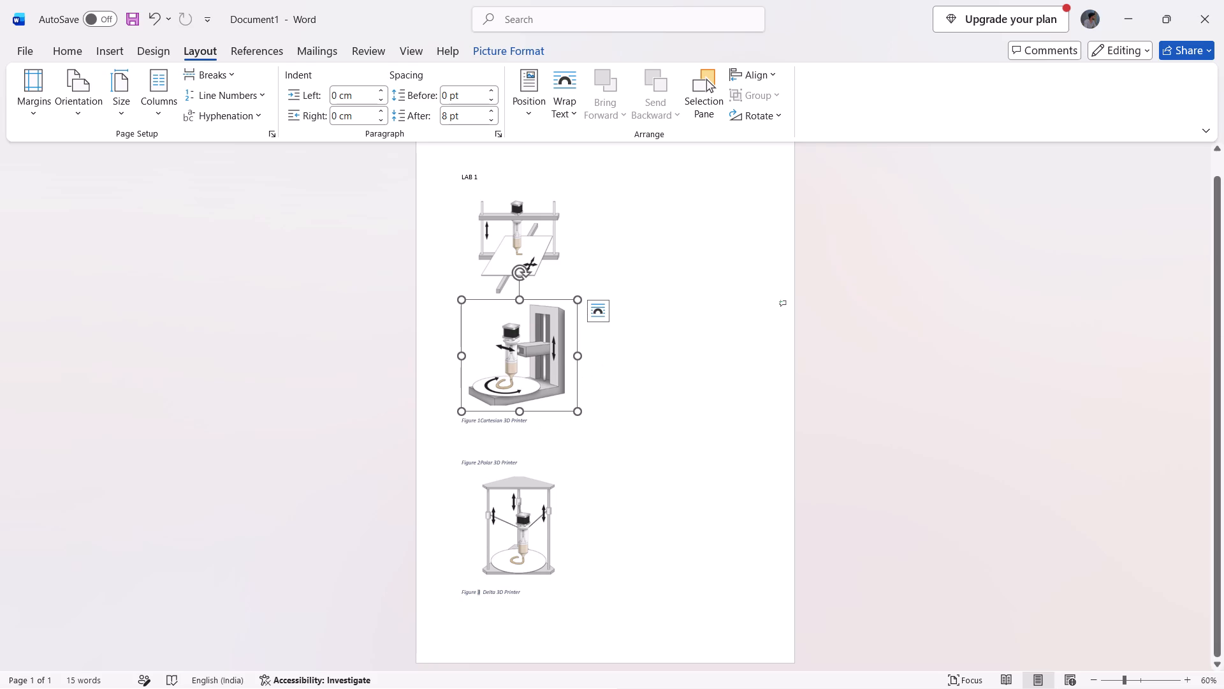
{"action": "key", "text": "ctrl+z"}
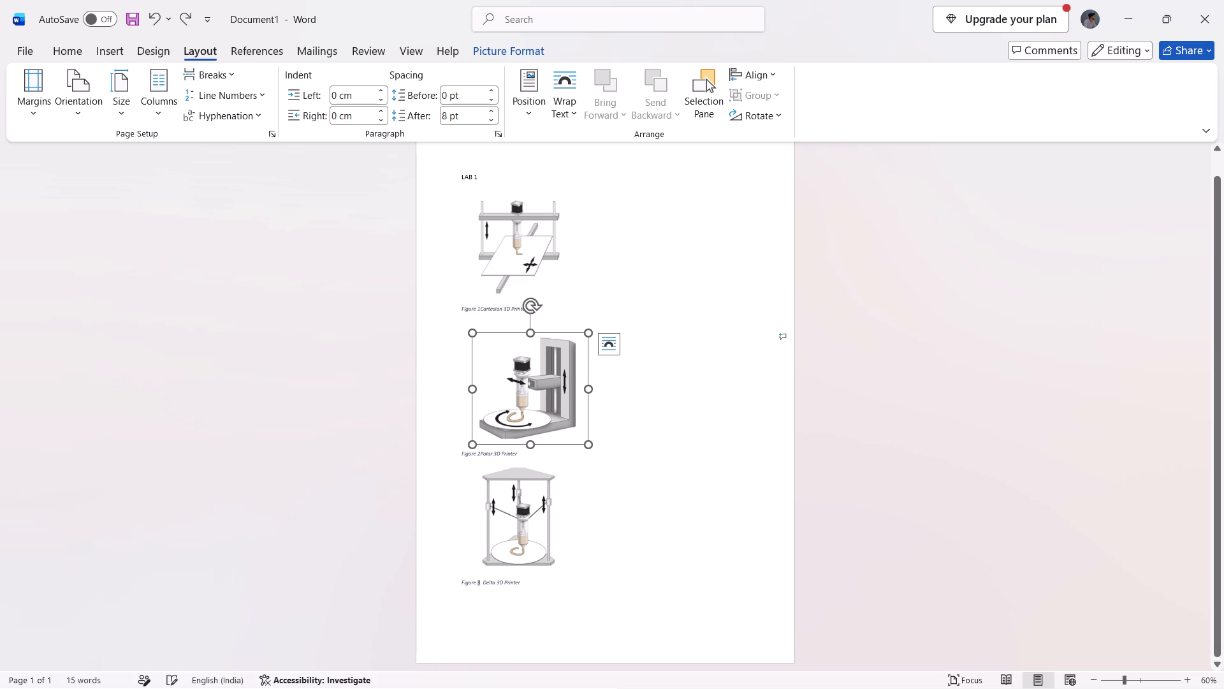
Set the page layout back to one column.
{"action": "left_click", "coordinate": [160, 80]}
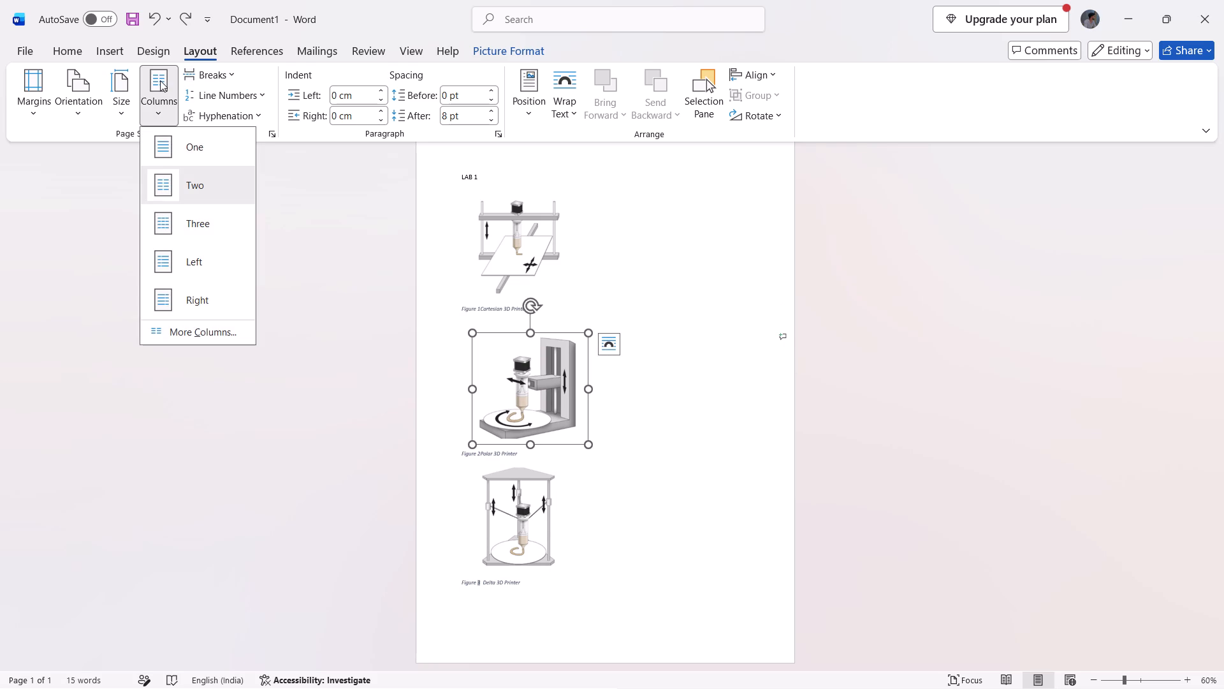
{"action": "left_click", "coordinate": [183, 153]}
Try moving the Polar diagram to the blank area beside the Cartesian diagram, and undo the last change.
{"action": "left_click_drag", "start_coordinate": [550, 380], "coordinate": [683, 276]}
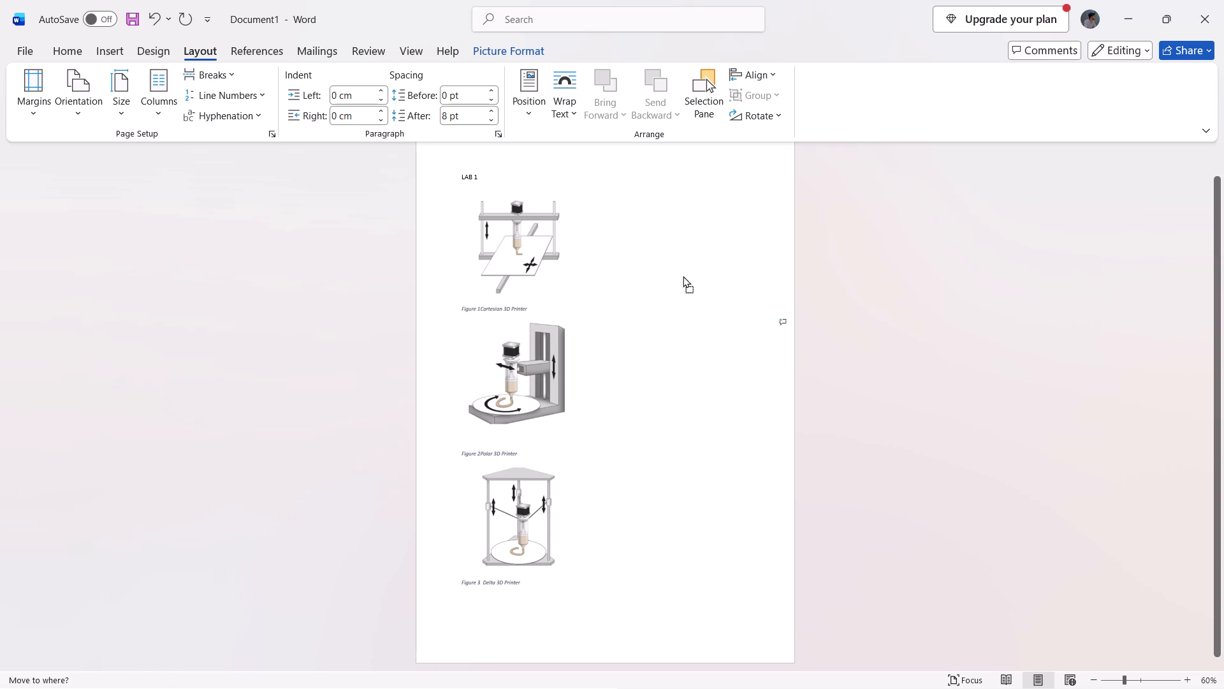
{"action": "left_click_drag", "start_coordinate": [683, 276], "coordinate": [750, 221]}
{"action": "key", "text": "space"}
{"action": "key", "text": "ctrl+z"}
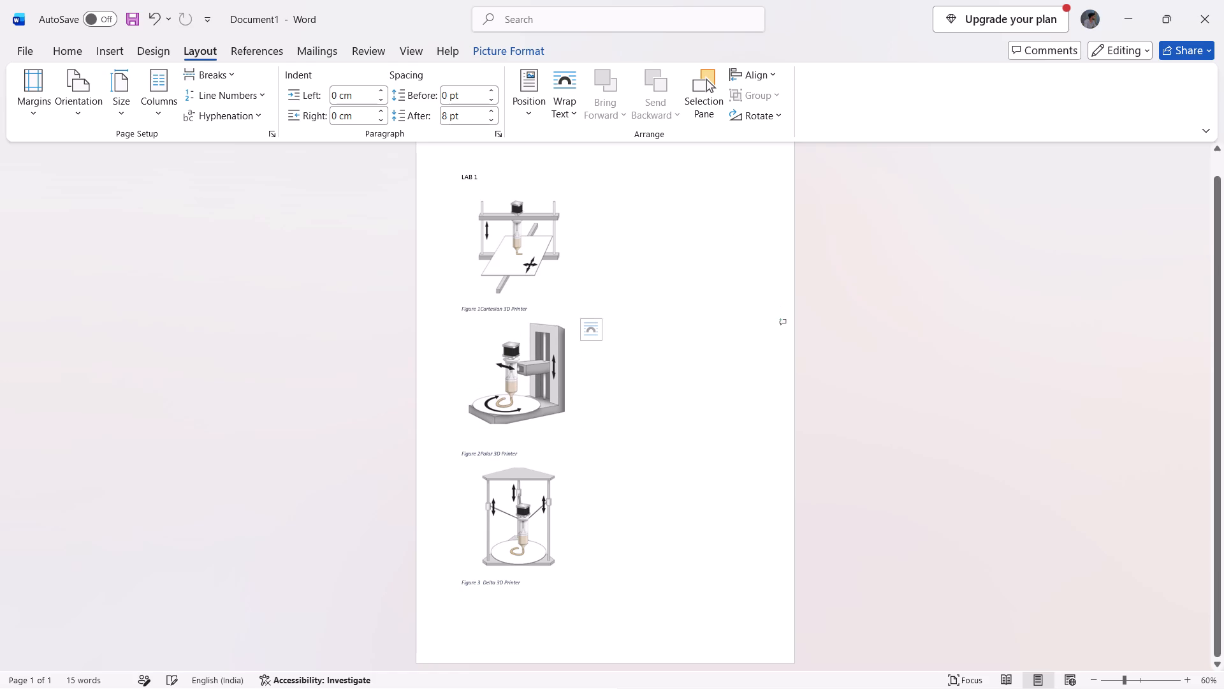
Move the Delta diagram up next to the Polar diagram, and the Polar diagram up beside the Cartesian diagram.
{"action": "left_click_drag", "start_coordinate": [514, 373], "coordinate": [631, 374]}
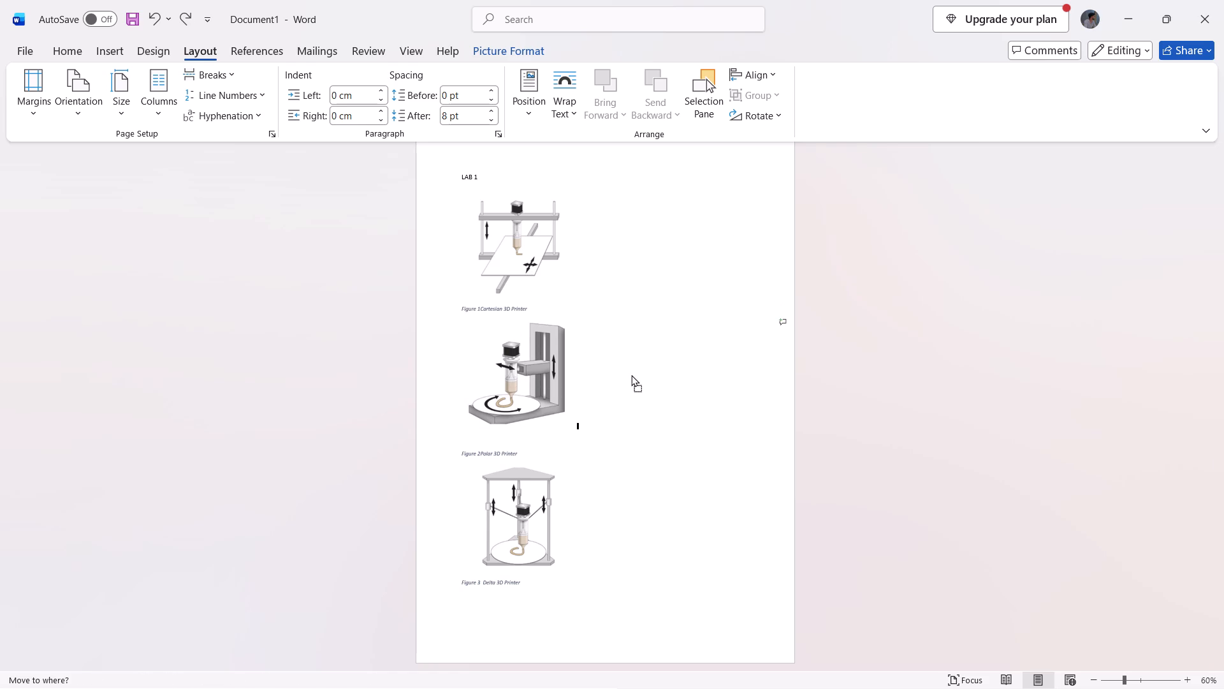
{"action": "left_click_drag", "start_coordinate": [631, 374], "coordinate": [633, 374]}
{"action": "left_click_drag", "start_coordinate": [537, 532], "coordinate": [647, 351]}
{"action": "left_click_drag", "start_coordinate": [541, 389], "coordinate": [715, 206]}
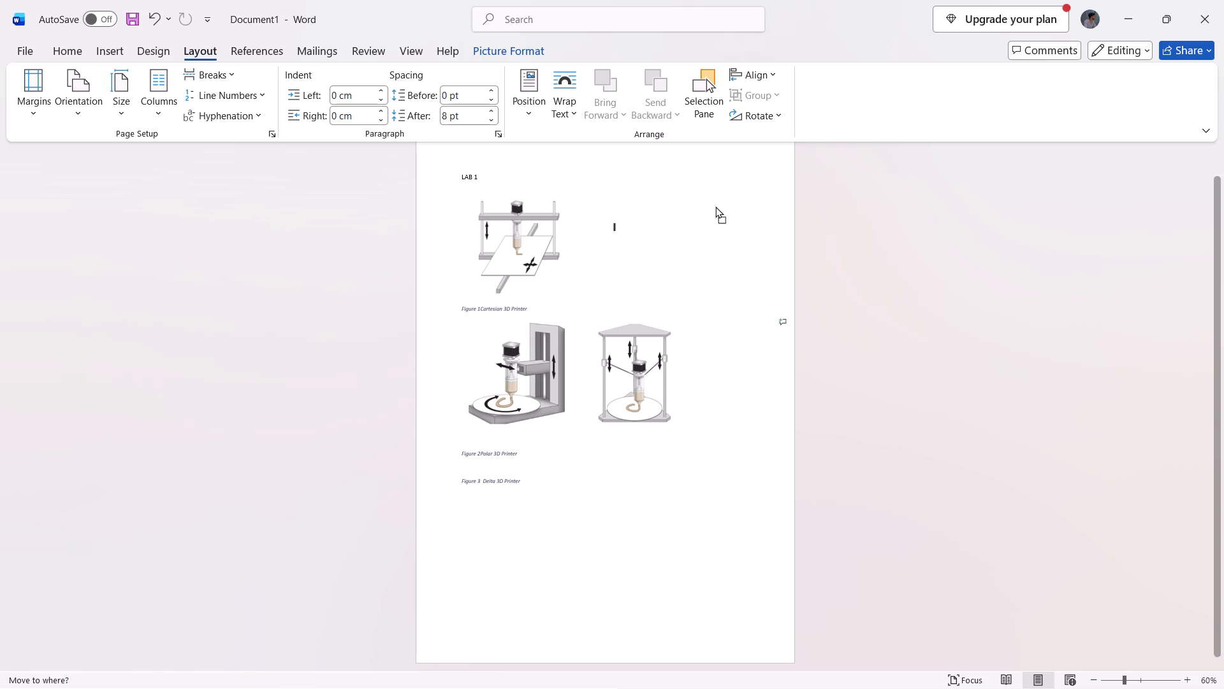
{"action": "left_click_drag", "start_coordinate": [715, 206], "coordinate": [716, 204]}
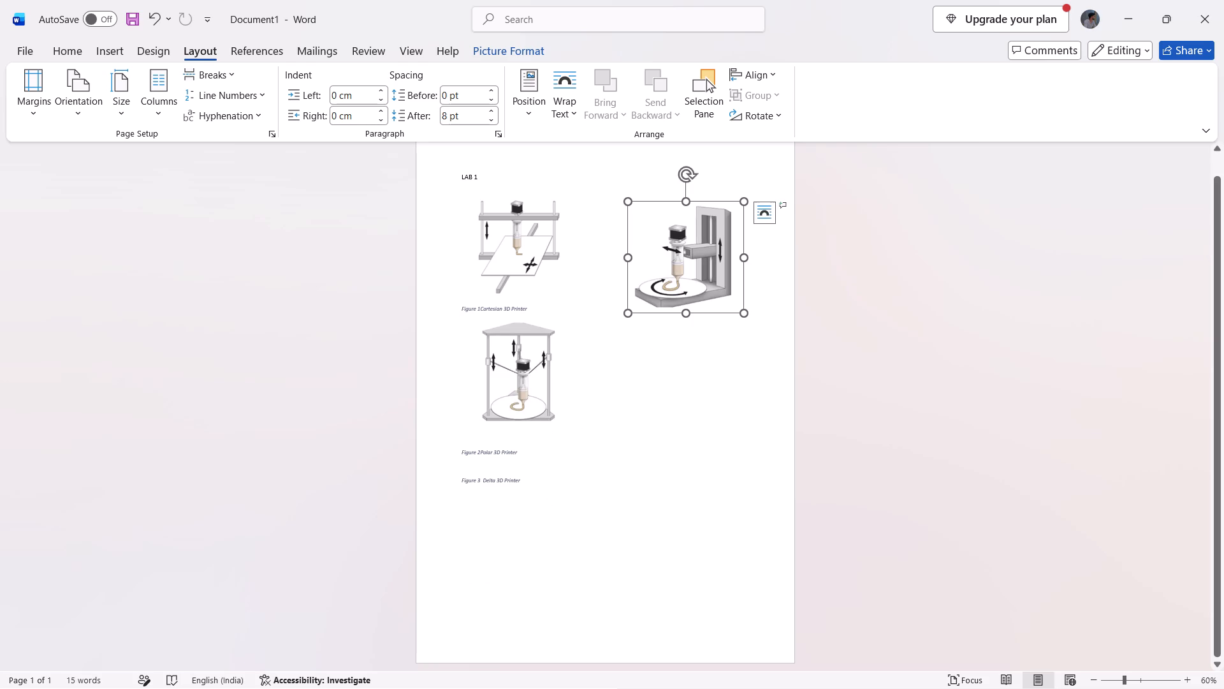
Insert a blank line between the Figure 1 caption and the Delta diagram.
{"action": "left_click", "coordinate": [527, 450]}
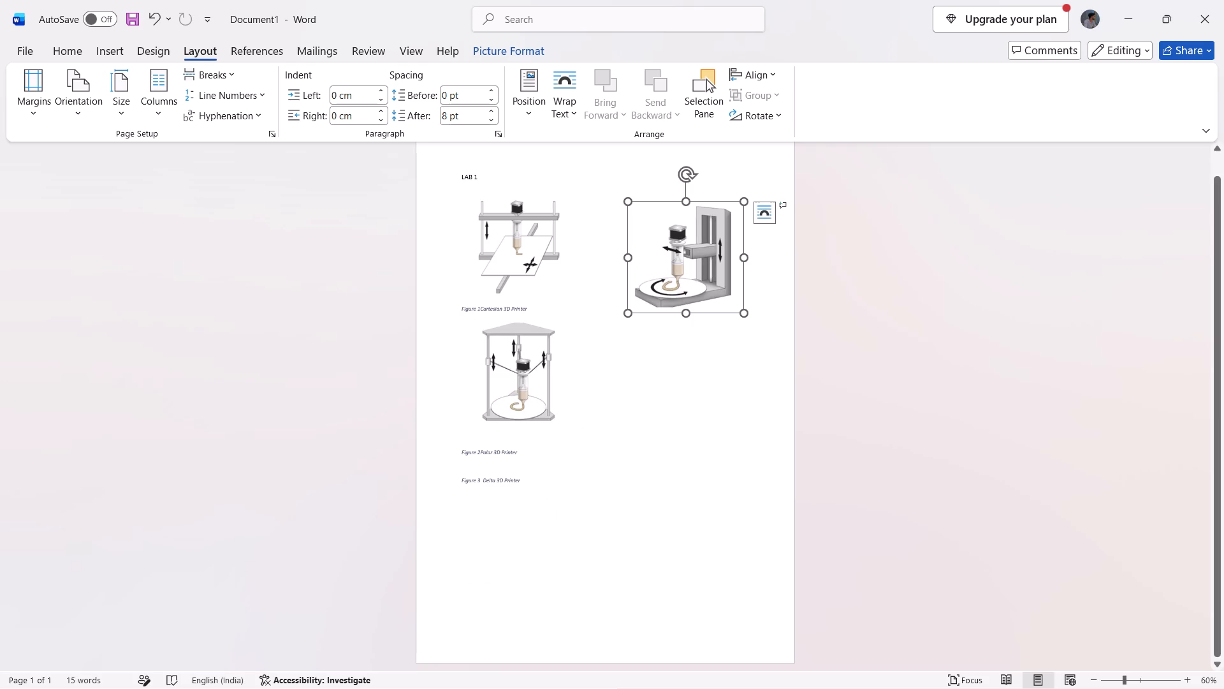
{"action": "left_click", "coordinate": [527, 450]}
{"action": "left_click_drag", "start_coordinate": [511, 366], "coordinate": [511, 372]}
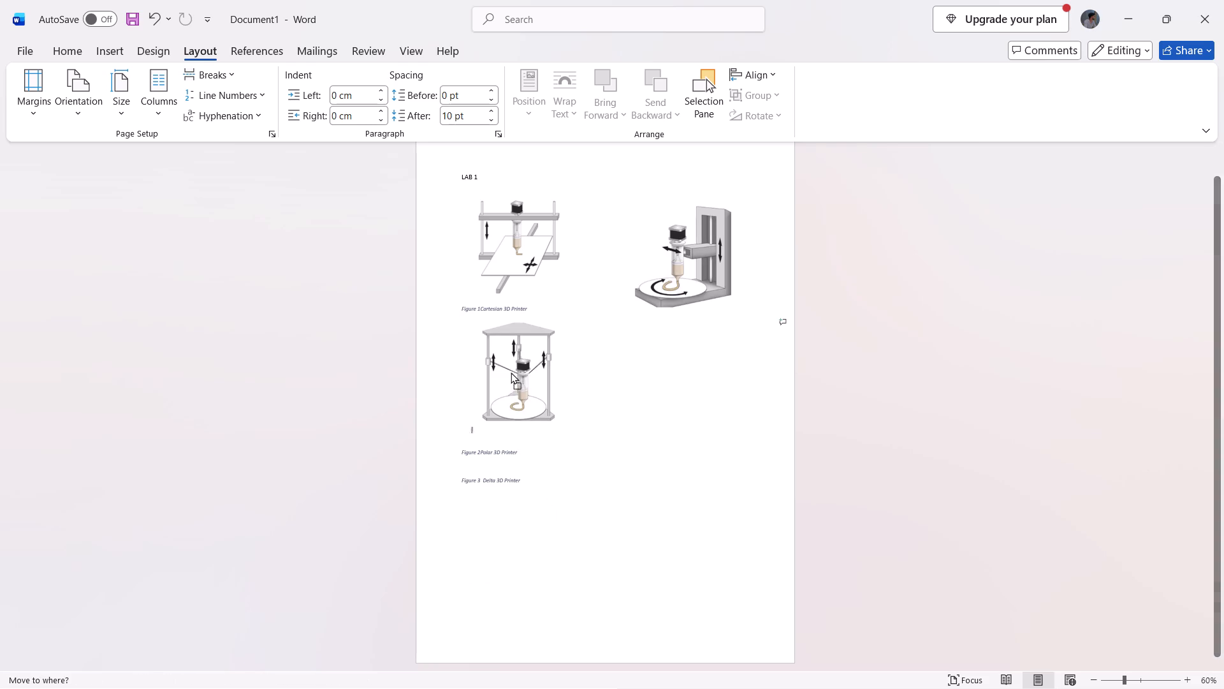
{"action": "left_click_drag", "start_coordinate": [511, 372], "coordinate": [512, 384]}
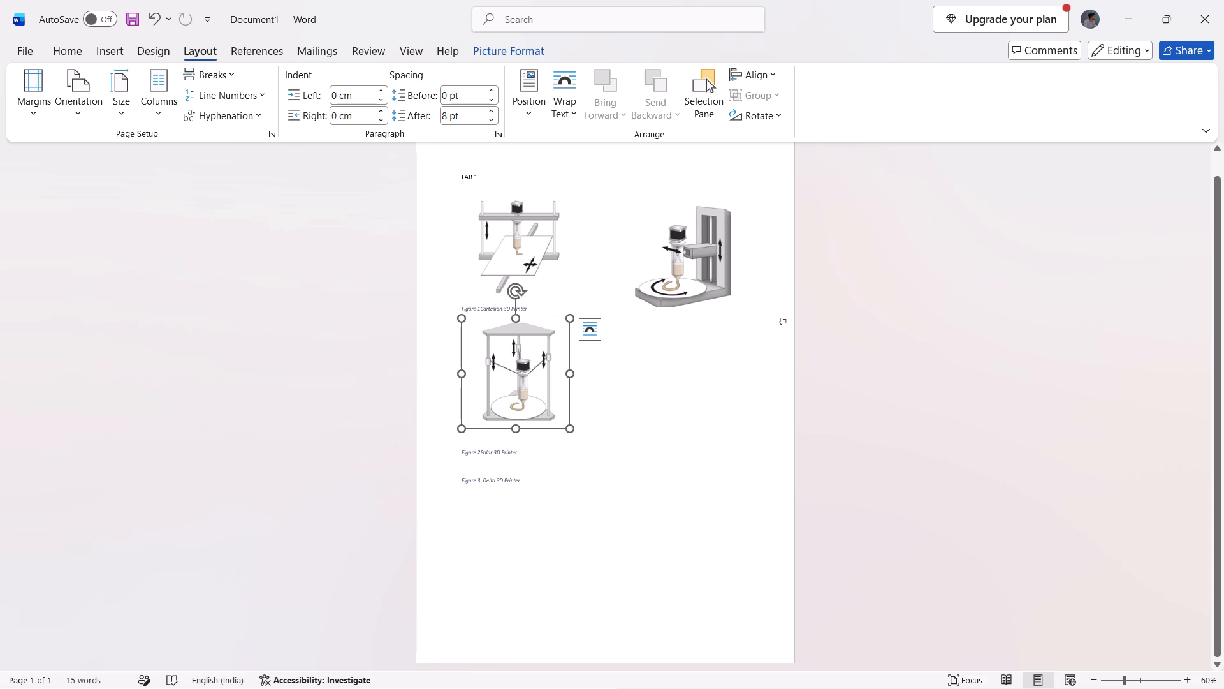
{"action": "key", "text": "Return"}
Cut the "Figure 2 Polar 3D Printer" caption from below the Delta diagram.
{"action": "left_click", "coordinate": [495, 476]}
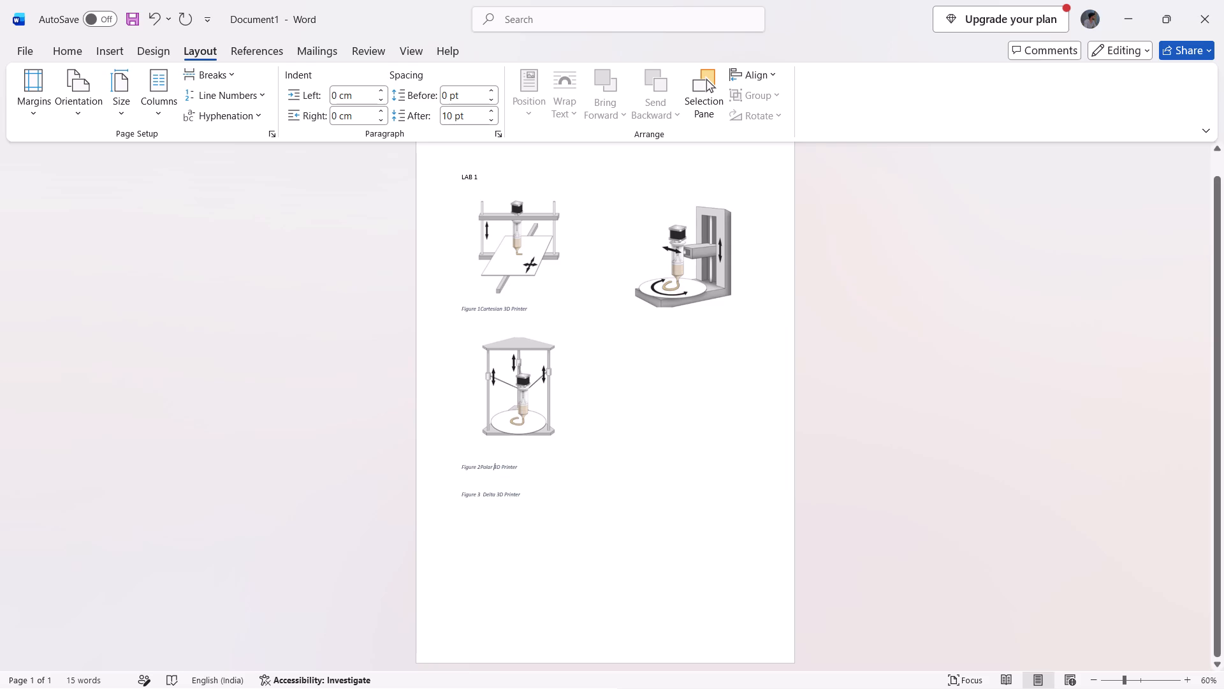
{"action": "double_click", "coordinate": [524, 466]}
{"action": "left_click", "coordinate": [534, 466]}
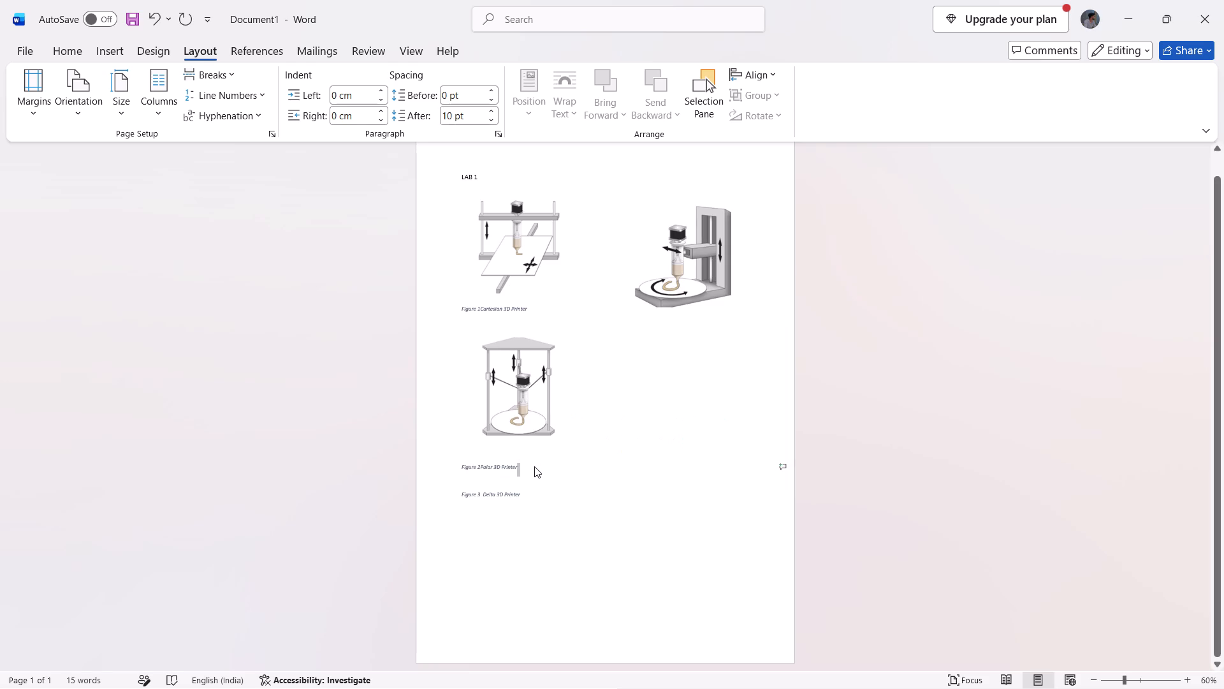
{"action": "triple_click", "coordinate": [534, 466]}
{"action": "left_click", "coordinate": [546, 466]}
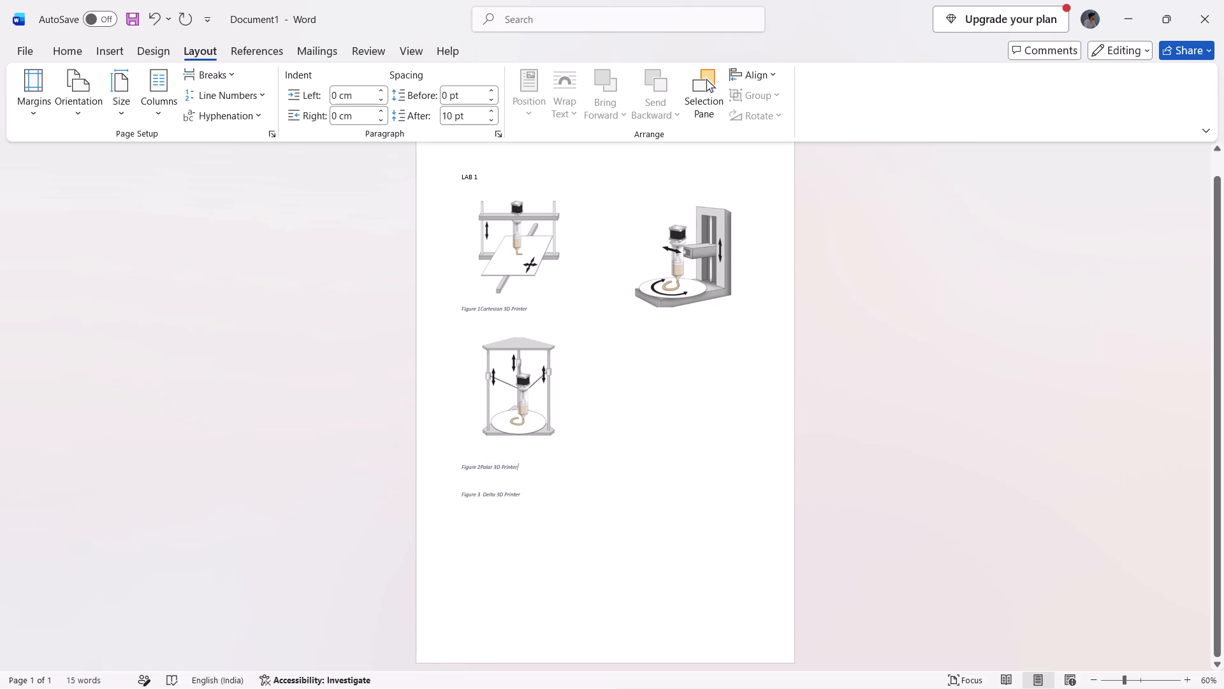
{"action": "left_click", "coordinate": [546, 466]}
{"action": "scroll", "coordinate": [456, 465], "scroll_direction": "up", "scroll_amount": 5, "text": "ctrl"}
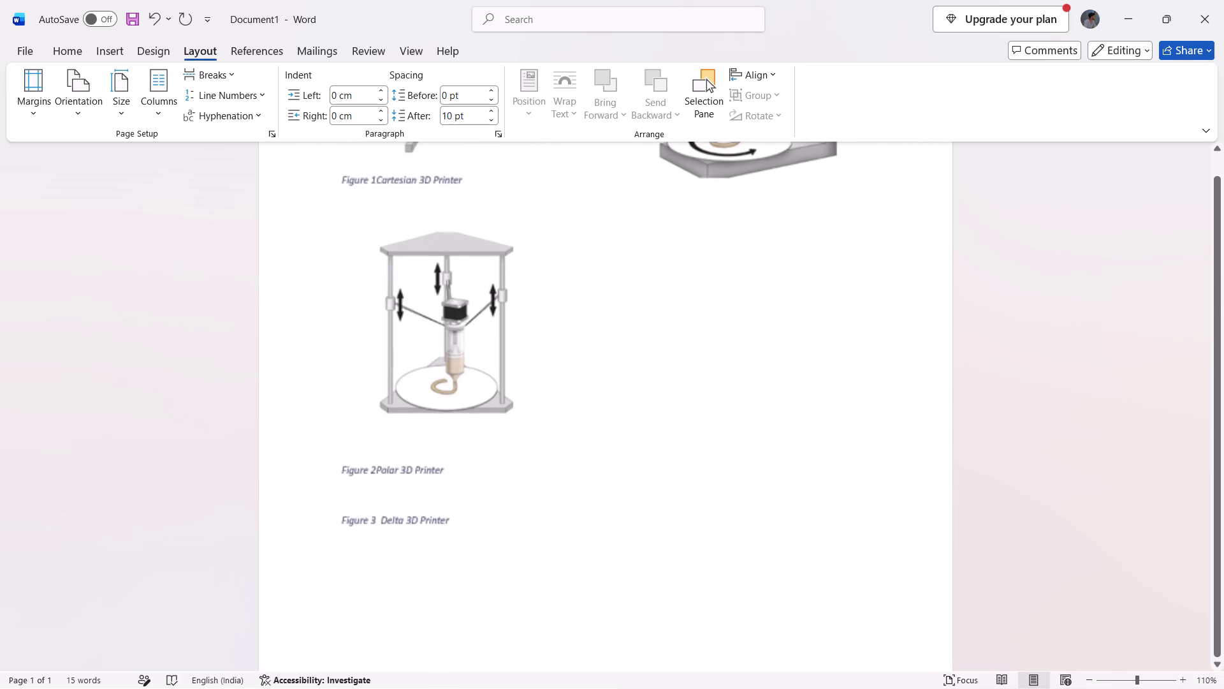
{"action": "left_click", "coordinate": [414, 451]}
{"action": "left_click", "coordinate": [333, 477]}
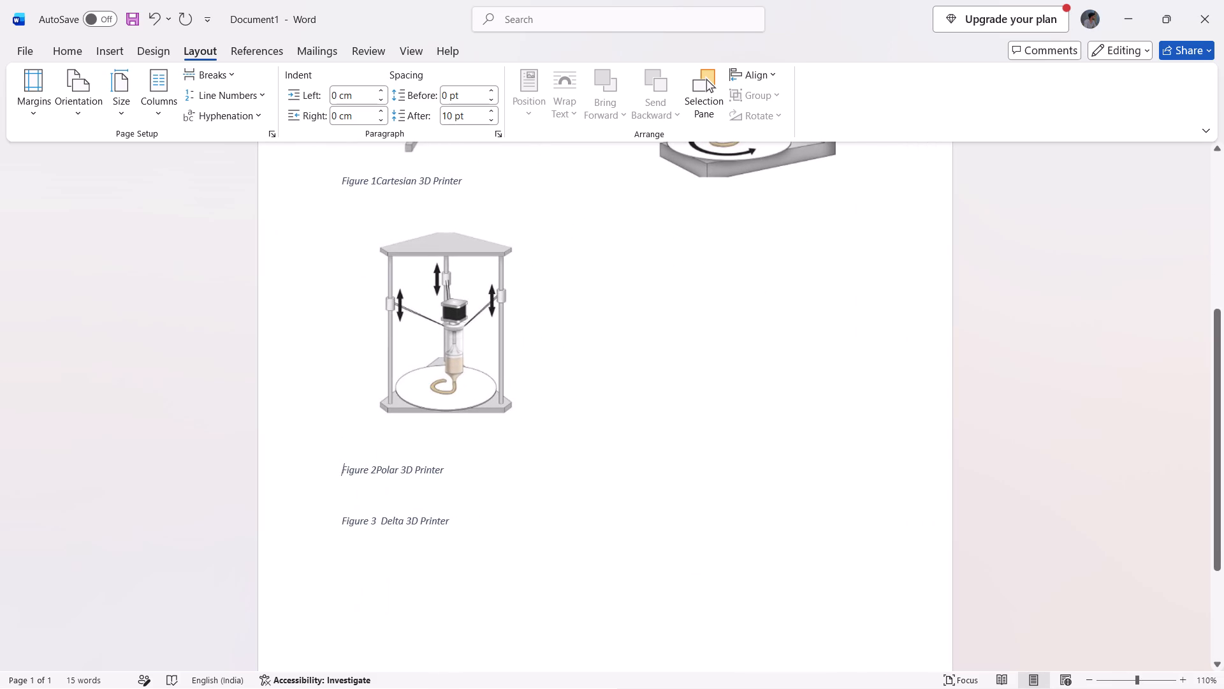
{"action": "triple_click", "coordinate": [490, 480]}
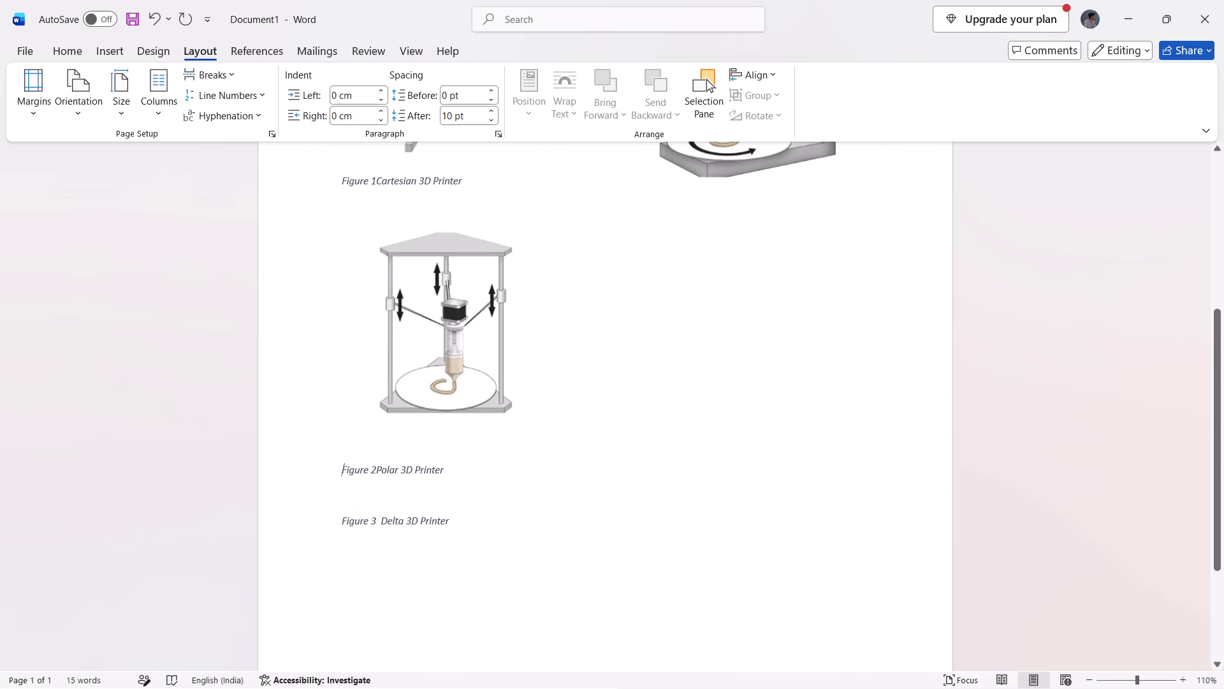
{"action": "left_click", "coordinate": [490, 480]}
{"action": "triple_click", "coordinate": [490, 480]}
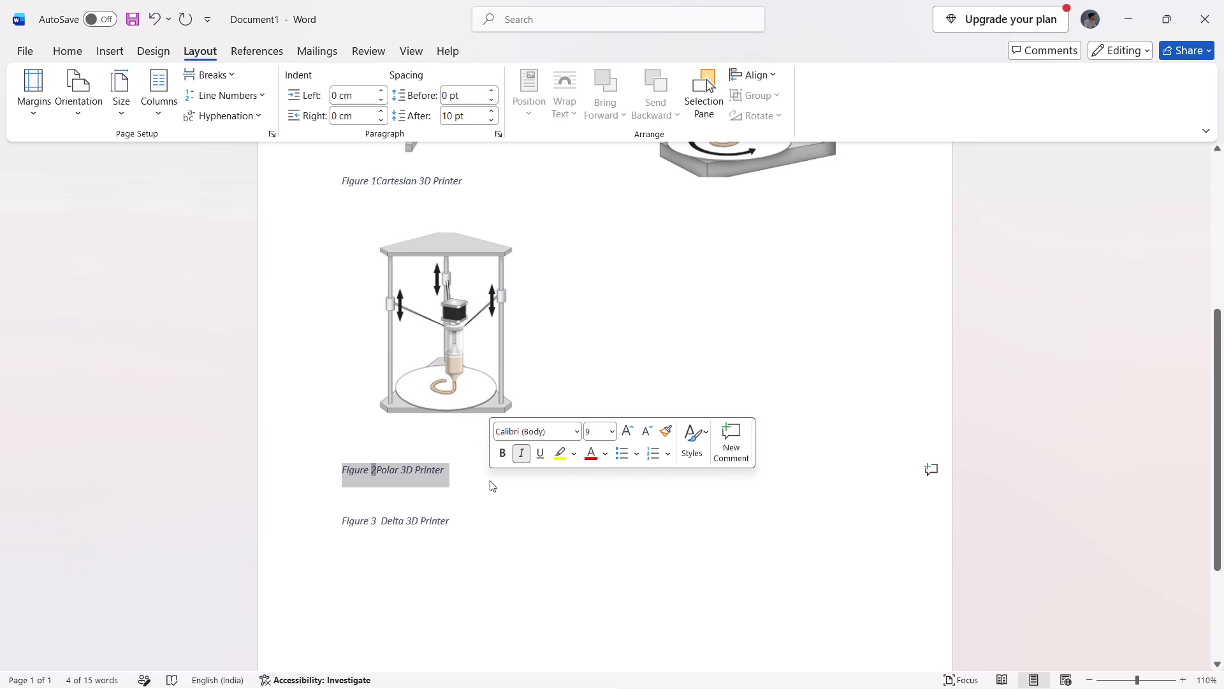
{"action": "key", "text": "ctrl+x"}
Delete the surplus blank lines between the Delta diagram and its Figure 3 caption.
{"action": "key", "text": "BackSpace"}
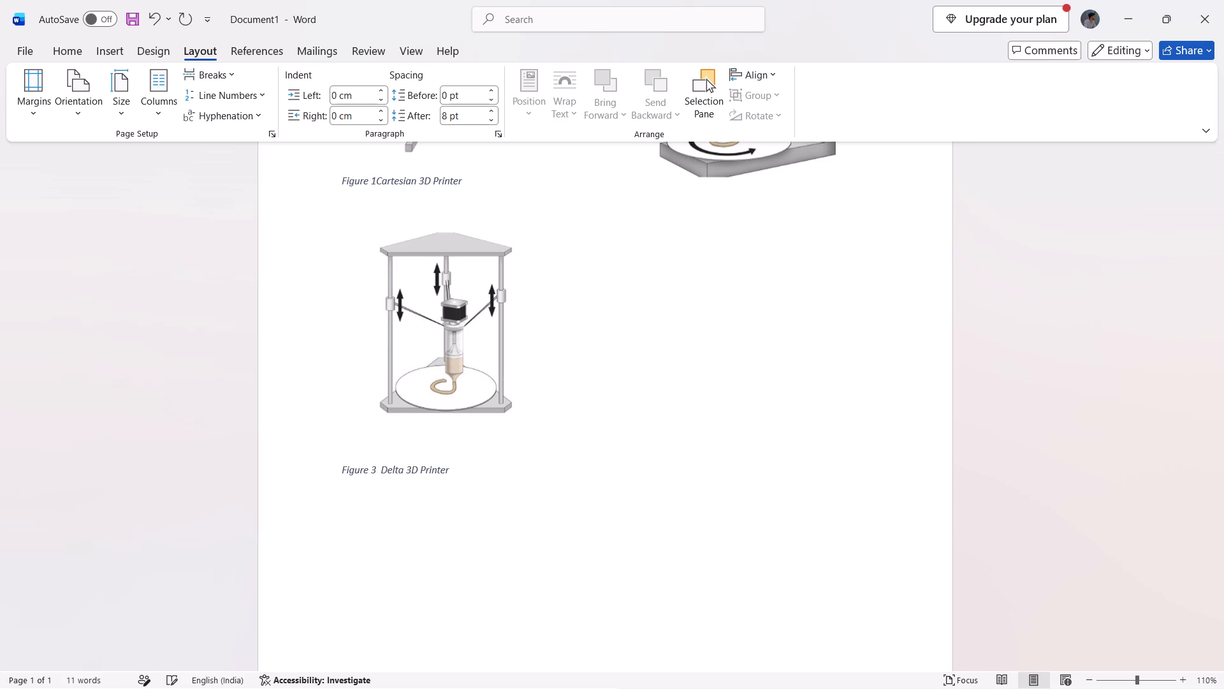
{"action": "key", "text": "Down"}
{"action": "key", "text": "BackSpace"}
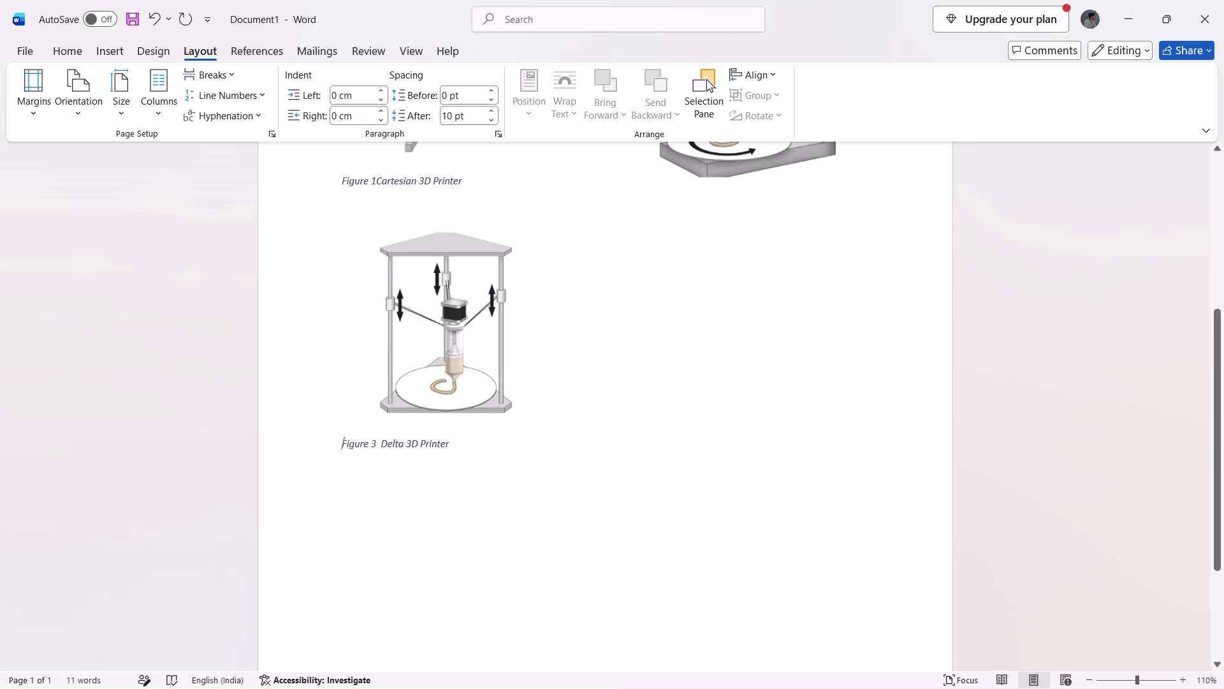
Paste the Figure 2 caption on the line beneath the Polar diagram, indented to sit under that image.
{"action": "left_click", "coordinate": [699, 183]}
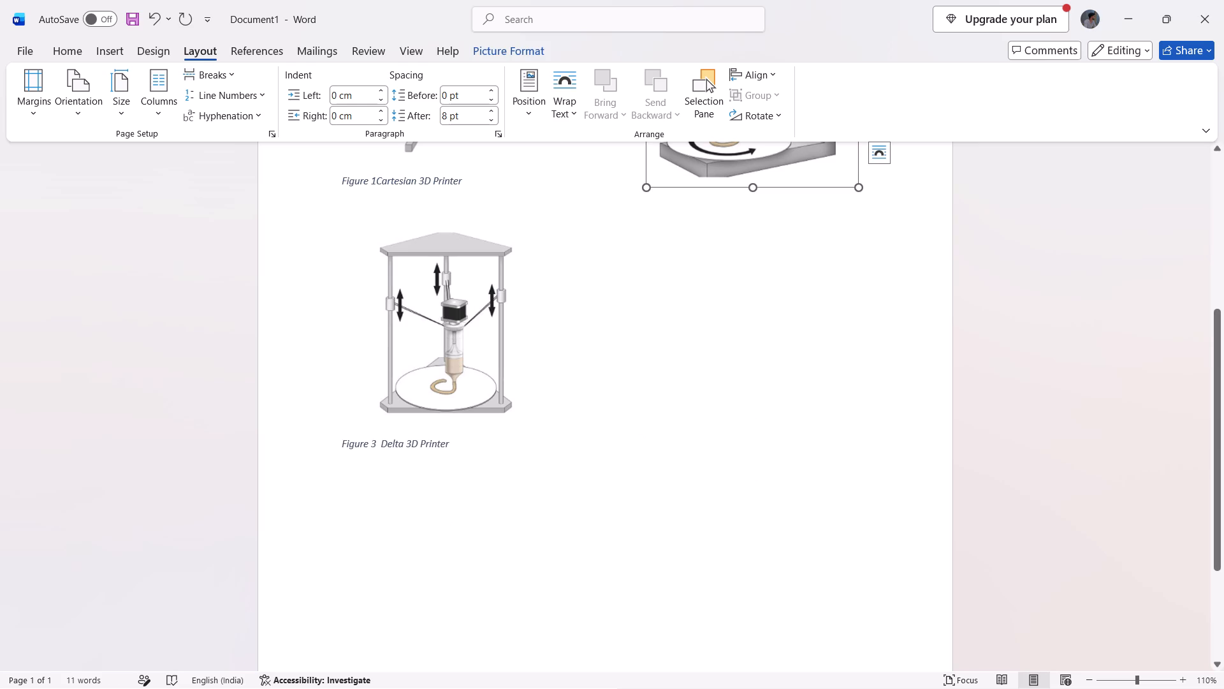
{"action": "left_click", "coordinate": [692, 199]}
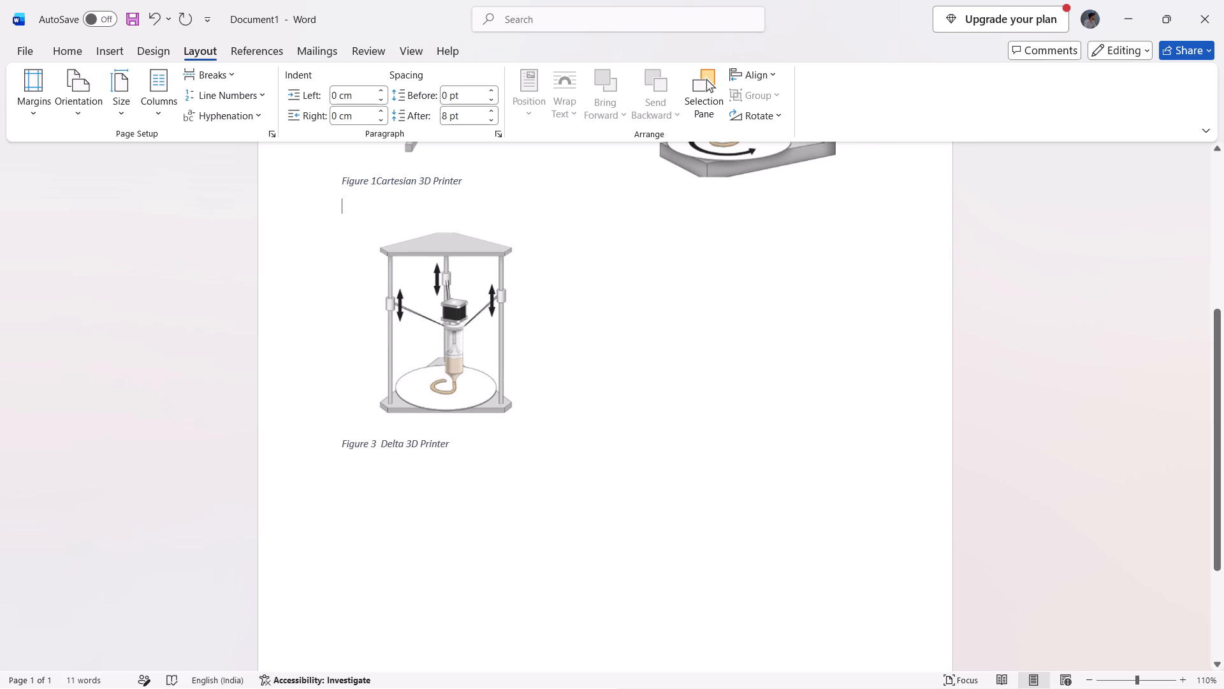
{"action": "key", "text": "Tab"}
{"action": "key", "text": "Tab"}
{"action": "key", "text": "Tab"}
{"action": "key", "text": "Tab"}
{"action": "key", "text": "Tab"}
{"action": "key", "text": "Tab"}
{"action": "key", "text": "Tab"}
{"action": "key", "text": "Tab"}
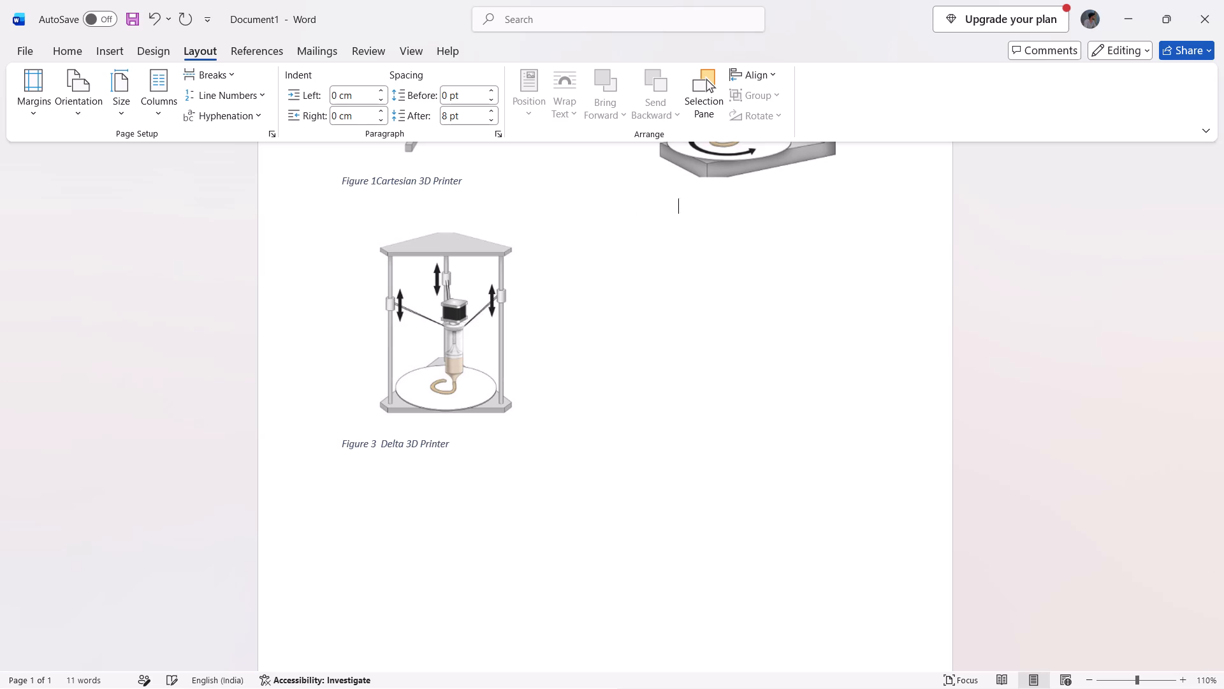
{"action": "key", "text": "ctrl+v"}
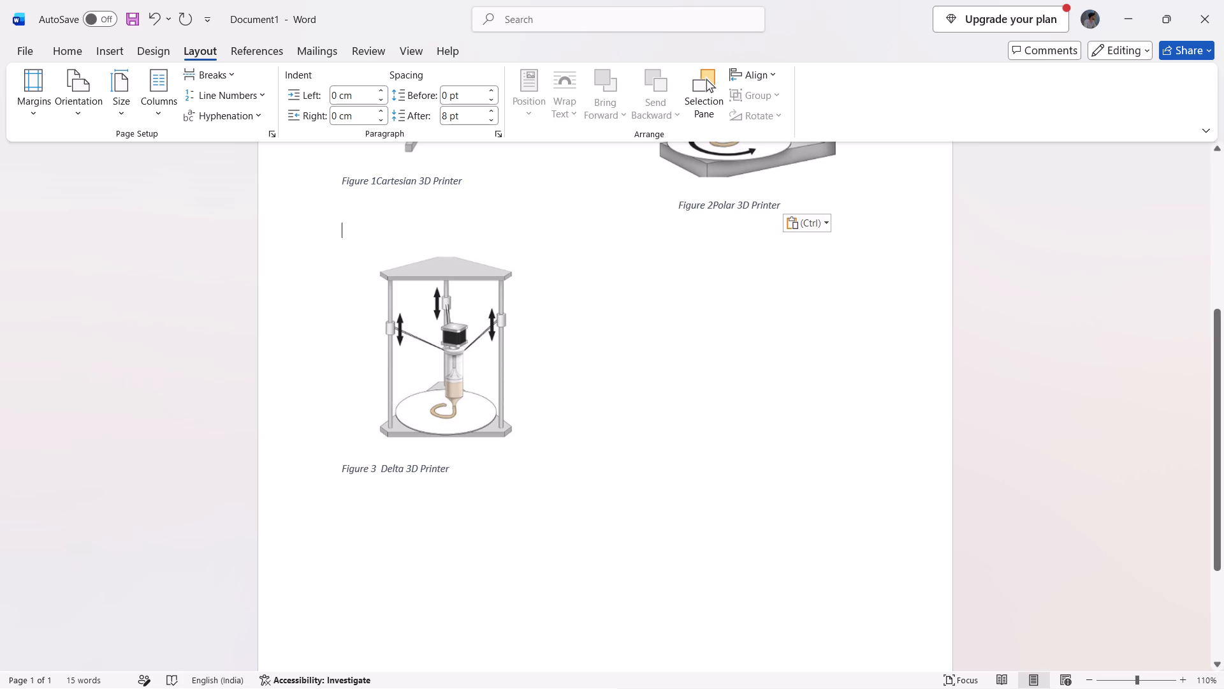
Add the heading "Lab 2" on a new line below the Figure 3 Delta caption.
{"action": "left_click", "coordinate": [551, 514]}
{"action": "scroll", "coordinate": [551, 514], "scroll_direction": "down", "scroll_amount": 3}
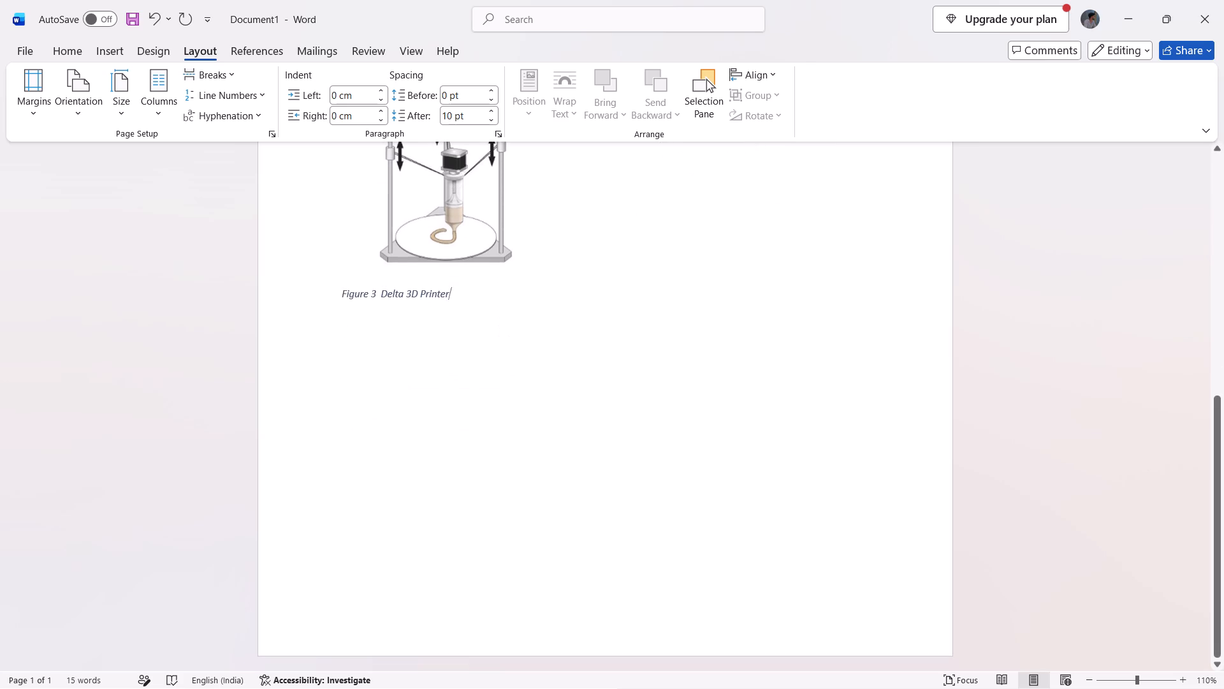
{"action": "scroll", "coordinate": [551, 514], "scroll_direction": "down", "scroll_amount": 5, "text": "ctrl"}
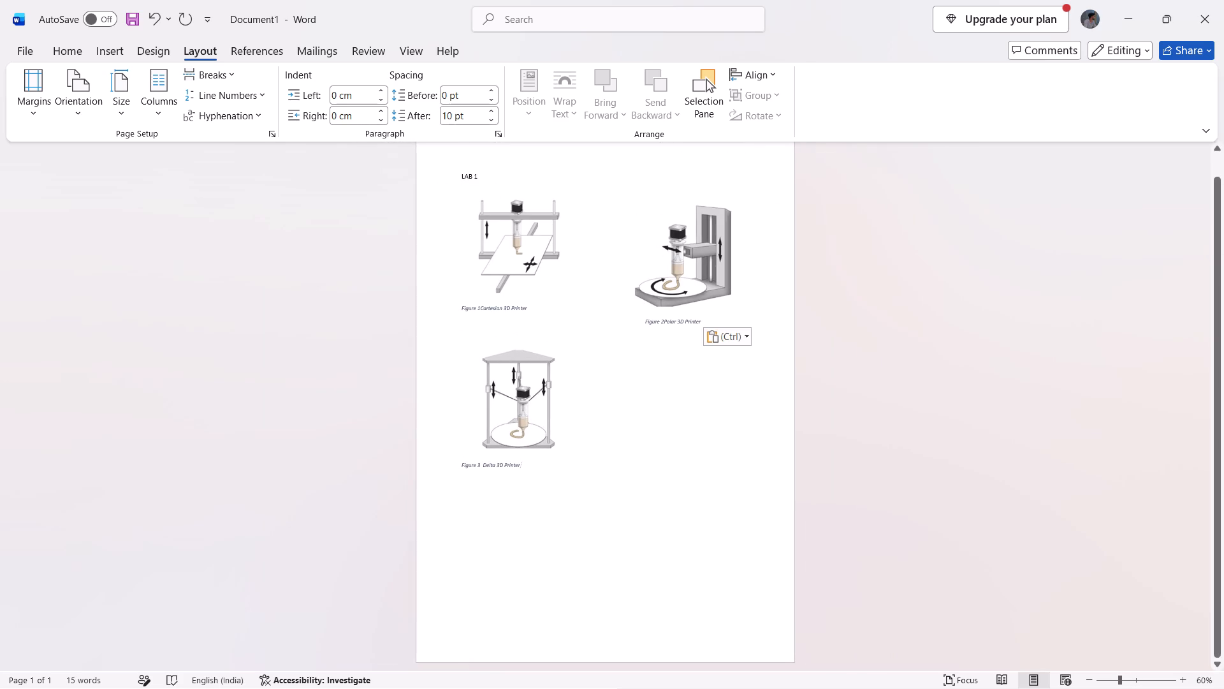
{"action": "scroll", "coordinate": [571, 522], "scroll_direction": "down", "scroll_amount": 1}
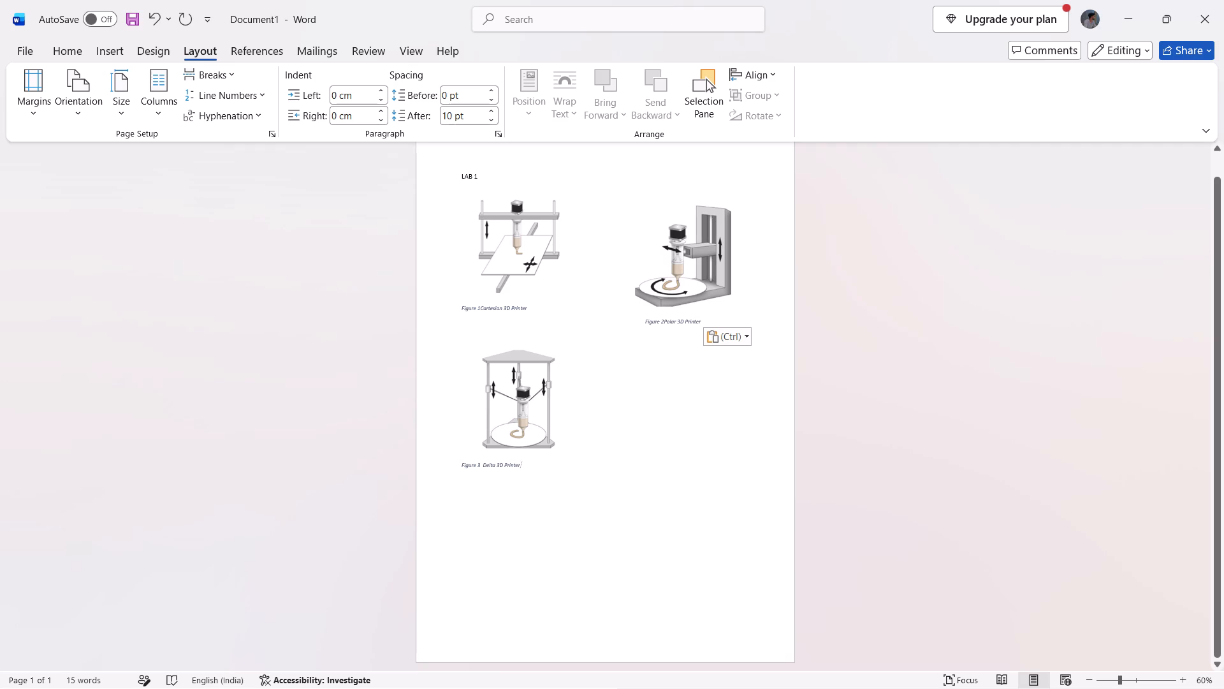
{"action": "scroll", "coordinate": [571, 522], "scroll_direction": "down", "scroll_amount": 1}
{"action": "left_click", "coordinate": [571, 522]}
{"action": "key", "text": "Return"}
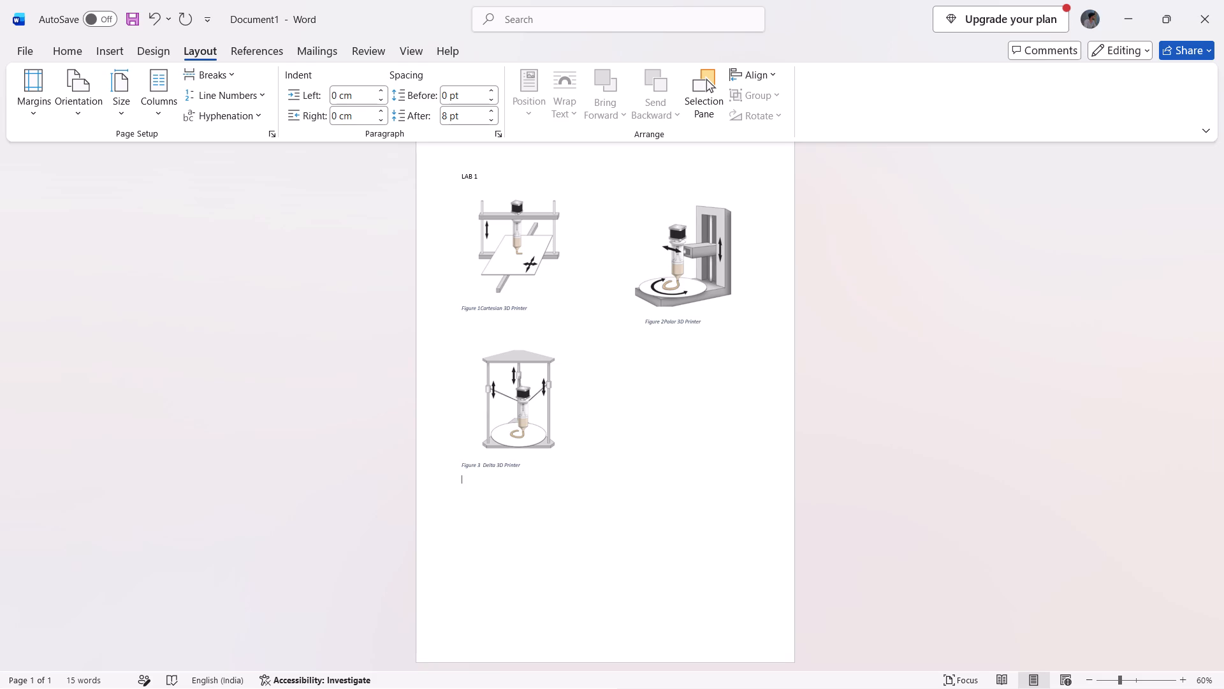
{"action": "type", "text": "Lab"}
{"action": "key", "text": "space"}
{"action": "key", "text": "2"}
Insert a blank line above the Lab 2 heading and start an empty line below it.
{"action": "key", "text": "Up"}
{"action": "key", "text": "Down"}
{"action": "key", "text": "Left"}
{"action": "key", "text": "Left"}
{"action": "key", "text": "Left"}
{"action": "key", "text": "Left"}
{"action": "key", "text": "Left"}
{"action": "key", "text": "Return"}
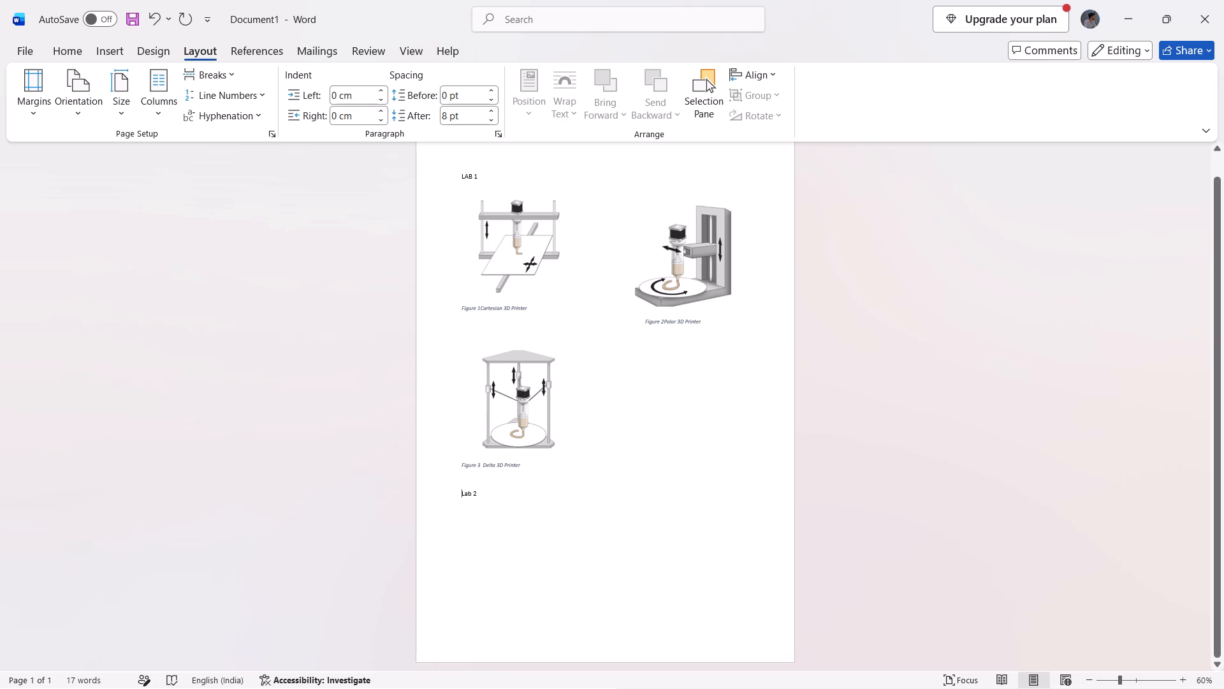
{"action": "key", "text": "Right"}
{"action": "key", "text": "Right"}
{"action": "key", "text": "Right"}
{"action": "key", "text": "Right"}
{"action": "key", "text": "Right"}
{"action": "key", "text": "Return"}
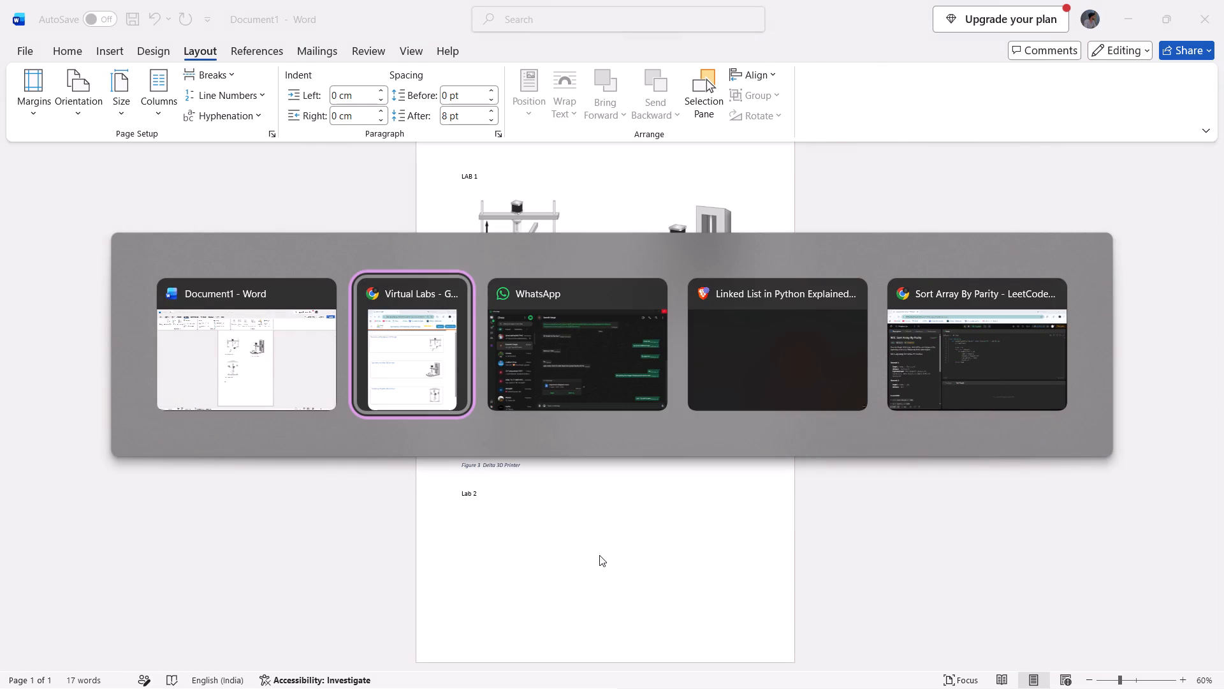
Switch to Virtual Labs in Chrome, return to the list of experiments and open the Cartesian 3D Printer Machine experiment.
{"action": "scroll", "coordinate": [744, 455], "scroll_direction": "down", "scroll_amount": 1}
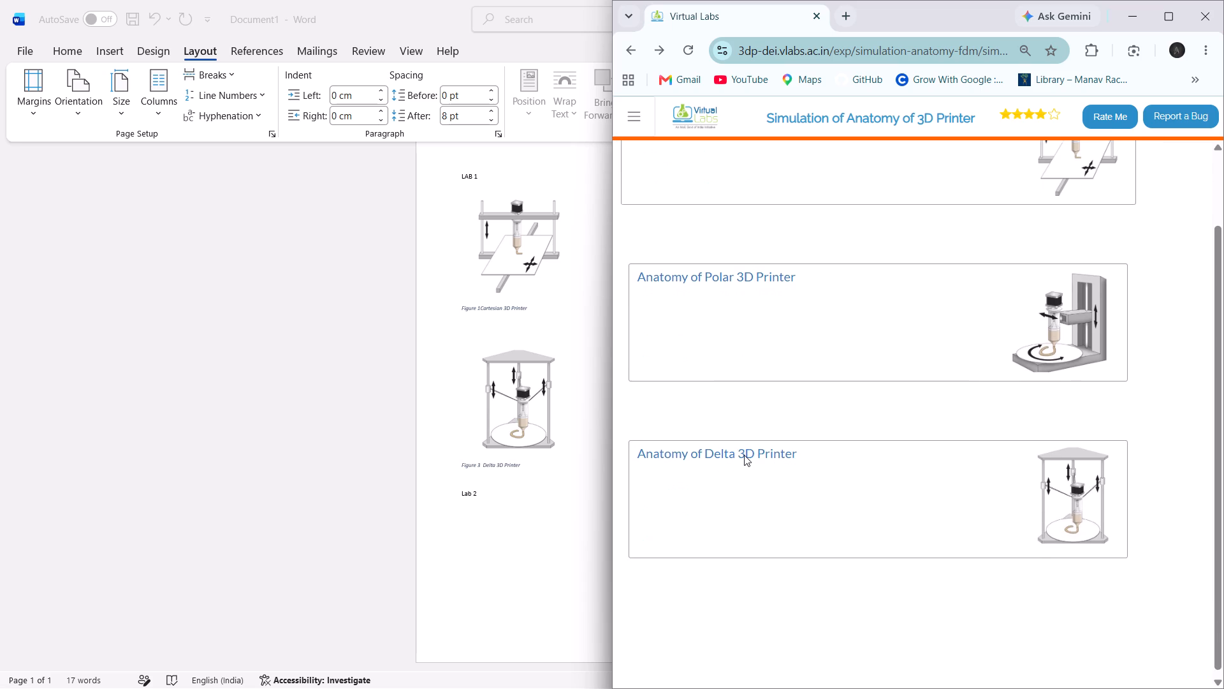
{"action": "scroll", "coordinate": [744, 455], "scroll_direction": "down", "scroll_amount": 2}
{"action": "scroll", "coordinate": [696, 288], "scroll_direction": "right", "scroll_amount": 4}
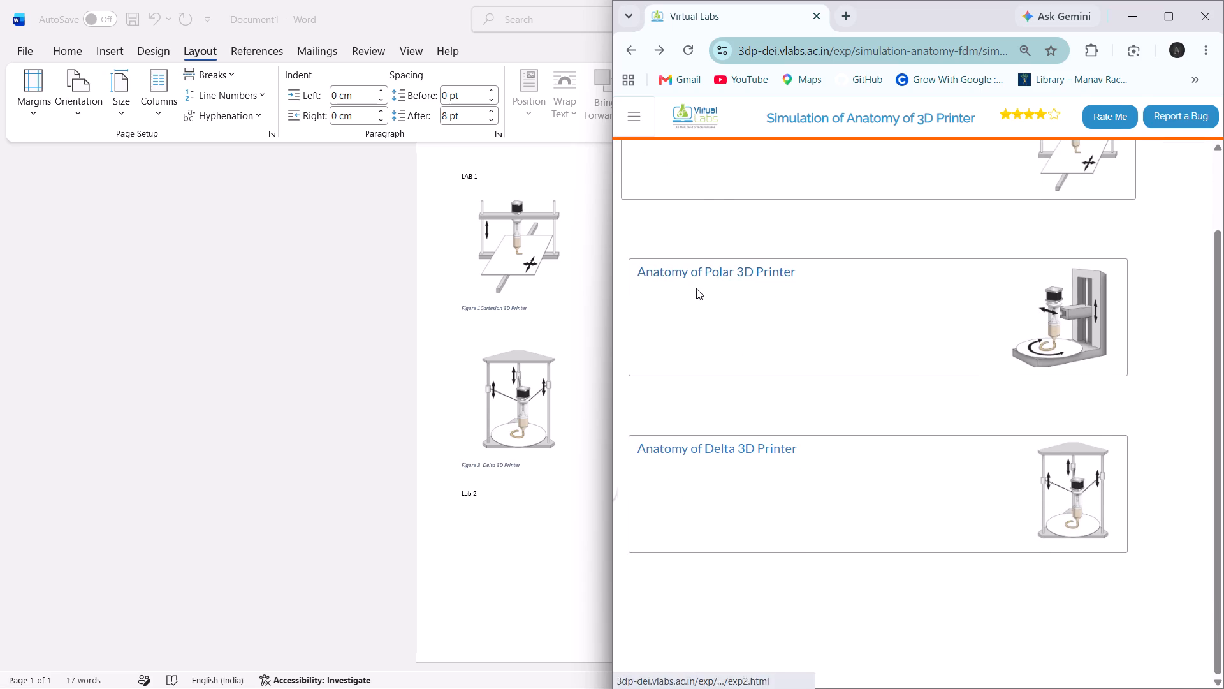
{"action": "scroll", "coordinate": [696, 288], "scroll_direction": "right", "scroll_amount": 6}
{"action": "scroll", "coordinate": [657, 237], "scroll_direction": "right", "scroll_amount": 7}
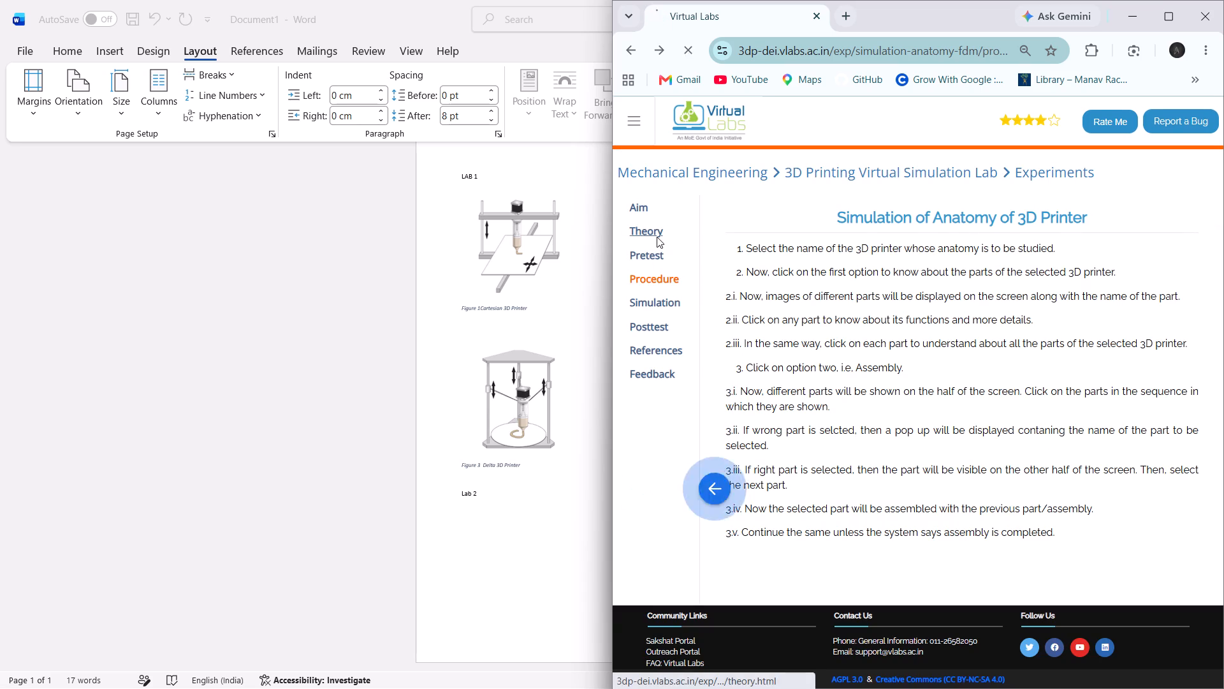
{"action": "scroll", "coordinate": [687, 285], "scroll_direction": "right", "scroll_amount": 3}
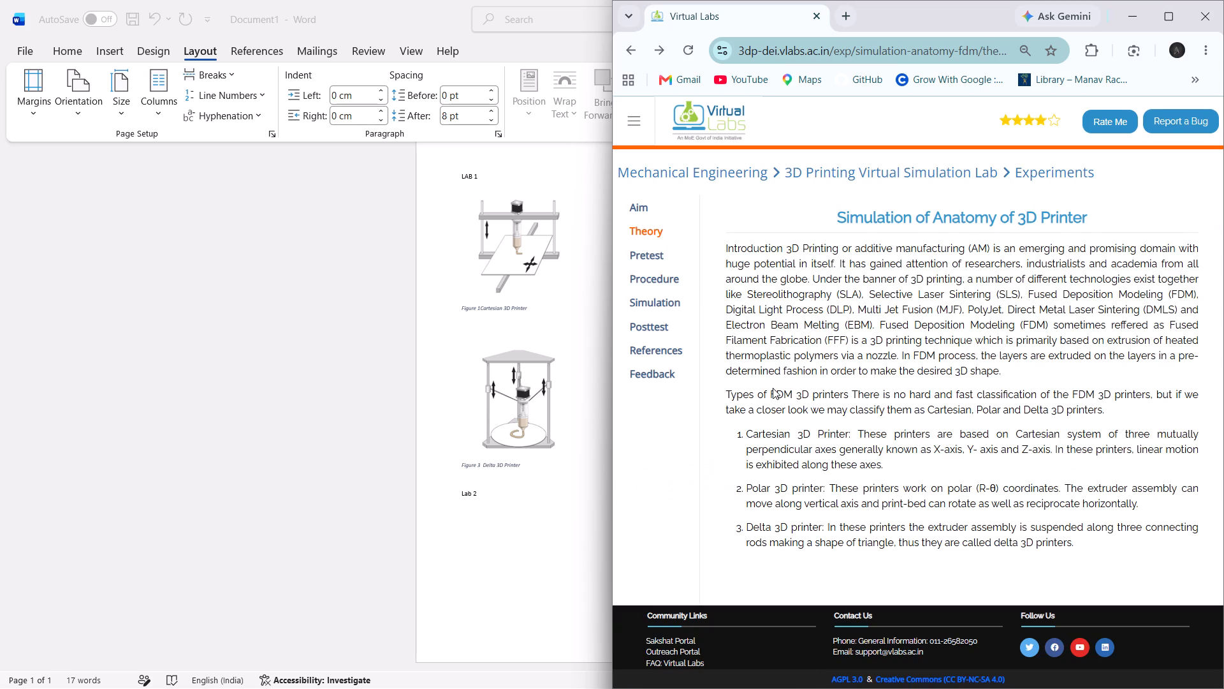
{"action": "scroll", "coordinate": [773, 388], "scroll_direction": "right", "scroll_amount": 11}
{"action": "scroll", "coordinate": [839, 341], "scroll_direction": "right", "scroll_amount": 7}
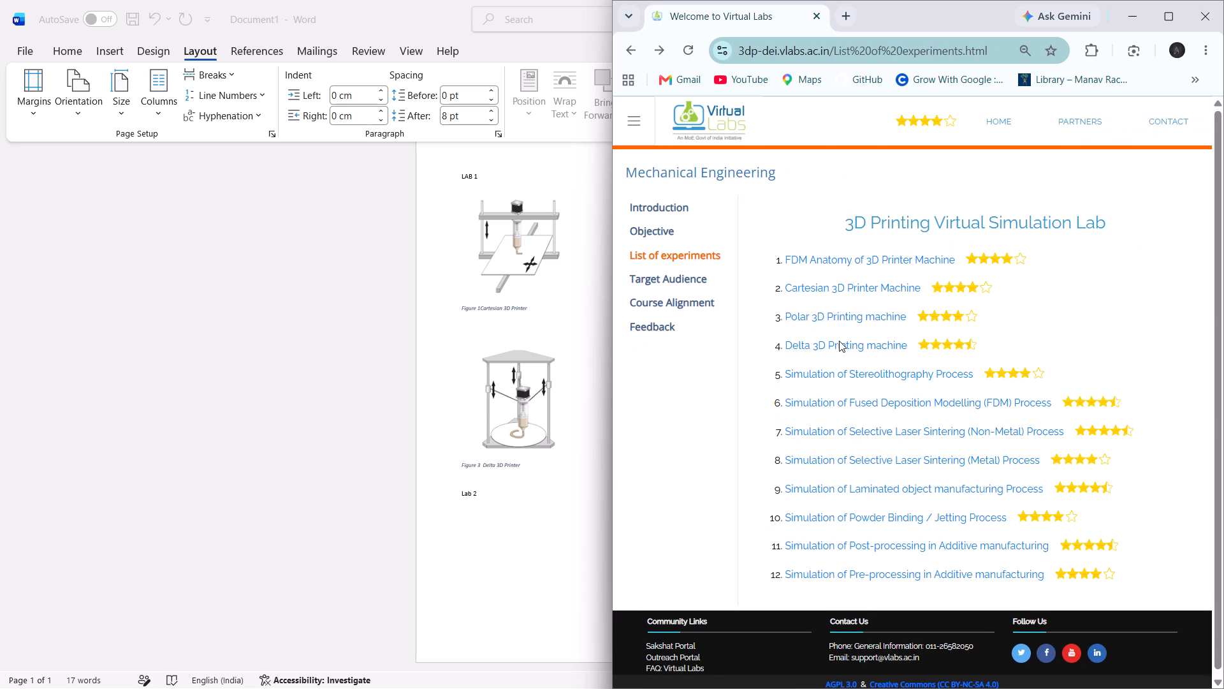
{"action": "left_click_drag", "start_coordinate": [833, 297], "coordinate": [833, 286]}
{"action": "left_click", "coordinate": [833, 286]}
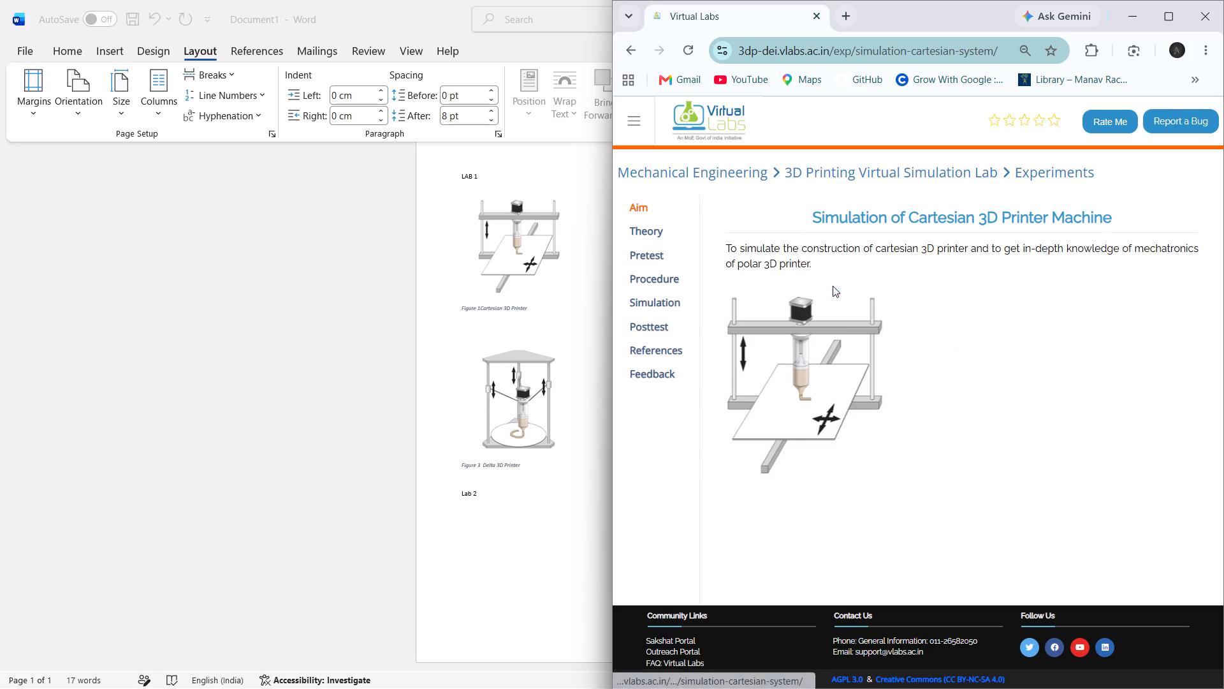
Capture a screenshot of the Cartesian printer diagram on the experiment's Aim page.
{"action": "left_click", "coordinate": [808, 381]}
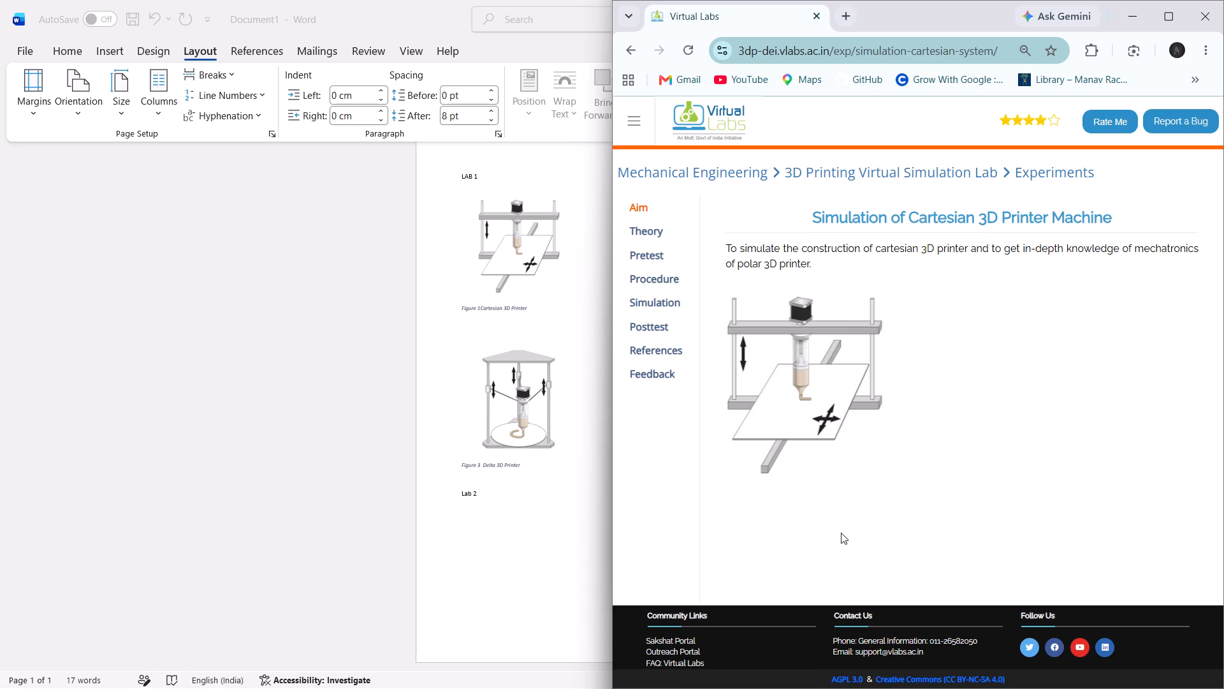
{"action": "key", "text": "Home"}
{"action": "key", "text": "Print"}
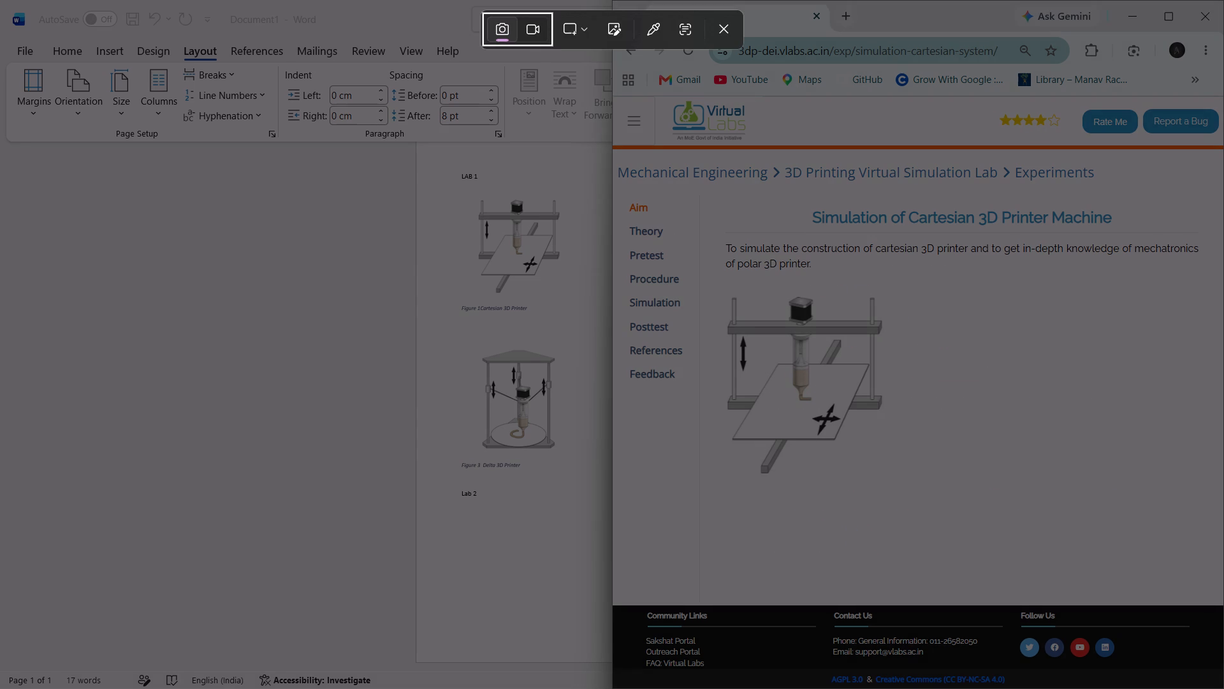
{"action": "left_click_drag", "start_coordinate": [718, 279], "coordinate": [882, 473]}
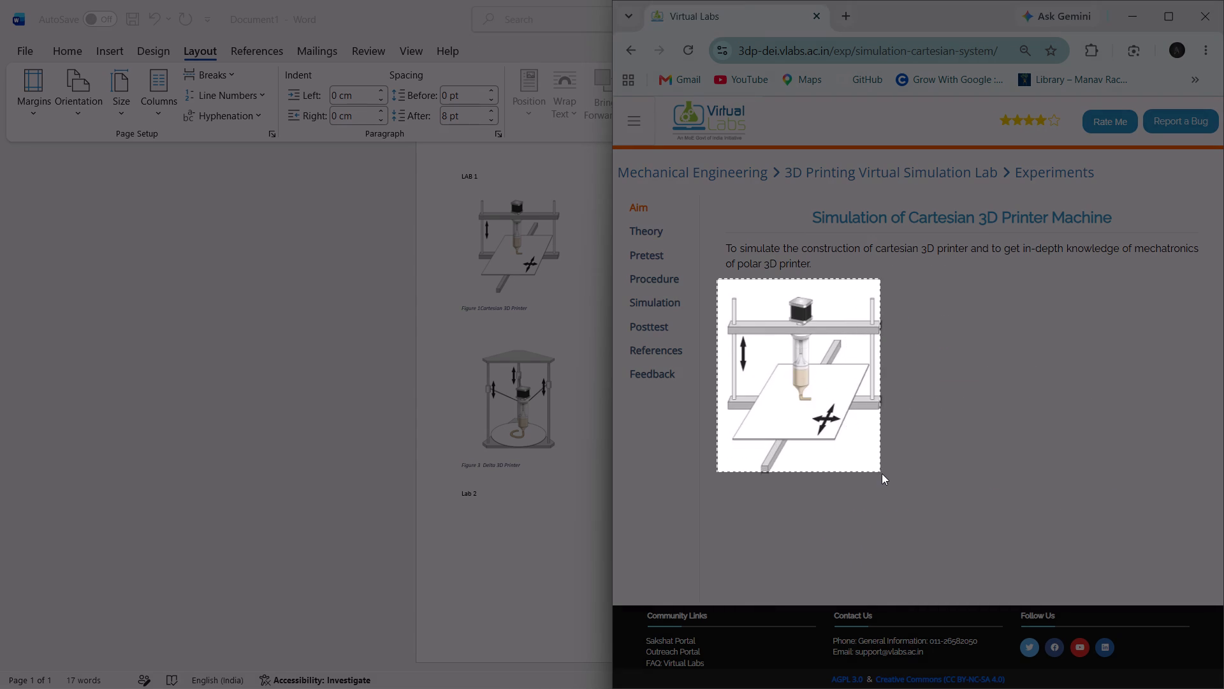
{"action": "left_click_drag", "start_coordinate": [882, 473], "coordinate": [896, 489]}
Paste the captured Cartesian printer diagram on the empty line below the Lab 2 heading.
{"action": "left_click", "coordinate": [517, 510]}
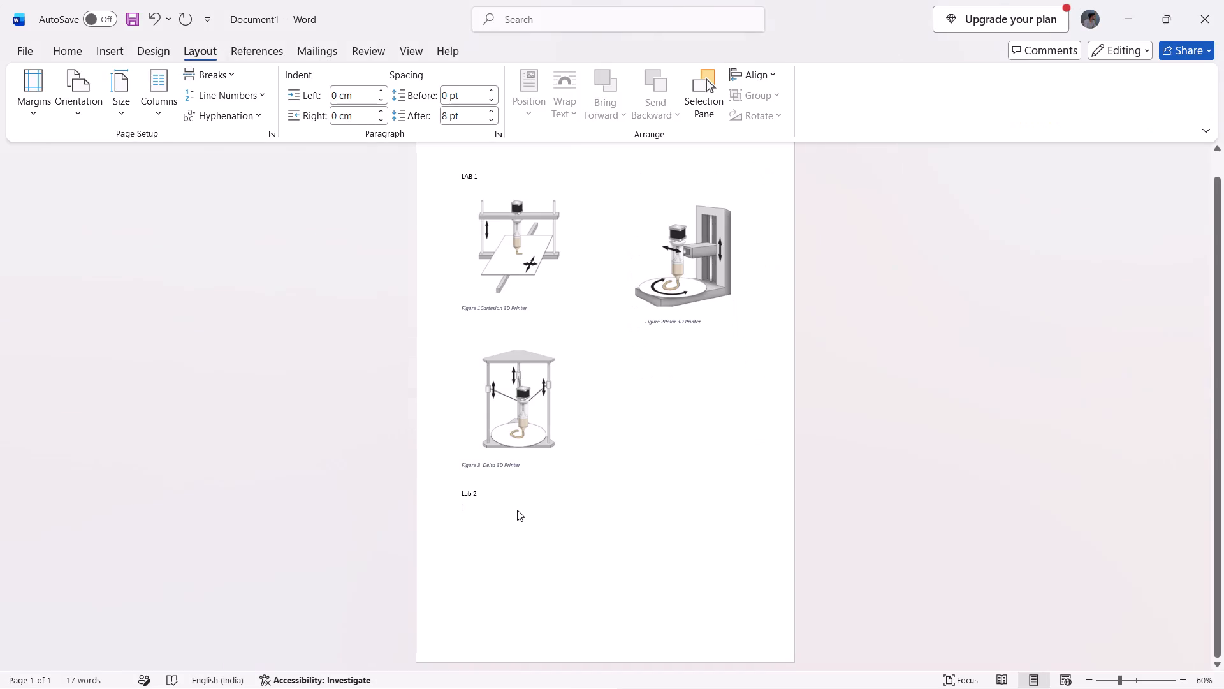
{"action": "key", "text": "ctrl+v"}
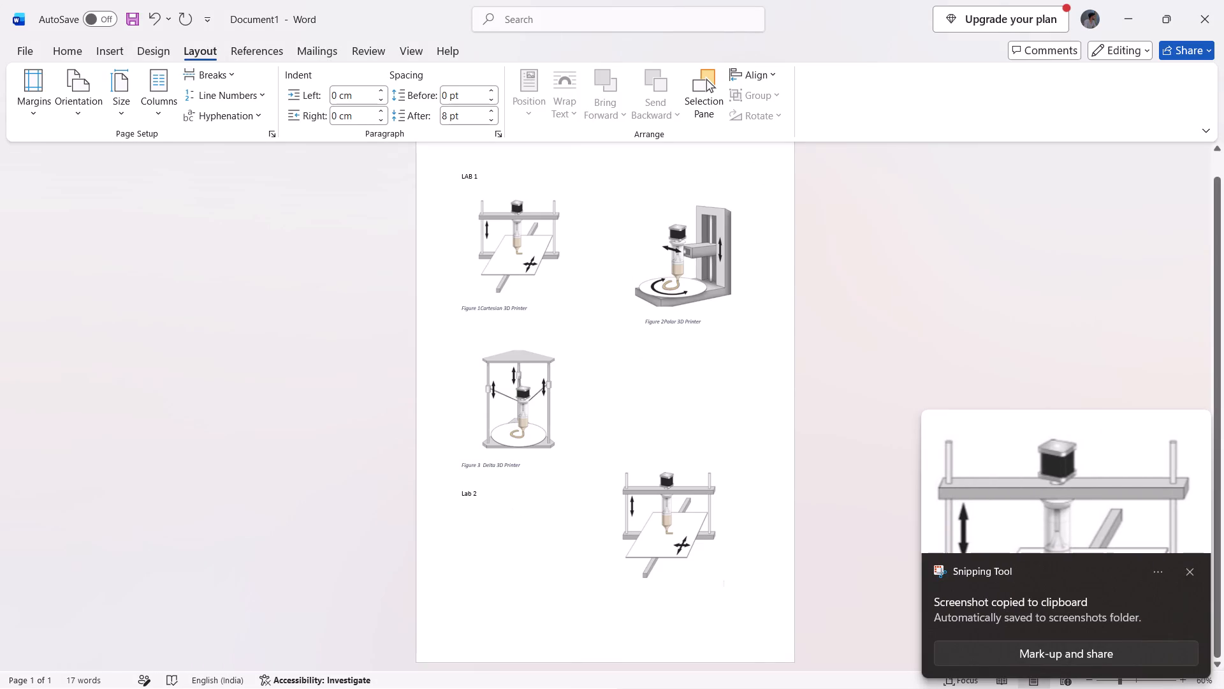
Try to move the pasted Cartesian diagram under the Lab 2 heading, and enlarge it slightly while keeping it on the first page.
{"action": "left_click_drag", "start_coordinate": [692, 526], "coordinate": [509, 567]}
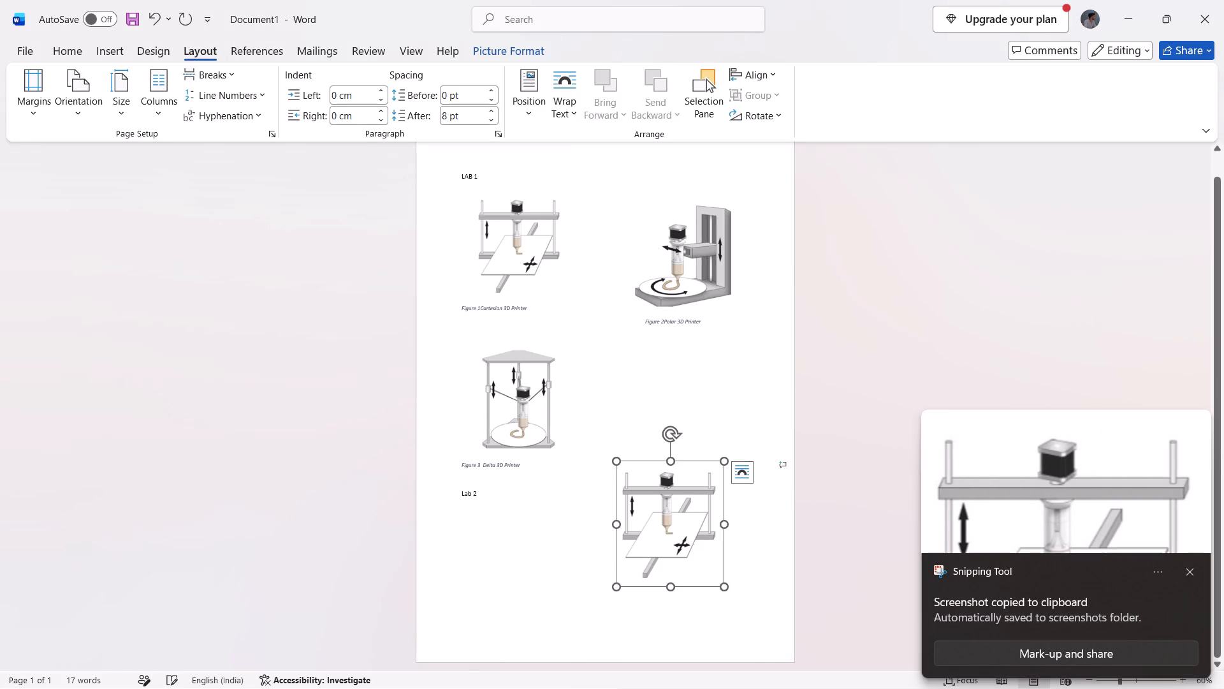
{"action": "left_click_drag", "start_coordinate": [671, 461], "coordinate": [673, 475]}
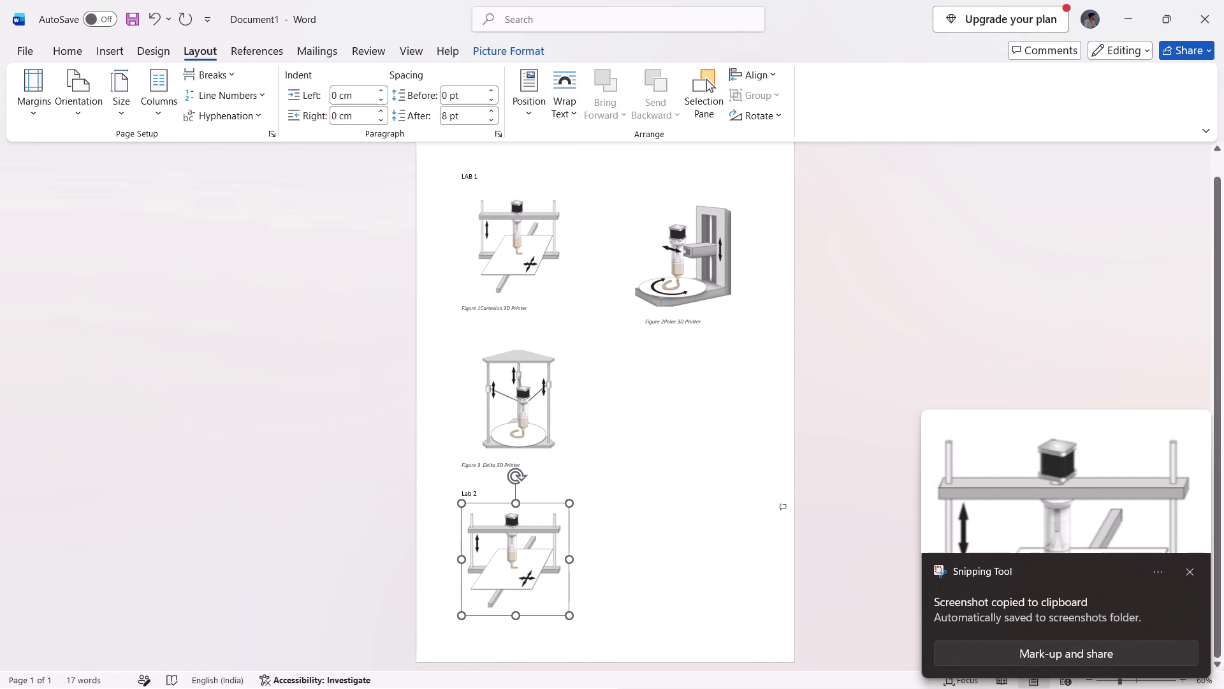
{"action": "left_click_drag", "start_coordinate": [673, 475], "coordinate": [672, 471]}
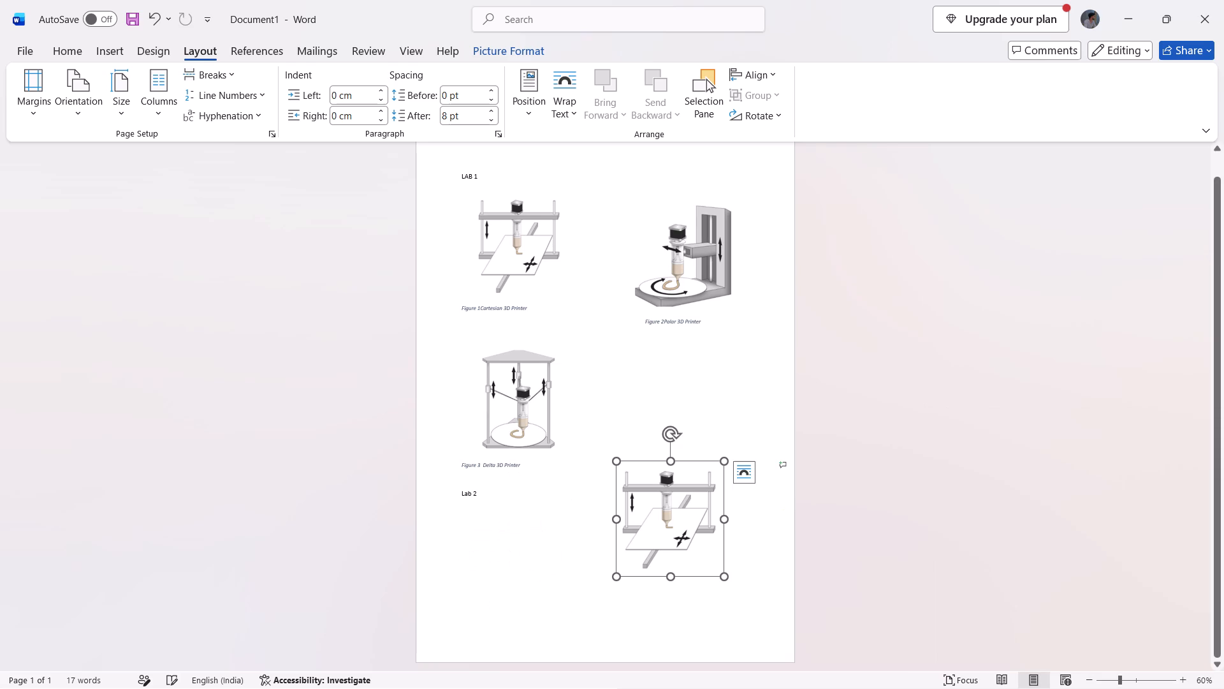
{"action": "left_click_drag", "start_coordinate": [671, 462], "coordinate": [671, 450]}
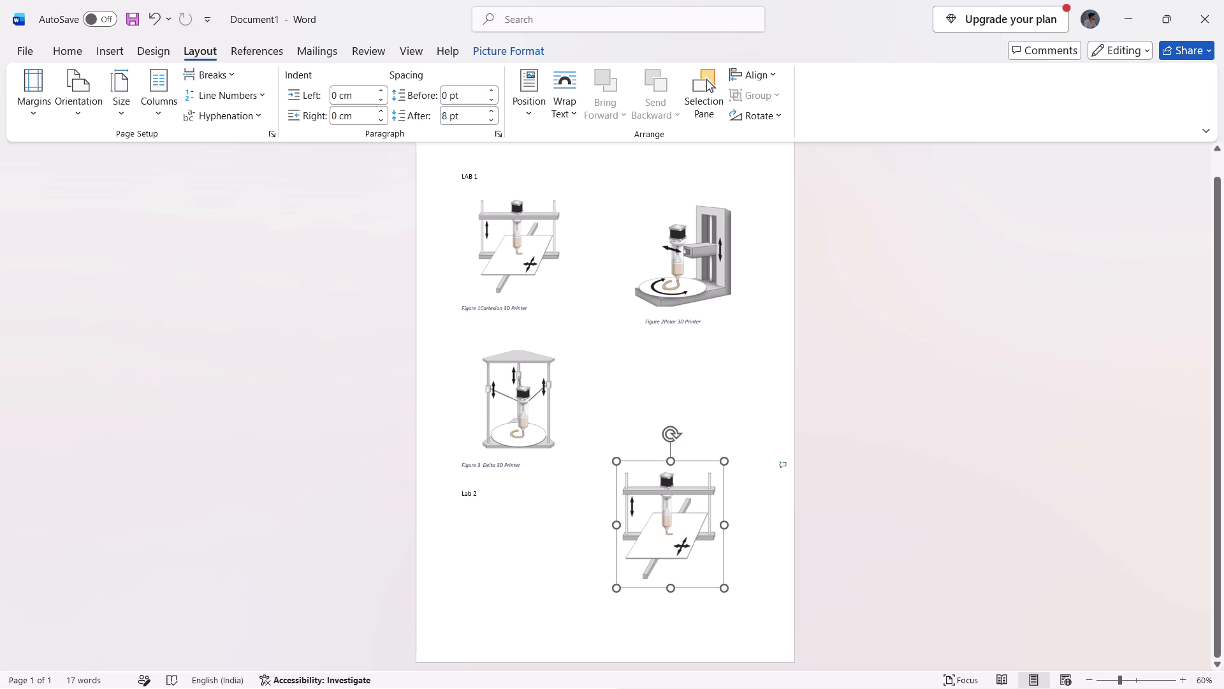
{"action": "left_click_drag", "start_coordinate": [671, 450], "coordinate": [674, 448]}
{"action": "left_click_drag", "start_coordinate": [729, 589], "coordinate": [738, 602]}
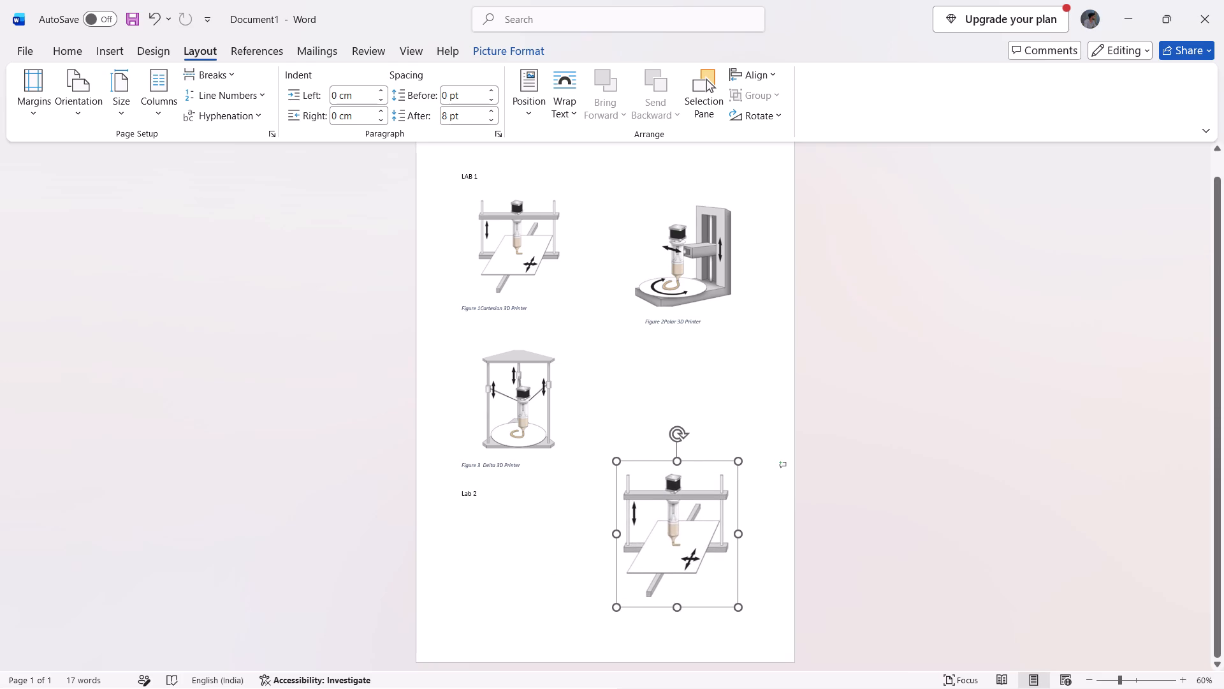
{"action": "left_click_drag", "start_coordinate": [738, 602], "coordinate": [739, 610]}
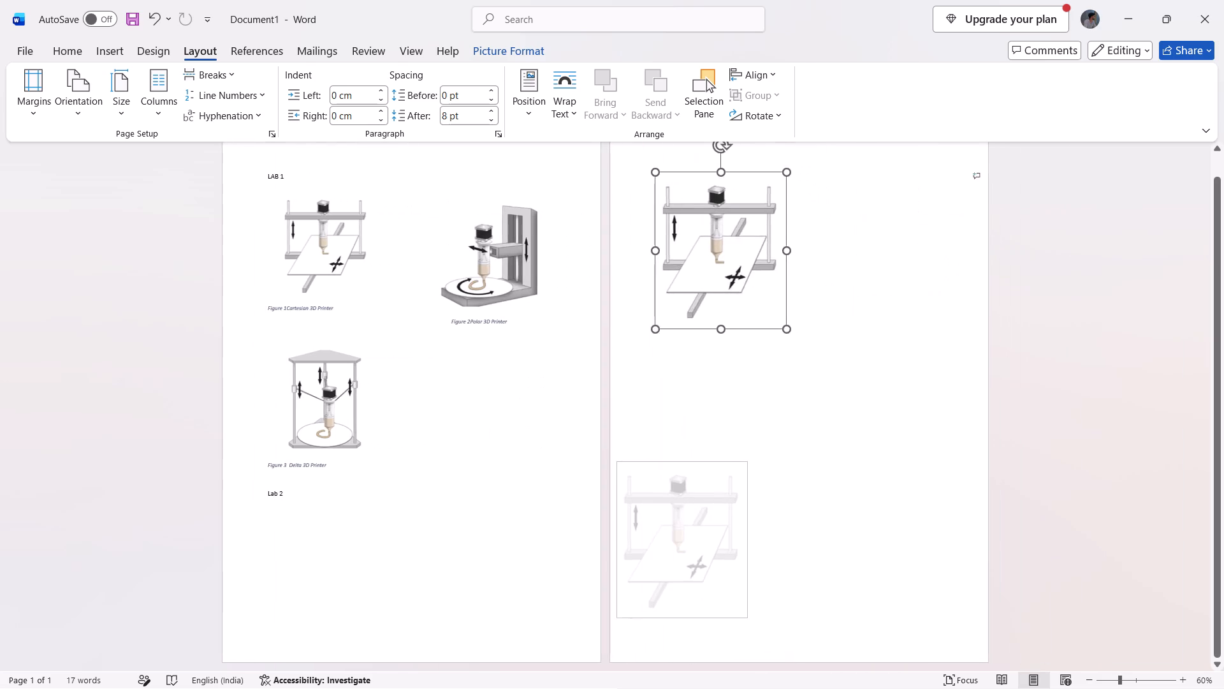
{"action": "left_click_drag", "start_coordinate": [739, 610], "coordinate": [691, 606]}
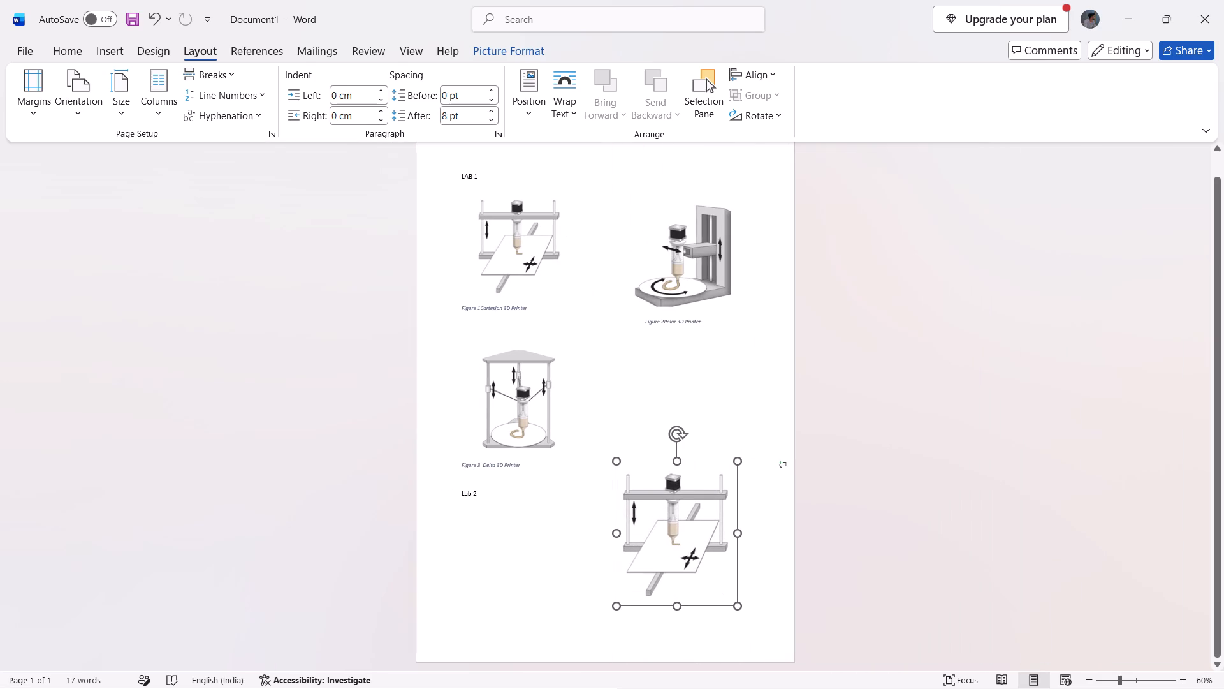
{"action": "left_click_drag", "start_coordinate": [691, 606], "coordinate": [691, 607]}
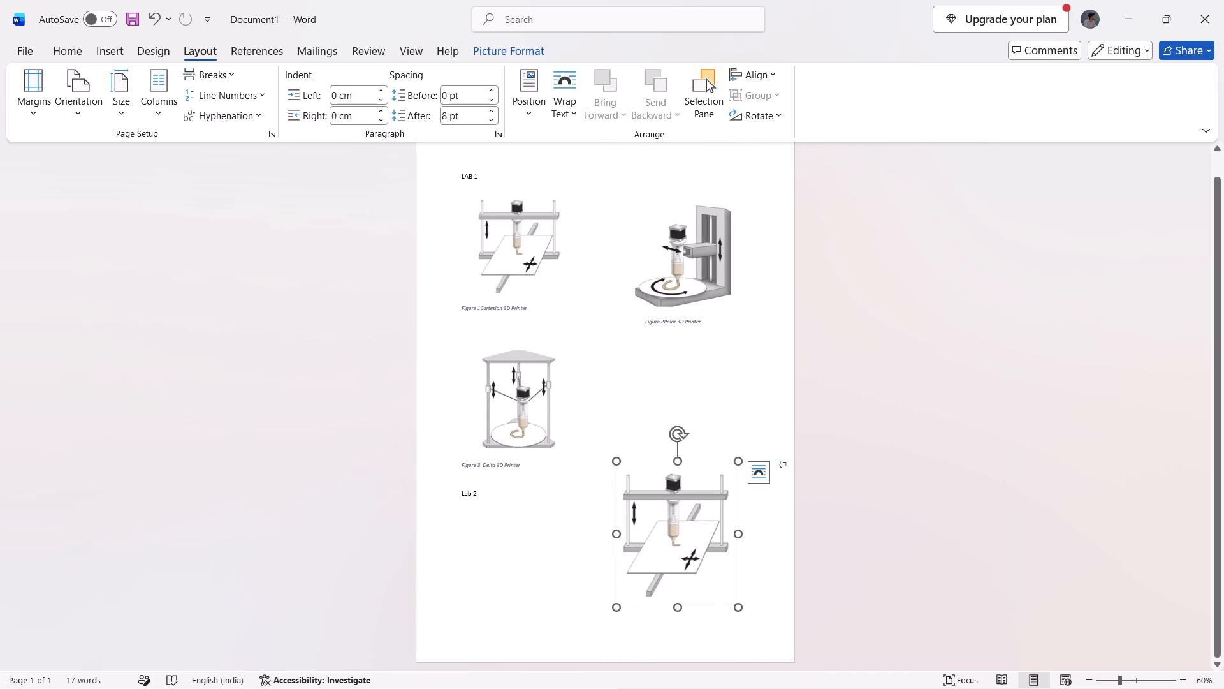
Start a new line after the Lab 2 Cartesian diagram, continuing onto a second page.
{"action": "left_click", "coordinate": [555, 514]}
{"action": "left_click", "coordinate": [818, 570]}
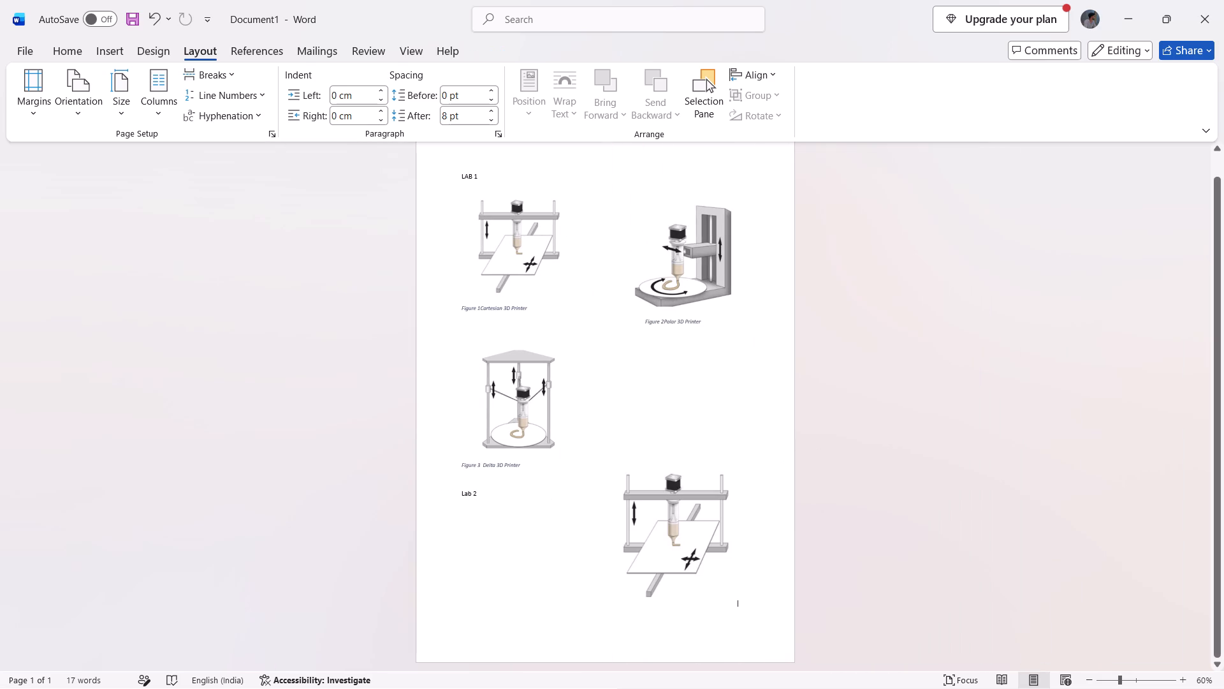
{"action": "key", "text": "Return"}
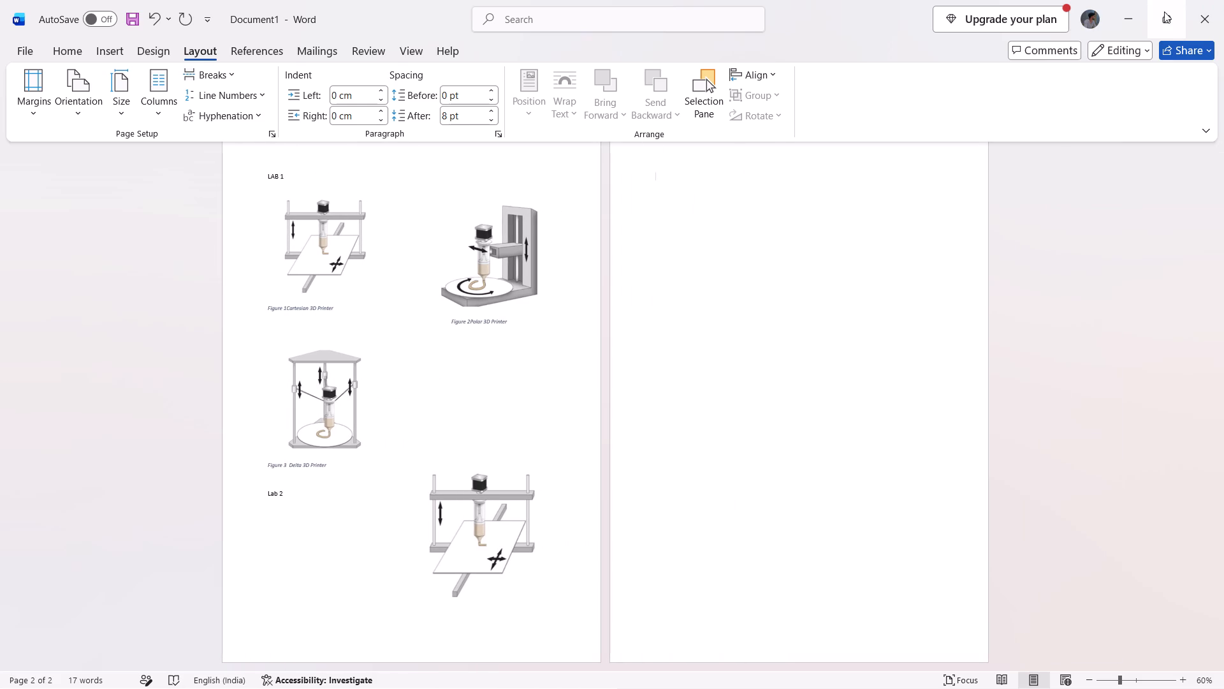
Arrange the Word document side by side with the Virtual Labs Chrome window and set the document zoom to 60%.
{"action": "scroll", "coordinate": [765, 297], "scroll_direction": "up", "scroll_amount": 2, "text": "ctrl"}
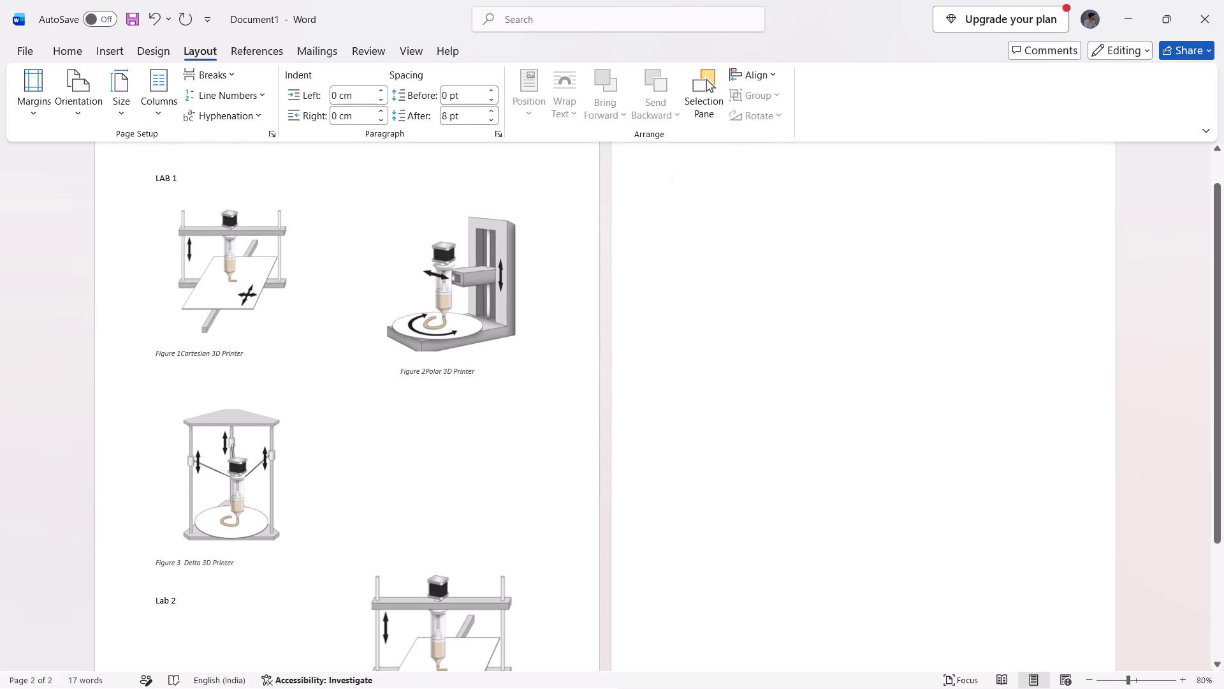
{"action": "scroll", "coordinate": [765, 297], "scroll_direction": "up", "scroll_amount": 2}
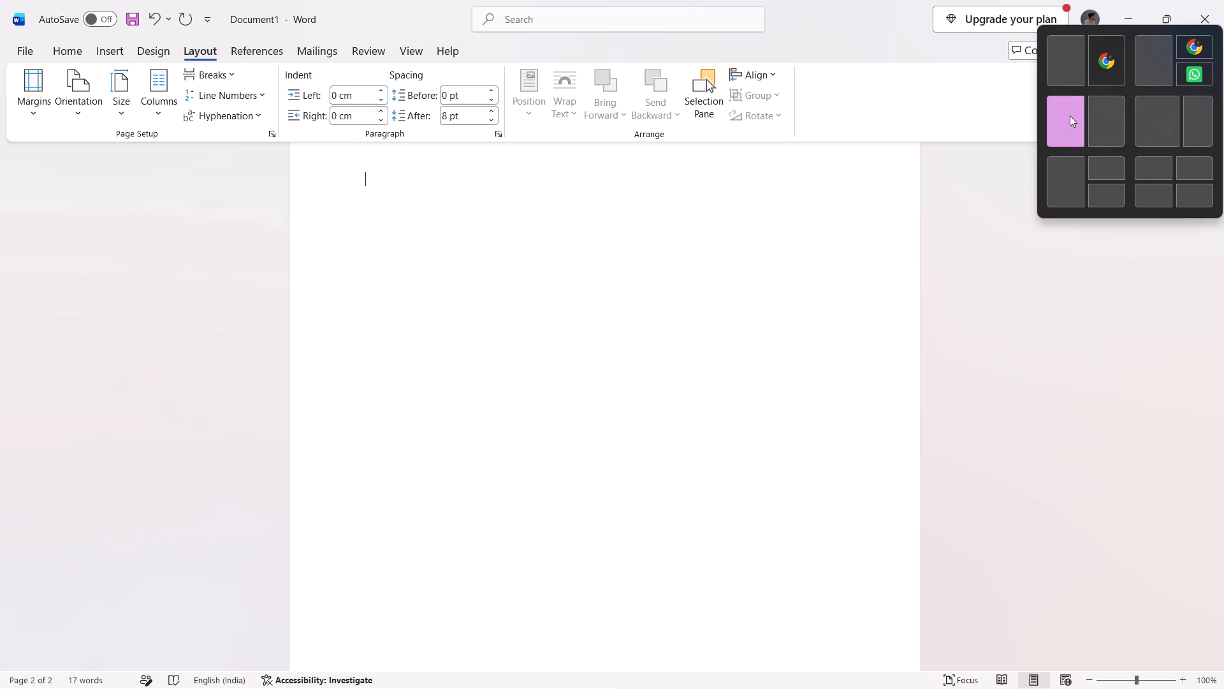
{"action": "left_click", "coordinate": [1165, 110]}
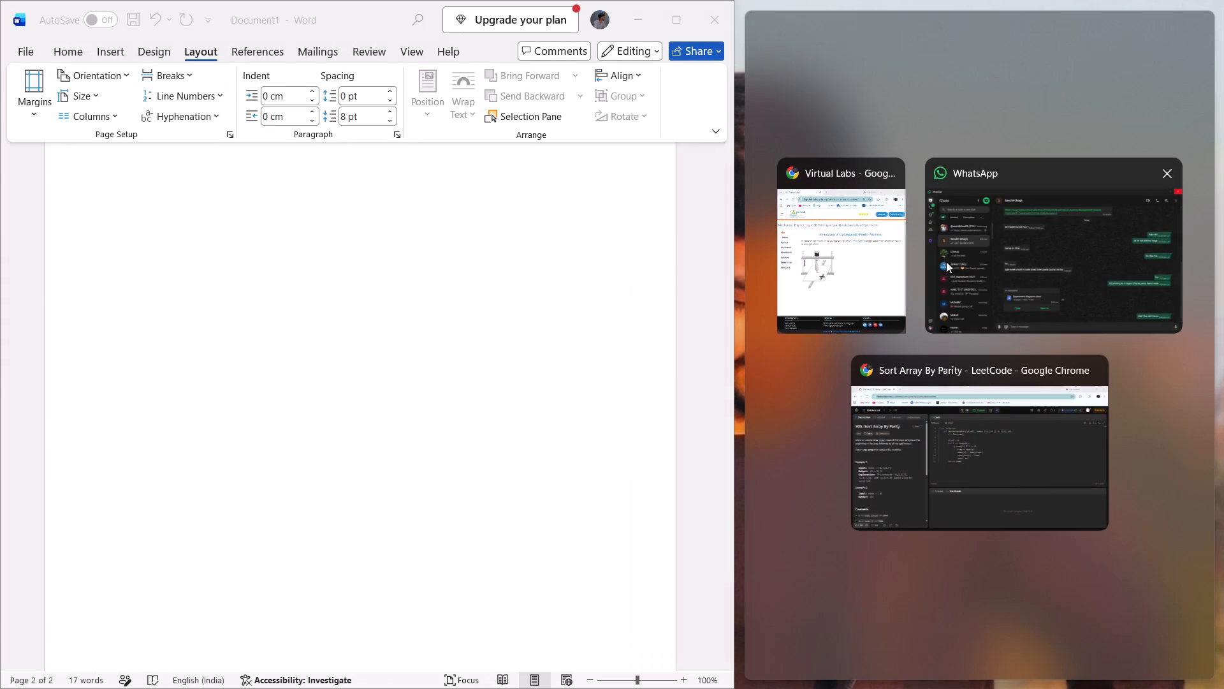
{"action": "left_click", "coordinate": [878, 249]}
{"action": "scroll", "coordinate": [587, 322], "scroll_direction": "up", "scroll_amount": 1}
{"action": "scroll", "coordinate": [587, 322], "scroll_direction": "down", "scroll_amount": 3, "text": "ctrl"}
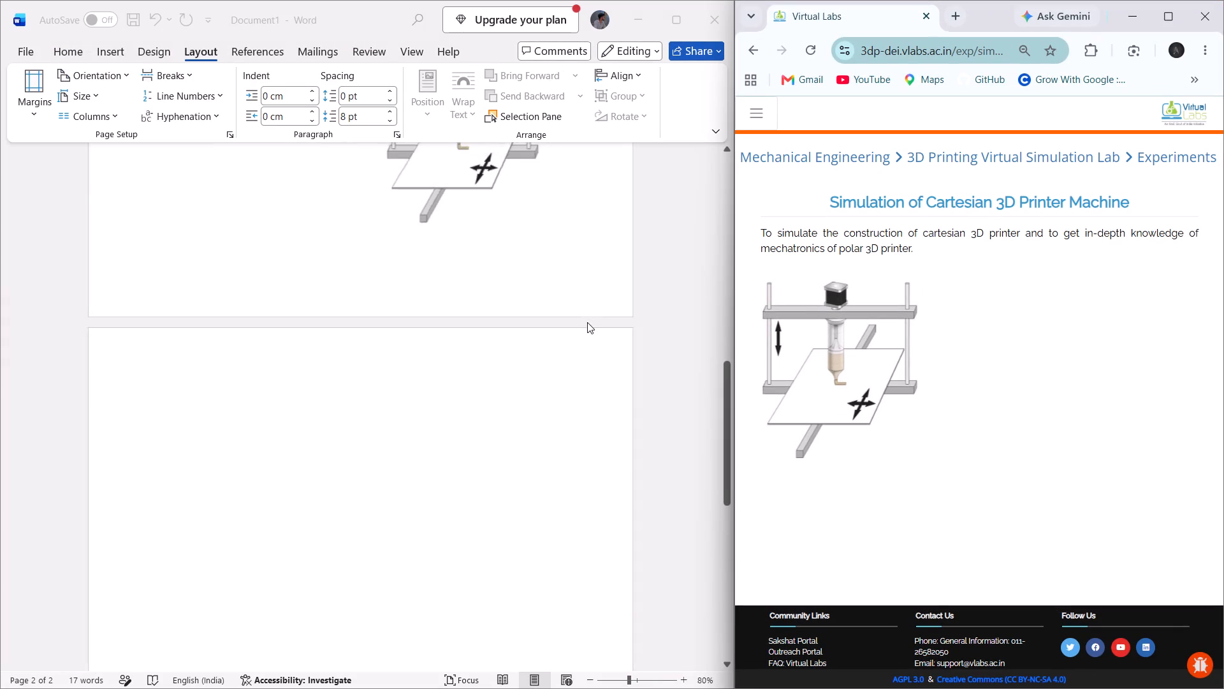
{"action": "scroll", "coordinate": [587, 322], "scroll_direction": "down", "scroll_amount": 2, "text": "ctrl"}
{"action": "scroll", "coordinate": [838, 350], "scroll_direction": "right", "scroll_amount": 1}
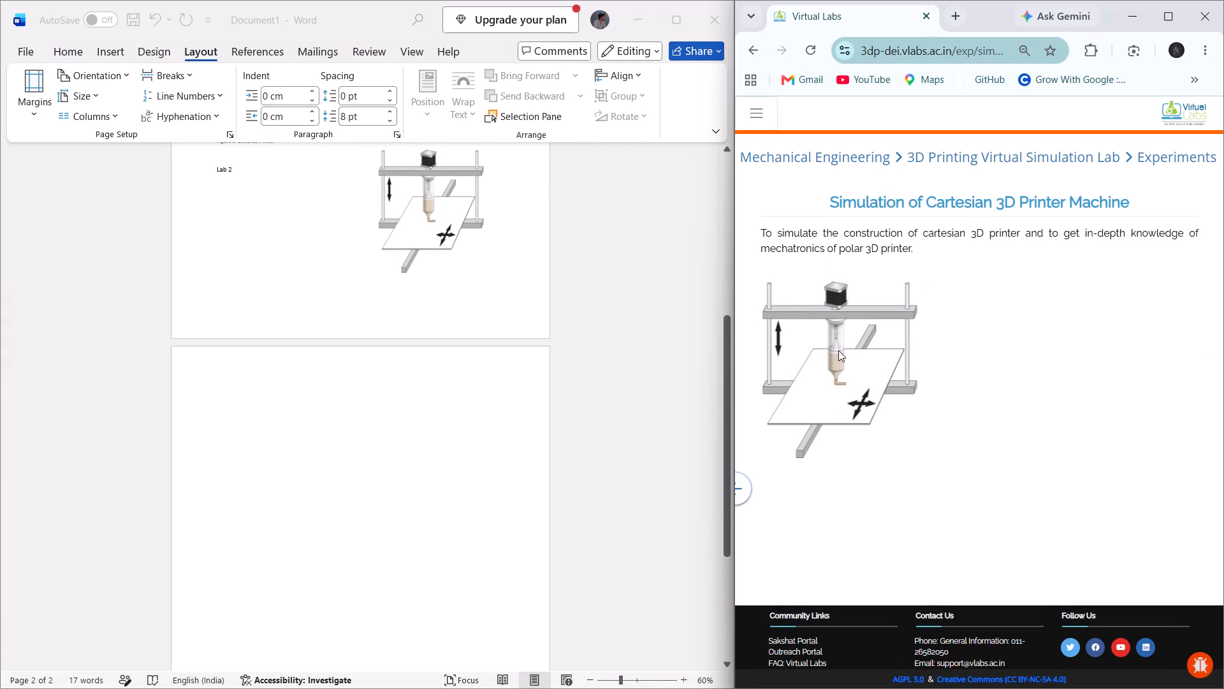
{"action": "scroll", "coordinate": [838, 350], "scroll_direction": "right", "scroll_amount": 1}
Visit the Cartesian experiment's Procedure page, then open its Simulation and bring up the X-Axis Assembly parts.
{"action": "left_click", "coordinate": [761, 107]}
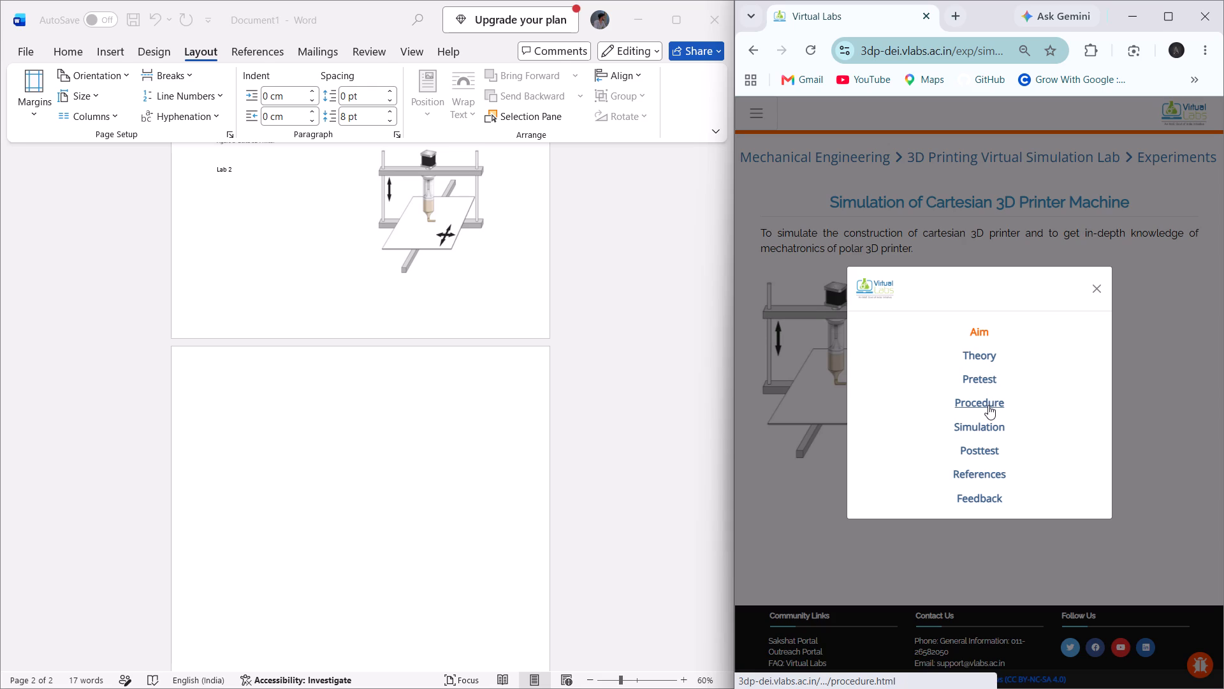
{"action": "left_click", "coordinate": [988, 405]}
{"action": "left_click", "coordinate": [765, 117]}
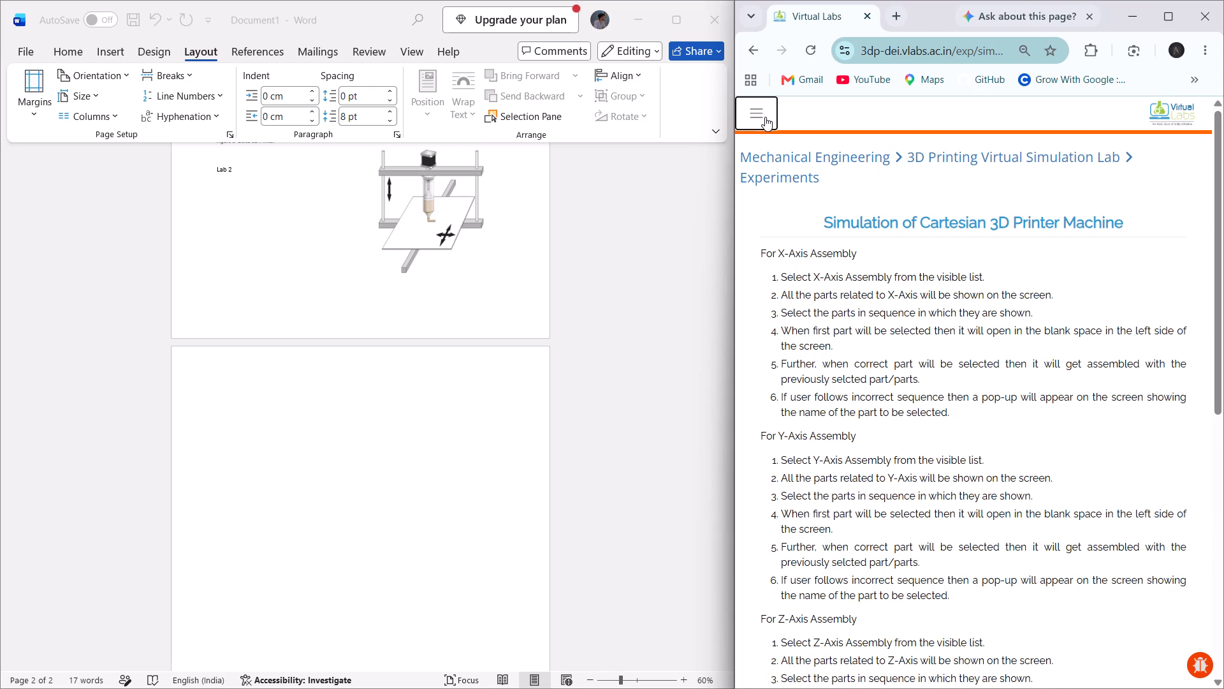
{"action": "left_click", "coordinate": [988, 433]}
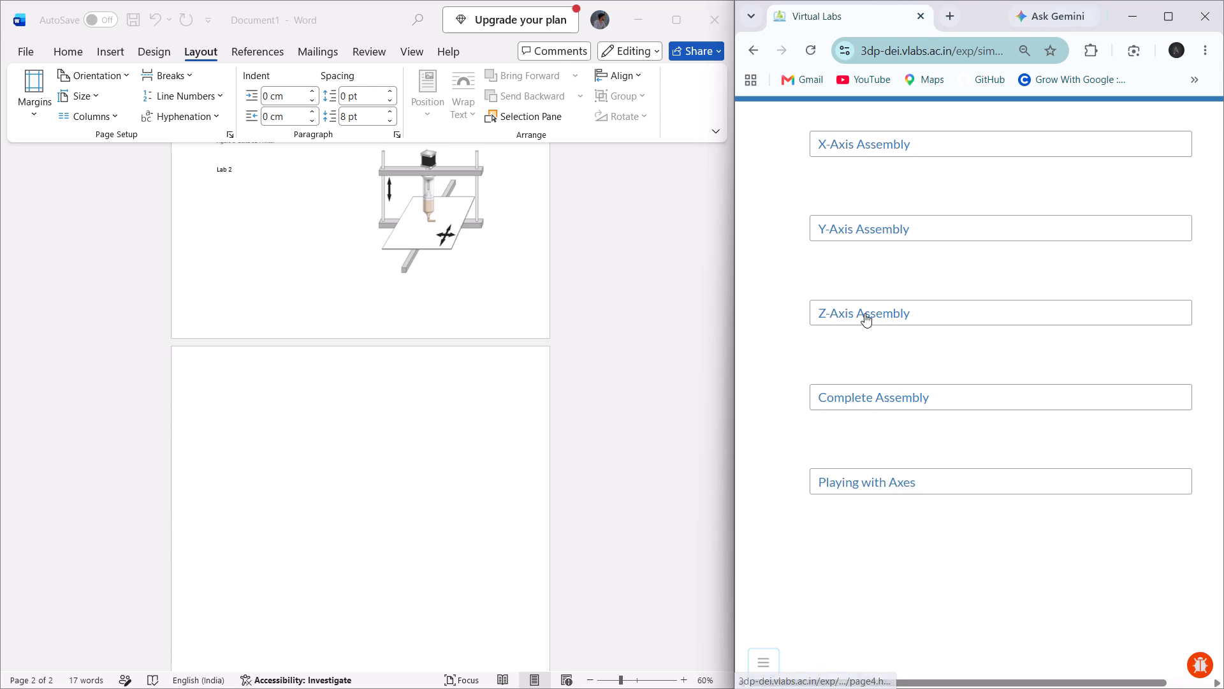
{"action": "left_click", "coordinate": [856, 144]}
{"action": "scroll", "coordinate": [1015, 373], "scroll_direction": "left", "scroll_amount": 1}
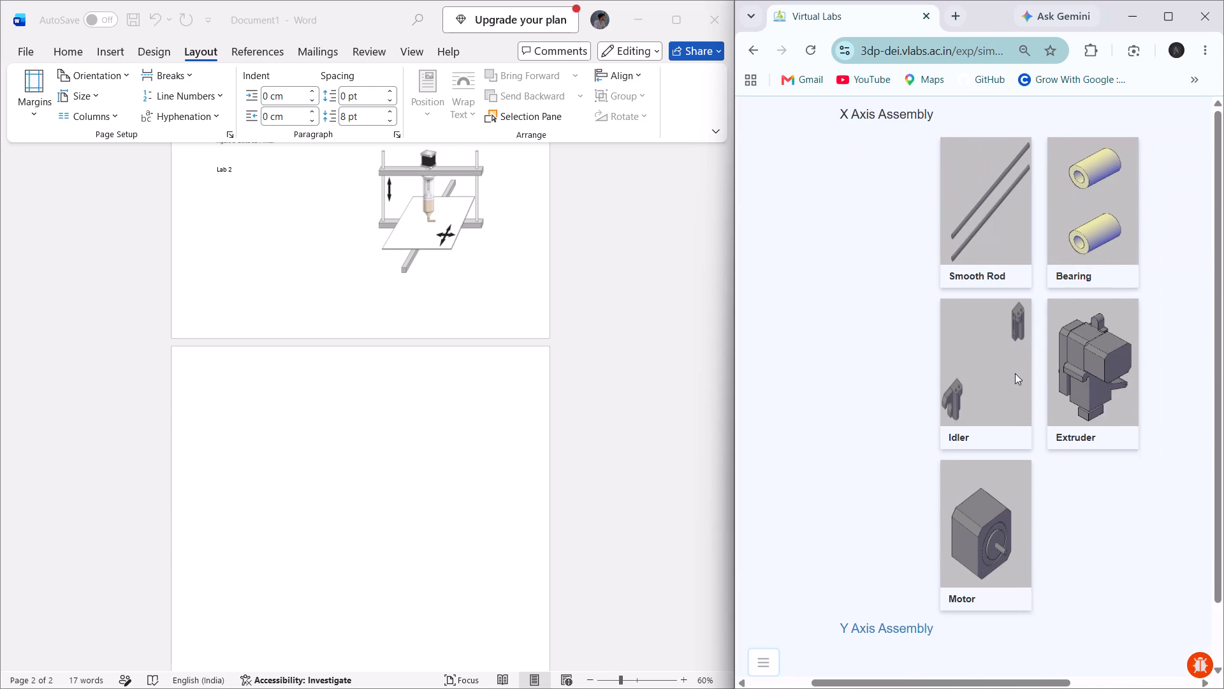
{"action": "scroll", "coordinate": [1015, 373], "scroll_direction": "left", "scroll_amount": 1}
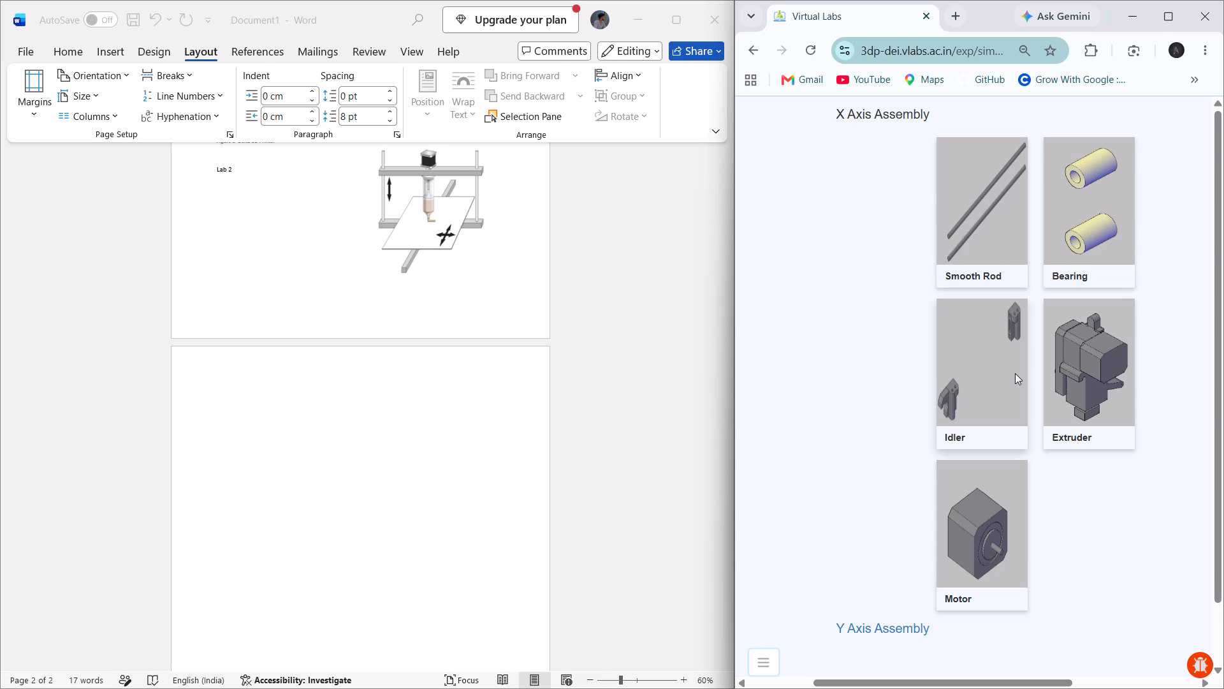
Capture a screenshot of the X Axis Assembly heading and its five parts and paste it at the top of the document's second page.
{"action": "key", "text": "Print"}
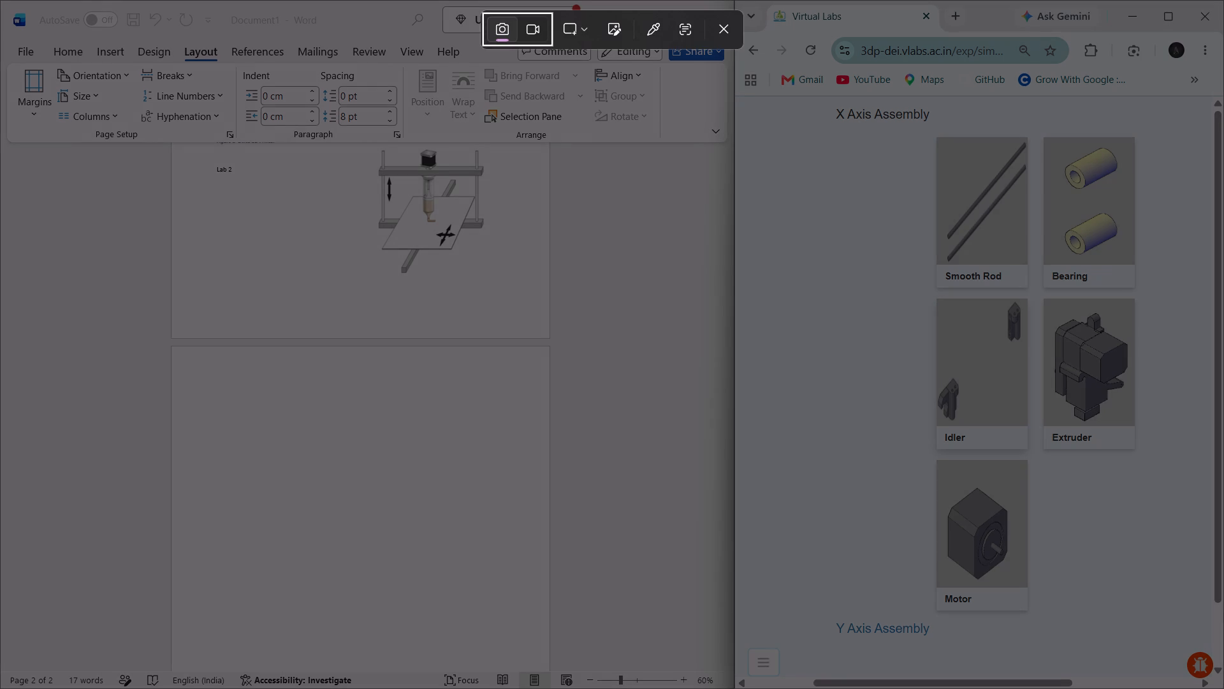
{"action": "left_click_drag", "start_coordinate": [836, 103], "coordinate": [1149, 616]}
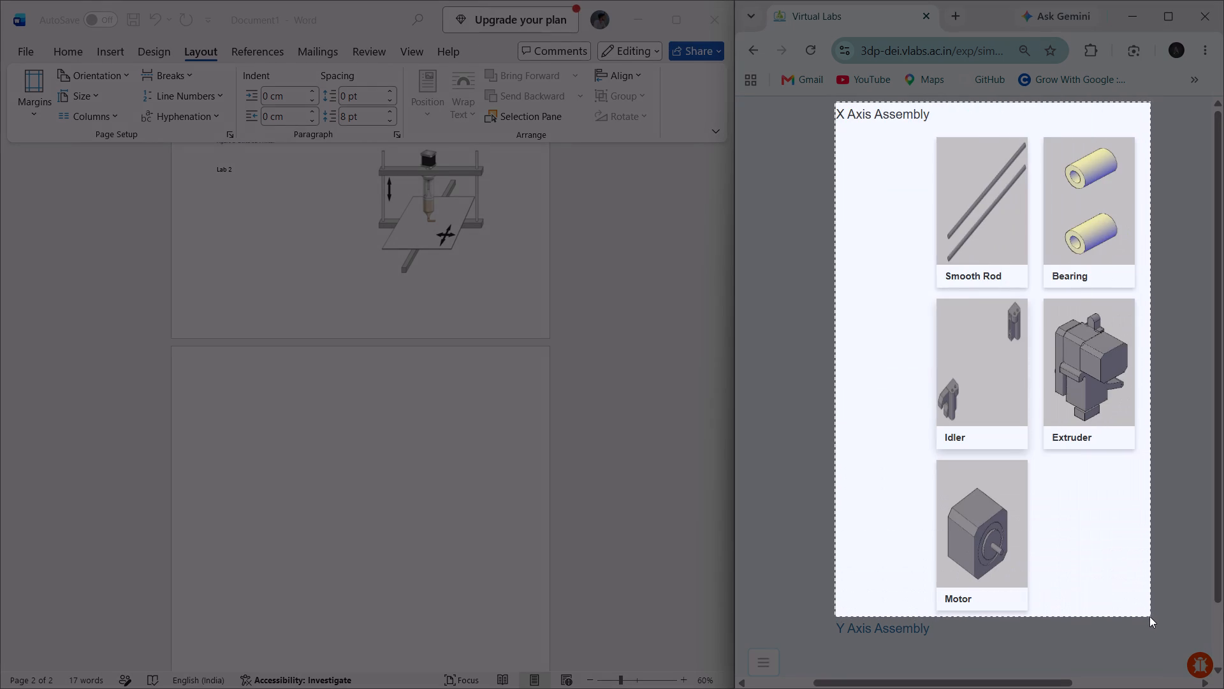
{"action": "left_click_drag", "start_coordinate": [1149, 616], "coordinate": [1144, 614]}
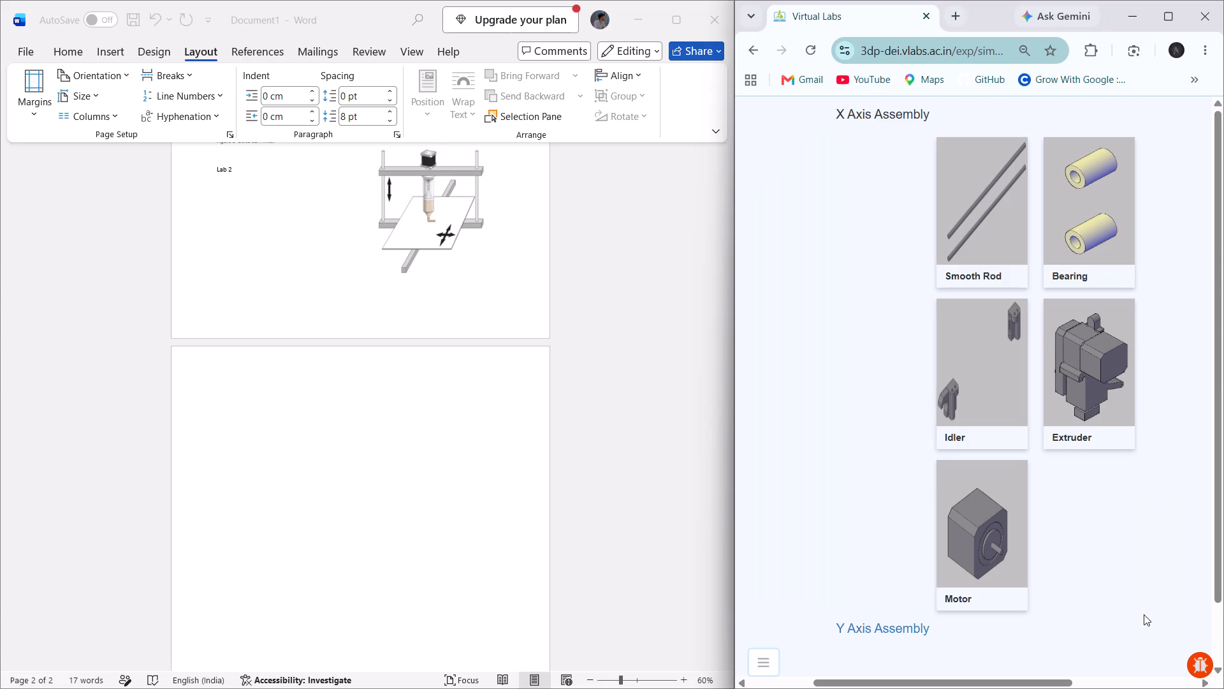
{"action": "left_click", "coordinate": [265, 375]}
{"action": "key", "text": "ctrl+v"}
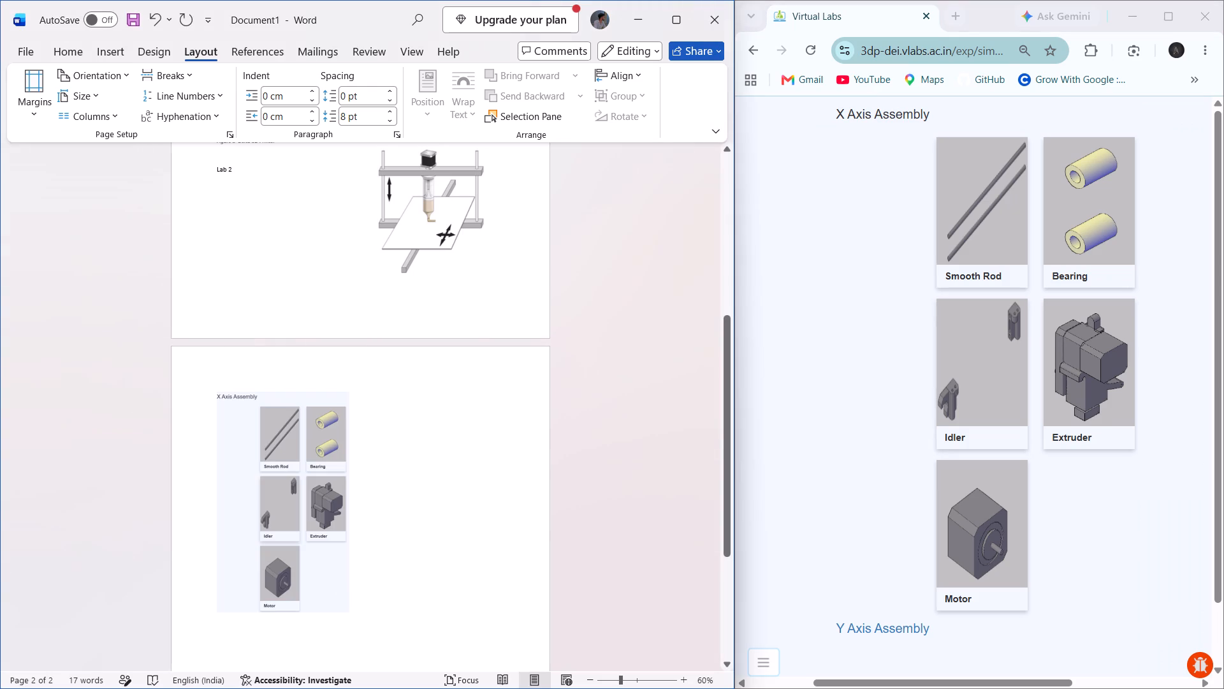
Open the Y Axis Assembly parts in the Virtual Labs simulation and dismiss the screenshot notification.
{"action": "left_click", "coordinate": [854, 504]}
{"action": "scroll", "coordinate": [854, 504], "scroll_direction": "down", "scroll_amount": 1}
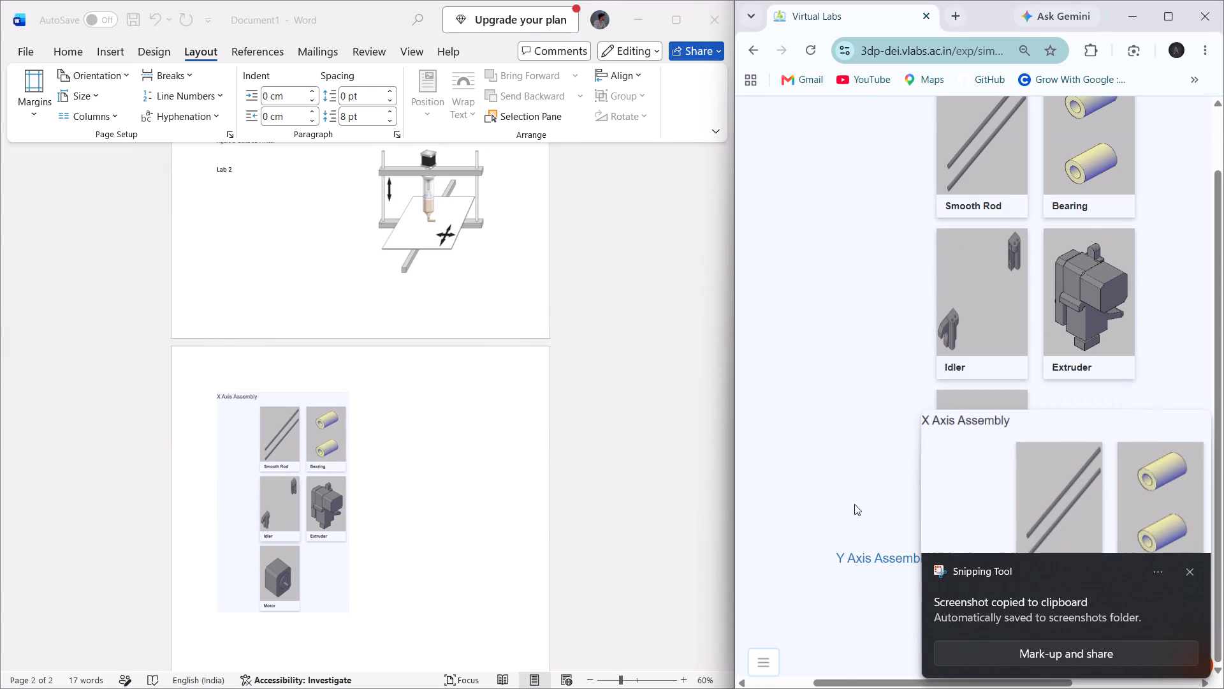
{"action": "left_click", "coordinate": [861, 557]}
{"action": "scroll", "coordinate": [852, 425], "scroll_direction": "left", "scroll_amount": 1}
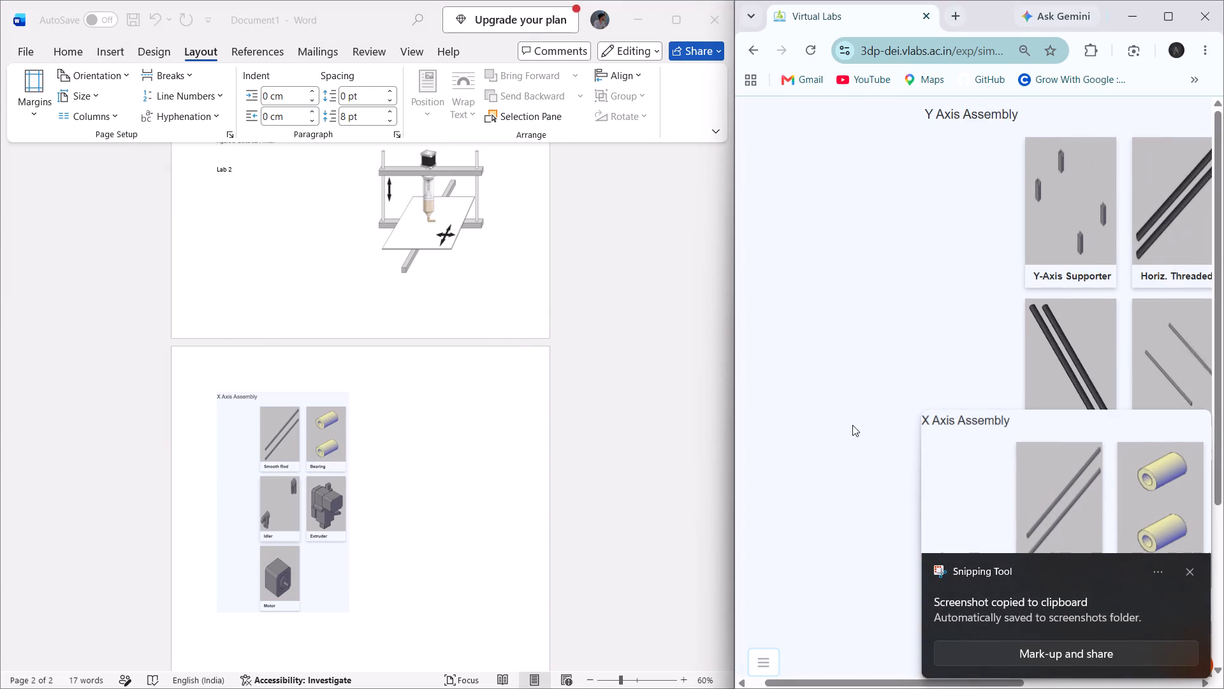
{"action": "scroll", "coordinate": [852, 425], "scroll_direction": "left", "scroll_amount": 1}
{"action": "left_click", "coordinate": [1194, 570]}
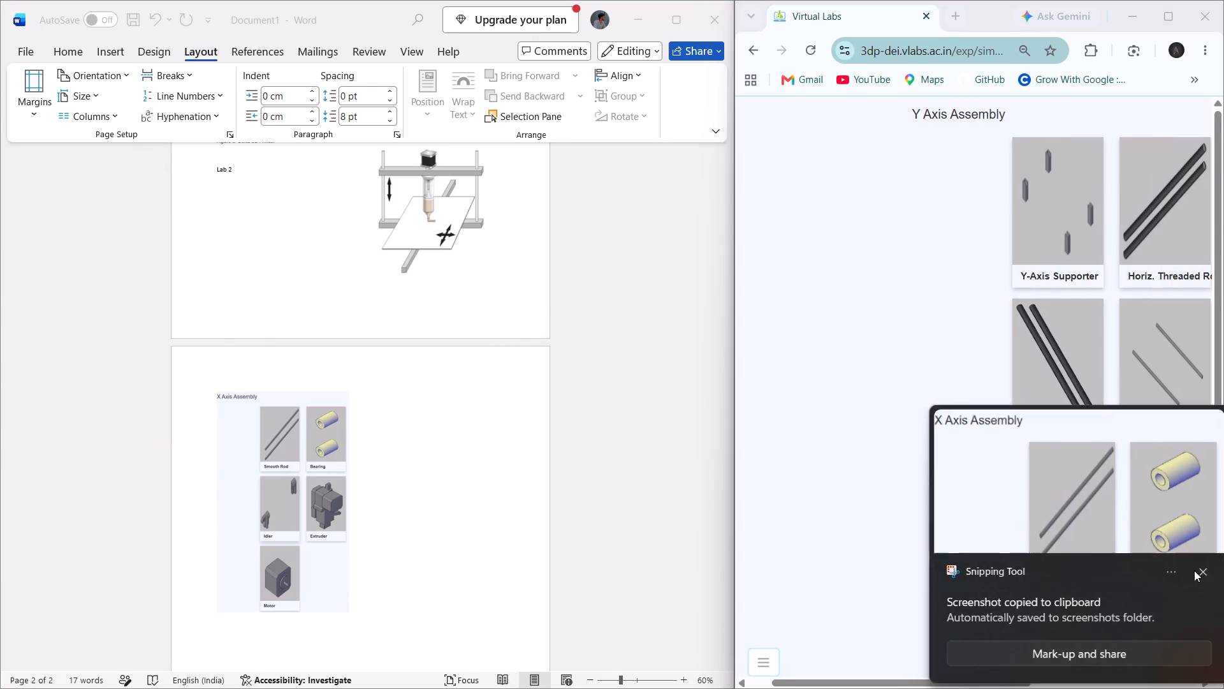
Set the browser page zoom to 50% and capture a screenshot of the Y Axis Assembly heading with all its parts.
{"action": "scroll", "coordinate": [1103, 478], "scroll_direction": "left", "scroll_amount": 1}
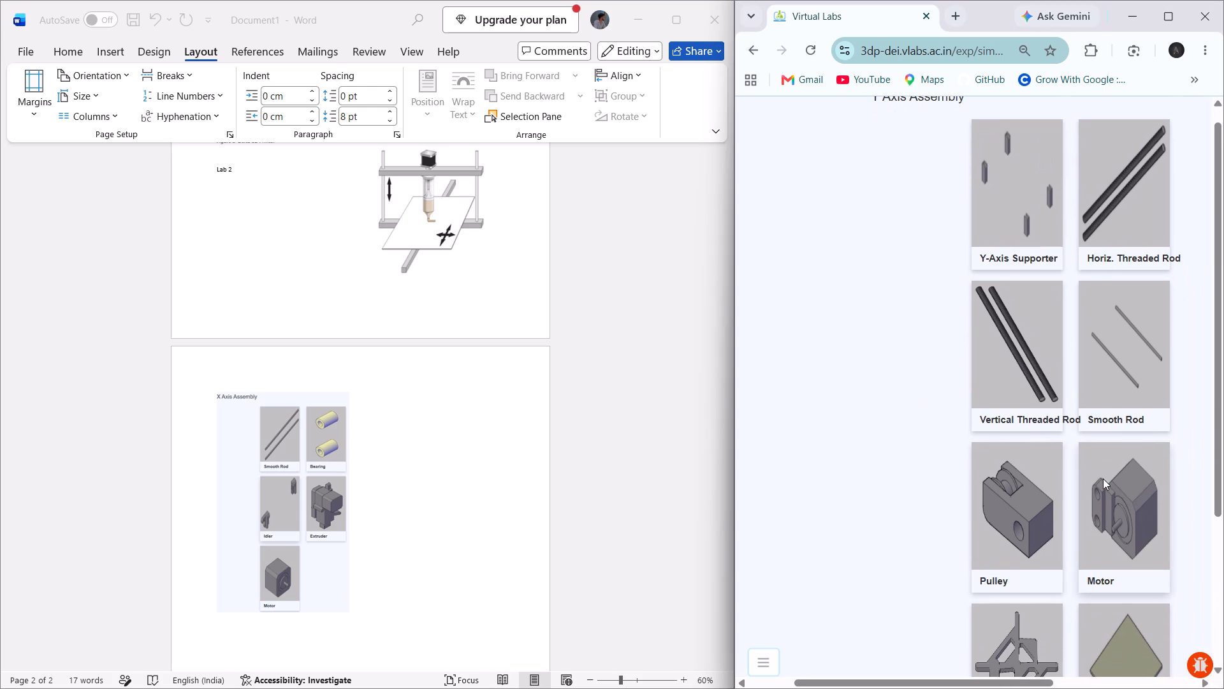
{"action": "scroll", "coordinate": [1103, 478], "scroll_direction": "down", "scroll_amount": 2}
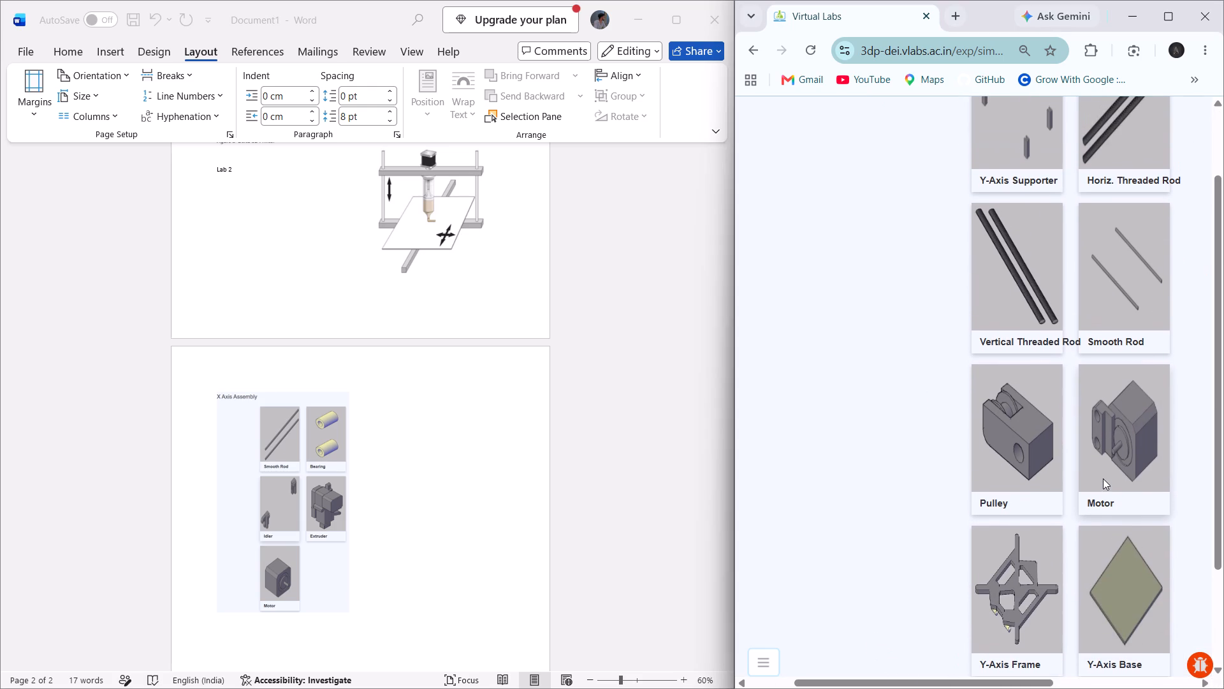
{"action": "scroll", "coordinate": [1103, 478], "scroll_direction": "down", "scroll_amount": 1}
{"action": "key", "text": "ctrl+minus"}
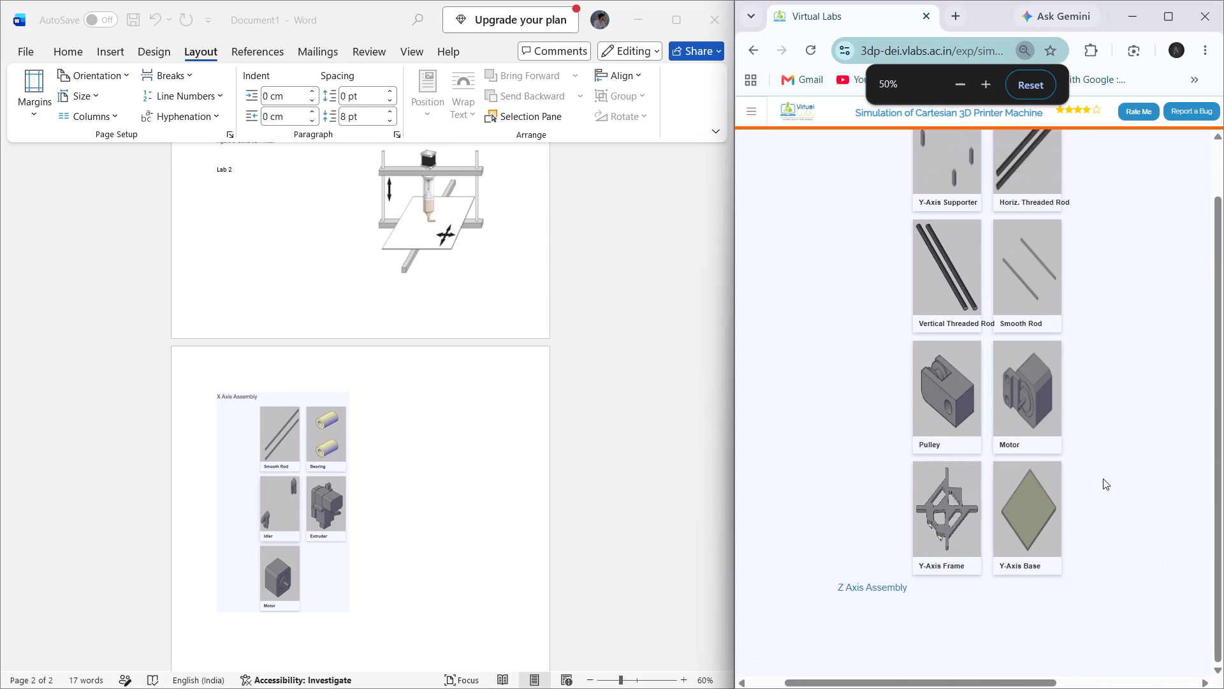
{"action": "scroll", "coordinate": [1103, 478], "scroll_direction": "up", "scroll_amount": 1}
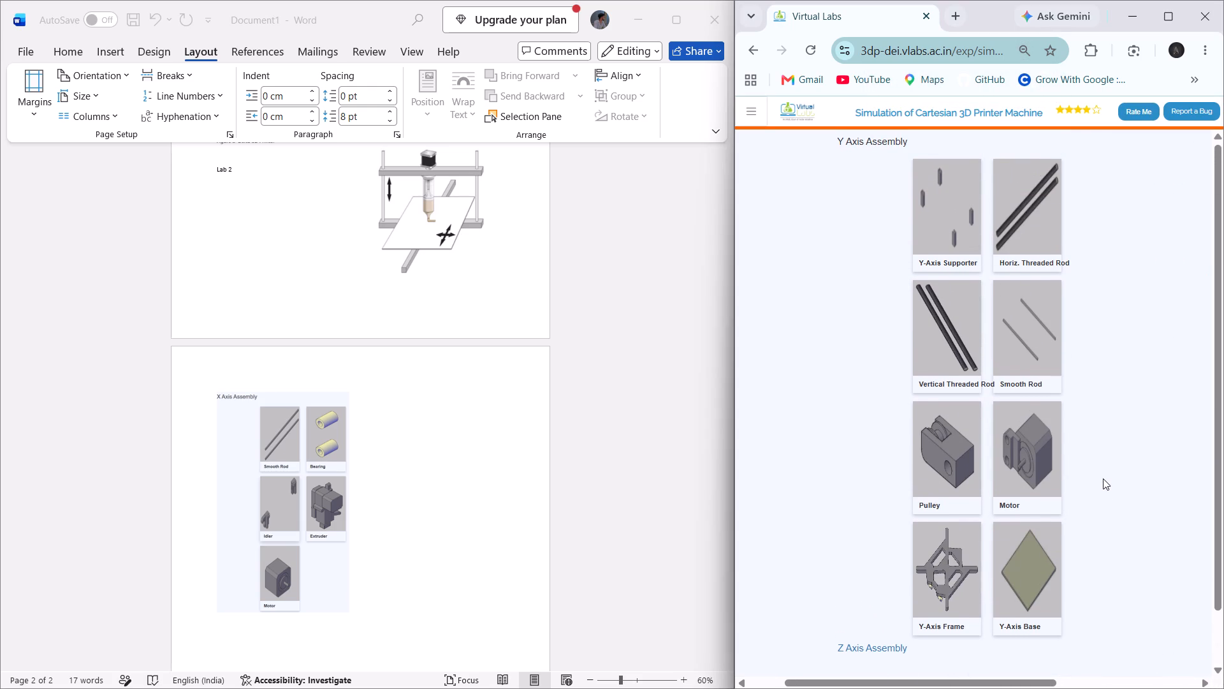
{"action": "key", "text": "Print"}
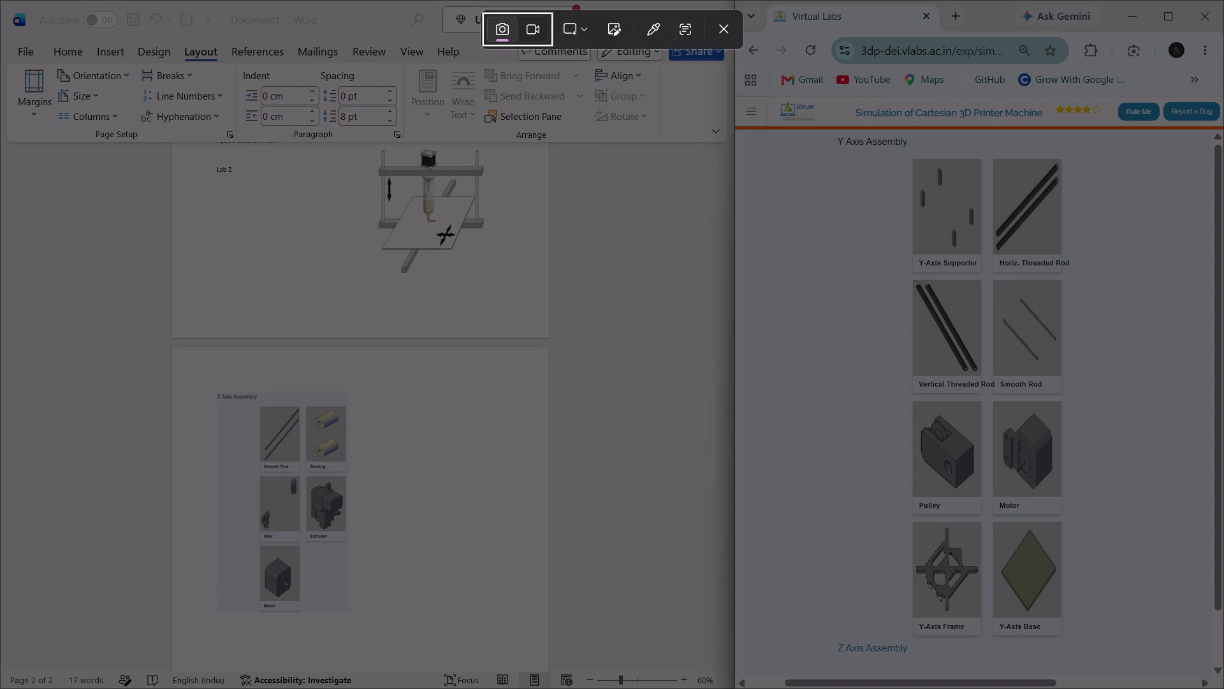
{"action": "left_click_drag", "start_coordinate": [831, 131], "coordinate": [1072, 639]}
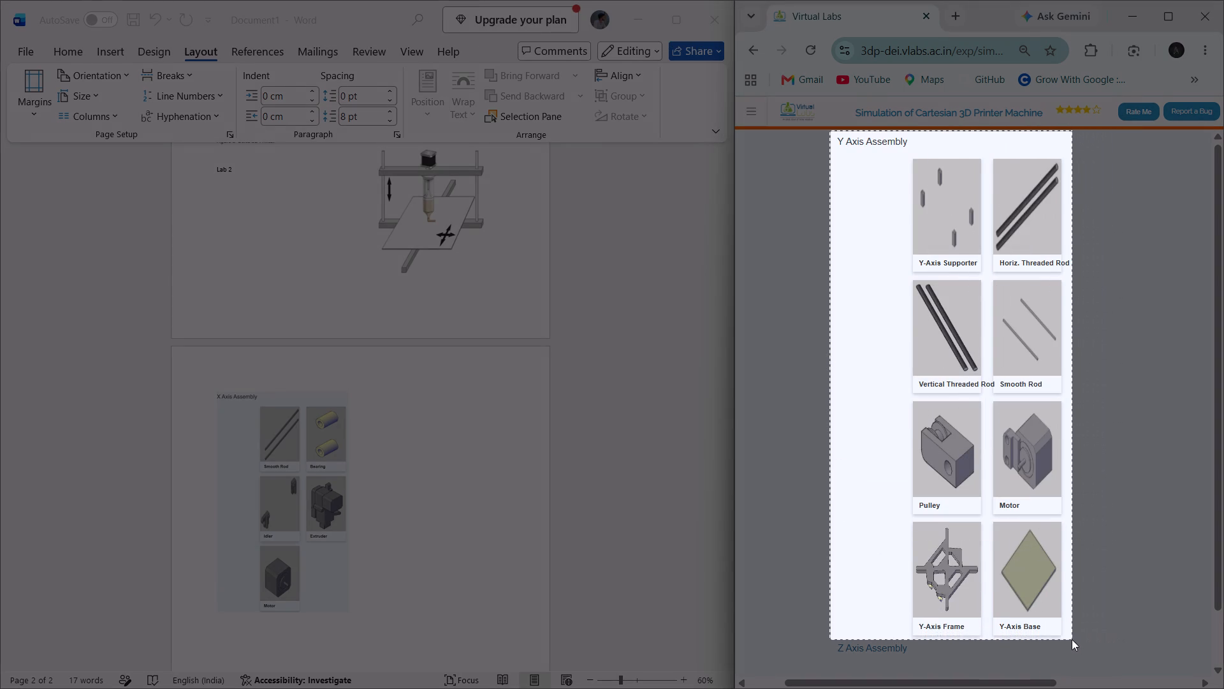
Finish the screenshot selection around the Y Axis Assembly heading and its eight parts.
{"action": "left_click_drag", "start_coordinate": [1072, 639], "coordinate": [1070, 637]}
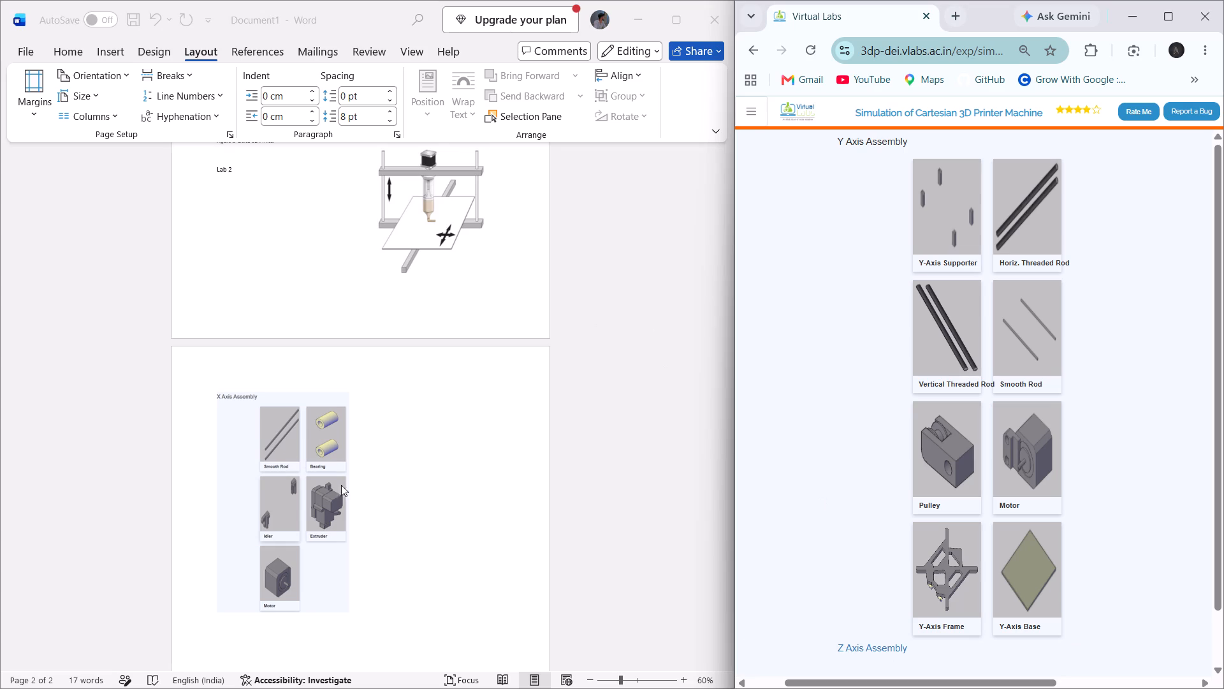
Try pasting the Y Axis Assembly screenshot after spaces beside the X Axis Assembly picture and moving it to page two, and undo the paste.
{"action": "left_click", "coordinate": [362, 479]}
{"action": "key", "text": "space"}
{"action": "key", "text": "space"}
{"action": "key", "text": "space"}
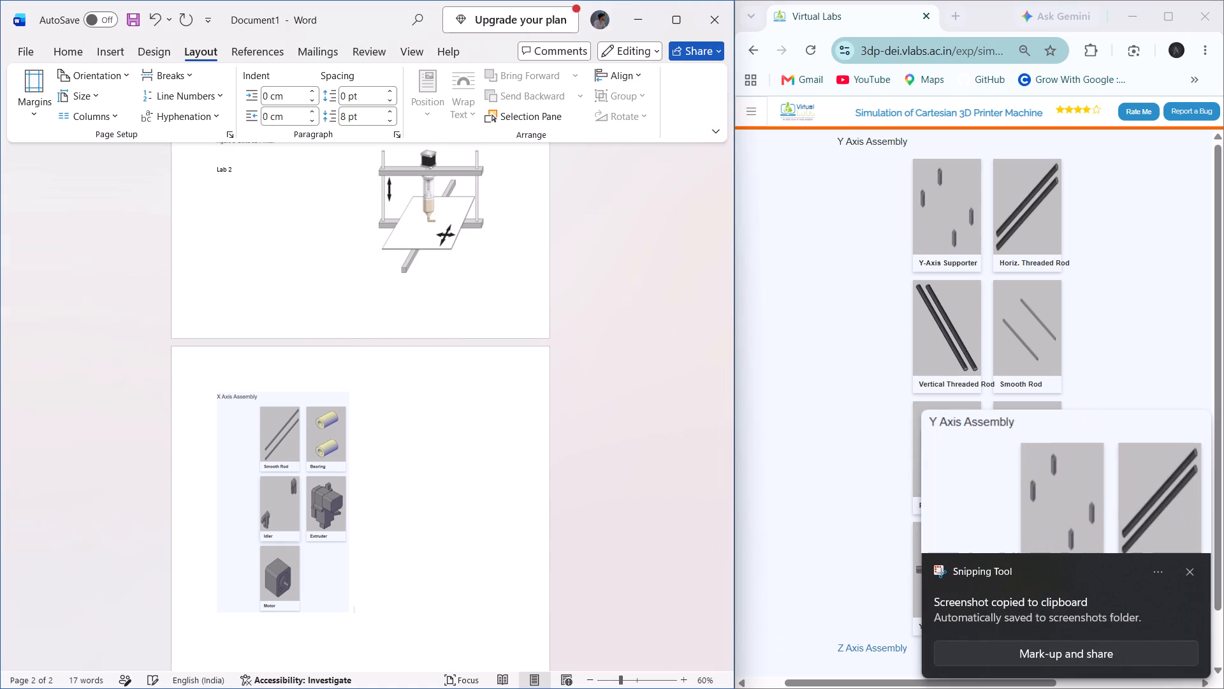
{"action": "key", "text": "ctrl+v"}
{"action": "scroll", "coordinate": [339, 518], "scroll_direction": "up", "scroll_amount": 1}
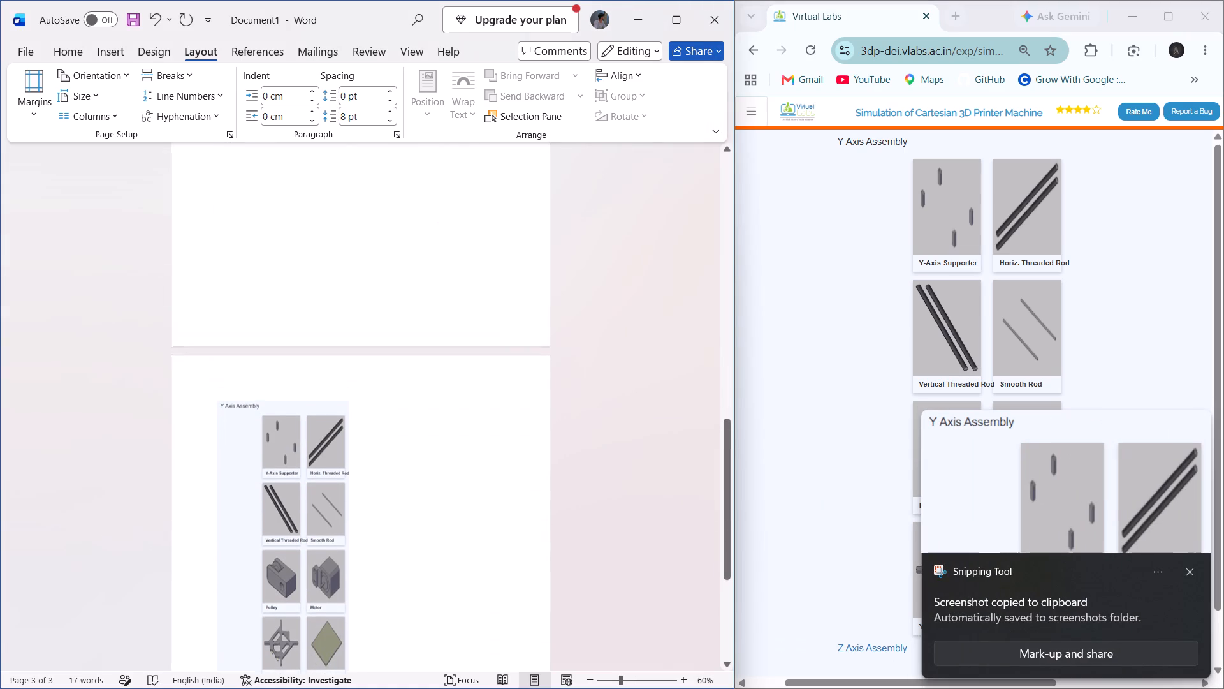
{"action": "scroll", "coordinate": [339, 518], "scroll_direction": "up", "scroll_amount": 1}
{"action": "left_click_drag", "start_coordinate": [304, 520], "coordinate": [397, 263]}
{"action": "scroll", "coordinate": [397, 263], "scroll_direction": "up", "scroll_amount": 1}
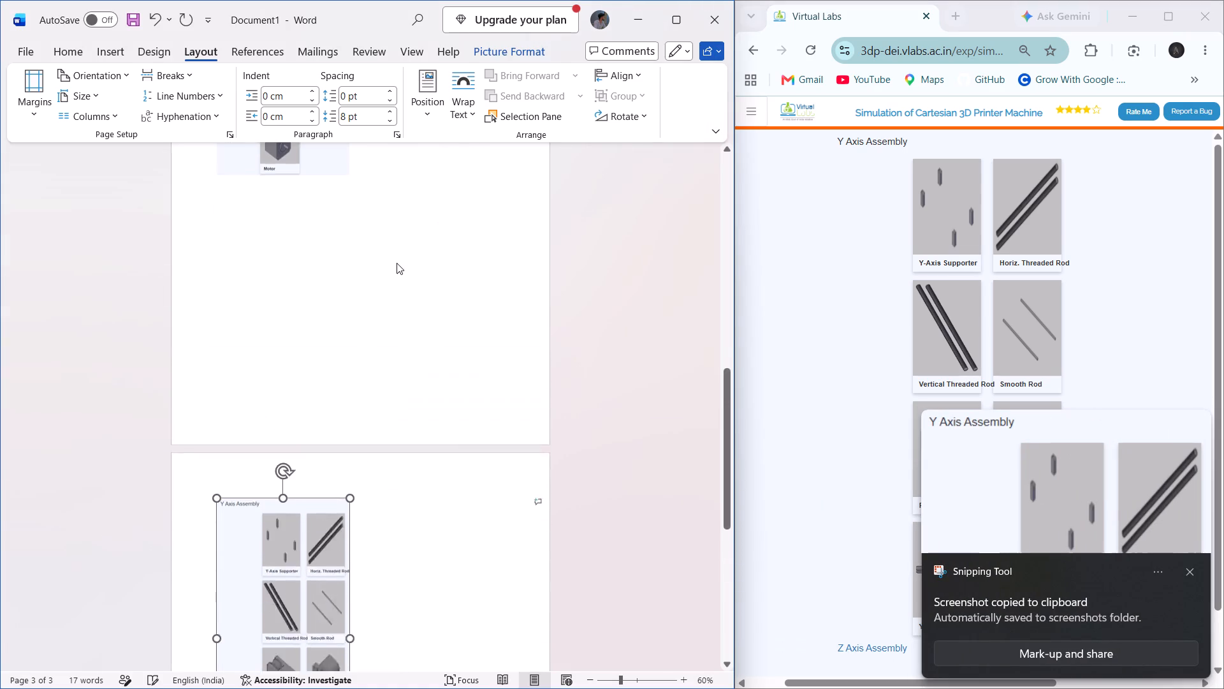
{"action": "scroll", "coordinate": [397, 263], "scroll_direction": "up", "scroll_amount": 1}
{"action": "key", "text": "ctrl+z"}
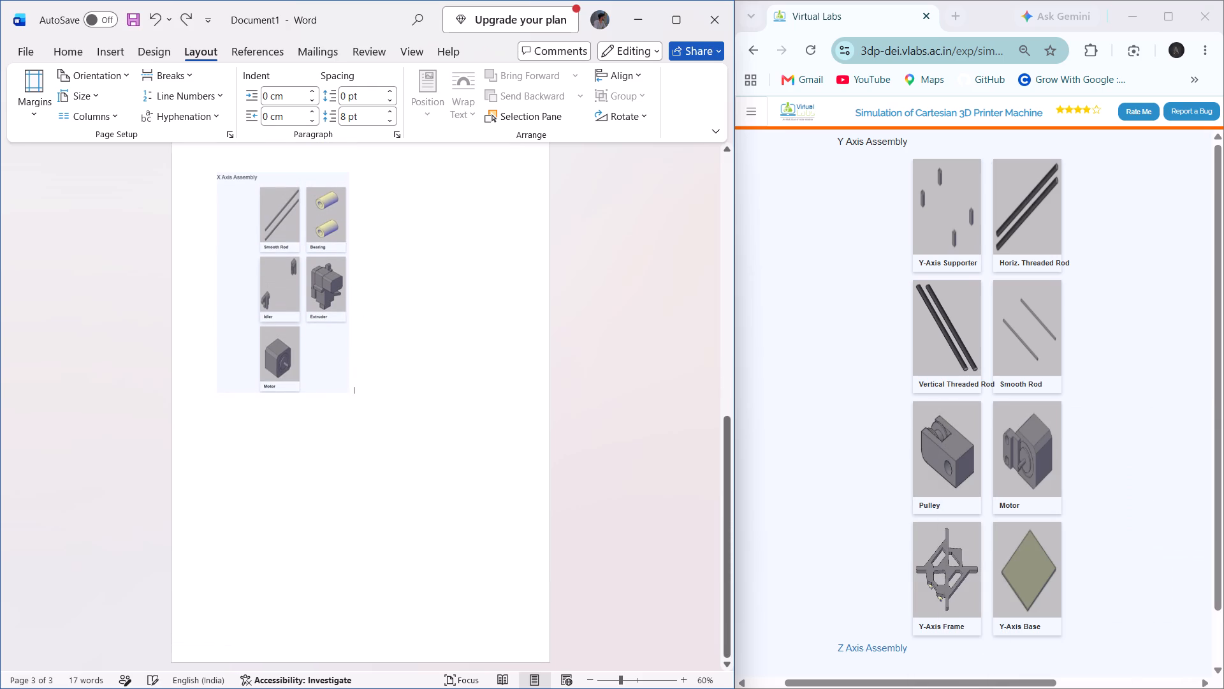
Remove the extra spacing after the X Axis Assembly picture in Word and paste the Y Axis Assembly screenshot there.
{"action": "key", "text": "space"}
{"action": "key", "text": "BackSpace"}
{"action": "key", "text": "BackSpace"}
{"action": "key", "text": "ctrl+v"}
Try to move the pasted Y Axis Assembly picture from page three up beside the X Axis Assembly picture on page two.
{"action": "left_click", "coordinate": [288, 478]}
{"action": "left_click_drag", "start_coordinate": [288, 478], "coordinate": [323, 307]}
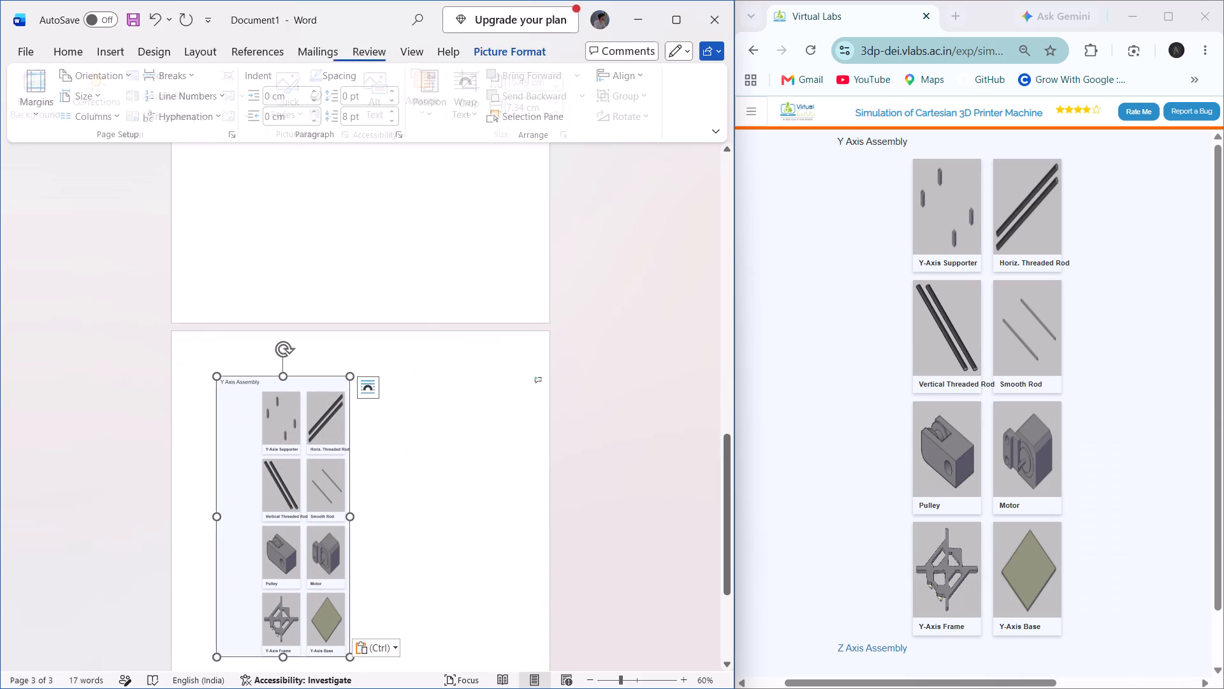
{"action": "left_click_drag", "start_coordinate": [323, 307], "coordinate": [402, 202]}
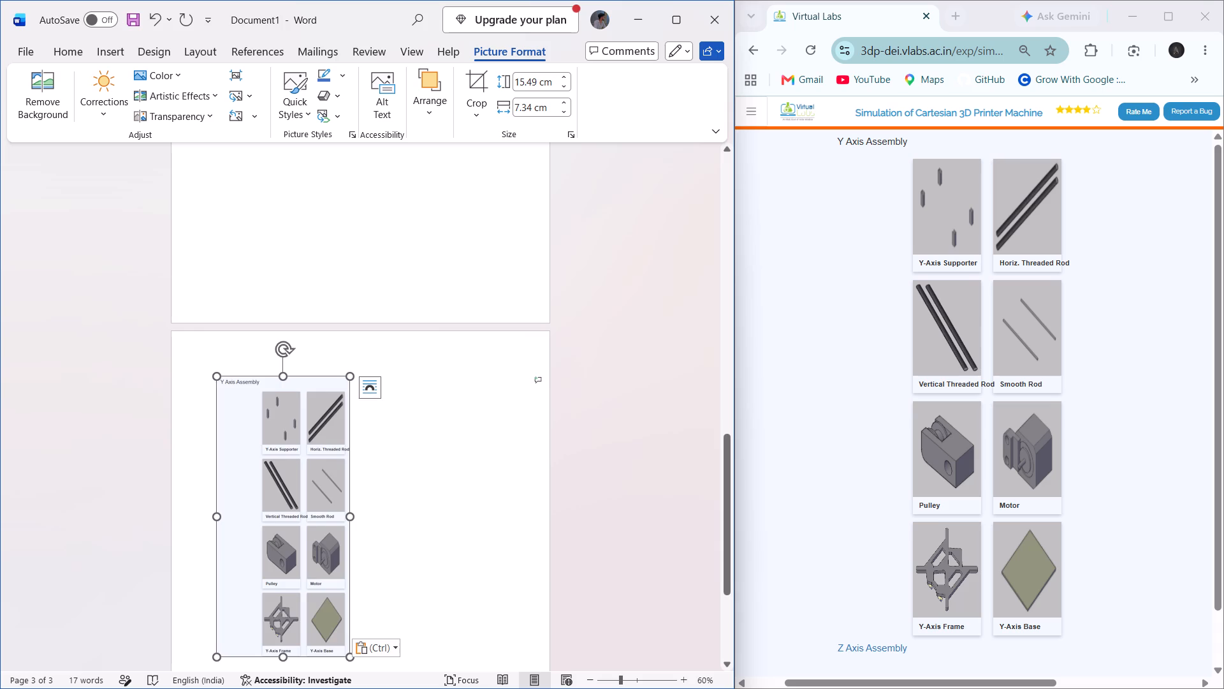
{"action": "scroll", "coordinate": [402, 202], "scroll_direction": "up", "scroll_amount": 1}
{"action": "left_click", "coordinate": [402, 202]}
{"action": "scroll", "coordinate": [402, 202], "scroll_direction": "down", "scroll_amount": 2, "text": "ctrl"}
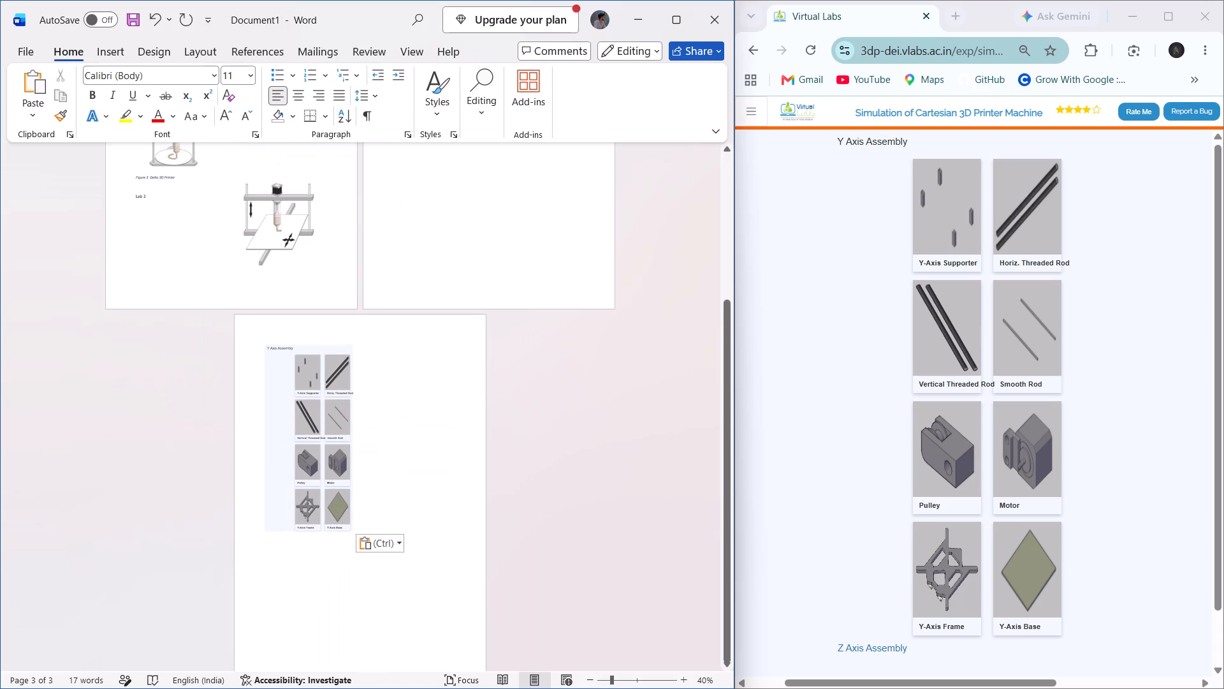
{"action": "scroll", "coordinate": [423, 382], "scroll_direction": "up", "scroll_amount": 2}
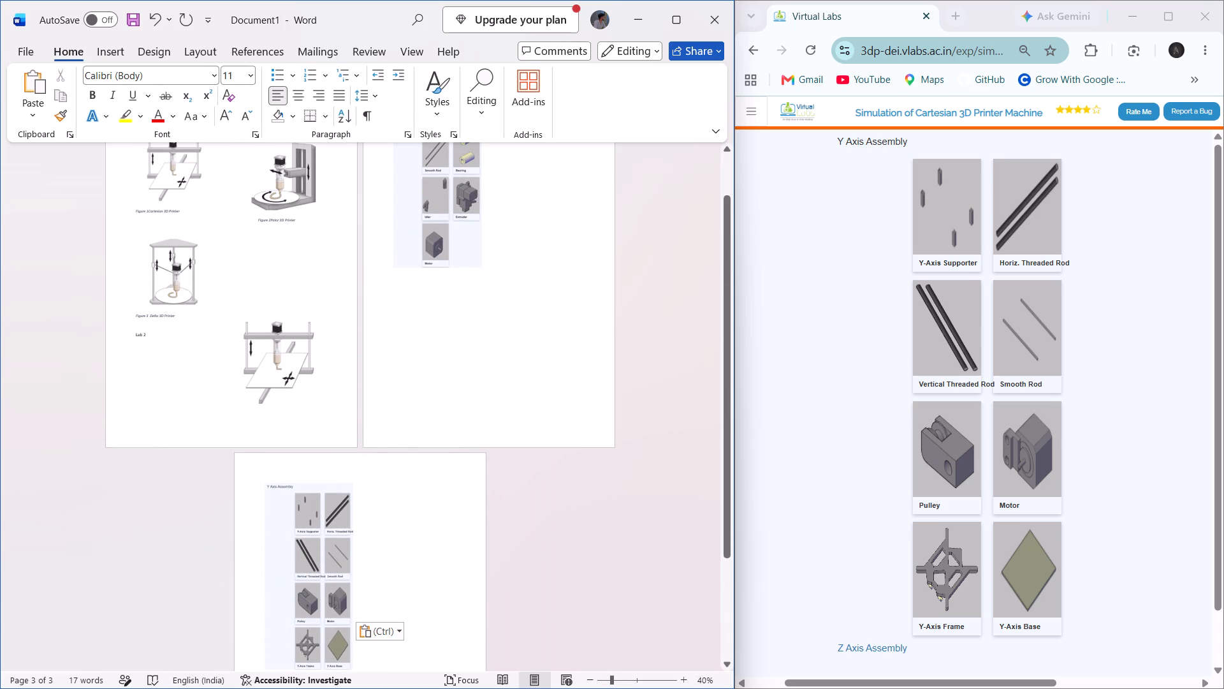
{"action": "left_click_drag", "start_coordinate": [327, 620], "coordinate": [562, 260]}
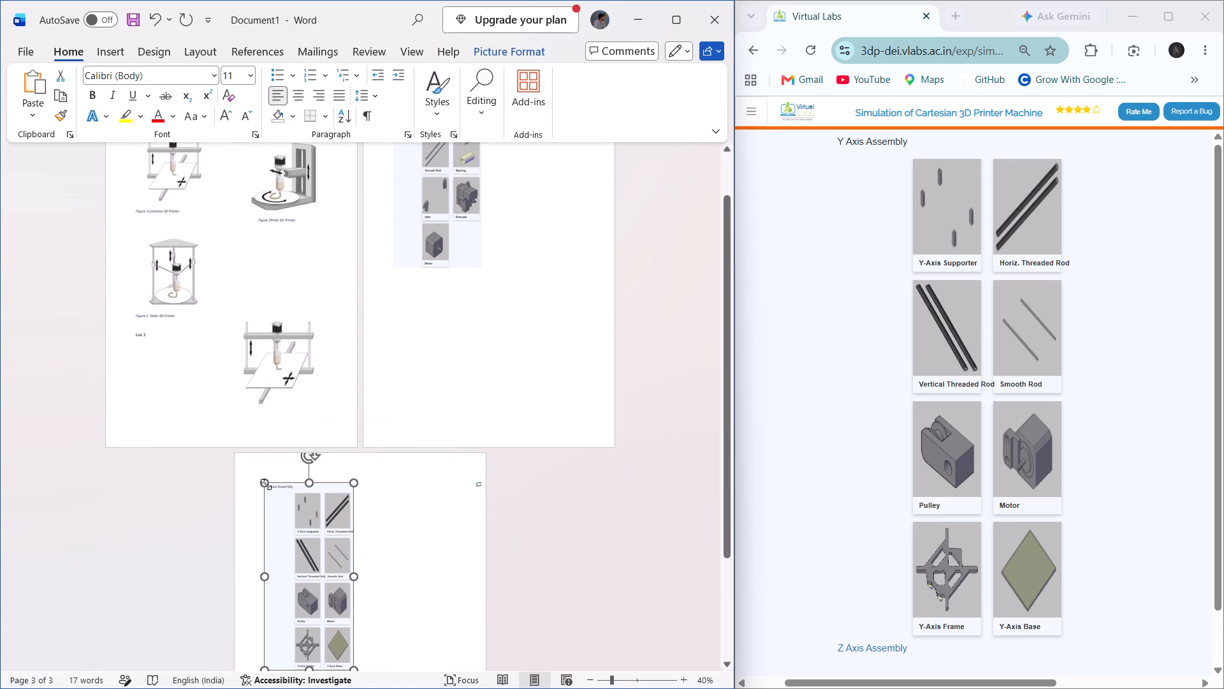
Shrink the Y Axis Assembly picture until it fits on page two, and scale the X Axis Assembly picture down to a similar width.
{"action": "left_click_drag", "start_coordinate": [266, 484], "coordinate": [274, 499]}
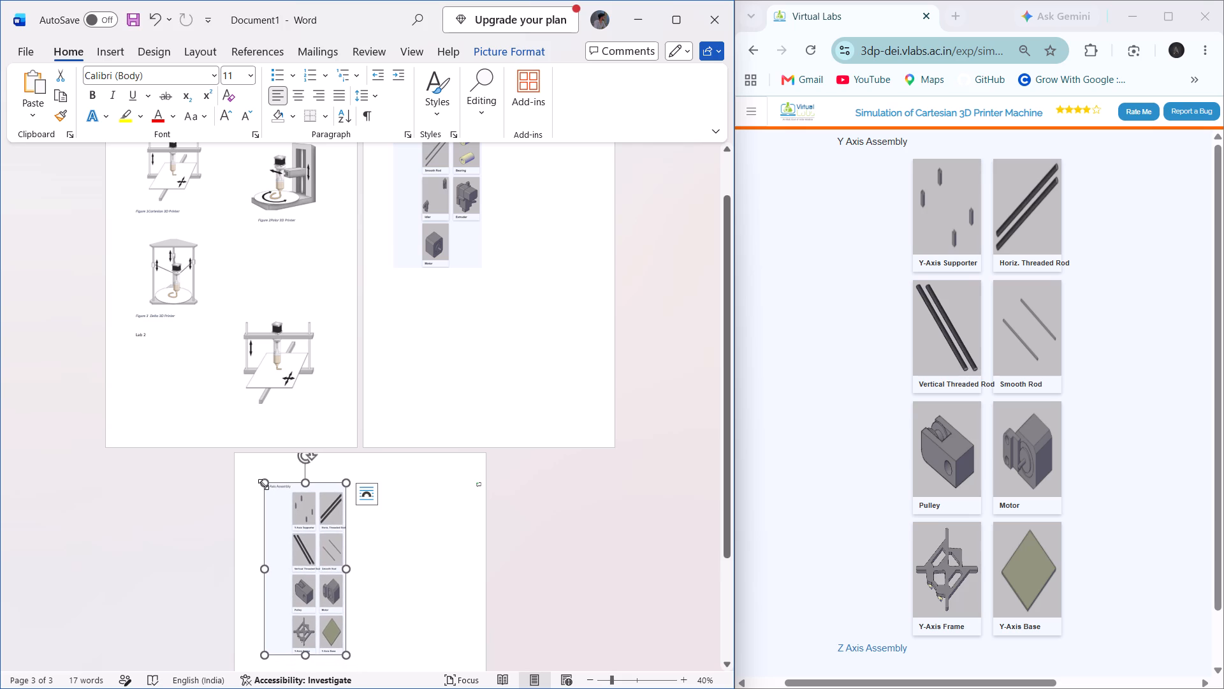
{"action": "left_click_drag", "start_coordinate": [263, 484], "coordinate": [282, 508]}
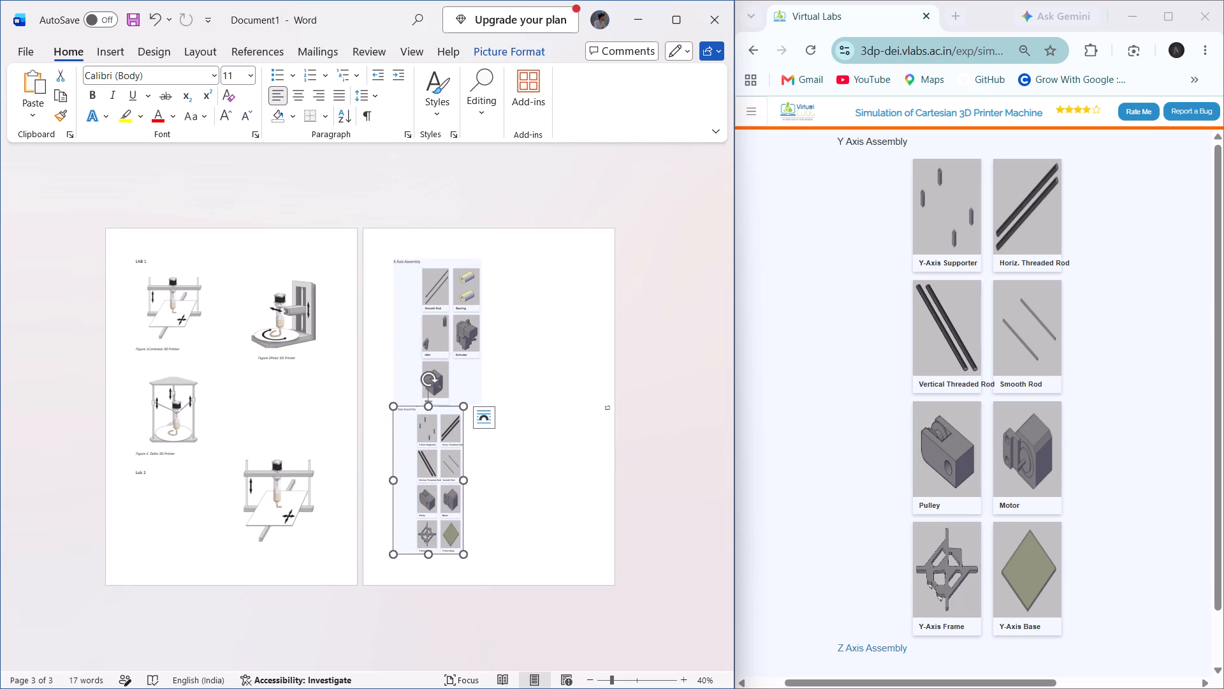
{"action": "left_click_drag", "start_coordinate": [426, 455], "coordinate": [543, 370]}
{"action": "left_click", "coordinate": [448, 355]}
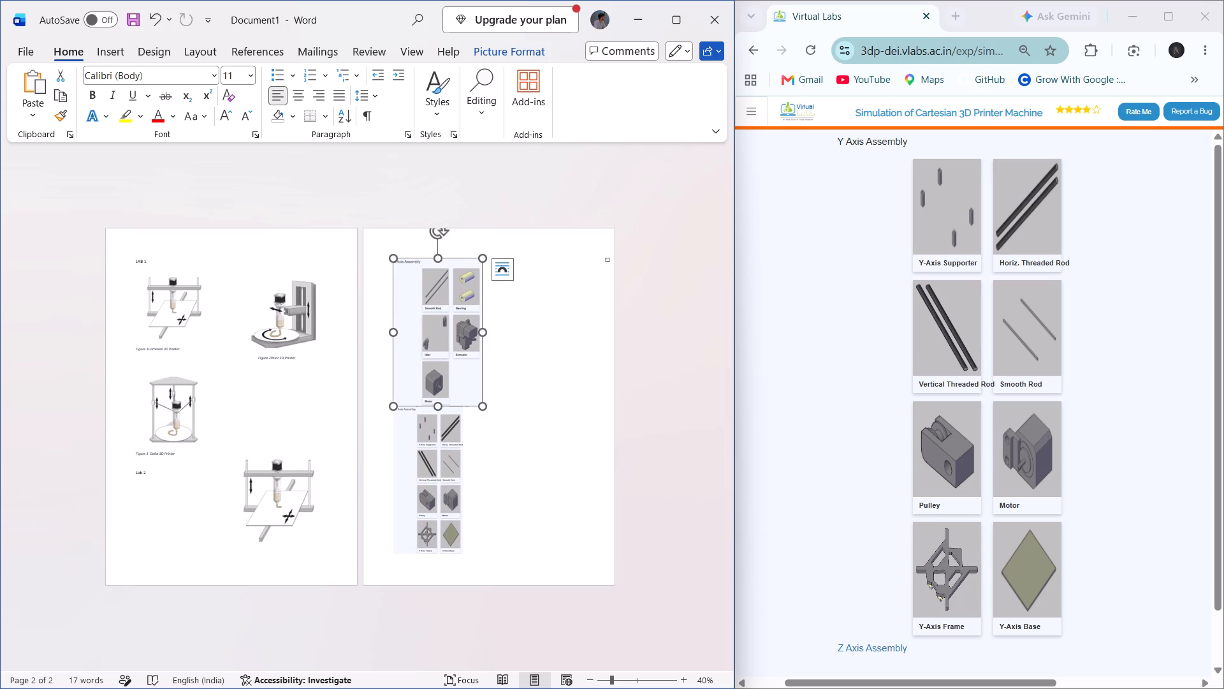
{"action": "left_click_drag", "start_coordinate": [483, 406], "coordinate": [444, 381]}
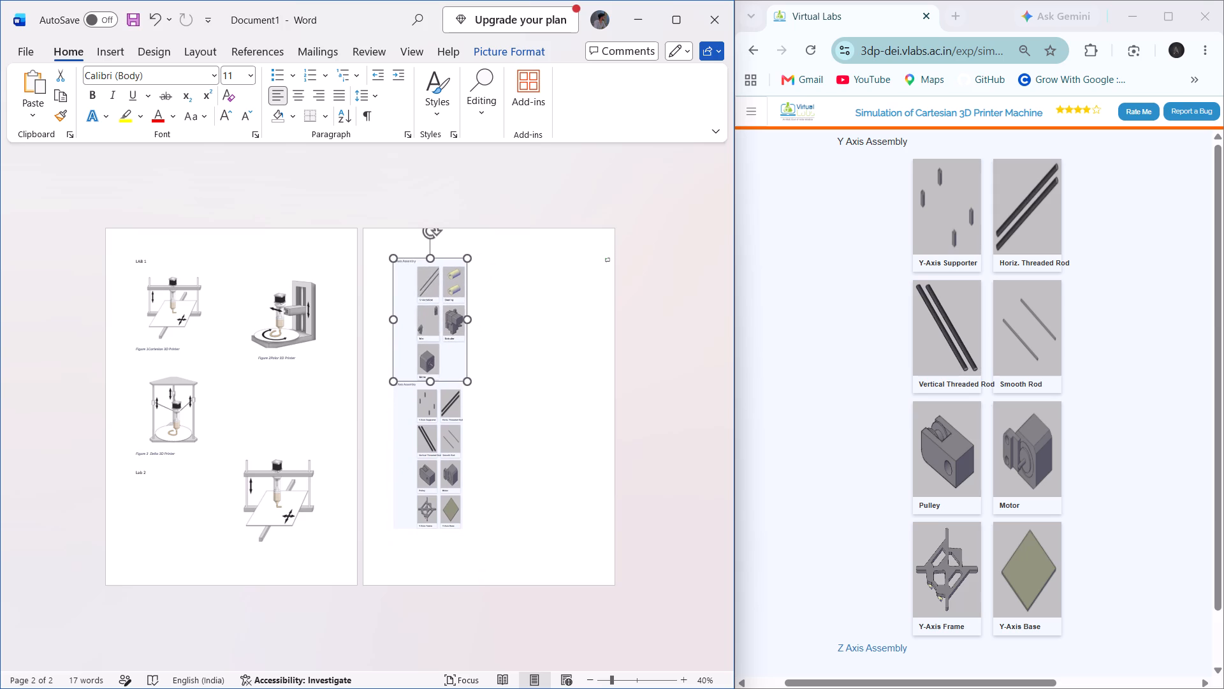
{"action": "left_click_drag", "start_coordinate": [444, 381], "coordinate": [447, 383]}
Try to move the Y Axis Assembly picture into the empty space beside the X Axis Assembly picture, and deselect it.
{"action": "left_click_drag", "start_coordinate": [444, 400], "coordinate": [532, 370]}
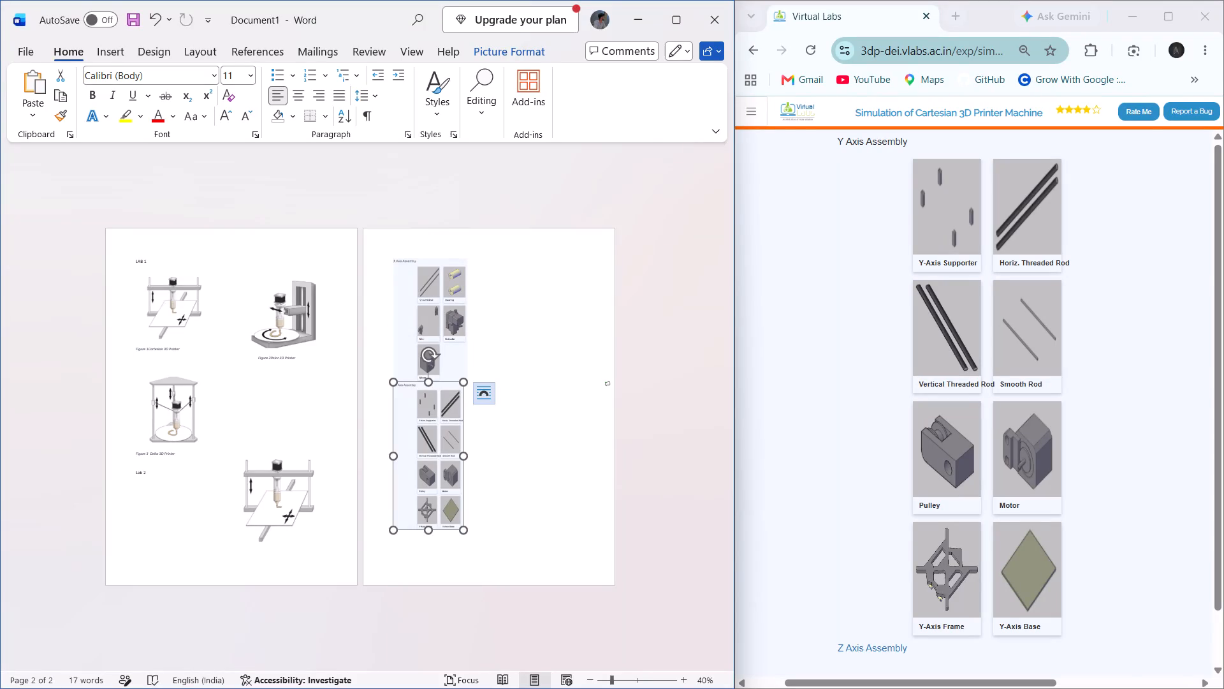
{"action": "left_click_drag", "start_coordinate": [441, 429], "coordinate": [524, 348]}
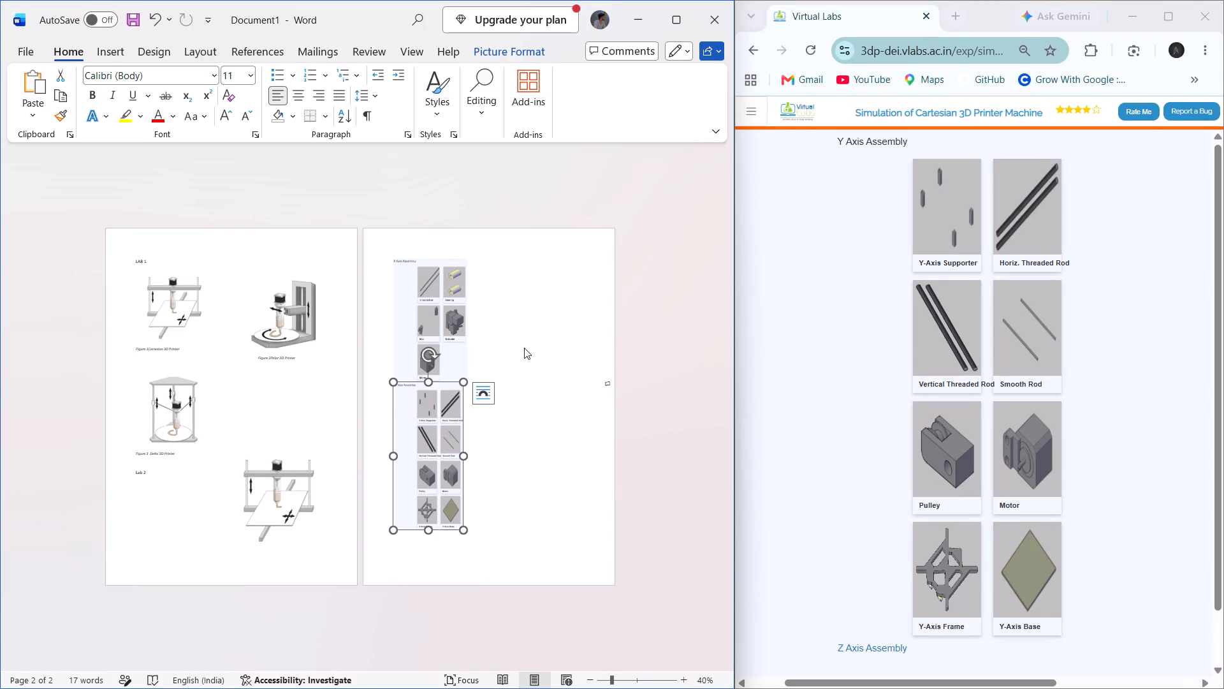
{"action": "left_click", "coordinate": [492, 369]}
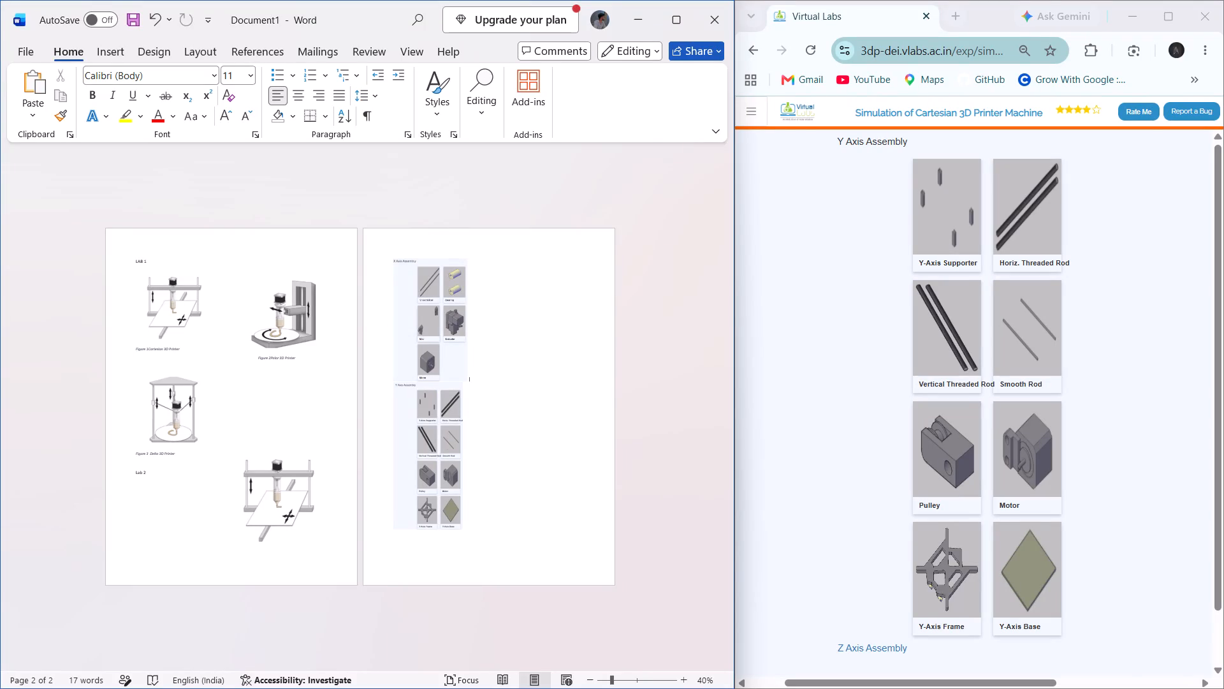
Open the Z Axis Assembly parts in the Virtual Labs simulation and capture a screenshot of the heading with its three parts.
{"action": "scroll", "coordinate": [864, 511], "scroll_direction": "down", "scroll_amount": 1}
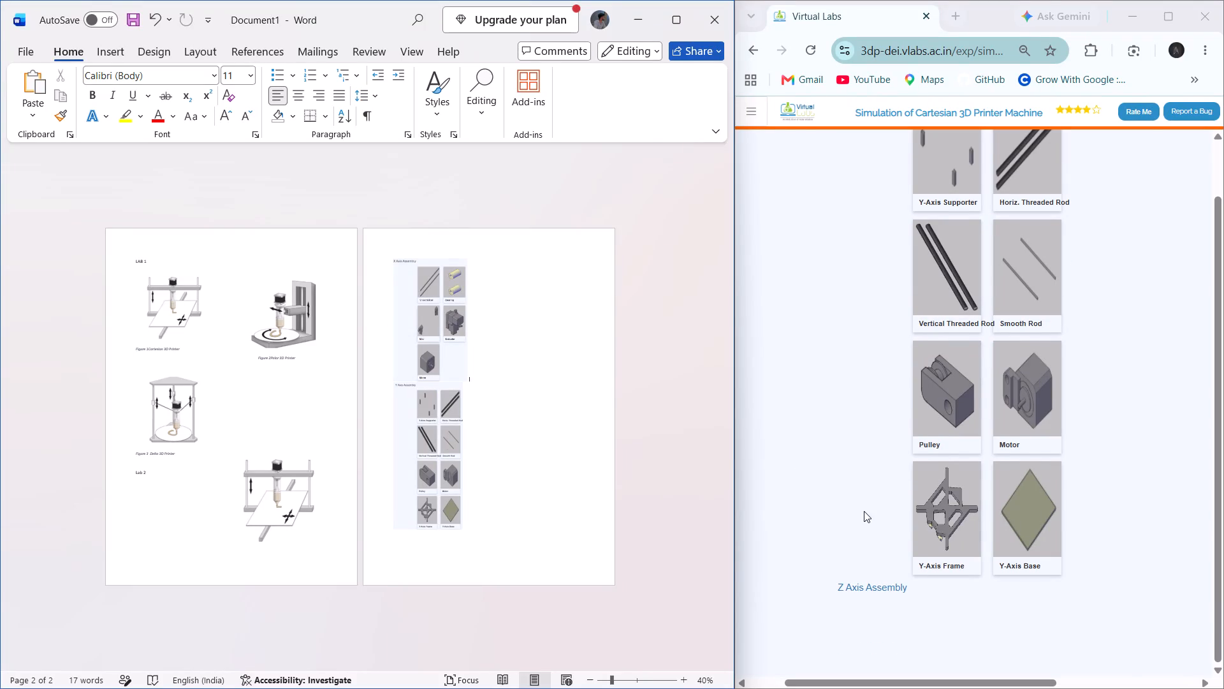
{"action": "scroll", "coordinate": [864, 511], "scroll_direction": "down", "scroll_amount": 1}
{"action": "left_click", "coordinate": [876, 587]}
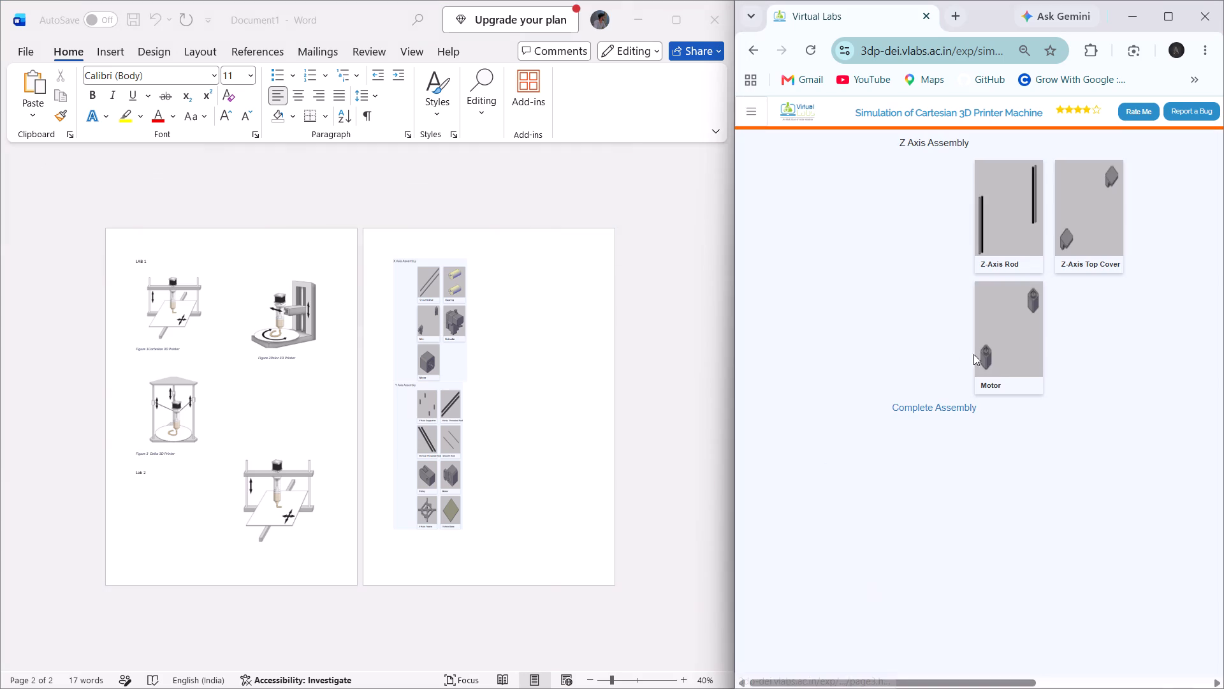
{"action": "scroll", "coordinate": [928, 325], "scroll_direction": "up", "scroll_amount": 1}
{"action": "key", "text": "Print"}
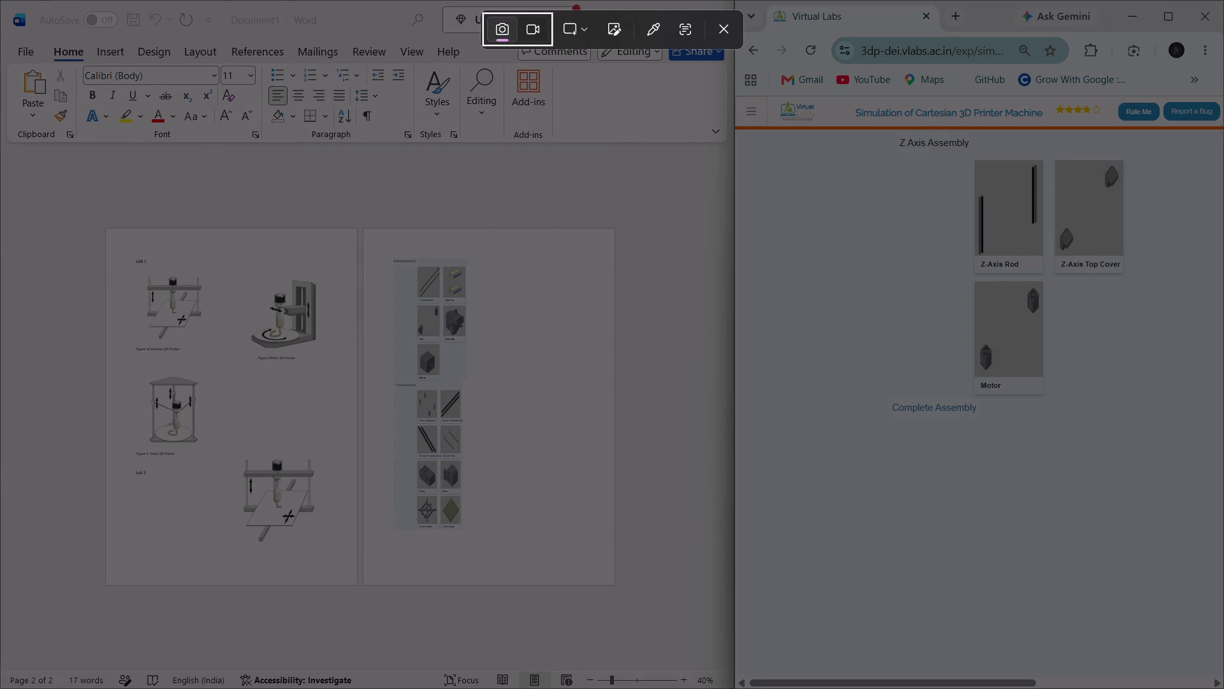
{"action": "left_click_drag", "start_coordinate": [897, 133], "coordinate": [1130, 397]}
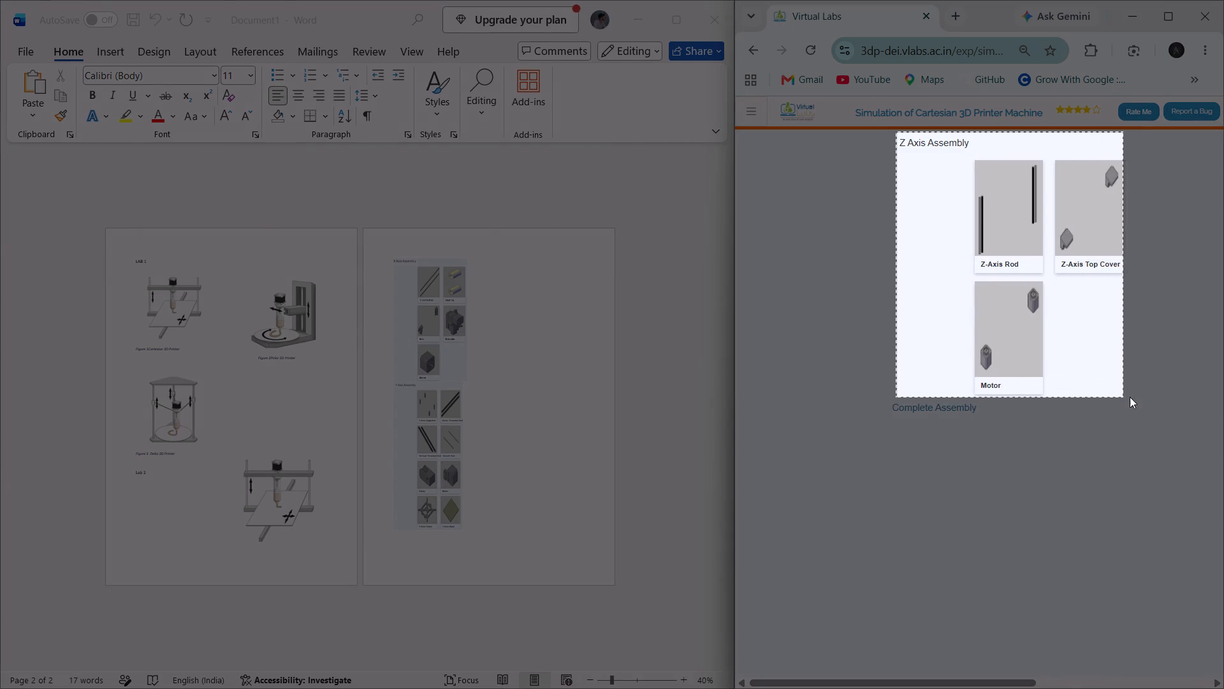
{"action": "left_click_drag", "start_coordinate": [1130, 397], "coordinate": [1139, 401]}
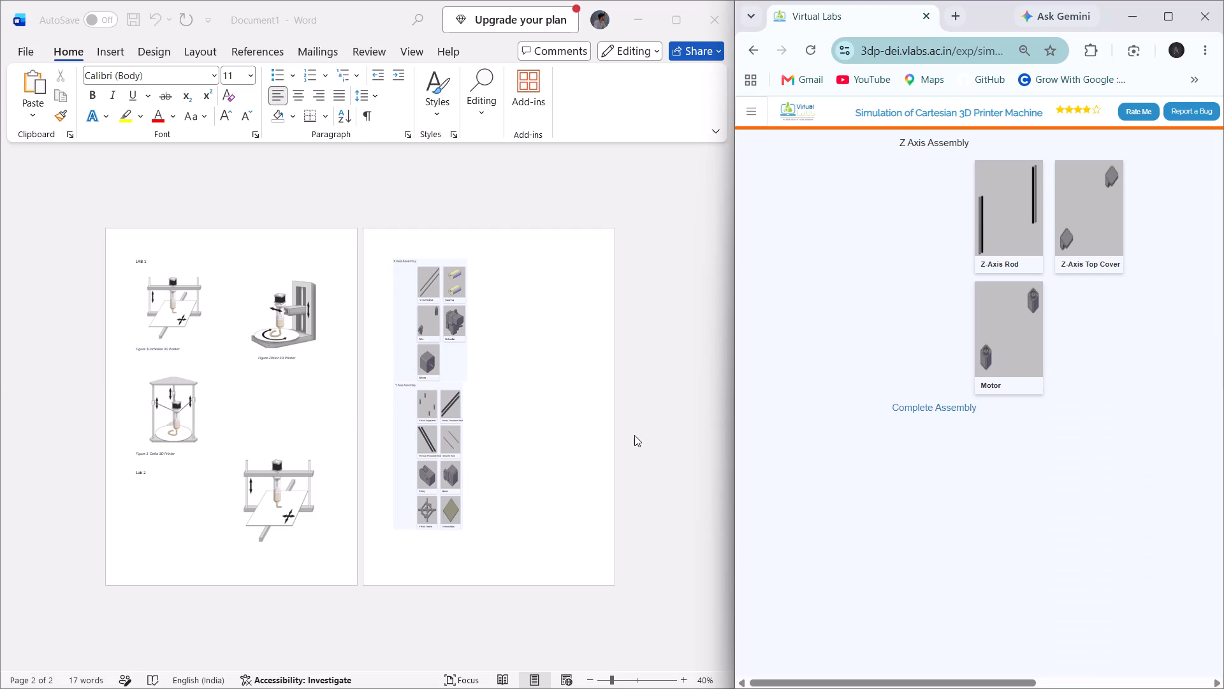
Add a new line after the Y Axis Assembly picture in Word and paste the Z Axis Assembly screenshot there.
{"action": "left_click", "coordinate": [512, 482]}
{"action": "left_click", "coordinate": [489, 508]}
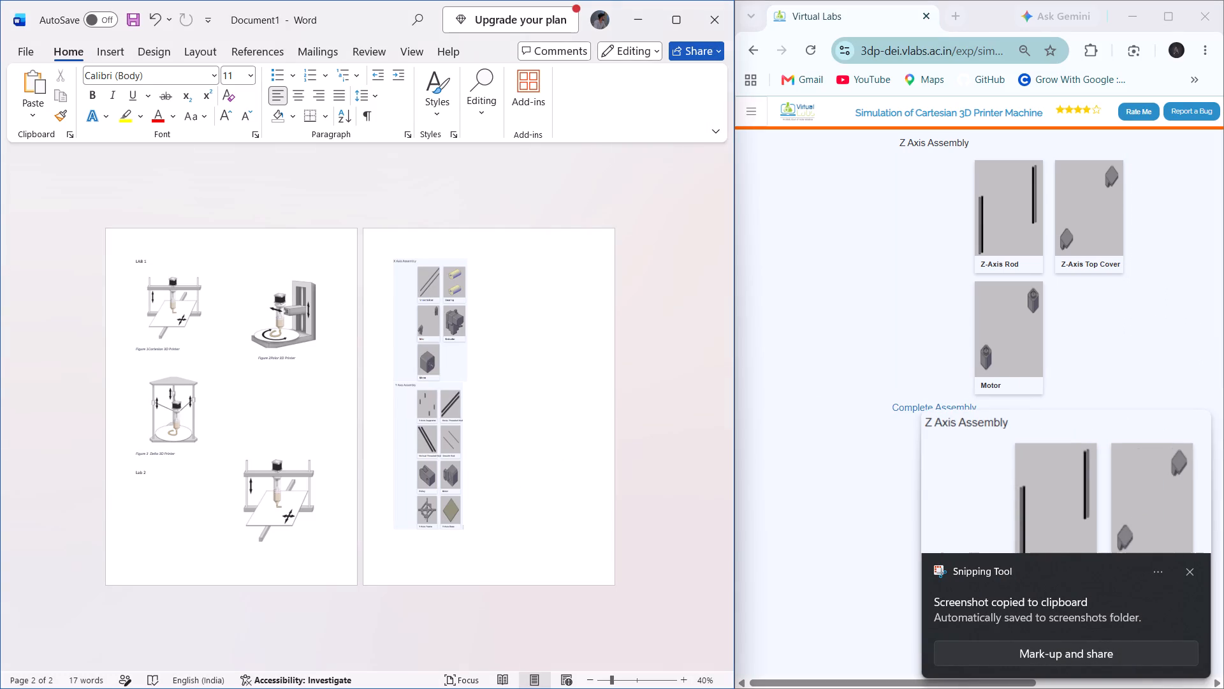
{"action": "key", "text": "Return"}
{"action": "key", "text": "ctrl+v"}
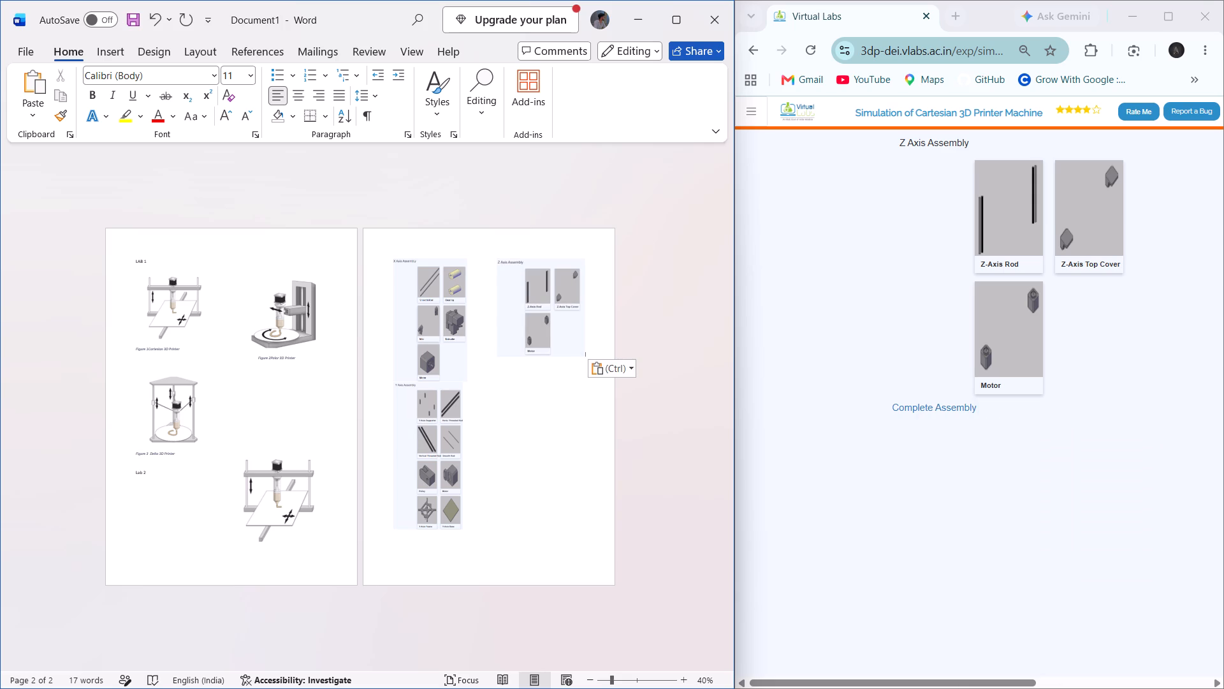
Open the Complete Assembly parts in the simulation, set the page zoom to 33% and capture a screenshot of the heading with all nine parts.
{"action": "left_click", "coordinate": [919, 408]}
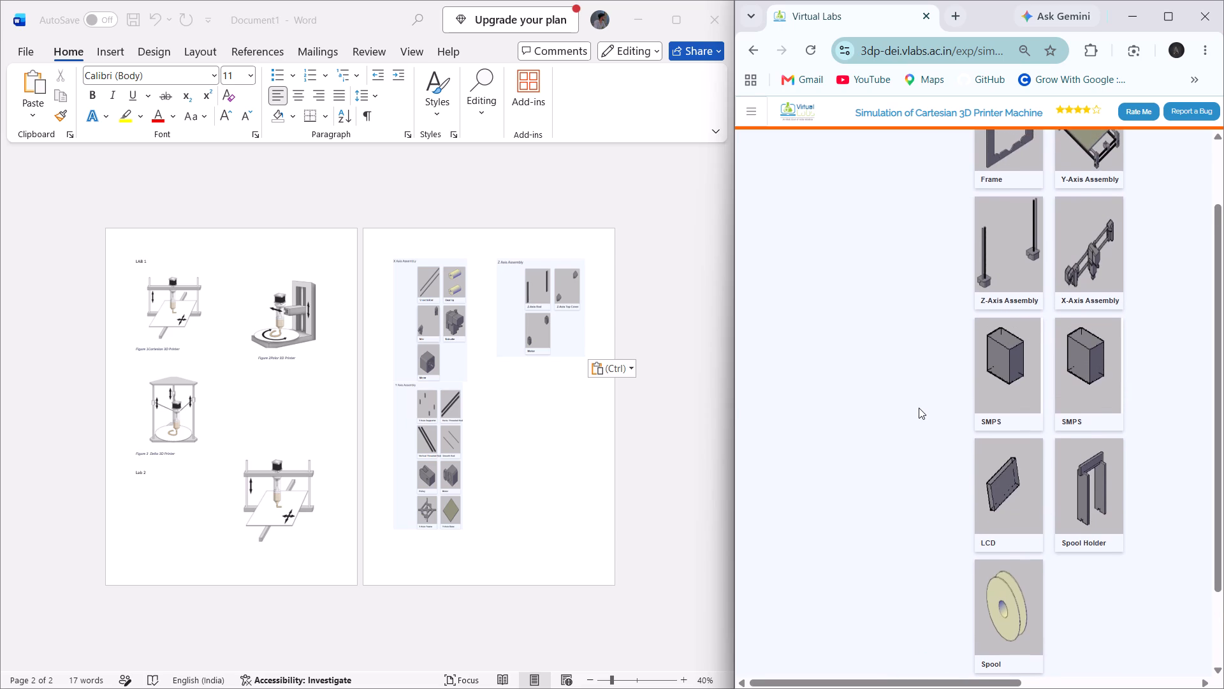
{"action": "key", "text": "ctrl+minus"}
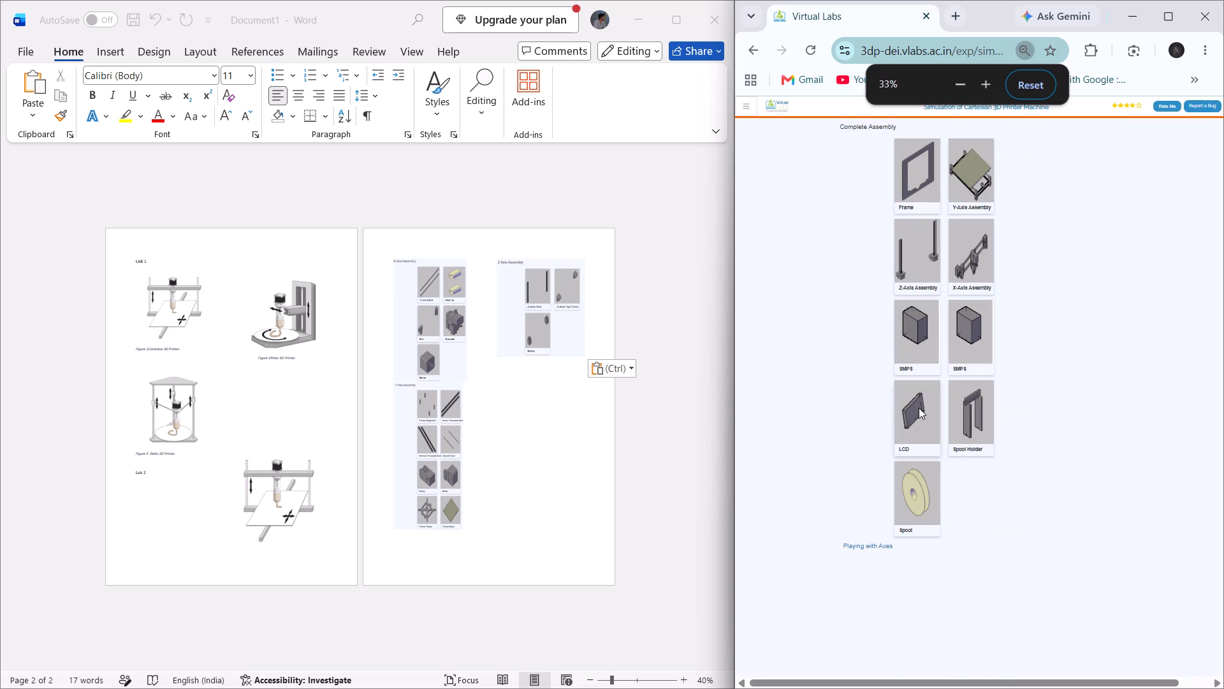
{"action": "scroll", "coordinate": [919, 408], "scroll_direction": "up", "scroll_amount": 1}
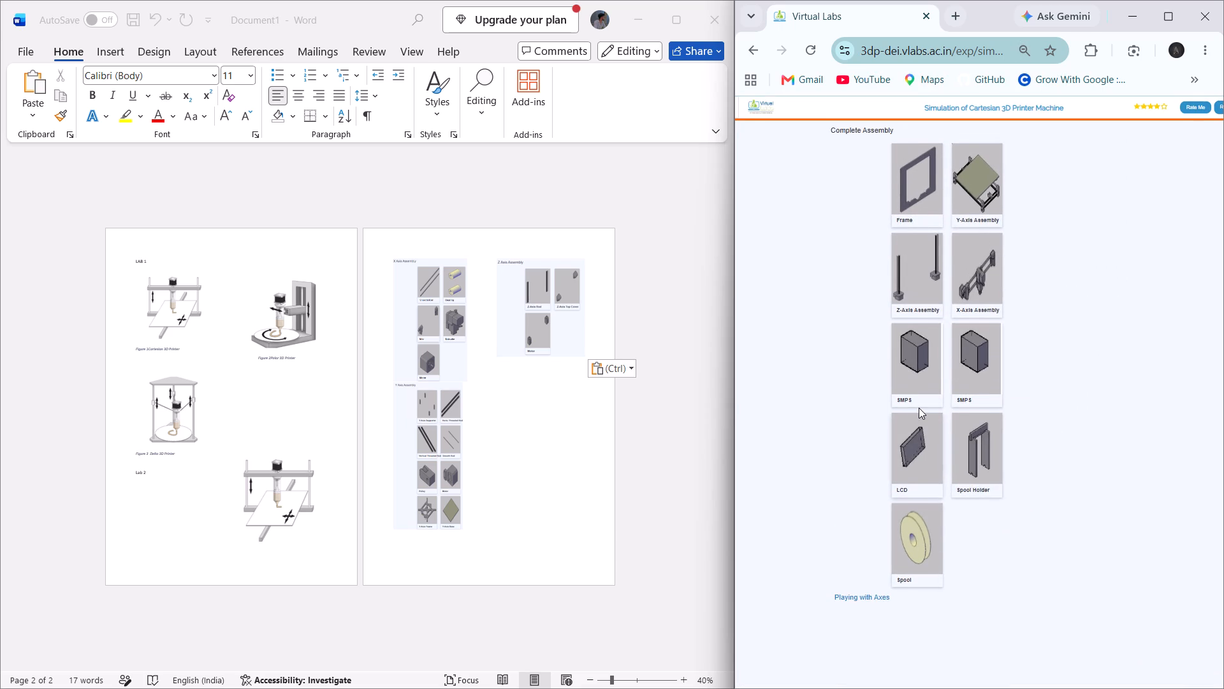
{"action": "scroll", "coordinate": [919, 408], "scroll_direction": "up", "scroll_amount": 2}
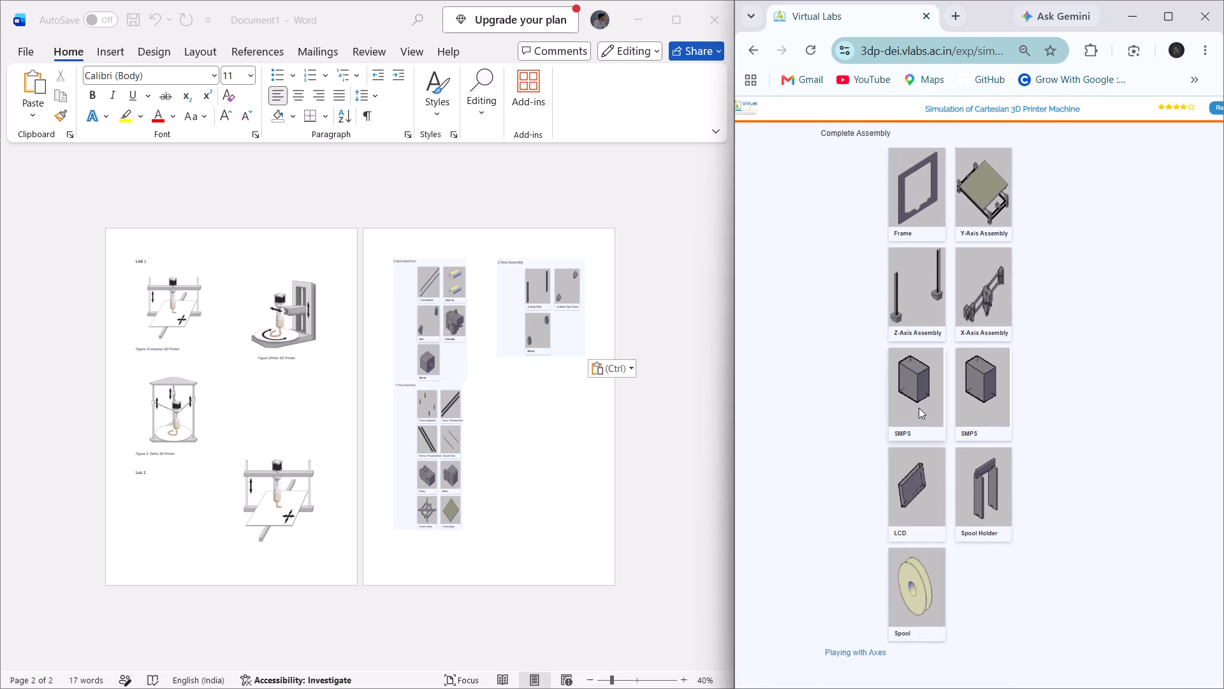
{"action": "key", "text": "Print"}
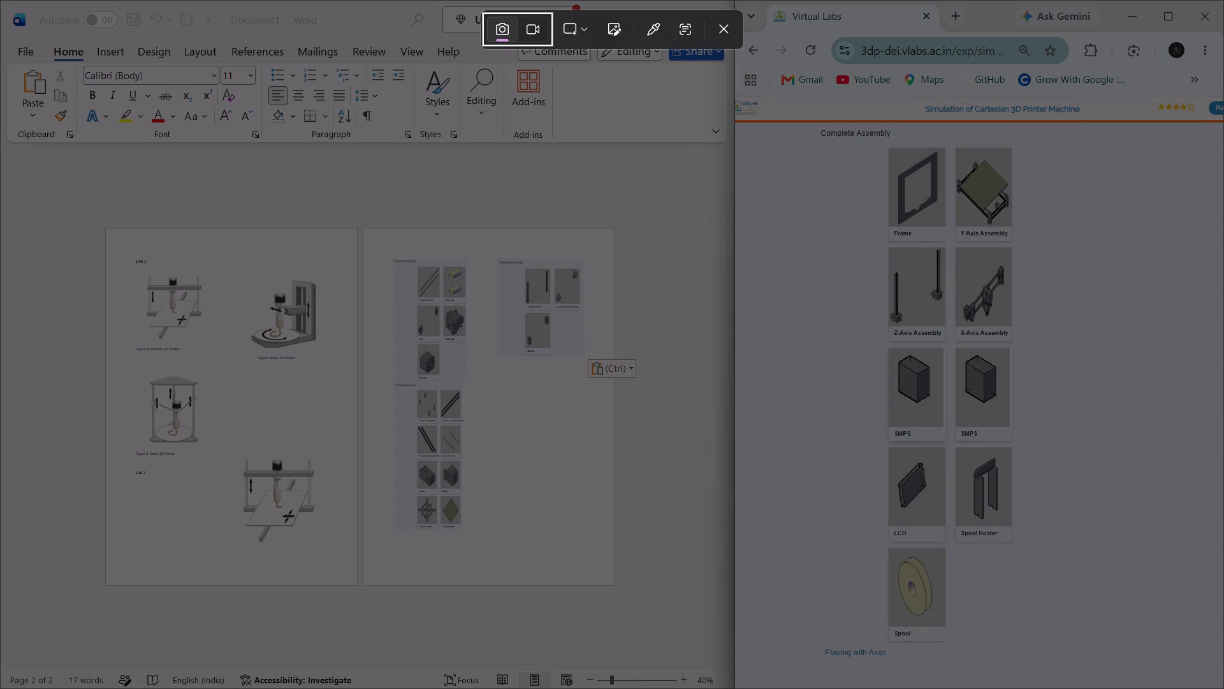
{"action": "left_click_drag", "start_coordinate": [820, 126], "coordinate": [1012, 633]}
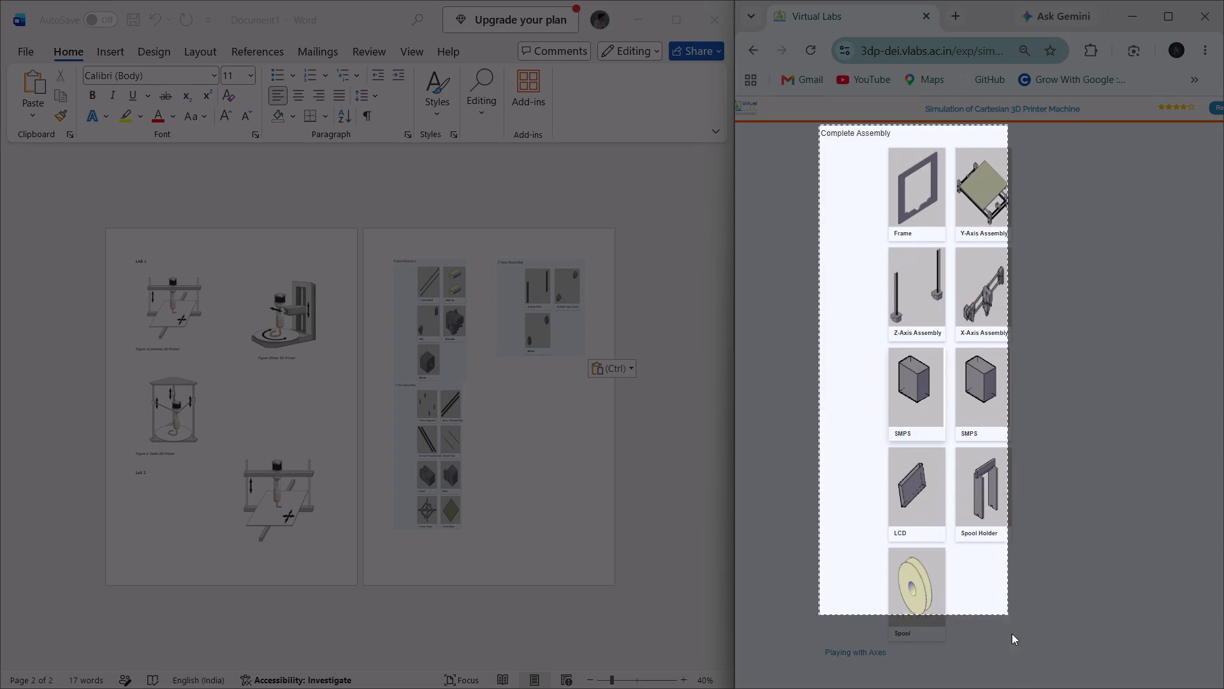
{"action": "left_click_drag", "start_coordinate": [1012, 633], "coordinate": [1014, 639]}
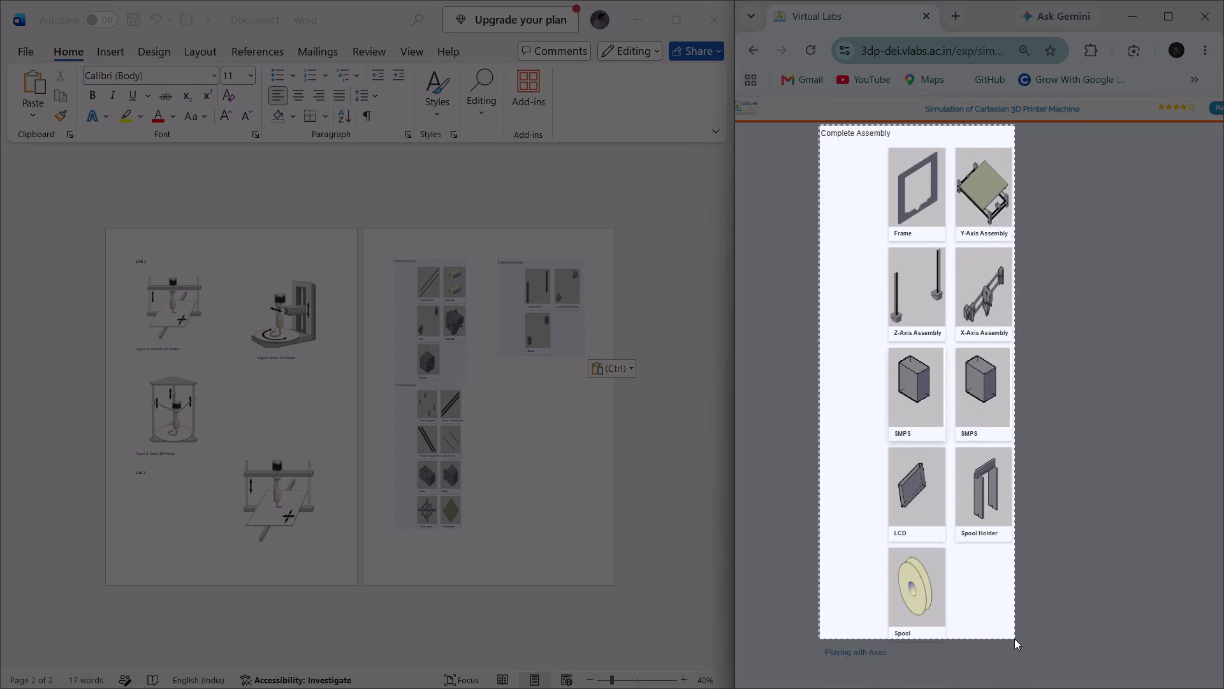
Finish the Complete Assembly capture and paste it in Word on a new line after the Y Axis Assembly picture.
{"action": "left_click_drag", "start_coordinate": [1014, 639], "coordinate": [1017, 641]}
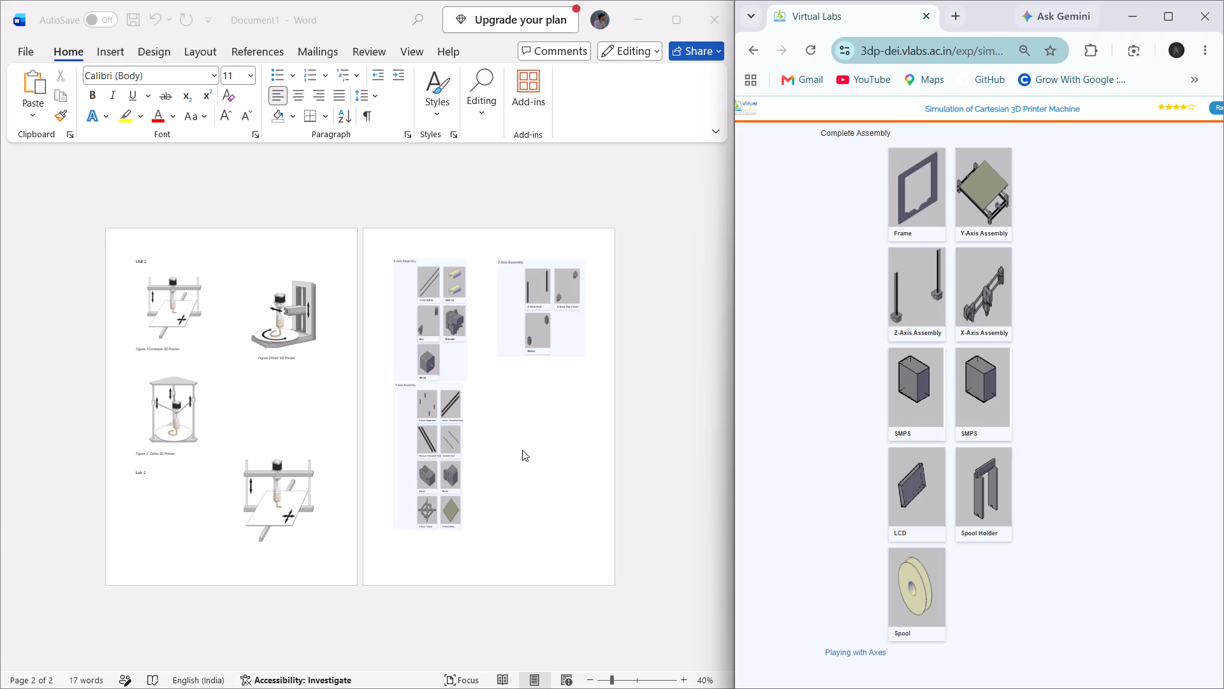
{"action": "left_click", "coordinate": [516, 452]}
{"action": "left_click", "coordinate": [481, 524]}
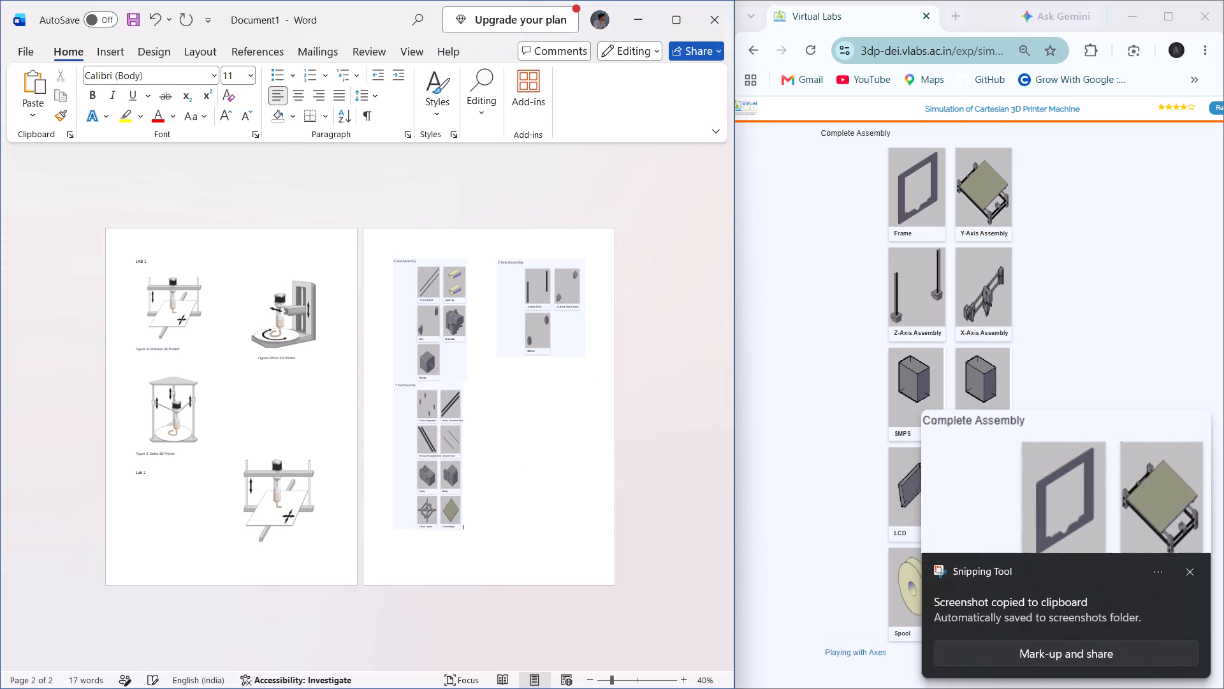
{"action": "key", "text": "ctrl+v"}
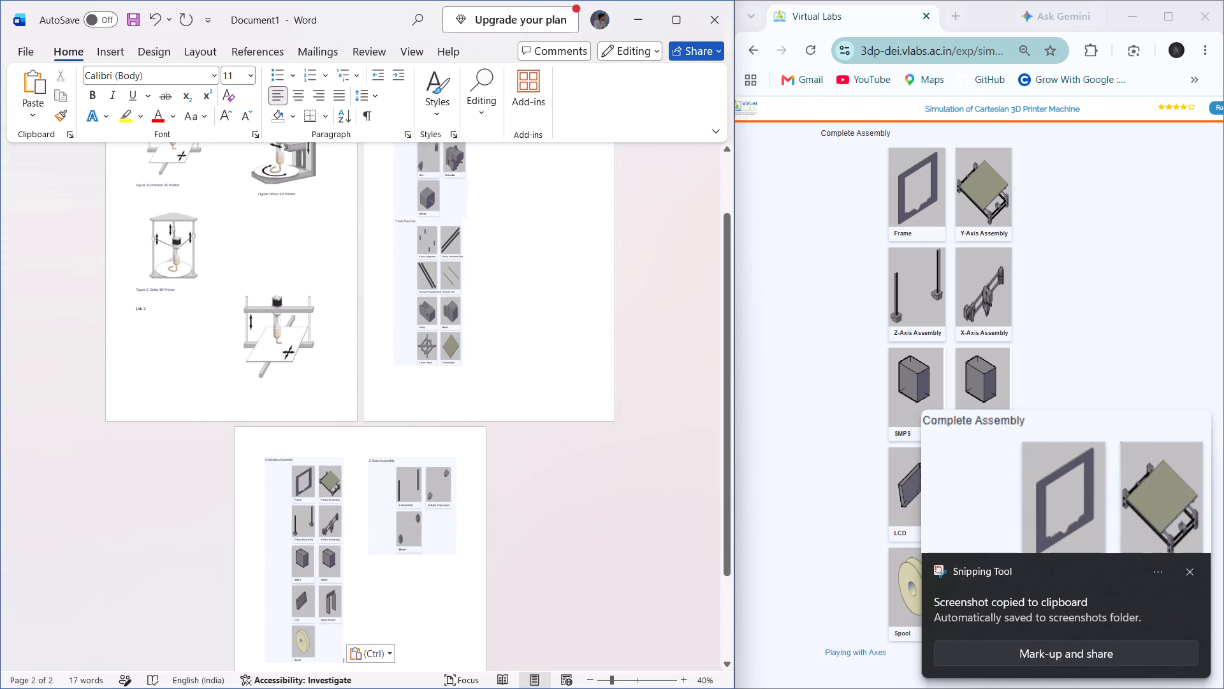
{"action": "key", "text": "ctrl+z"}
{"action": "key", "text": "space"}
{"action": "key", "text": "space"}
{"action": "key", "text": "space"}
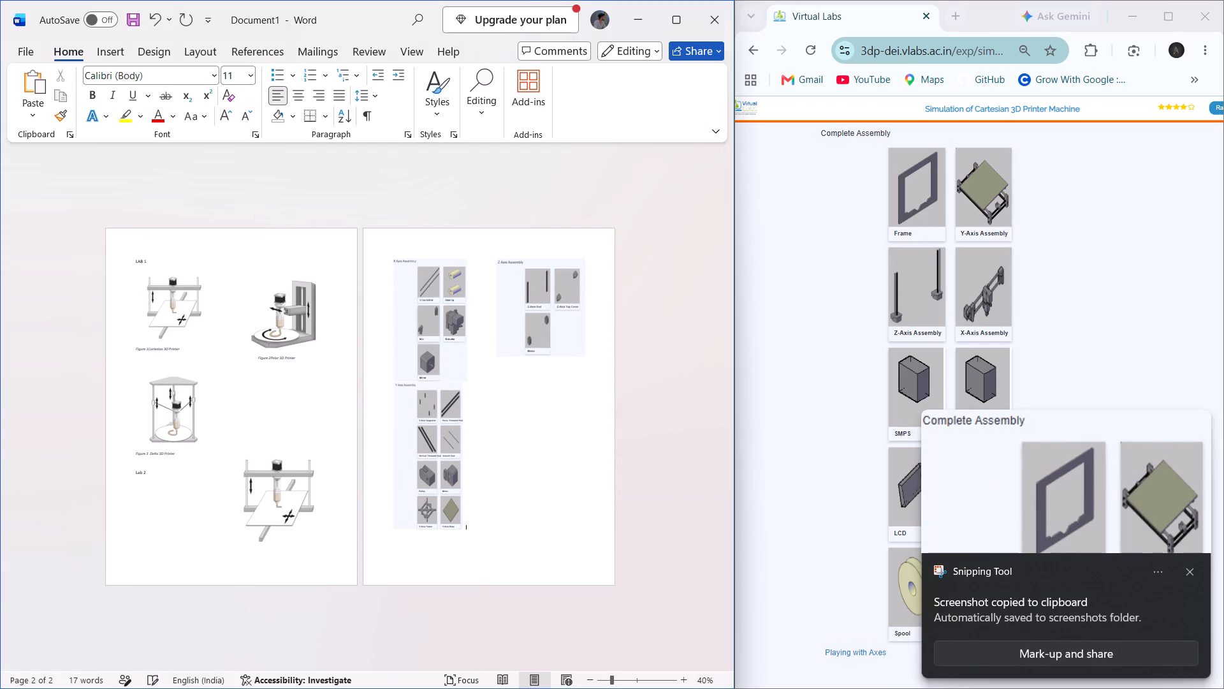
{"action": "key", "text": "Return"}
{"action": "key", "text": "ctrl+v"}
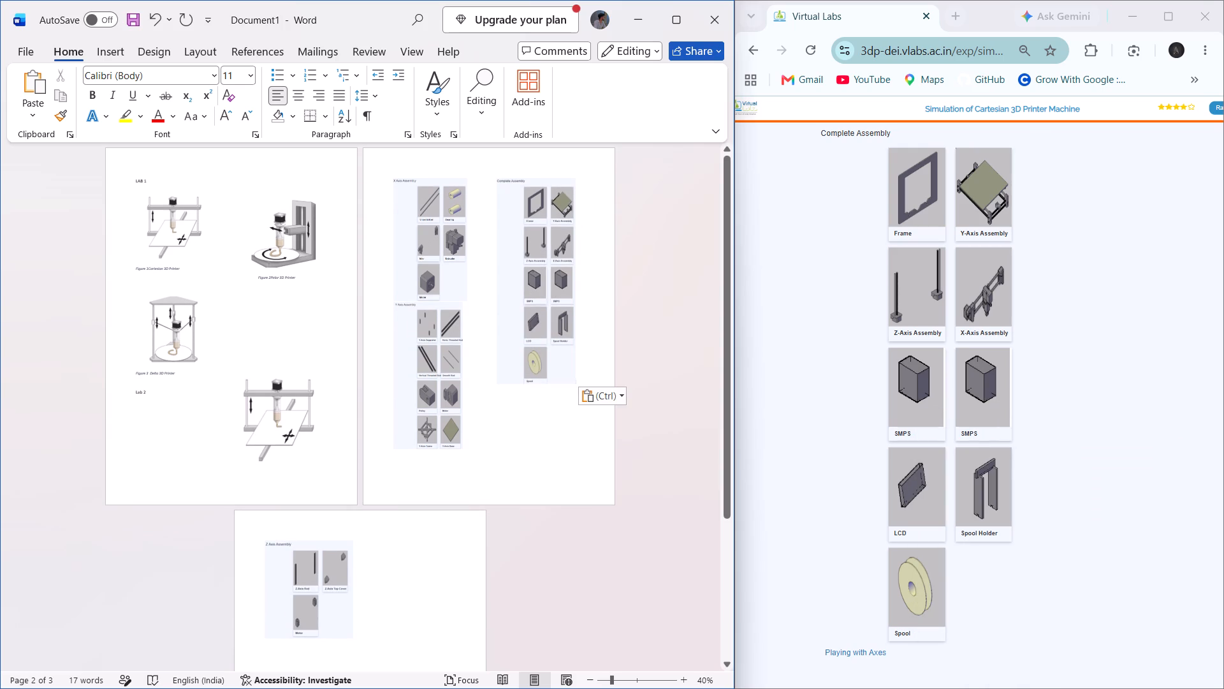
Shrink the Complete Assembly picture until the Z Axis Assembly picture fits below it on page 2, and deselect it.
{"action": "left_click", "coordinate": [562, 298]}
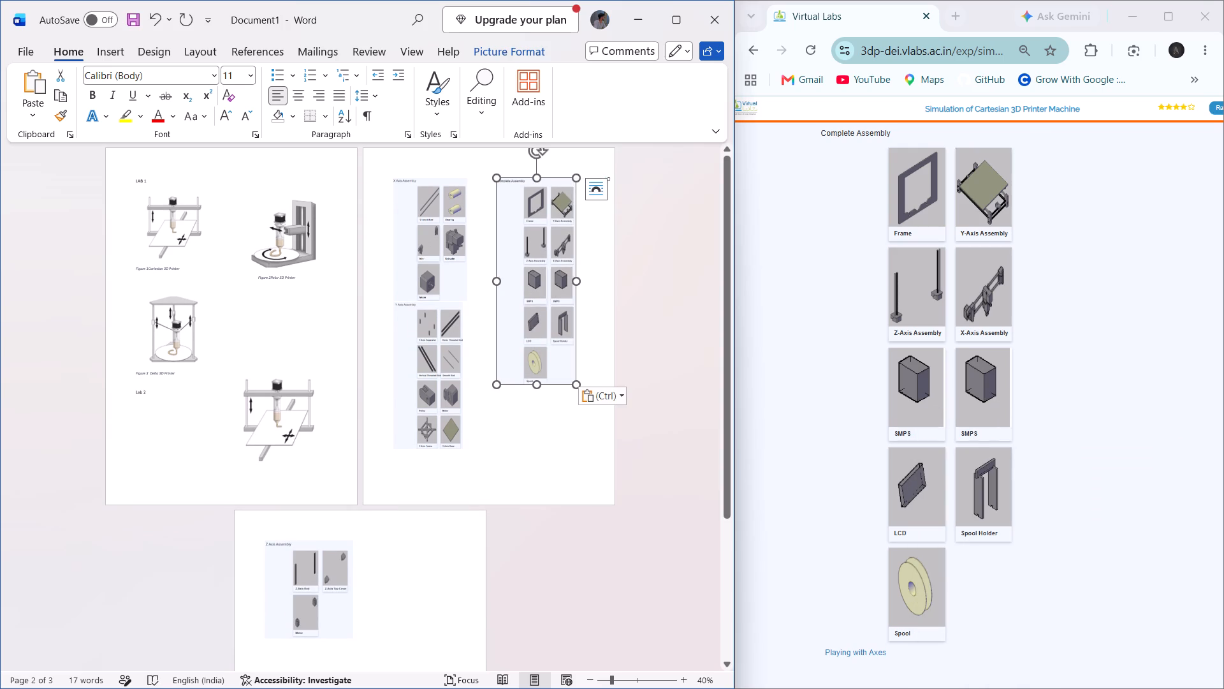
{"action": "left_click_drag", "start_coordinate": [573, 383], "coordinate": [569, 364]}
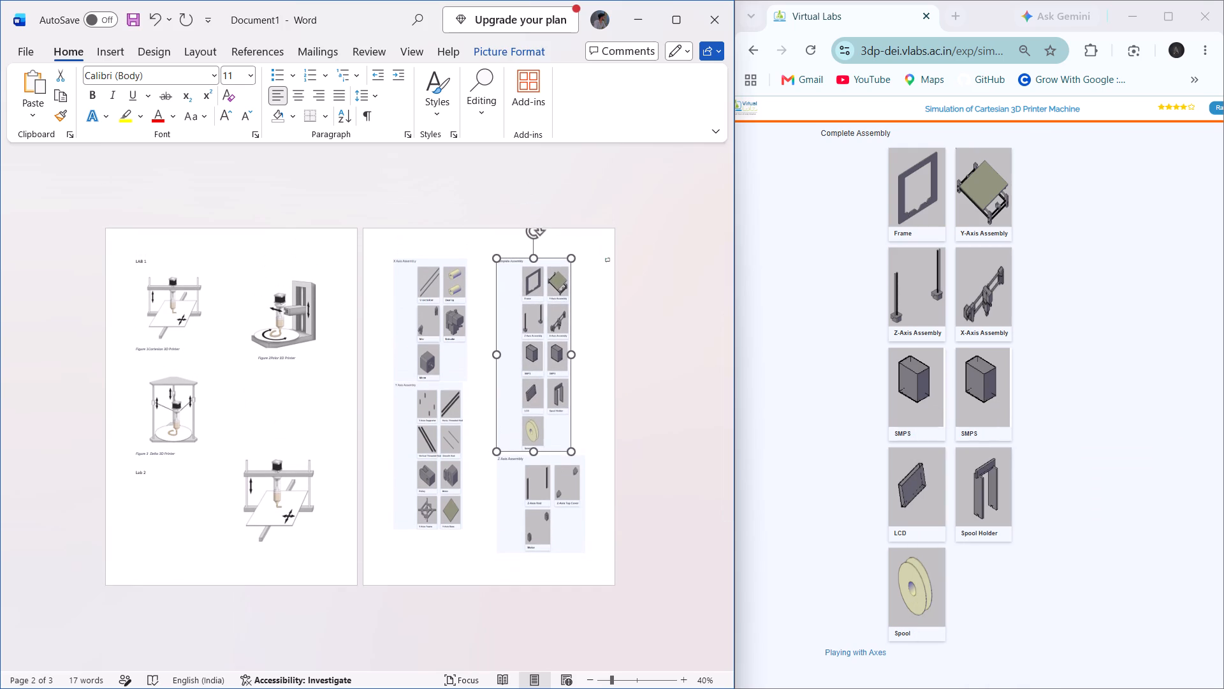
{"action": "left_click_drag", "start_coordinate": [569, 364], "coordinate": [558, 325]}
{"action": "left_click_drag", "start_coordinate": [558, 337], "coordinate": [576, 336]}
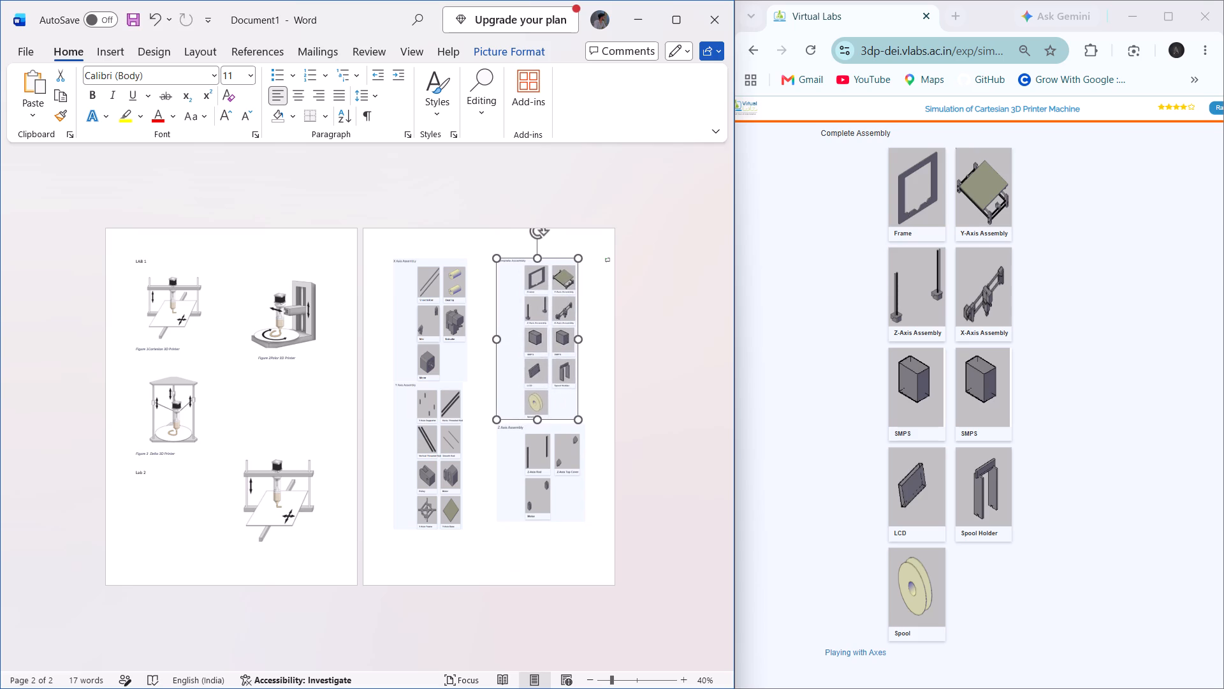
{"action": "left_click_drag", "start_coordinate": [576, 336], "coordinate": [572, 337]}
{"action": "left_click", "coordinate": [599, 371]}
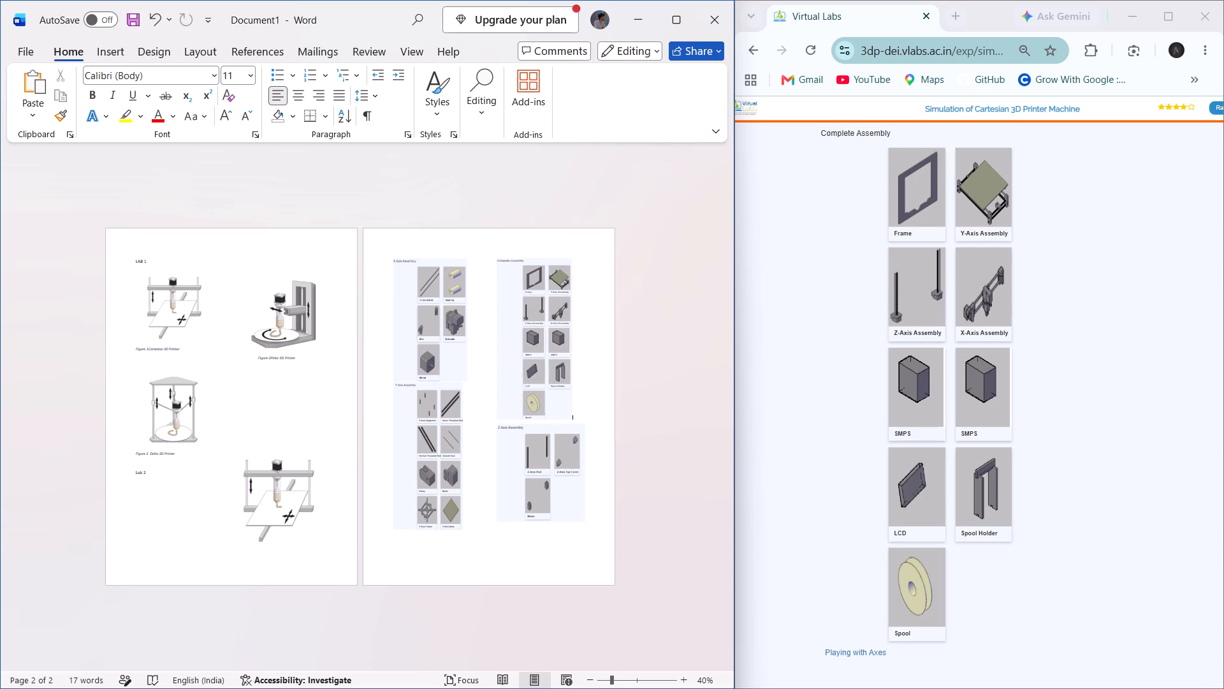
Enlarge the X Axis Assembly picture on page 2 slightly, keeping its proportions.
{"action": "scroll", "coordinate": [599, 371], "scroll_direction": "up", "scroll_amount": 3, "text": "ctrl"}
{"action": "scroll", "coordinate": [446, 409], "scroll_direction": "down", "scroll_amount": 1}
{"action": "left_click", "coordinate": [273, 332]}
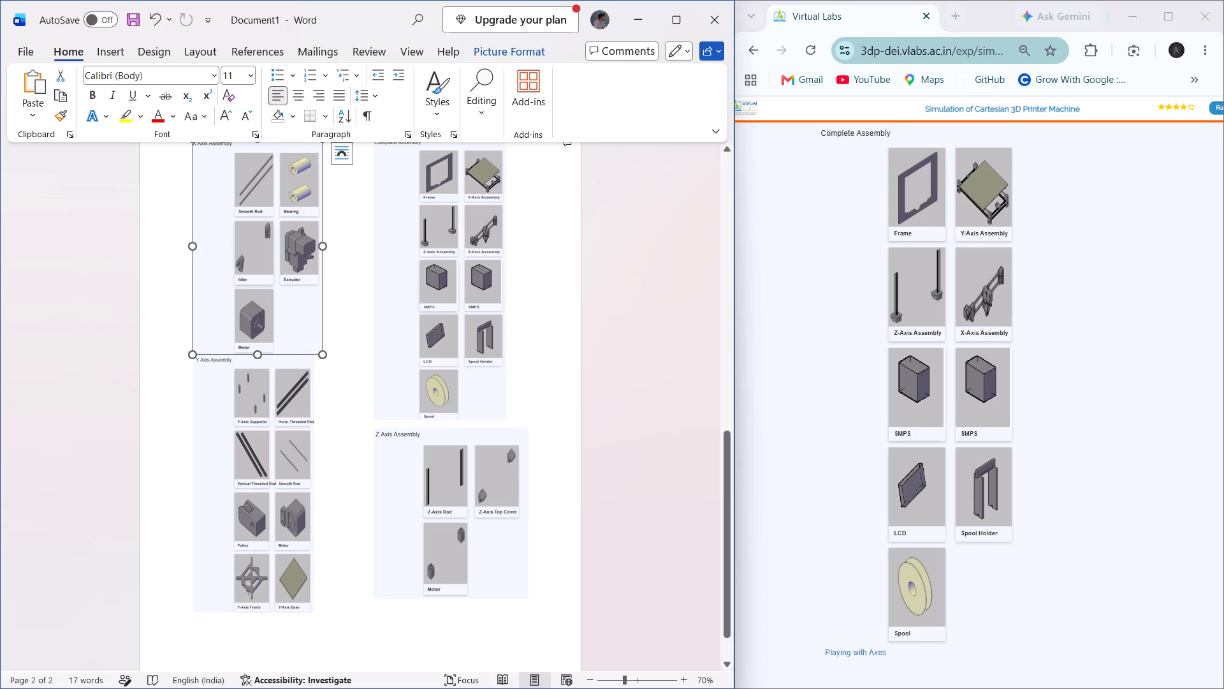
{"action": "left_click_drag", "start_coordinate": [319, 353], "coordinate": [333, 382]}
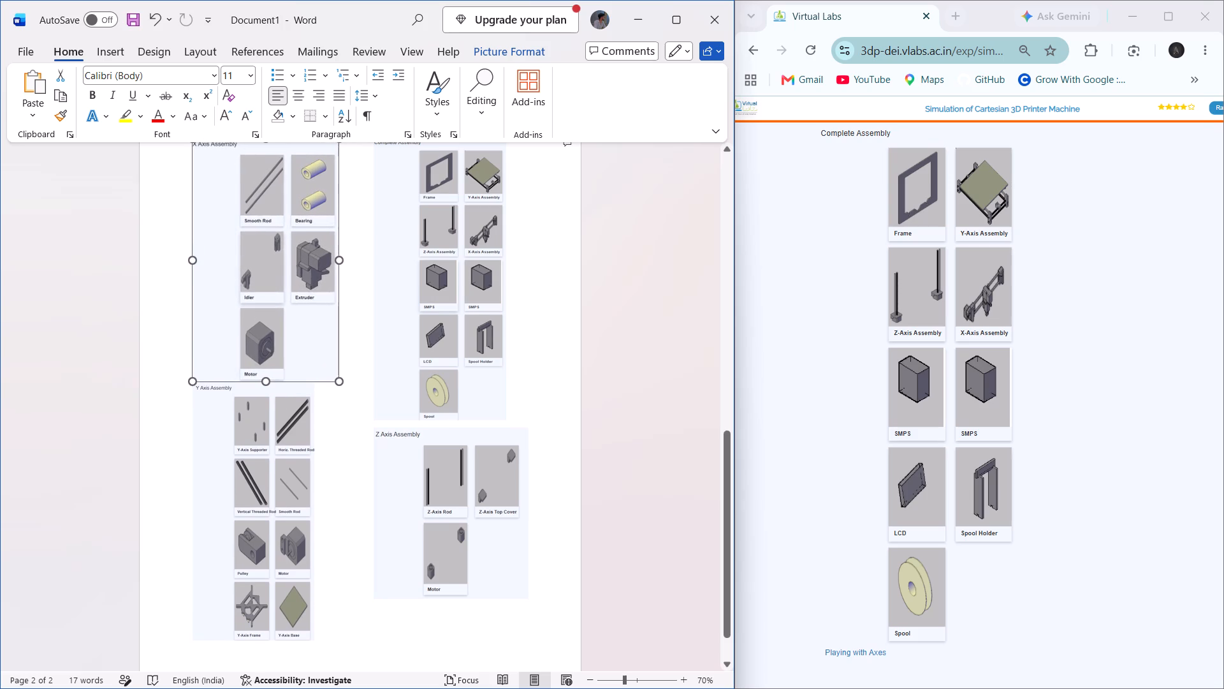
{"action": "left_click_drag", "start_coordinate": [333, 382], "coordinate": [342, 393]}
Stretch the Y Axis Assembly picture horizontally to nearly the width of the X Axis Assembly picture.
{"action": "left_click", "coordinate": [292, 460]}
{"action": "scroll", "coordinate": [292, 460], "scroll_direction": "down", "scroll_amount": 2}
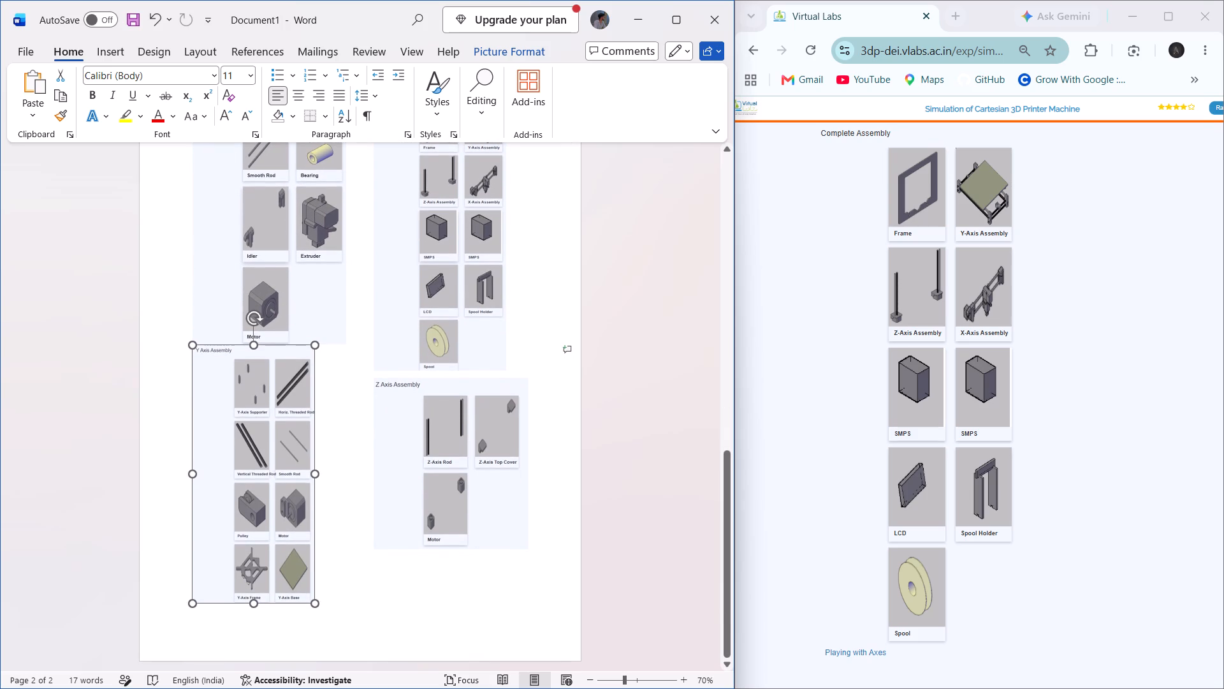
{"action": "left_click_drag", "start_coordinate": [319, 473], "coordinate": [337, 473]}
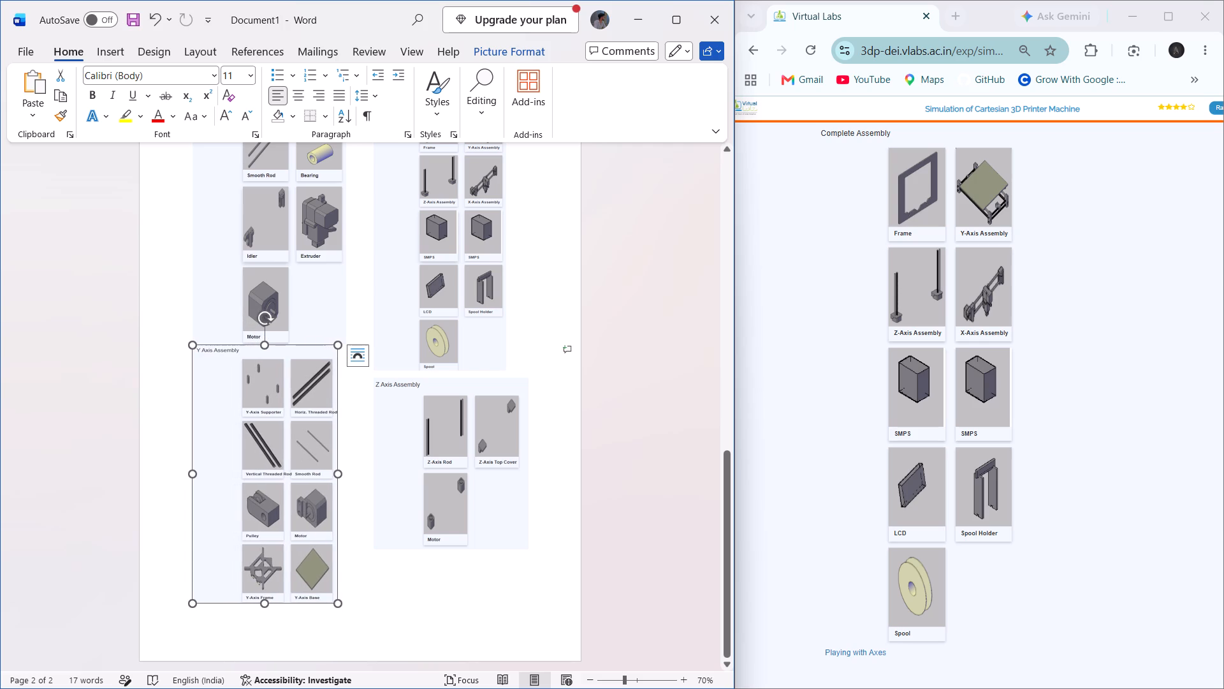
Enlarge the Z Axis Assembly picture slightly, keeping its proportions.
{"action": "left_click", "coordinate": [404, 473]}
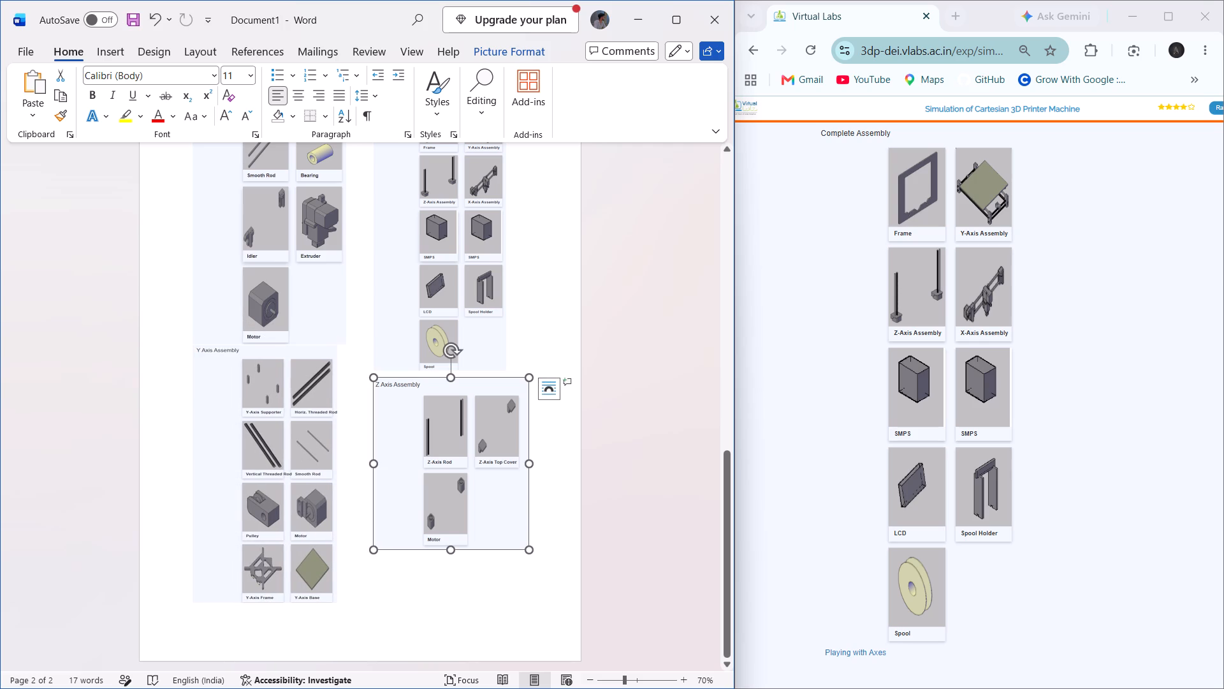
{"action": "left_click_drag", "start_coordinate": [370, 551], "coordinate": [367, 550]}
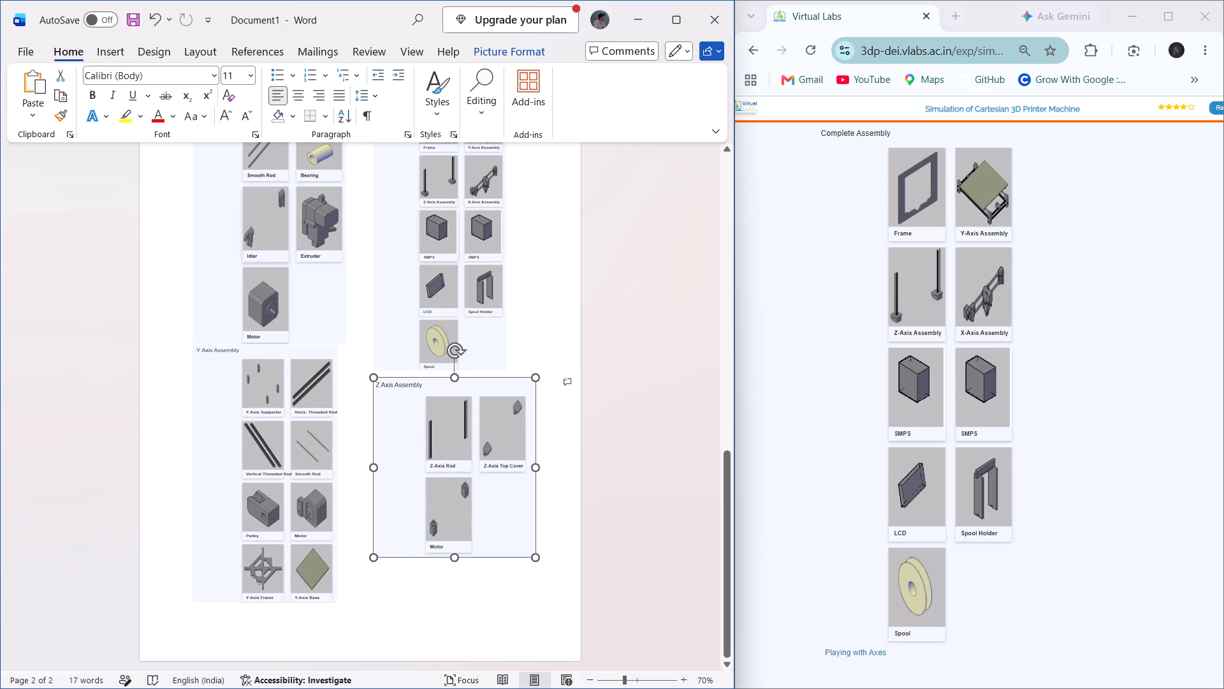
{"action": "left_click_drag", "start_coordinate": [367, 550], "coordinate": [369, 565]}
Enlarge the Complete Assembly picture slightly while keeping the Z Axis Assembly picture below it on the same page.
{"action": "left_click", "coordinate": [487, 286]}
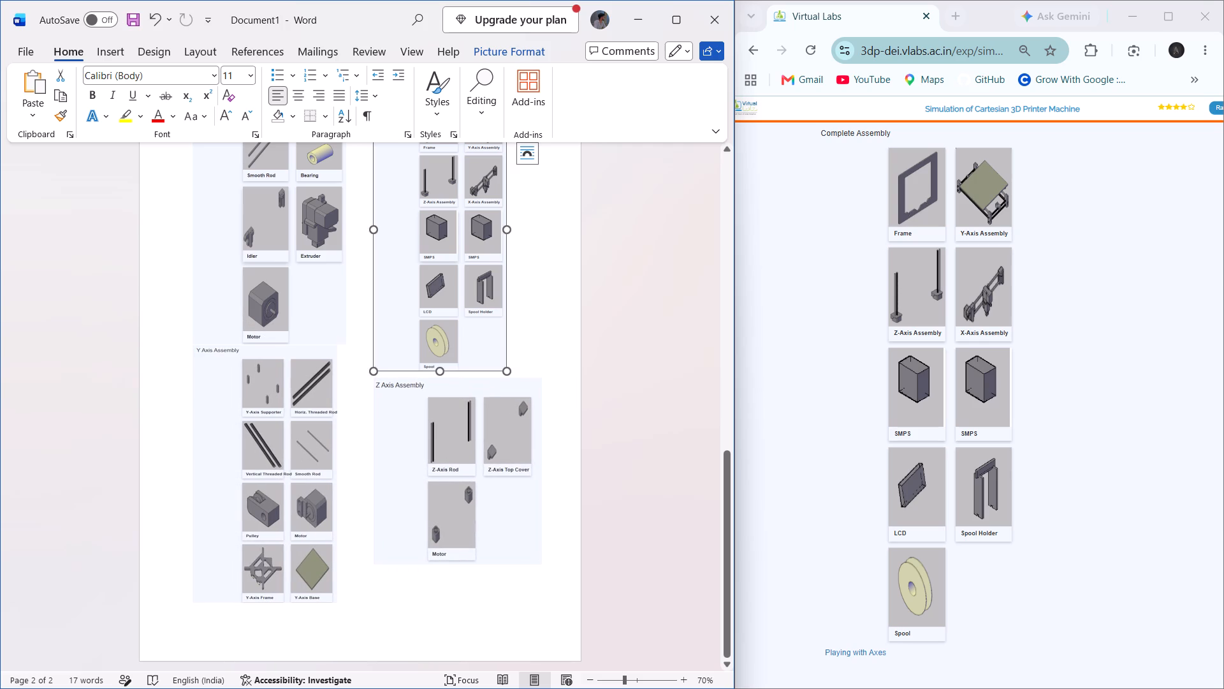
{"action": "left_click_drag", "start_coordinate": [506, 369], "coordinate": [522, 388]}
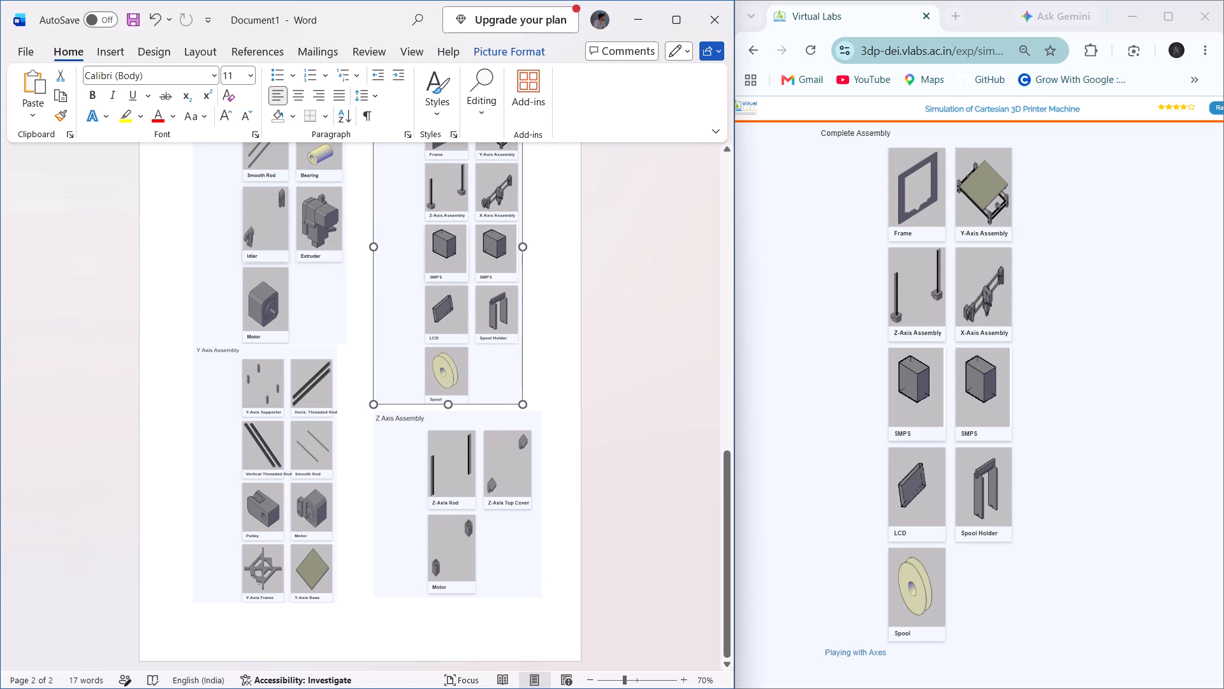
{"action": "left_click_drag", "start_coordinate": [522, 388], "coordinate": [520, 389]}
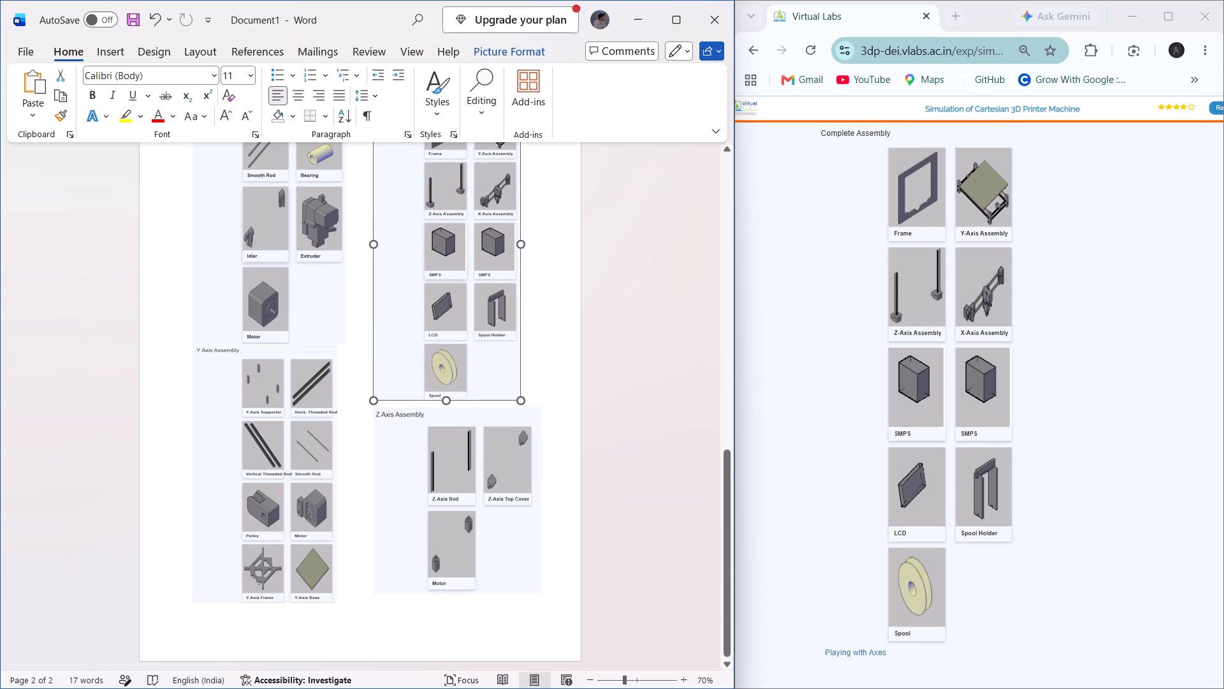
{"action": "left_click_drag", "start_coordinate": [520, 389], "coordinate": [521, 391]}
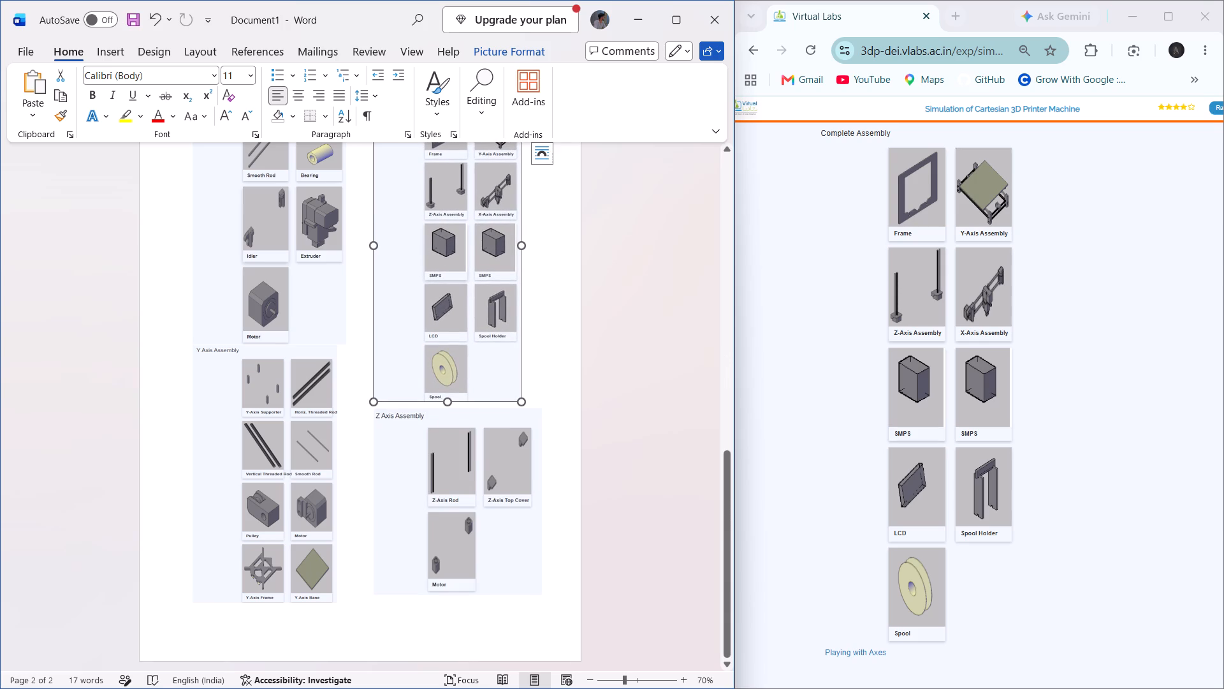
{"action": "left_click", "coordinate": [154, 394]}
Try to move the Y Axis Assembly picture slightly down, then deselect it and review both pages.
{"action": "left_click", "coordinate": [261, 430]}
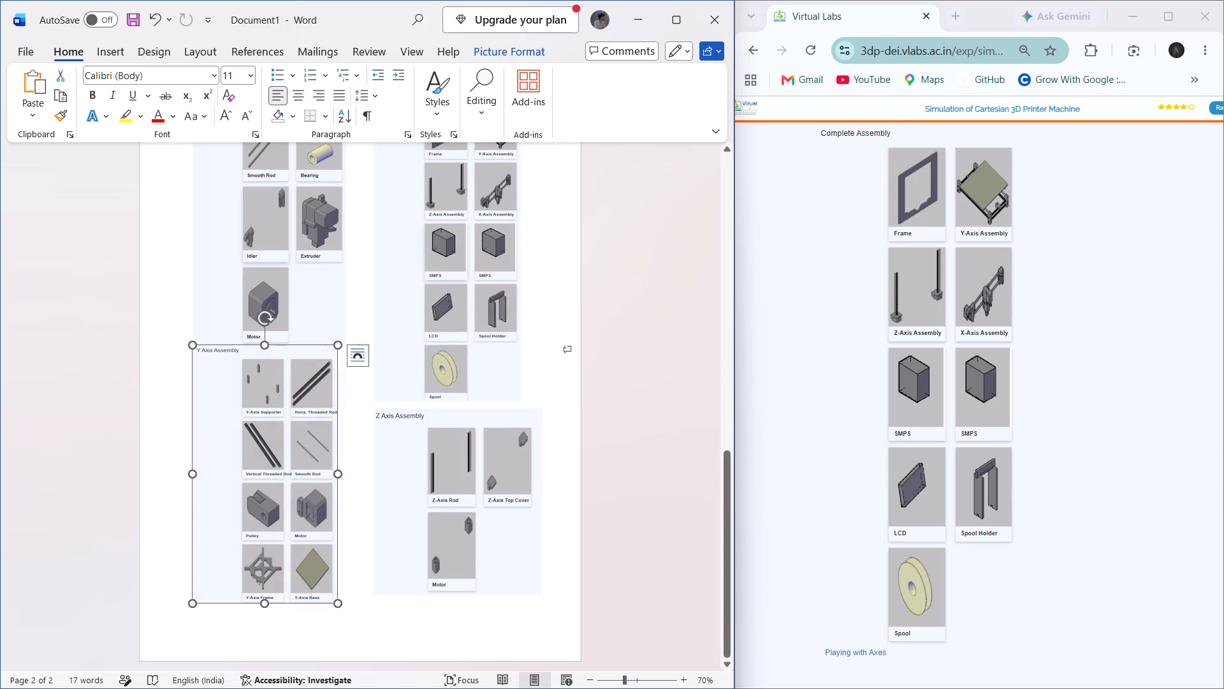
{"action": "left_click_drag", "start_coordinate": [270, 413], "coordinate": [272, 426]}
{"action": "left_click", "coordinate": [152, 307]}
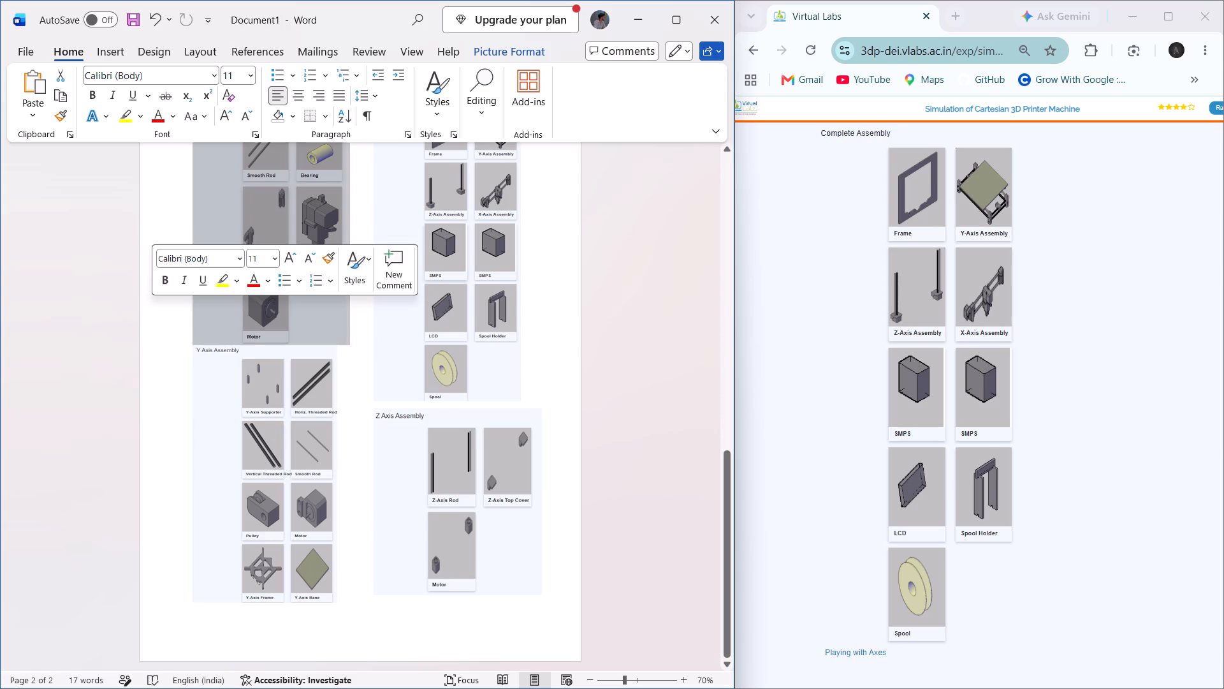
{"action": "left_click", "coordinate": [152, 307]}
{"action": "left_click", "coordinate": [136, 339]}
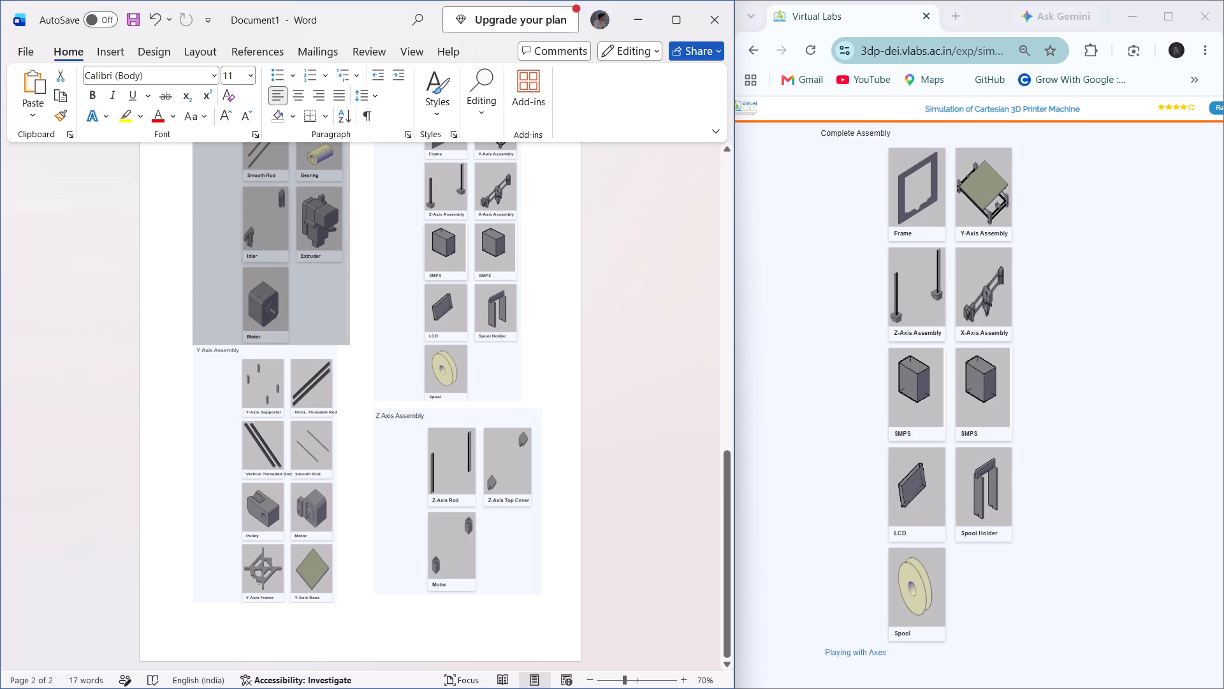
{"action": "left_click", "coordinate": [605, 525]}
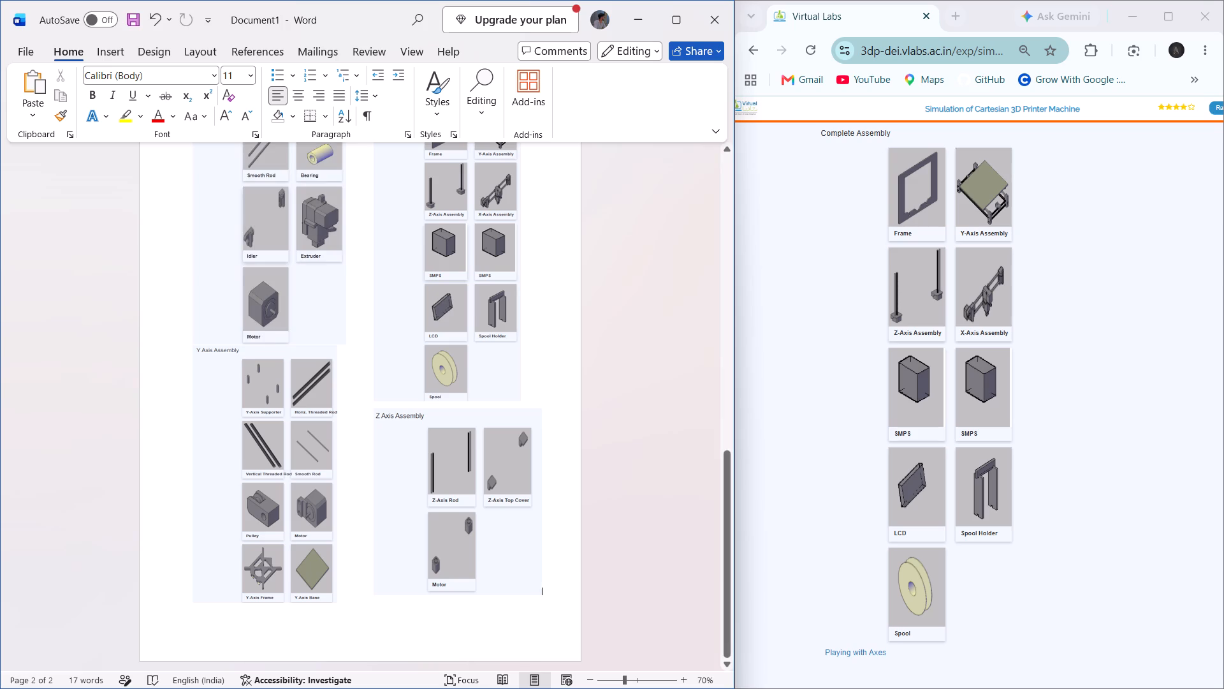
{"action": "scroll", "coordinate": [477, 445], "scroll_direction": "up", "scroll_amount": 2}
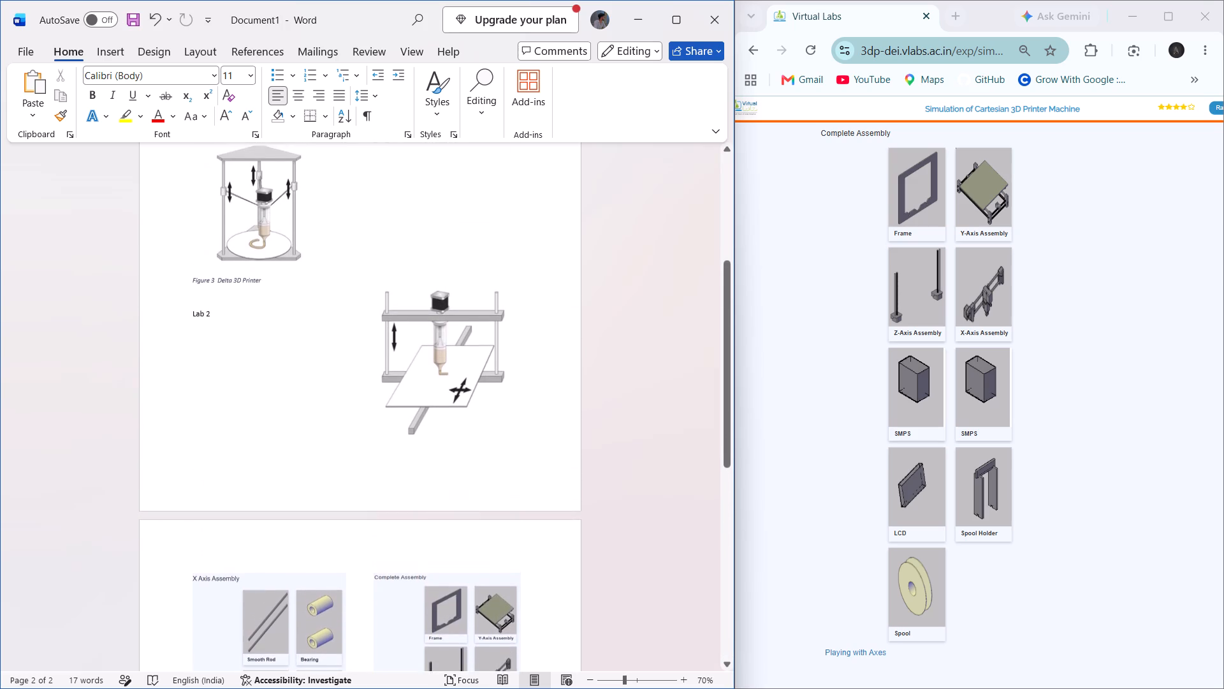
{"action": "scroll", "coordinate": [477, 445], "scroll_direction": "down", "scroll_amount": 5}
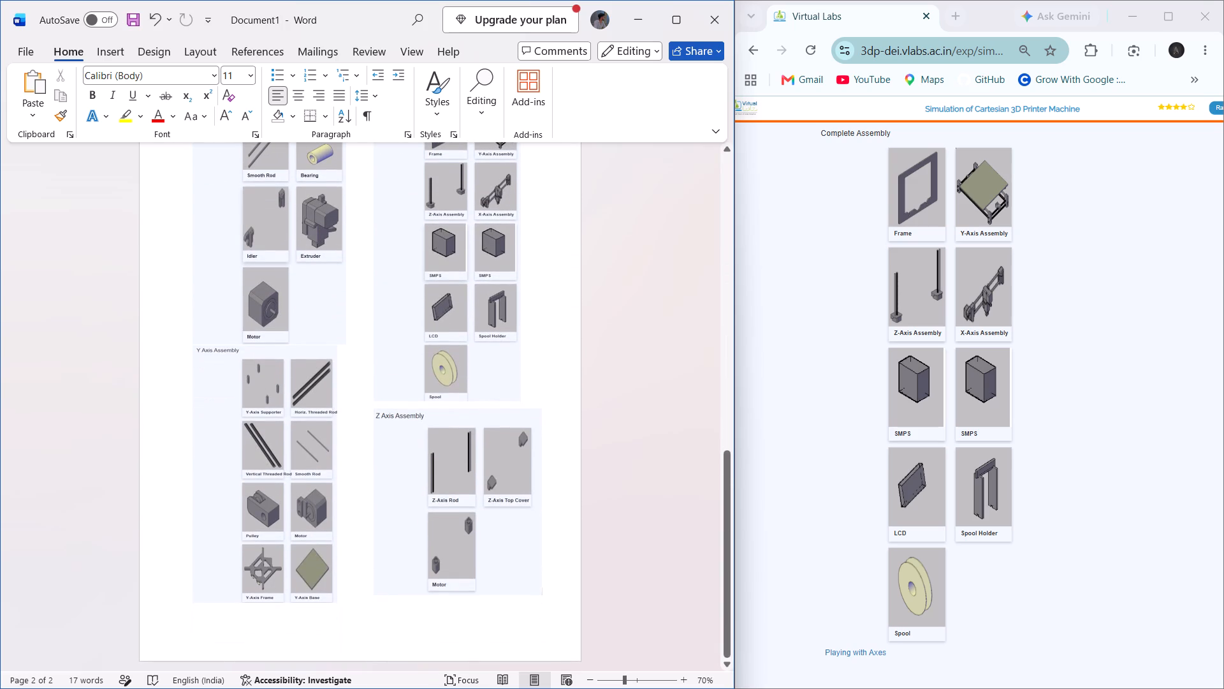
Open Playing with Axes in the Virtual Labs simulation and view the printer model with its axis controls.
{"action": "scroll", "coordinate": [951, 505], "scroll_direction": "down", "scroll_amount": 2}
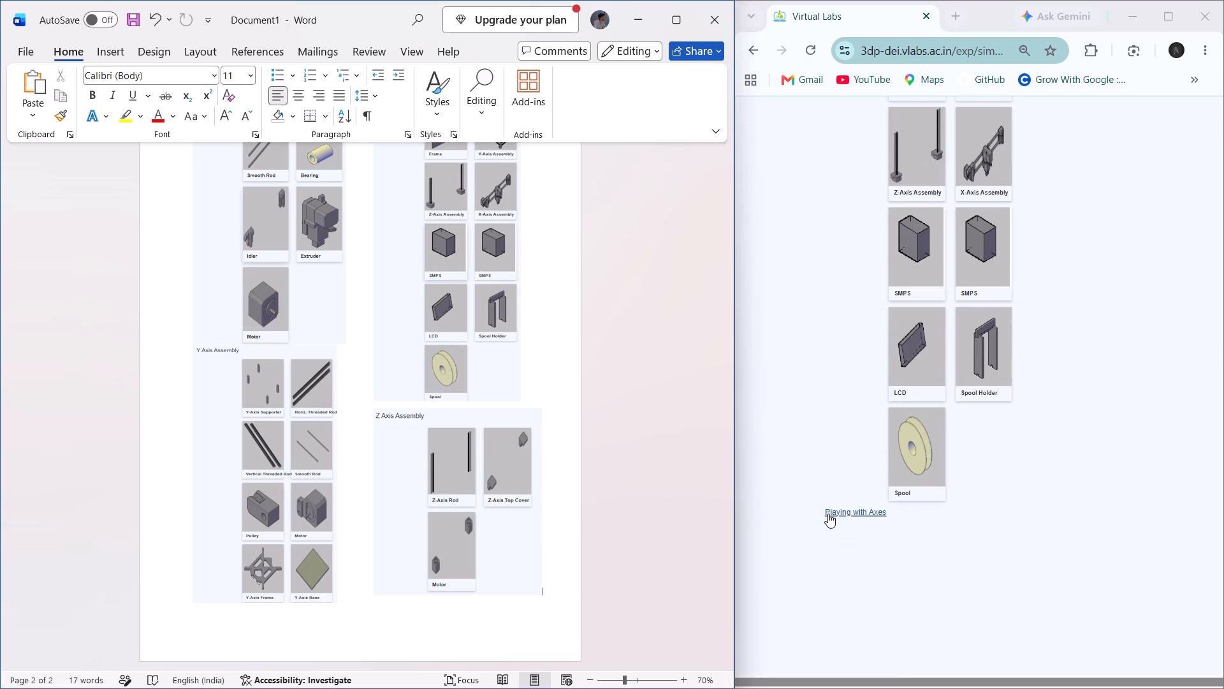
{"action": "double_click", "coordinate": [829, 514]}
{"action": "scroll", "coordinate": [840, 413], "scroll_direction": "up", "scroll_amount": 2}
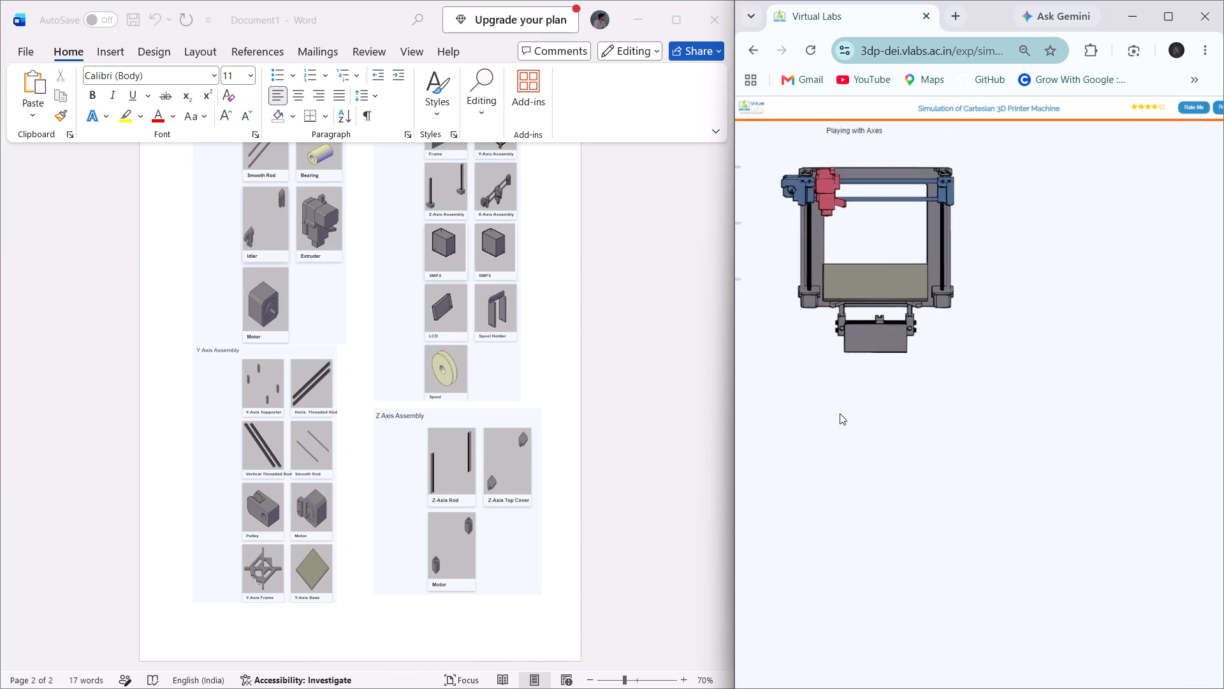
{"action": "scroll", "coordinate": [840, 413], "scroll_direction": "up", "scroll_amount": 1}
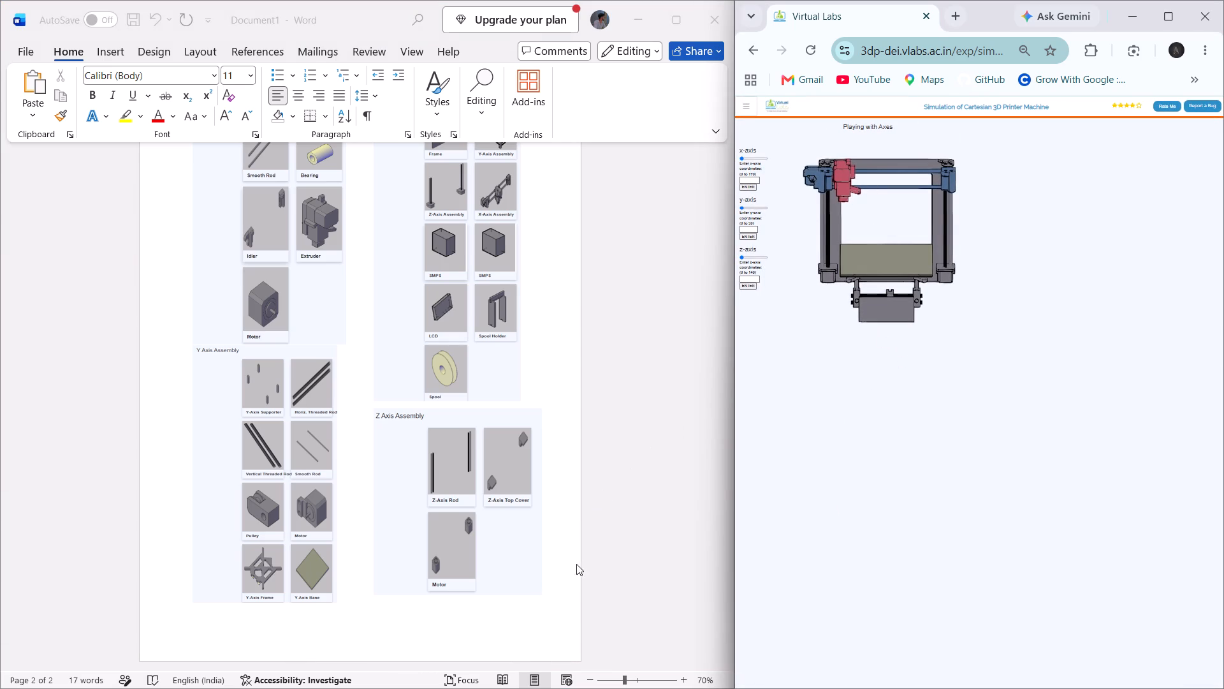
Go back out of the Cartesian printer simulation and open the 3D Printing Virtual Simulation Lab home page.
{"action": "scroll", "coordinate": [877, 461], "scroll_direction": "right", "scroll_amount": 5}
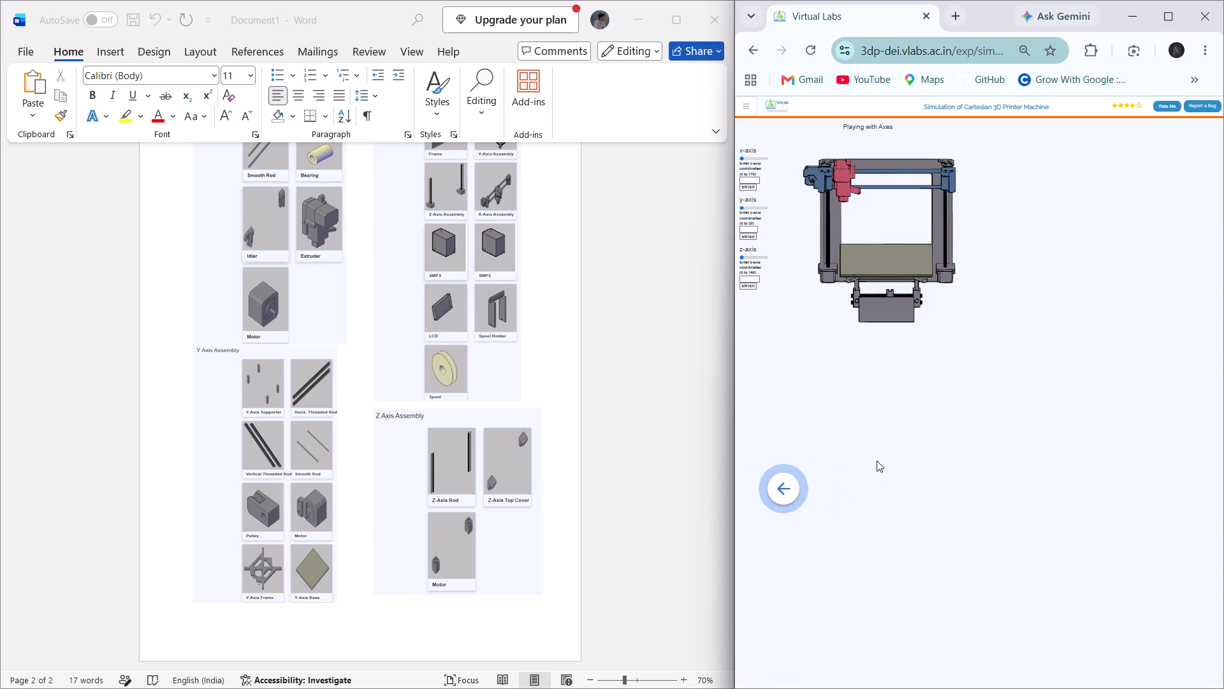
{"action": "scroll", "coordinate": [877, 461], "scroll_direction": "right", "scroll_amount": 11}
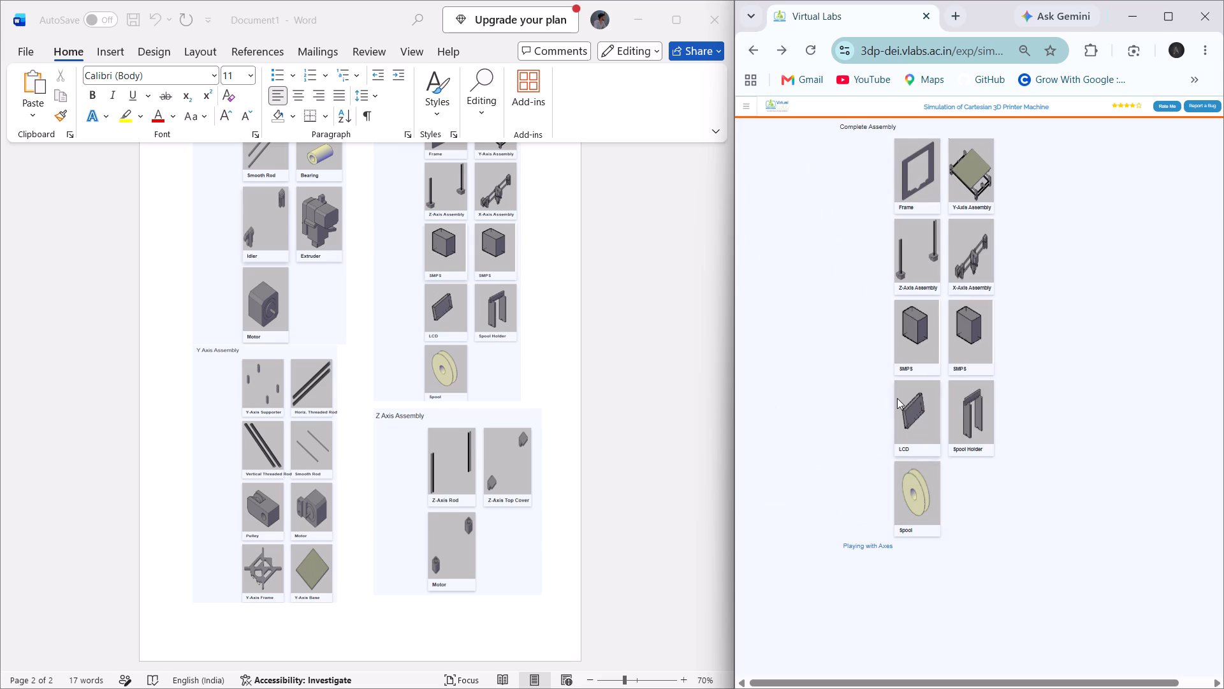
{"action": "scroll", "coordinate": [897, 398], "scroll_direction": "right", "scroll_amount": 15}
{"action": "scroll", "coordinate": [897, 398], "scroll_direction": "right", "scroll_amount": 18}
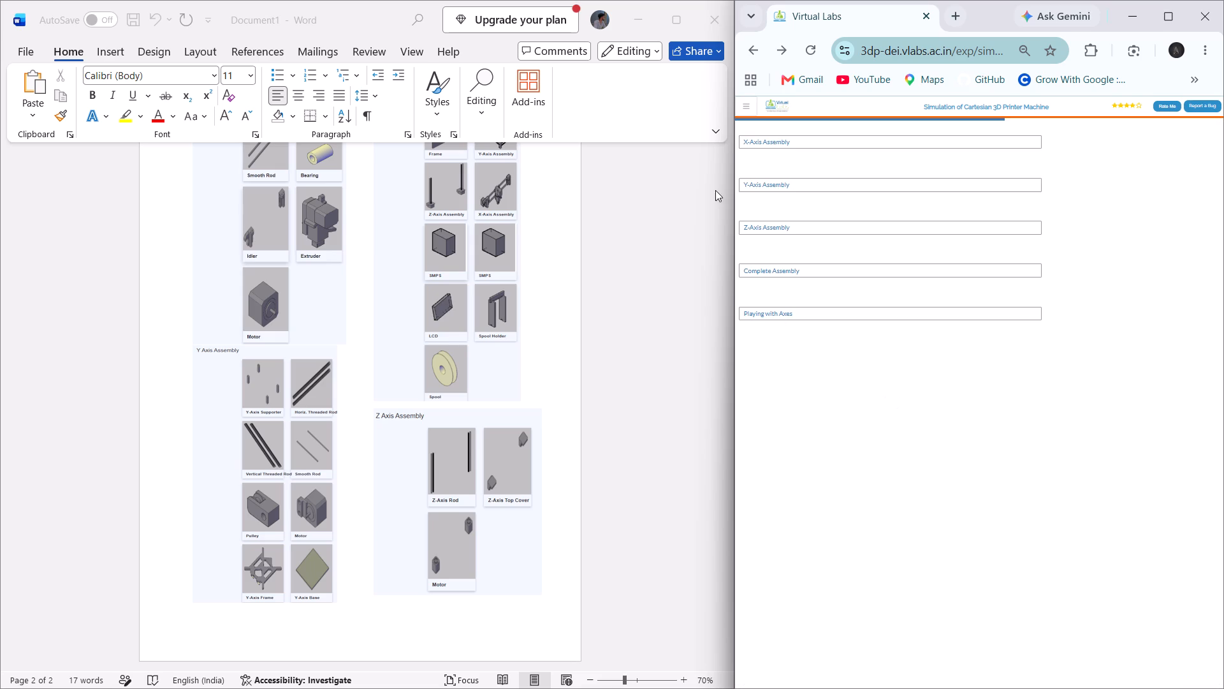
{"action": "scroll", "coordinate": [821, 367], "scroll_direction": "right", "scroll_amount": 8}
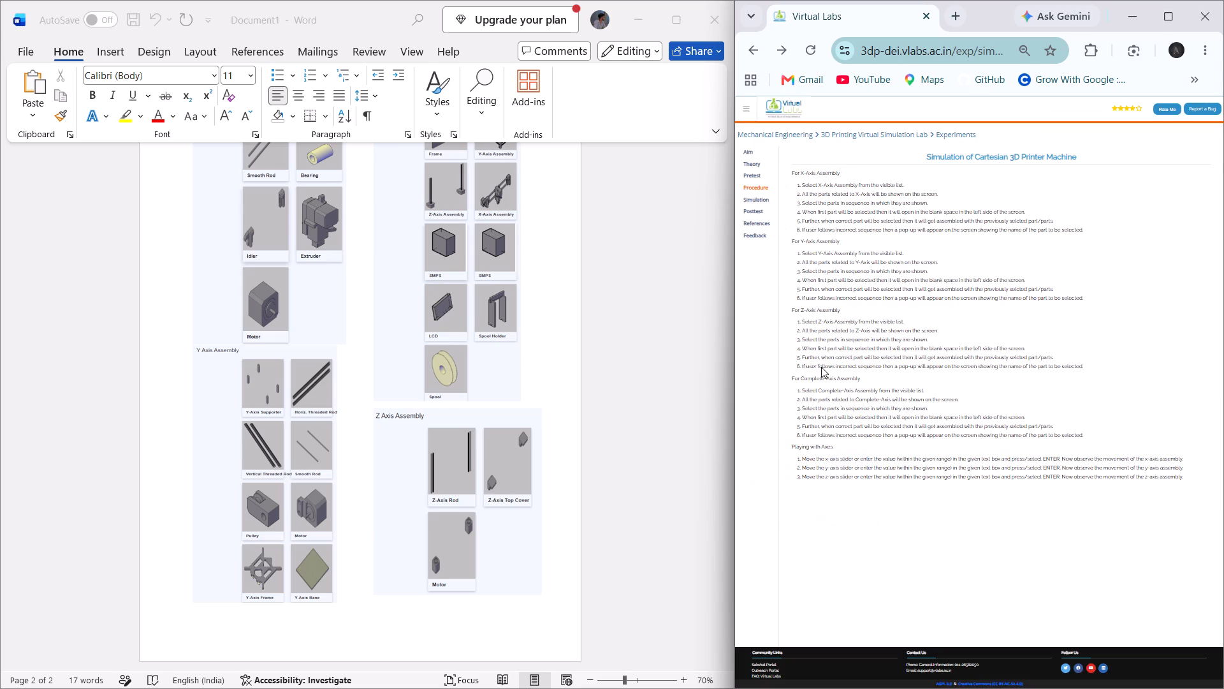
{"action": "left_click", "coordinate": [832, 133]}
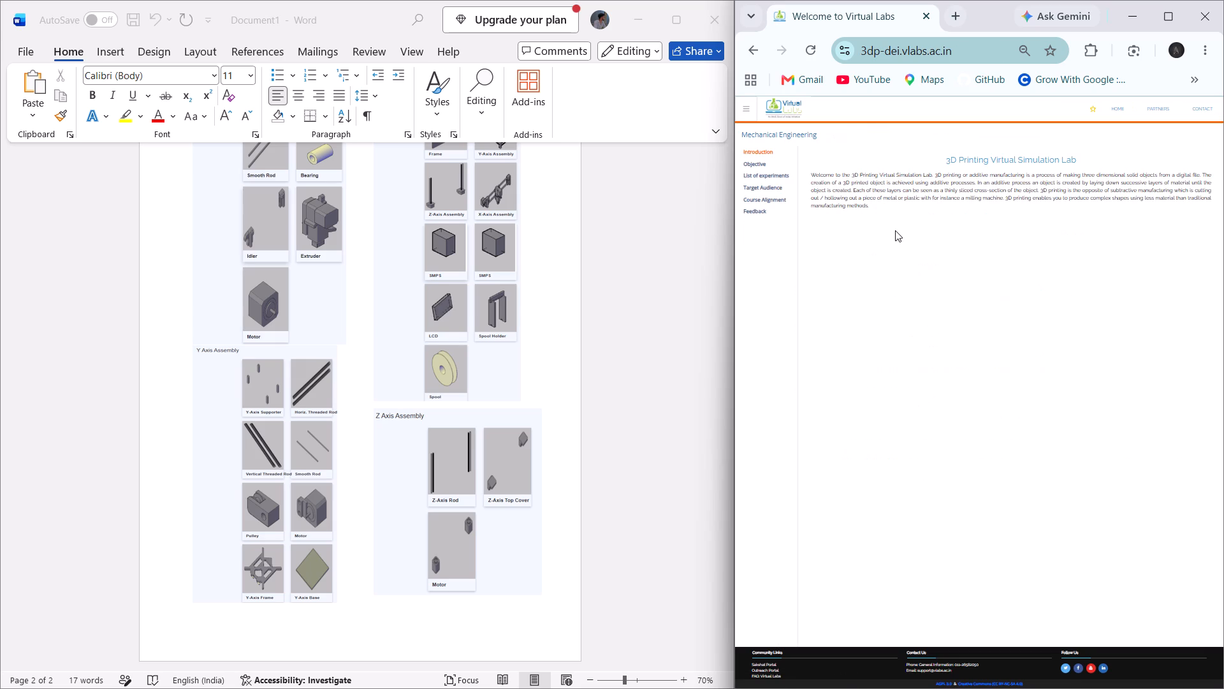
Set the page zoom to 67% and open the lab's list of experiments.
{"action": "key", "text": "ctrl+plus"}
{"action": "key", "text": "ctrl+plus"}
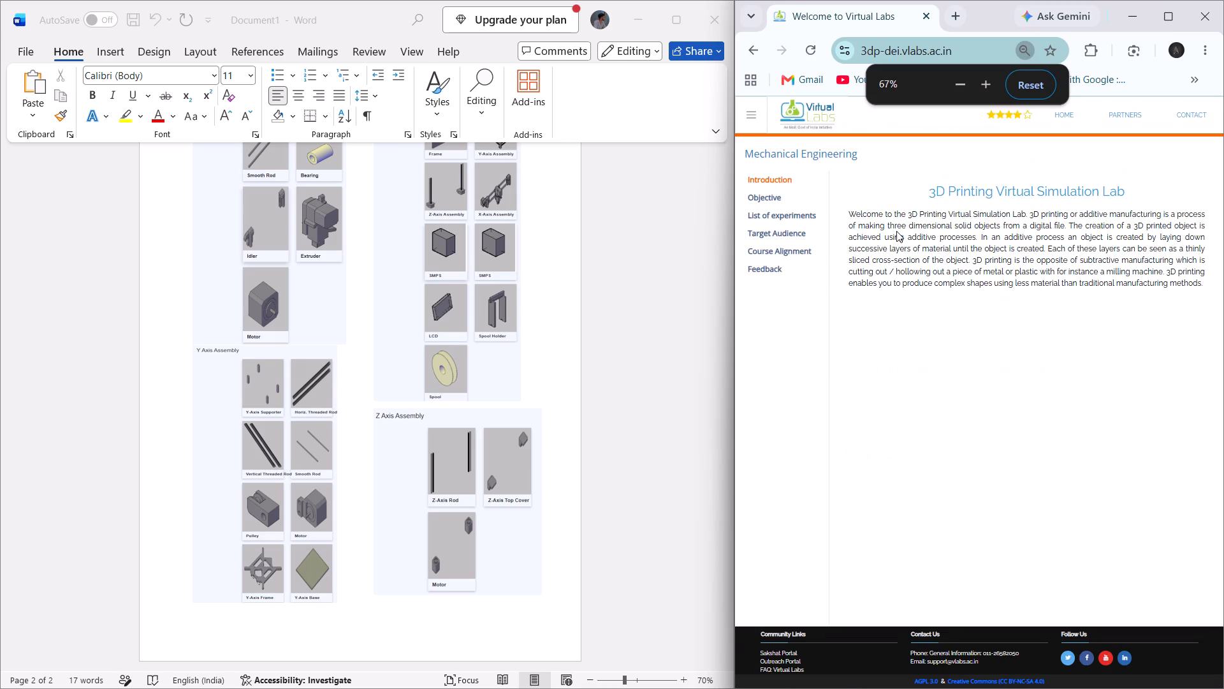
{"action": "key", "text": "ctrl+minus"}
{"action": "left_click", "coordinate": [757, 219]}
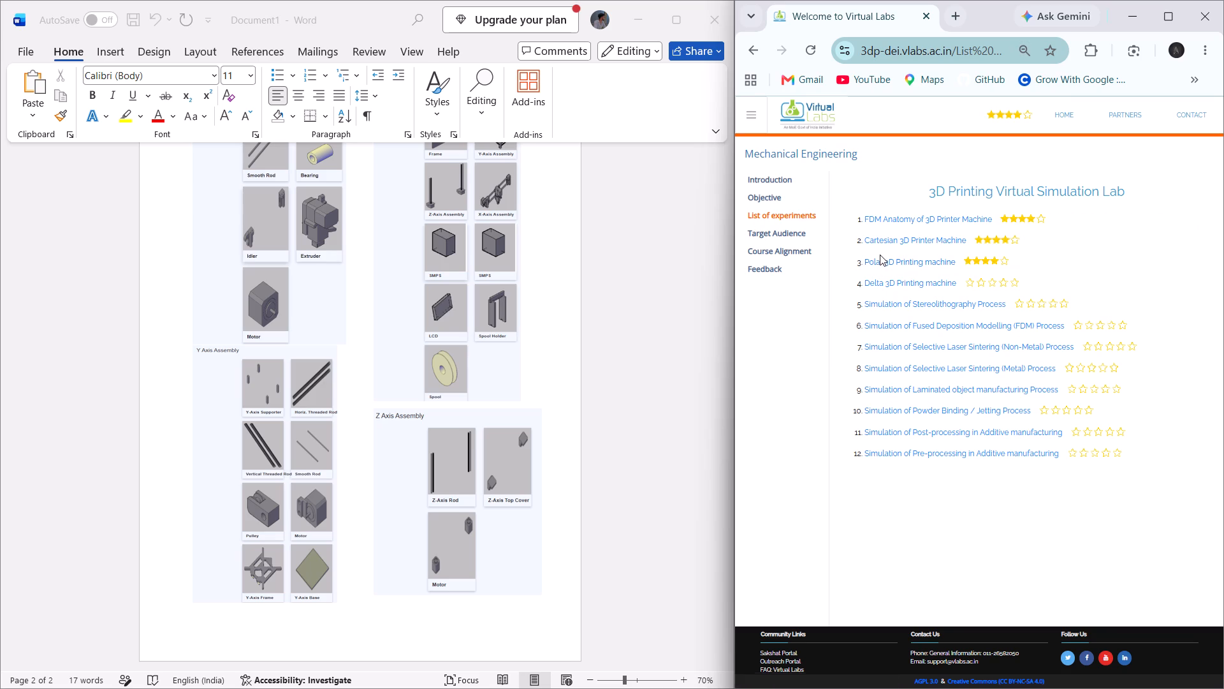
Open the Polar 3D Printing machine experiment, snip its printer diagram and paste it on a new third page in Word.
{"action": "left_click", "coordinate": [882, 264]}
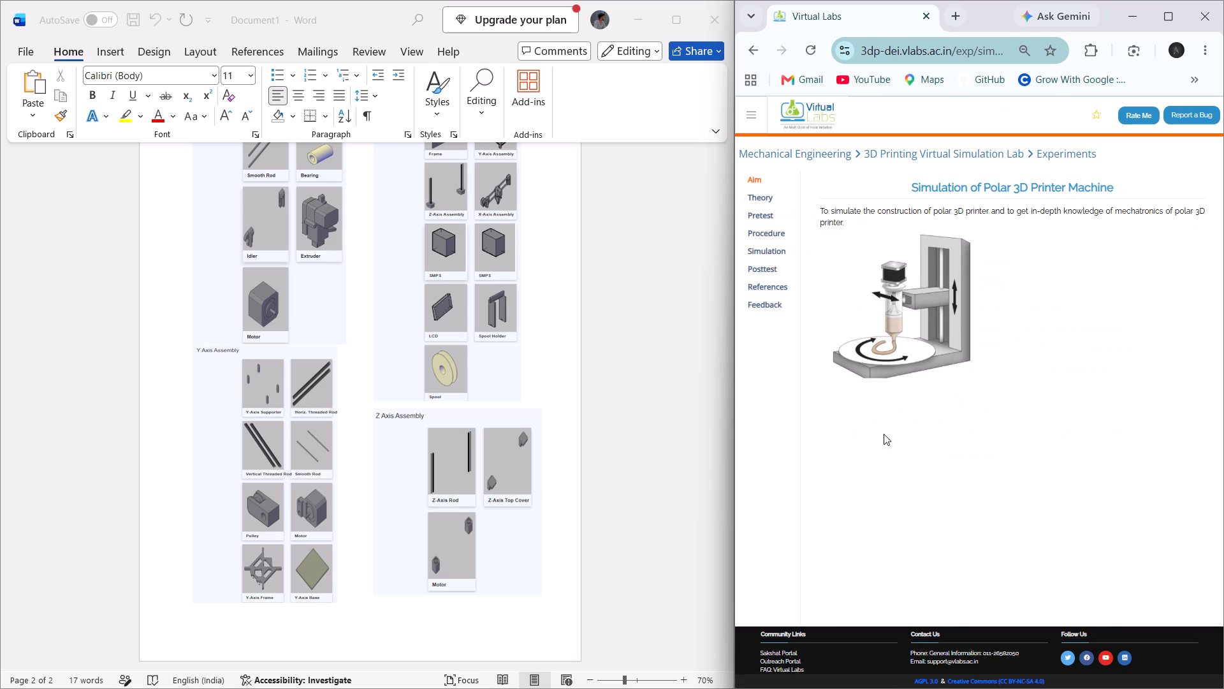
{"action": "key", "text": "Print"}
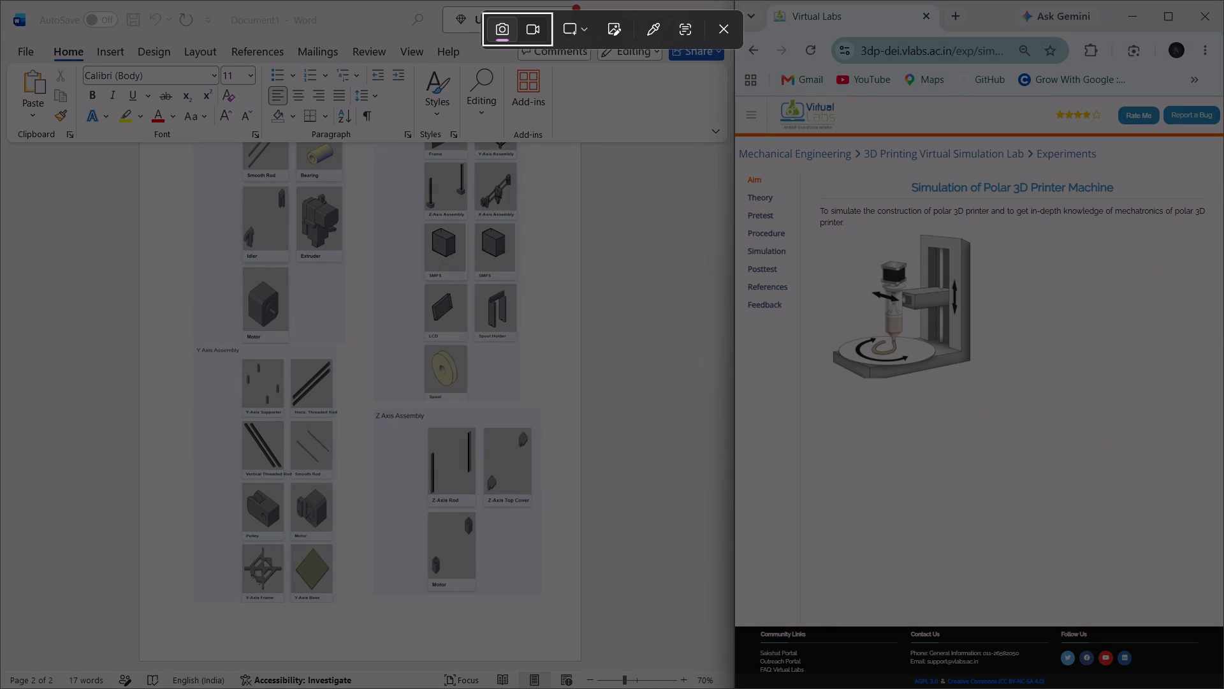
{"action": "left_click_drag", "start_coordinate": [819, 227], "coordinate": [983, 384]}
{"action": "left_click", "coordinate": [563, 594]}
{"action": "scroll", "coordinate": [563, 594], "scroll_direction": "down", "scroll_amount": 1}
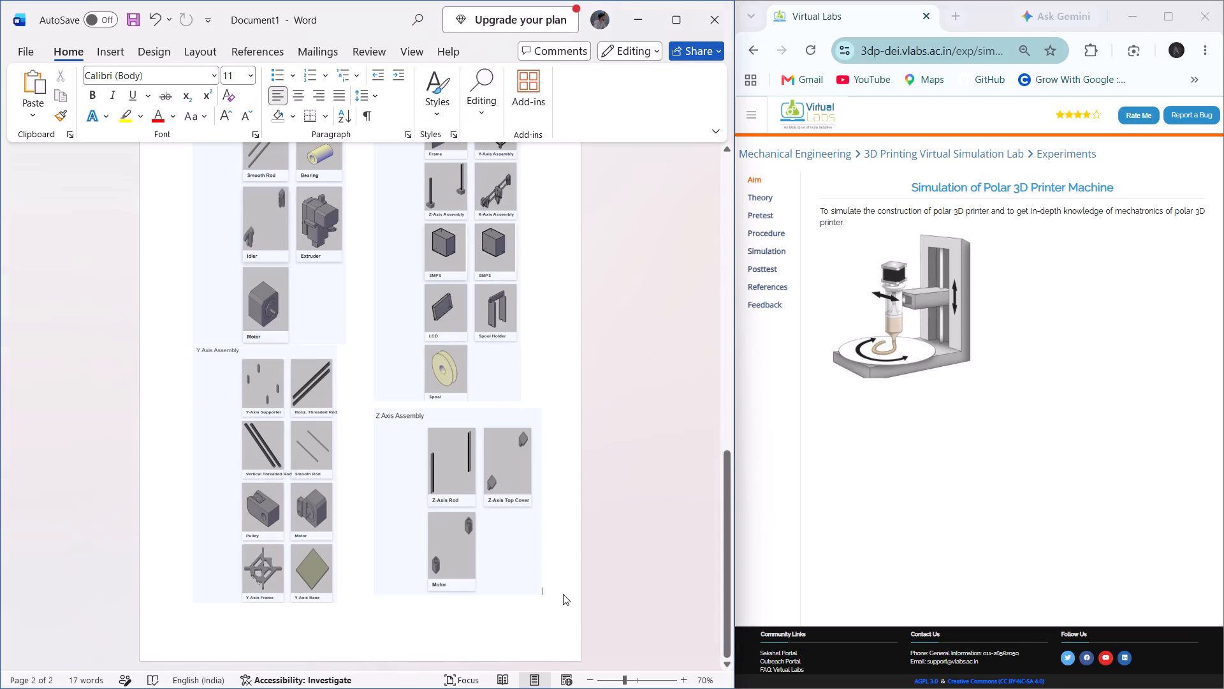
{"action": "scroll", "coordinate": [563, 594], "scroll_direction": "down", "scroll_amount": 1}
{"action": "key", "text": "Return"}
{"action": "key", "text": "ctrl+v"}
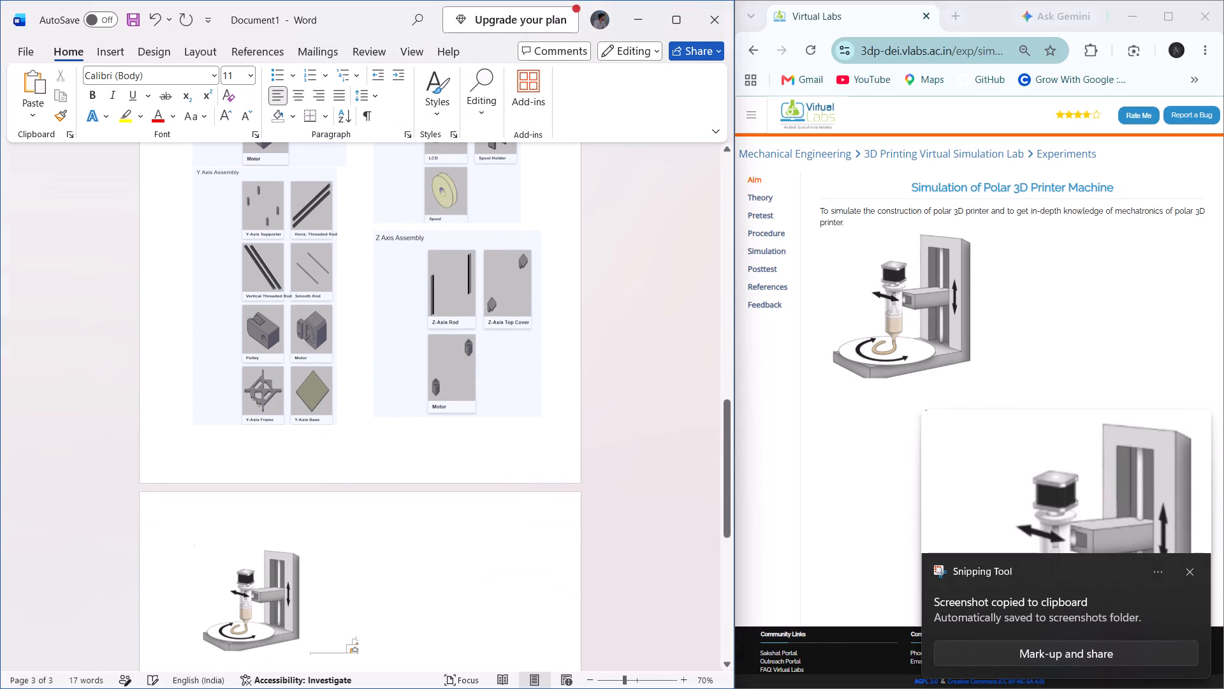
Add the heading "Lab 3" on its own line above the pasted polar printer diagram.
{"action": "key", "text": "ctrl+Left"}
{"action": "key", "text": "Up"}
{"action": "key", "text": "Down"}
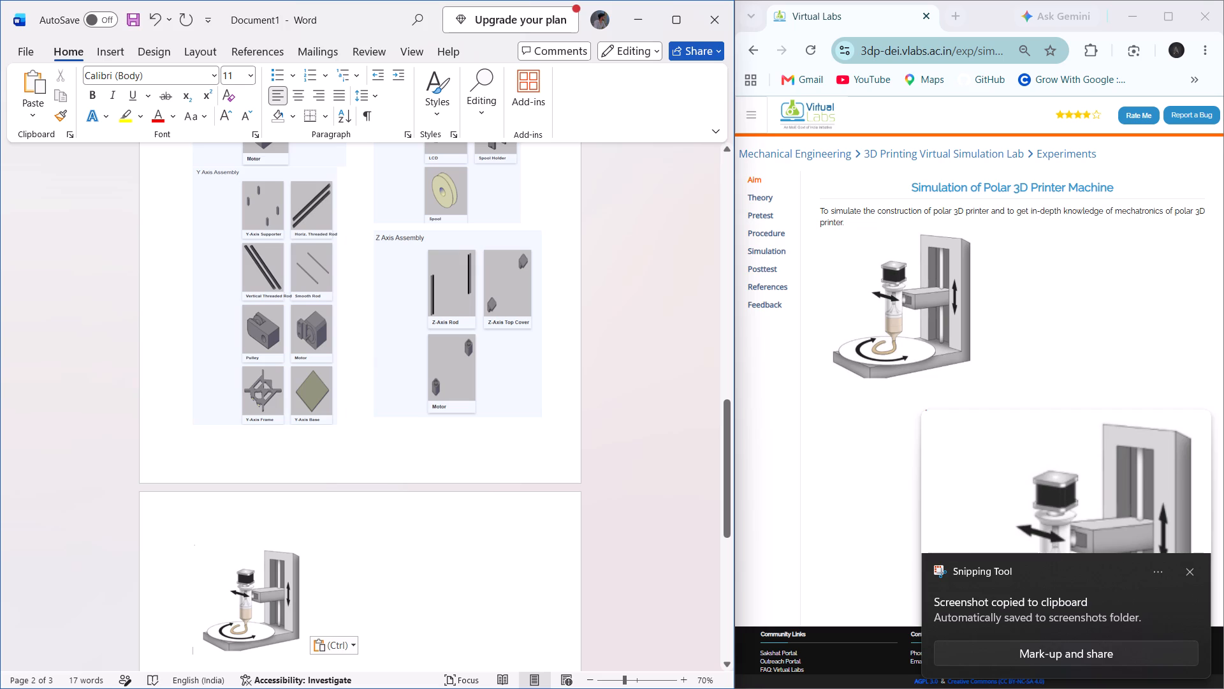
{"action": "key", "text": "Return"}
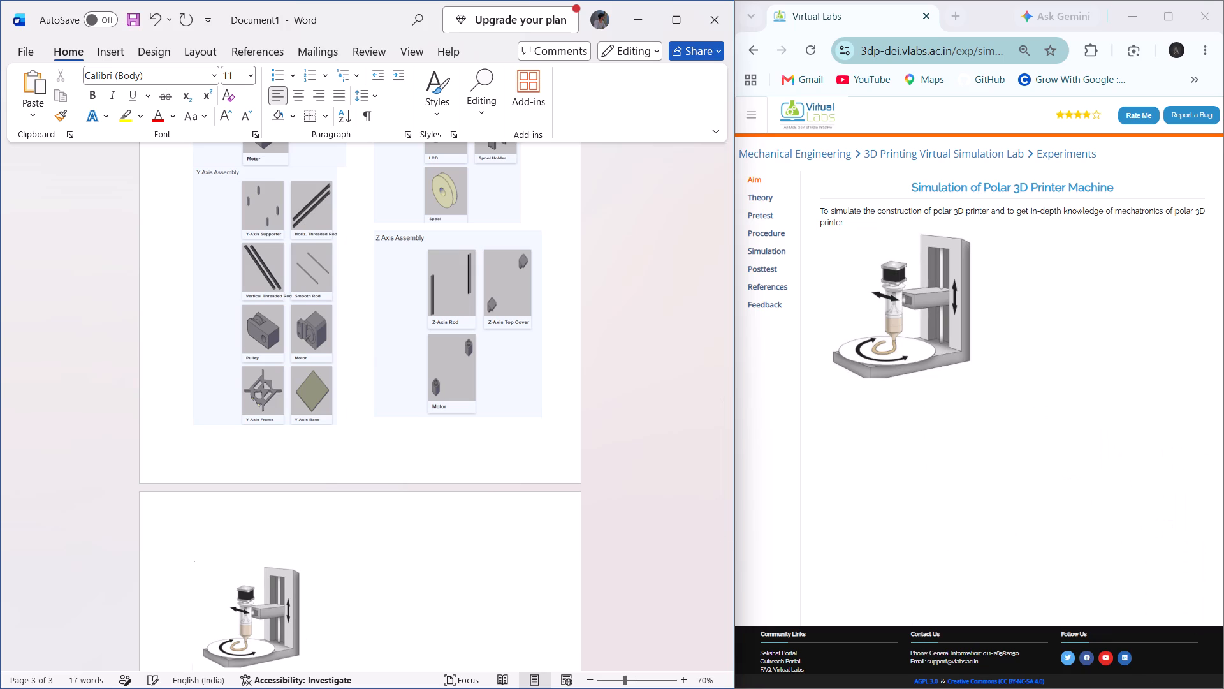
{"action": "key", "text": "Up"}
{"action": "key", "text": "shift+l"}
{"action": "type", "text": "ab 3"}
Start a new line below the polar printer diagram and open the experiment's Assembly of Polar 3D Printer simulation.
{"action": "scroll", "coordinate": [261, 643], "scroll_direction": "down", "scroll_amount": 1}
{"action": "left_click", "coordinate": [348, 437]}
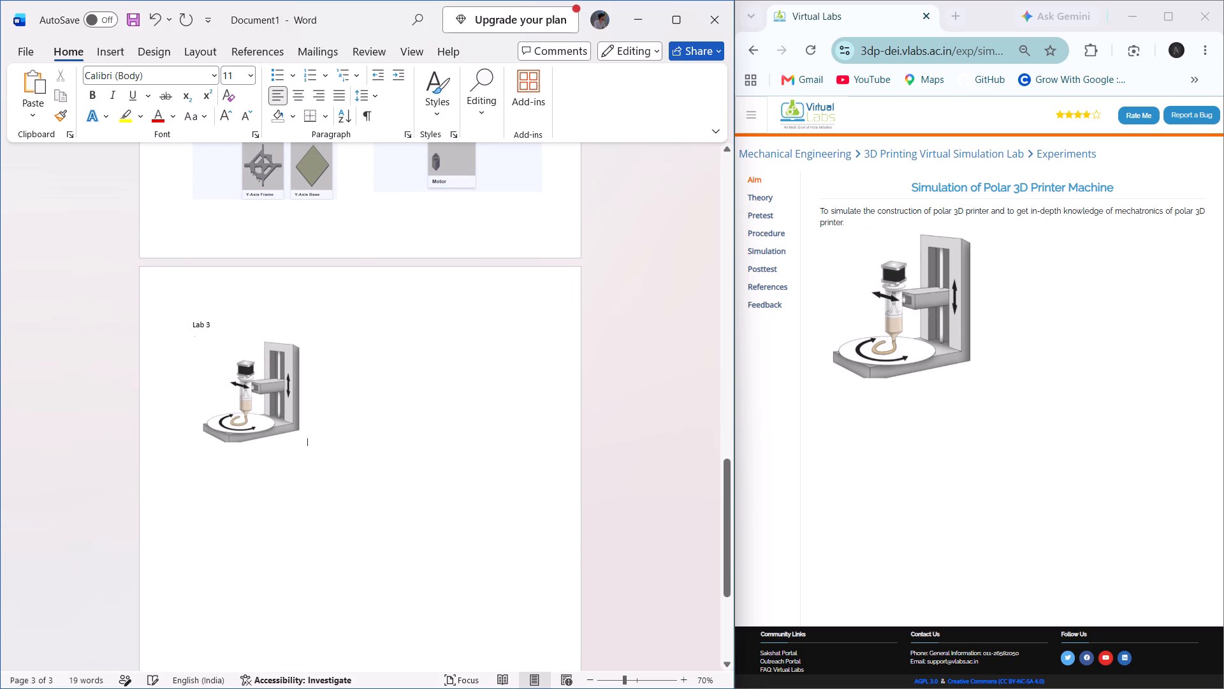
{"action": "key", "text": "Return"}
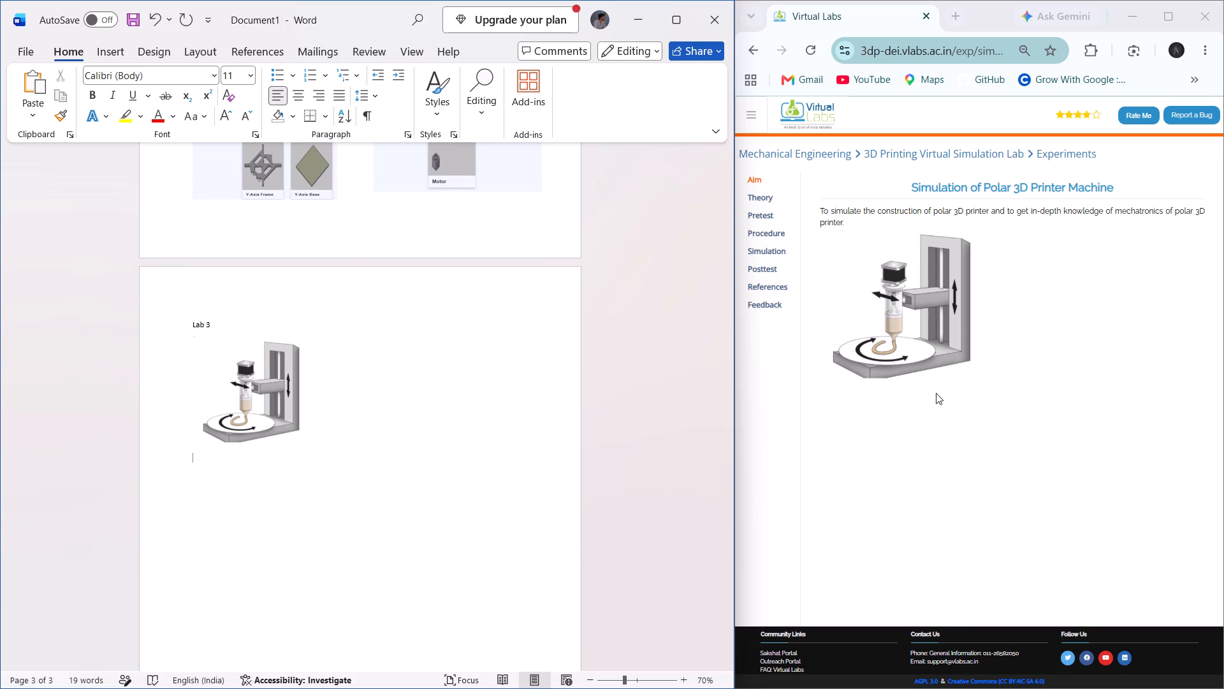
{"action": "left_click", "coordinate": [762, 197]}
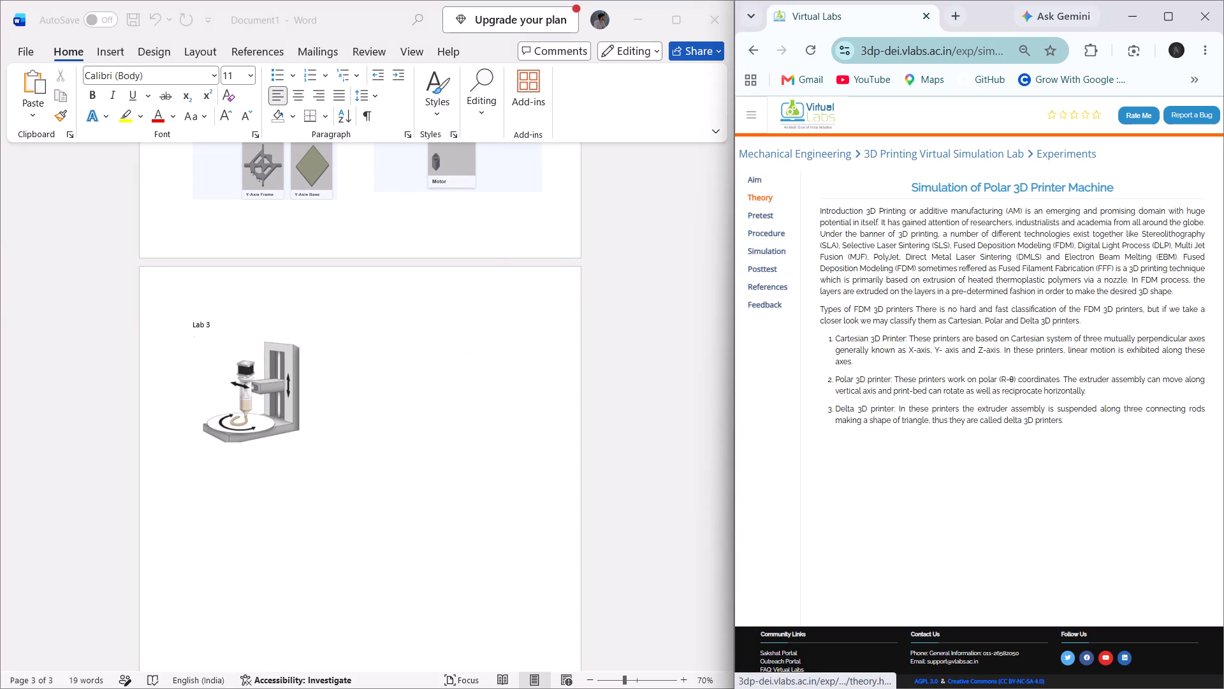
{"action": "left_click", "coordinate": [756, 253]}
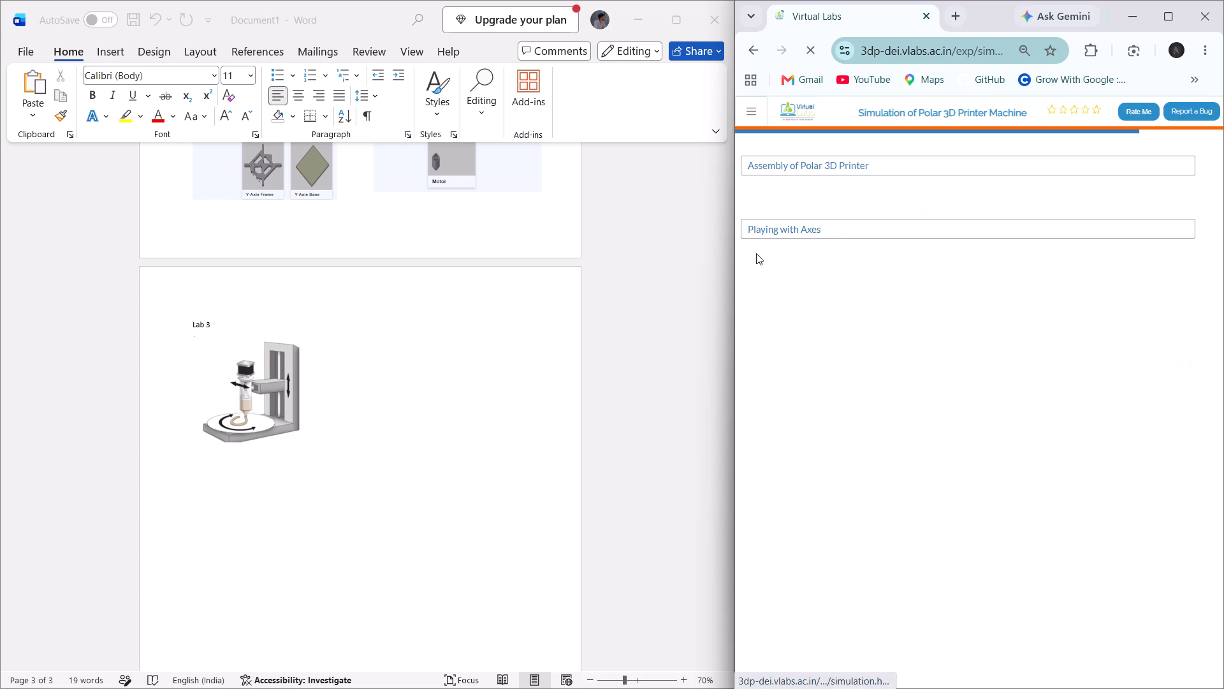
{"action": "left_click", "coordinate": [843, 163]}
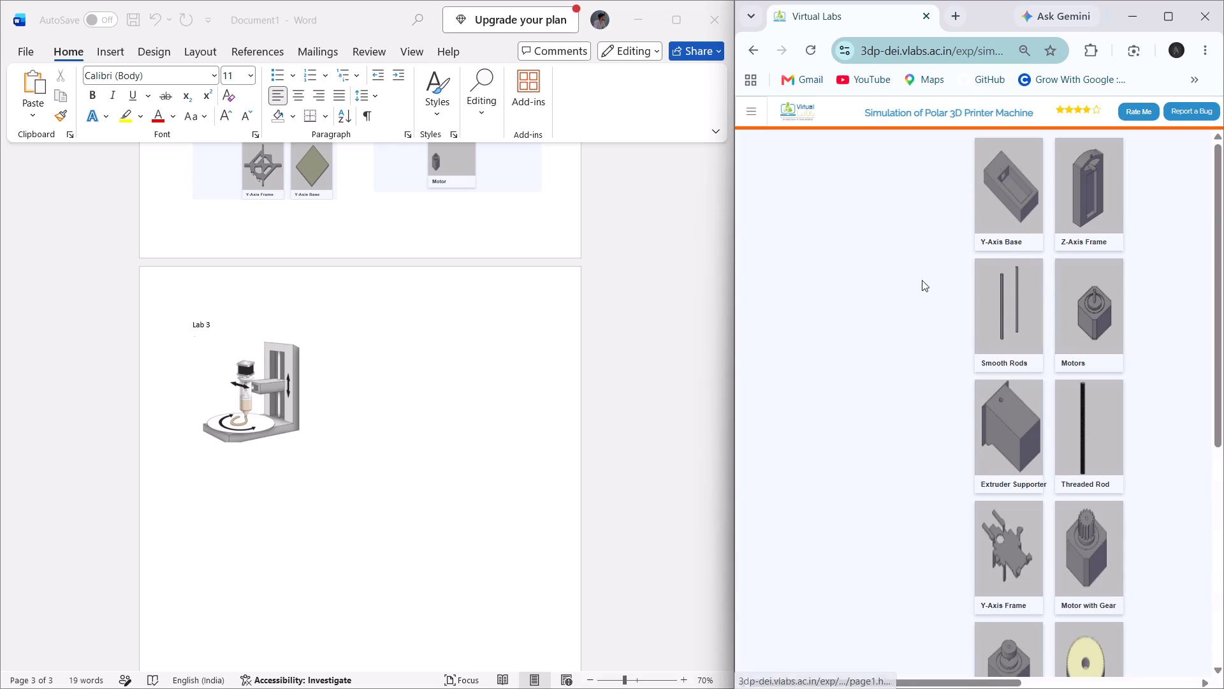
{"action": "scroll", "coordinate": [933, 350], "scroll_direction": "up", "scroll_amount": 1}
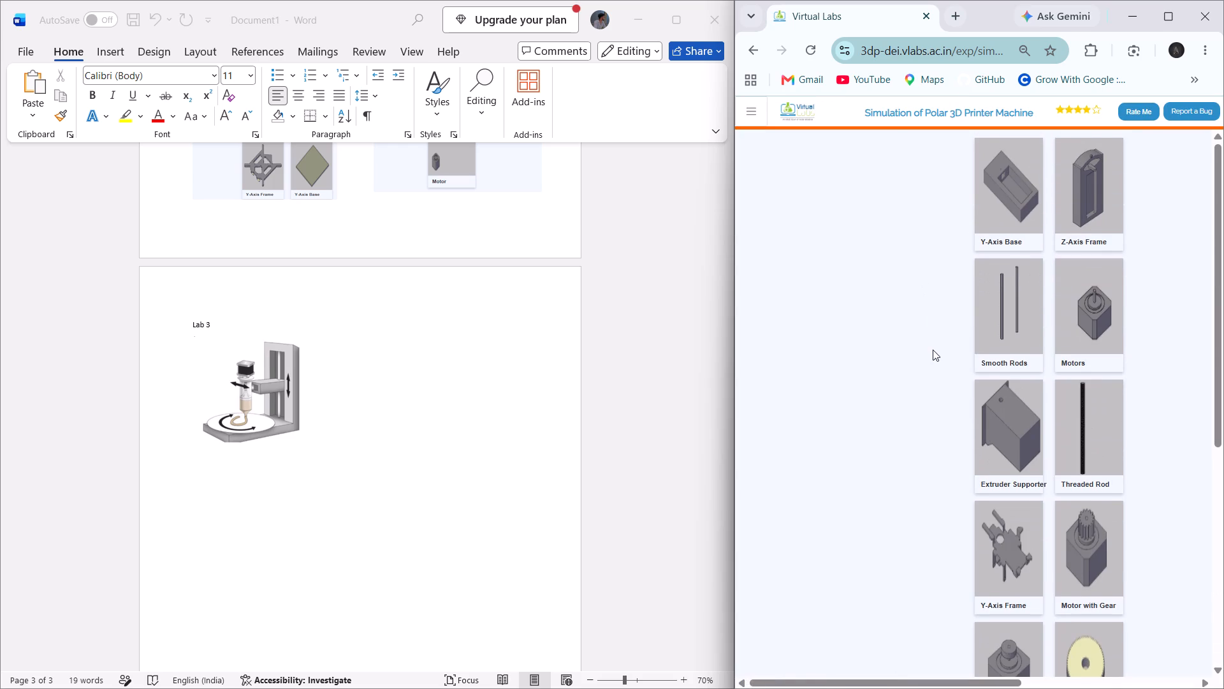
{"action": "scroll", "coordinate": [933, 350], "scroll_direction": "up", "scroll_amount": 2}
Snip the first eight polar printer parts, Y-Axis Base through Motor with Gear, and paste them below the Lab 3 diagram in Word.
{"action": "key", "text": "Print"}
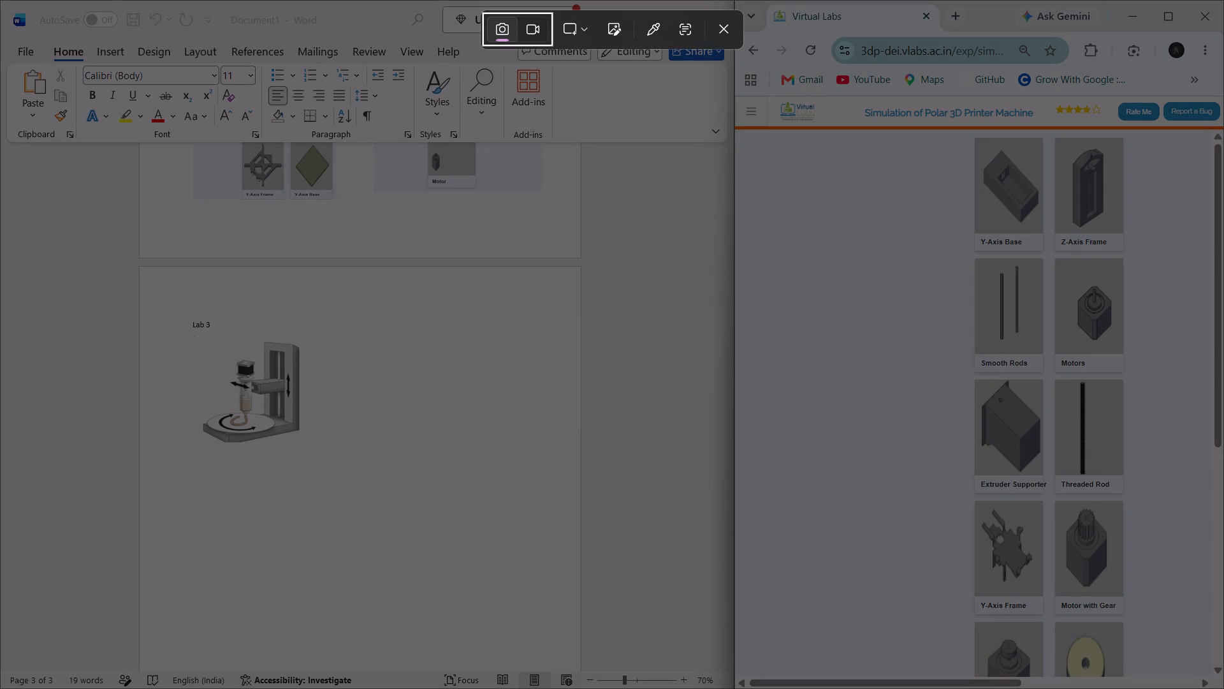
{"action": "left_click_drag", "start_coordinate": [964, 136], "coordinate": [1141, 617]}
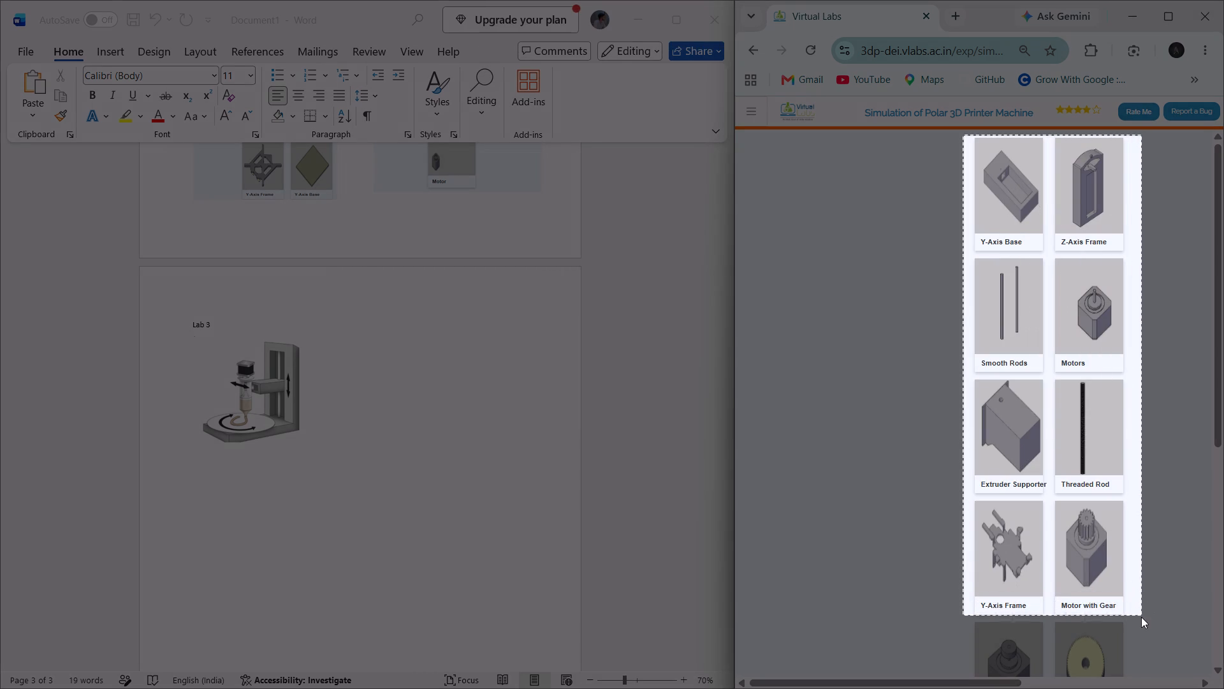
{"action": "left_click_drag", "start_coordinate": [1141, 617], "coordinate": [1141, 620]}
{"action": "scroll", "coordinate": [1141, 620], "scroll_direction": "down", "scroll_amount": 2}
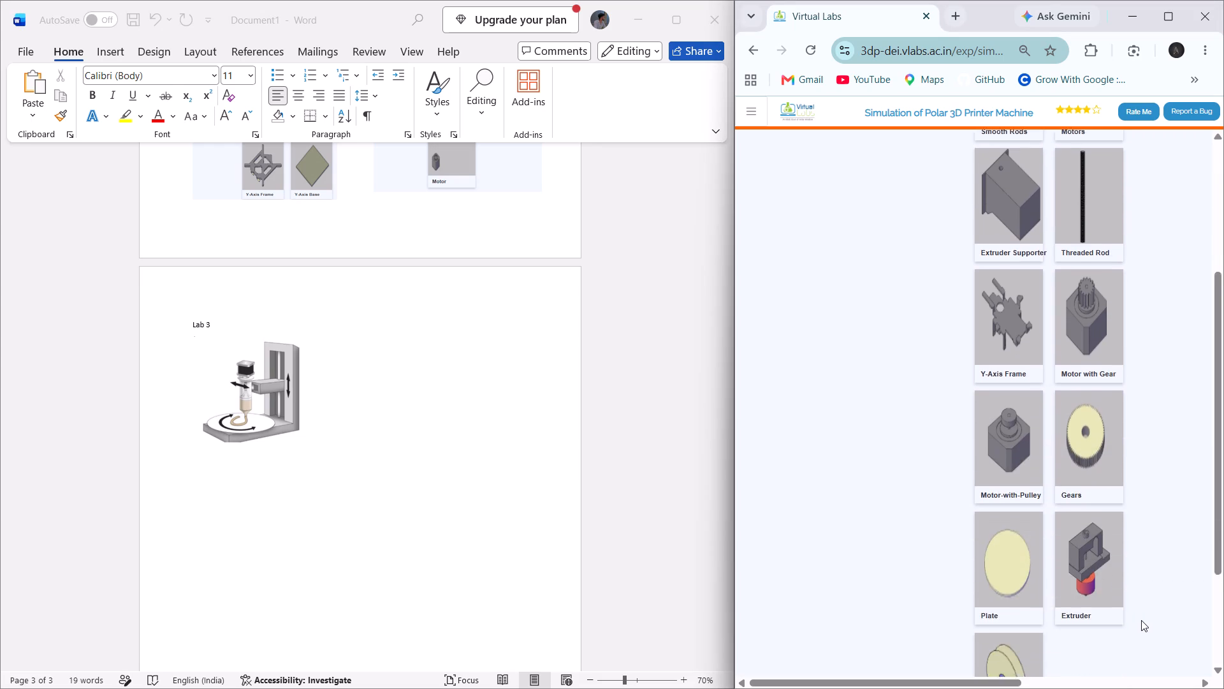
{"action": "scroll", "coordinate": [1141, 620], "scroll_direction": "down", "scroll_amount": 5}
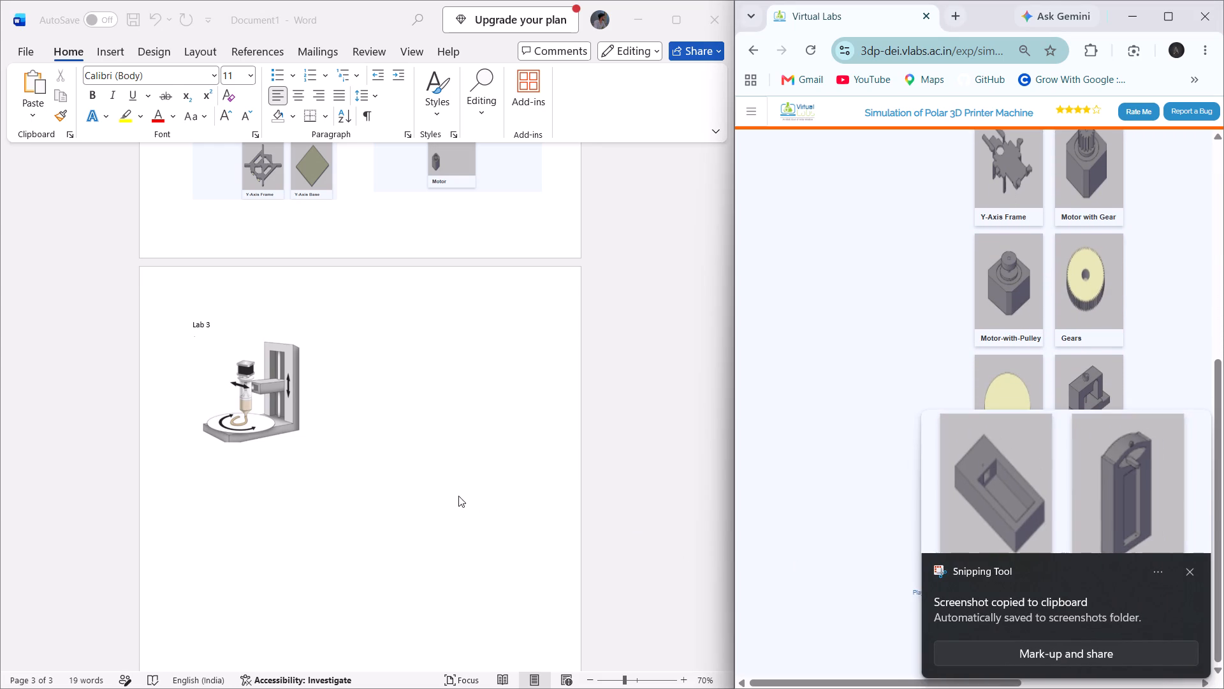
{"action": "left_click", "coordinate": [447, 482]}
{"action": "key", "text": "ctrl+v"}
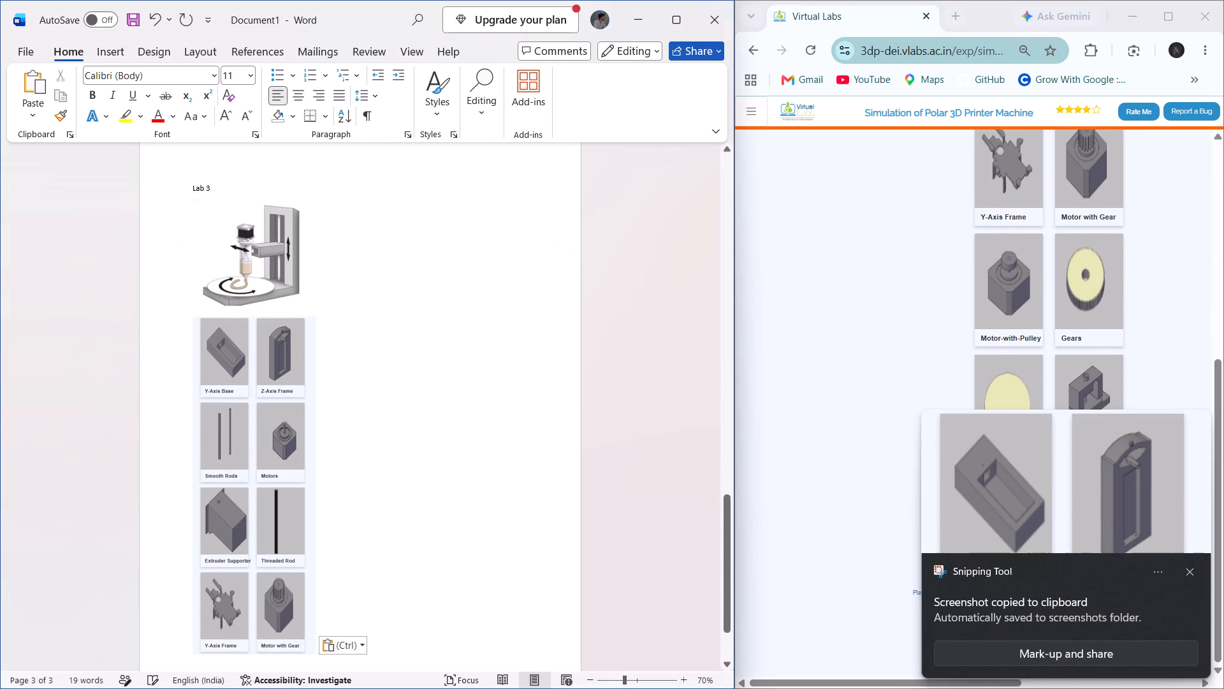
Snip the remaining parts, Motor-with-Pulley through Filament, and paste them into Word on a new line after the first parts picture.
{"action": "left_click", "coordinate": [928, 366]}
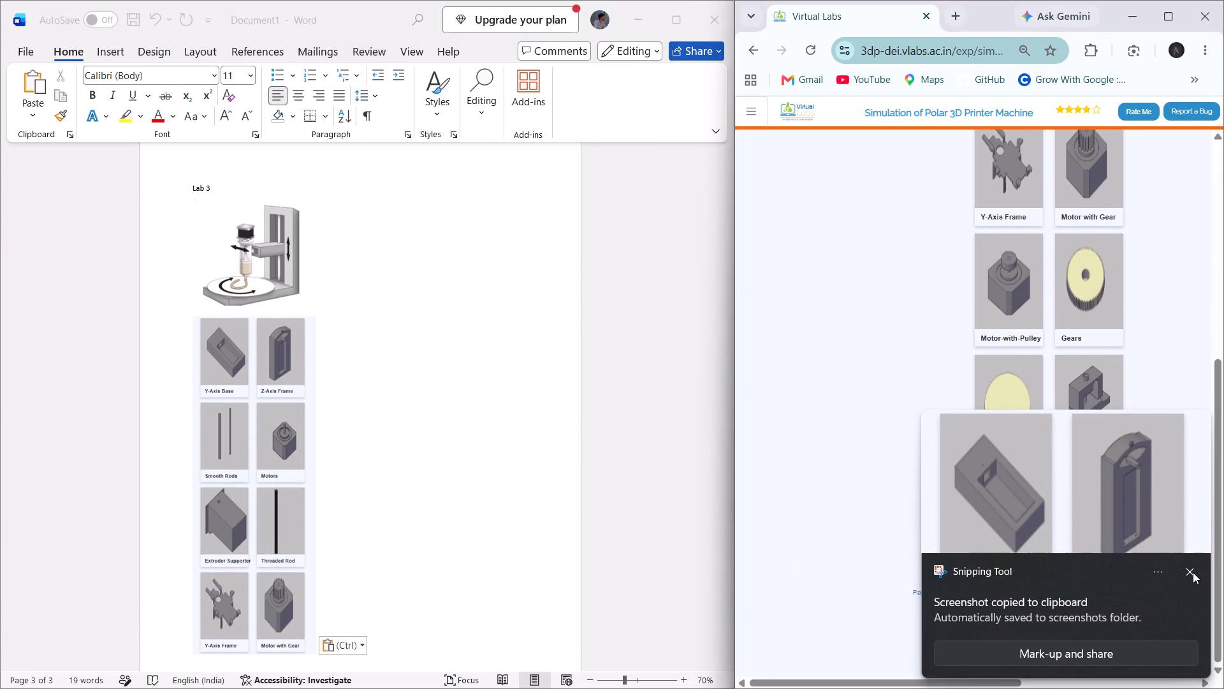
{"action": "left_click", "coordinate": [1193, 572]}
{"action": "left_click", "coordinate": [446, 604]}
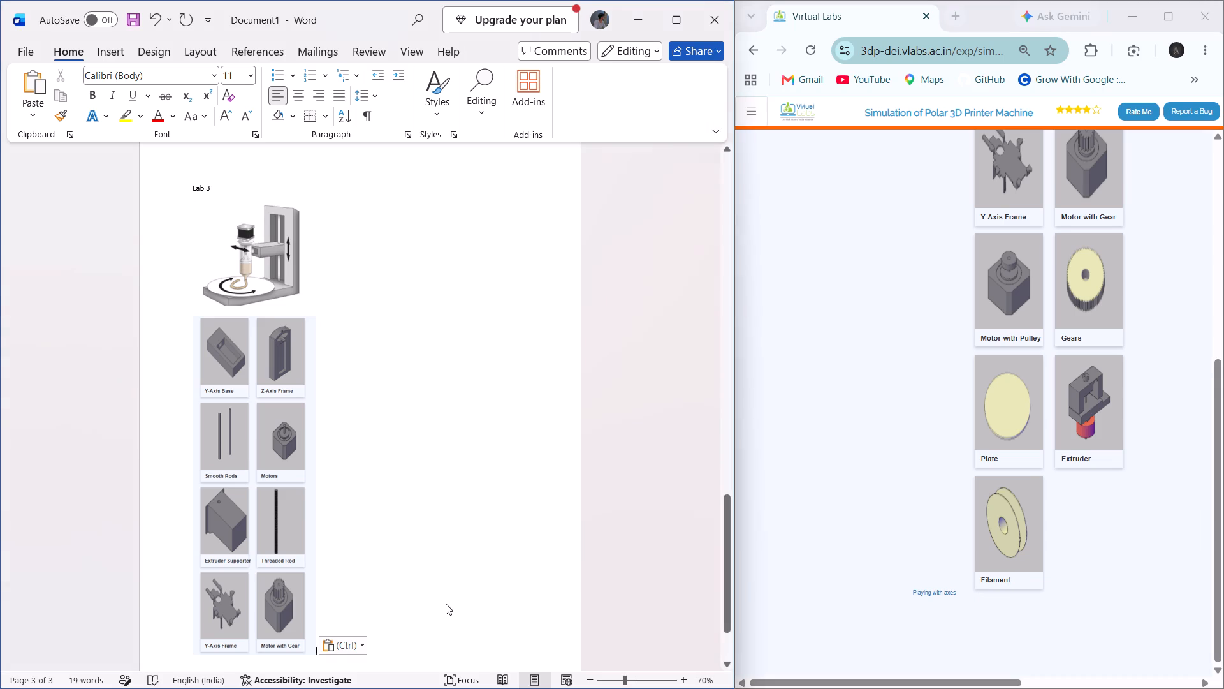
{"action": "key", "text": "Return"}
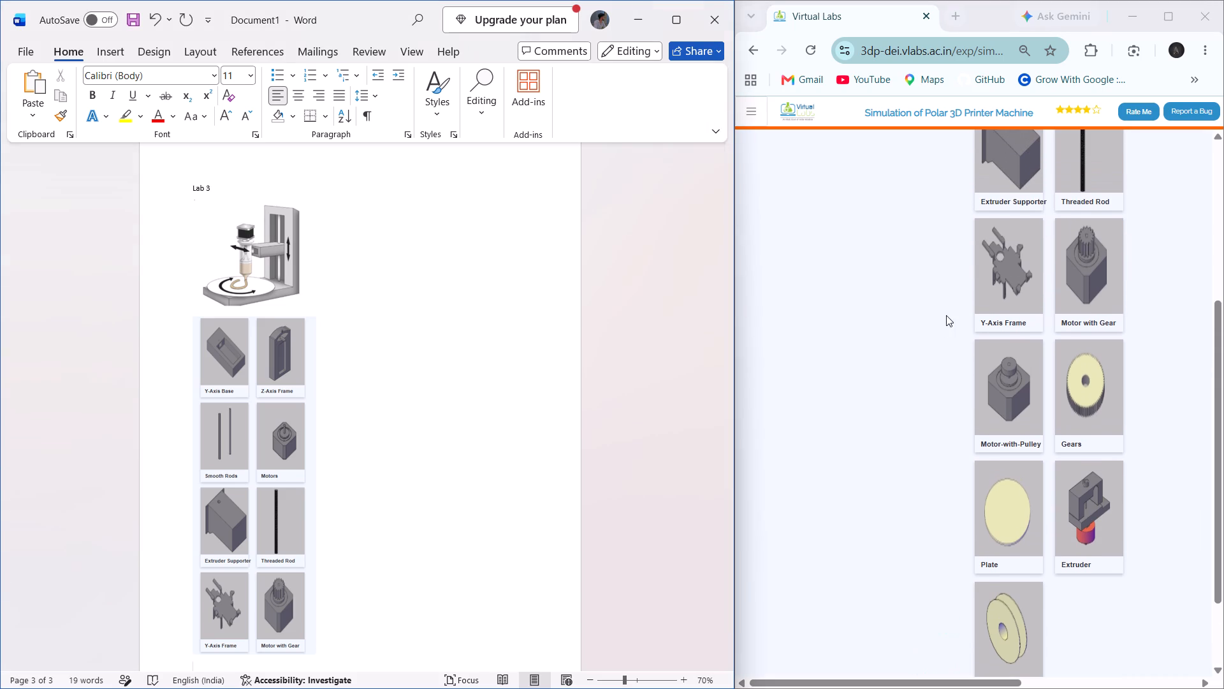
{"action": "key", "text": "Print"}
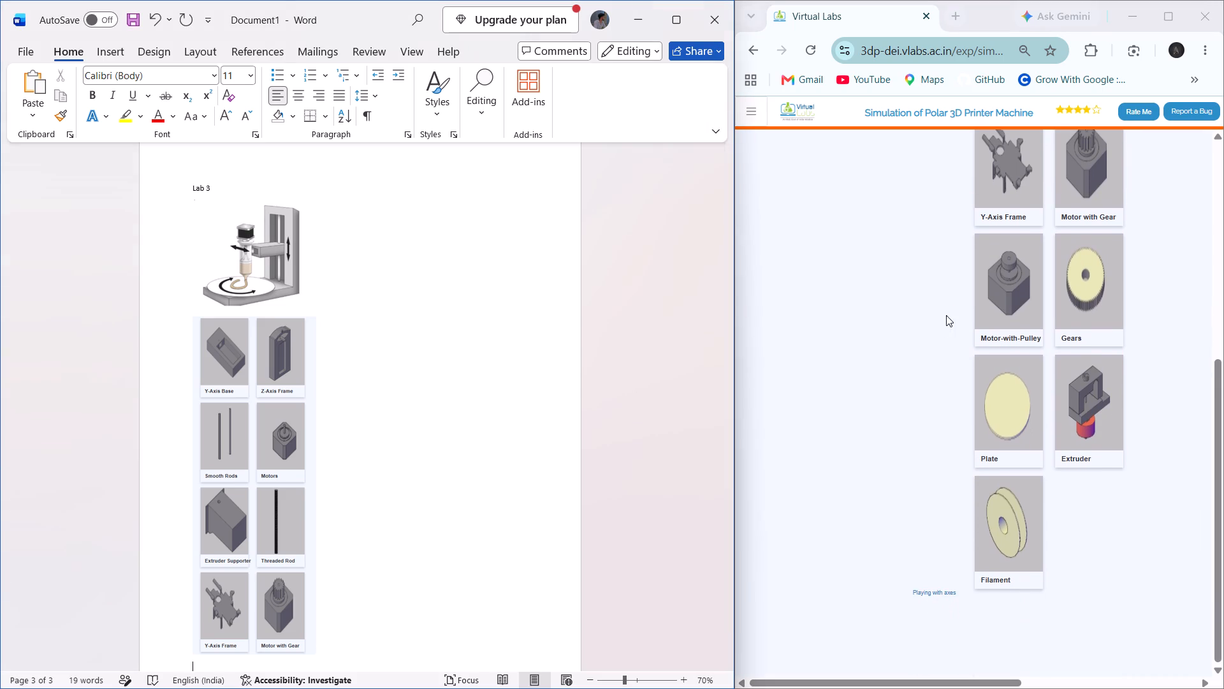
{"action": "left_click_drag", "start_coordinate": [971, 230], "coordinate": [979, 471]}
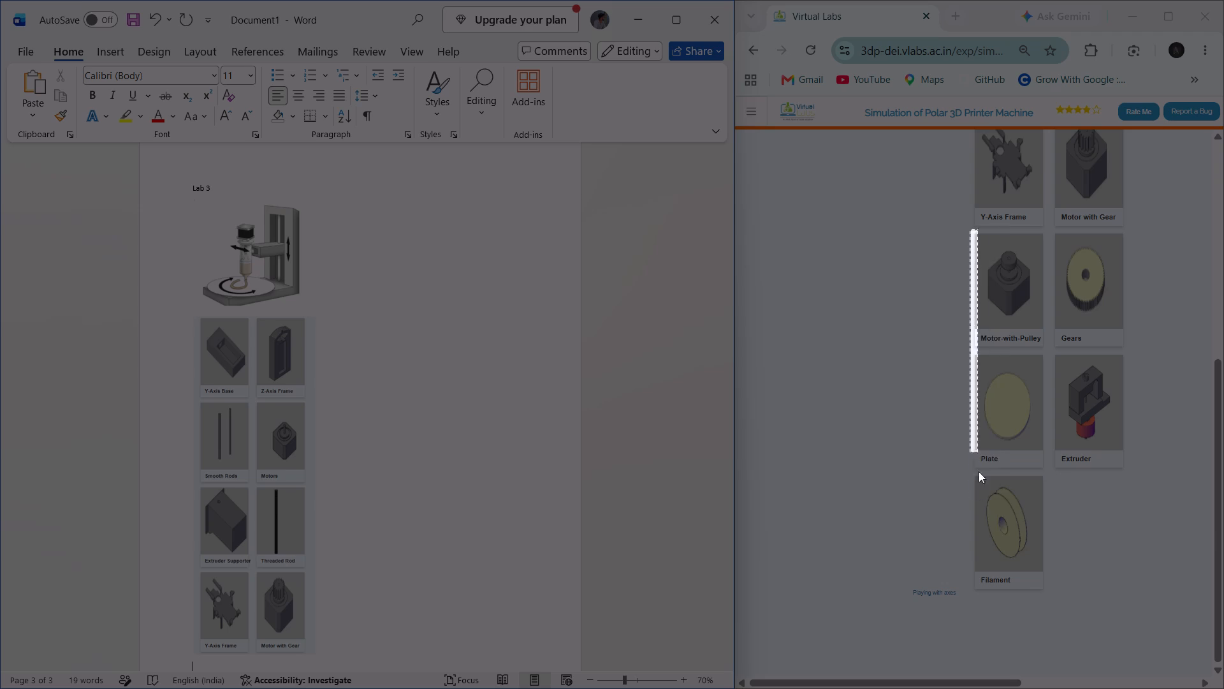
{"action": "left_click_drag", "start_coordinate": [979, 471], "coordinate": [1136, 598]}
{"action": "key", "text": "ctrl+v"}
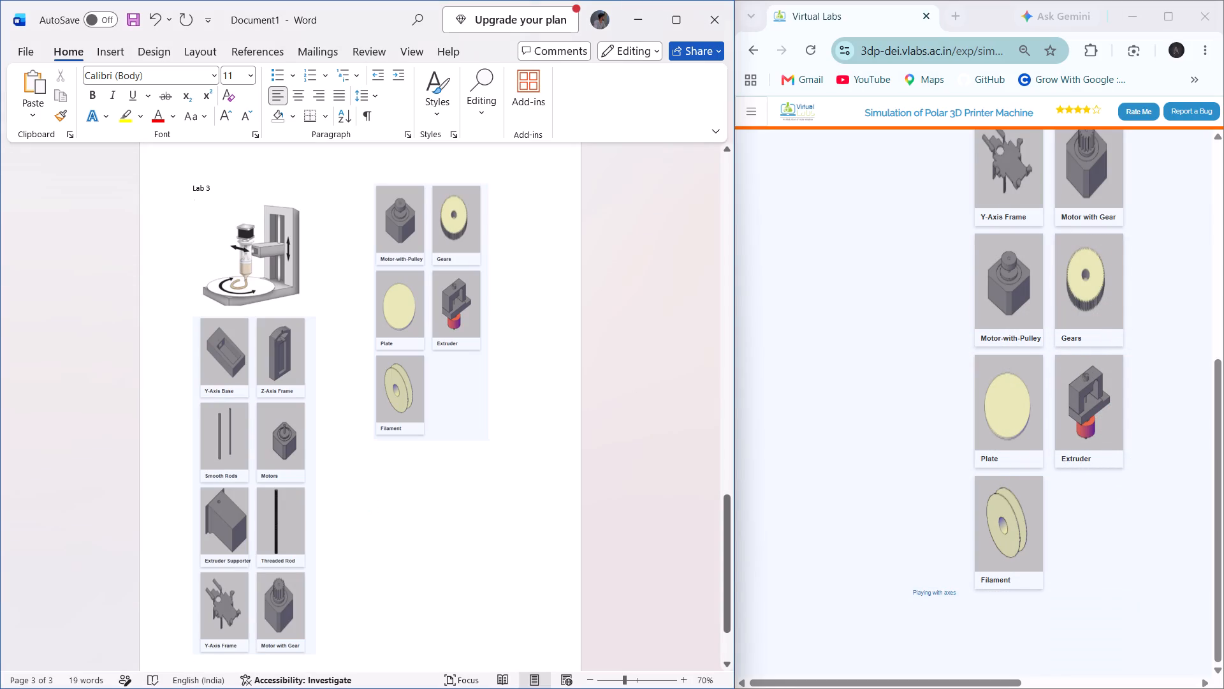
Open the polar printer's Playing with axes view, snip the assembled printer model and paste it below the Filament parts picture in Word.
{"action": "left_click", "coordinate": [831, 491]}
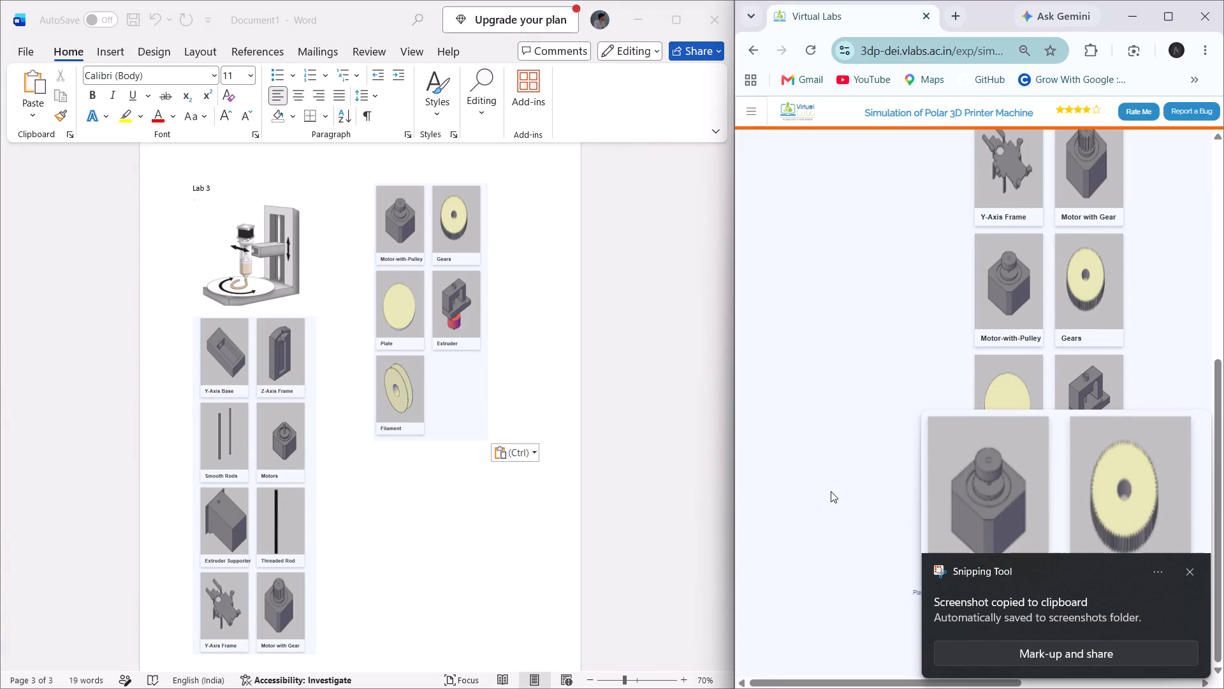
{"action": "left_click", "coordinate": [1193, 570]}
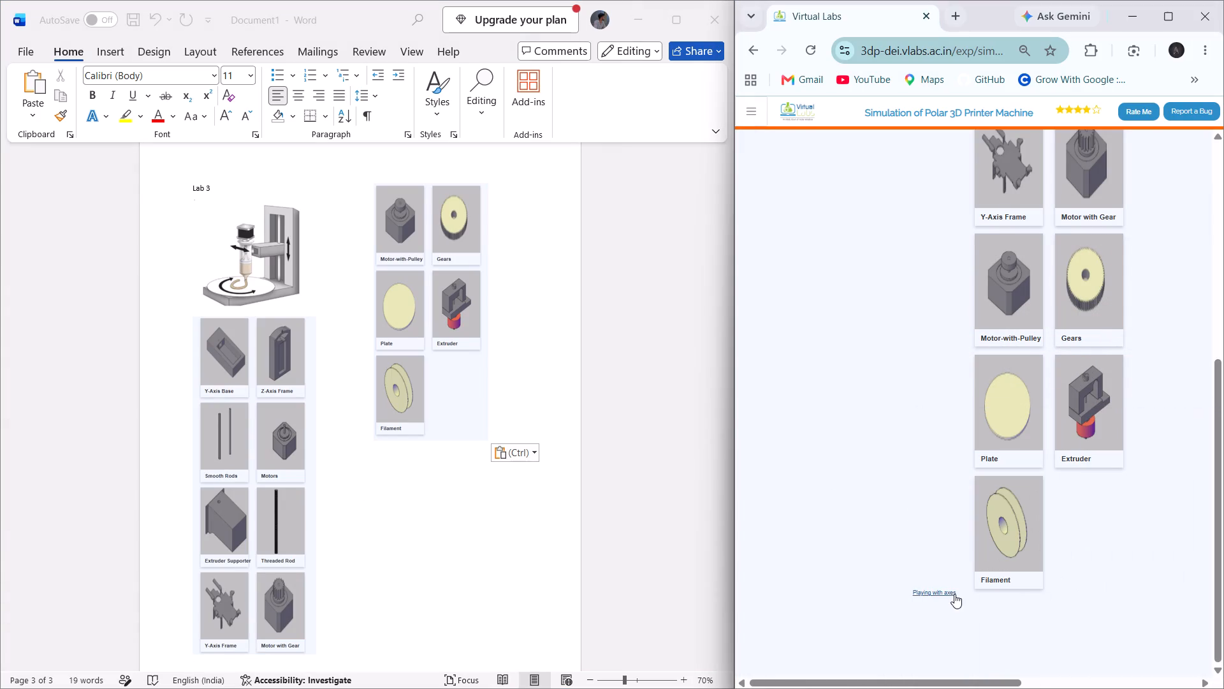
{"action": "left_click", "coordinate": [952, 591]}
{"action": "scroll", "coordinate": [952, 591], "scroll_direction": "down", "scroll_amount": 1}
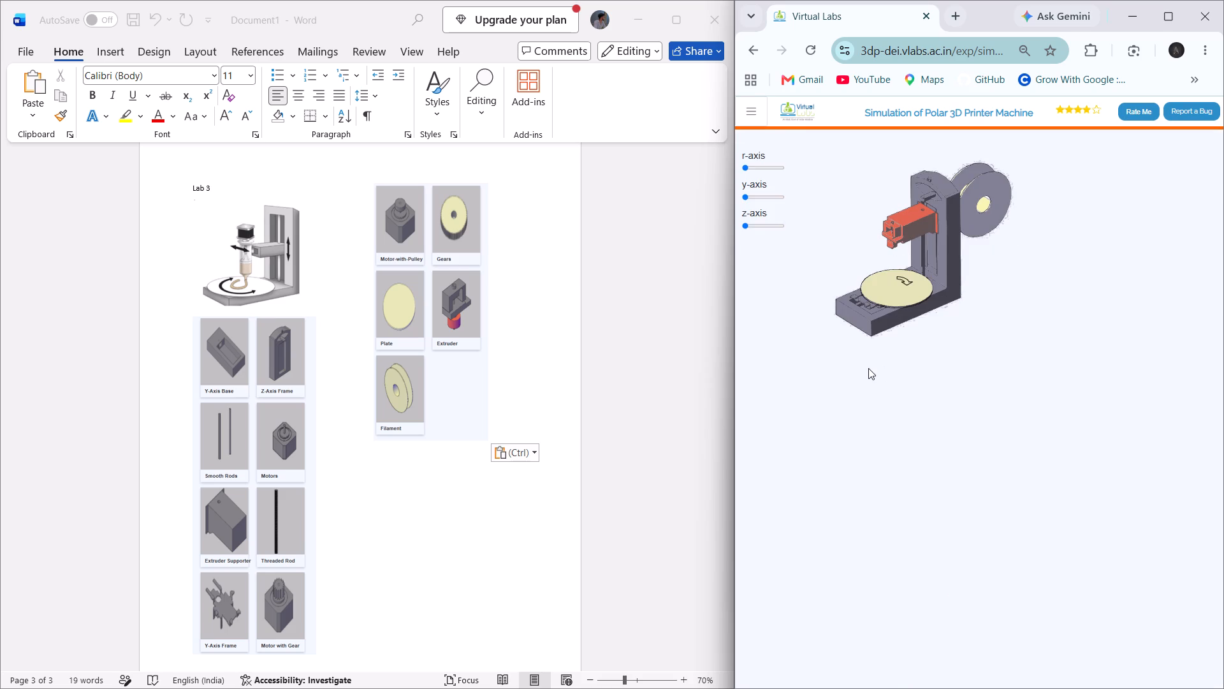
{"action": "key", "text": "Print"}
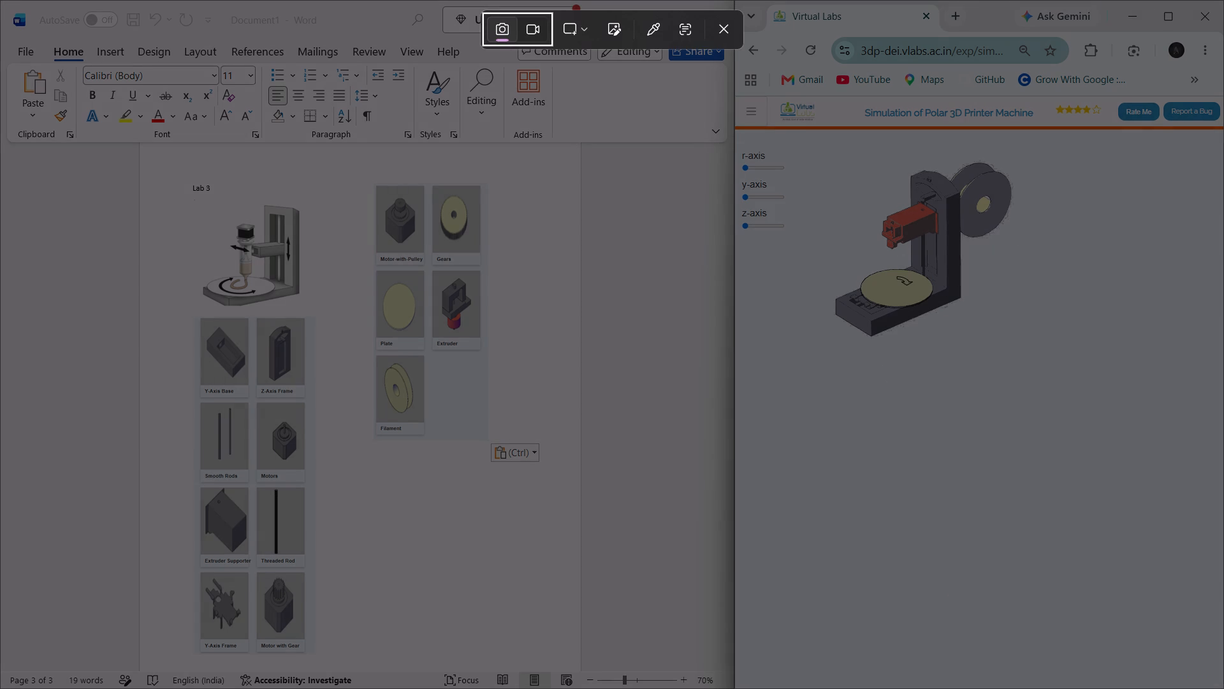
{"action": "left_click_drag", "start_coordinate": [823, 150], "coordinate": [1018, 352]}
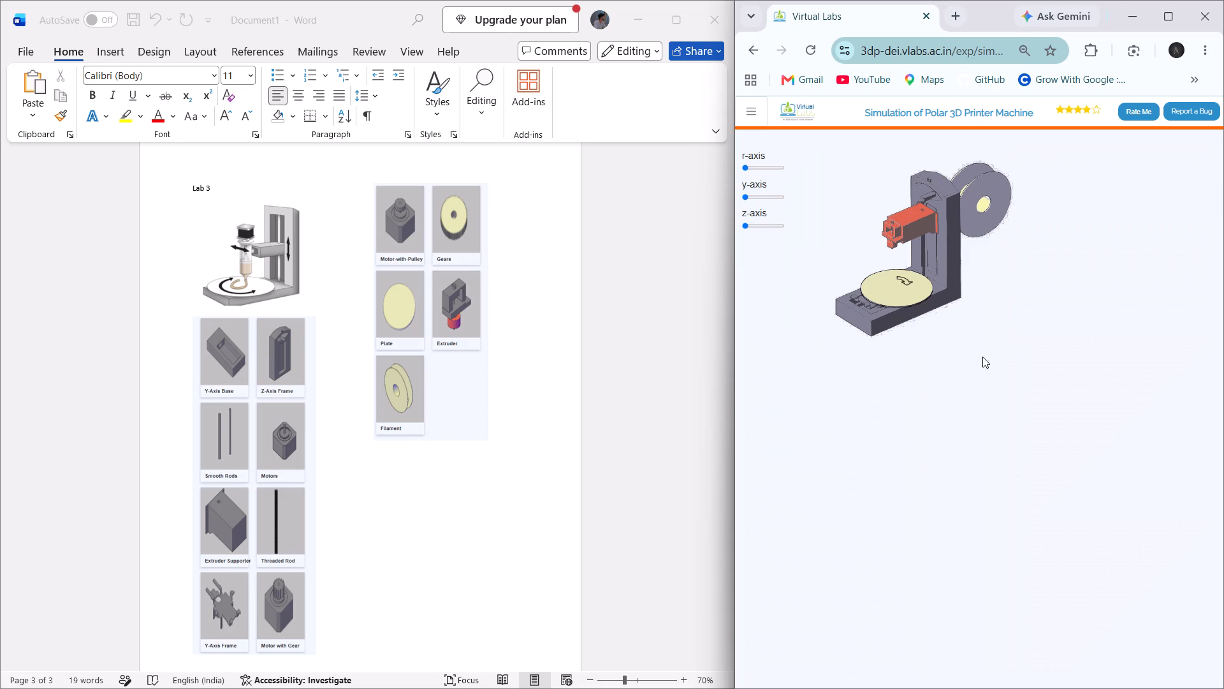
{"action": "left_click", "coordinate": [412, 480]}
{"action": "key", "text": "Return"}
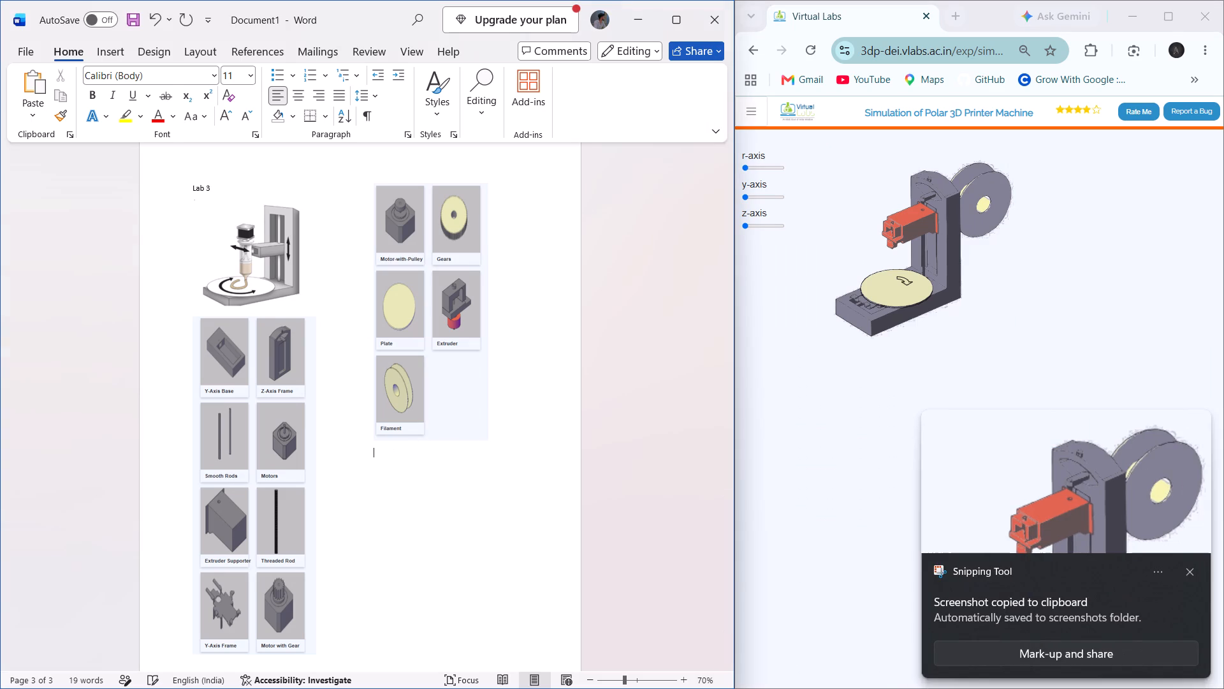
{"action": "key", "text": "ctrl+v"}
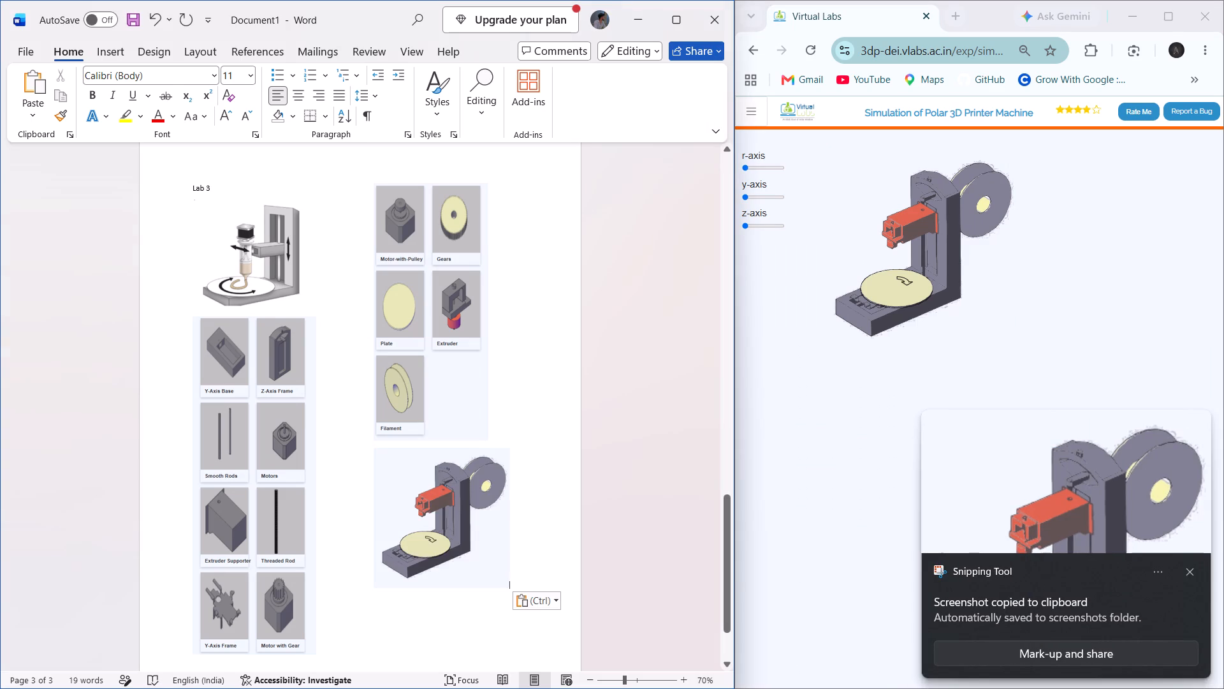
{"action": "left_click", "coordinate": [818, 447]}
{"action": "scroll", "coordinate": [924, 376], "scroll_direction": "up", "scroll_amount": 1}
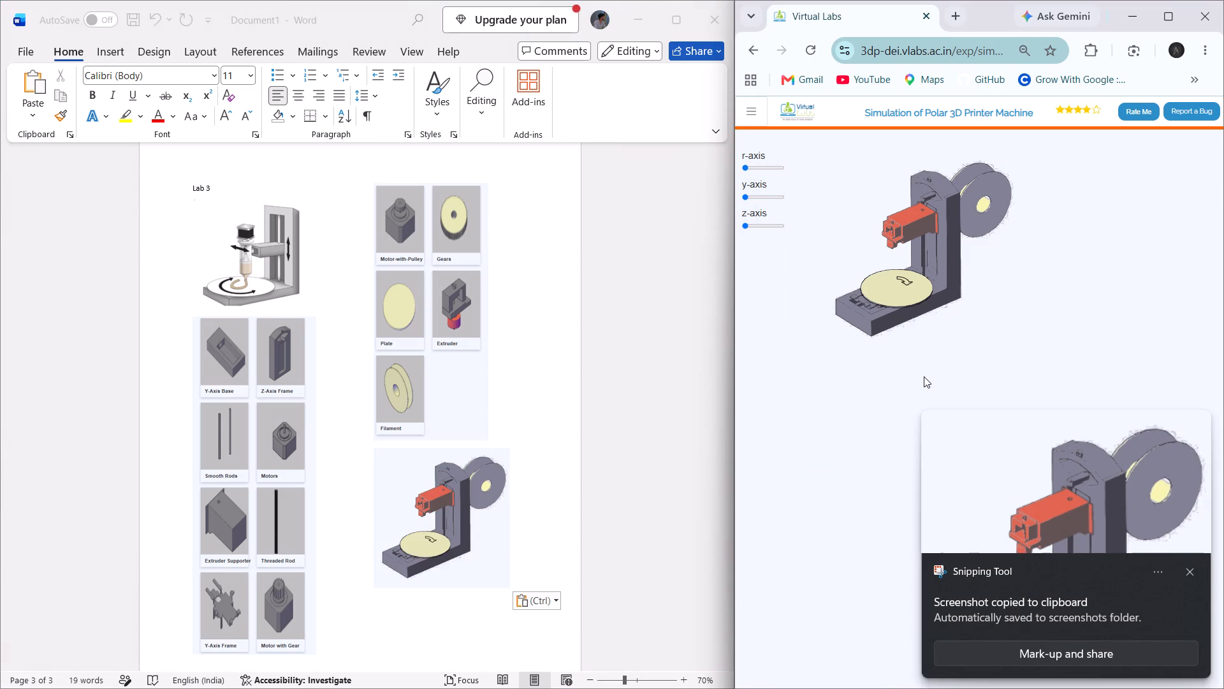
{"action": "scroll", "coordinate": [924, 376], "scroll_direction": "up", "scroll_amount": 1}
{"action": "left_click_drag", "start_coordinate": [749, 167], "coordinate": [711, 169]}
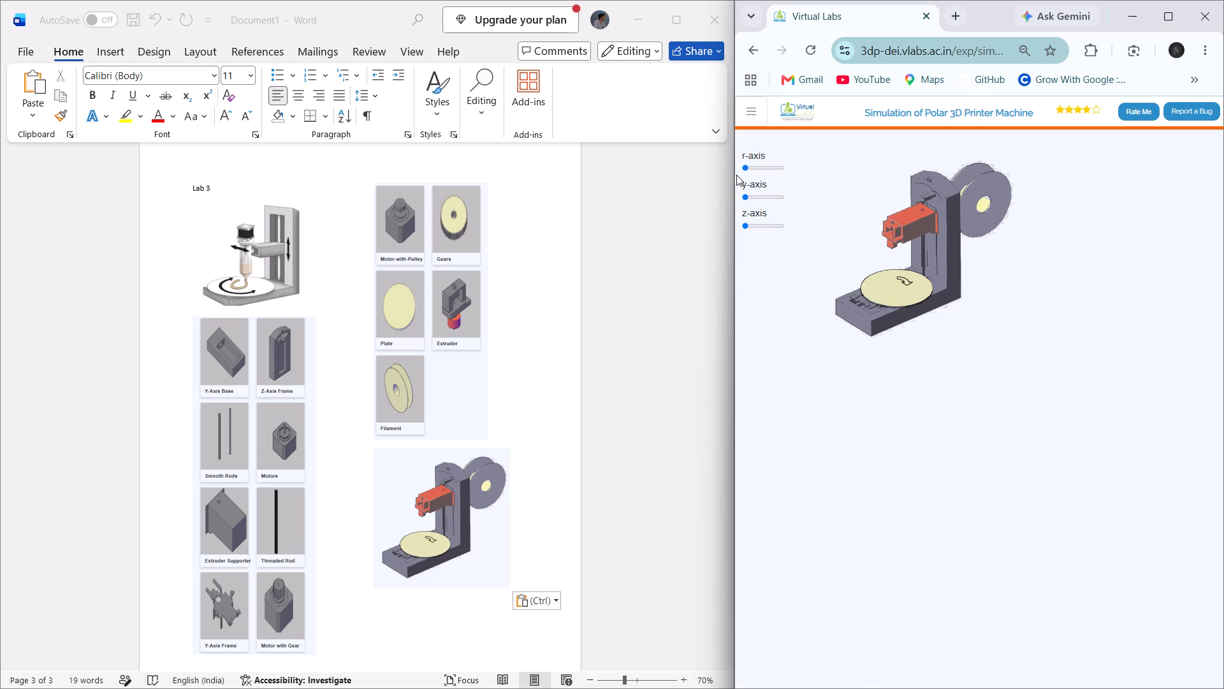
Start a new page after the assembled polar printer picture in Word and add the heading Lab 4 with a line below it.
{"action": "scroll", "coordinate": [507, 569], "scroll_direction": "down", "scroll_amount": 2}
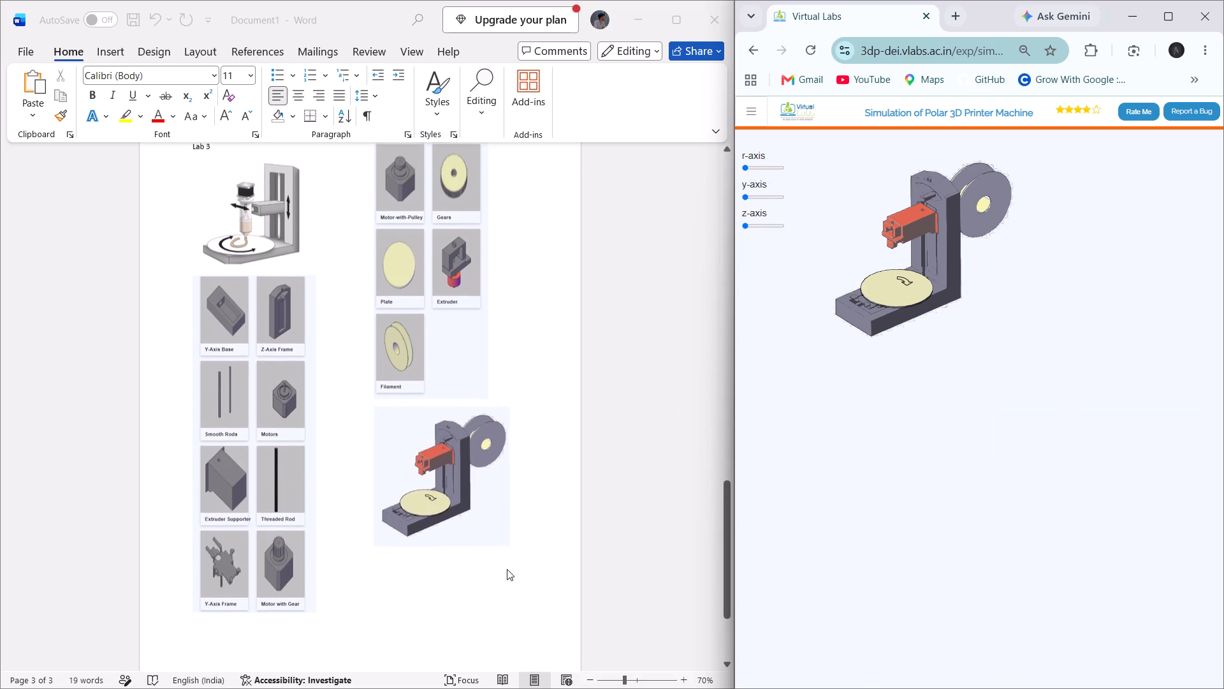
{"action": "scroll", "coordinate": [507, 569], "scroll_direction": "down", "scroll_amount": 1}
{"action": "left_click", "coordinate": [441, 571]}
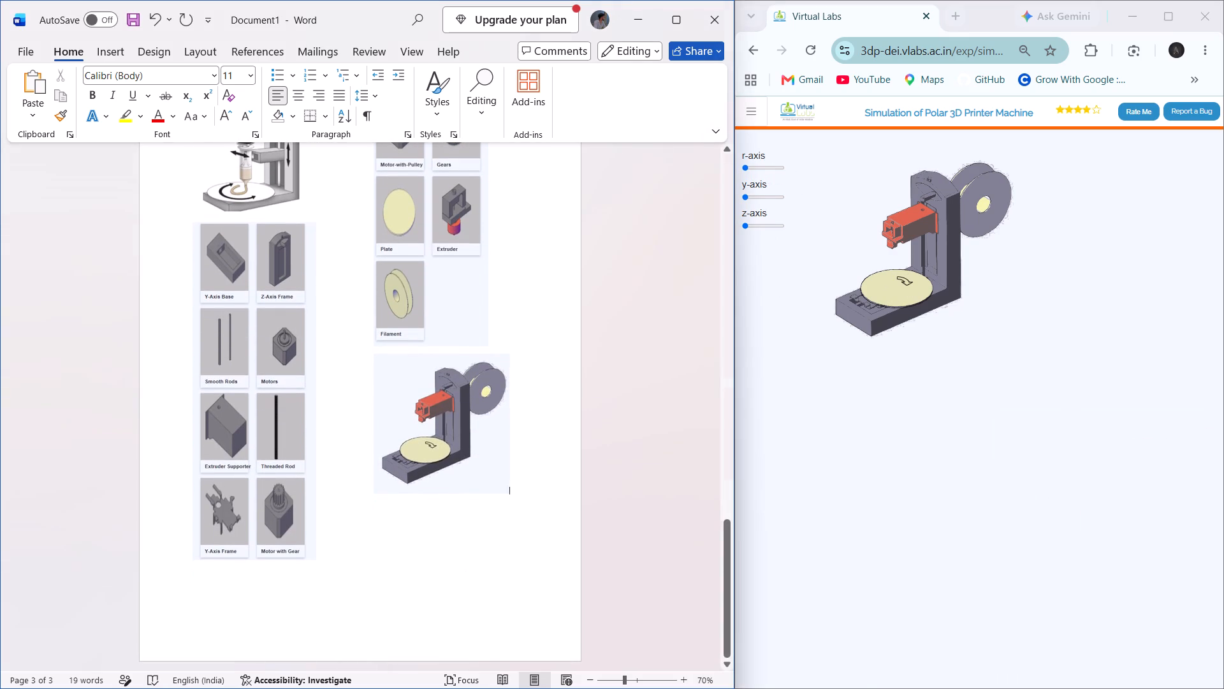
{"action": "key", "text": "Return"}
{"action": "key", "text": "Return"}
{"action": "key", "text": "Return"}
{"action": "key", "text": "Return"}
{"action": "key", "text": "Return"}
{"action": "key", "text": "Return"}
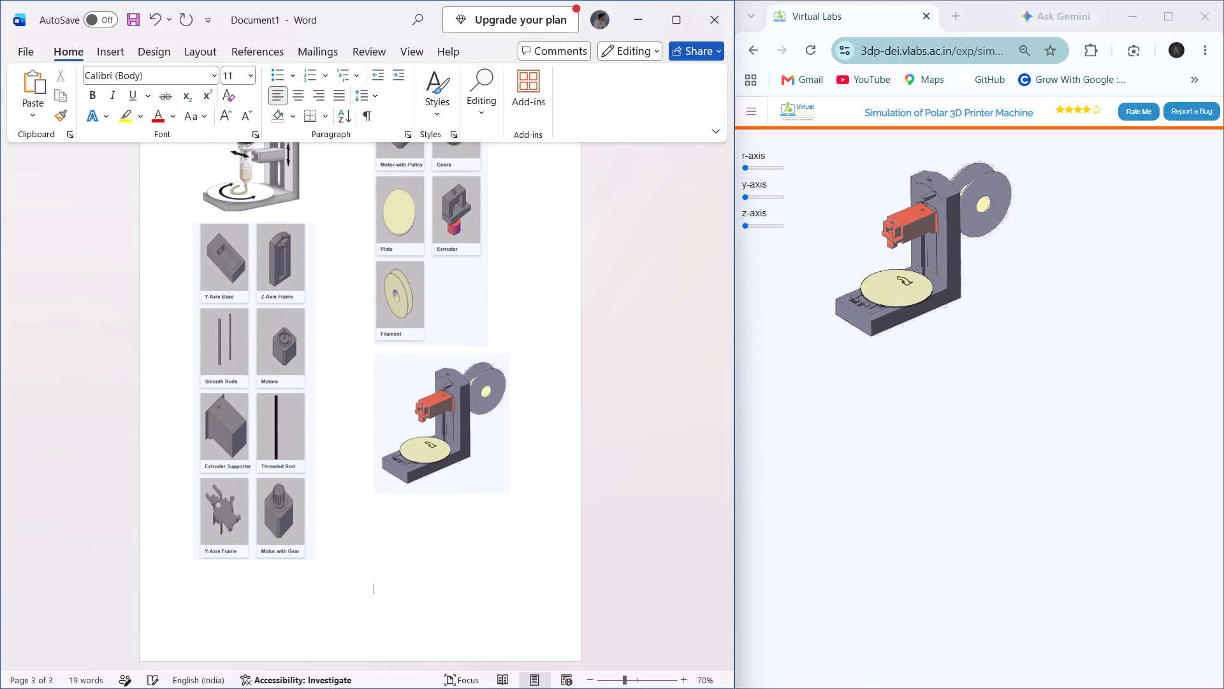
{"action": "scroll", "coordinate": [890, 408], "scroll_direction": "right", "scroll_amount": 14}
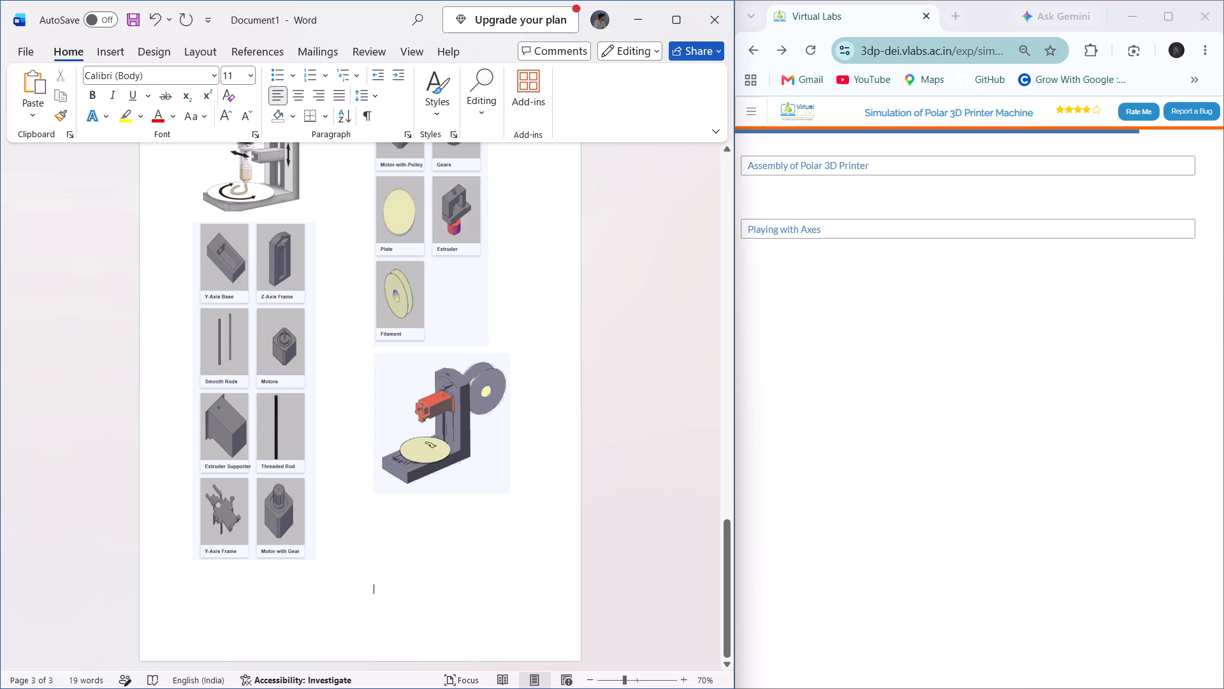
{"action": "key", "text": "ctrl+Return"}
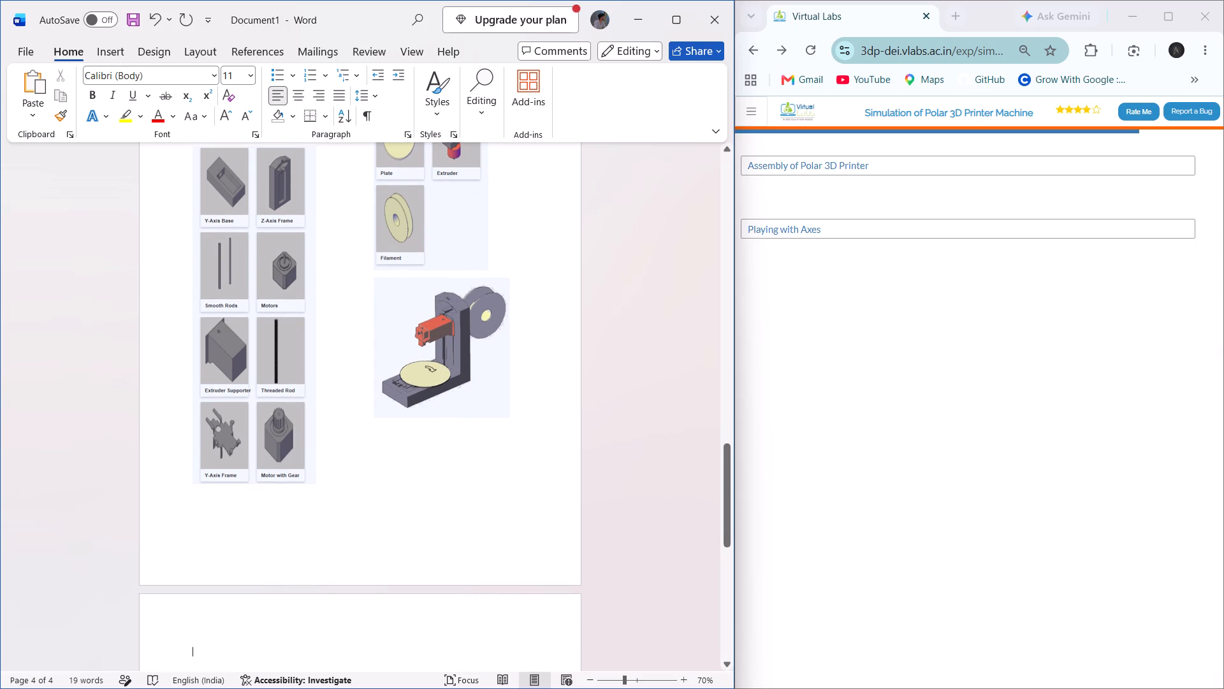
{"action": "type", "text": "Lab 4"}
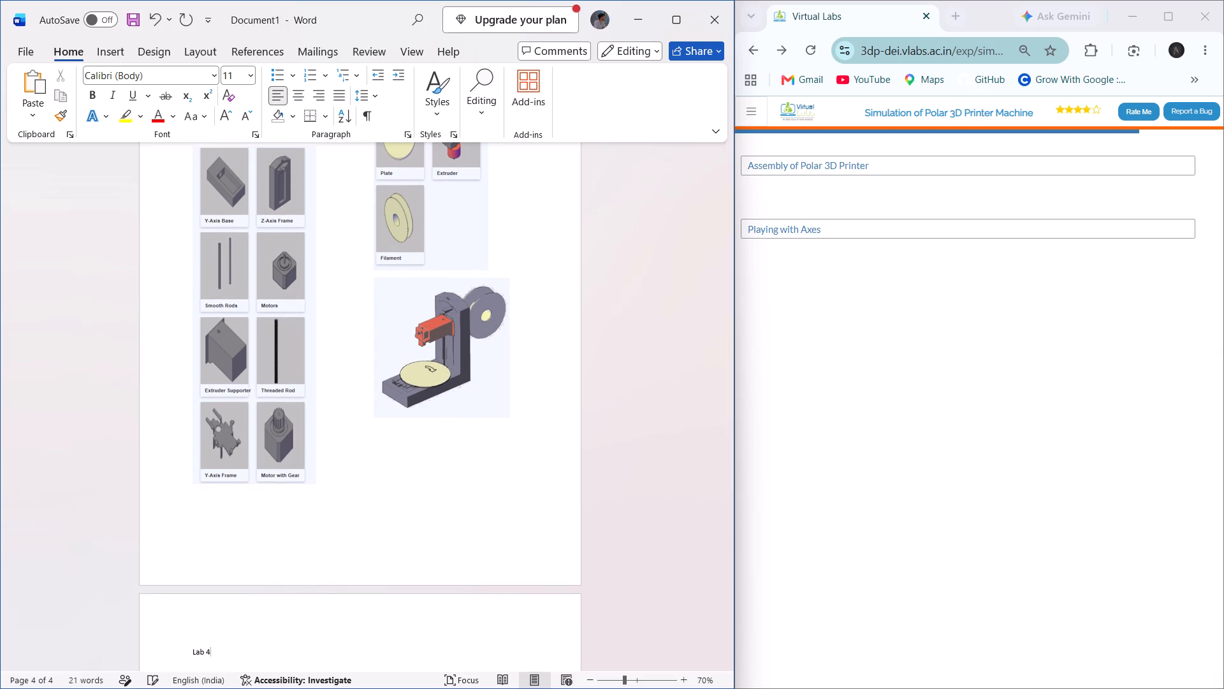
{"action": "key", "text": "Return"}
Go back to the list of experiments and open the Theory page of Simulation of Stereolithography Process.
{"action": "scroll", "coordinate": [806, 299], "scroll_direction": "right", "scroll_amount": 7}
{"action": "scroll", "coordinate": [869, 344], "scroll_direction": "right", "scroll_amount": 5}
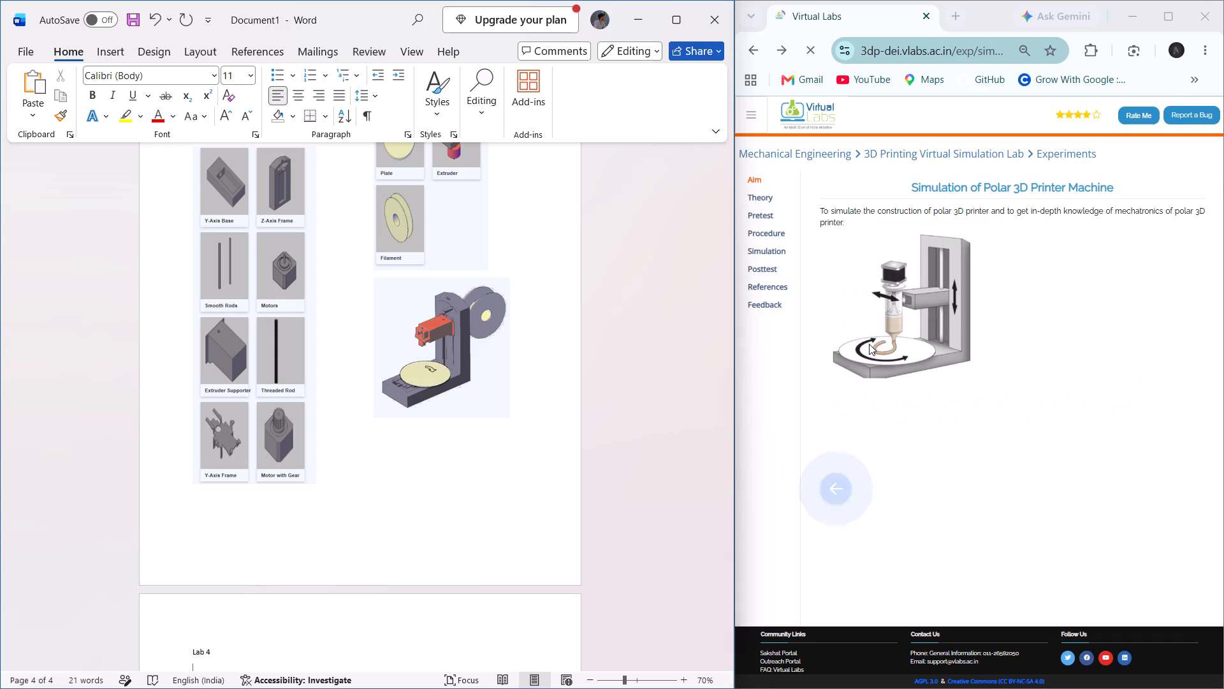
{"action": "scroll", "coordinate": [804, 384], "scroll_direction": "right", "scroll_amount": 4}
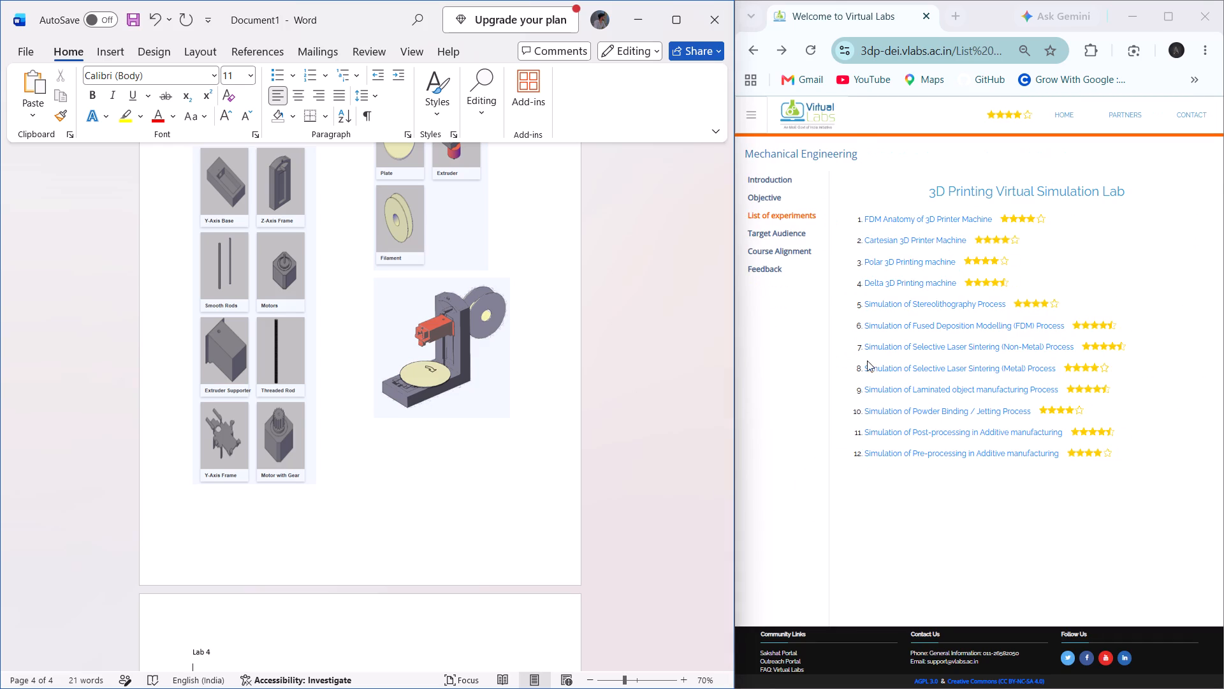
{"action": "left_click", "coordinate": [889, 304]}
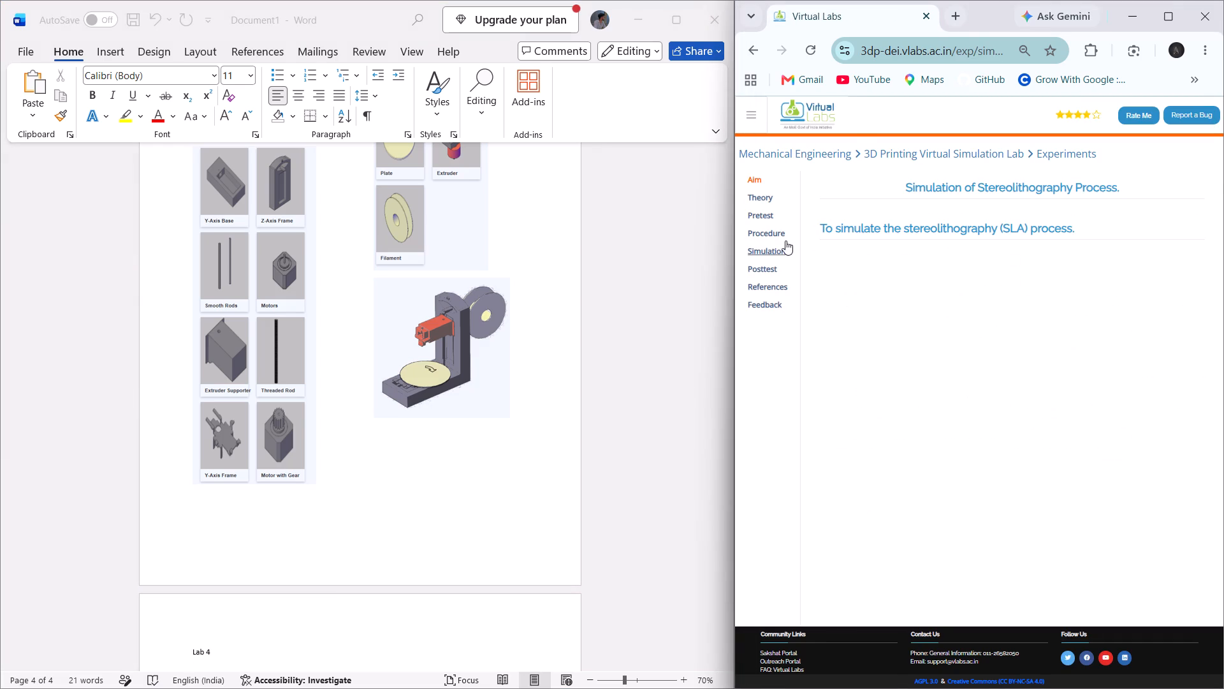
{"action": "left_click", "coordinate": [759, 201]}
Snip the labelled SLA setup diagram from the theory's Description section and paste it below the Lab 4 heading in Word.
{"action": "scroll", "coordinate": [929, 408], "scroll_direction": "down", "scroll_amount": 1}
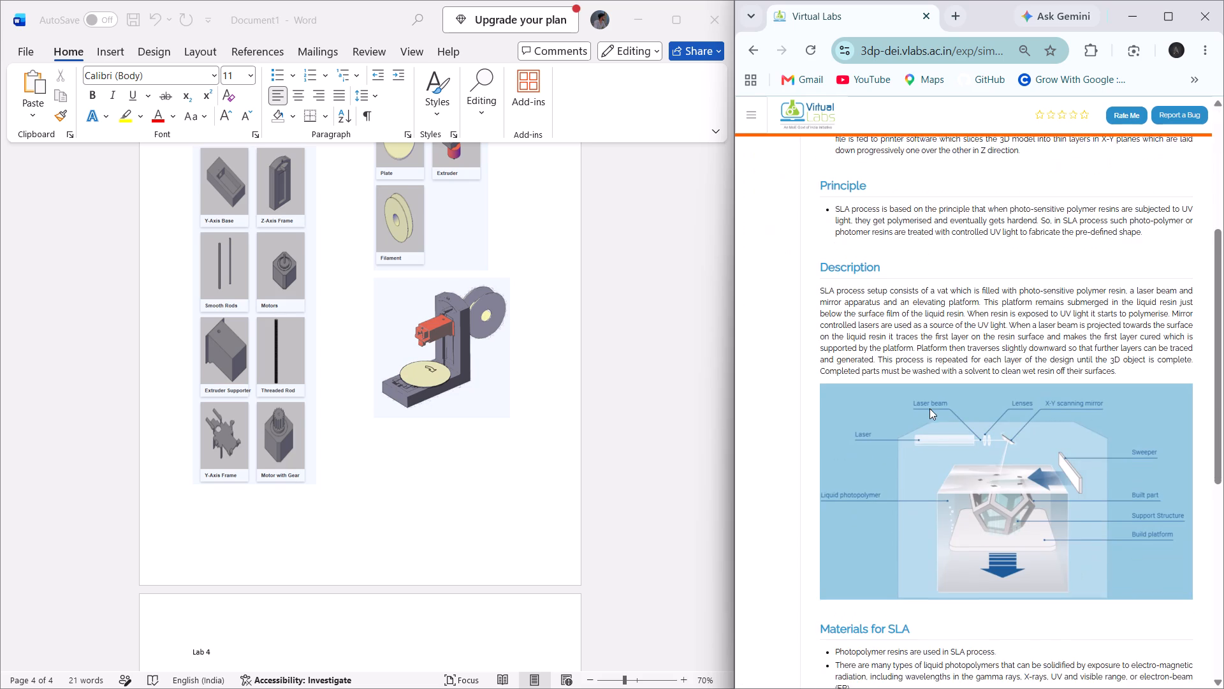
{"action": "scroll", "coordinate": [929, 408], "scroll_direction": "down", "scroll_amount": 1}
{"action": "left_click", "coordinate": [929, 408]}
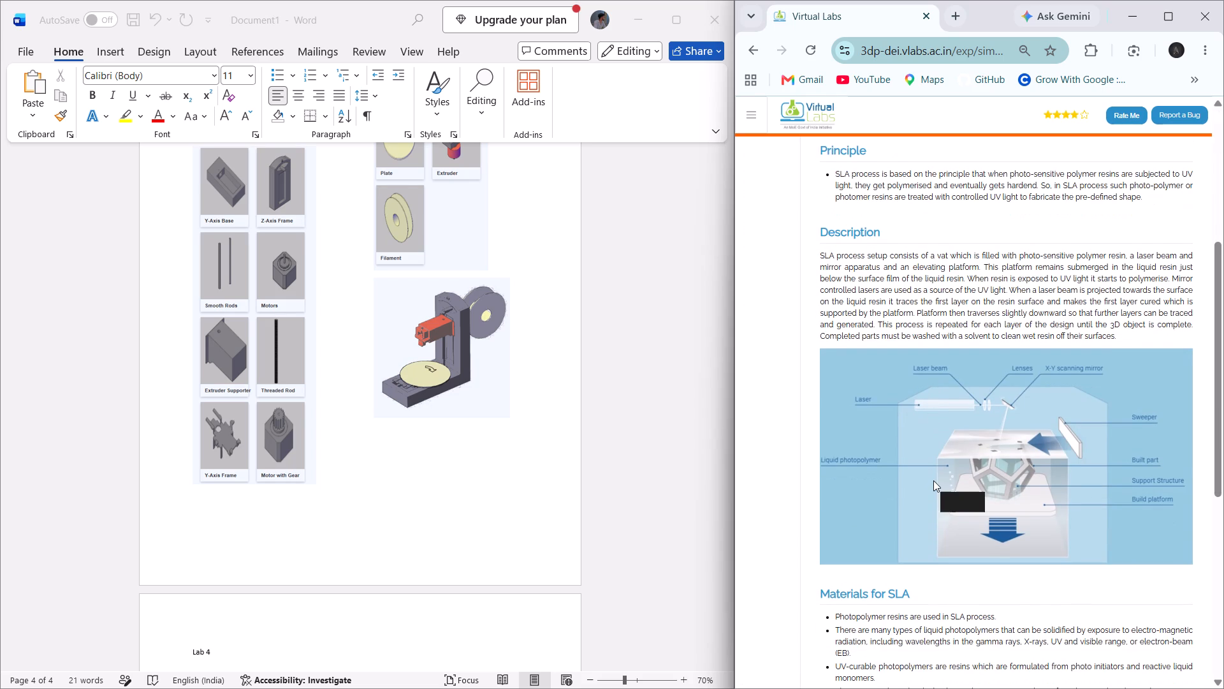
{"action": "key", "text": "Print"}
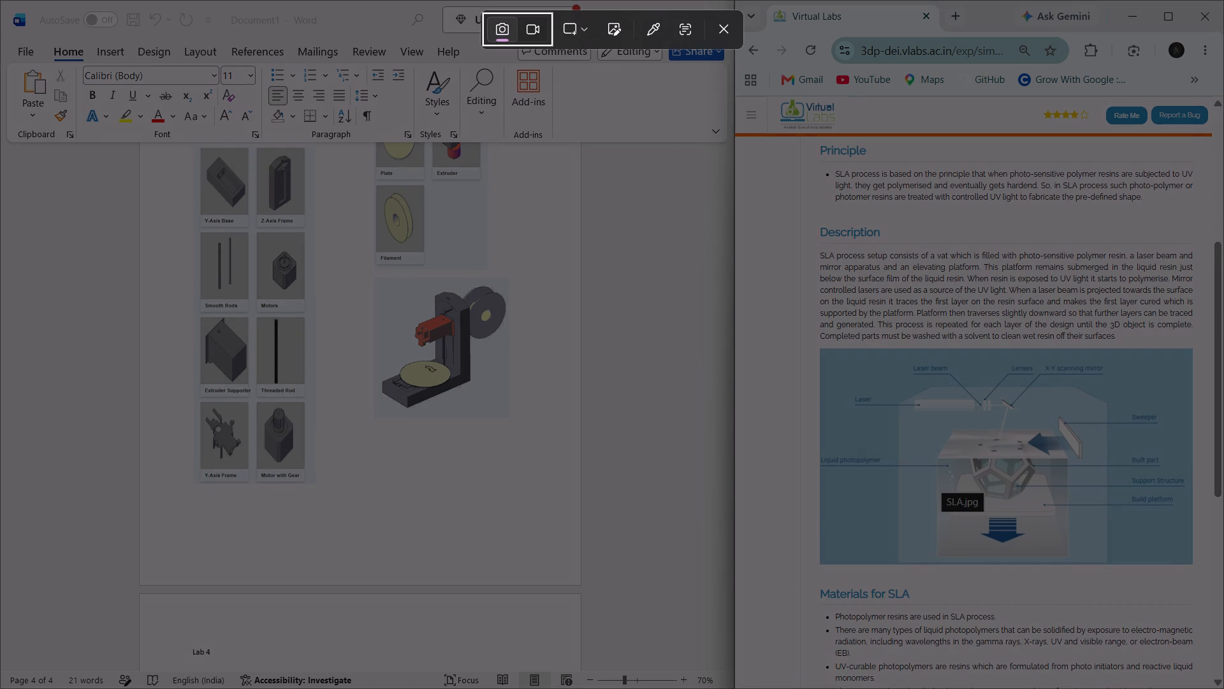
{"action": "left_click_drag", "start_coordinate": [819, 344], "coordinate": [1199, 575]}
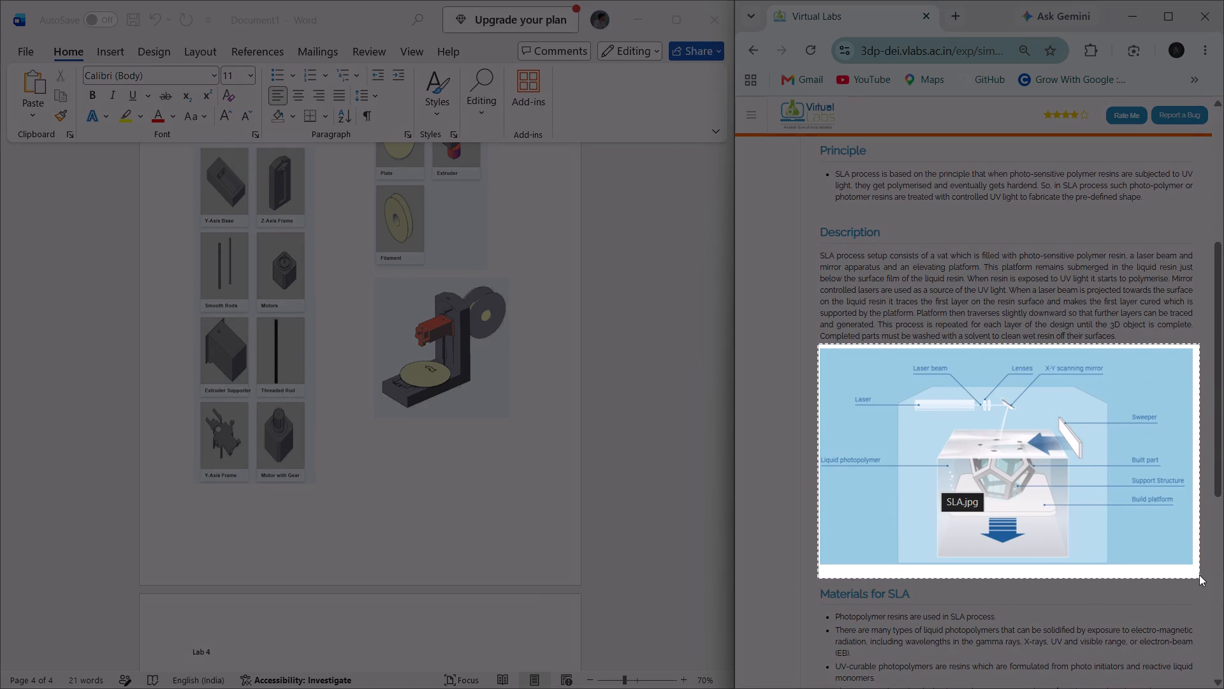
{"action": "left_click_drag", "start_coordinate": [1199, 575], "coordinate": [1197, 571]}
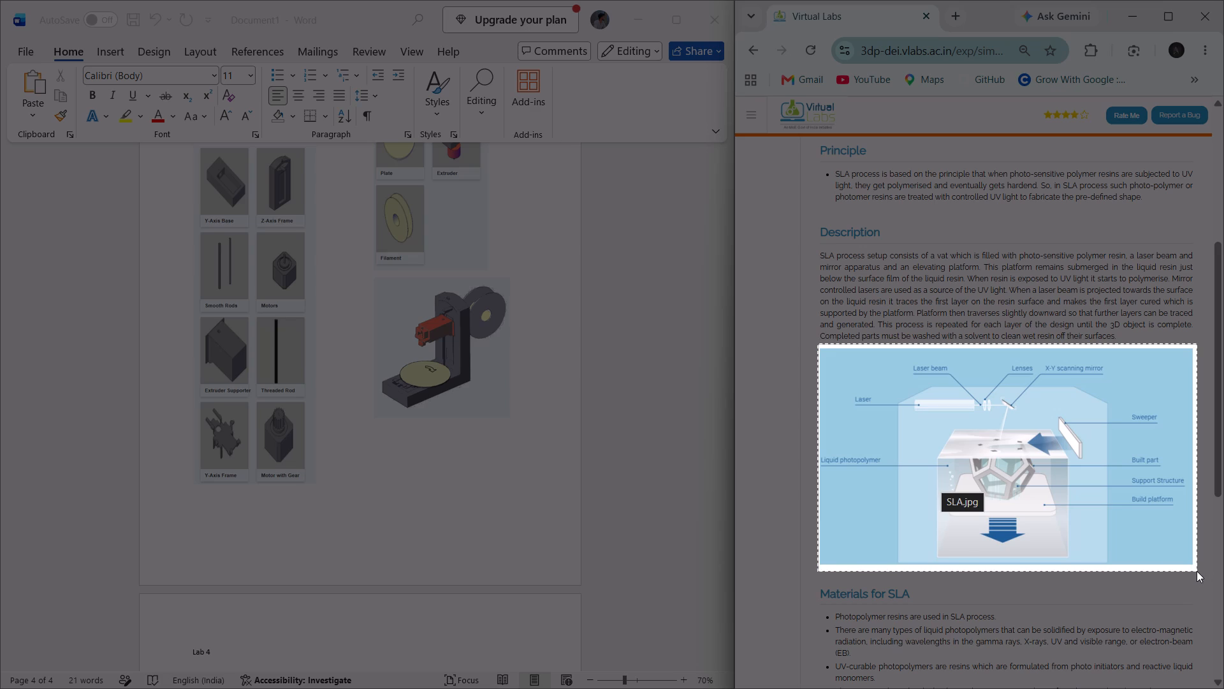
{"action": "left_click_drag", "start_coordinate": [1197, 571], "coordinate": [1198, 571]}
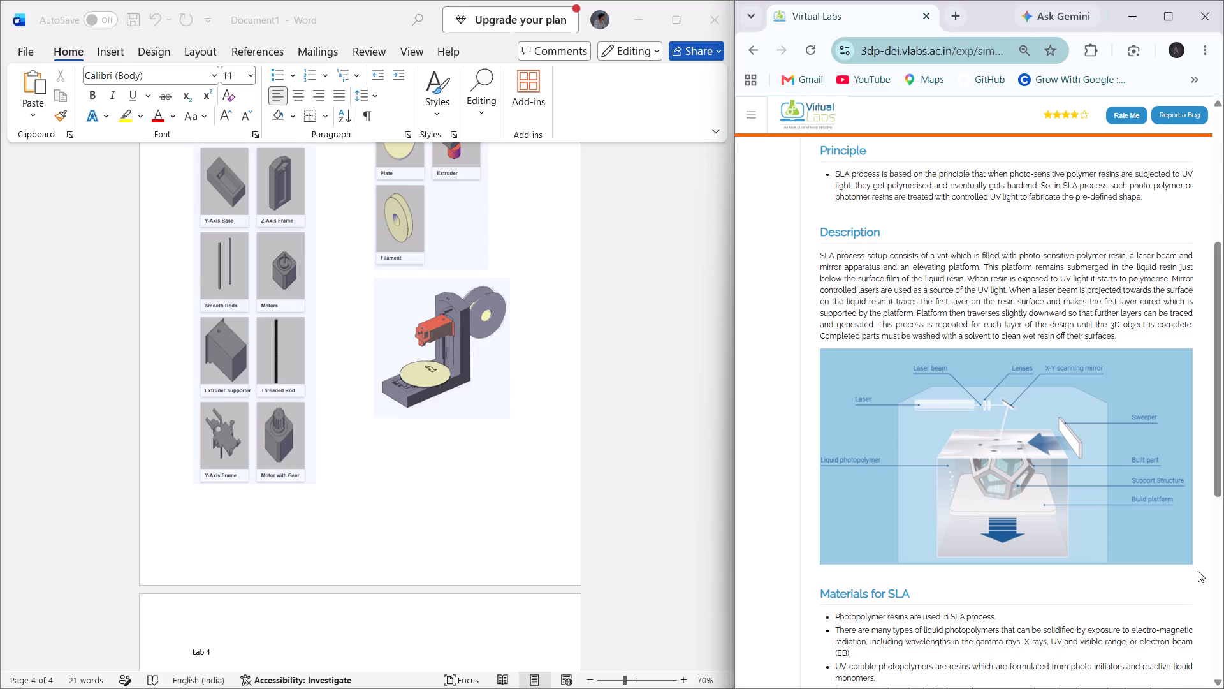
{"action": "left_click", "coordinate": [257, 658]}
{"action": "key", "text": "ctrl+v"}
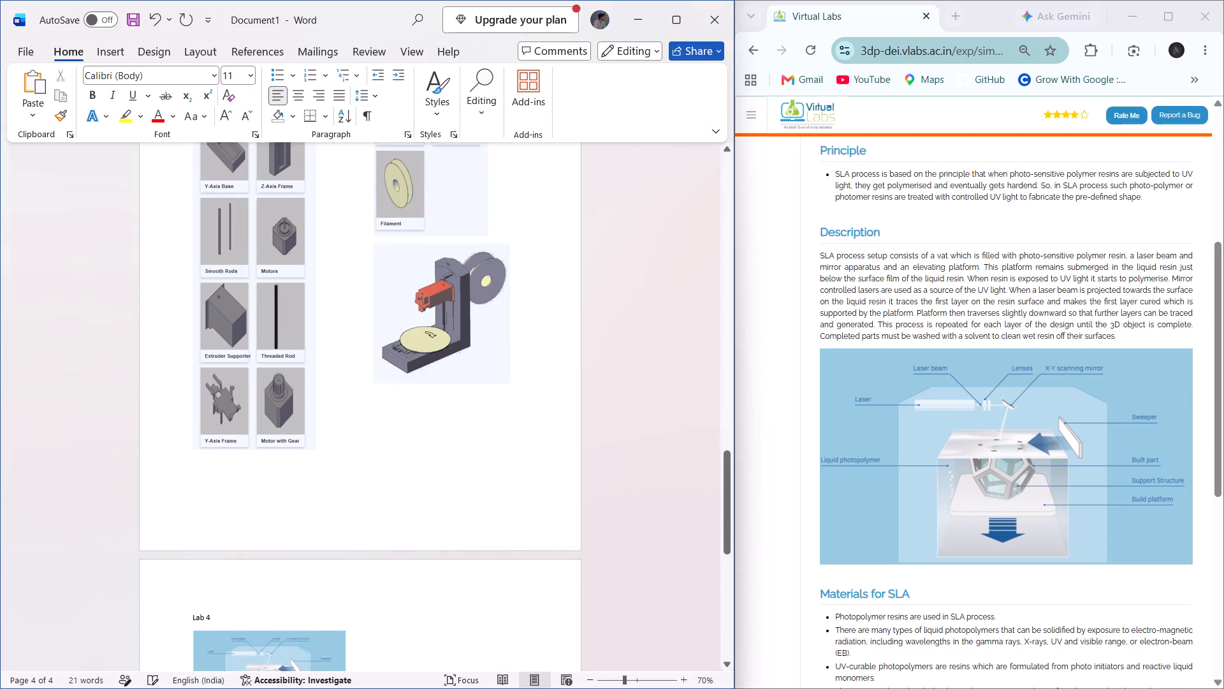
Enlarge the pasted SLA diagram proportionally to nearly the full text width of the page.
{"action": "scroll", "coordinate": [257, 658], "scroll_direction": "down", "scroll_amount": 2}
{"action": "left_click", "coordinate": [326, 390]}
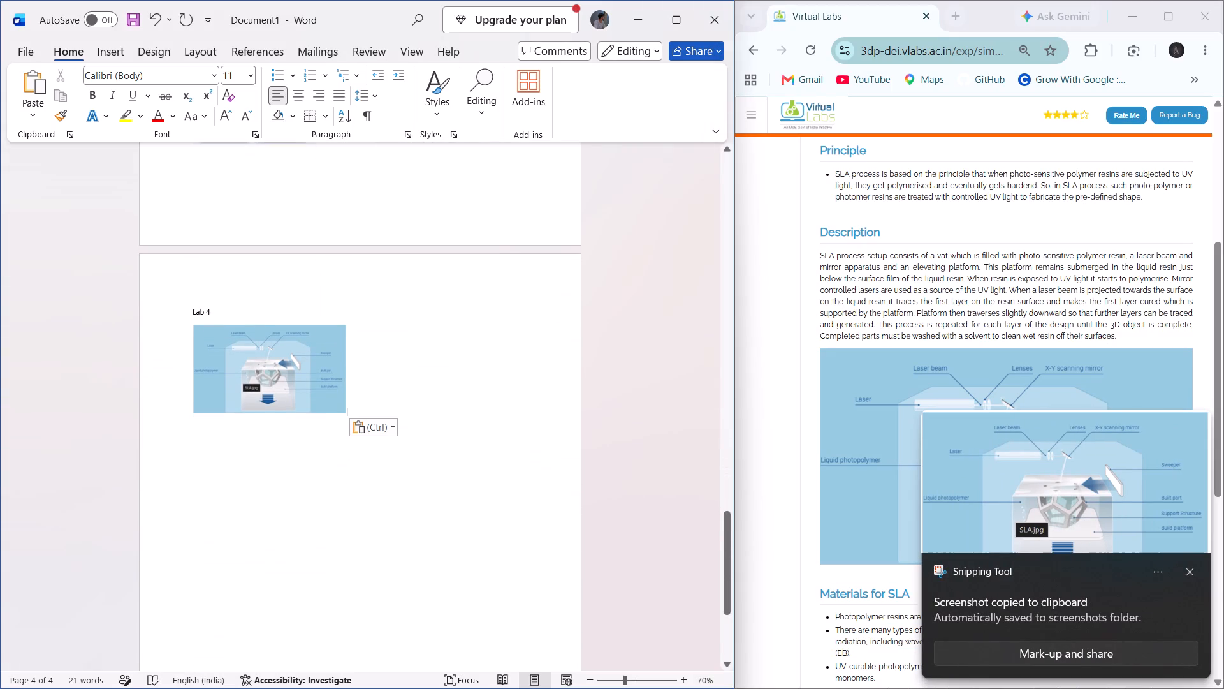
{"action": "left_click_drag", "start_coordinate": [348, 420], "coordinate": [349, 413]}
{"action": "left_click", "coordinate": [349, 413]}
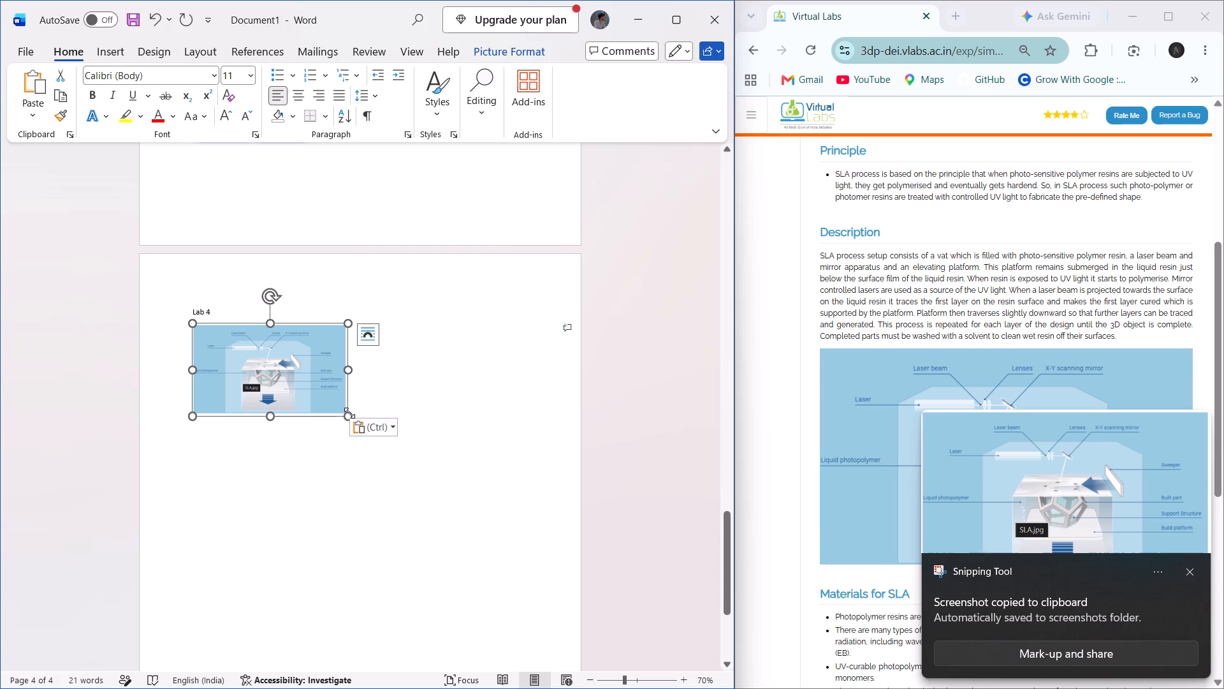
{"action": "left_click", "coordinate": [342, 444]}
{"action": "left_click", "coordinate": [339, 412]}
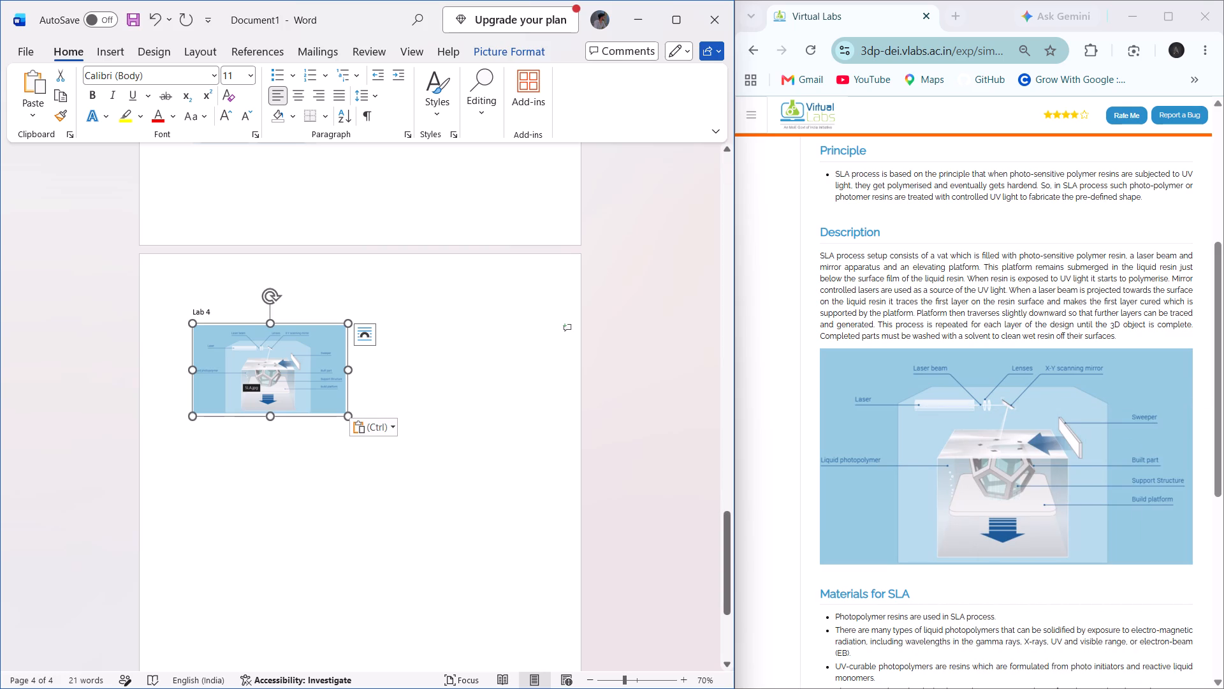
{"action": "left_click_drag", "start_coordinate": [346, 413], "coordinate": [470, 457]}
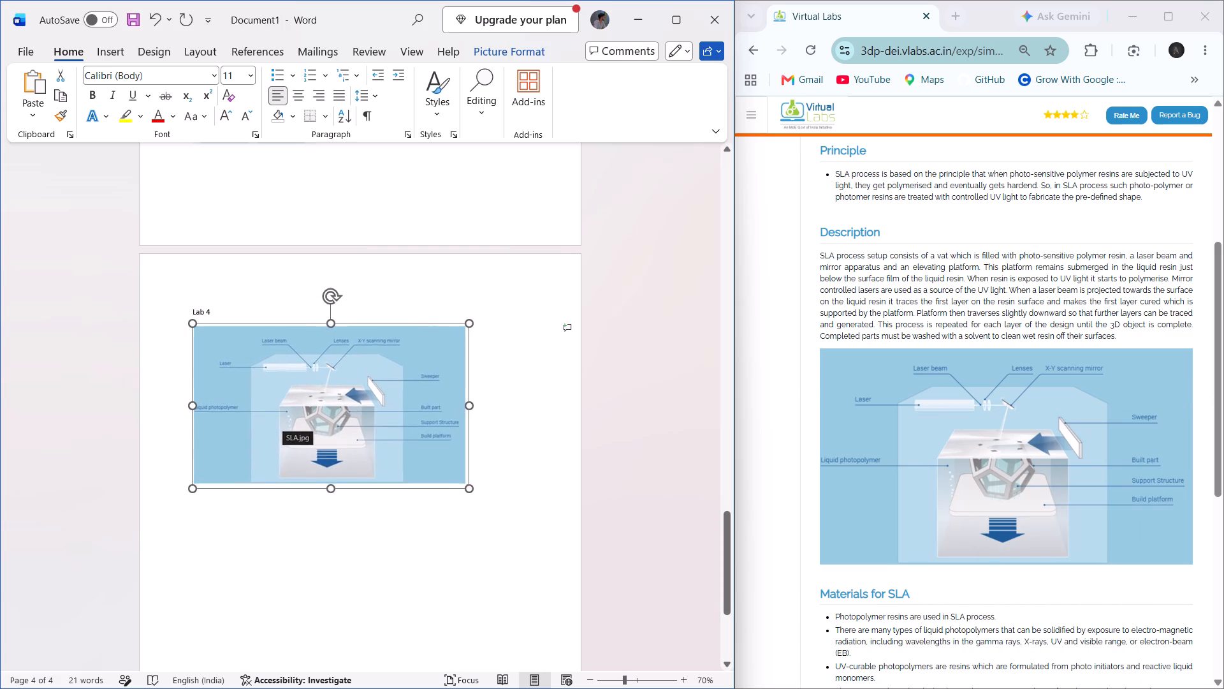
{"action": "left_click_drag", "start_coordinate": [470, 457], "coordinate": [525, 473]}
Open the stereolithography experiment's Simulation and snip the SLA Process title with its six stage pictures, Vat through Stop Process.
{"action": "scroll", "coordinate": [836, 538], "scroll_direction": "down", "scroll_amount": 3}
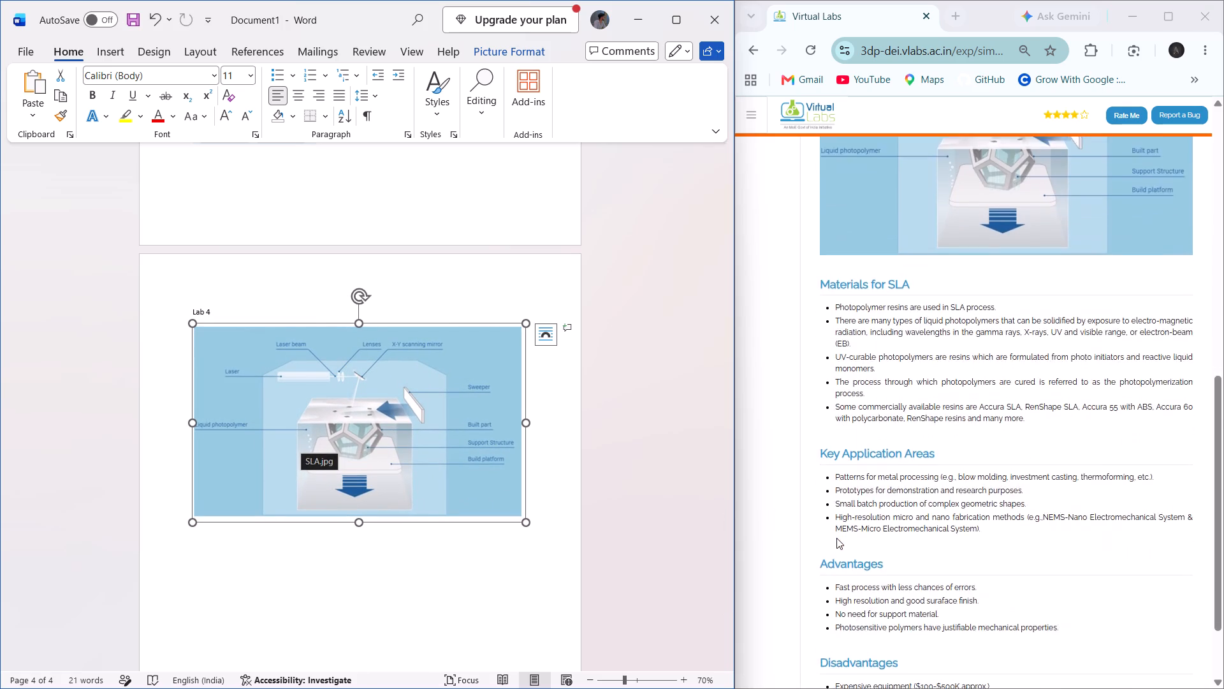
{"action": "scroll", "coordinate": [836, 538], "scroll_direction": "down", "scroll_amount": 2}
{"action": "scroll", "coordinate": [836, 538], "scroll_direction": "up", "scroll_amount": 7}
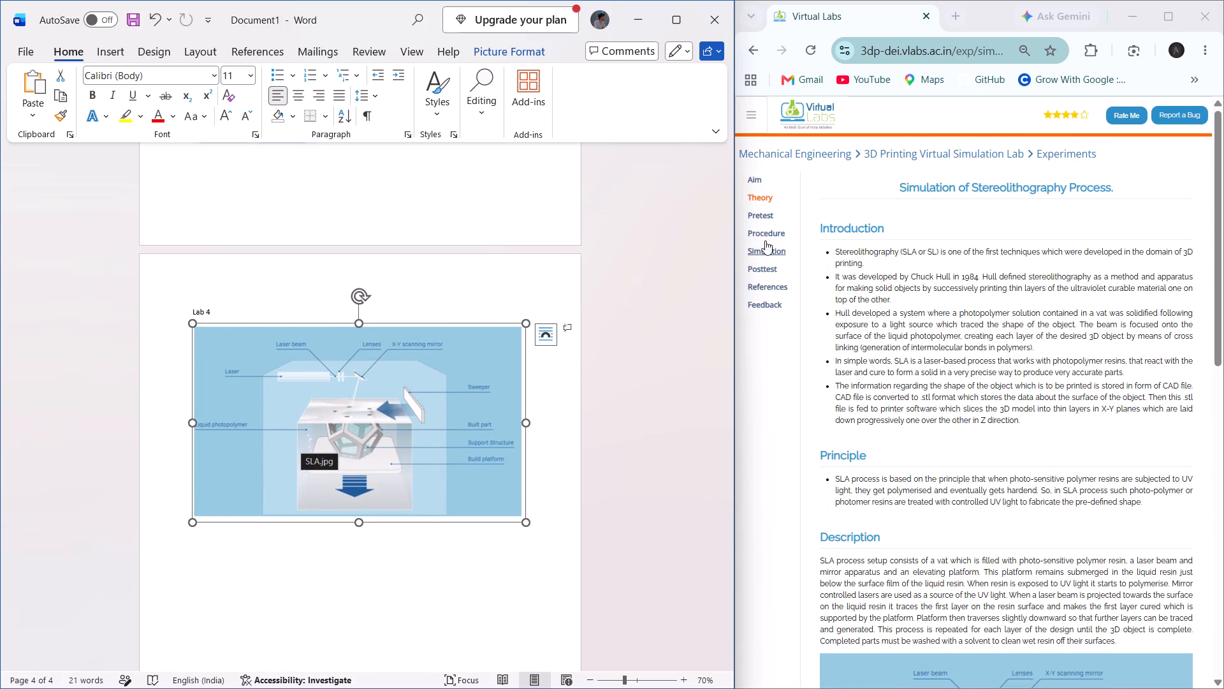
{"action": "left_click", "coordinate": [766, 255]}
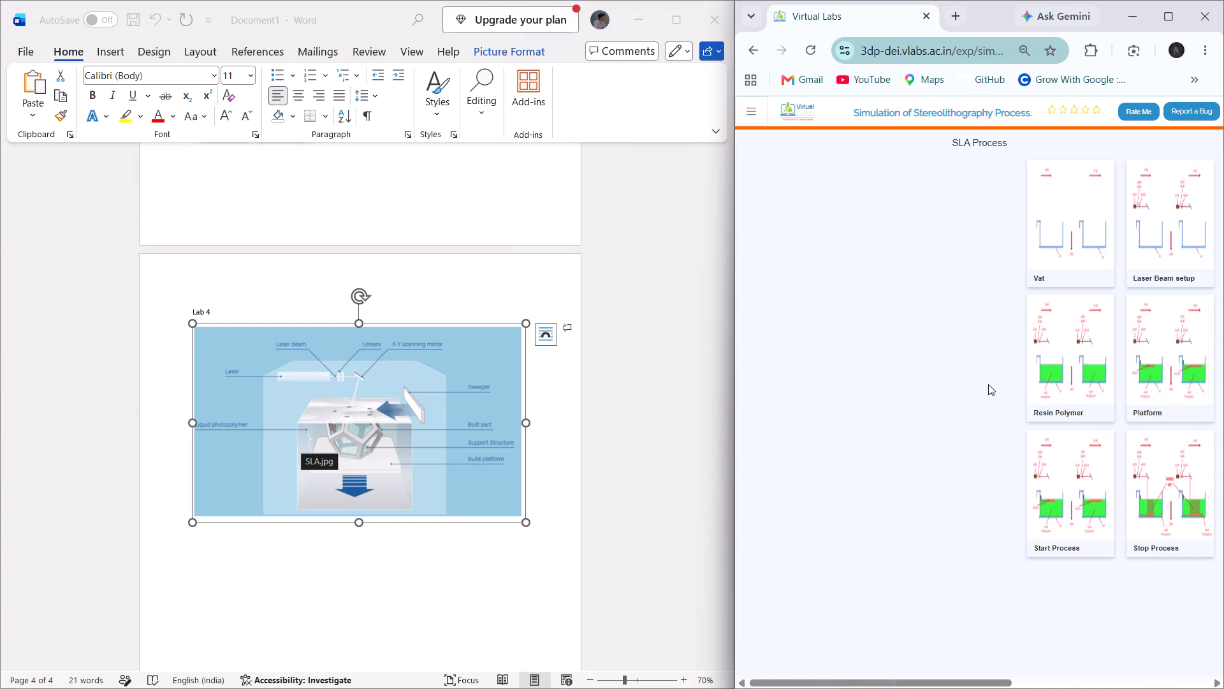
{"action": "scroll", "coordinate": [1046, 388], "scroll_direction": "left", "scroll_amount": 1}
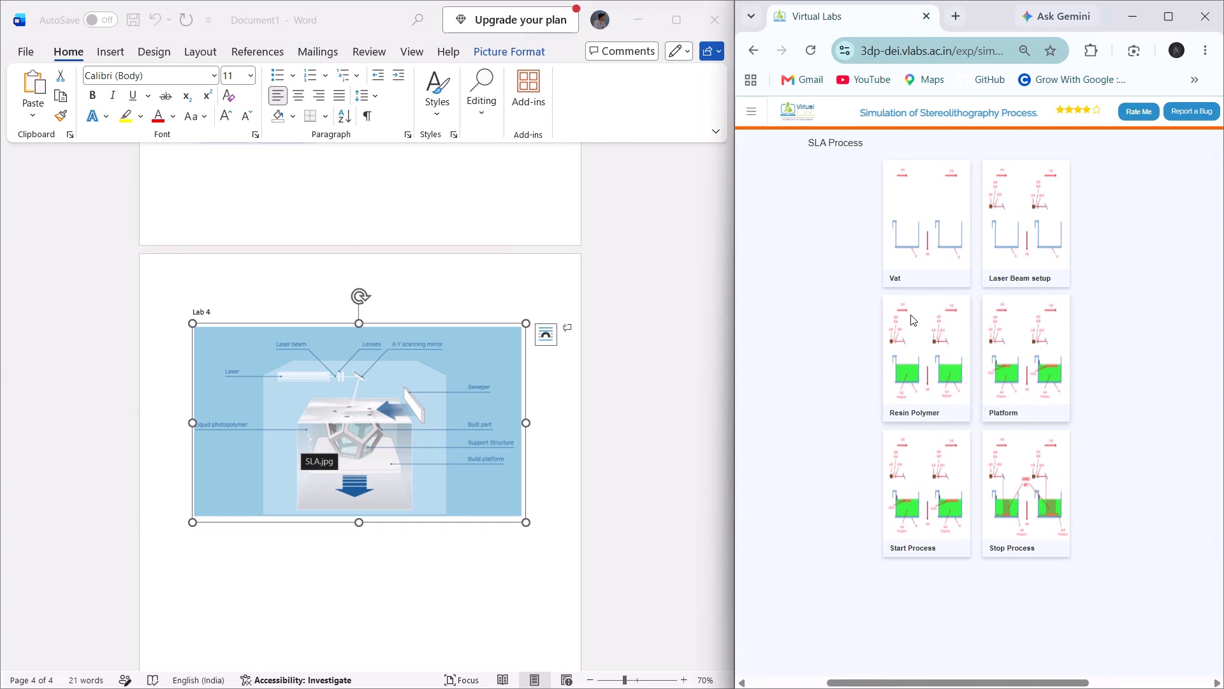
{"action": "scroll", "coordinate": [901, 311], "scroll_direction": "up", "scroll_amount": 1}
{"action": "scroll", "coordinate": [850, 304], "scroll_direction": "right", "scroll_amount": 1}
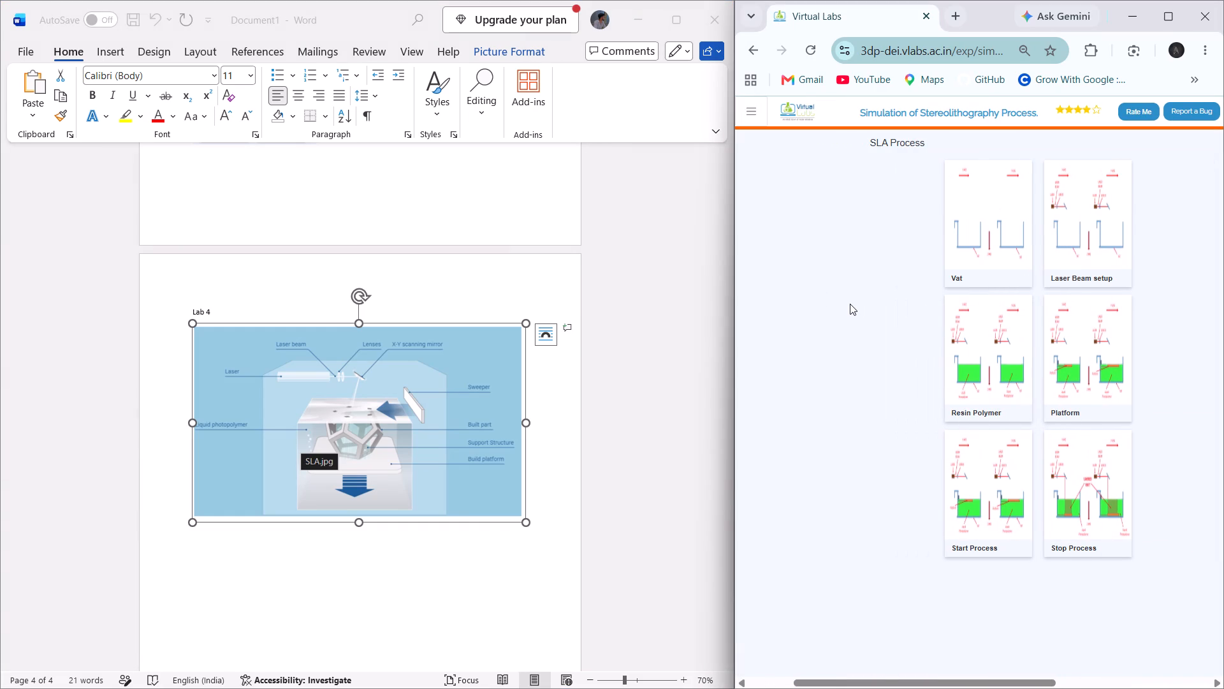
{"action": "scroll", "coordinate": [850, 304], "scroll_direction": "right", "scroll_amount": 1}
{"action": "key", "text": "Print"}
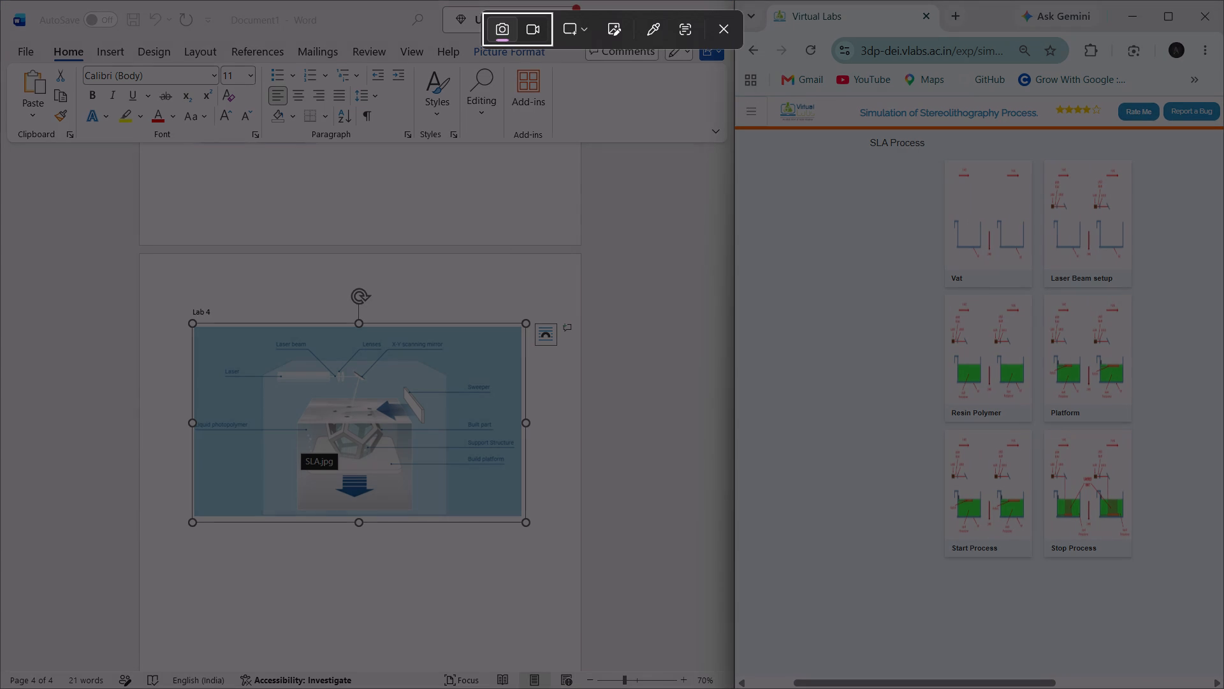
{"action": "left_click_drag", "start_coordinate": [866, 137], "coordinate": [1141, 555]}
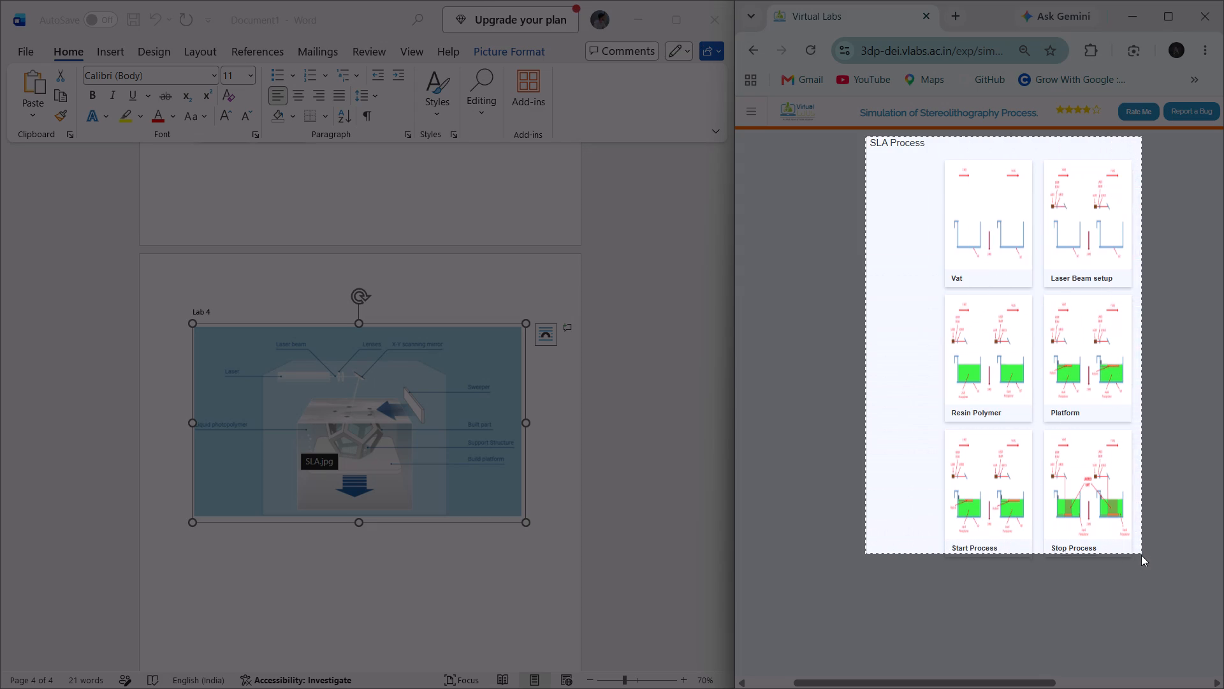
{"action": "left_click_drag", "start_coordinate": [1141, 555], "coordinate": [1144, 565]}
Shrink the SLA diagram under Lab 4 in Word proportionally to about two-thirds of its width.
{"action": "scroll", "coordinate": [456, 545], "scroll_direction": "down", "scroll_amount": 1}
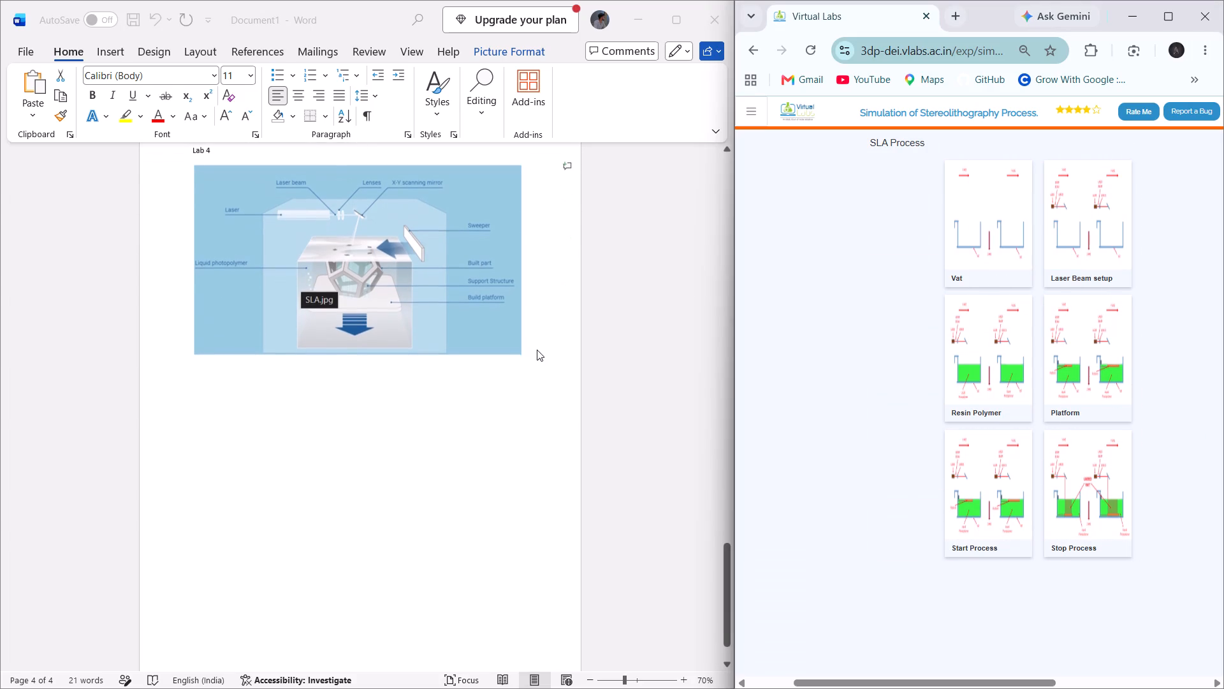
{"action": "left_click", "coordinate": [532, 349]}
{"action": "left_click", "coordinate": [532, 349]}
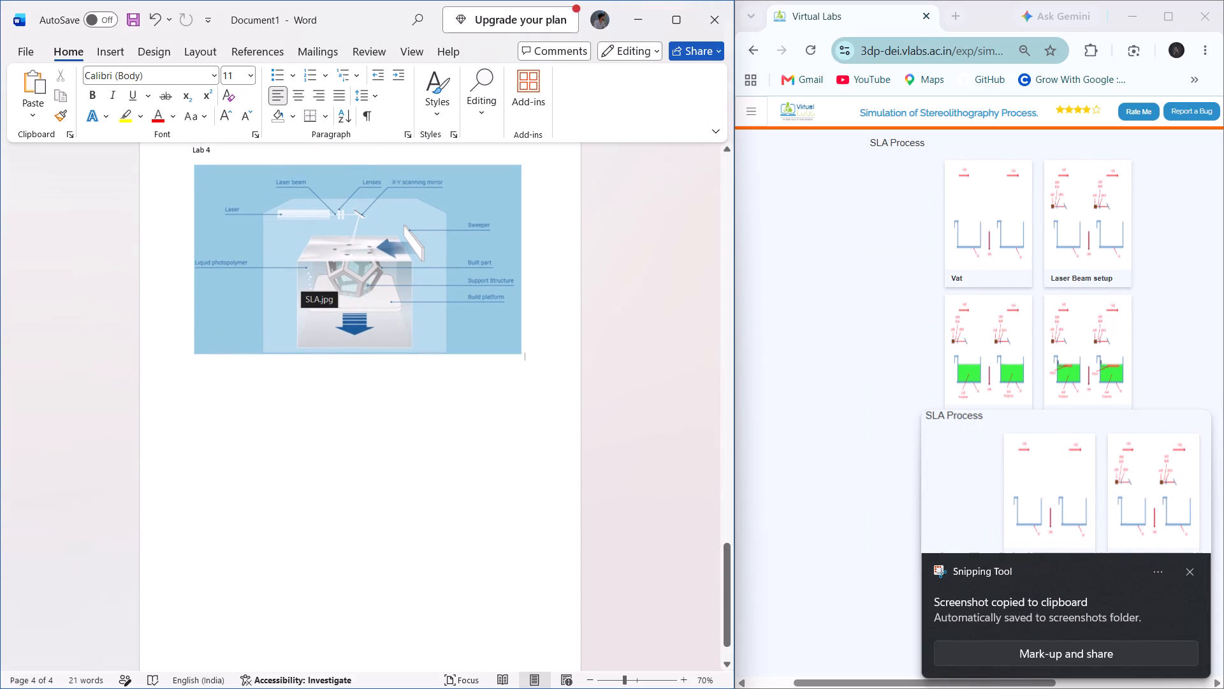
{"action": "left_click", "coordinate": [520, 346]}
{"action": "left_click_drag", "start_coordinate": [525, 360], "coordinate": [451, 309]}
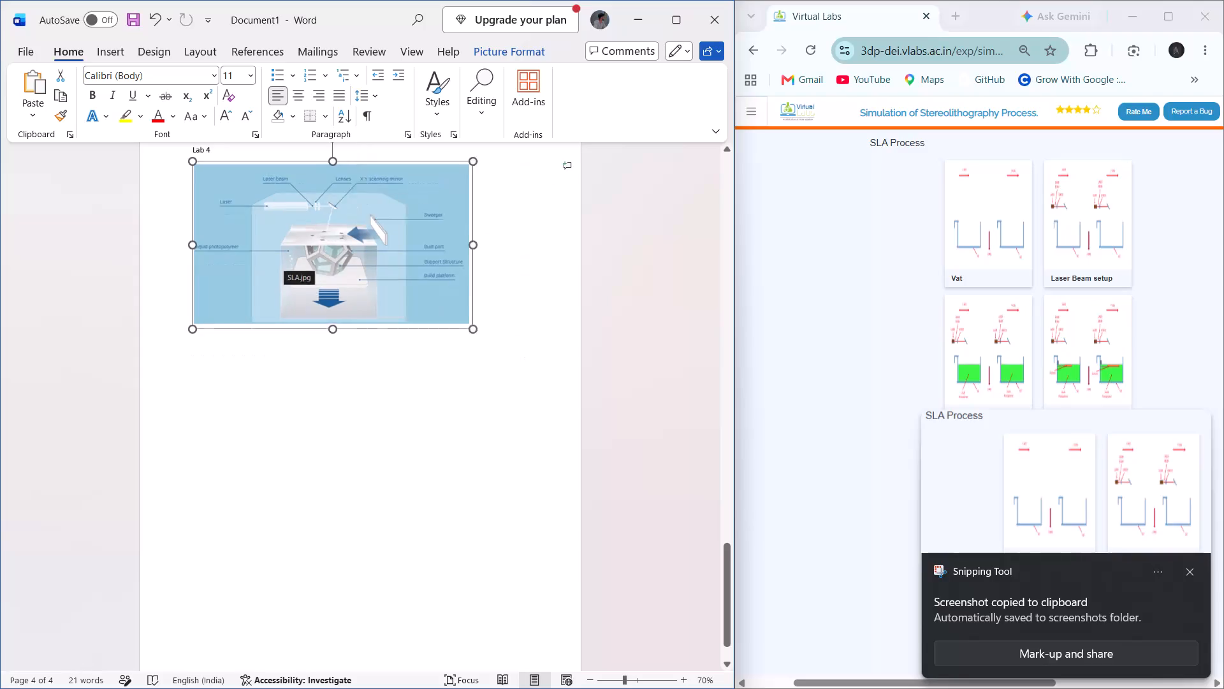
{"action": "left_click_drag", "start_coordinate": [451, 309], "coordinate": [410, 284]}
Paste the SLA Process stages snip on a new line below the SLA diagram.
{"action": "left_click", "coordinate": [418, 286]}
{"action": "key", "text": "Return"}
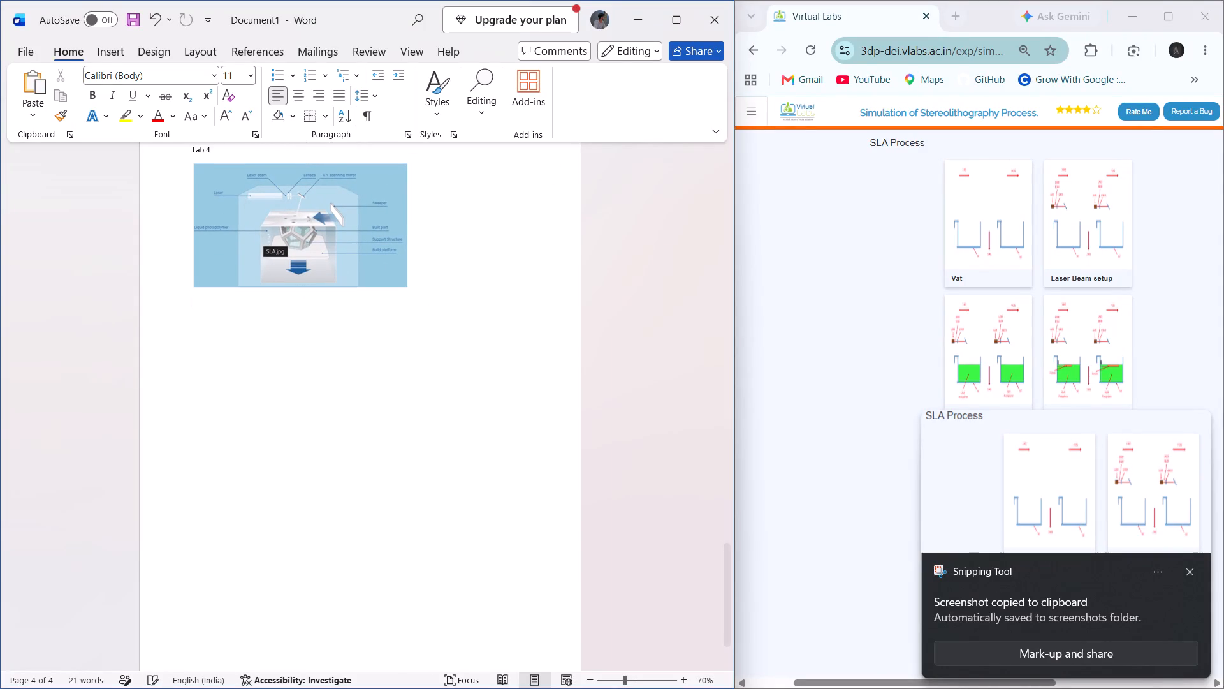
{"action": "key", "text": "ctrl+v"}
Enlarge the SLA diagram above the SLA Process stages proportionally to about three-quarters of the text width or slightly more.
{"action": "left_click", "coordinate": [365, 251]}
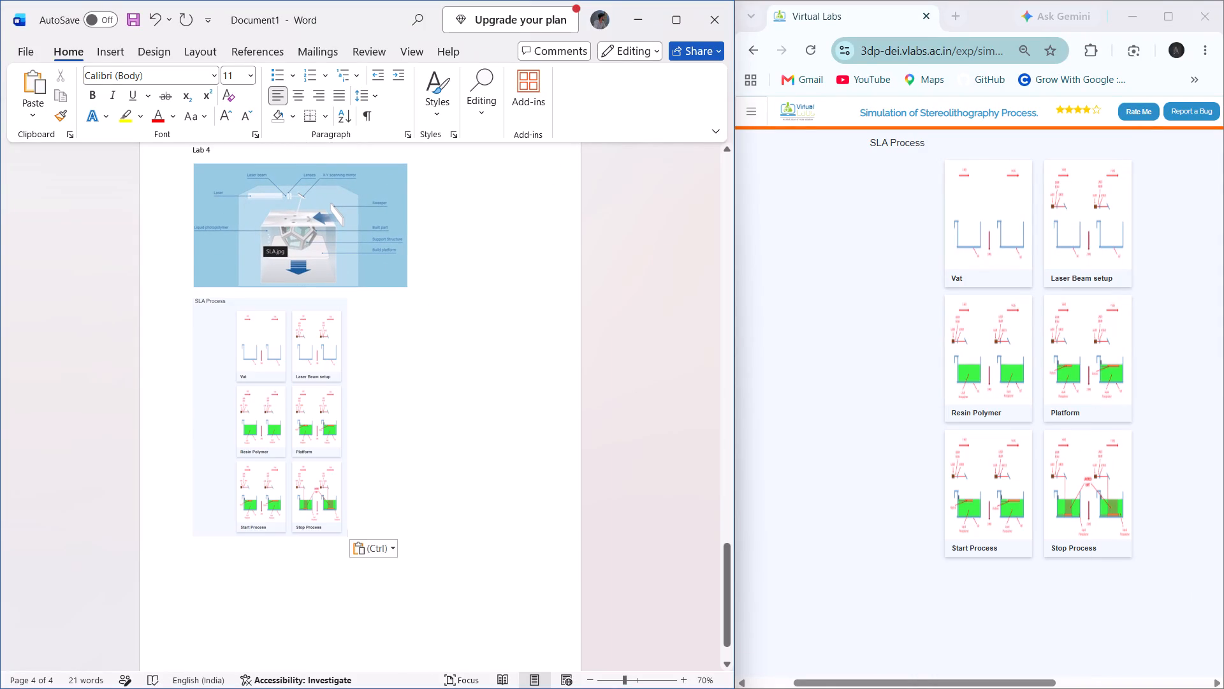
{"action": "left_click_drag", "start_coordinate": [412, 291], "coordinate": [488, 325]}
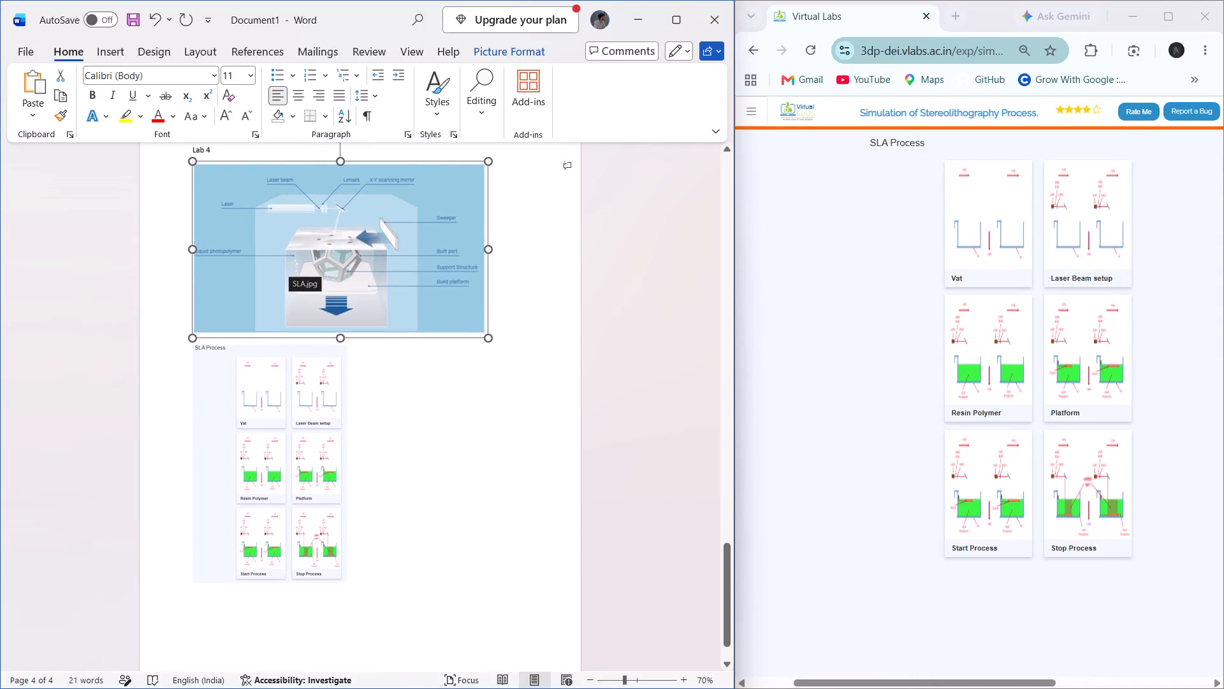
Enlarge the SLA diagram under Lab 4 proportionally to nearly the full text width.
{"action": "left_click_drag", "start_coordinate": [488, 325], "coordinate": [518, 344]}
{"action": "scroll", "coordinate": [321, 448], "scroll_direction": "down", "scroll_amount": 1}
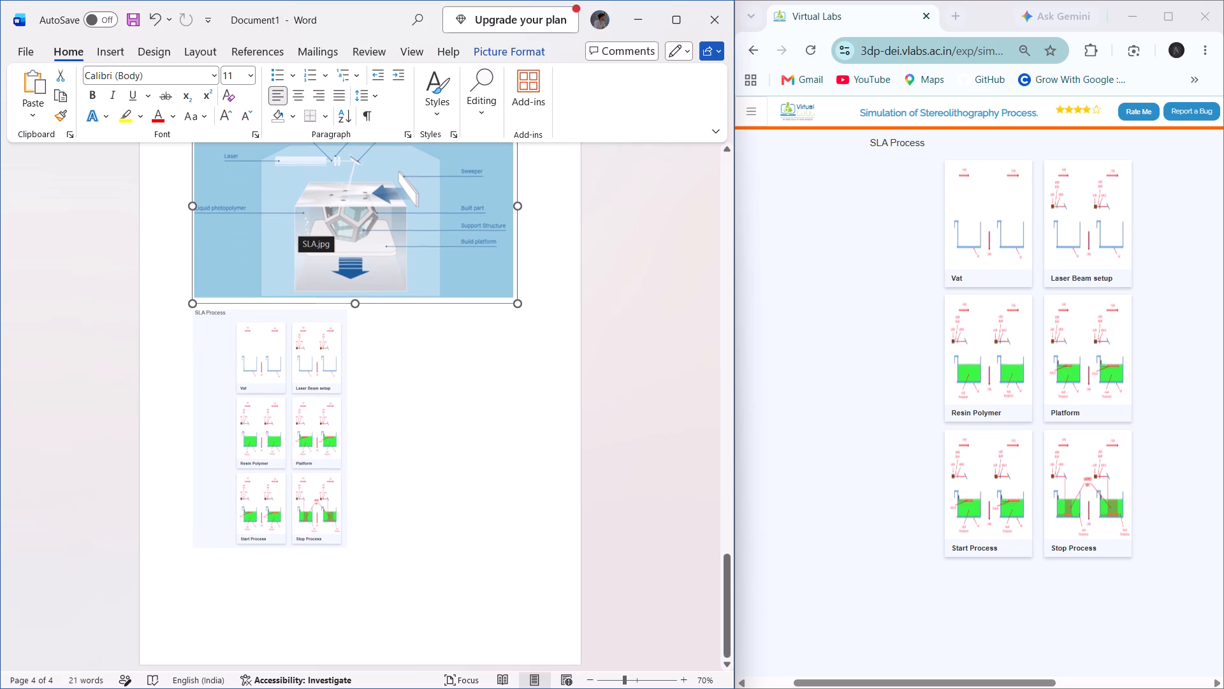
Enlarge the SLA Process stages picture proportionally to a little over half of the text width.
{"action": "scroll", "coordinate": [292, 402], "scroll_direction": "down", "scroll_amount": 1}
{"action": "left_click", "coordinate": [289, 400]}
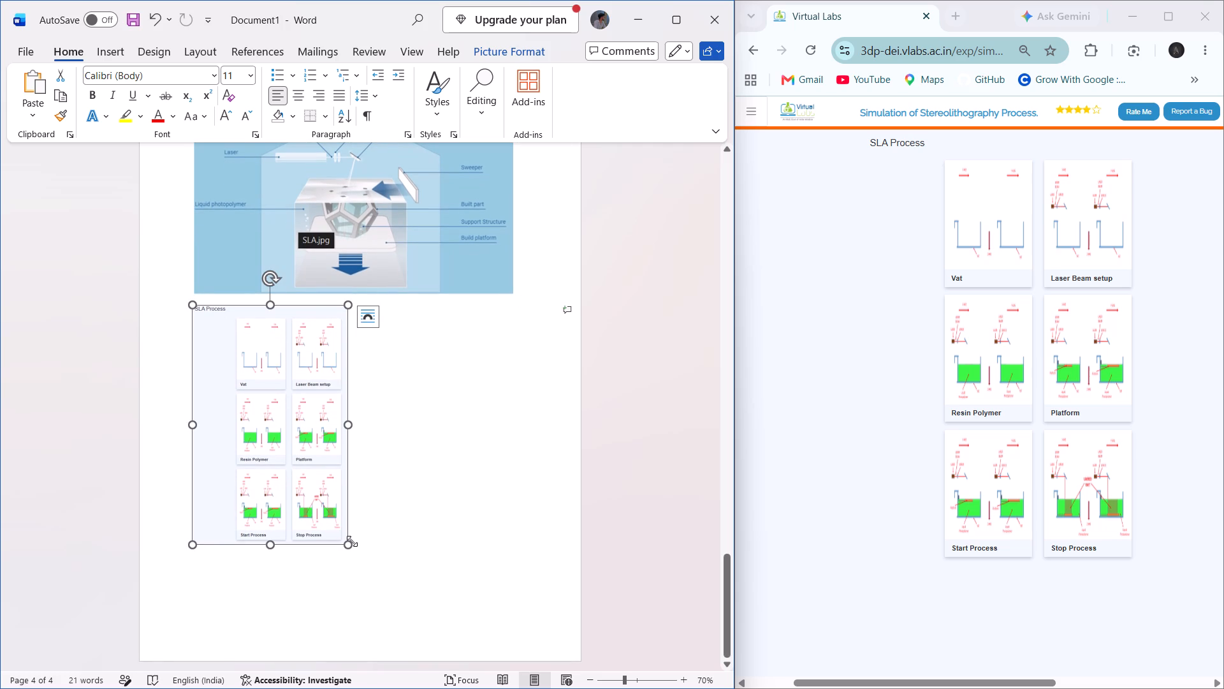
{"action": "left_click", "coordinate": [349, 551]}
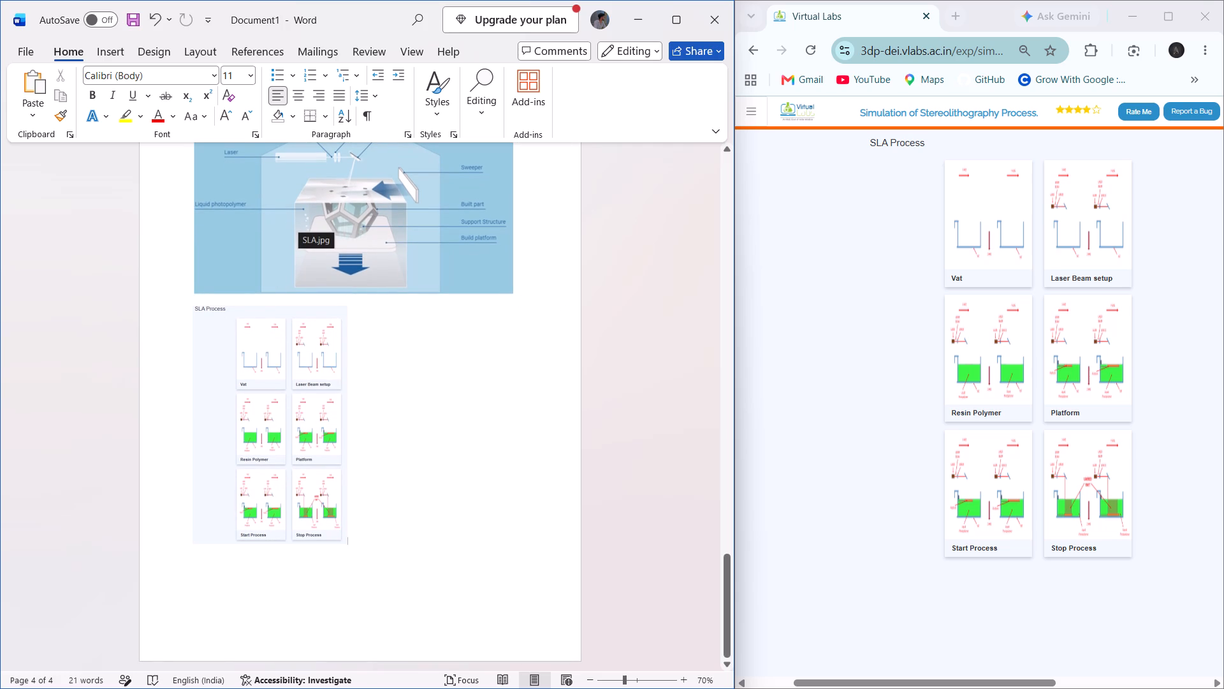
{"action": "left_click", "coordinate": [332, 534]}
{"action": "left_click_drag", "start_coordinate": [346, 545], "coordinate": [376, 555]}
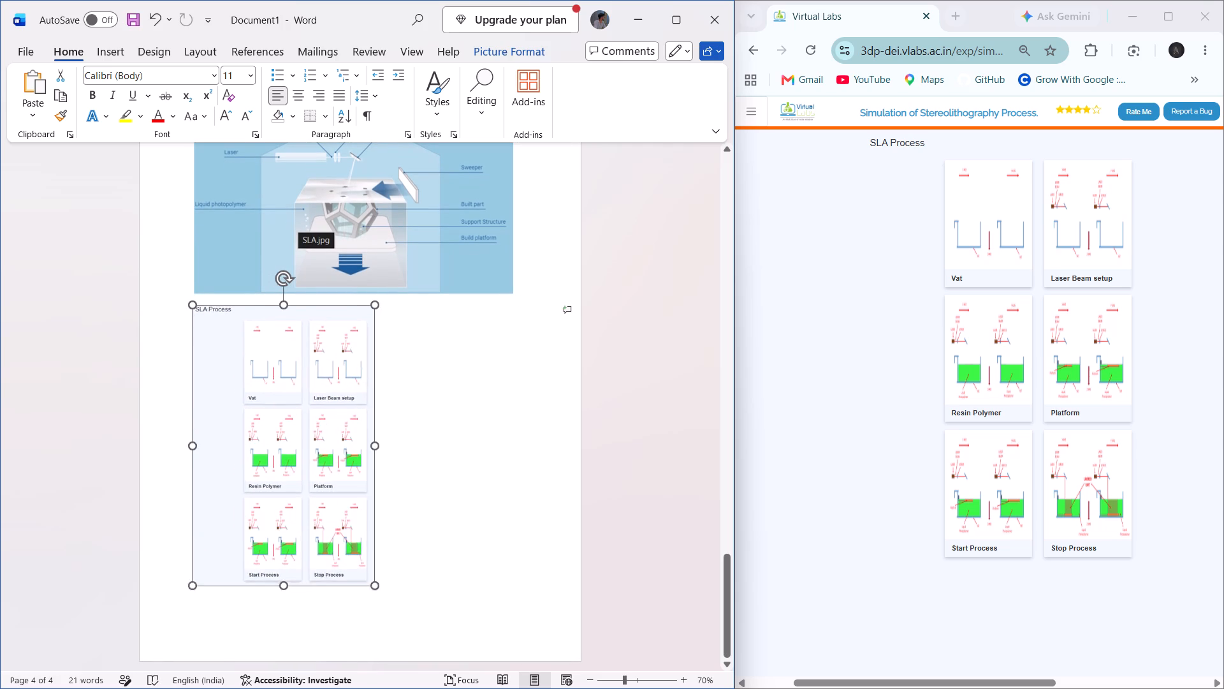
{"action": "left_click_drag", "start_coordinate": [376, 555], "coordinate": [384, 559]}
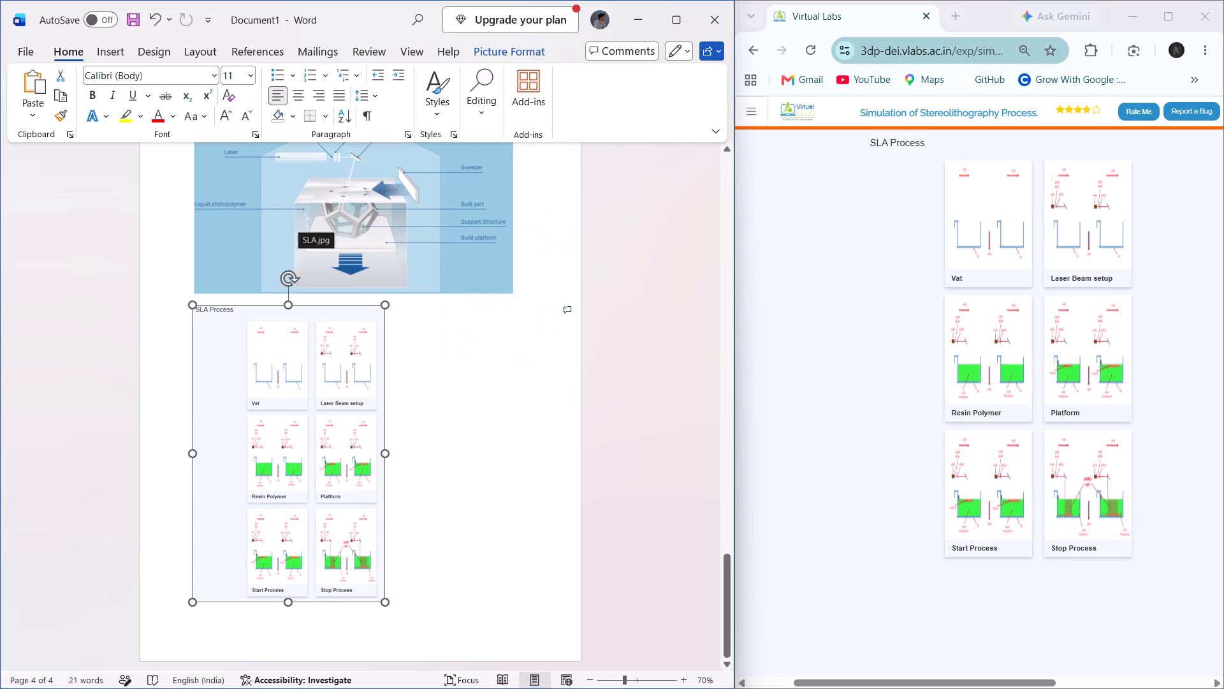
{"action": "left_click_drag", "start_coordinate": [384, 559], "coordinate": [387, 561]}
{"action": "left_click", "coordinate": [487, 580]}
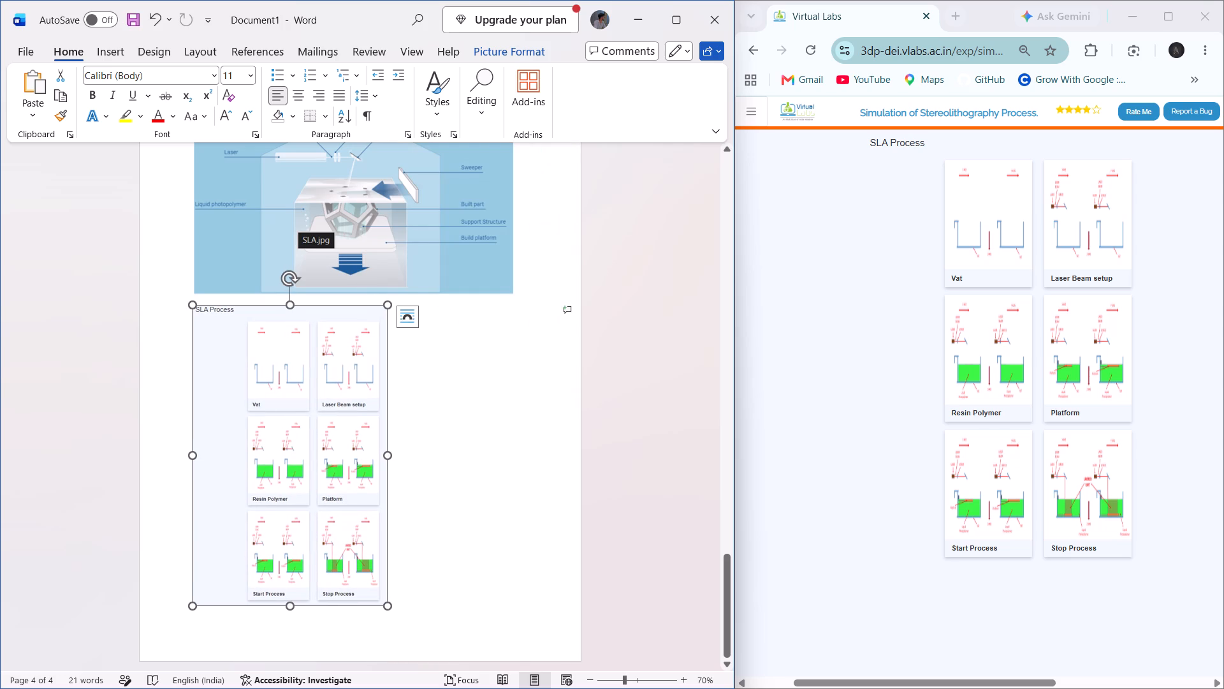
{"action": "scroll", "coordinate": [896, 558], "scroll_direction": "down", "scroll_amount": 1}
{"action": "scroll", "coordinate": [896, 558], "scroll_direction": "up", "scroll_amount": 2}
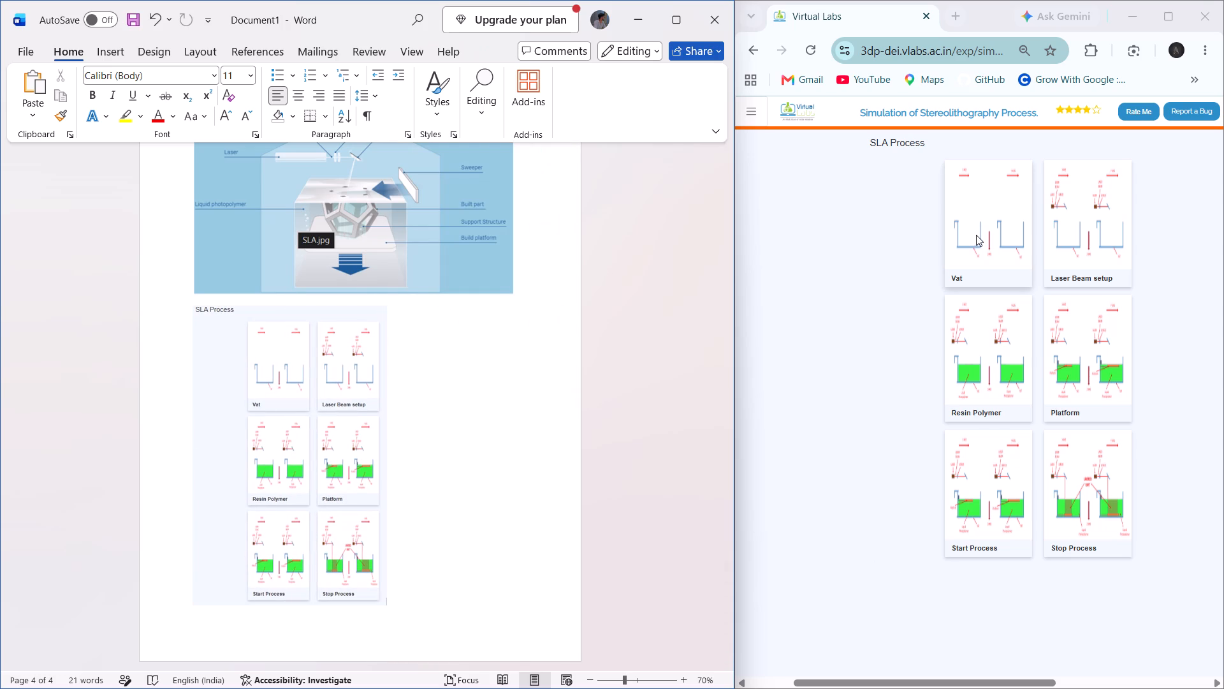
Look through the stereolithography experiment in Chrome, checking the simulation's Vat stage and the Procedure page for further material.
{"action": "left_click", "coordinate": [976, 235]}
{"action": "scroll", "coordinate": [884, 304], "scroll_direction": "right", "scroll_amount": 1}
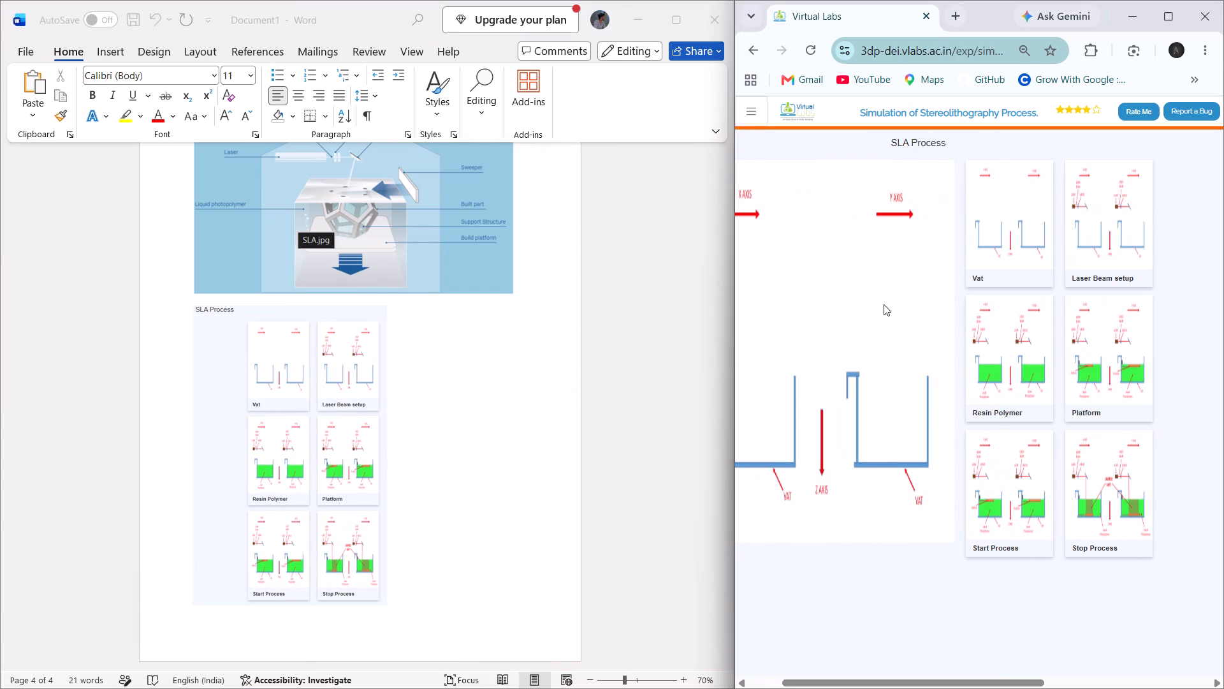
{"action": "left_click", "coordinate": [1007, 270]}
{"action": "left_click", "coordinate": [1183, 324]}
{"action": "scroll", "coordinate": [896, 299], "scroll_direction": "right", "scroll_amount": 13}
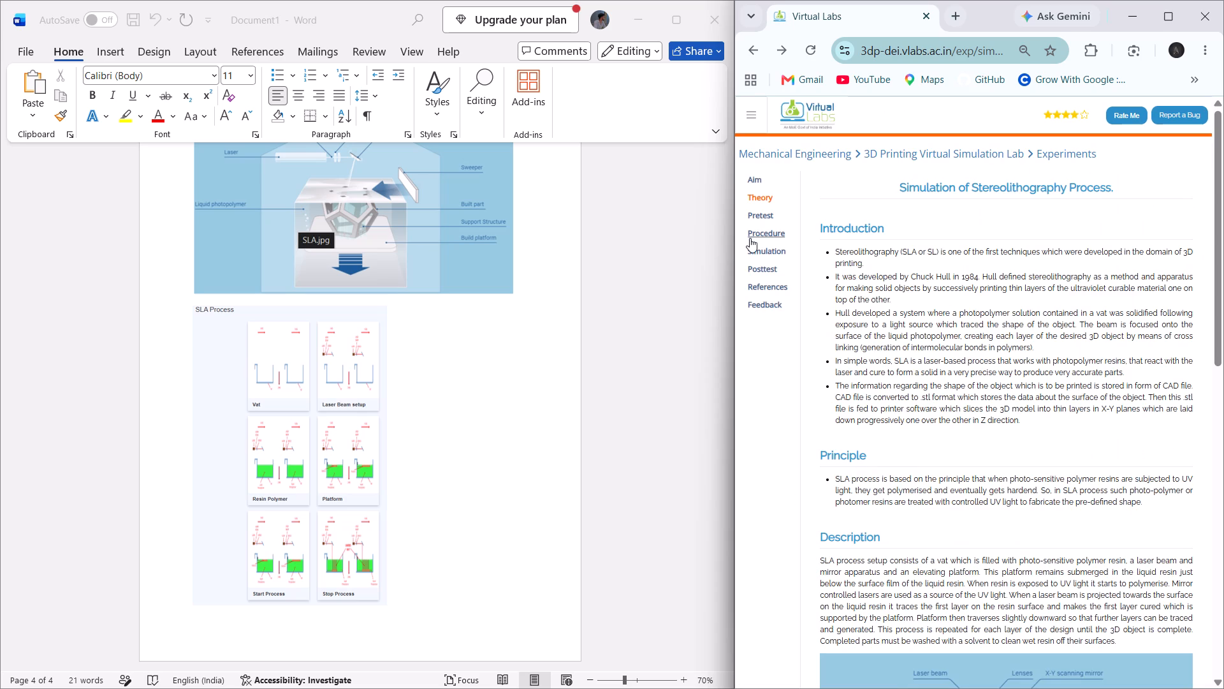
{"action": "left_click", "coordinate": [761, 250]}
{"action": "scroll", "coordinate": [982, 347], "scroll_direction": "down", "scroll_amount": 1}
{"action": "scroll", "coordinate": [982, 347], "scroll_direction": "left", "scroll_amount": 1}
{"action": "scroll", "coordinate": [944, 382], "scroll_direction": "right", "scroll_amount": 11}
{"action": "left_click", "coordinate": [761, 230]}
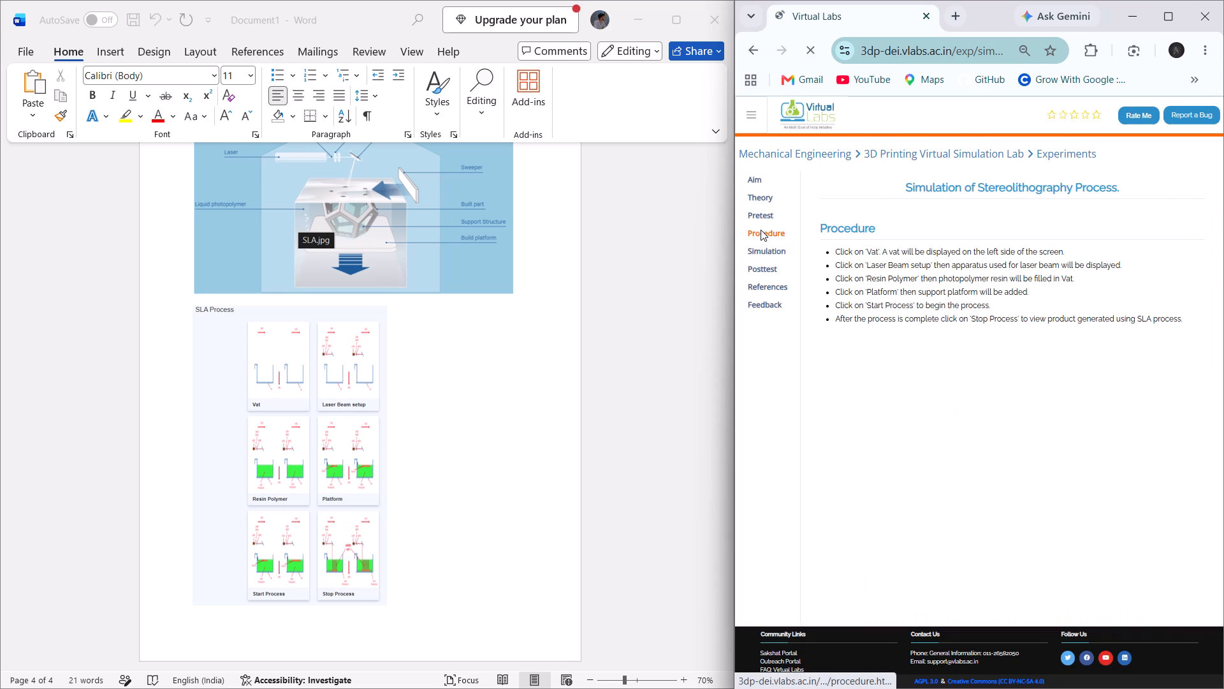
{"action": "scroll", "coordinate": [938, 341], "scroll_direction": "down", "scroll_amount": 1}
{"action": "left_click", "coordinate": [765, 251]}
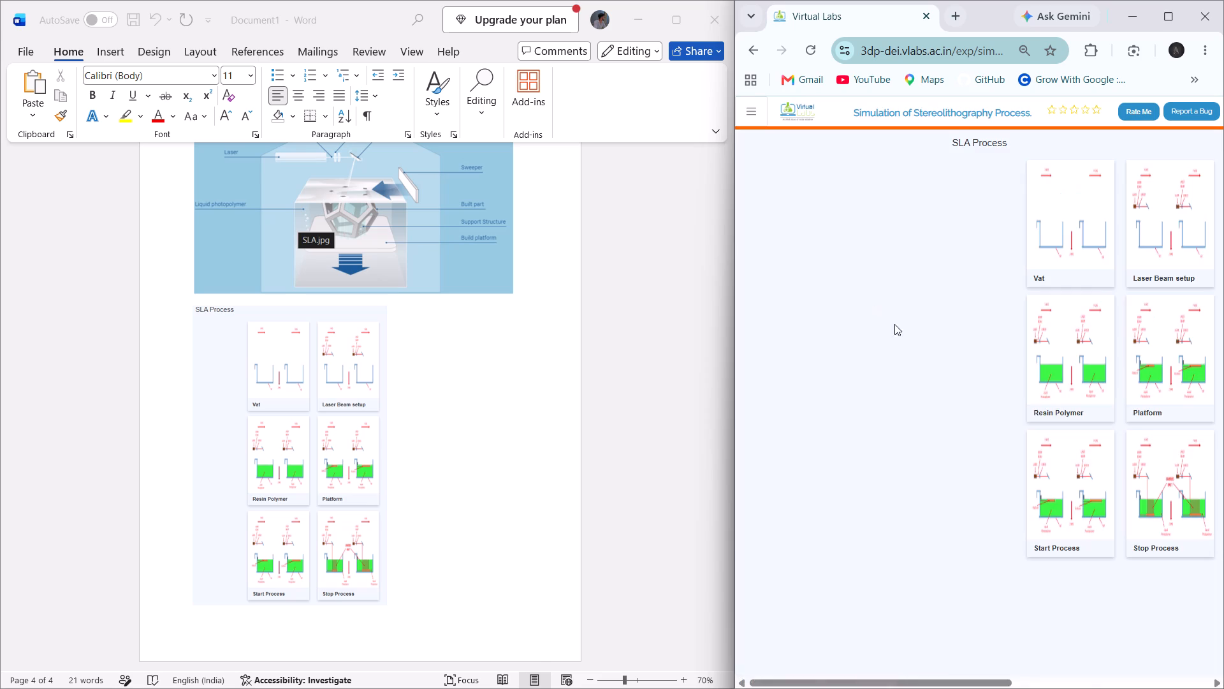
{"action": "scroll", "coordinate": [964, 348], "scroll_direction": "right", "scroll_amount": 5}
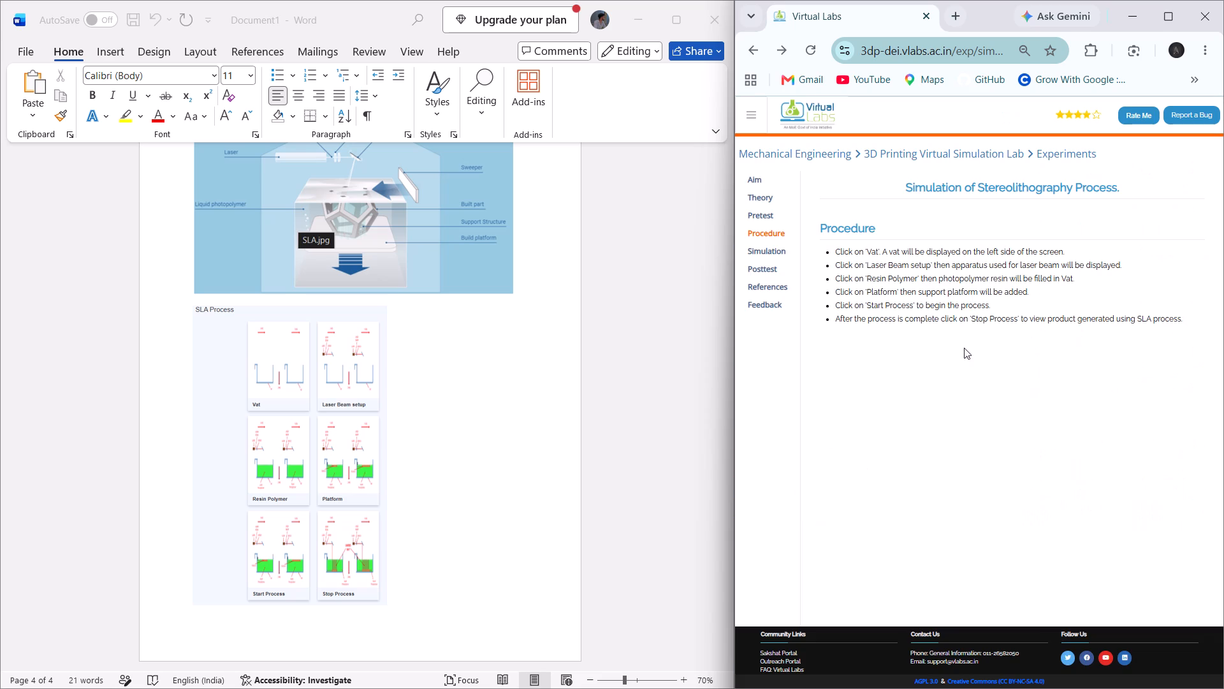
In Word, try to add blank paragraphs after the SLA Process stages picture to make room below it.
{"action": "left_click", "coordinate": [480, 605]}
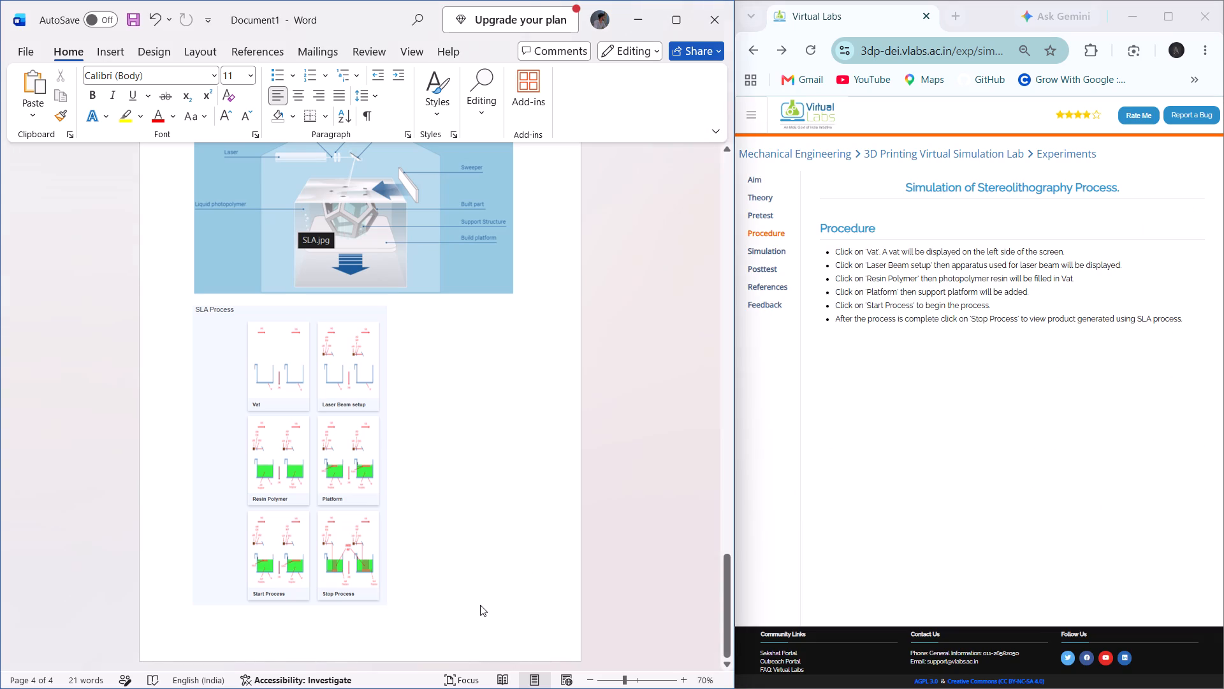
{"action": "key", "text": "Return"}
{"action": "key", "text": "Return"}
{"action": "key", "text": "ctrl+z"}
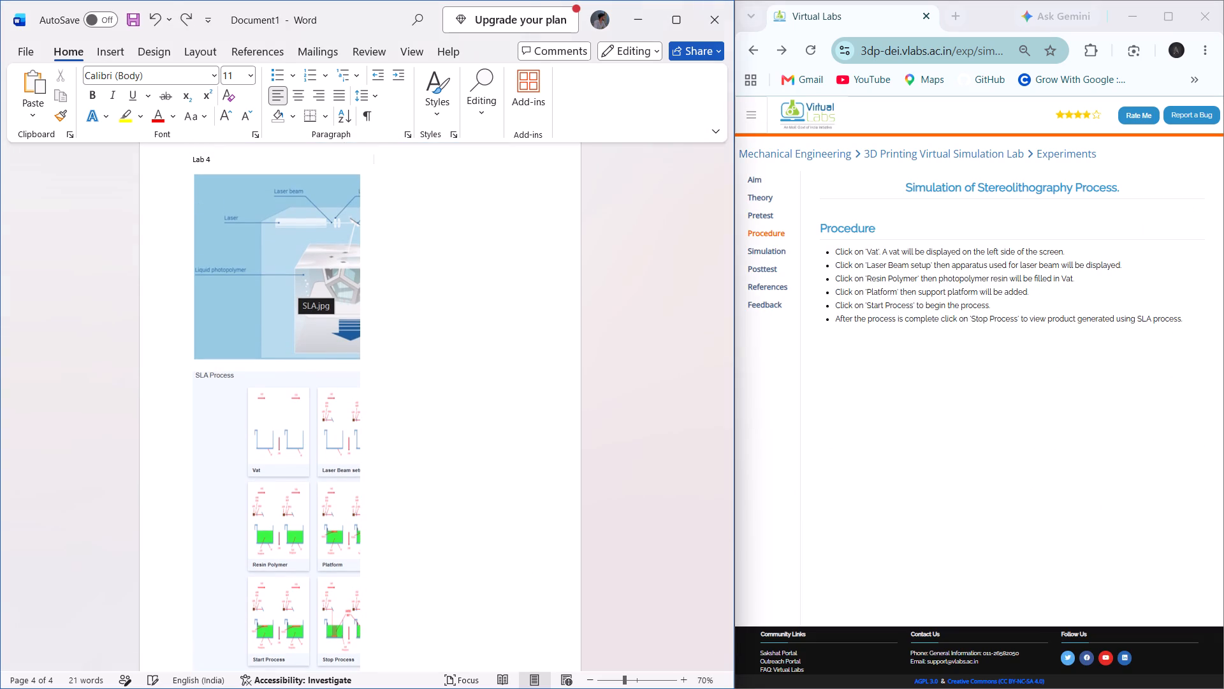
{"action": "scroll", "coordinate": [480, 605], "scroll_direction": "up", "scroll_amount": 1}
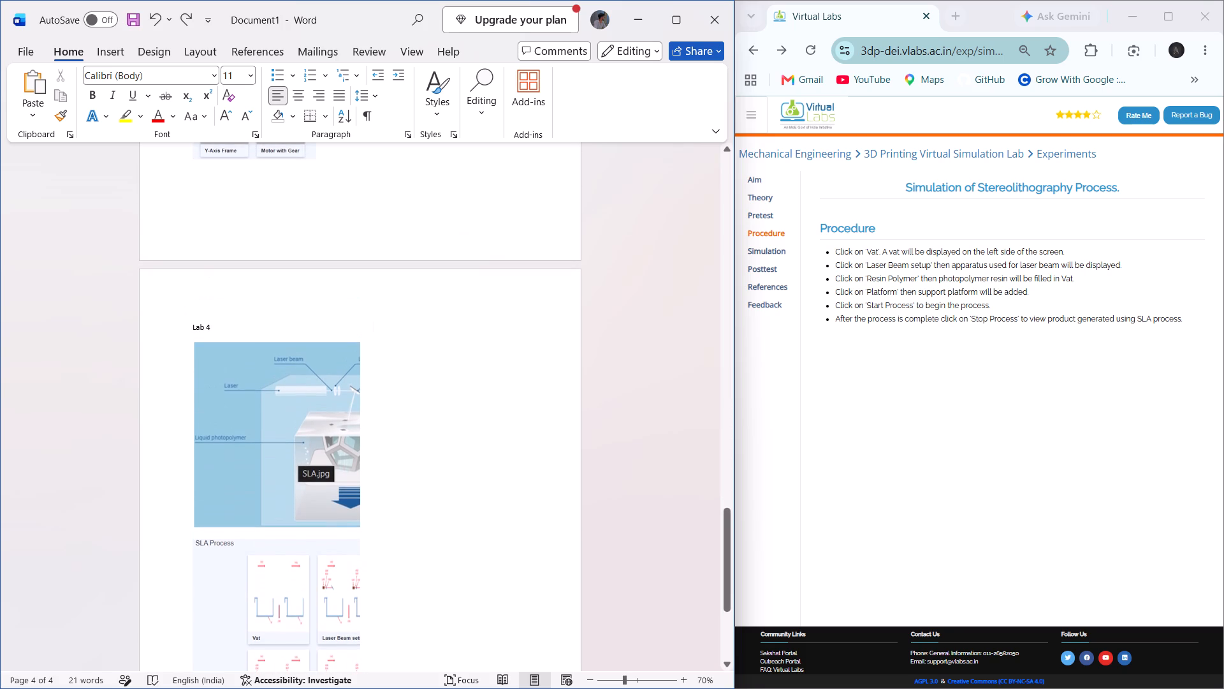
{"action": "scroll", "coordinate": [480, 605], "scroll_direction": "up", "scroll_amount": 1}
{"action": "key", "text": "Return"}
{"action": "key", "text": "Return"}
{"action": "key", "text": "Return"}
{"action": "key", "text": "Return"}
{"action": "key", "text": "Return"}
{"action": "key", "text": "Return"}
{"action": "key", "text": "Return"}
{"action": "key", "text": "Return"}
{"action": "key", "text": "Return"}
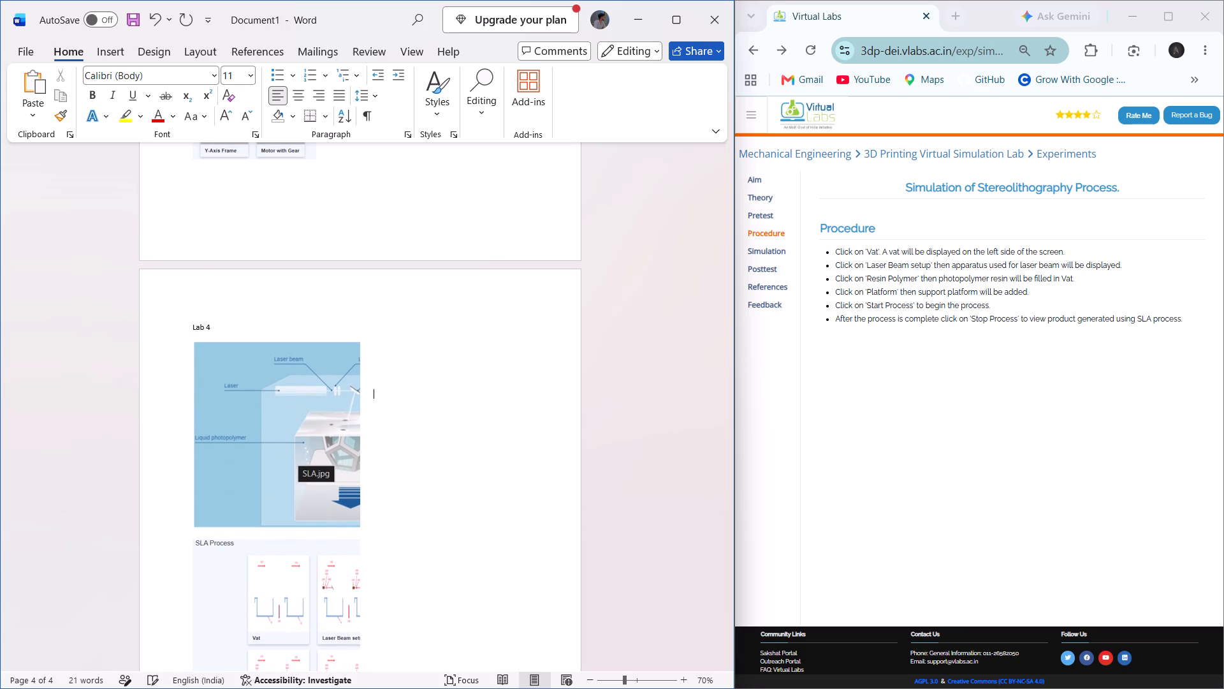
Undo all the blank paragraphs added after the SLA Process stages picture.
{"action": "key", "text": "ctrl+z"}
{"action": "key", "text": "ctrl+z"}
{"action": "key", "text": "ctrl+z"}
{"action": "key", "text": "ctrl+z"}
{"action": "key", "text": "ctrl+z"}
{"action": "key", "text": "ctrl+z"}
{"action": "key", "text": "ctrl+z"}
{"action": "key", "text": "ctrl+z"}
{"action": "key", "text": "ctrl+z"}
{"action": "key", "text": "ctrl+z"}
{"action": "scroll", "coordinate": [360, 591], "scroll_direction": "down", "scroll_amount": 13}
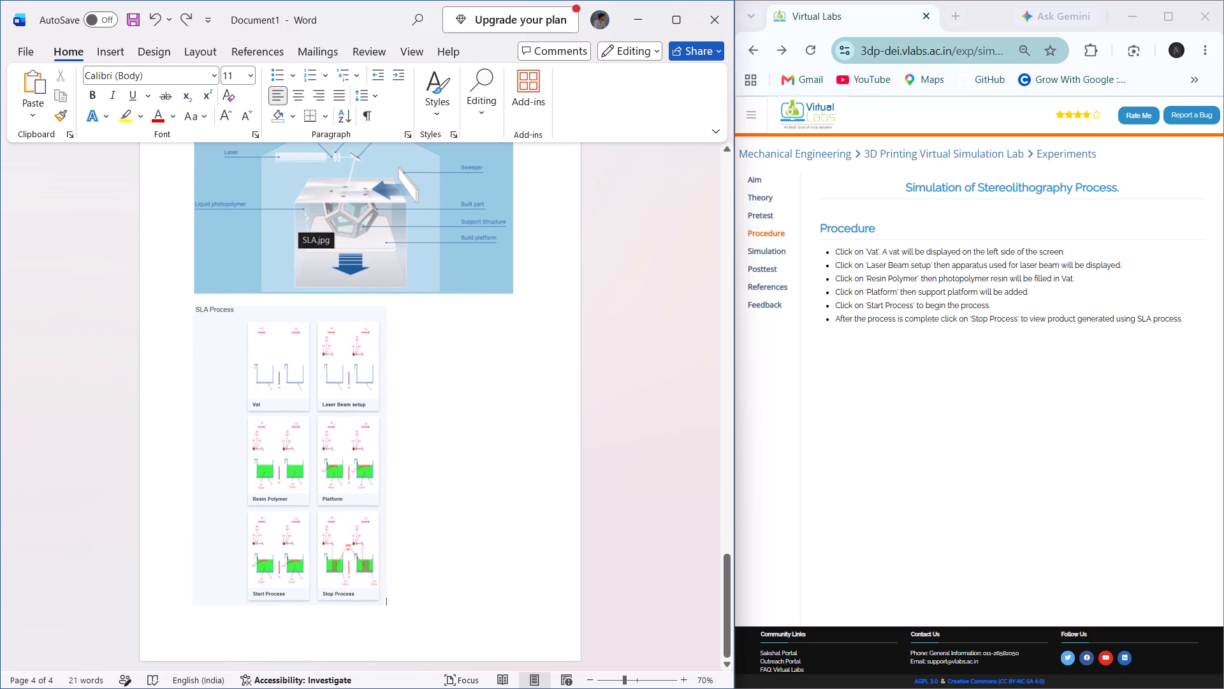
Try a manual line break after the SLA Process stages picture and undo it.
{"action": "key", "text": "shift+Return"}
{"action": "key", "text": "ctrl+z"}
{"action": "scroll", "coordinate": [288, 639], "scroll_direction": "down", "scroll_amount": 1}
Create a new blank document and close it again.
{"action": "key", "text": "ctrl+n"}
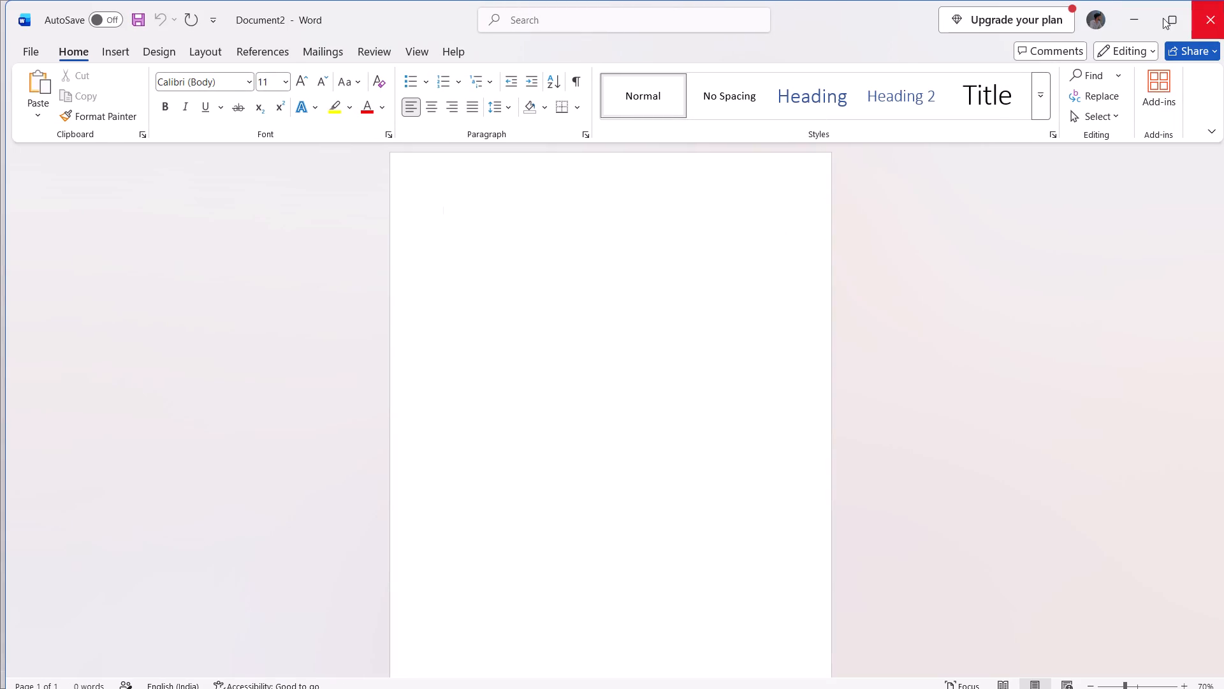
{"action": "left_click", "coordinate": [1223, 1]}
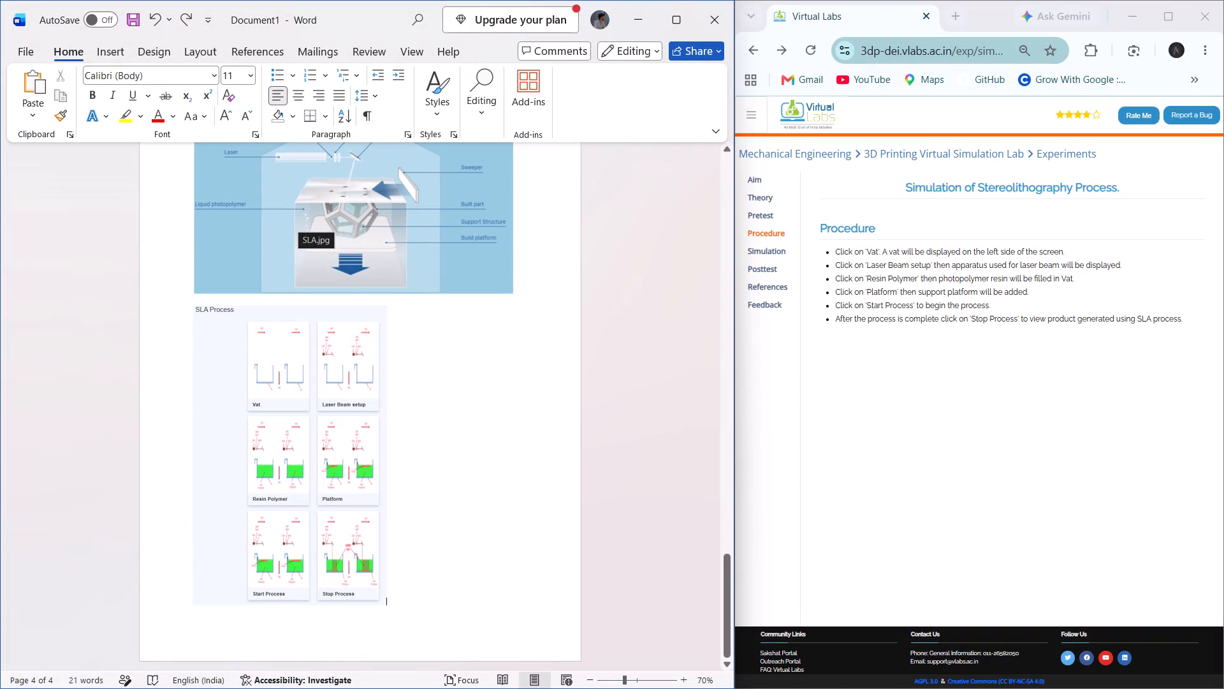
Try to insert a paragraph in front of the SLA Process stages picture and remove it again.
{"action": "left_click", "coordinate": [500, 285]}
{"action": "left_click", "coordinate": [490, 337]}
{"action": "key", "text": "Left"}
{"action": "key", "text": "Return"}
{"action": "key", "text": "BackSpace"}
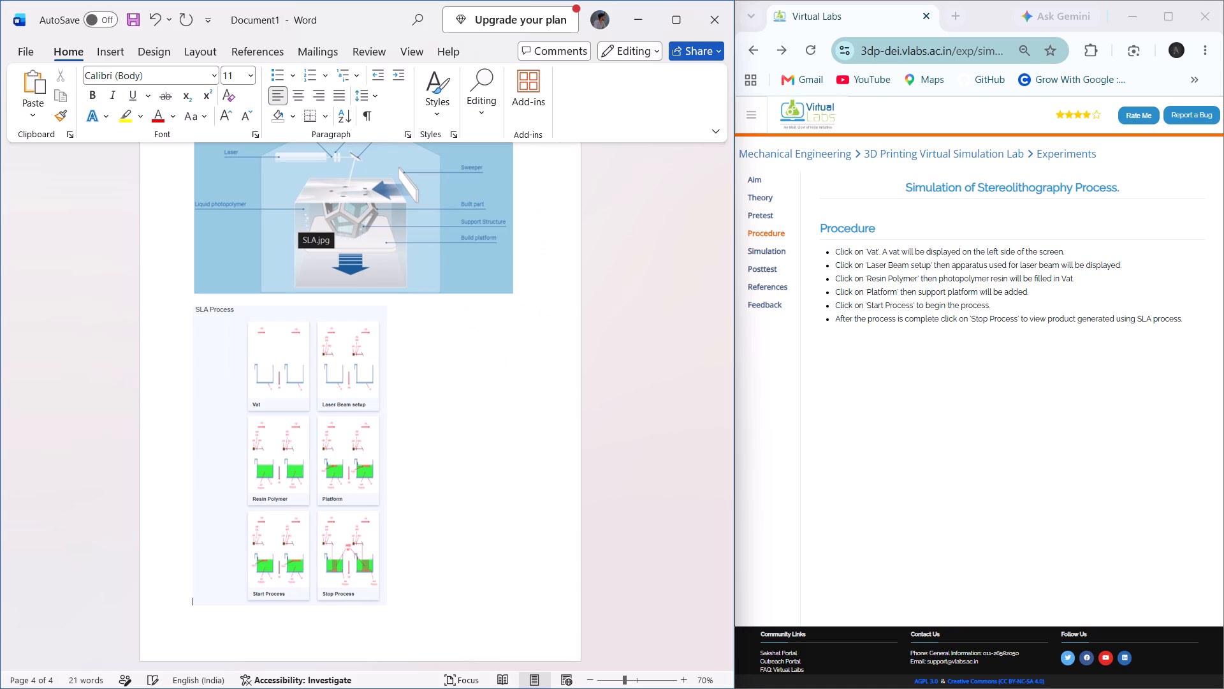
Add two blank paragraphs after the SLA diagram and insert a page break before the SLA Process stages picture.
{"action": "left_click", "coordinate": [521, 285]}
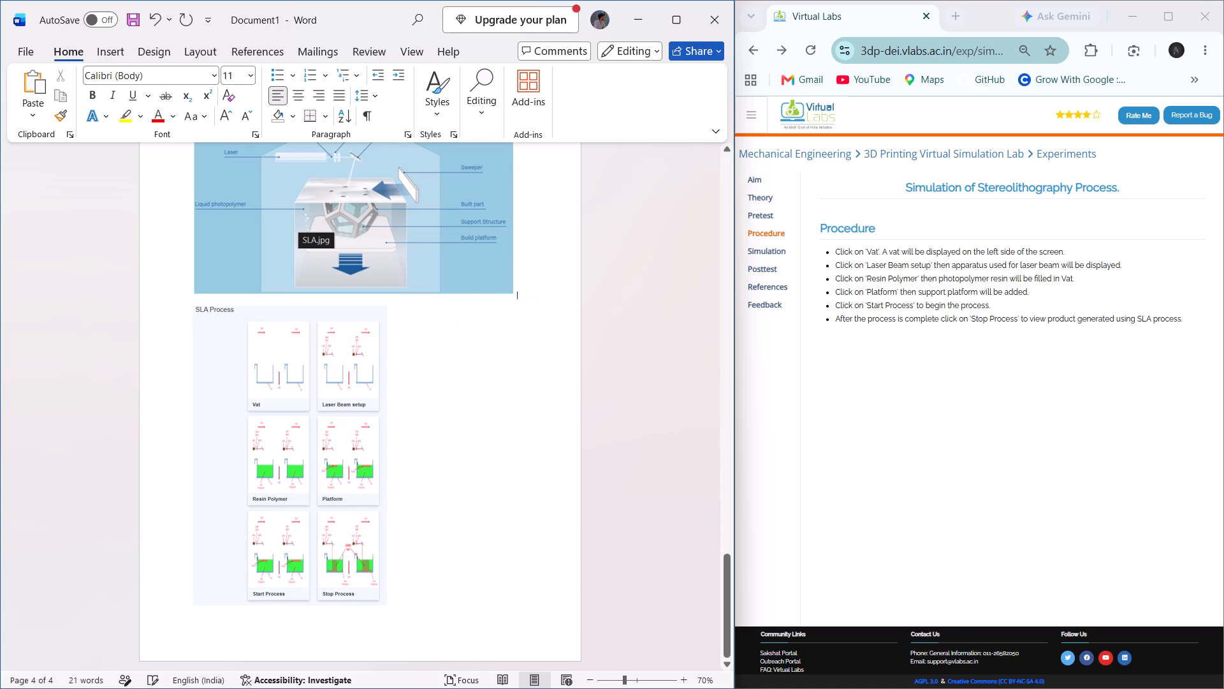
{"action": "key", "text": "Return"}
{"action": "key", "text": "Return"}
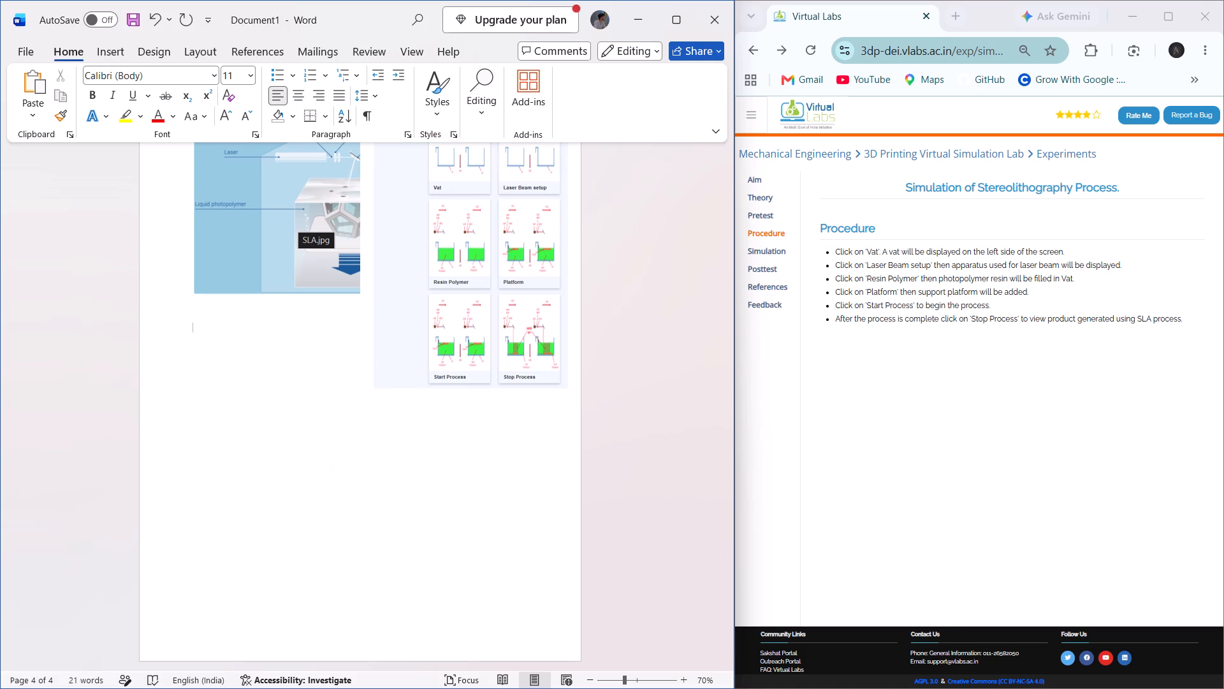
{"action": "key", "text": "ctrl+Return"}
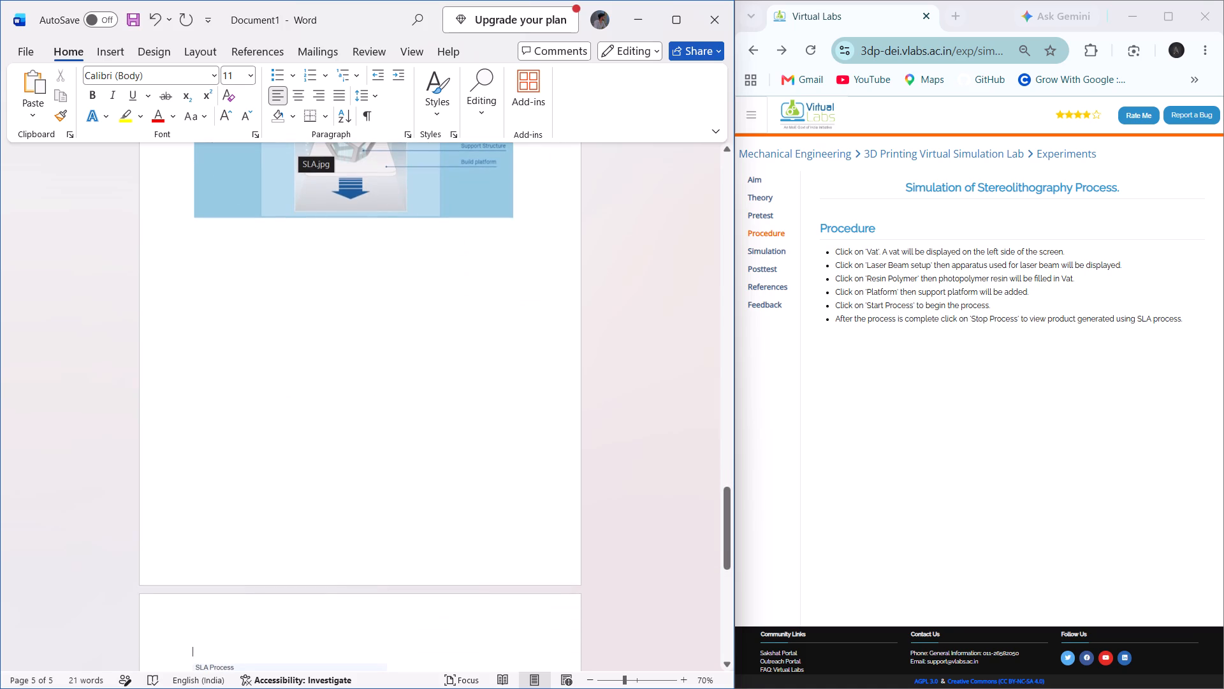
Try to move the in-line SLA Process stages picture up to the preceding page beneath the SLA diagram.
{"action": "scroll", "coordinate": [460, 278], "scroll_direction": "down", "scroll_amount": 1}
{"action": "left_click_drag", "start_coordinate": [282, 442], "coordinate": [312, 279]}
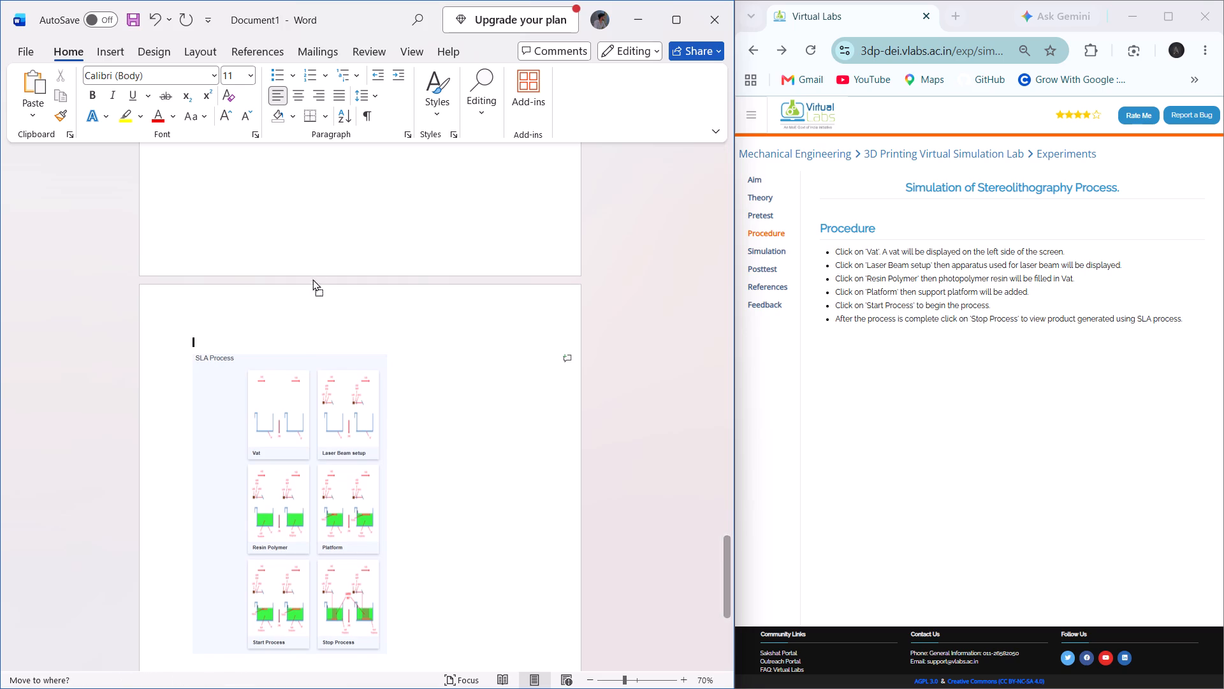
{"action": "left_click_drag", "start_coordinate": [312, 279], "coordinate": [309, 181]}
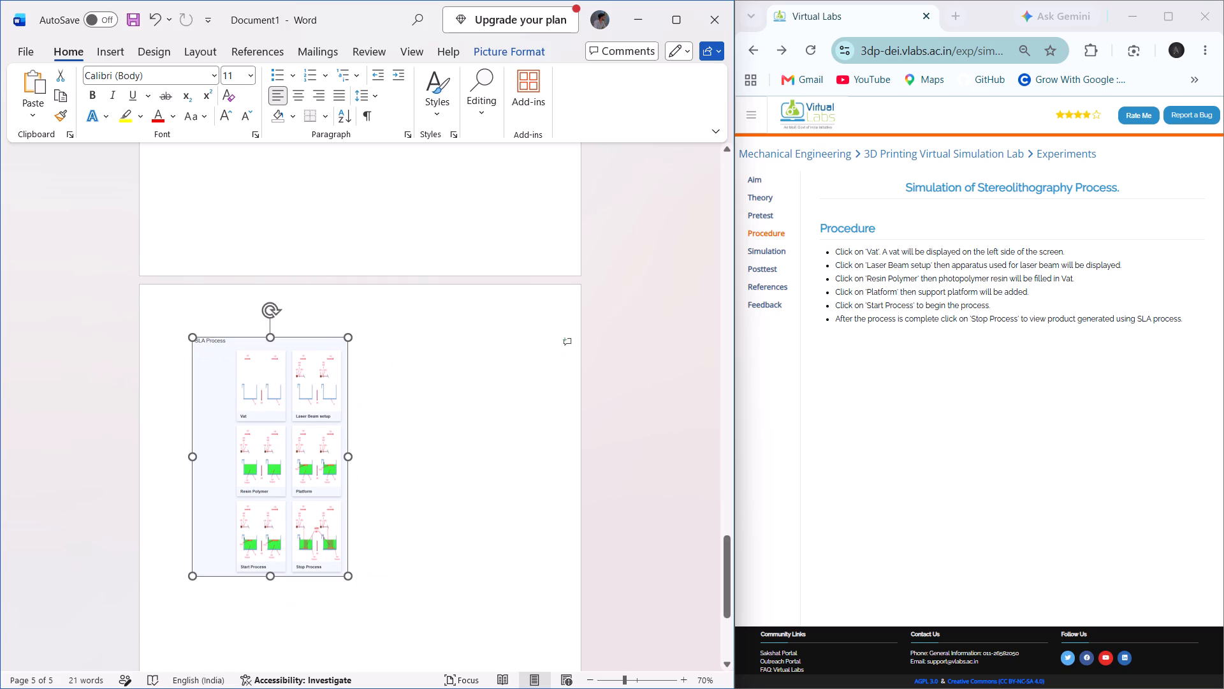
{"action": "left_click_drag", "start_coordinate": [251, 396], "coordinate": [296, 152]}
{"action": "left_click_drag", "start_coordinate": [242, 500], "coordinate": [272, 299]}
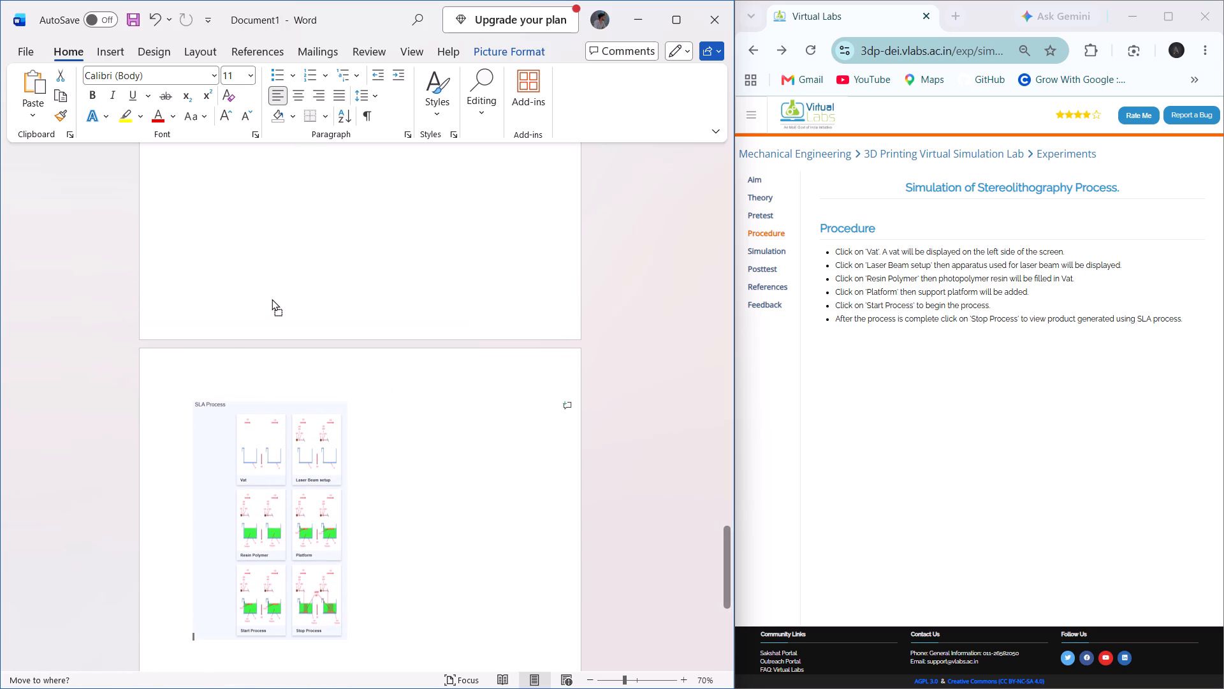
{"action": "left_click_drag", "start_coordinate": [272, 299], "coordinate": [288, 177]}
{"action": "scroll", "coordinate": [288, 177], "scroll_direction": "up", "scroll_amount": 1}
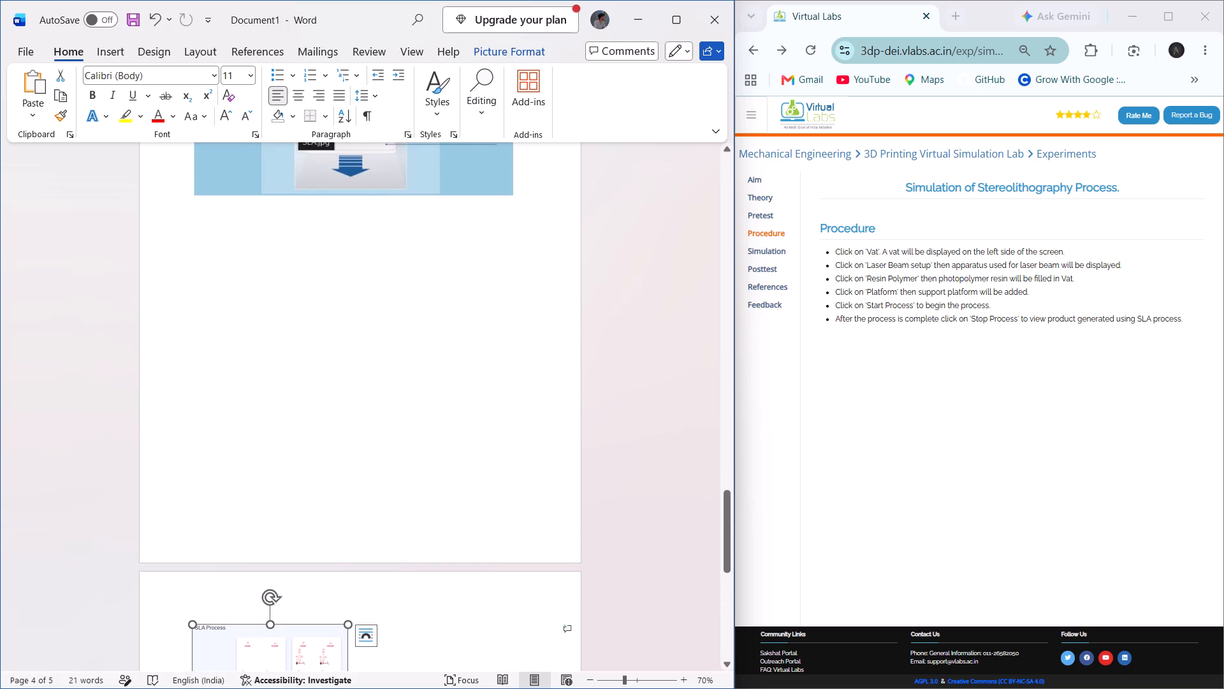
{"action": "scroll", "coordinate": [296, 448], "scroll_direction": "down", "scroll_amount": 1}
Give the SLA Process stages picture Top and Bottom wrapping, move it directly beneath the SLA diagram, and enlarge it slightly.
{"action": "left_click", "coordinate": [367, 386]}
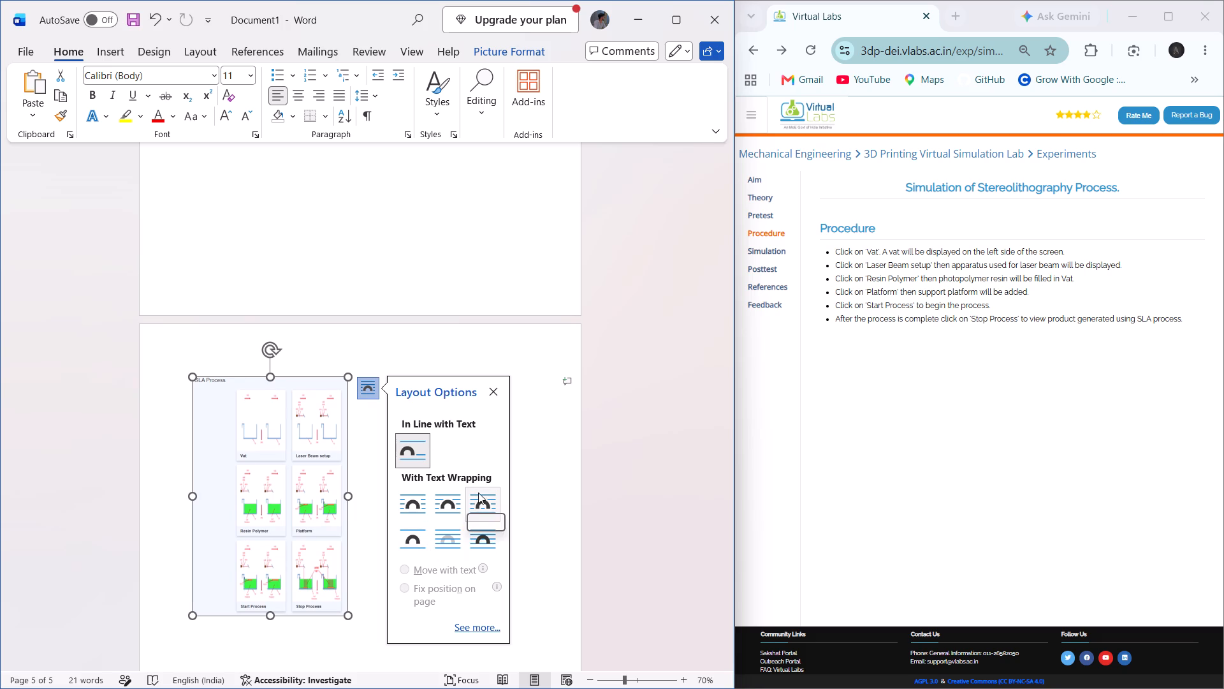
{"action": "left_click", "coordinate": [413, 503]}
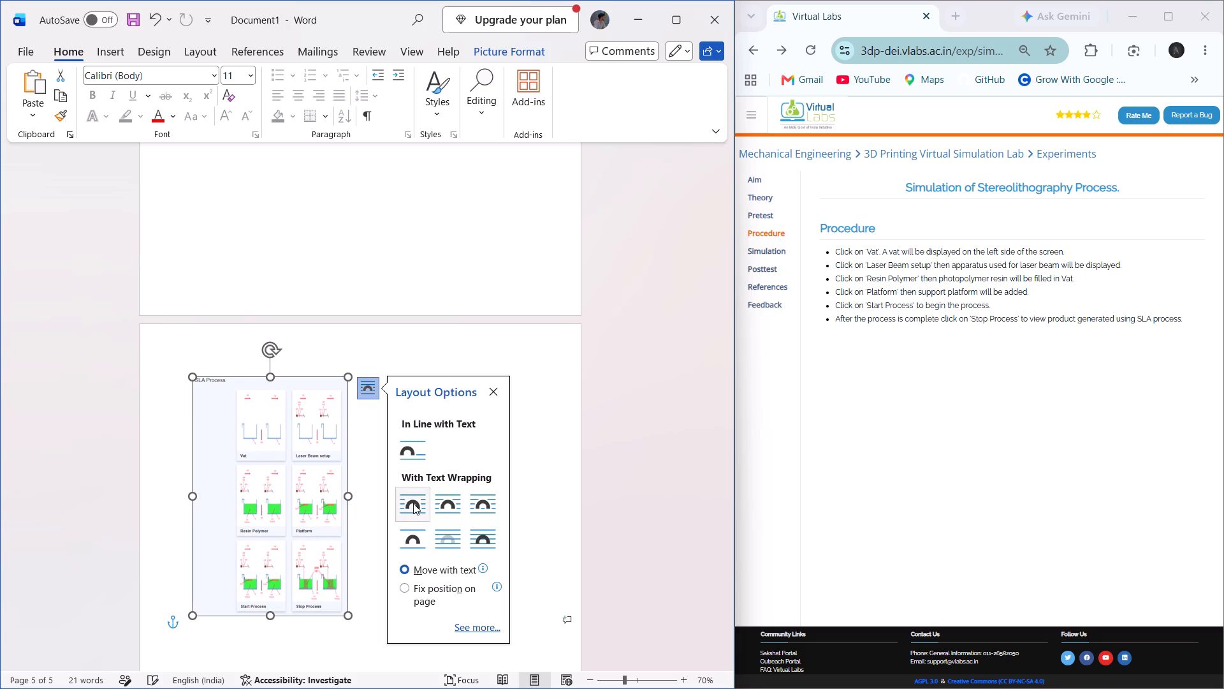
{"action": "left_click", "coordinate": [416, 544]}
{"action": "left_click_drag", "start_coordinate": [275, 478], "coordinate": [298, 253]}
{"action": "scroll", "coordinate": [296, 355], "scroll_direction": "up", "scroll_amount": 1}
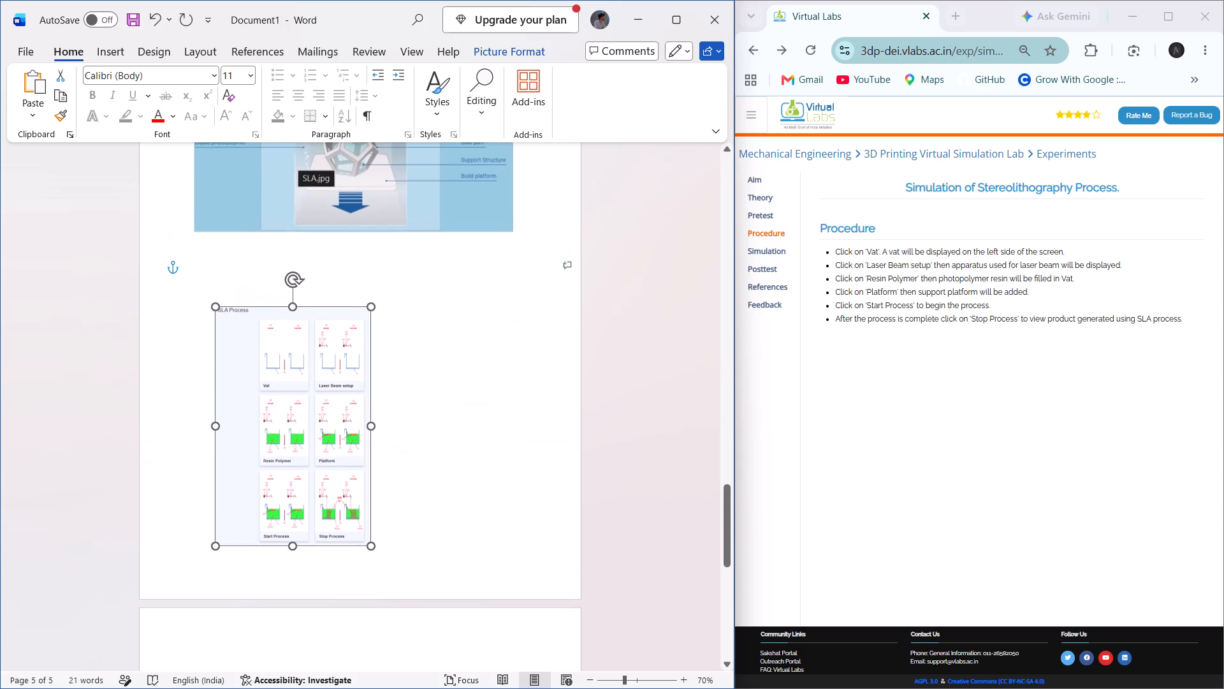
{"action": "left_click_drag", "start_coordinate": [255, 336], "coordinate": [237, 276]}
{"action": "left_click_drag", "start_coordinate": [352, 489], "coordinate": [370, 502]}
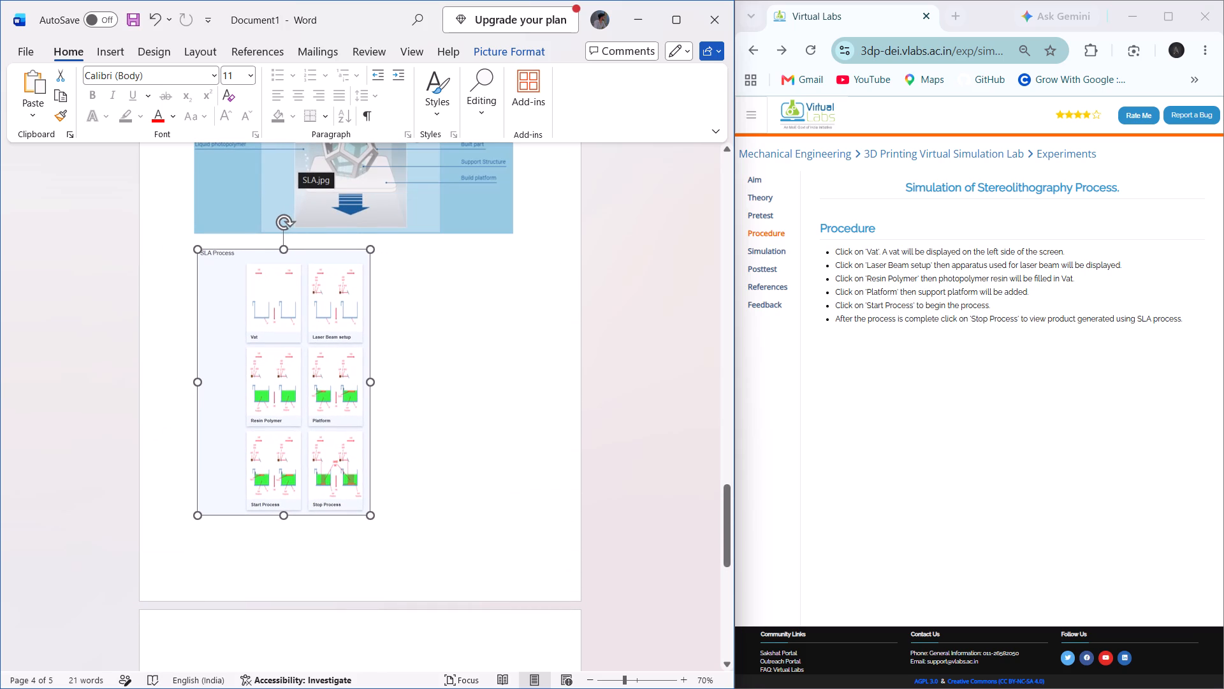
{"action": "left_click_drag", "start_coordinate": [370, 502], "coordinate": [370, 507]}
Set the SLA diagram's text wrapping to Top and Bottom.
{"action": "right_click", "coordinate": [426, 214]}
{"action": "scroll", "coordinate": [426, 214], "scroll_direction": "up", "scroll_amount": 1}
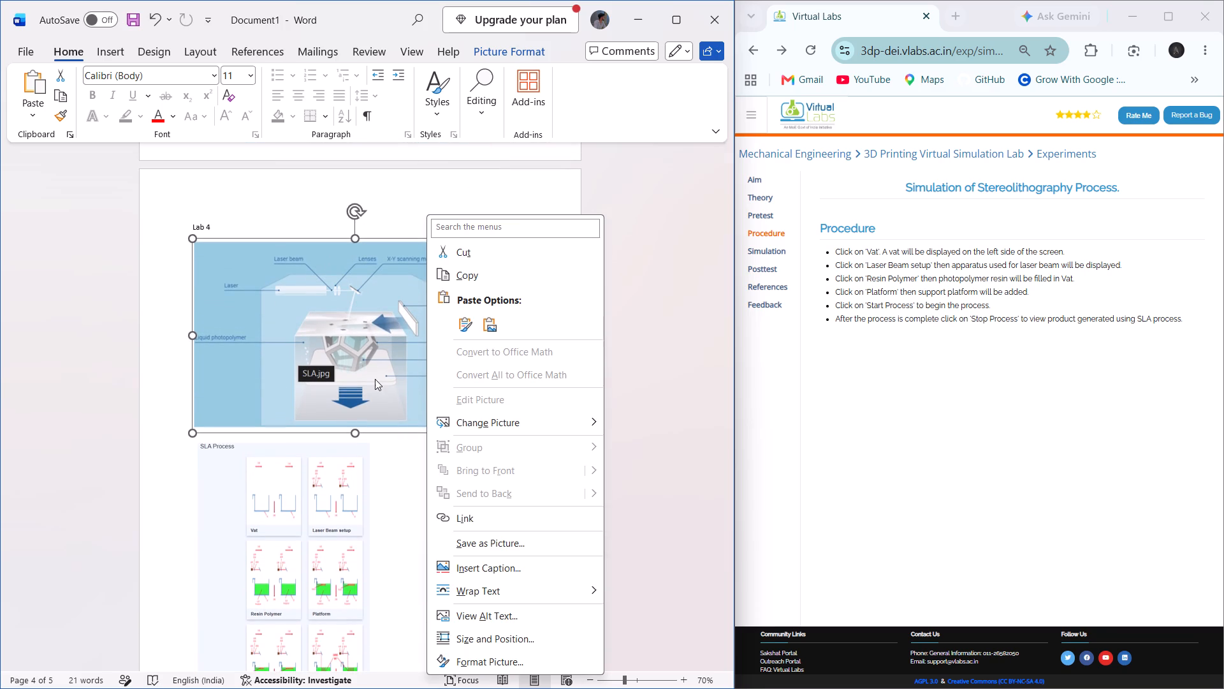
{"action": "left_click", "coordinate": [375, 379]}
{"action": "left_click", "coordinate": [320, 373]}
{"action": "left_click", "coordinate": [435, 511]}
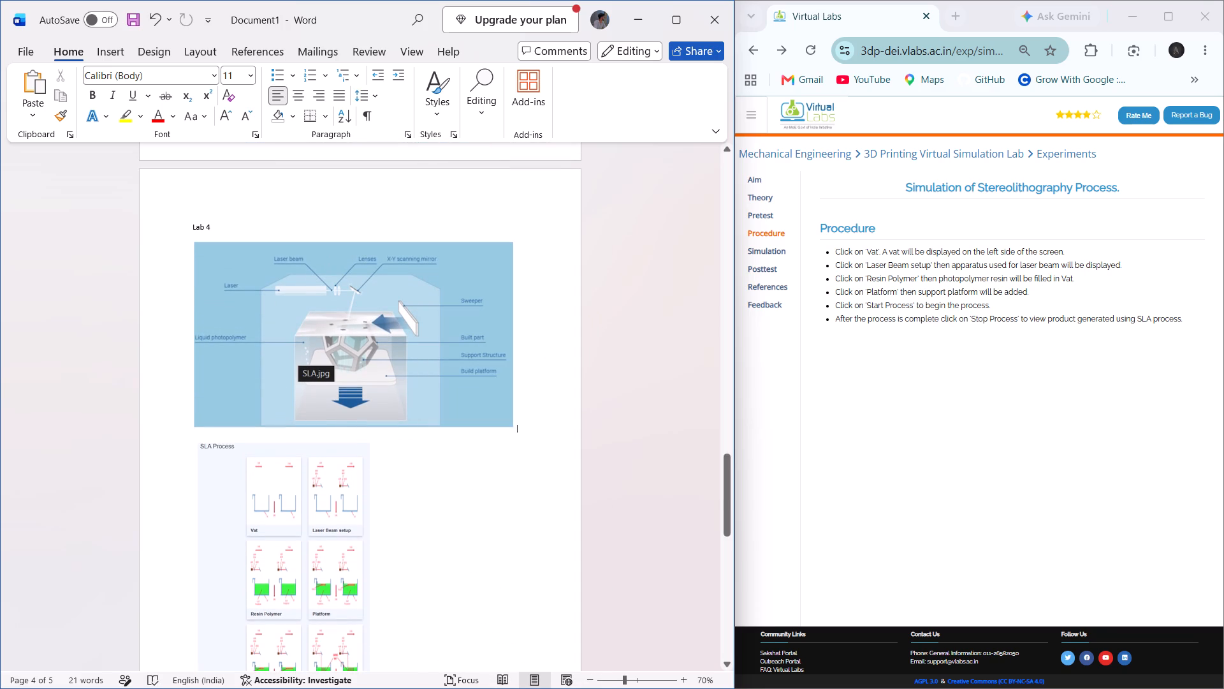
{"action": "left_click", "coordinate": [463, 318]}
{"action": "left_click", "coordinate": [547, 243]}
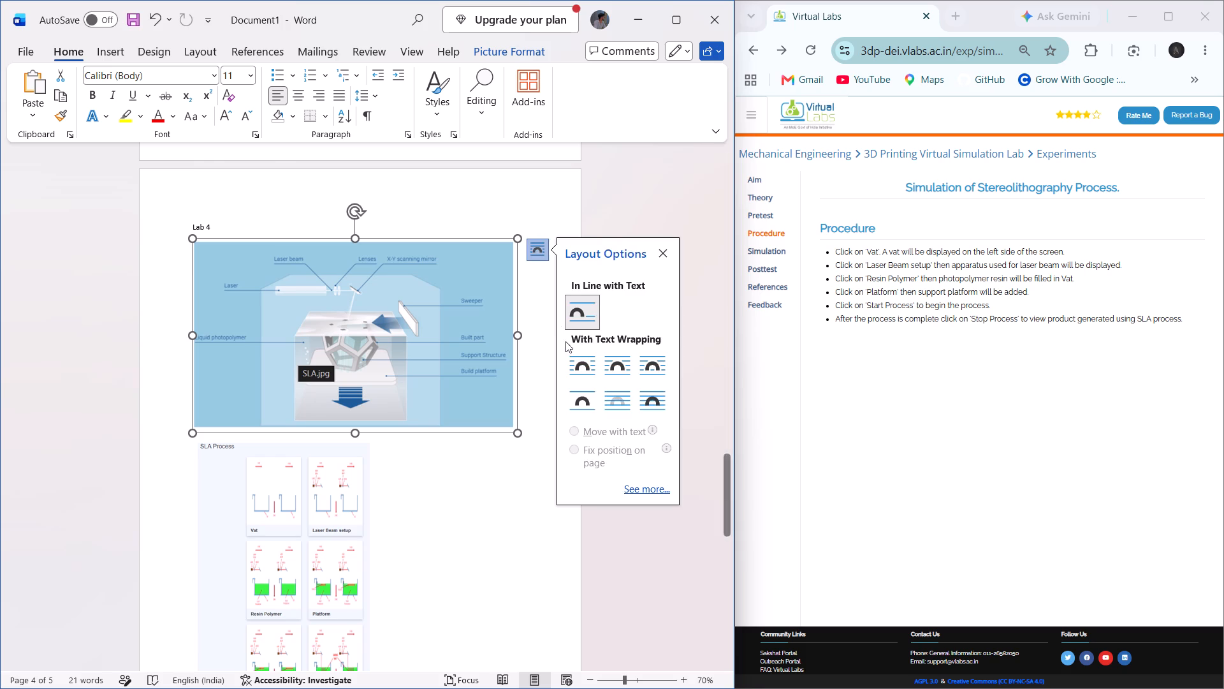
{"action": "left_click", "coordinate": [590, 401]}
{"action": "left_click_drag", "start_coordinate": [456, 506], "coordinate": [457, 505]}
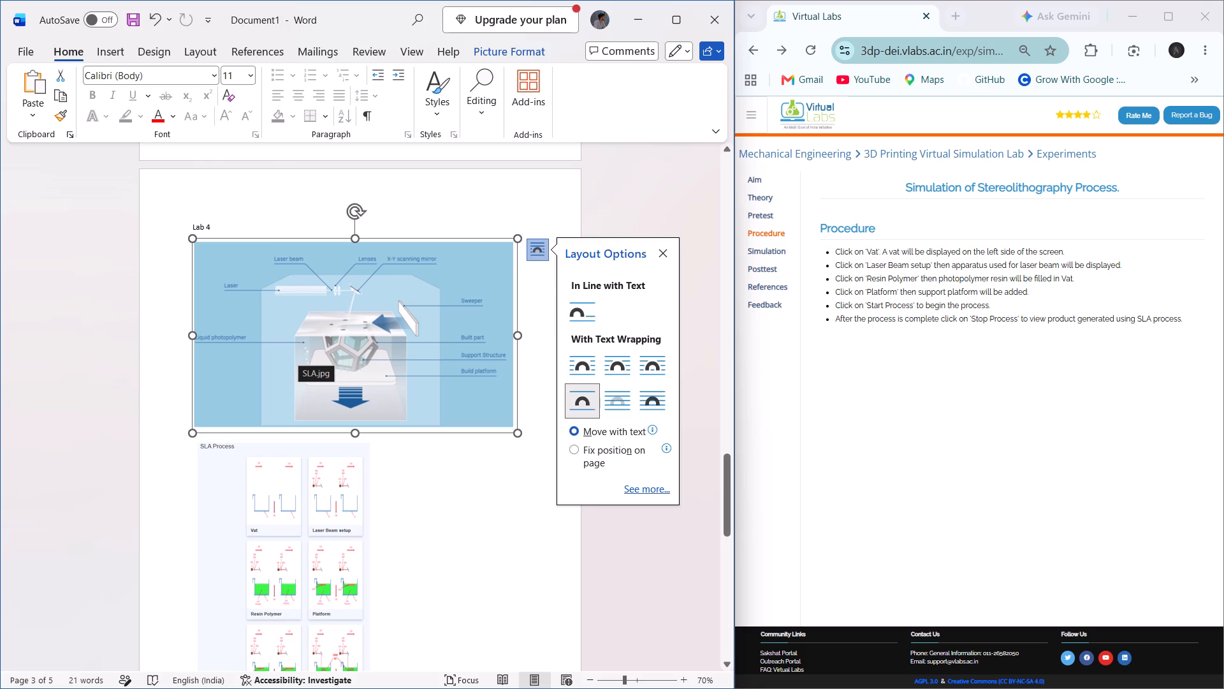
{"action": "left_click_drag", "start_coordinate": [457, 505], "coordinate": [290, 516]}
Enlarge the SLA Process stages picture and the SLA diagram slightly, keeping both on the Lab 4 page.
{"action": "left_click", "coordinate": [290, 516]}
{"action": "scroll", "coordinate": [290, 516], "scroll_direction": "down", "scroll_amount": 1}
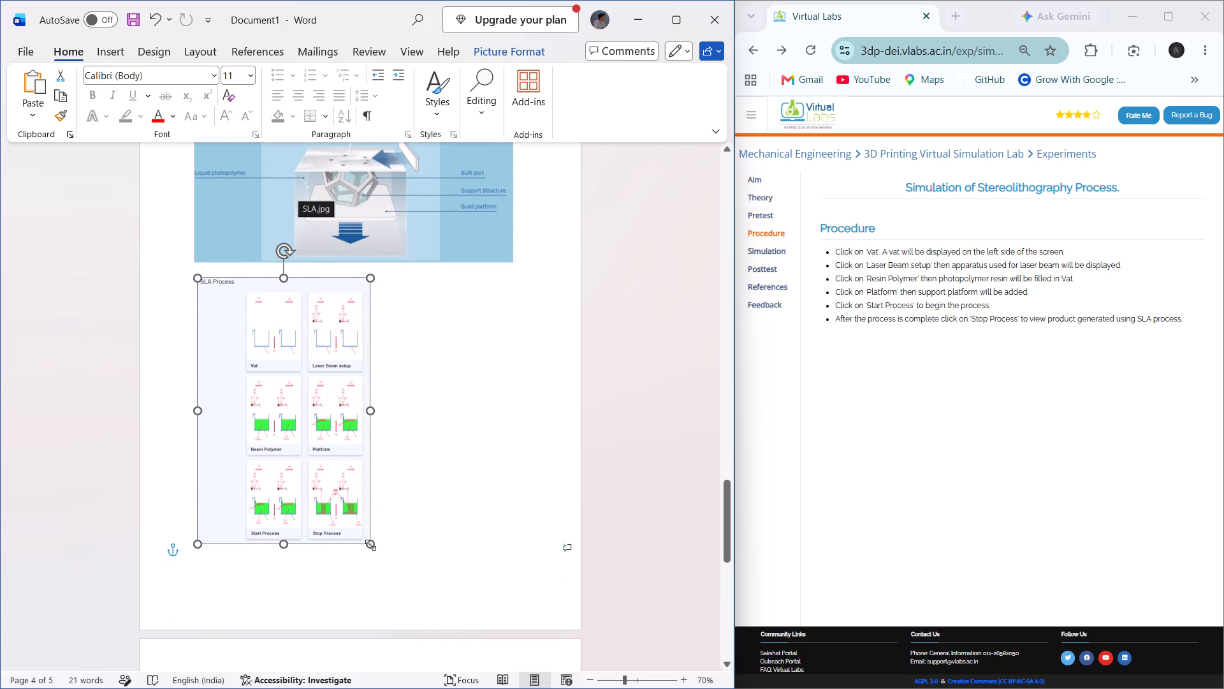
{"action": "left_click_drag", "start_coordinate": [370, 545], "coordinate": [391, 545]}
{"action": "scroll", "coordinate": [453, 417], "scroll_direction": "up", "scroll_amount": 1}
{"action": "left_click", "coordinate": [458, 265]}
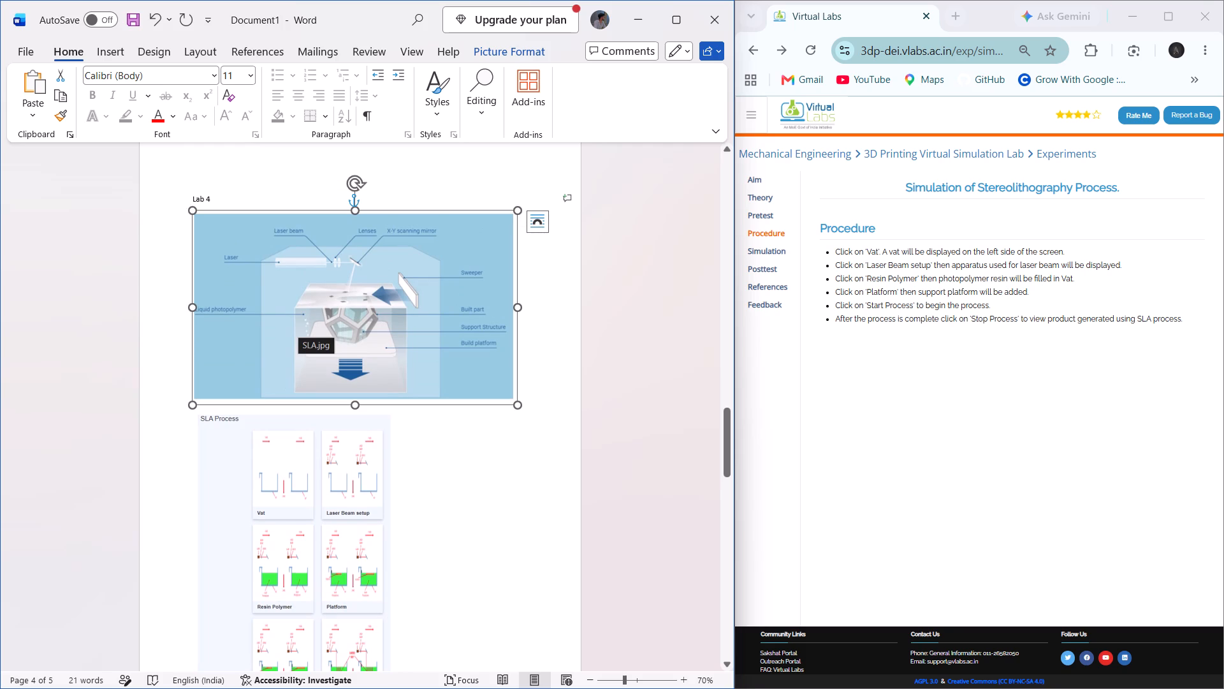
{"action": "left_click_drag", "start_coordinate": [518, 406], "coordinate": [530, 411]}
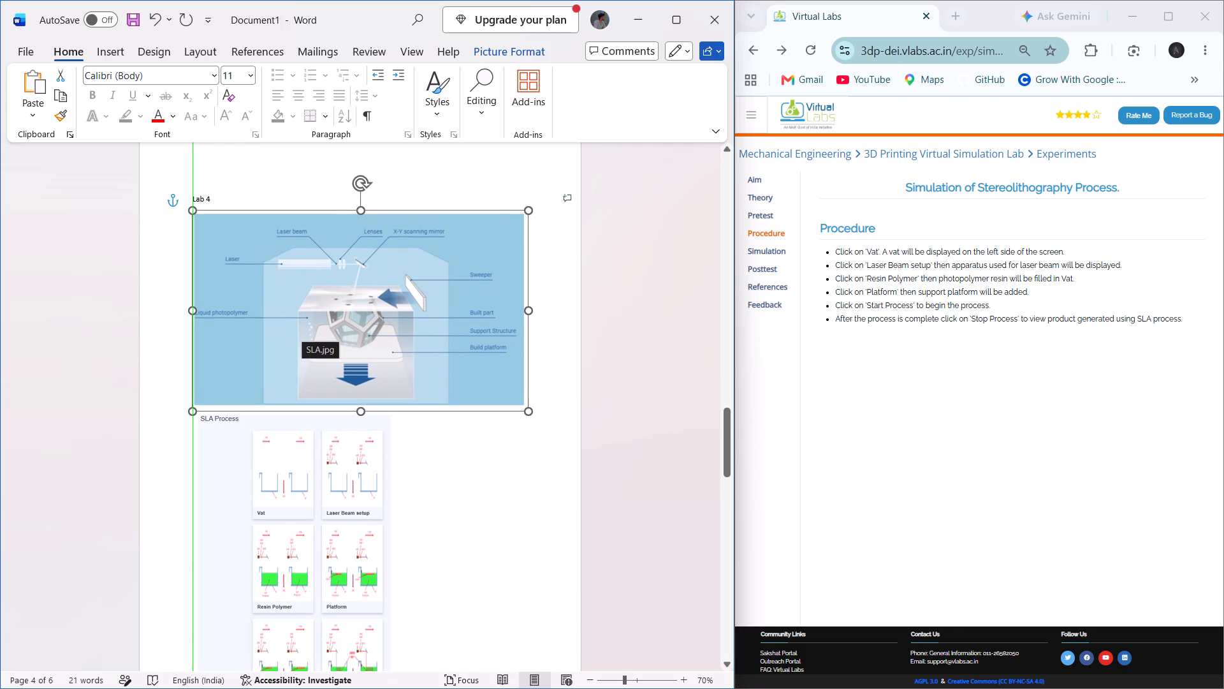
{"action": "left_click_drag", "start_coordinate": [530, 411], "coordinate": [528, 411]}
Set the text wrapping of both the SLA diagram and the SLA Process stages picture to Square.
{"action": "left_click", "coordinate": [470, 315]}
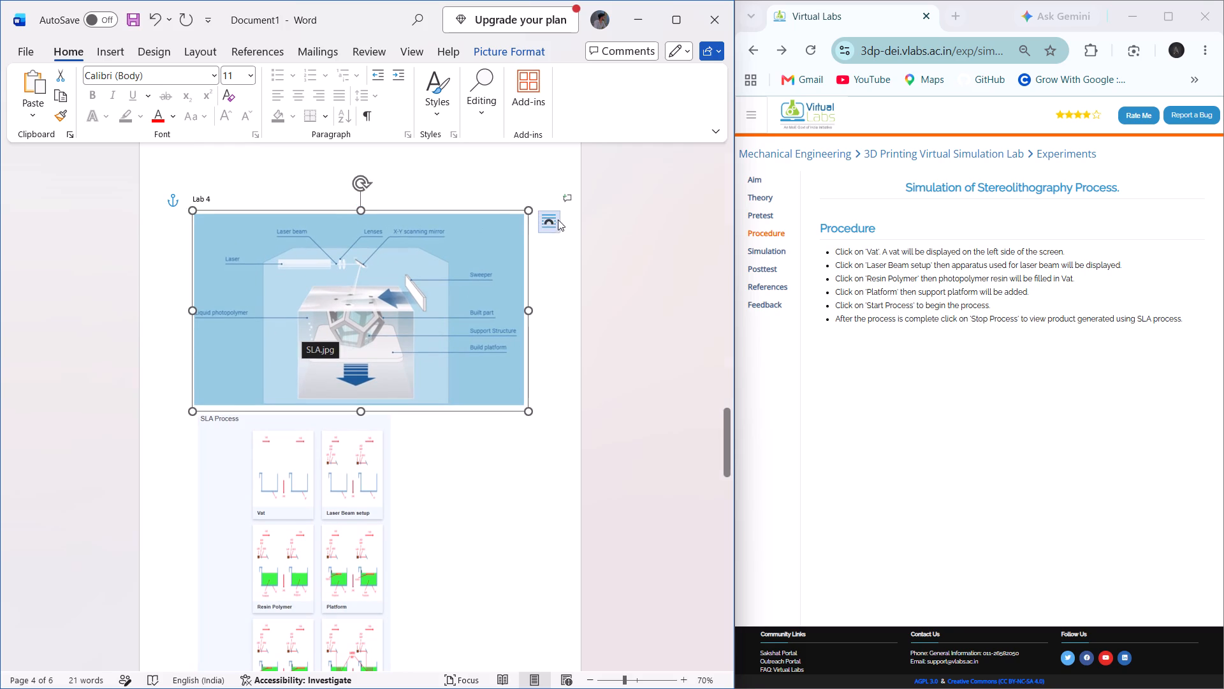
{"action": "left_click", "coordinate": [554, 225]}
{"action": "left_click", "coordinate": [598, 343]}
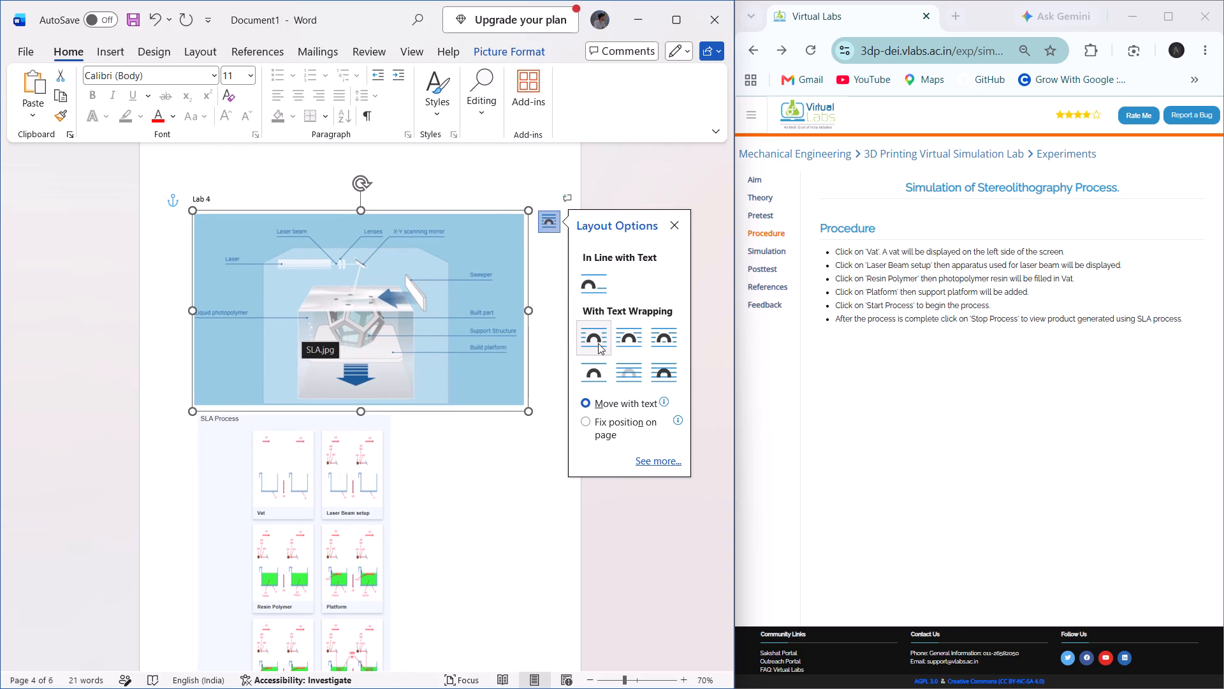
{"action": "left_click", "coordinate": [420, 510]}
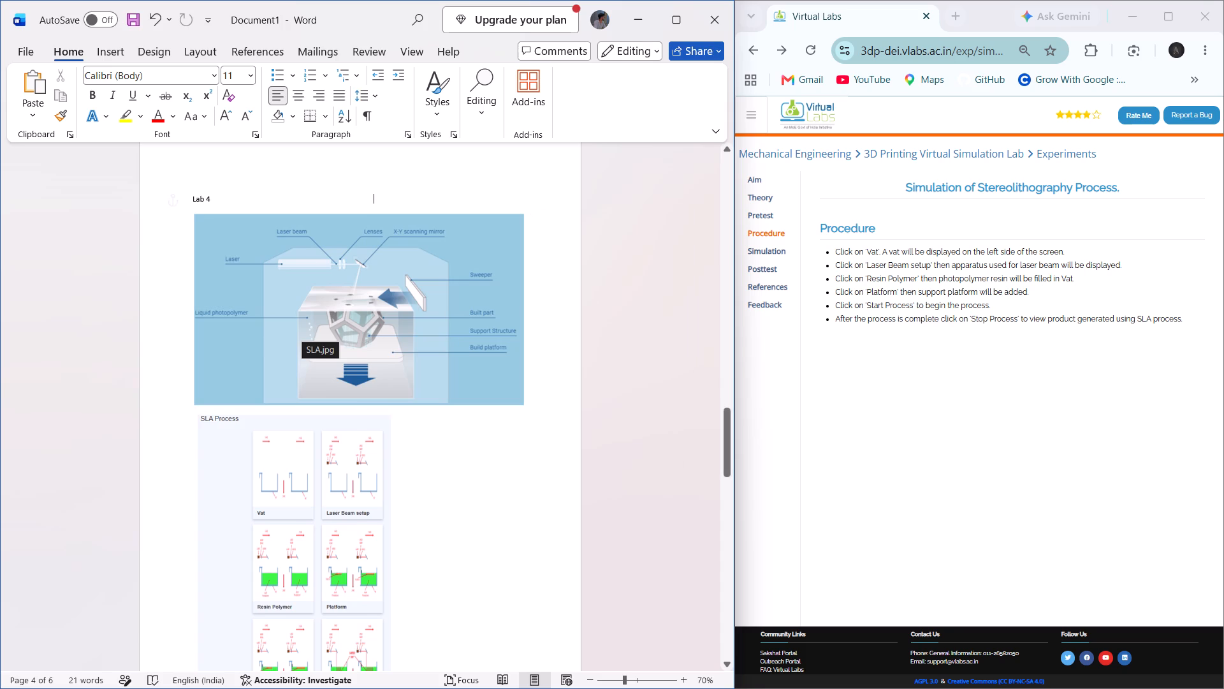
{"action": "scroll", "coordinate": [420, 510], "scroll_direction": "down", "scroll_amount": 1}
{"action": "right_click", "coordinate": [337, 485]}
{"action": "left_click", "coordinate": [457, 566]}
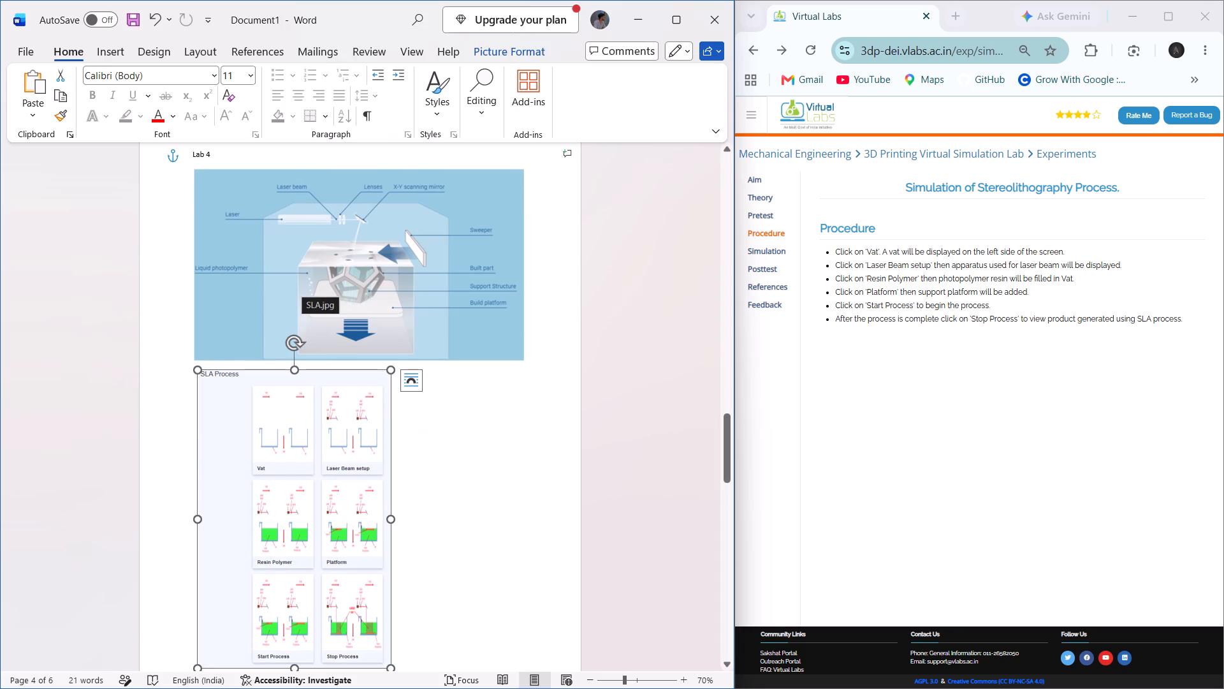
{"action": "left_click", "coordinate": [406, 374]}
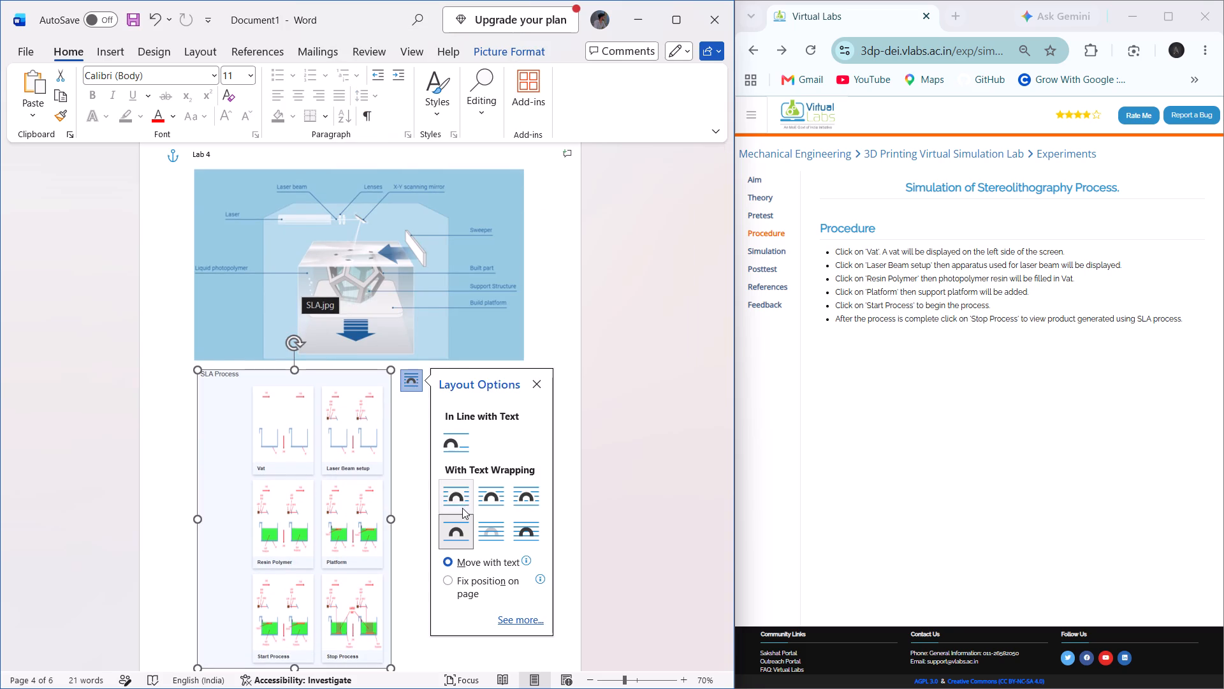
{"action": "left_click", "coordinate": [462, 508]}
{"action": "left_click", "coordinate": [576, 607]}
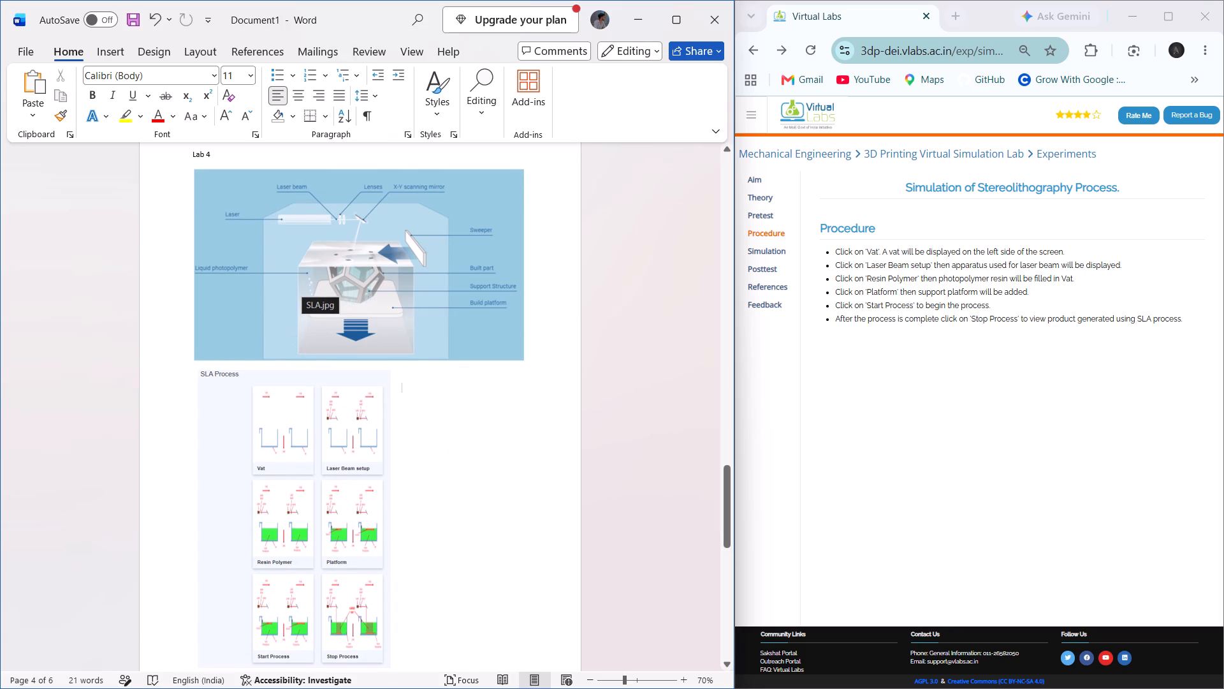
Adjust the blank paragraphs after Lab 4's pictures and add the heading "Lab 5" at the top of the following page.
{"action": "scroll", "coordinate": [467, 621], "scroll_direction": "down", "scroll_amount": 3}
{"action": "left_click", "coordinate": [369, 432]}
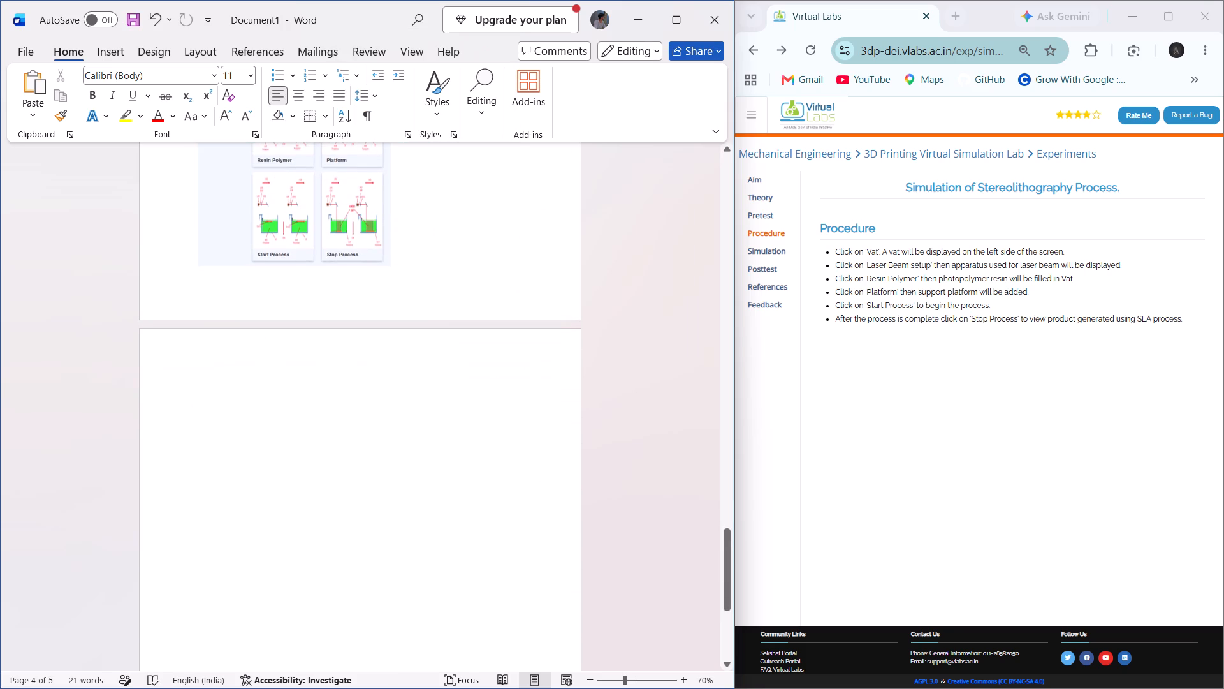
{"action": "key", "text": "BackSpace"}
{"action": "key", "text": "BackSpace"}
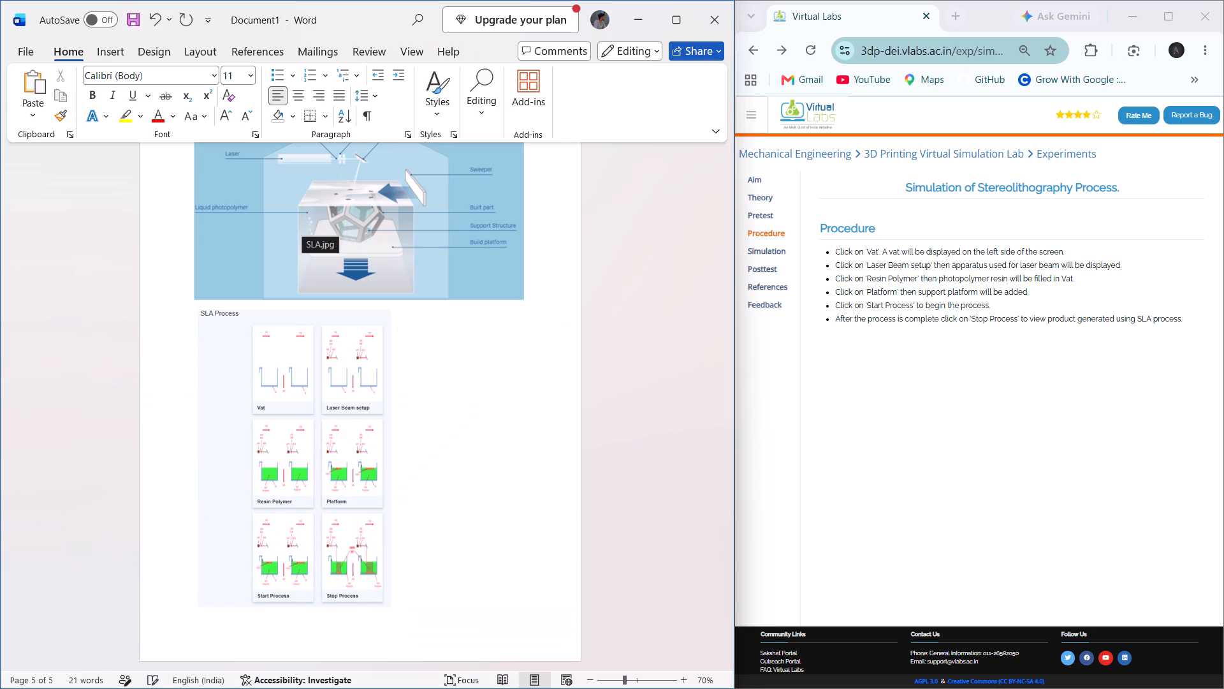
{"action": "key", "text": "Return"}
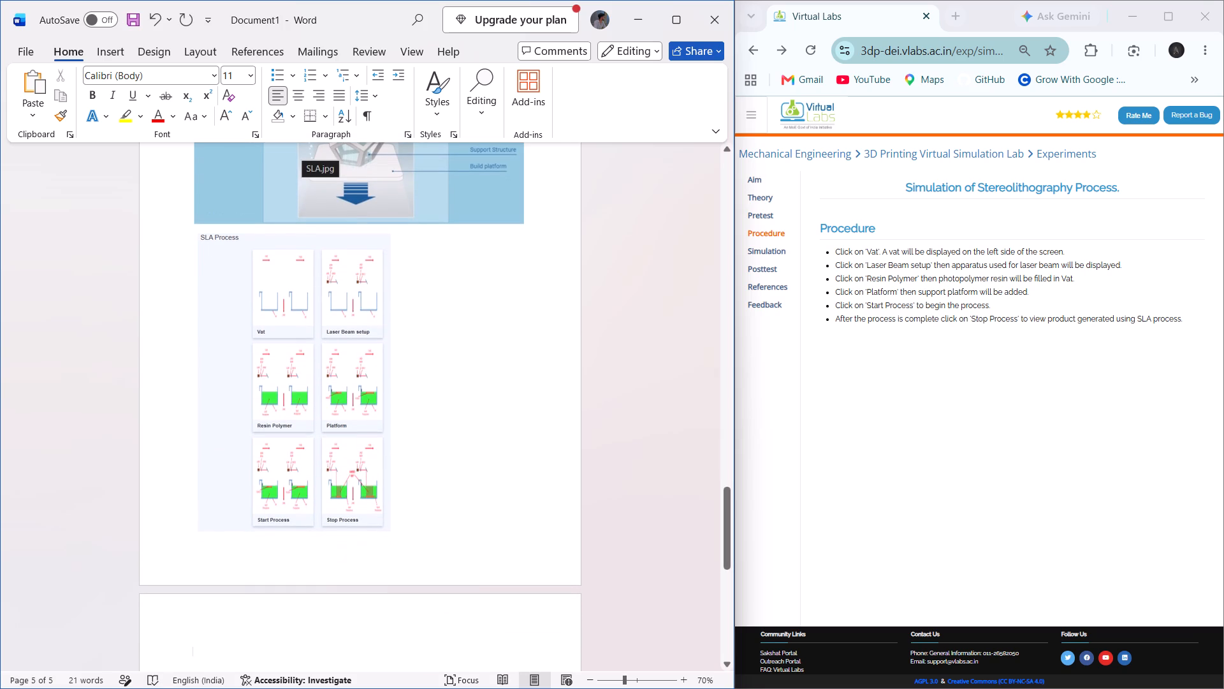
{"action": "type", "text": "Lab"}
{"action": "key", "text": "space"}
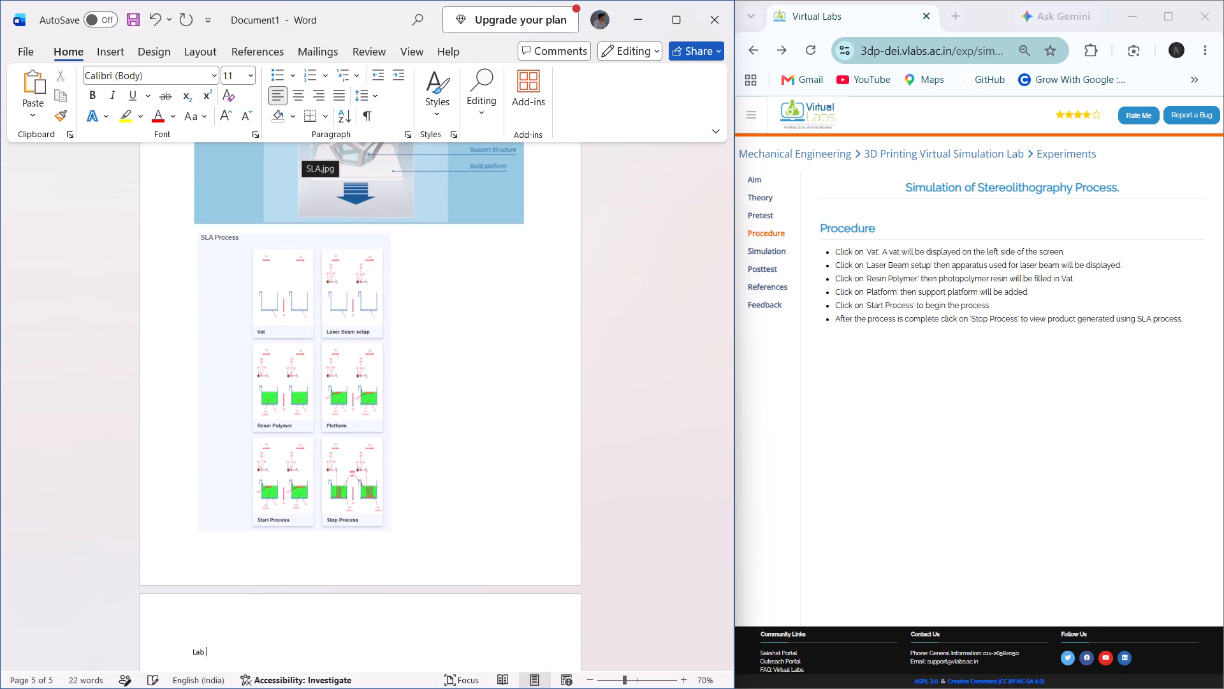
{"action": "key", "text": "5"}
Switch to Chrome, return to the list of experiments and open Simulation of Fused Deposition Modelling (FDM) Process.
{"action": "scroll", "coordinate": [334, 396], "scroll_direction": "up", "scroll_amount": 3}
{"action": "scroll", "coordinate": [334, 396], "scroll_direction": "down", "scroll_amount": 1}
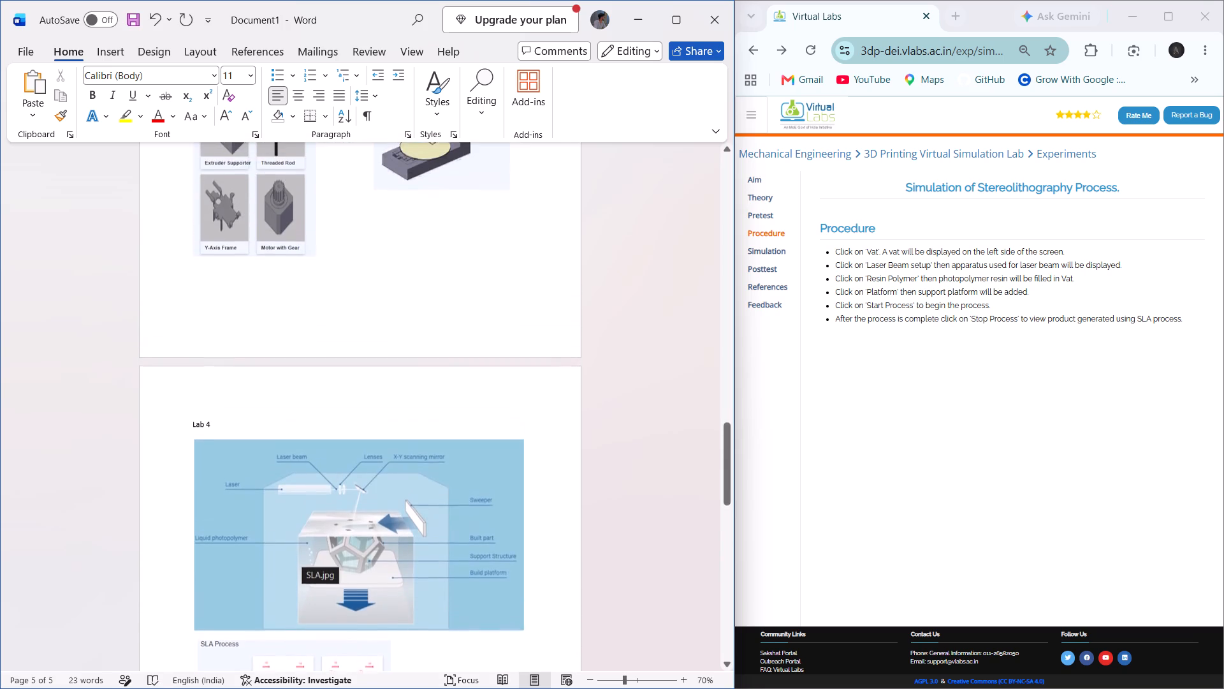
{"action": "scroll", "coordinate": [334, 396], "scroll_direction": "down", "scroll_amount": 2}
{"action": "scroll", "coordinate": [887, 368], "scroll_direction": "right", "scroll_amount": 3}
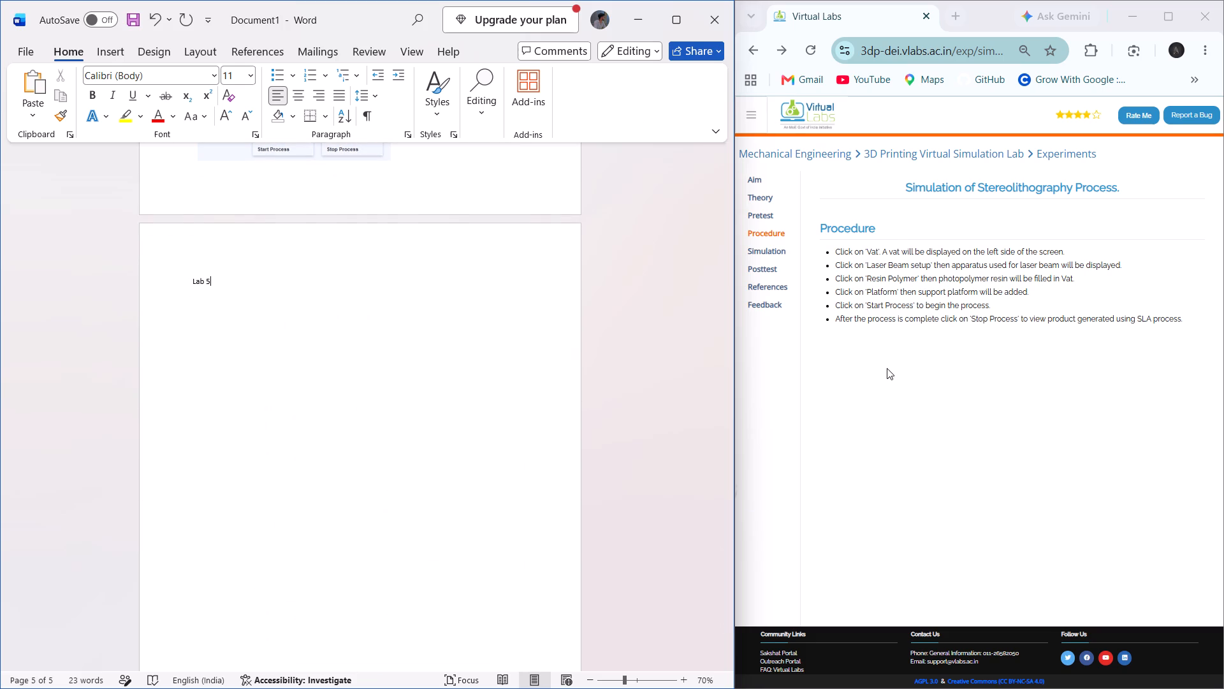
{"action": "scroll", "coordinate": [887, 368], "scroll_direction": "right", "scroll_amount": 16}
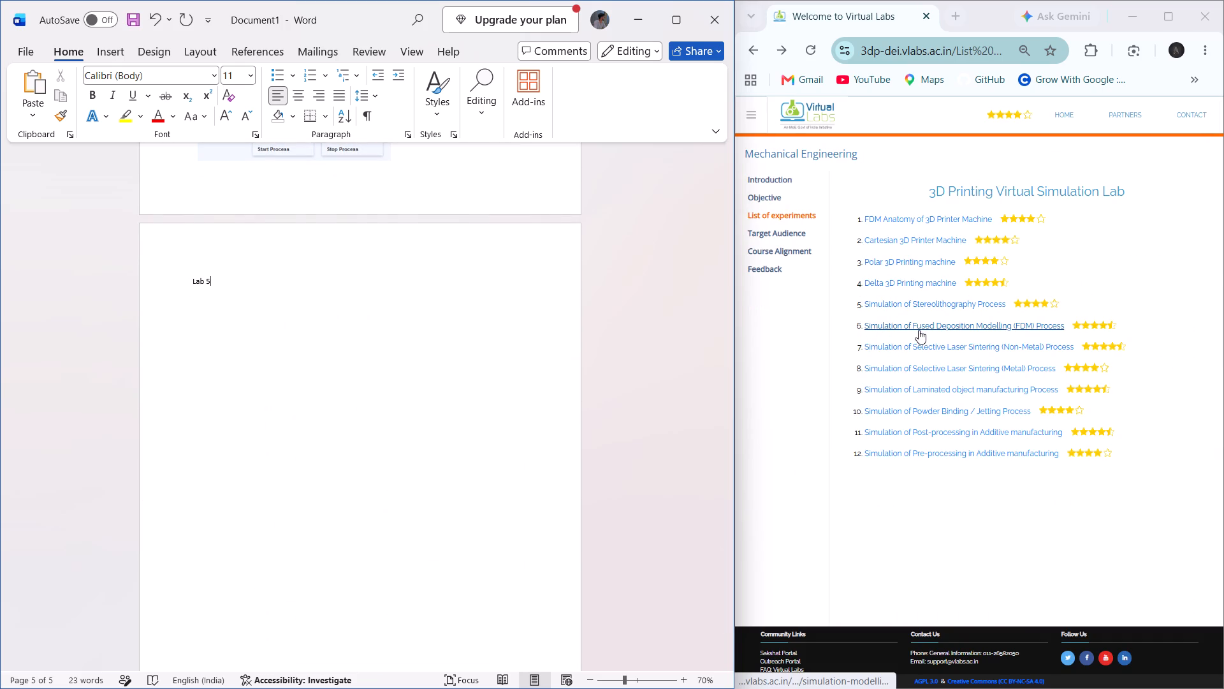
{"action": "left_click", "coordinate": [918, 329]}
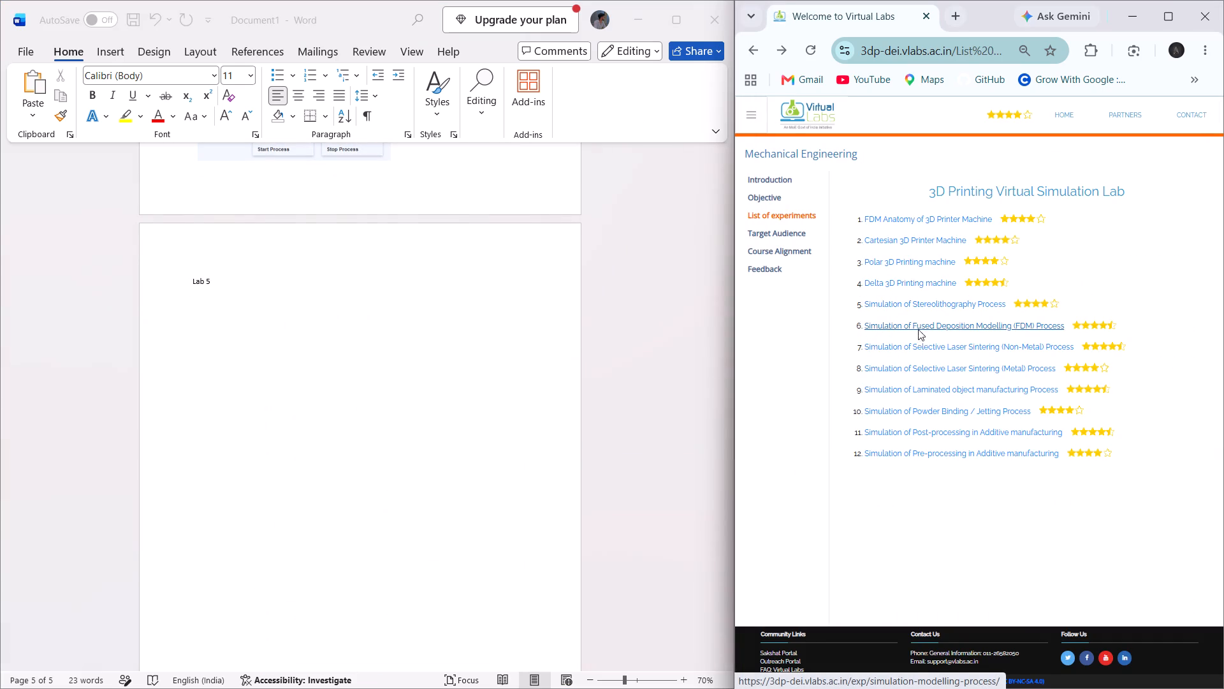
Look through the FDM experiment's Theory page for diagrams.
{"action": "left_click", "coordinate": [756, 199]}
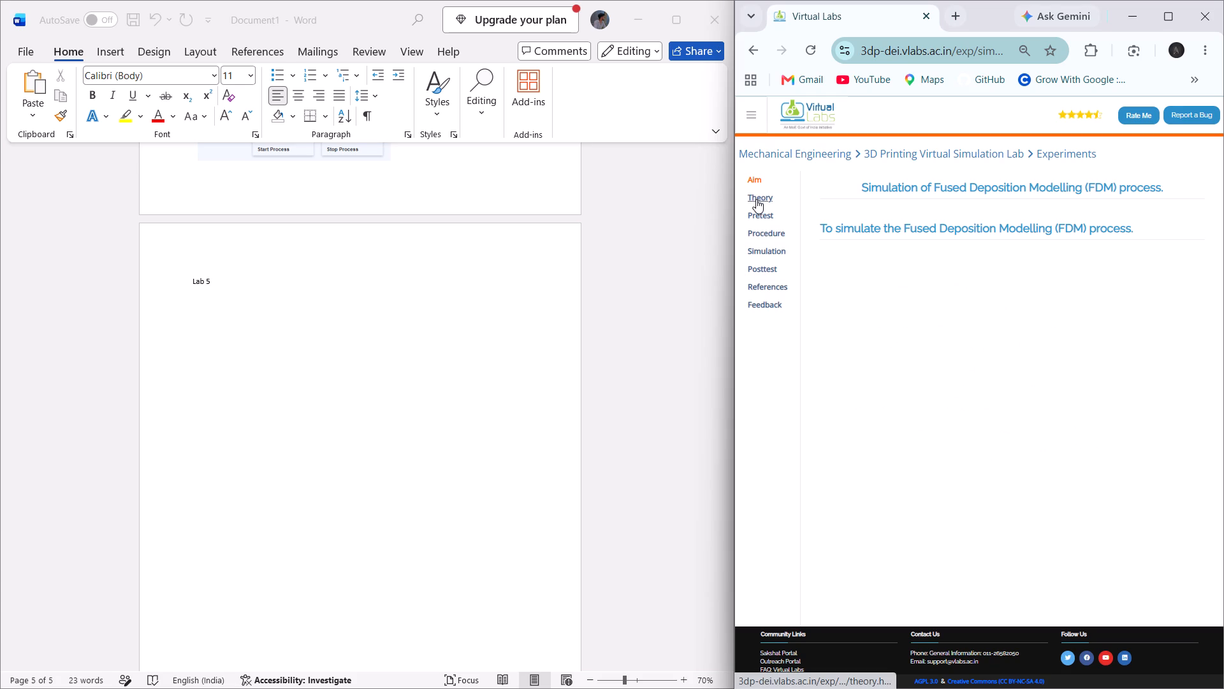
{"action": "scroll", "coordinate": [938, 352], "scroll_direction": "down", "scroll_amount": 9}
{"action": "scroll", "coordinate": [938, 352], "scroll_direction": "up", "scroll_amount": 5}
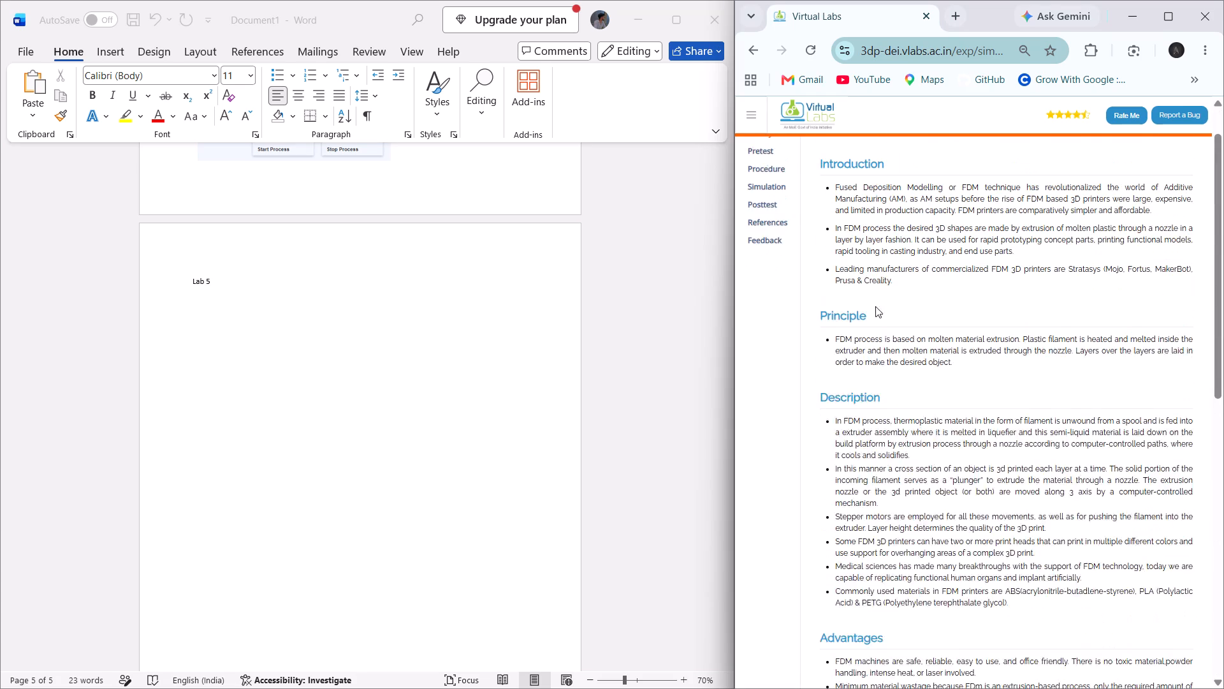
Capture the six FDM Process stage pictures from the experiment's Simulation page and paste the capture under the Lab 5 heading in Word.
{"action": "left_click", "coordinate": [765, 208]}
{"action": "scroll", "coordinate": [1096, 355], "scroll_direction": "up", "scroll_amount": 1}
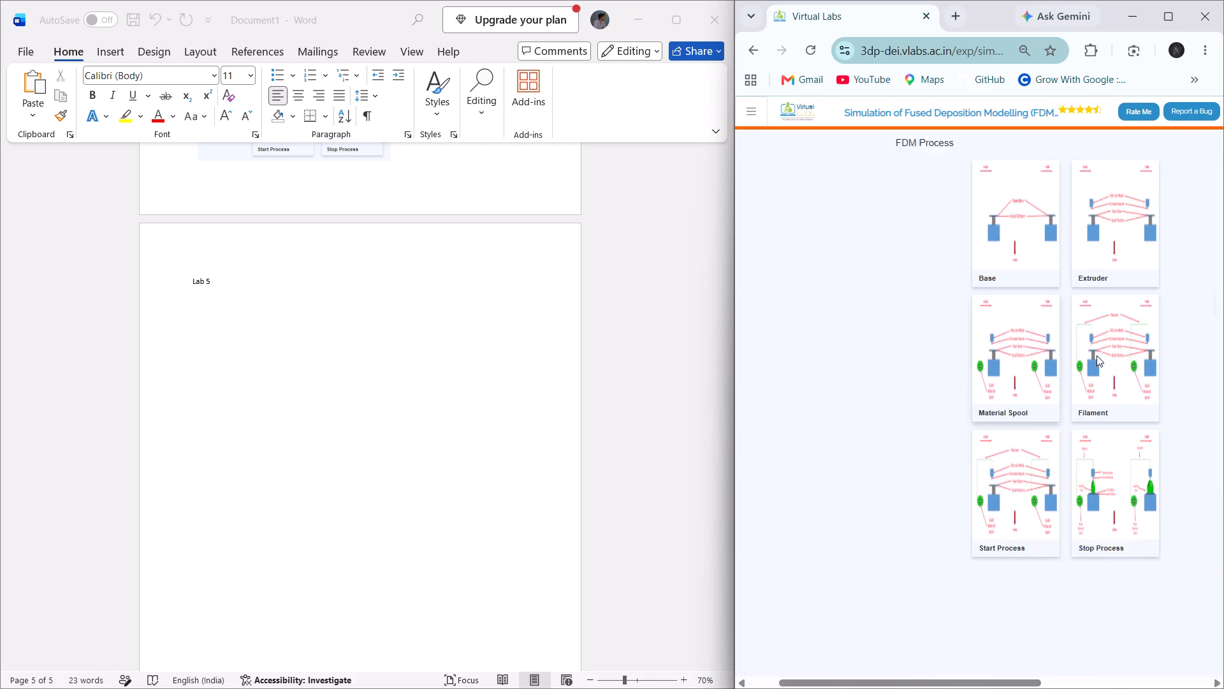
{"action": "scroll", "coordinate": [1096, 355], "scroll_direction": "up", "scroll_amount": 1}
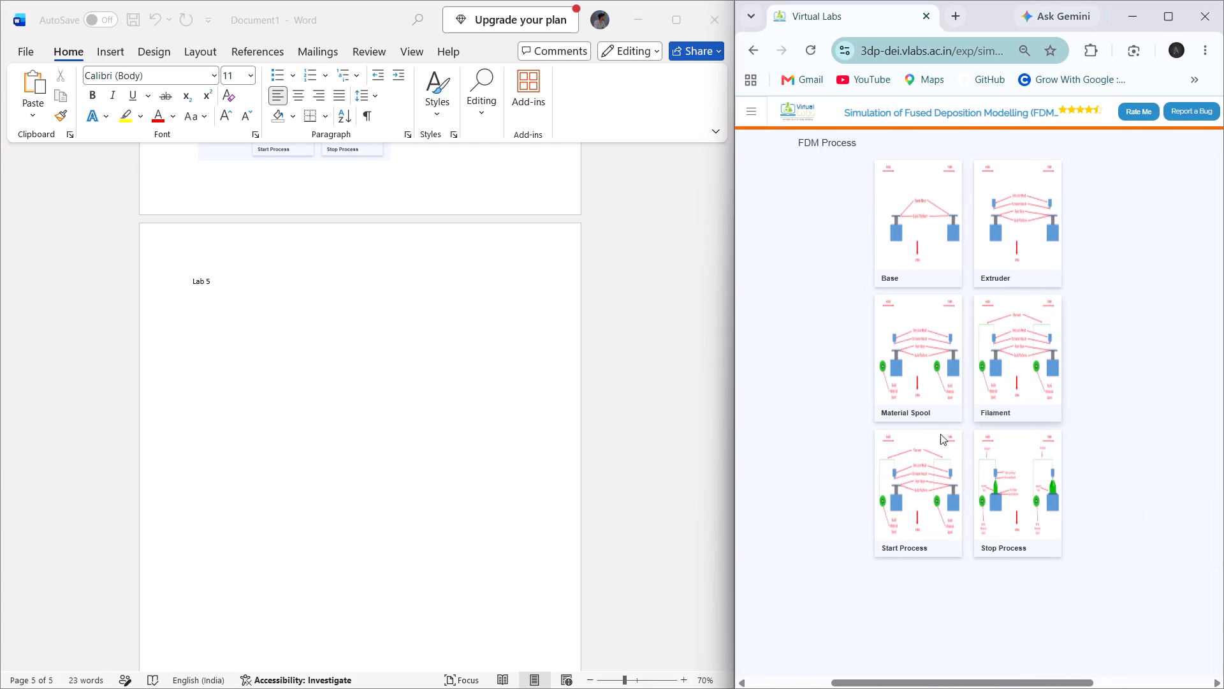
{"action": "key", "text": "Print"}
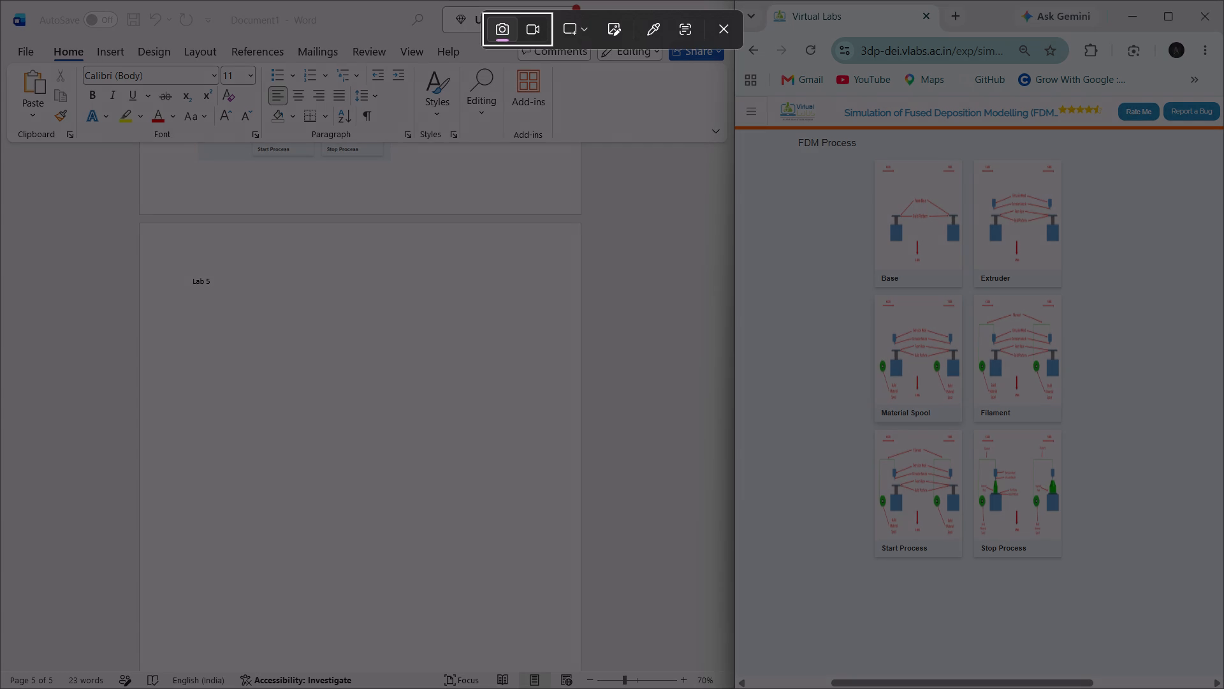
{"action": "left_click_drag", "start_coordinate": [798, 131], "coordinate": [1065, 557]}
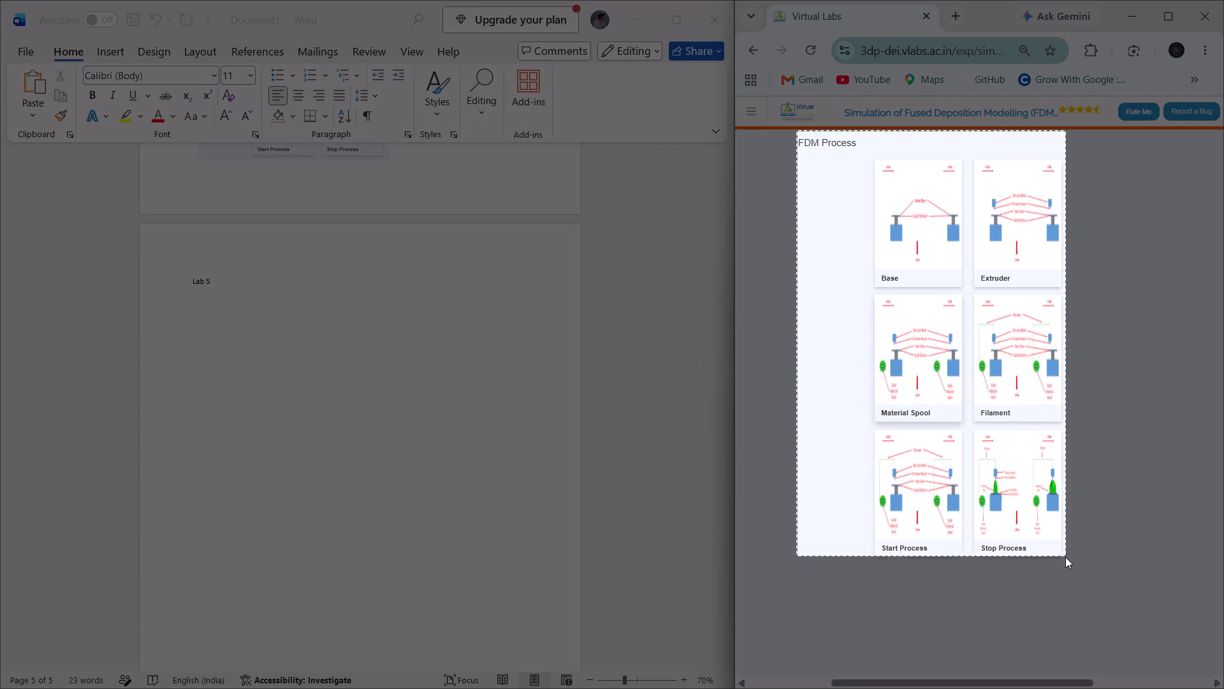
{"action": "left_click_drag", "start_coordinate": [1065, 557], "coordinate": [1071, 563]}
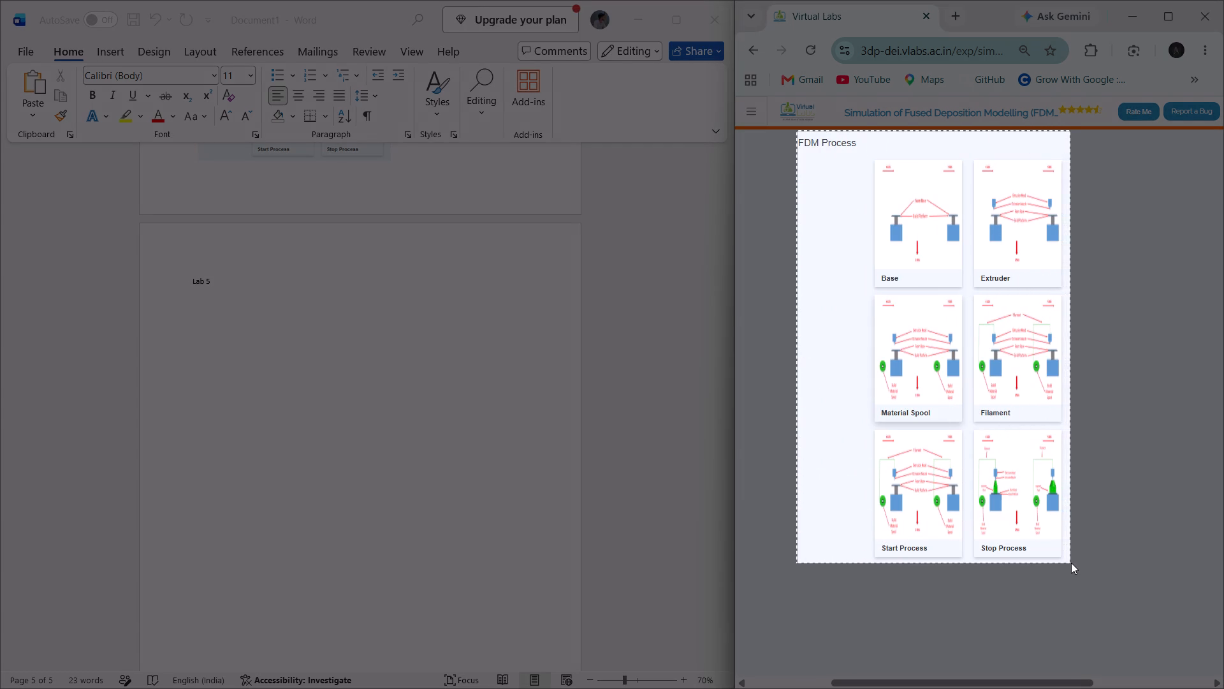
{"action": "left_click_drag", "start_coordinate": [1071, 563], "coordinate": [1074, 563]}
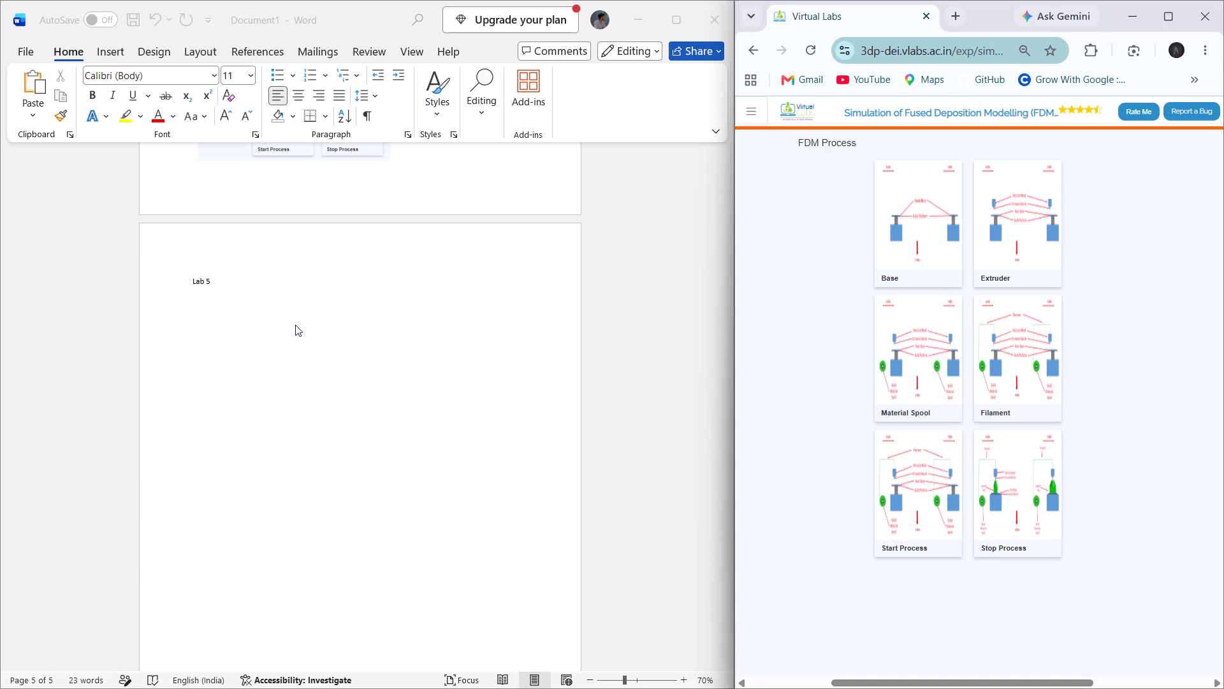
{"action": "left_click", "coordinate": [295, 325]}
{"action": "key", "text": "Return"}
{"action": "key", "text": "ctrl+v"}
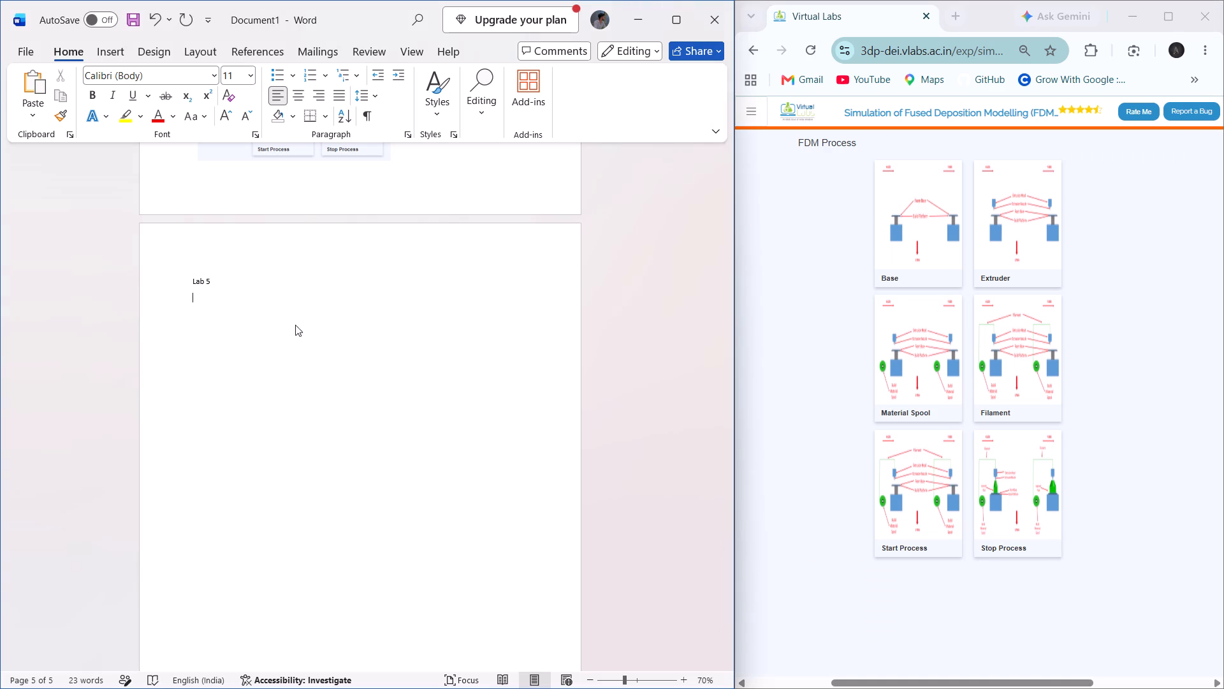
Enlarge the pasted FDM Process picture proportionally to a little over half of the text width.
{"action": "left_click", "coordinate": [289, 439]}
{"action": "scroll", "coordinate": [289, 439], "scroll_direction": "down", "scroll_amount": 1}
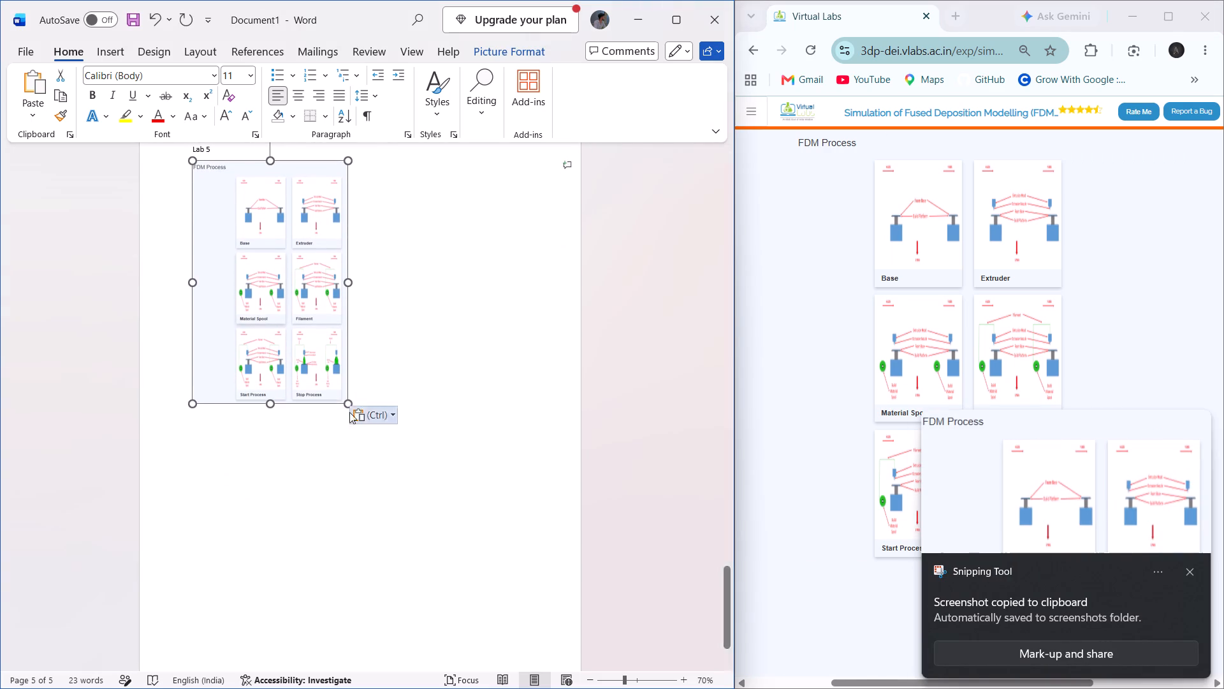
{"action": "left_click_drag", "start_coordinate": [351, 401], "coordinate": [463, 459]}
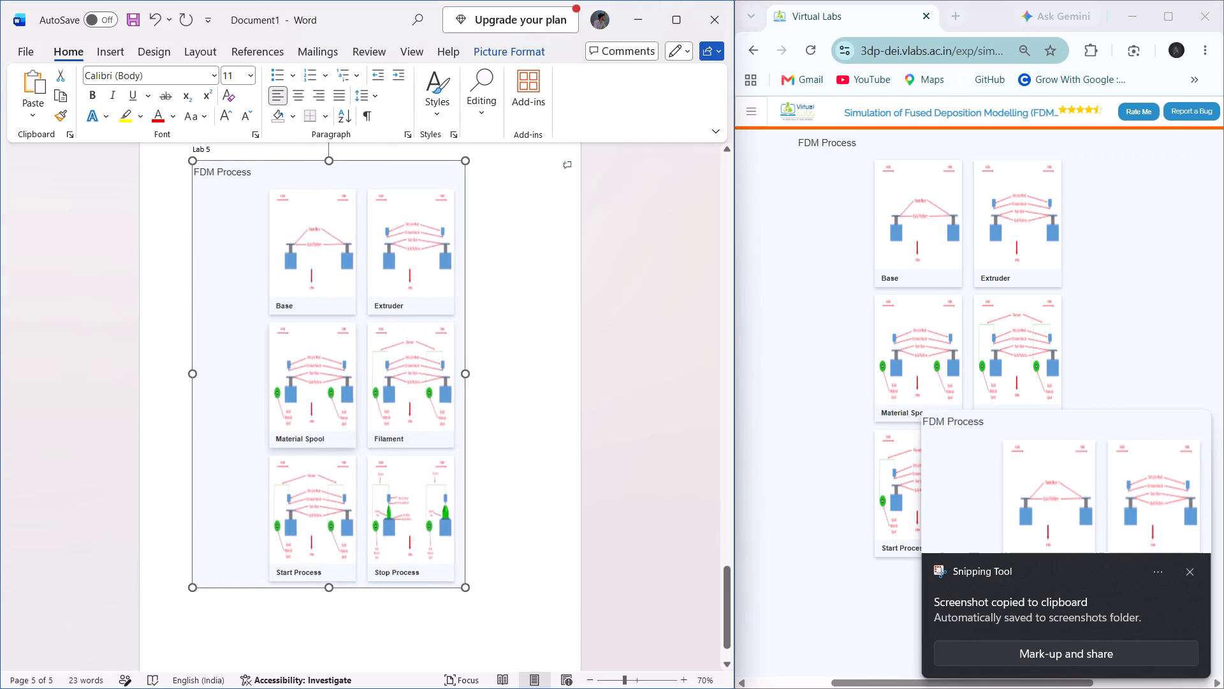
{"action": "left_click_drag", "start_coordinate": [463, 459], "coordinate": [416, 406]}
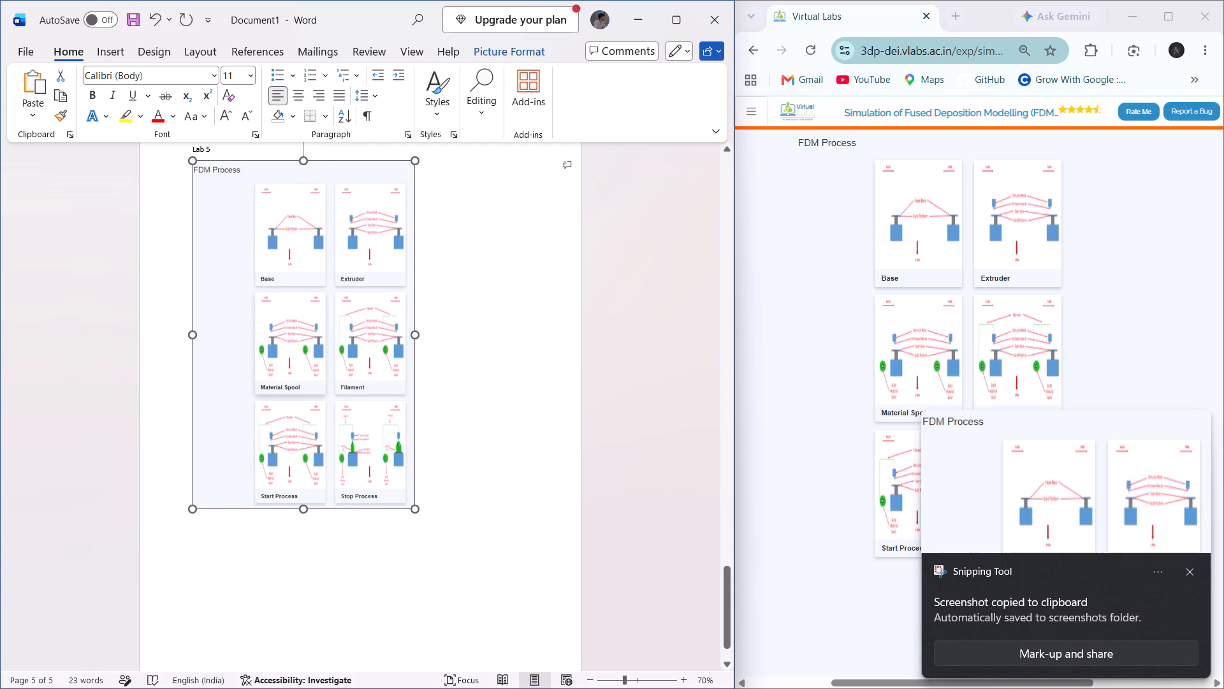
{"action": "left_click_drag", "start_coordinate": [416, 406], "coordinate": [394, 395]}
{"action": "left_click", "coordinate": [561, 470]}
{"action": "scroll", "coordinate": [561, 470], "scroll_direction": "down", "scroll_amount": 1}
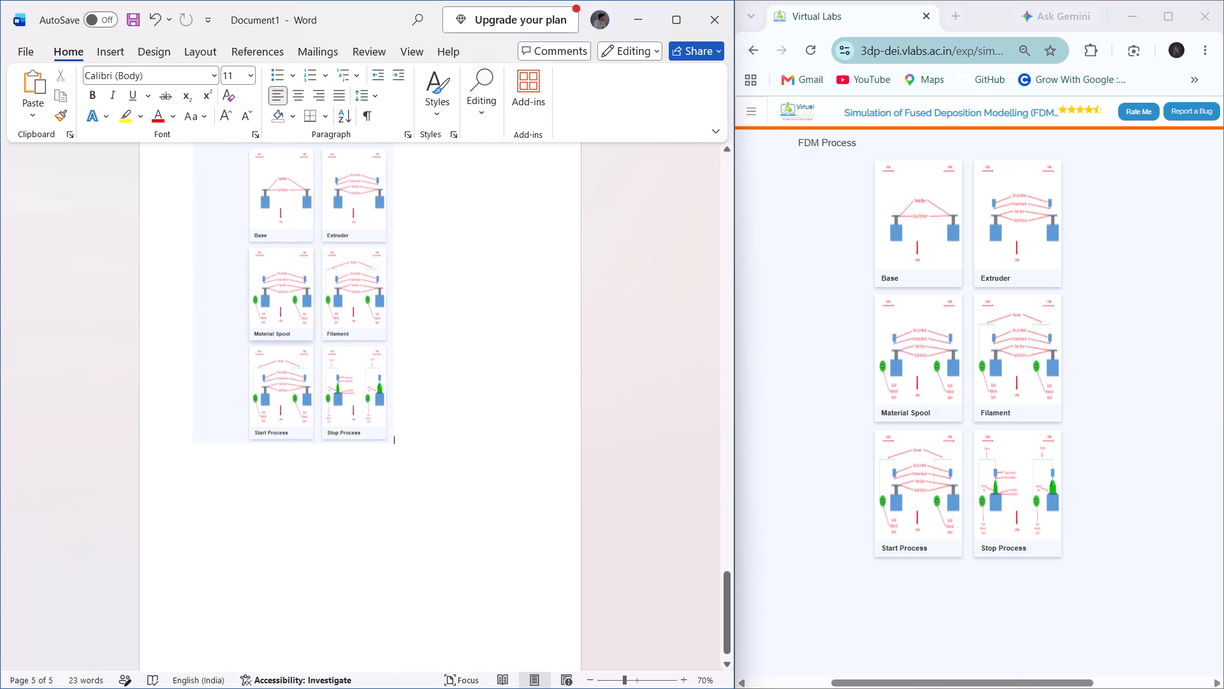
{"action": "scroll", "coordinate": [561, 470], "scroll_direction": "down", "scroll_amount": 1}
{"action": "scroll", "coordinate": [1019, 521], "scroll_direction": "up", "scroll_amount": 1}
{"action": "scroll", "coordinate": [1019, 521], "scroll_direction": "down", "scroll_amount": 2}
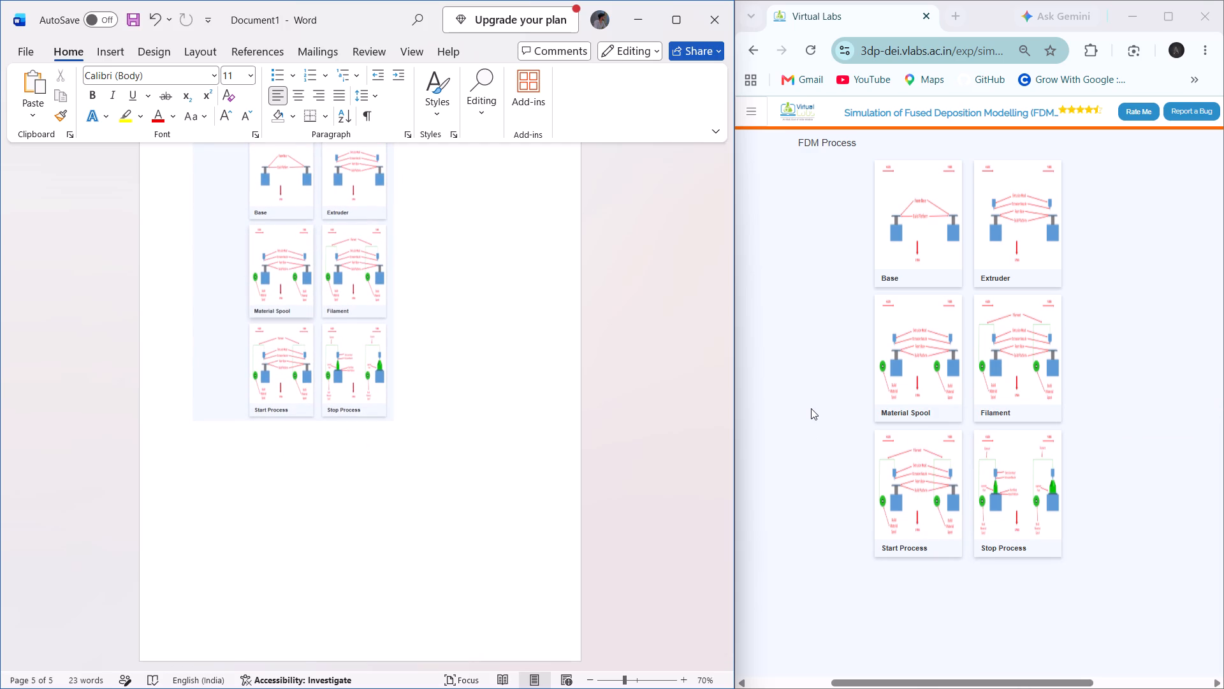
Look through the FDM experiment's Theory, Pretest, Procedure and Simulation pages in Chrome for further diagrams, previewing the Base stage.
{"action": "scroll", "coordinate": [811, 408], "scroll_direction": "up", "scroll_amount": 3}
{"action": "scroll", "coordinate": [829, 145], "scroll_direction": "right", "scroll_amount": 5}
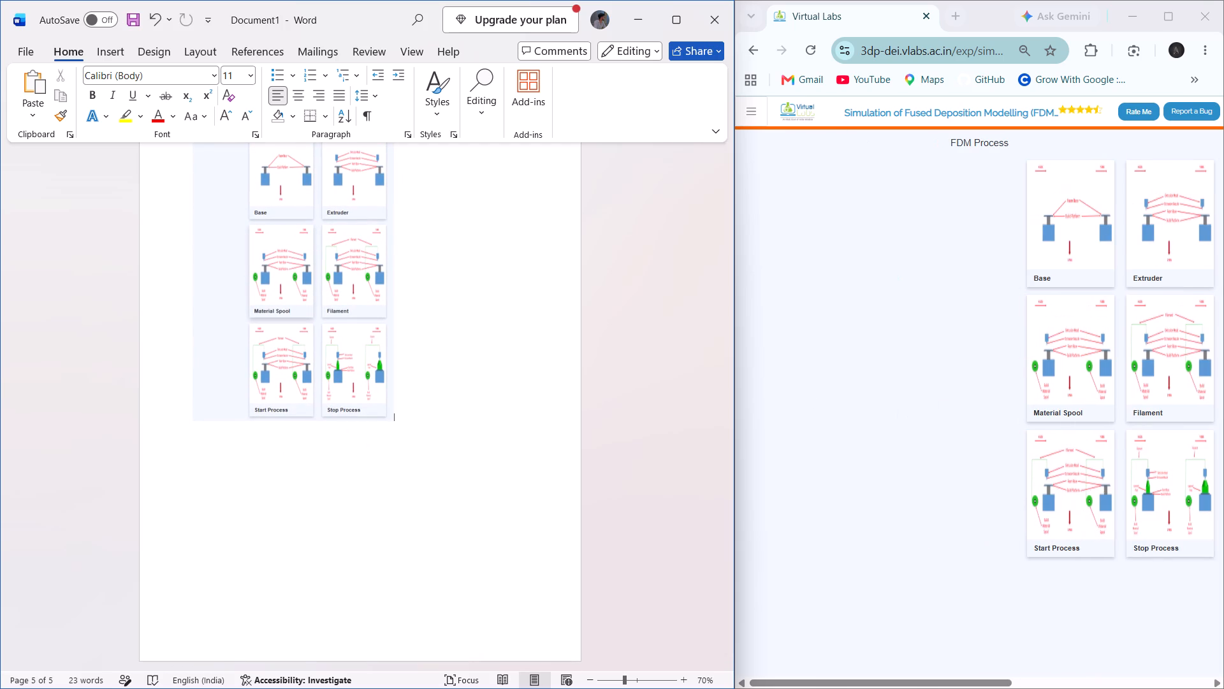
{"action": "left_click", "coordinate": [885, 279]}
{"action": "scroll", "coordinate": [885, 279], "scroll_direction": "right", "scroll_amount": 5}
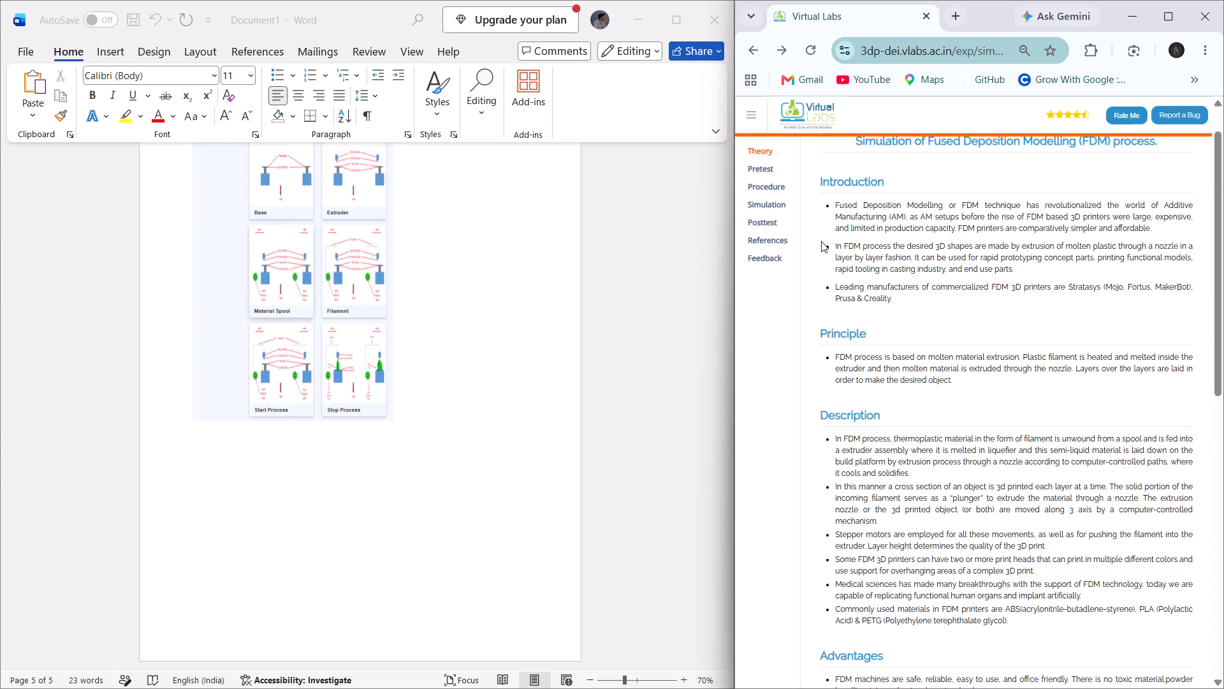
{"action": "scroll", "coordinate": [933, 372], "scroll_direction": "up", "scroll_amount": 3}
{"action": "scroll", "coordinate": [933, 372], "scroll_direction": "down", "scroll_amount": 7}
{"action": "scroll", "coordinate": [933, 372], "scroll_direction": "up", "scroll_amount": 3}
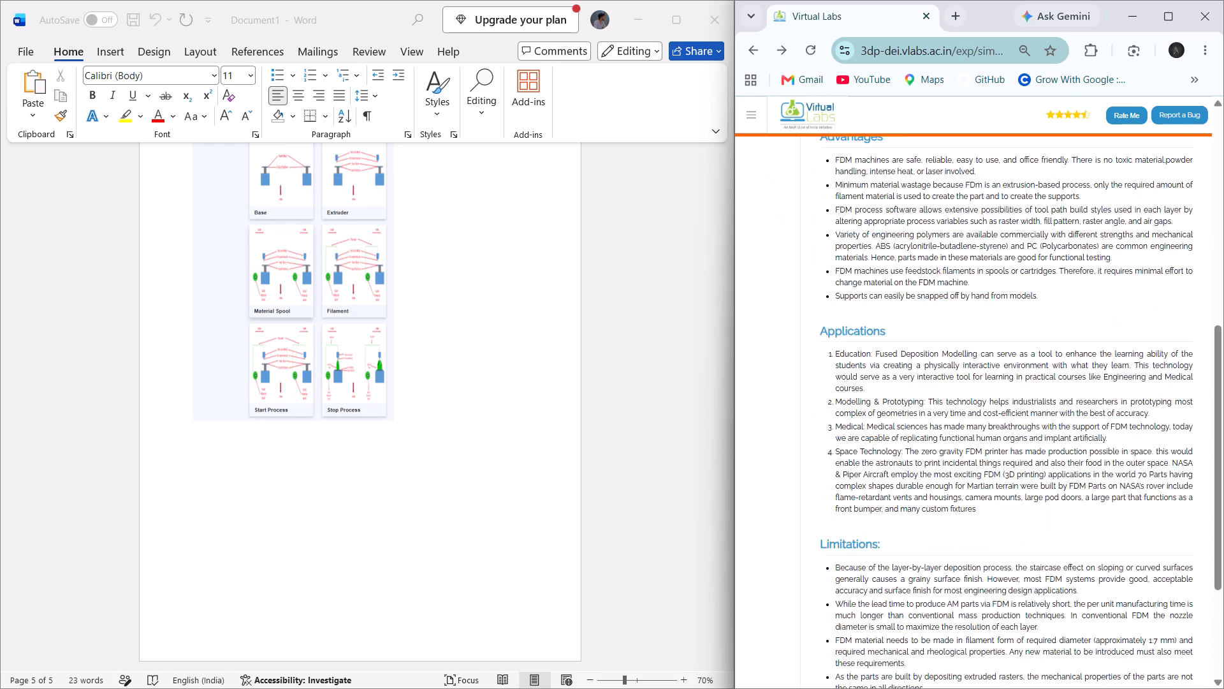
{"action": "scroll", "coordinate": [933, 372], "scroll_direction": "up", "scroll_amount": 5}
{"action": "left_click", "coordinate": [750, 217]}
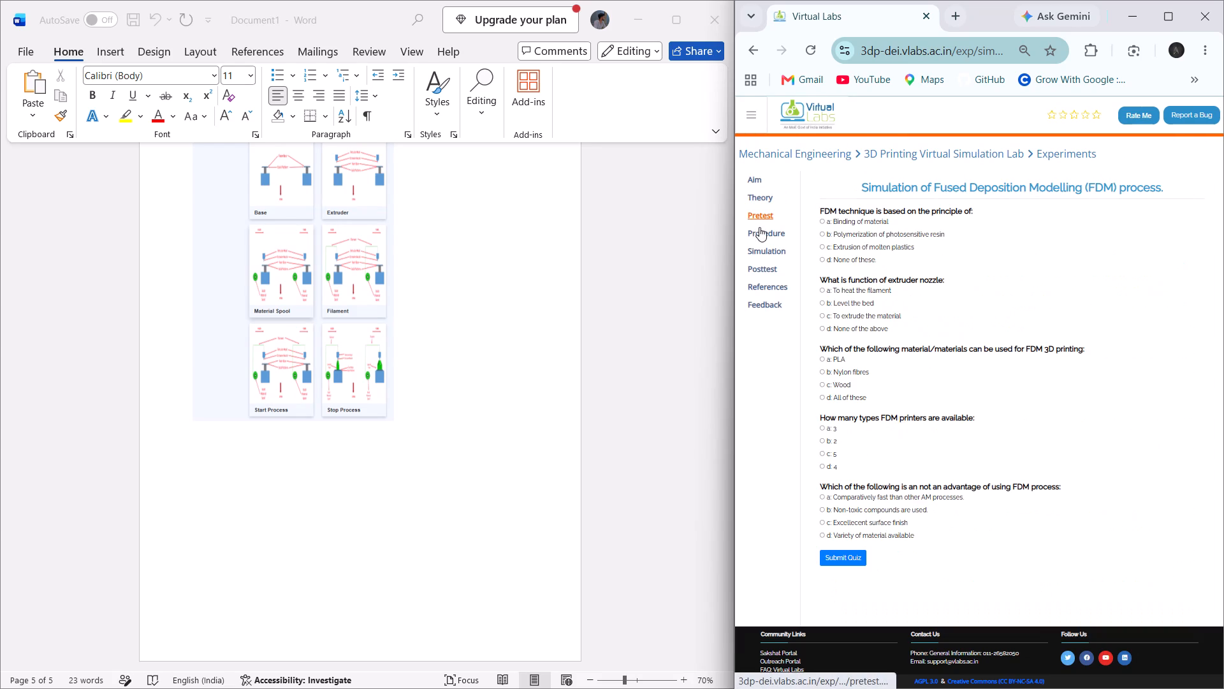
{"action": "left_click", "coordinate": [759, 228]}
{"action": "scroll", "coordinate": [973, 399], "scroll_direction": "down", "scroll_amount": 2}
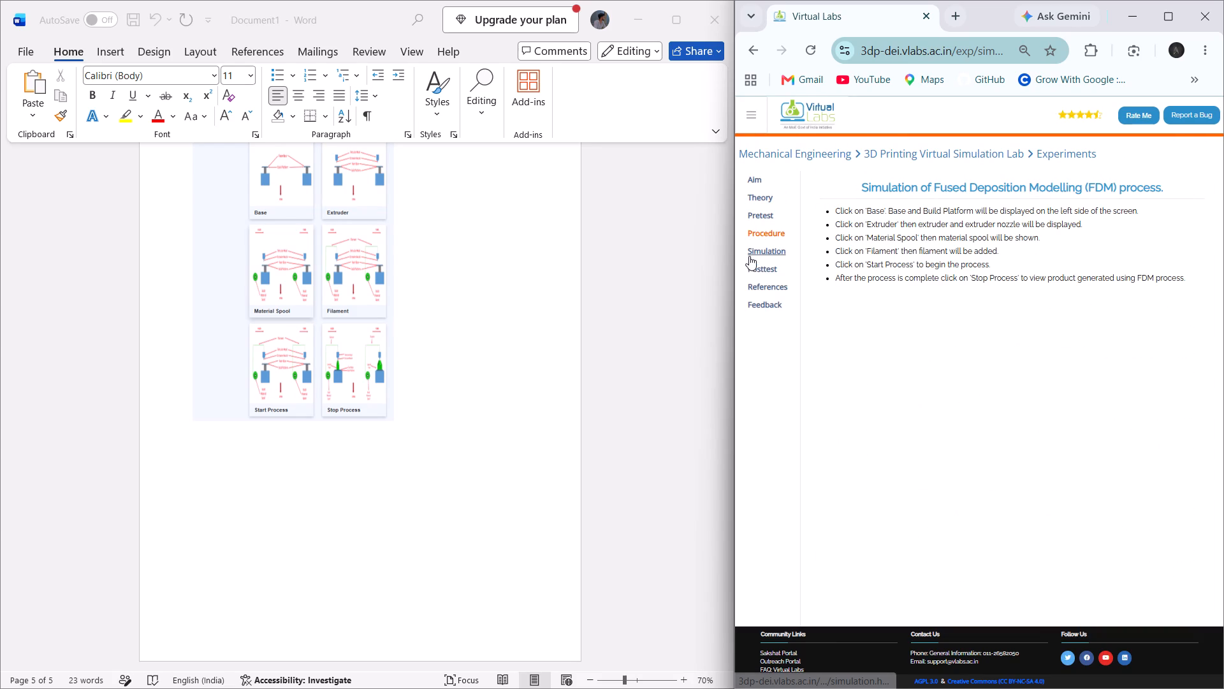
{"action": "left_click", "coordinate": [749, 256]}
{"action": "left_click", "coordinate": [1055, 244]}
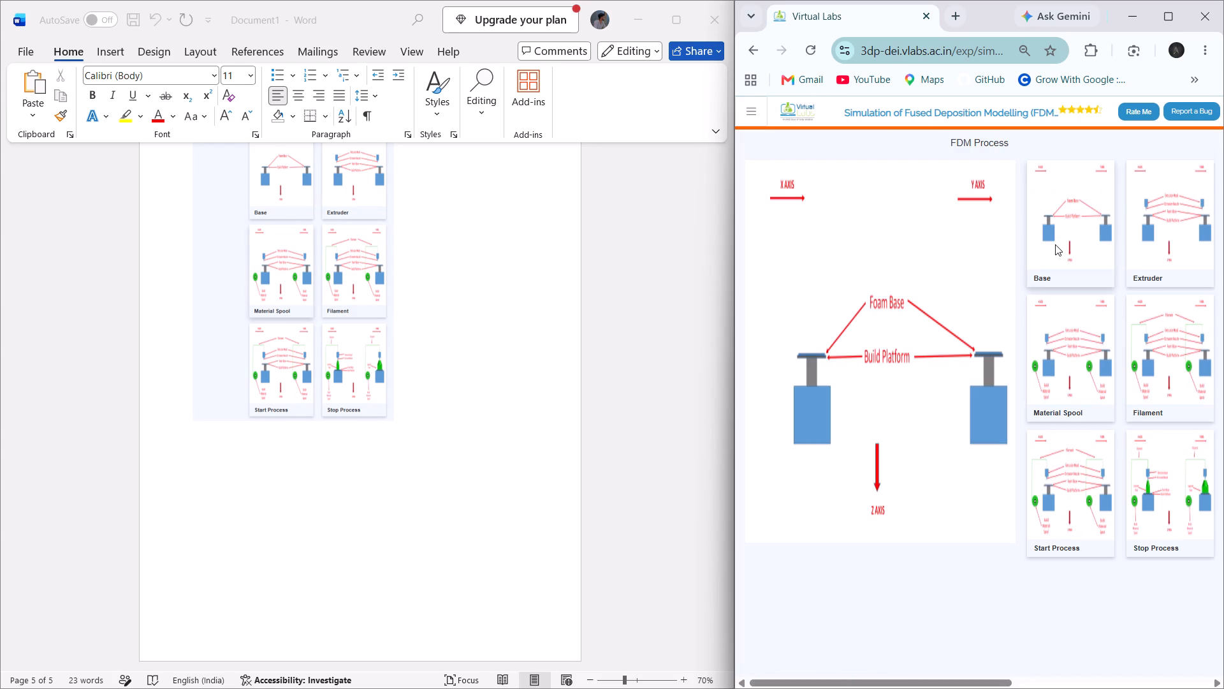
{"action": "scroll", "coordinate": [1071, 315], "scroll_direction": "right", "scroll_amount": 6}
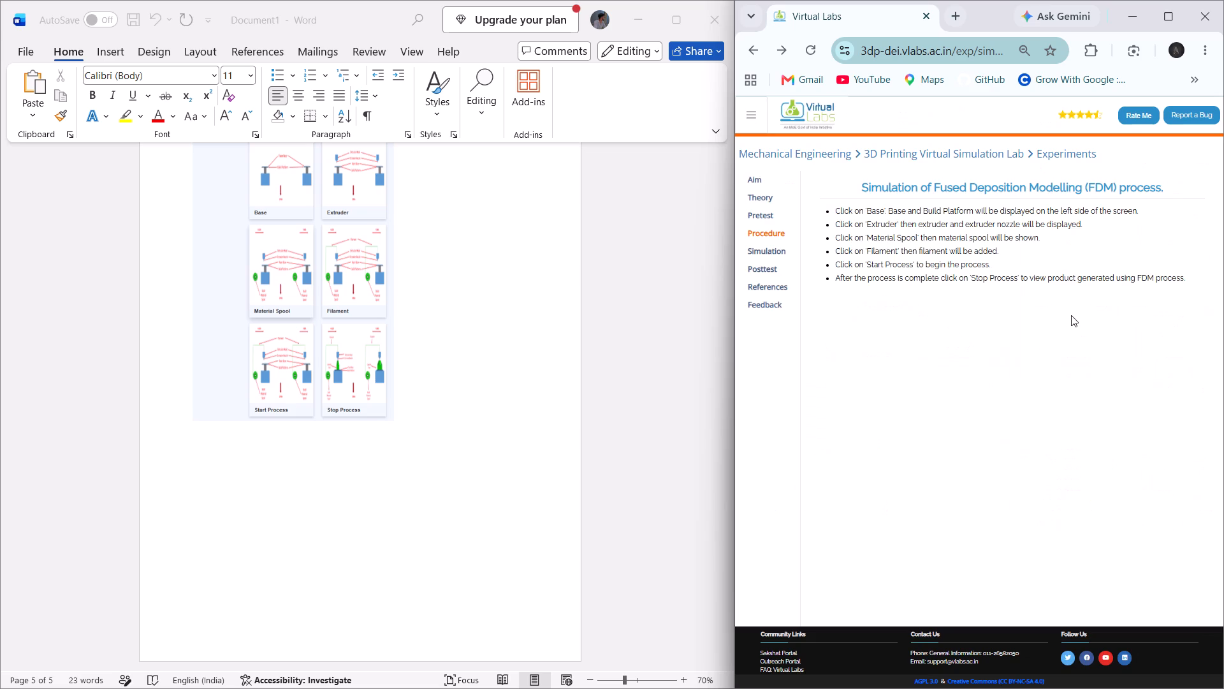
{"action": "scroll", "coordinate": [1071, 315], "scroll_direction": "right", "scroll_amount": 3}
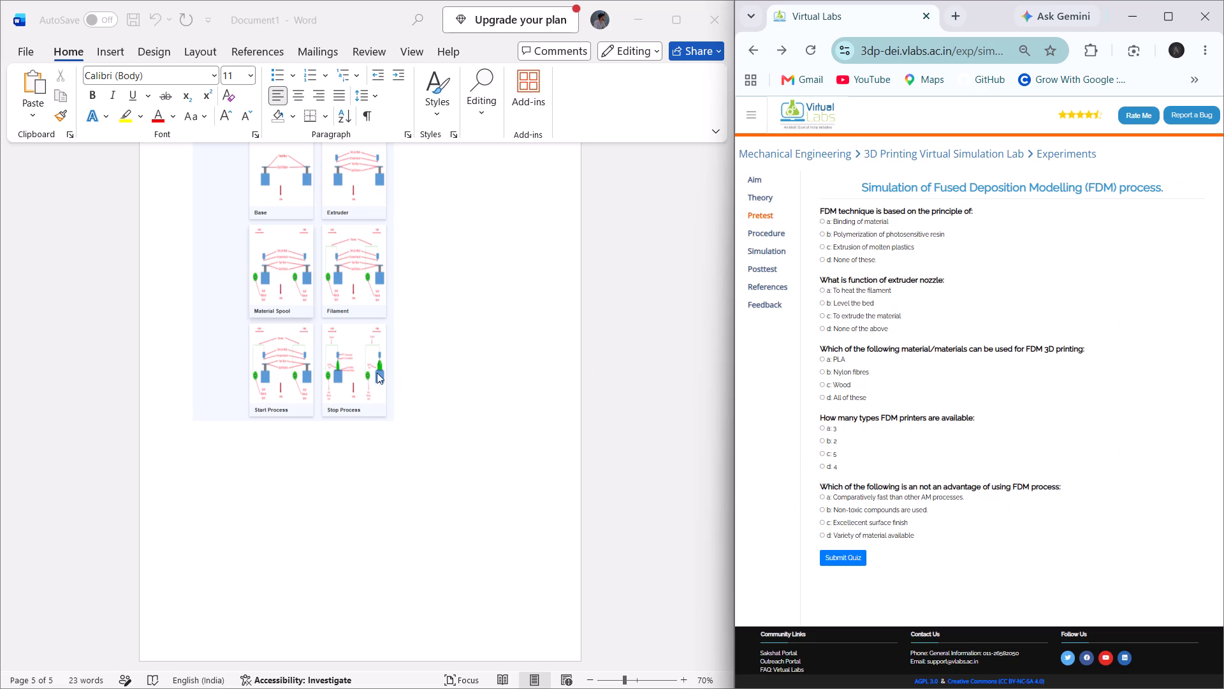
In Word, enlarge the FDM Process picture slightly and stretch its width to about two thirds of the text width.
{"action": "left_click", "coordinate": [373, 370]}
{"action": "left_click", "coordinate": [379, 408]}
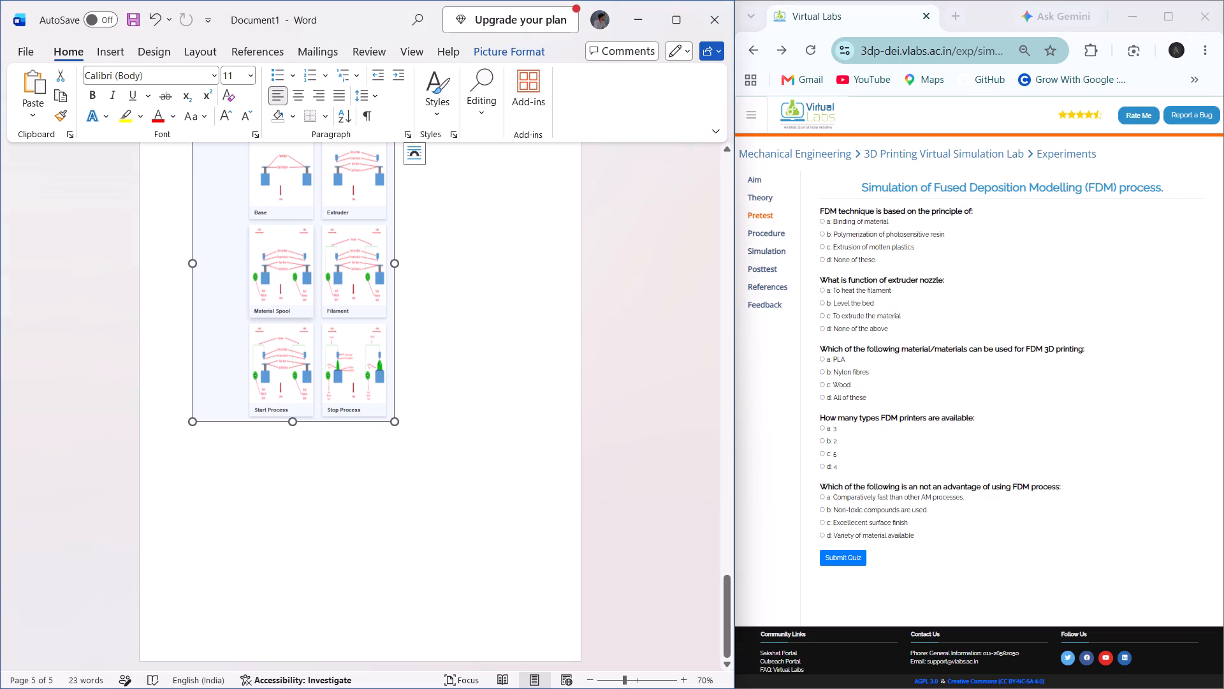
{"action": "left_click_drag", "start_coordinate": [395, 422], "coordinate": [407, 424]}
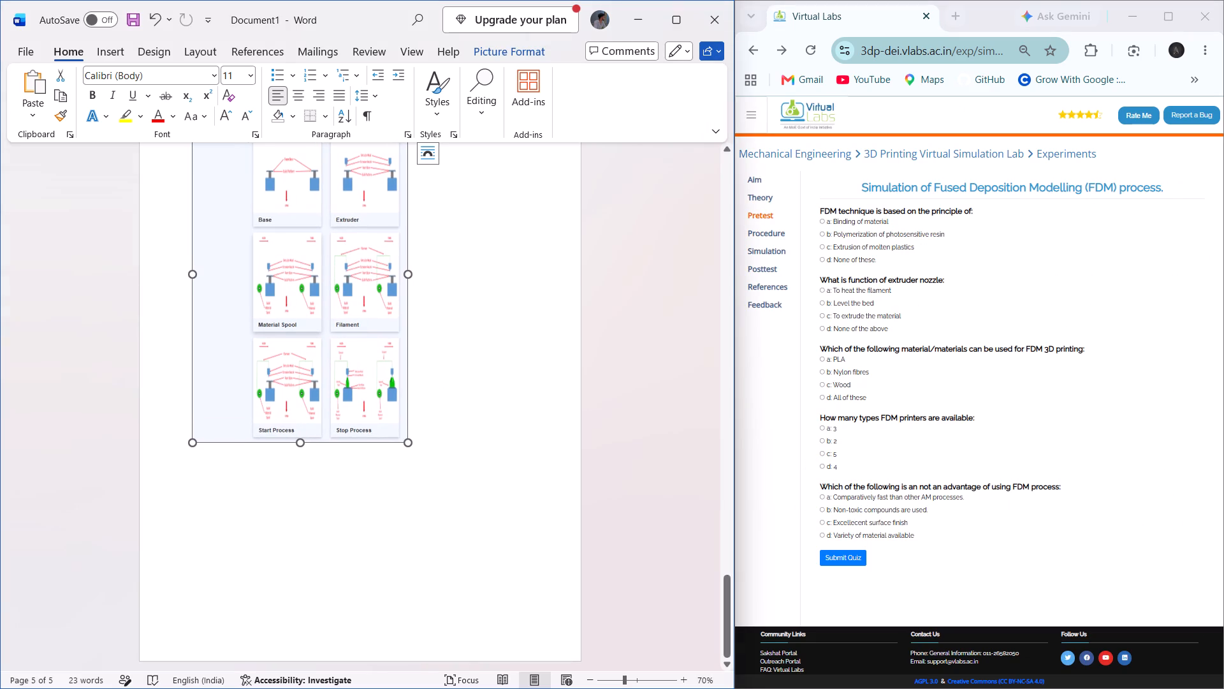
{"action": "left_click_drag", "start_coordinate": [409, 272], "coordinate": [432, 273]}
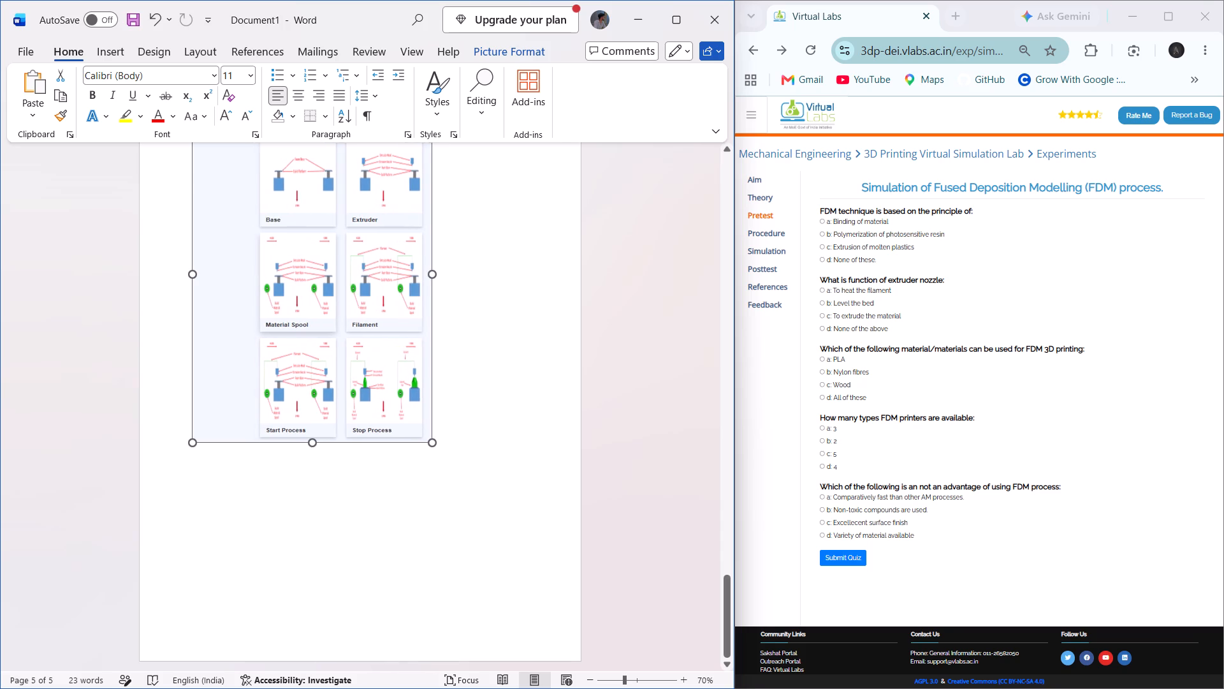
{"action": "left_click_drag", "start_coordinate": [432, 273], "coordinate": [427, 271]}
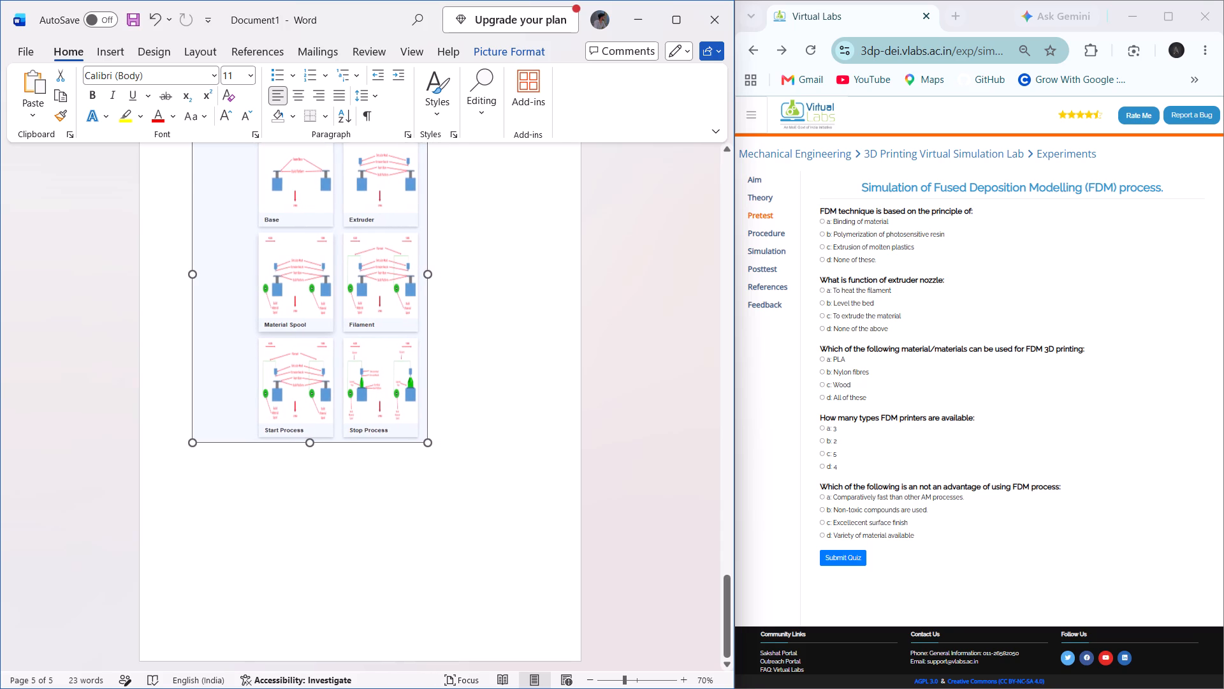
{"action": "left_click_drag", "start_coordinate": [427, 271], "coordinate": [425, 271]}
{"action": "left_click", "coordinate": [421, 525]}
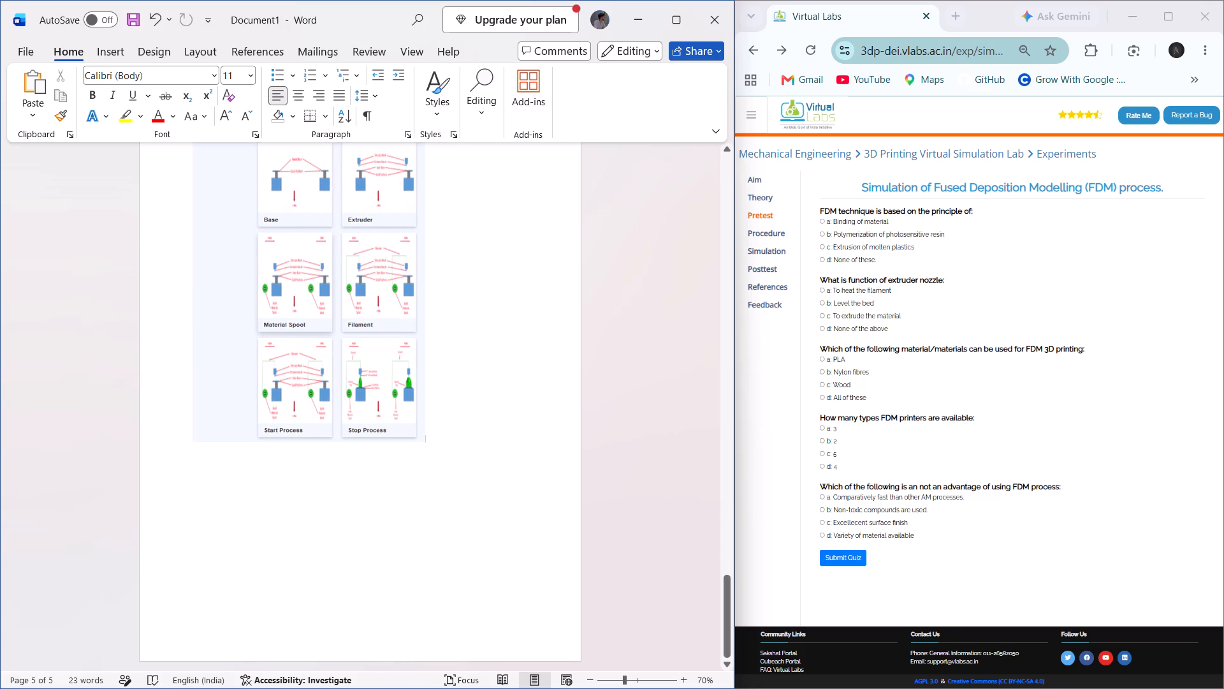
Add the heading "Lab 6" below the FDM Process picture, with a blank line above it and an empty line beneath.
{"action": "key", "text": "Return"}
{"action": "type", "text": "Lab"}
{"action": "key", "text": "space"}
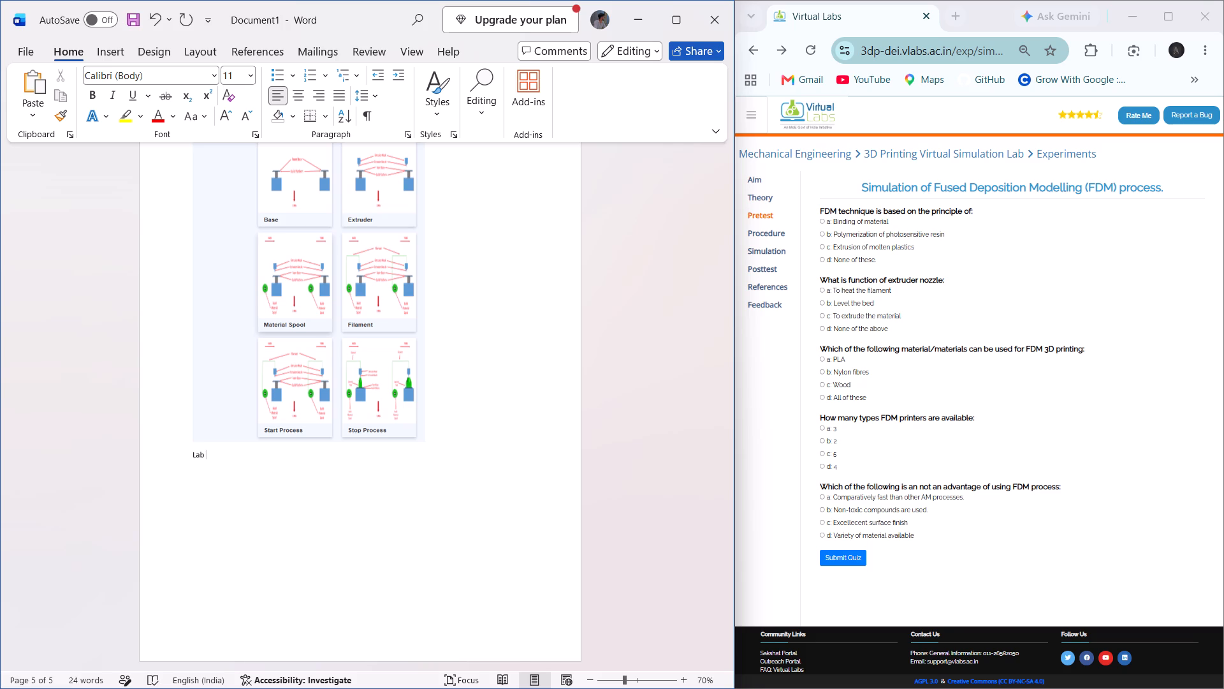
{"action": "key", "text": "7"}
{"action": "scroll", "coordinate": [470, 484], "scroll_direction": "right", "scroll_amount": 1}
{"action": "scroll", "coordinate": [470, 484], "scroll_direction": "up", "scroll_amount": 2}
{"action": "scroll", "coordinate": [470, 484], "scroll_direction": "right", "scroll_amount": 1}
{"action": "scroll", "coordinate": [470, 484], "scroll_direction": "up", "scroll_amount": 1}
{"action": "scroll", "coordinate": [470, 484], "scroll_direction": "right", "scroll_amount": 1}
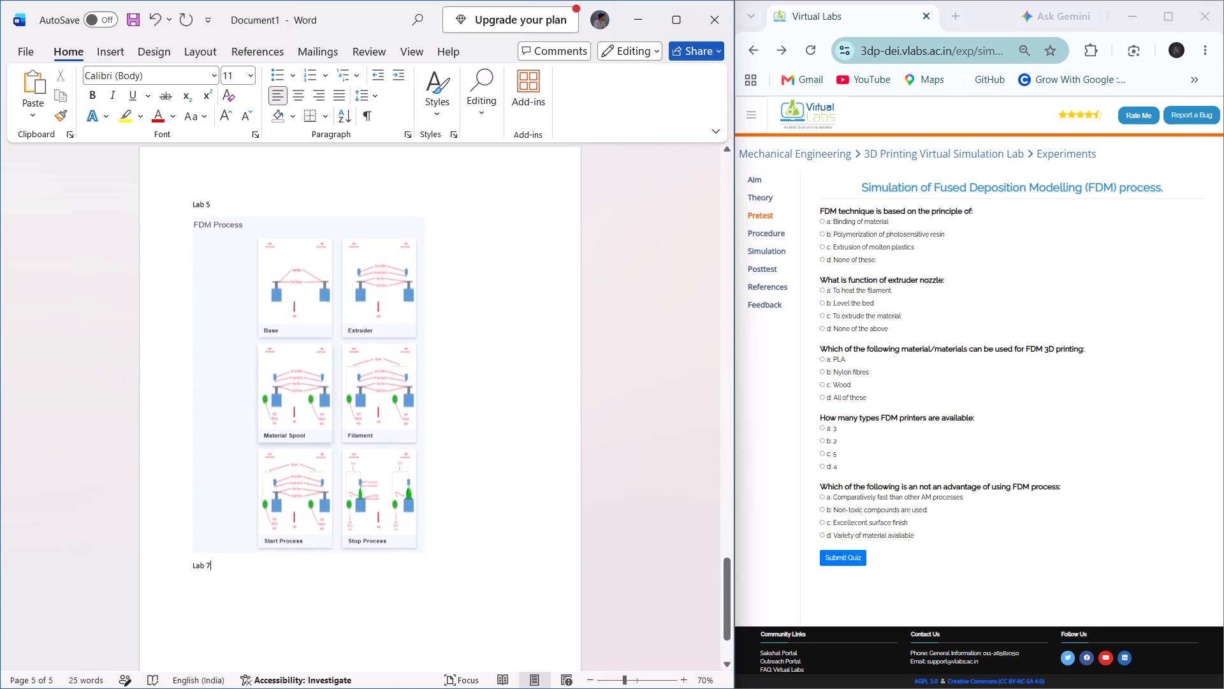
{"action": "key", "text": "BackSpace"}
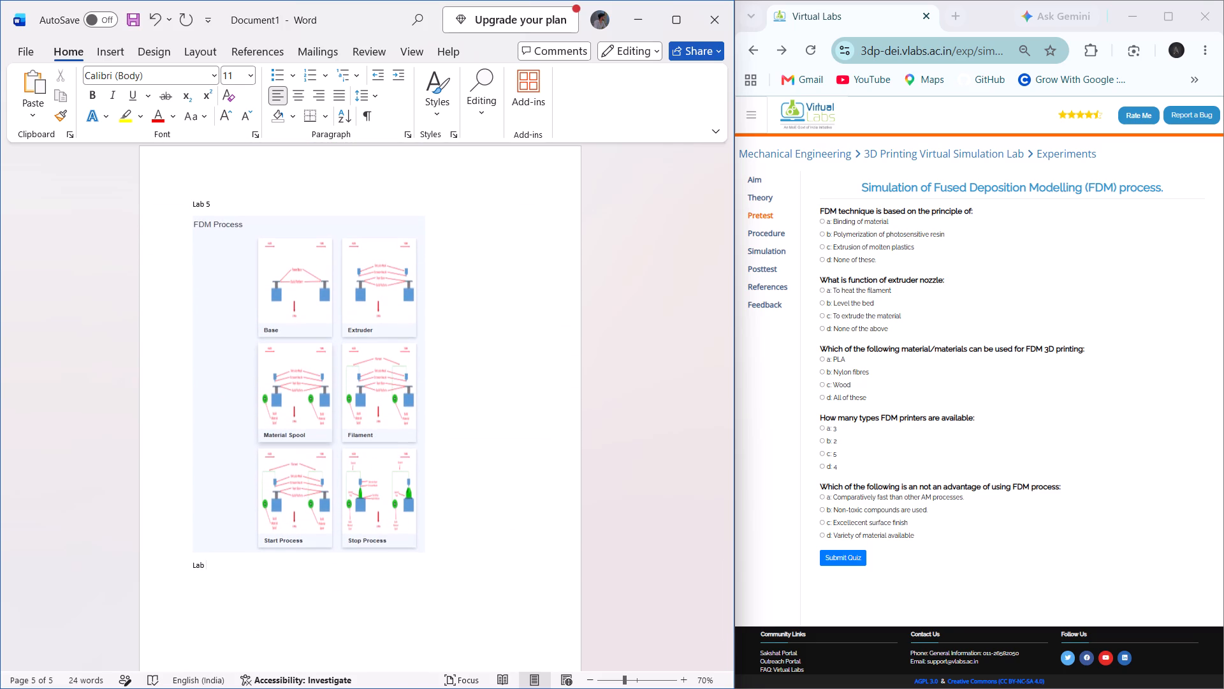
{"action": "key", "text": "6"}
{"action": "key", "text": "ctrl+Left"}
{"action": "key", "text": "ctrl+Left"}
{"action": "key", "text": "Return"}
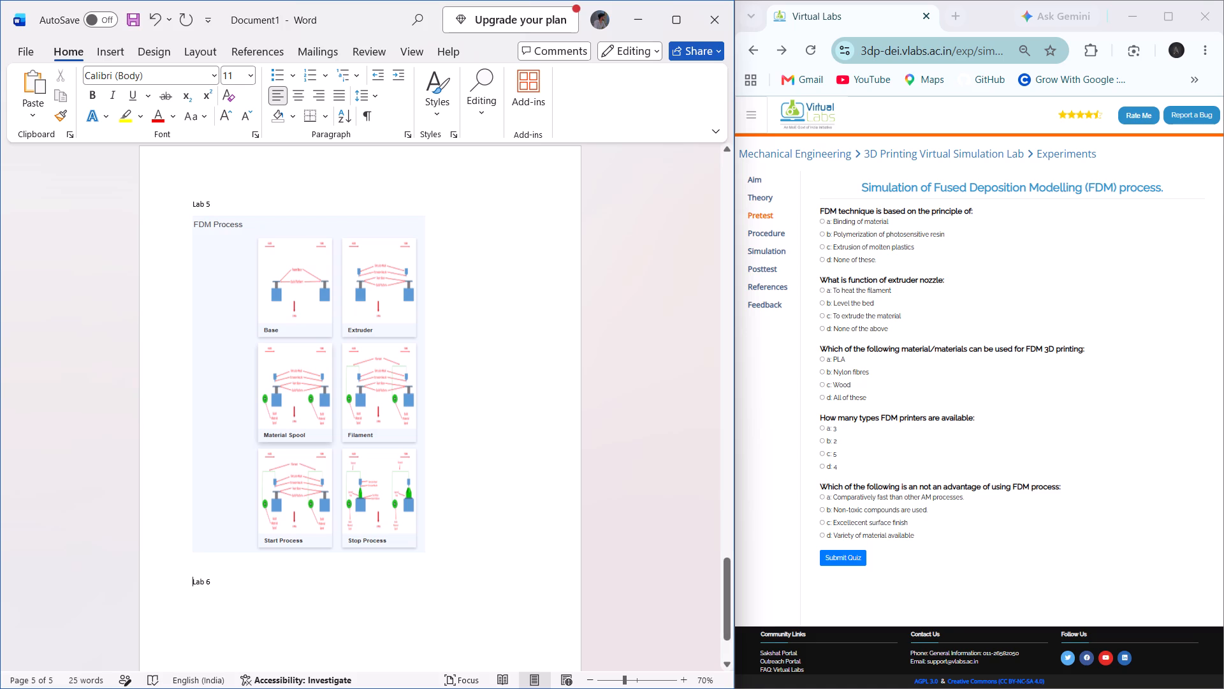
{"action": "left_click", "coordinate": [406, 607]}
{"action": "key", "text": "Return"}
Return to the list of experiments in Chrome and open the Theory page of Simulation of Selective Laser Sintering (Non-Metal) Process.
{"action": "scroll", "coordinate": [921, 463], "scroll_direction": "right", "scroll_amount": 10}
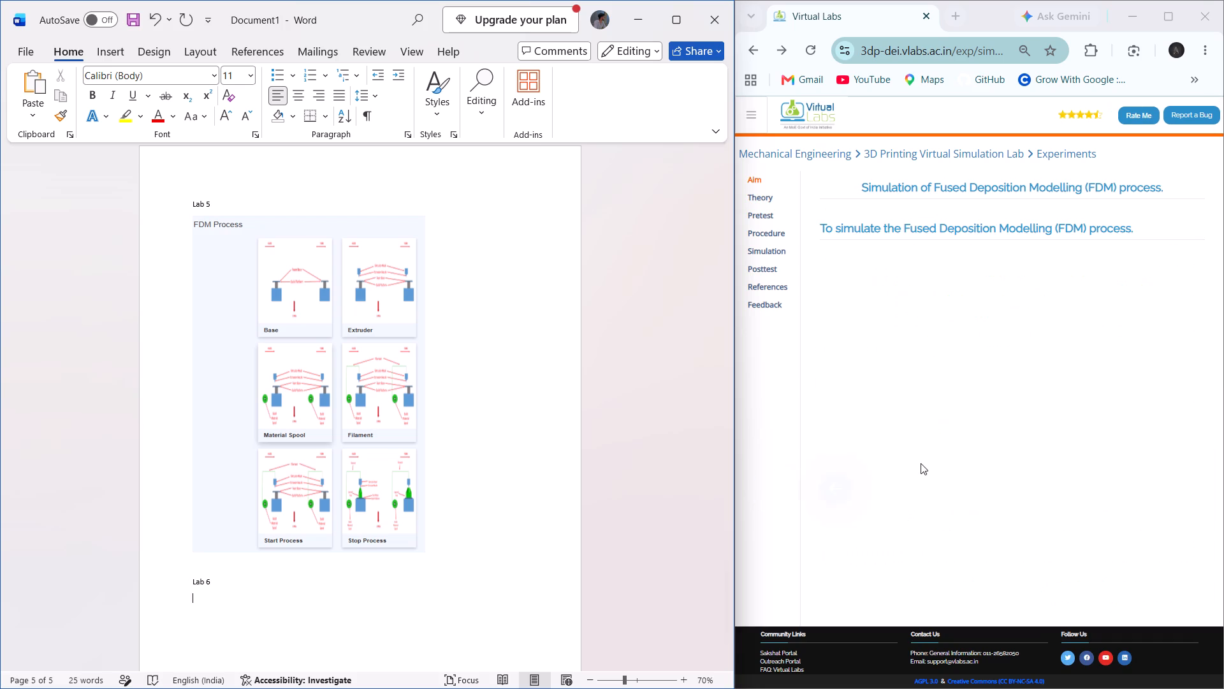
{"action": "scroll", "coordinate": [921, 463], "scroll_direction": "right", "scroll_amount": 5}
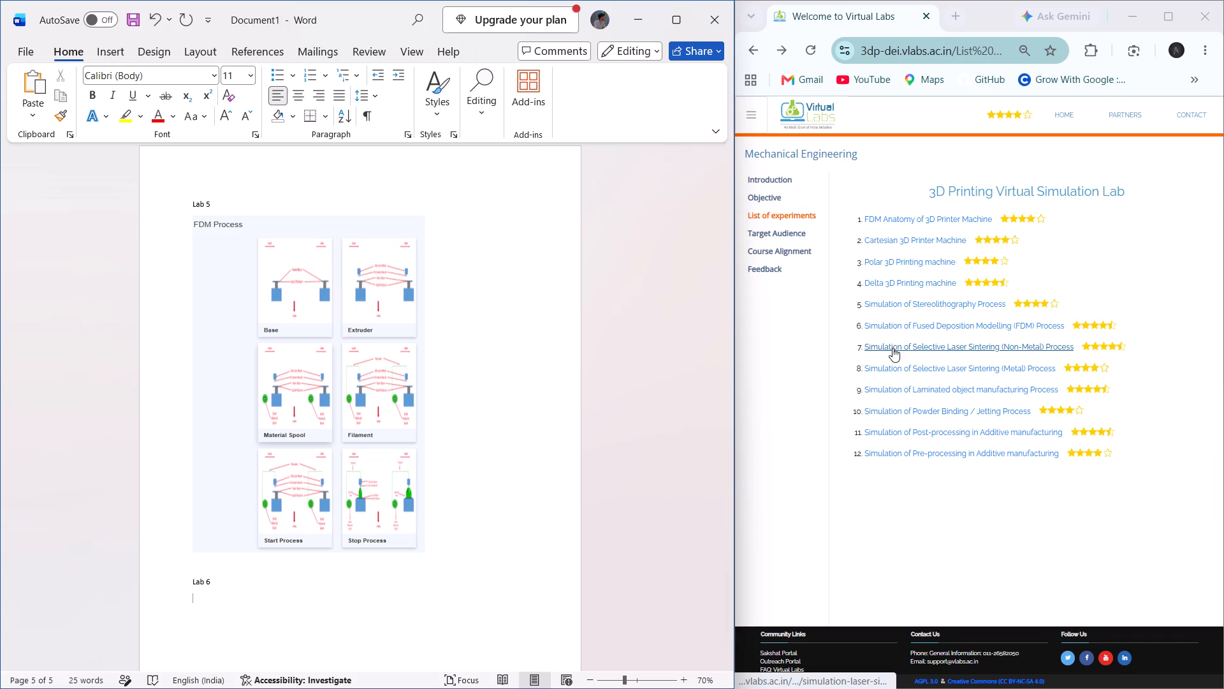
{"action": "left_click", "coordinate": [892, 348]}
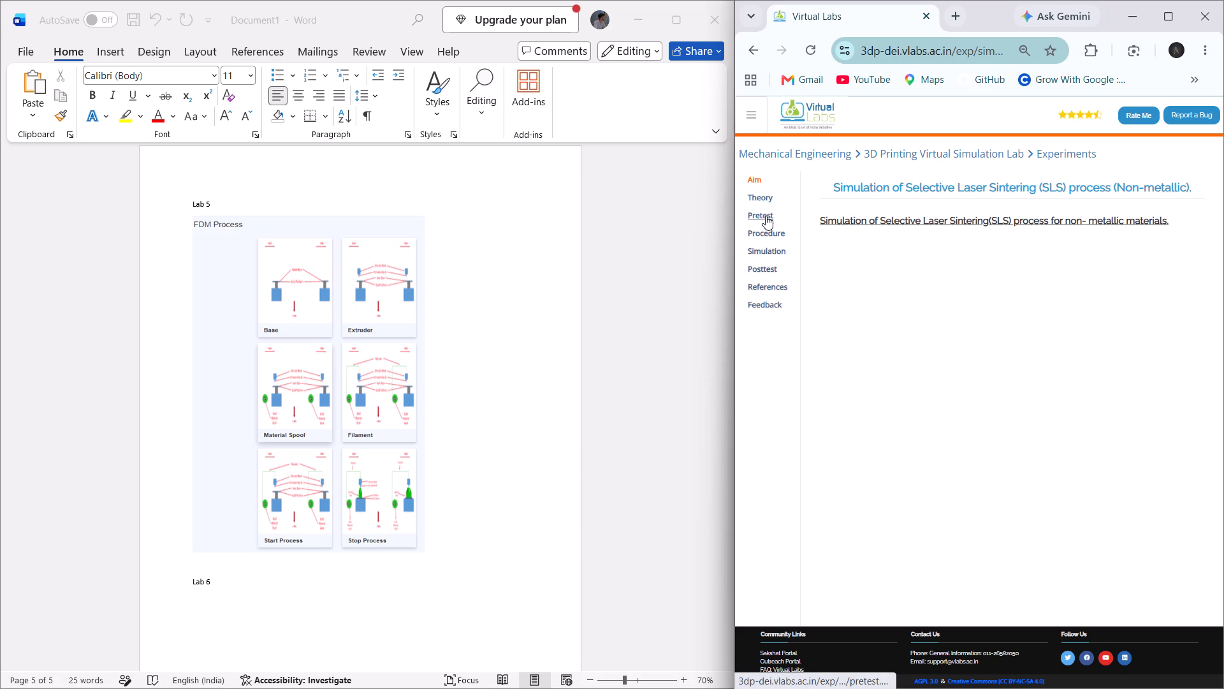
{"action": "left_click", "coordinate": [766, 196]}
{"action": "scroll", "coordinate": [959, 364], "scroll_direction": "down", "scroll_amount": 1}
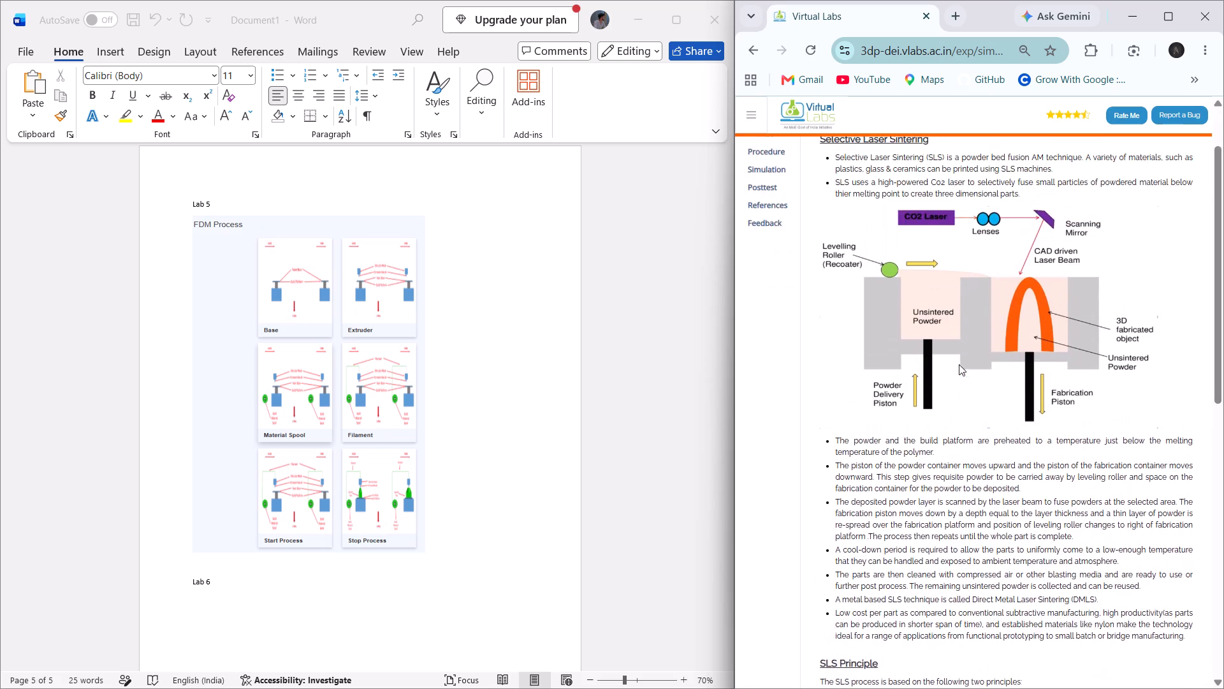
Look through the non-metal SLS experiment's Theory and Simulation pages in Chrome for diagrams to collect for Lab 6.
{"action": "scroll", "coordinate": [959, 364], "scroll_direction": "down", "scroll_amount": 1}
{"action": "scroll", "coordinate": [535, 512], "scroll_direction": "down", "scroll_amount": 2}
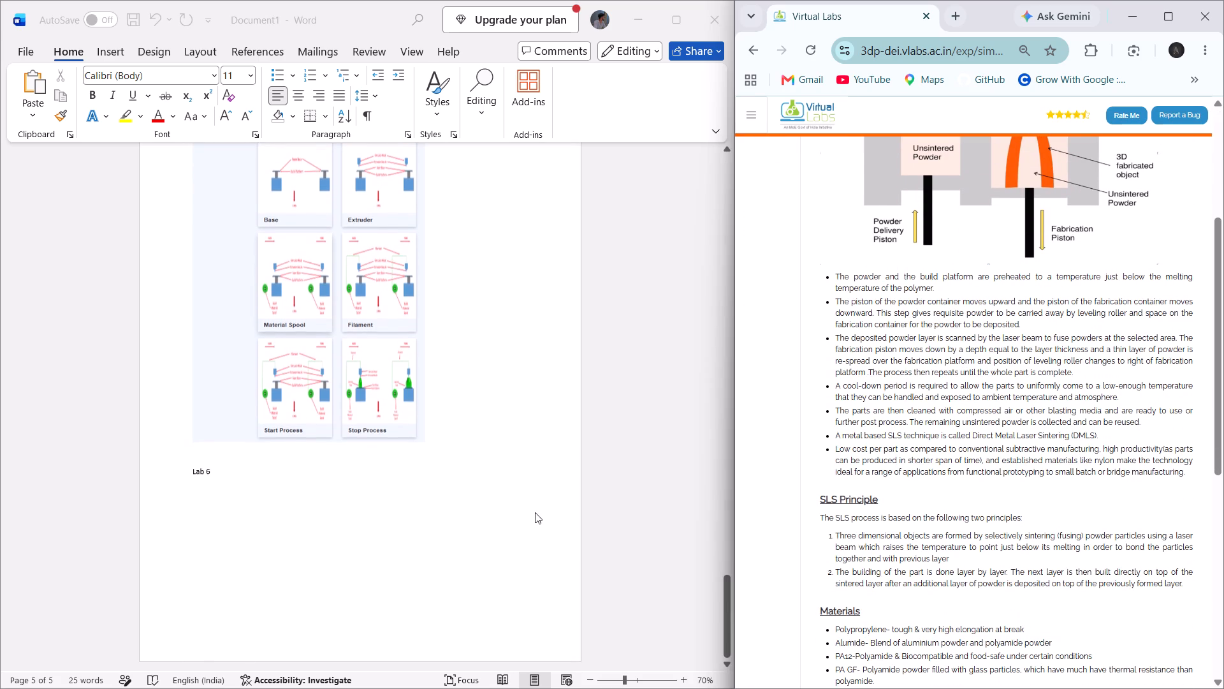
{"action": "scroll", "coordinate": [535, 512], "scroll_direction": "down", "scroll_amount": 1}
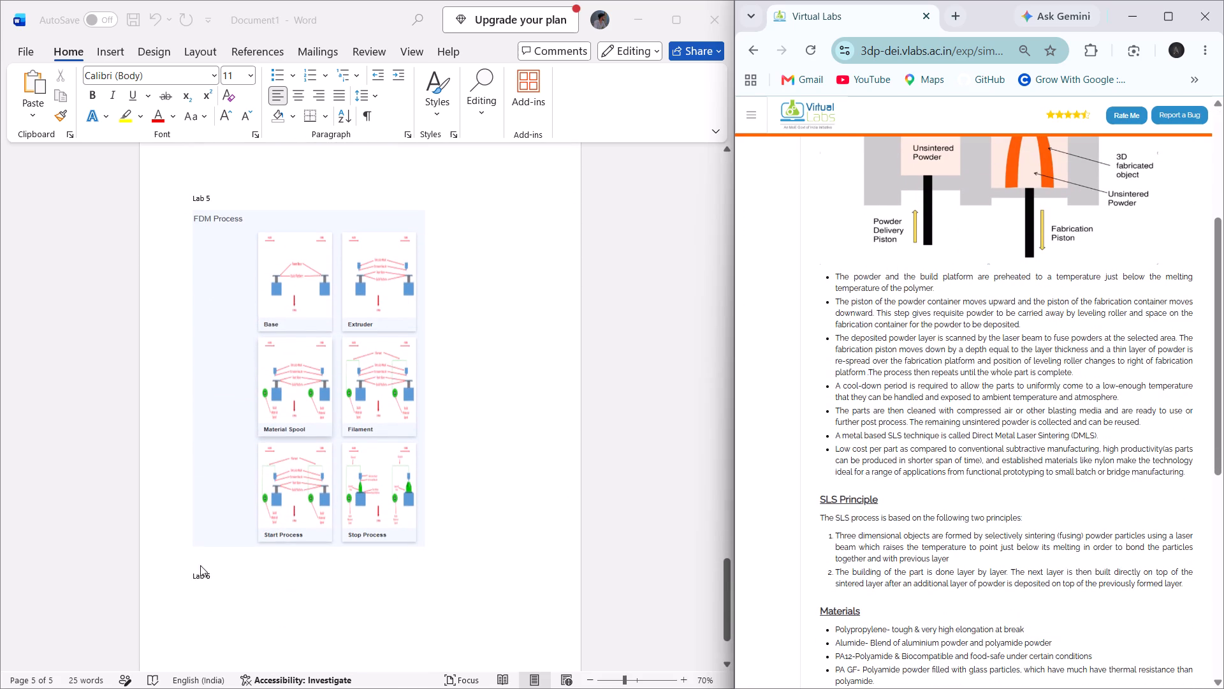
{"action": "left_click", "coordinate": [194, 583]}
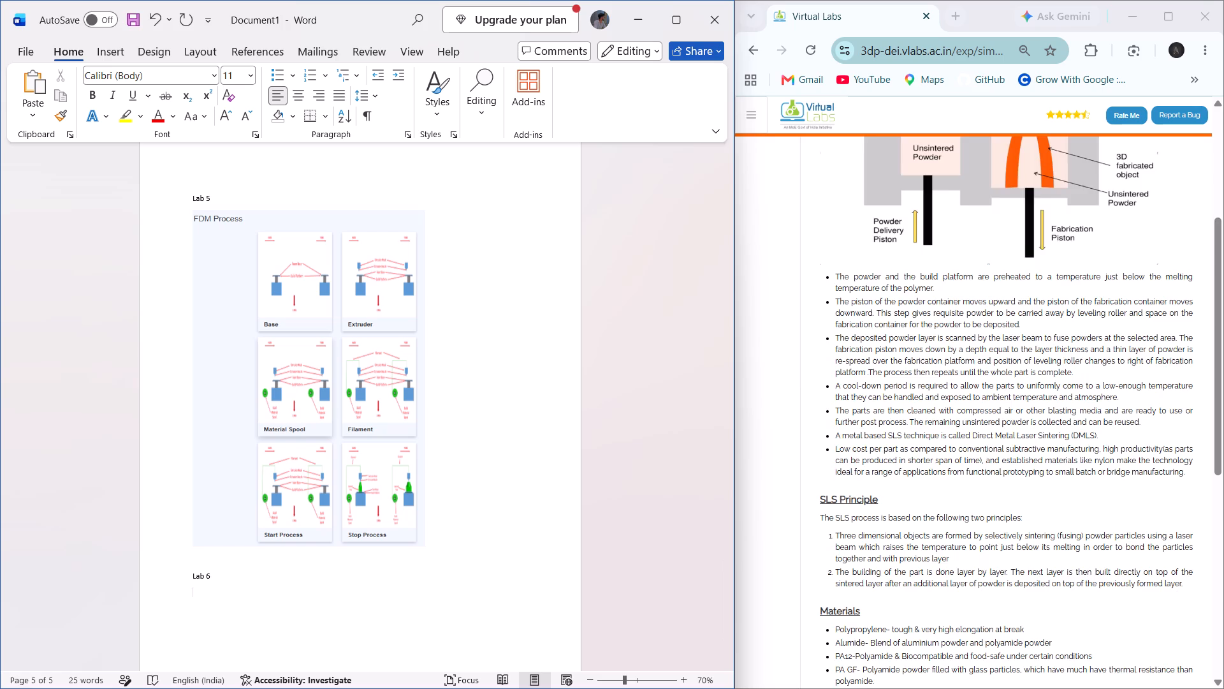
{"action": "scroll", "coordinate": [926, 365], "scroll_direction": "up", "scroll_amount": 1}
{"action": "scroll", "coordinate": [810, 161], "scroll_direction": "up", "scroll_amount": 2}
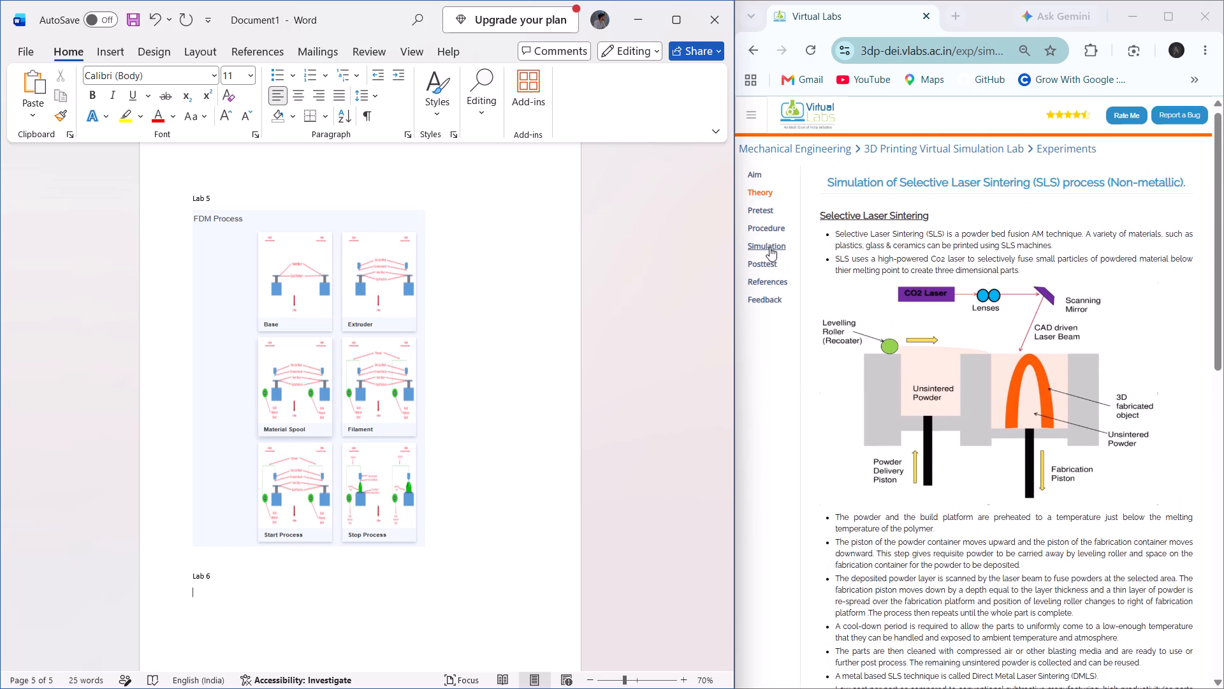
{"action": "left_click", "coordinate": [769, 246]}
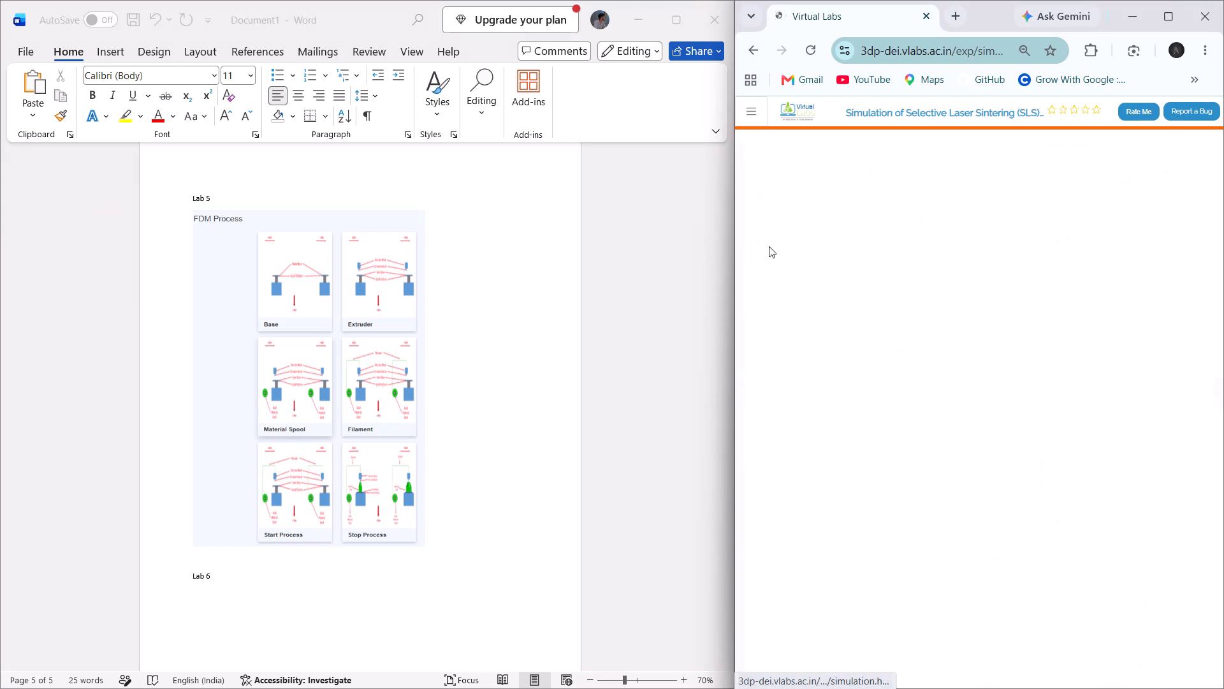
{"action": "scroll", "coordinate": [1047, 330], "scroll_direction": "down", "scroll_amount": 1}
{"action": "scroll", "coordinate": [1038, 332], "scroll_direction": "left", "scroll_amount": 1}
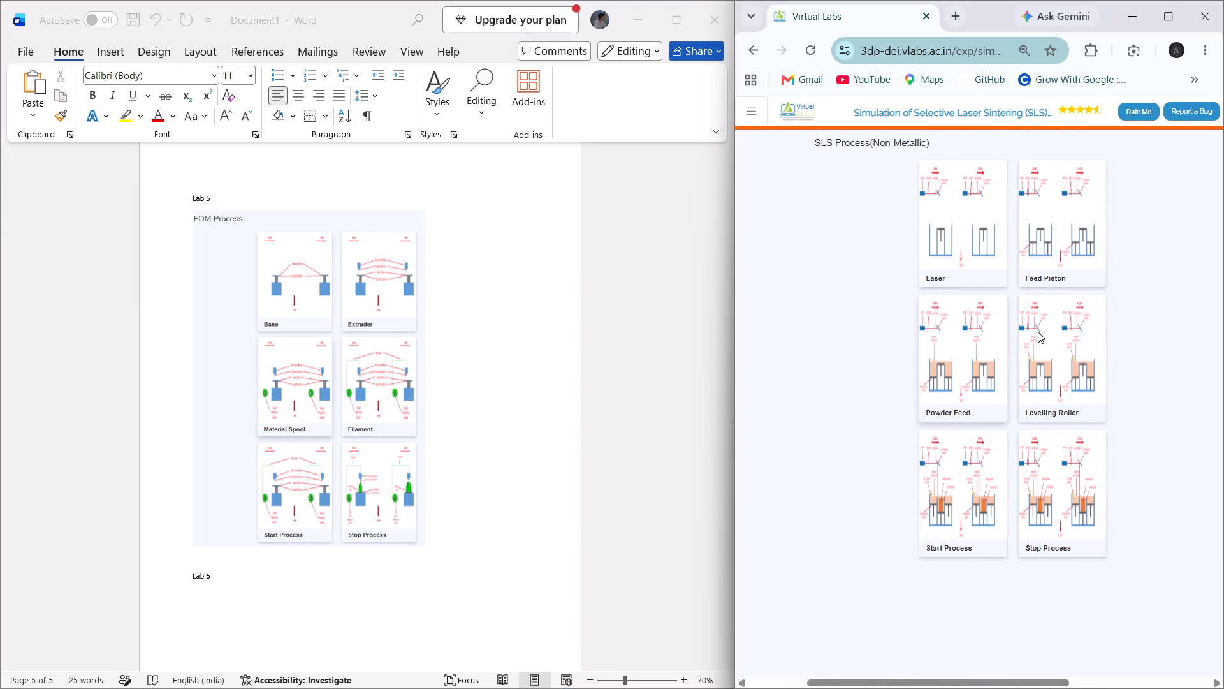
{"action": "scroll", "coordinate": [1038, 332], "scroll_direction": "left", "scroll_amount": 1}
{"action": "scroll", "coordinate": [1038, 332], "scroll_direction": "right", "scroll_amount": 13}
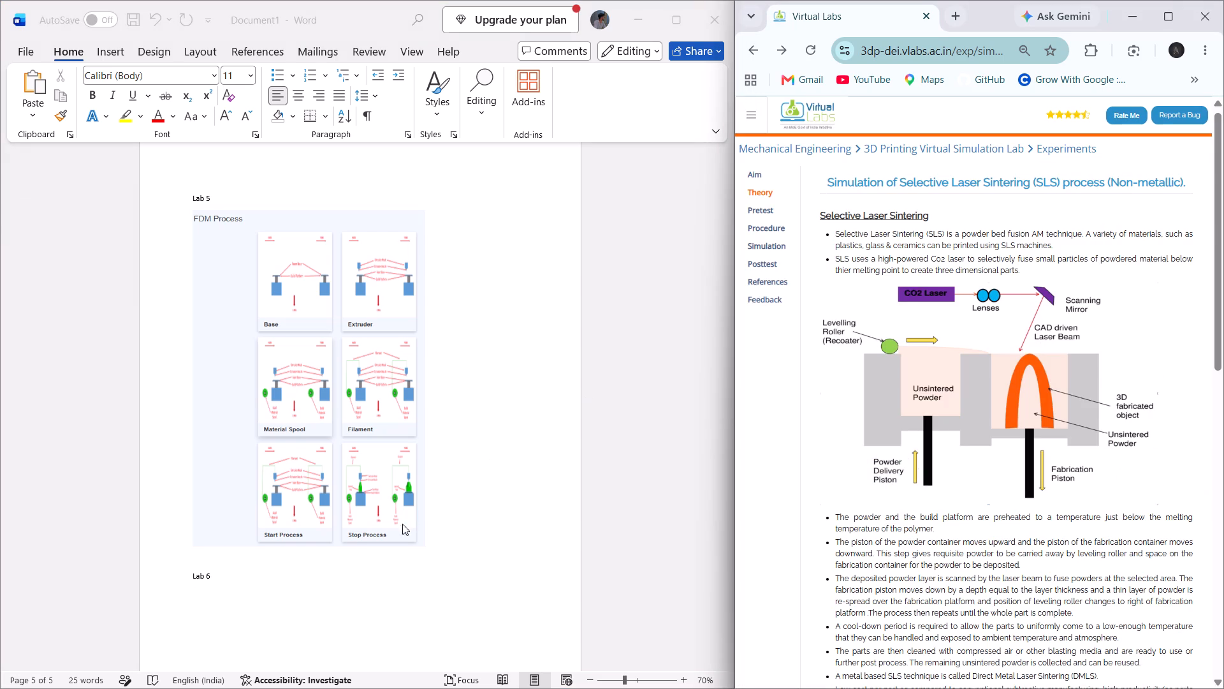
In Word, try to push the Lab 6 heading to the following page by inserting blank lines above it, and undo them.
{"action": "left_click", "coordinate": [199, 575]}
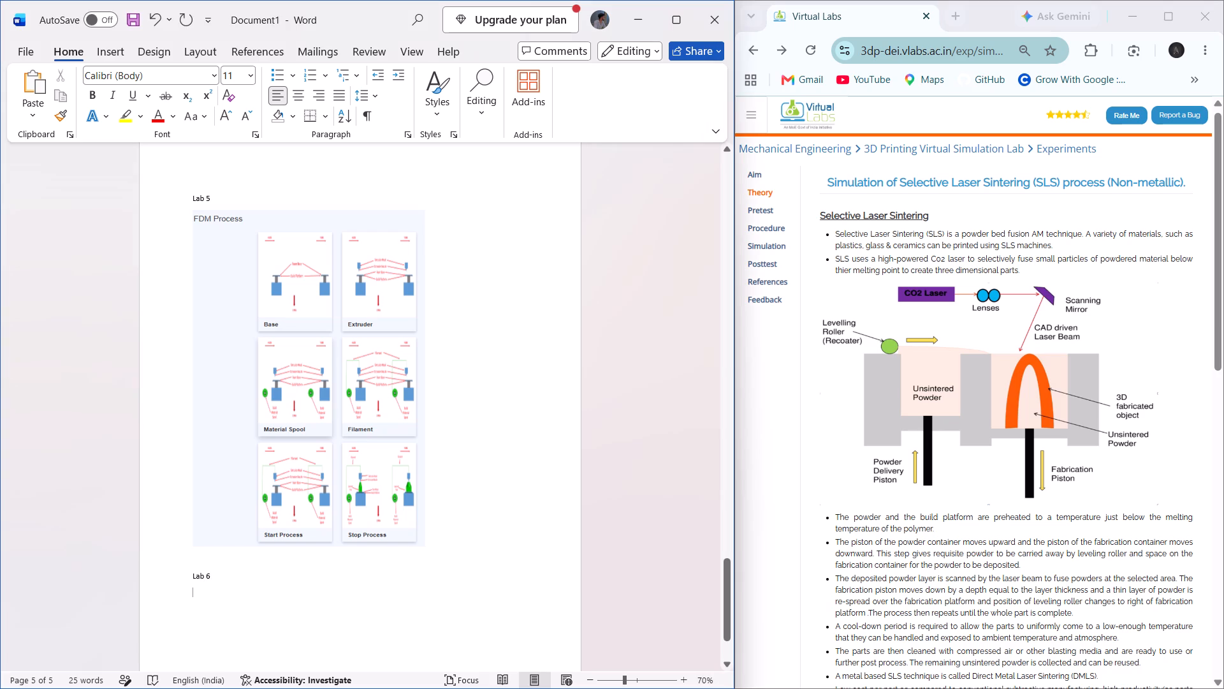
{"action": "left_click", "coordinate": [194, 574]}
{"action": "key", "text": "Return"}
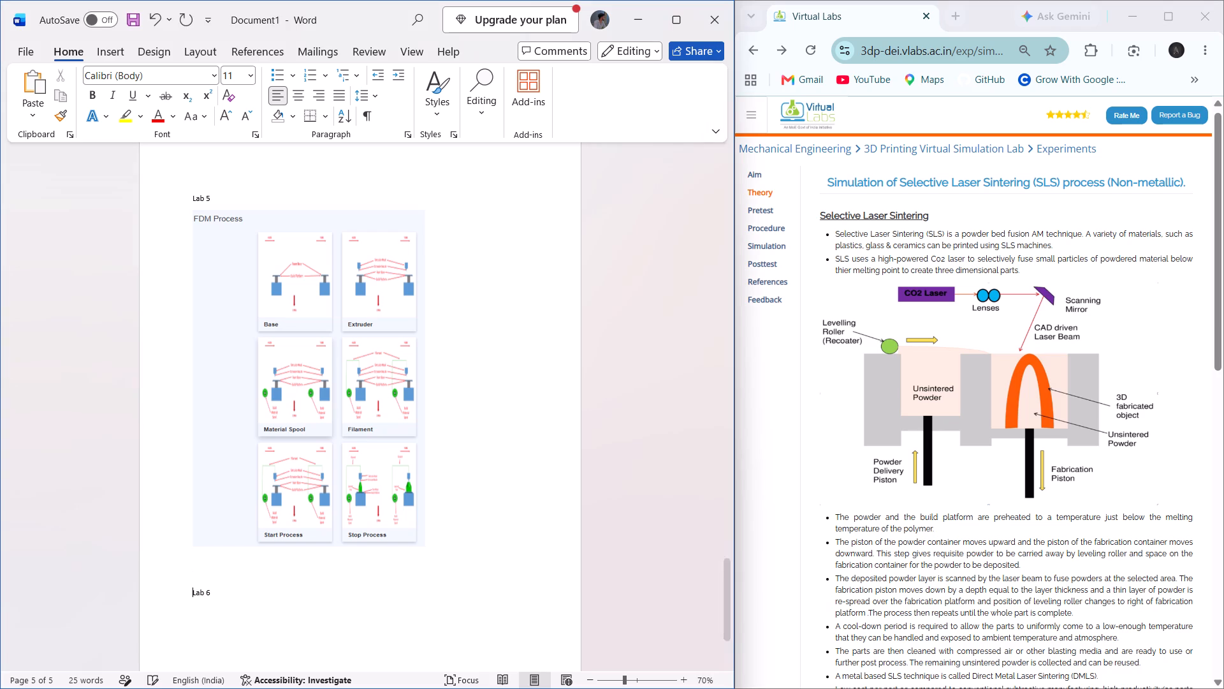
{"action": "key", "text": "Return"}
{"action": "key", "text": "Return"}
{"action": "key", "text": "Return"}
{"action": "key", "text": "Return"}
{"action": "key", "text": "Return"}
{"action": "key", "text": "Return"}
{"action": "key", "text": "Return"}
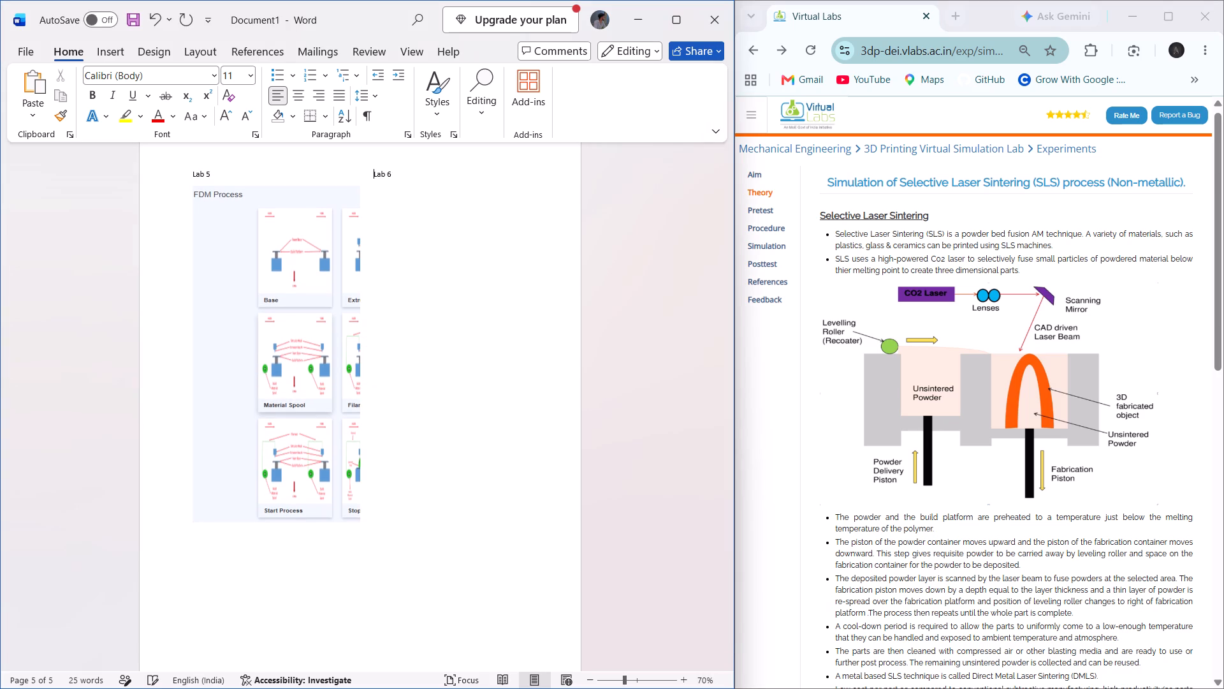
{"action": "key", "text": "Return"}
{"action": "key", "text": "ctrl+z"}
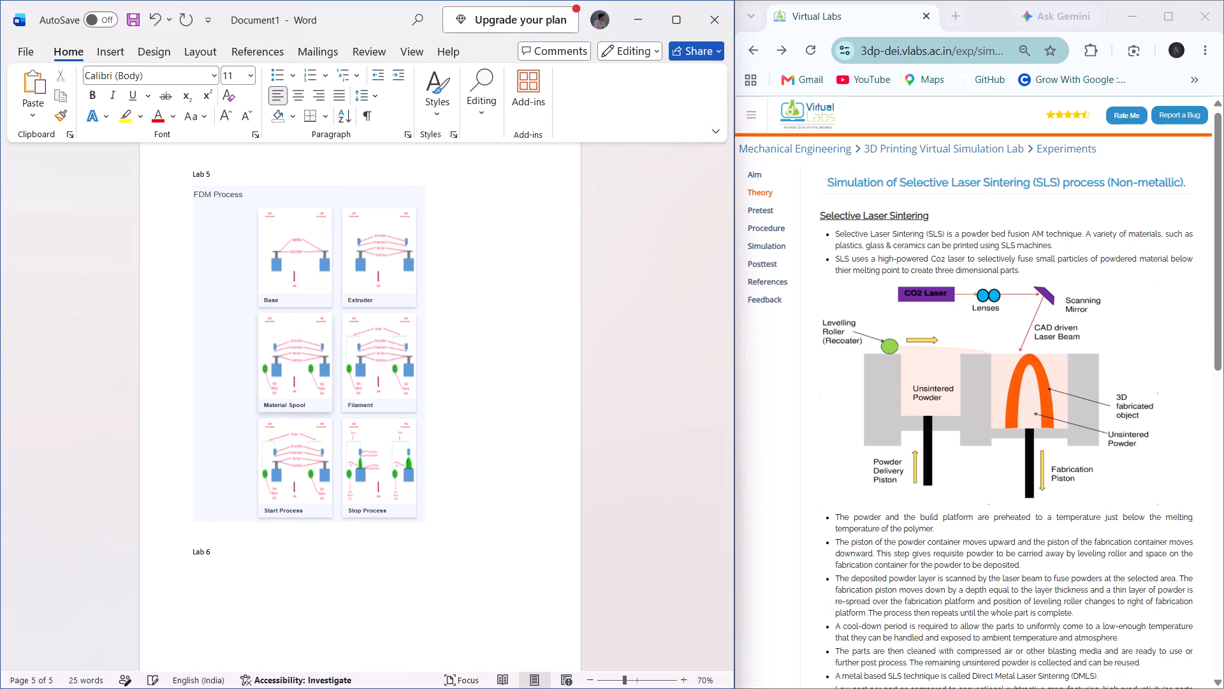
Set the whole document to a one-column layout, with Word maximised.
{"action": "left_click", "coordinate": [206, 47]}
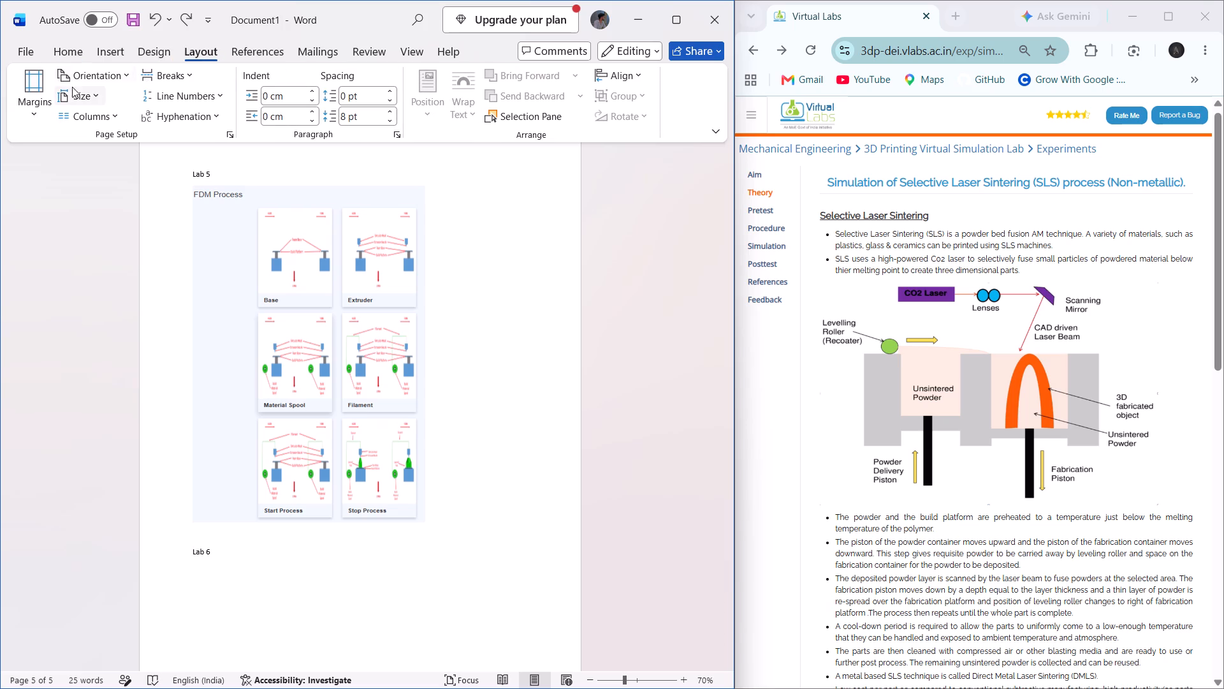
{"action": "left_click", "coordinate": [108, 121]}
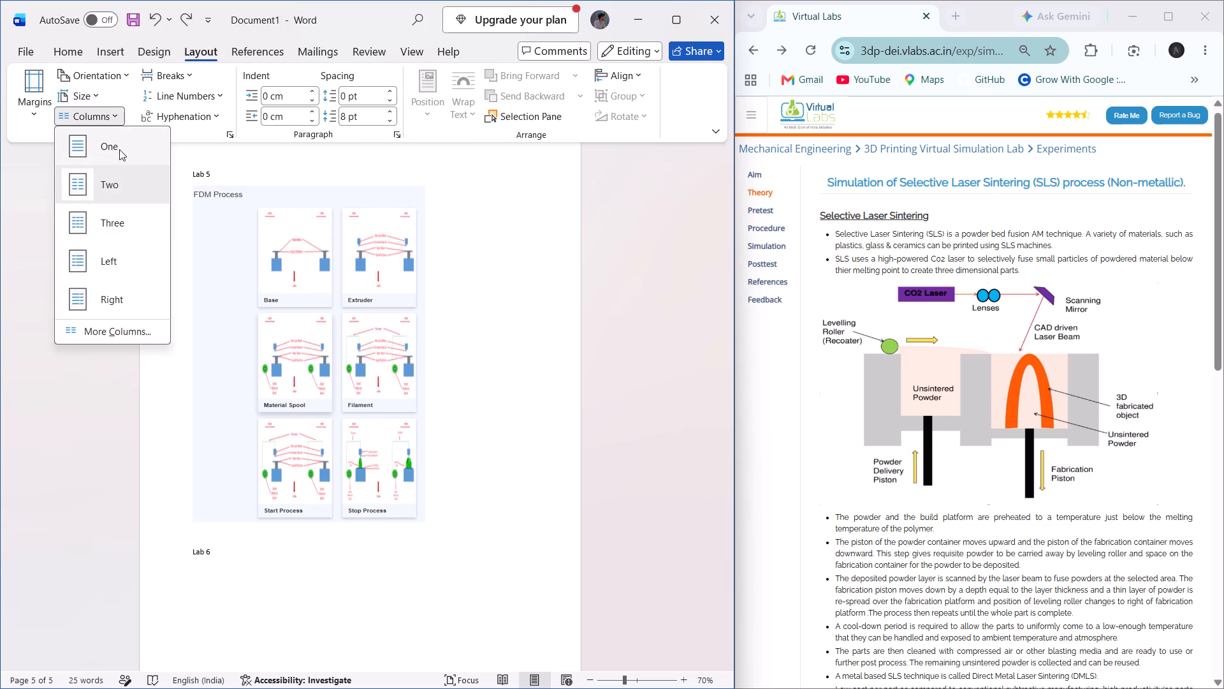
{"action": "left_click", "coordinate": [119, 149]}
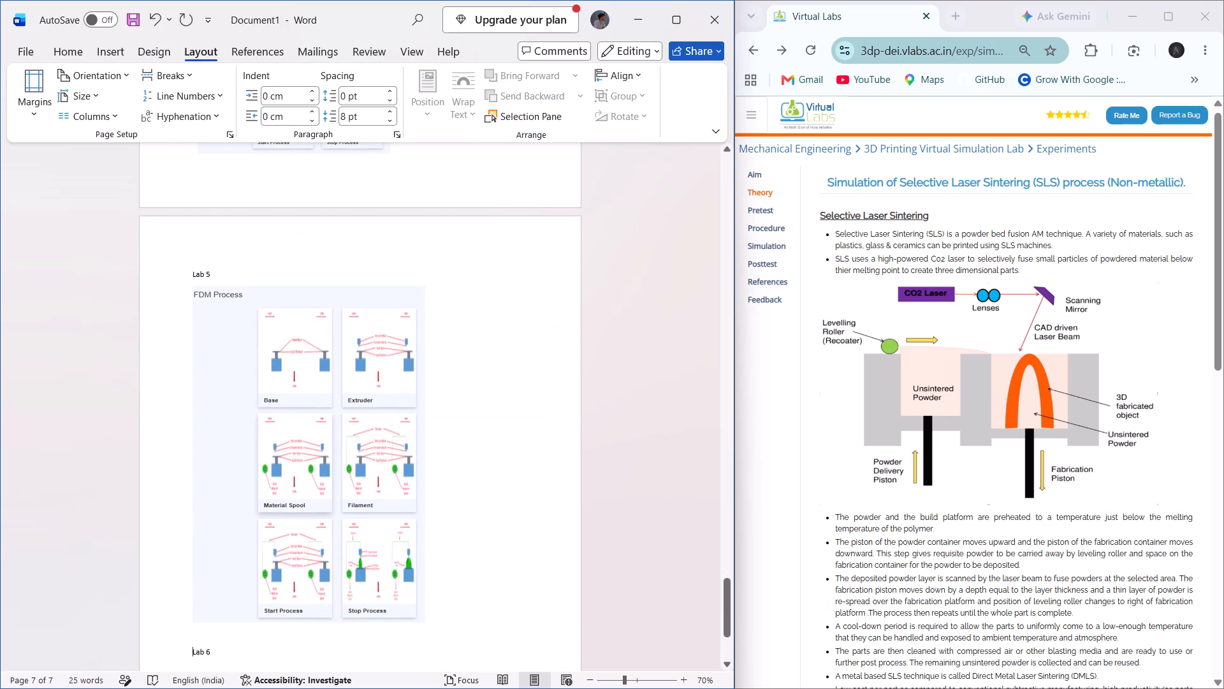
{"action": "key", "text": "ctrl+a"}
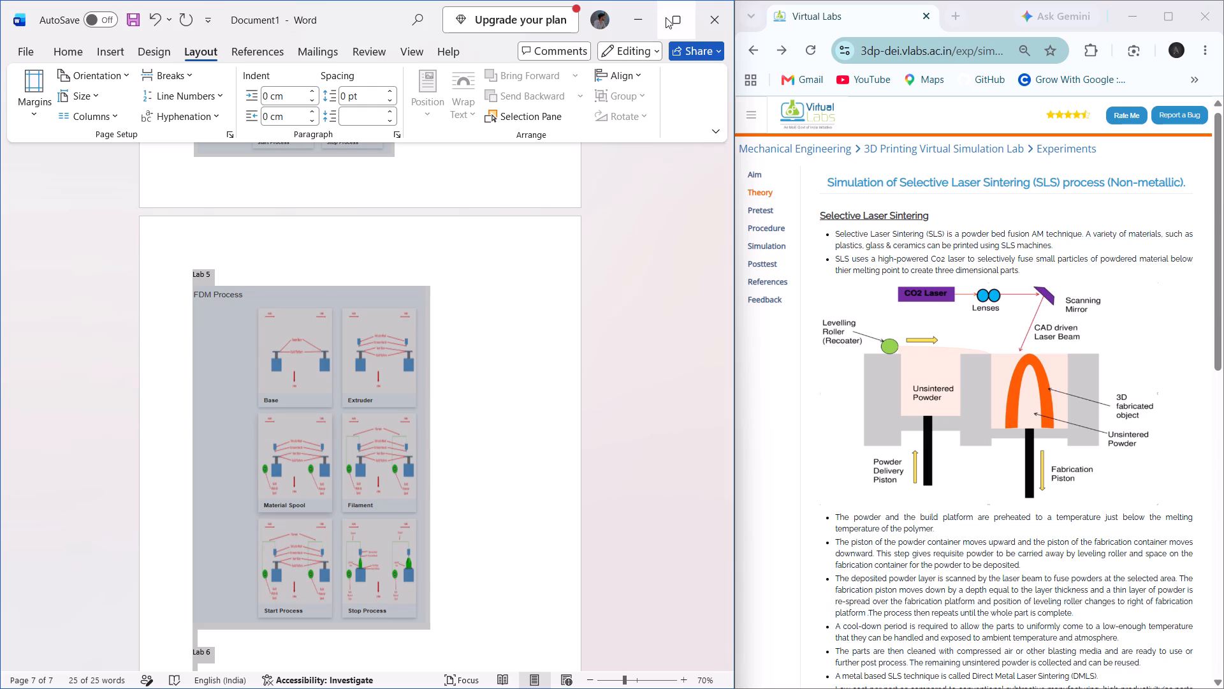
{"action": "left_click", "coordinate": [666, 17]}
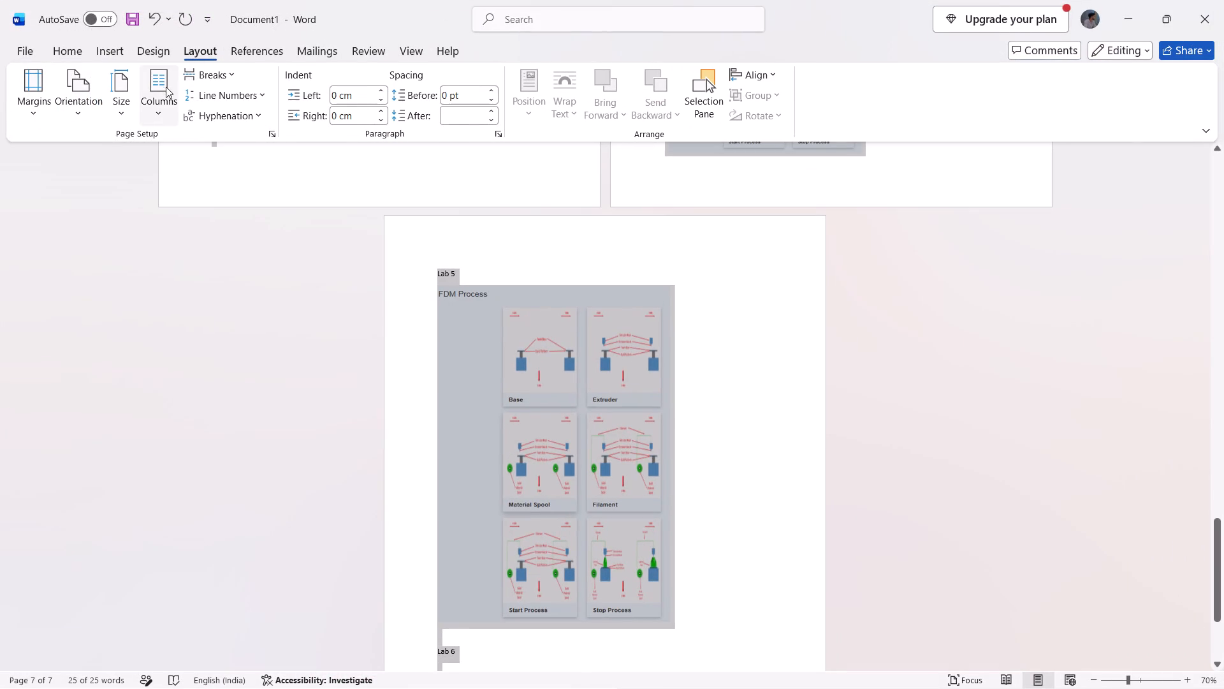
{"action": "left_click", "coordinate": [166, 103]}
{"action": "left_click", "coordinate": [179, 140]}
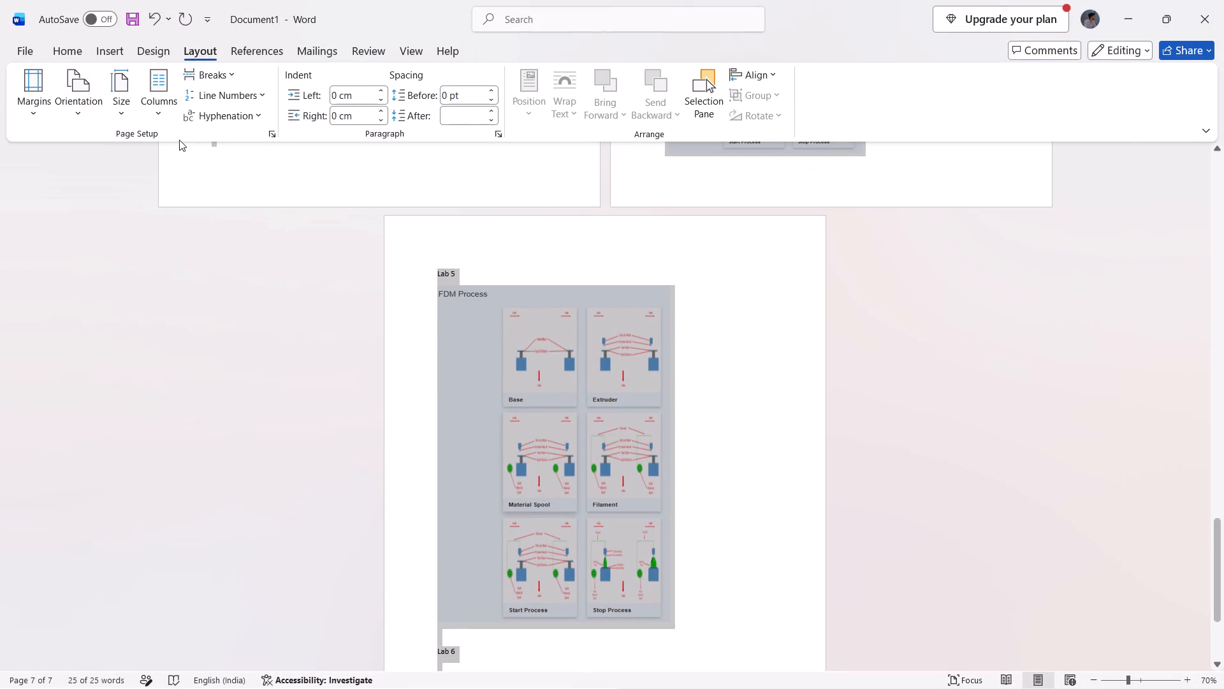
{"action": "left_click", "coordinate": [790, 449]}
Insert a blank line and a page break before the Lab 6 heading so it starts on a new page.
{"action": "scroll", "coordinate": [790, 449], "scroll_direction": "up", "scroll_amount": 4}
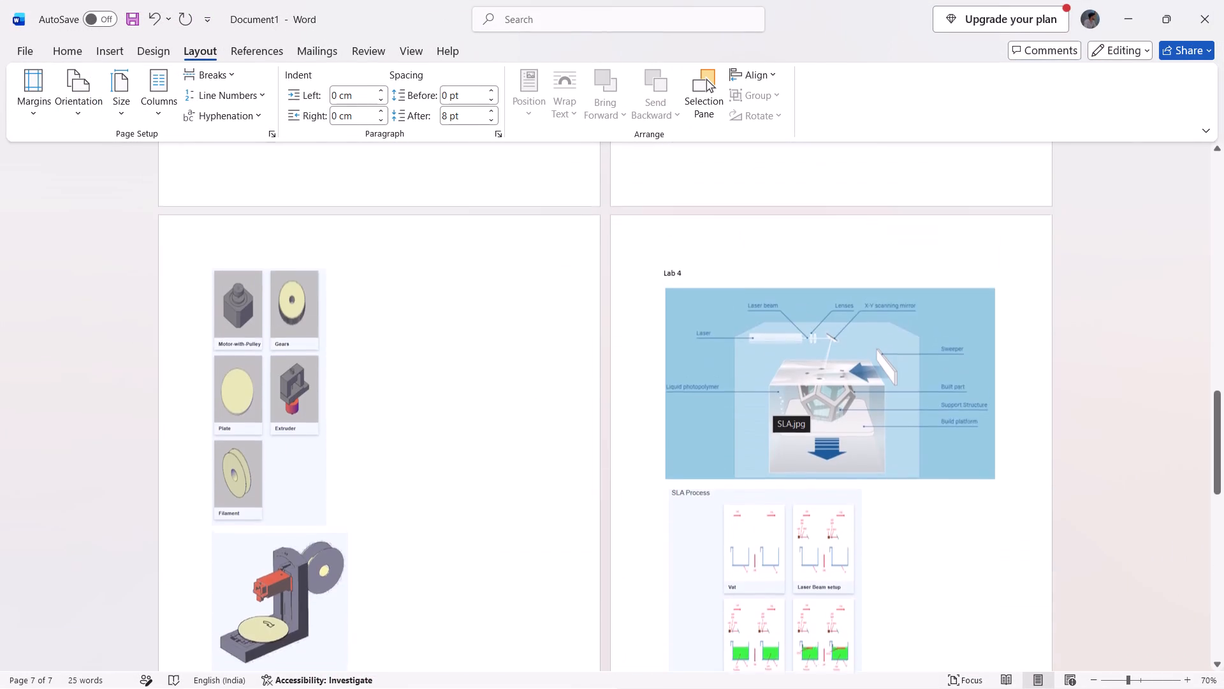
{"action": "scroll", "coordinate": [938, 568], "scroll_direction": "down", "scroll_amount": 9}
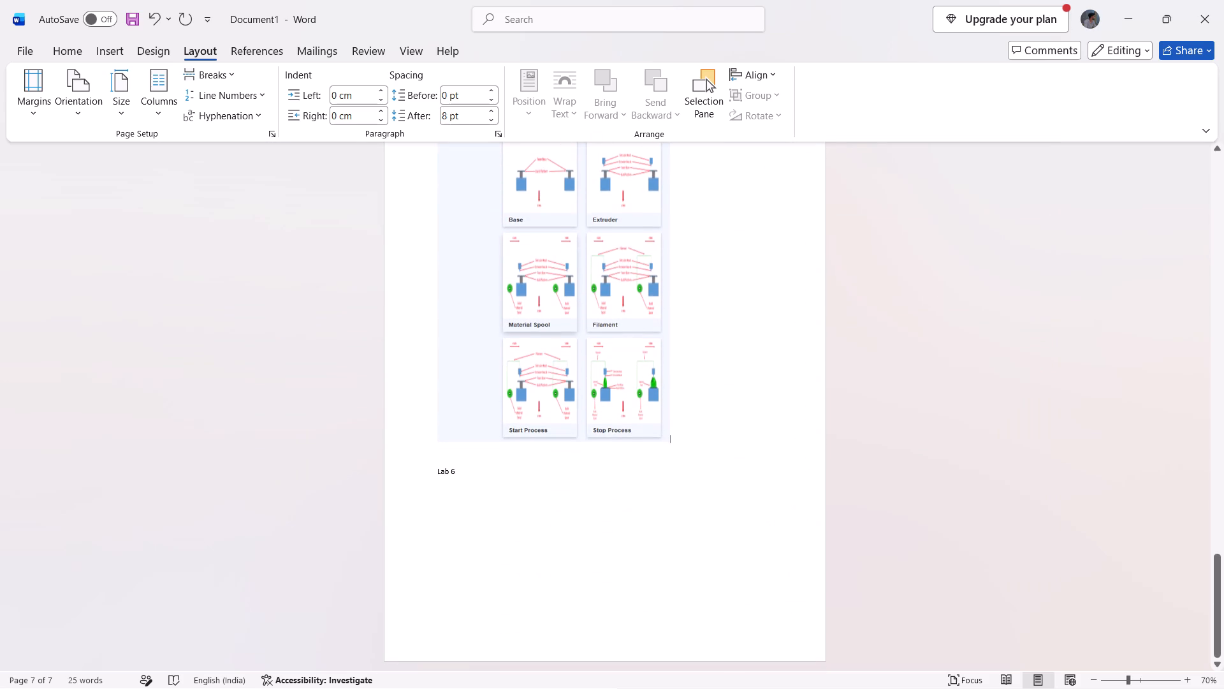
{"action": "scroll", "coordinate": [938, 568], "scroll_direction": "down", "scroll_amount": 2}
{"action": "left_click", "coordinate": [539, 496]}
{"action": "left_click", "coordinate": [434, 473]}
{"action": "key", "text": "Return"}
{"action": "key", "text": "ctrl+Return"}
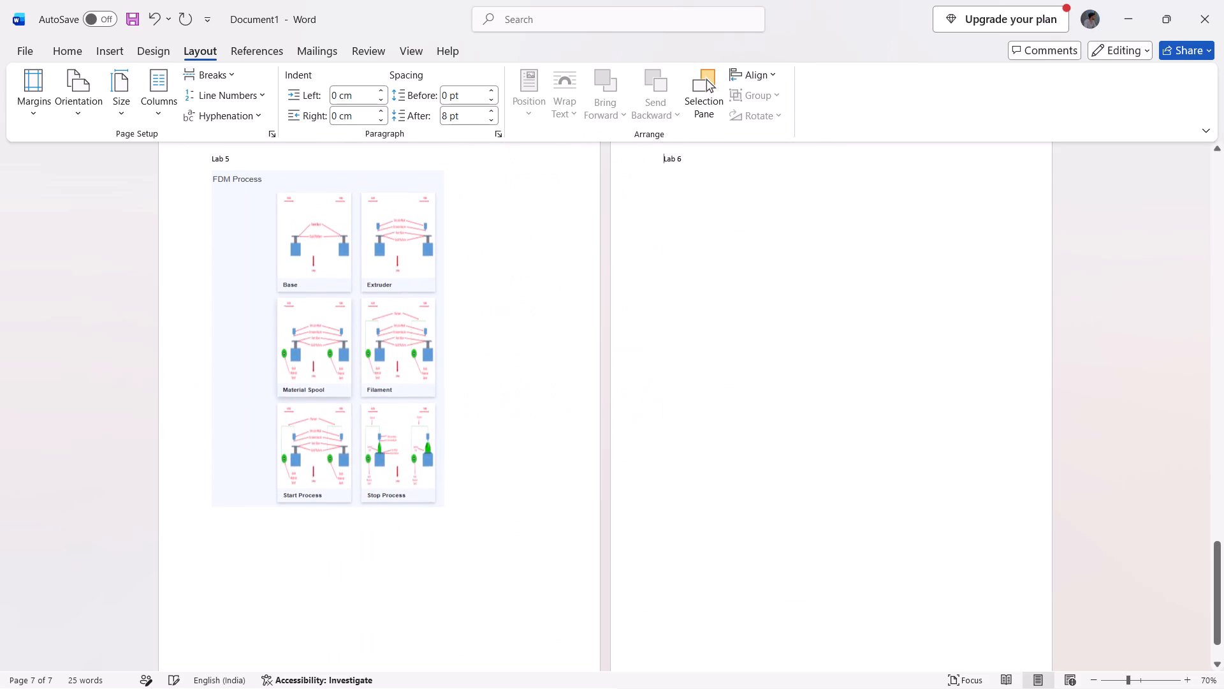
With Word back beside Chrome, snip the labelled SLS schematic from the Theory page and paste it under the Lab 6 heading.
{"action": "scroll", "coordinate": [713, 326], "scroll_direction": "up", "scroll_amount": 3, "text": "ctrl"}
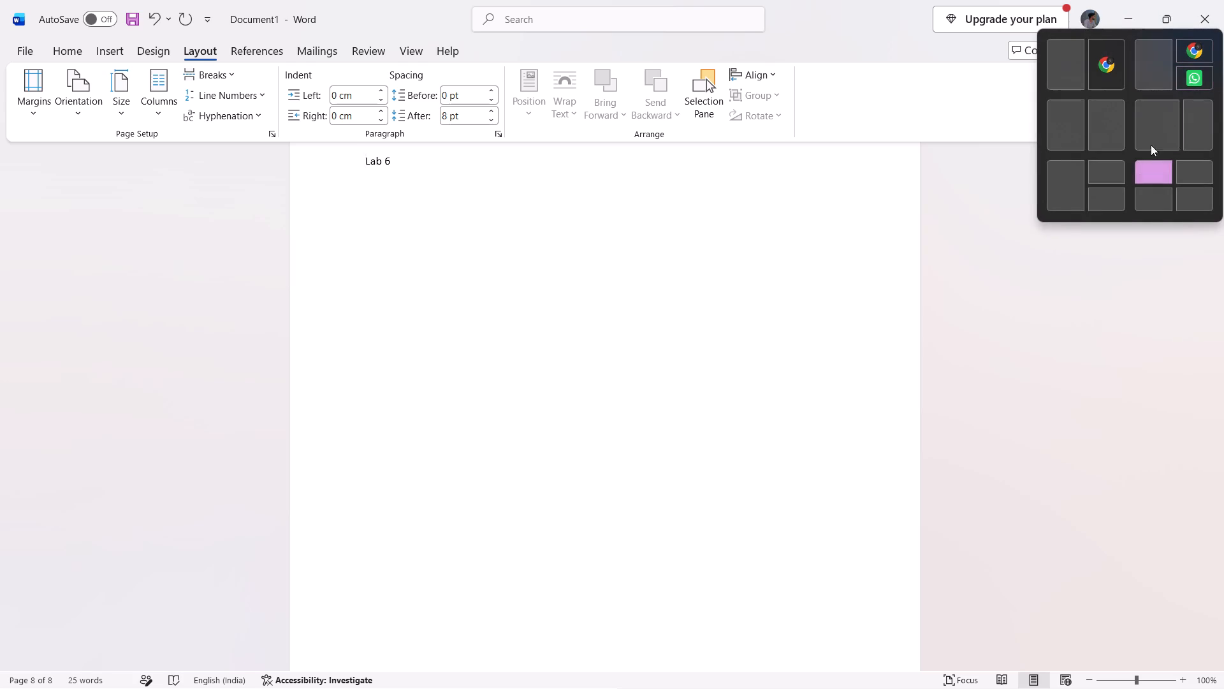
{"action": "left_click", "coordinate": [1163, 124]}
{"action": "scroll", "coordinate": [1005, 382], "scroll_direction": "down", "scroll_amount": 1}
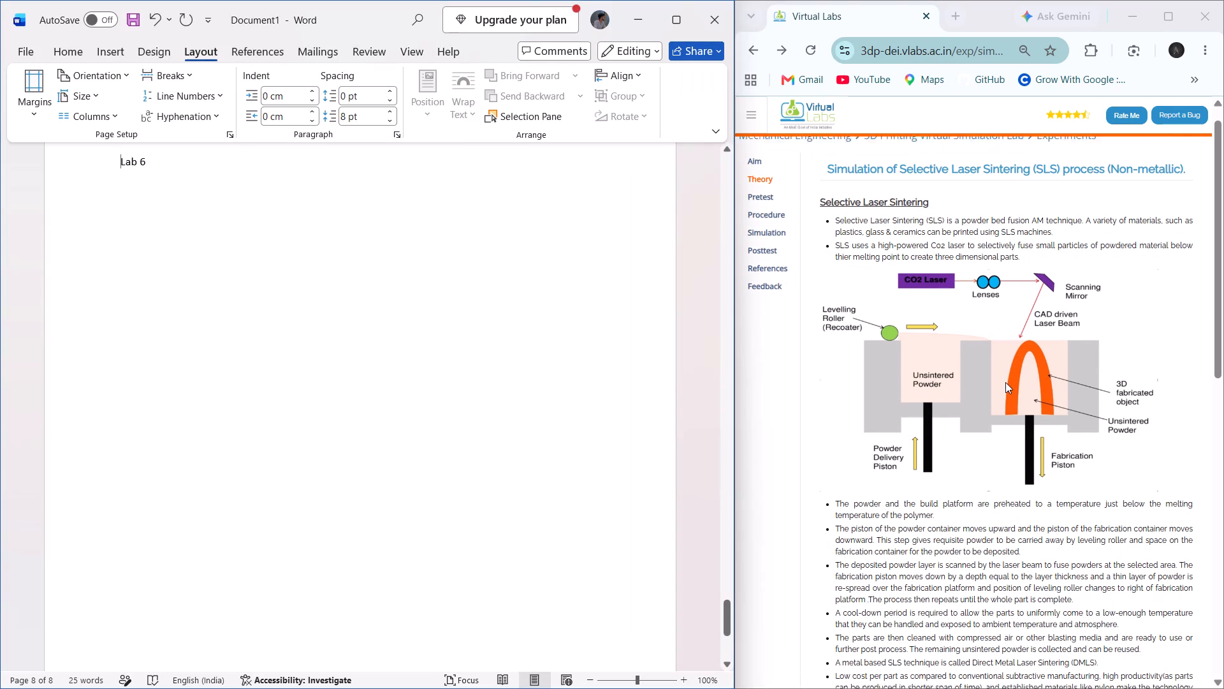
{"action": "scroll", "coordinate": [1005, 382], "scroll_direction": "down", "scroll_amount": 1}
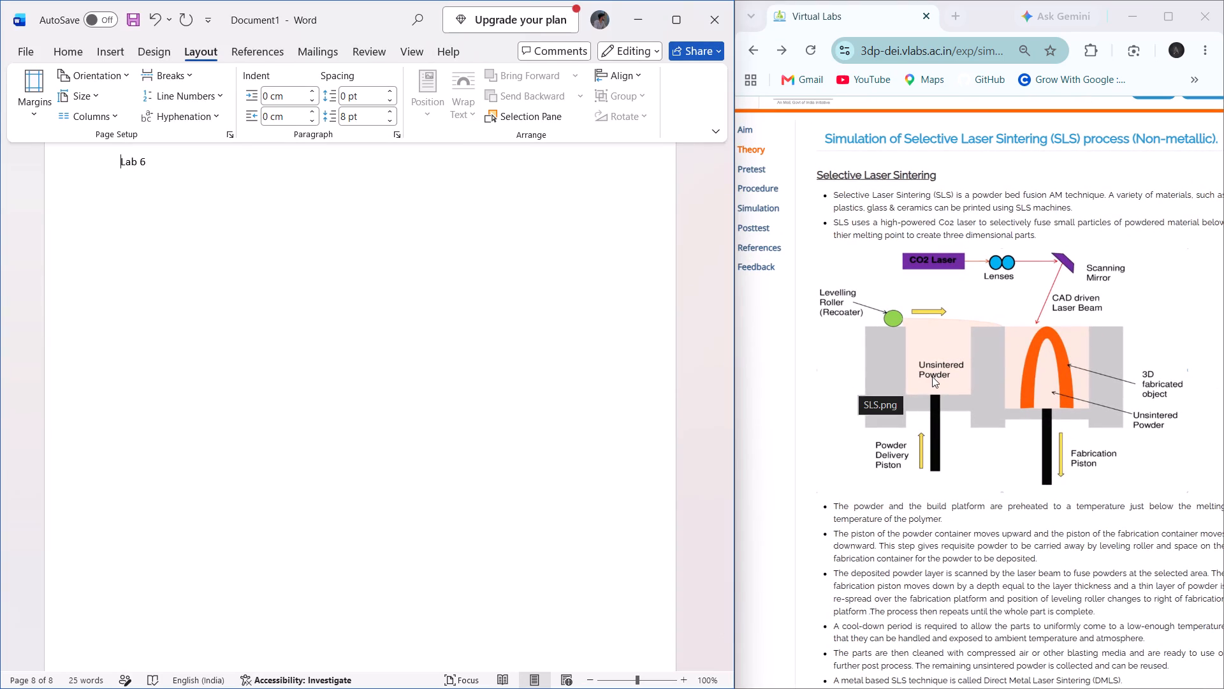
{"action": "key", "text": "Print"}
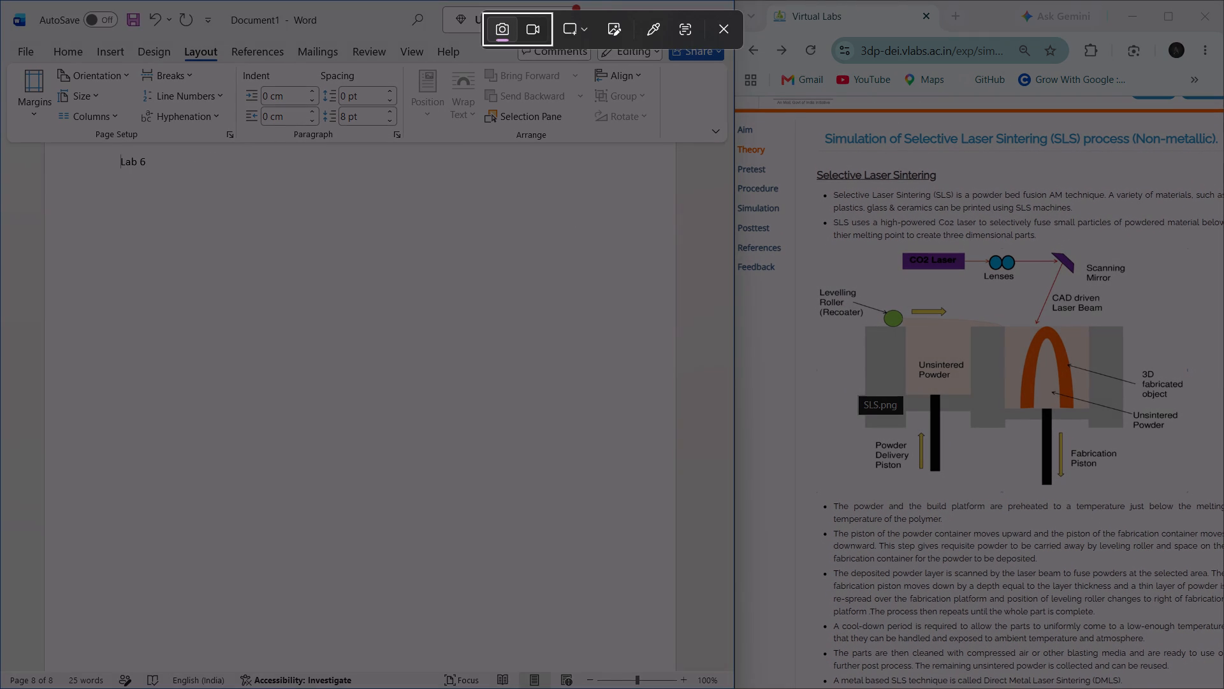
{"action": "left_click_drag", "start_coordinate": [808, 244], "coordinate": [1079, 492]}
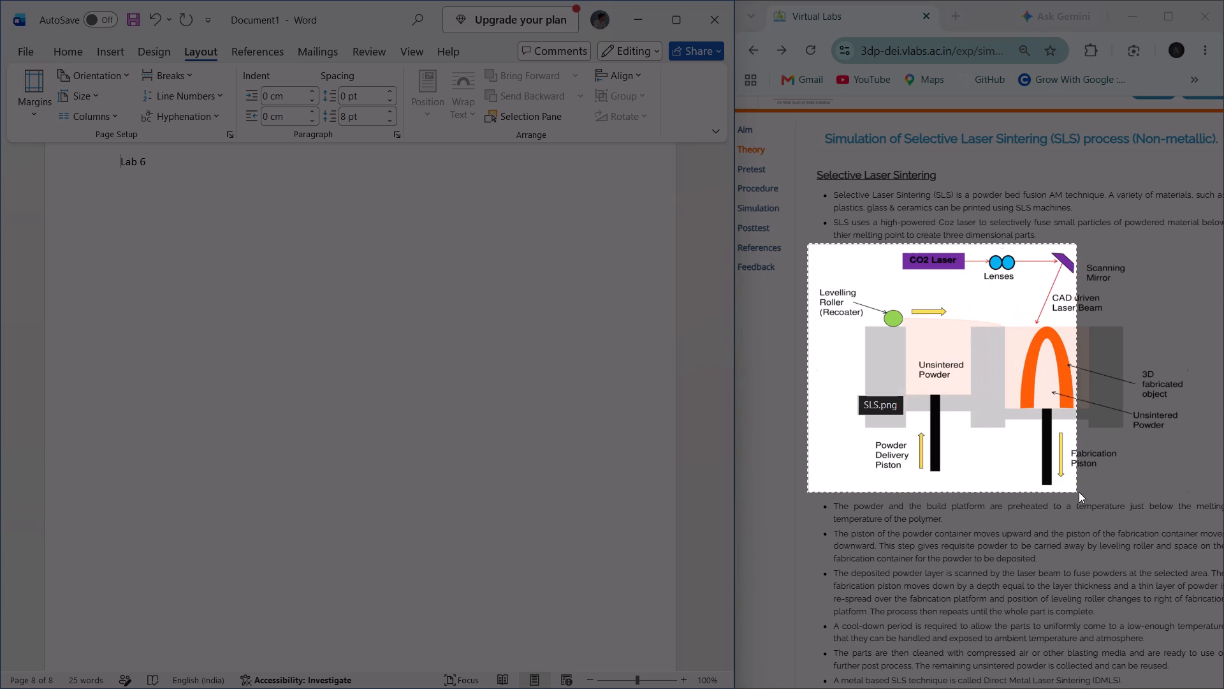
{"action": "left_click_drag", "start_coordinate": [1079, 492], "coordinate": [1209, 493]}
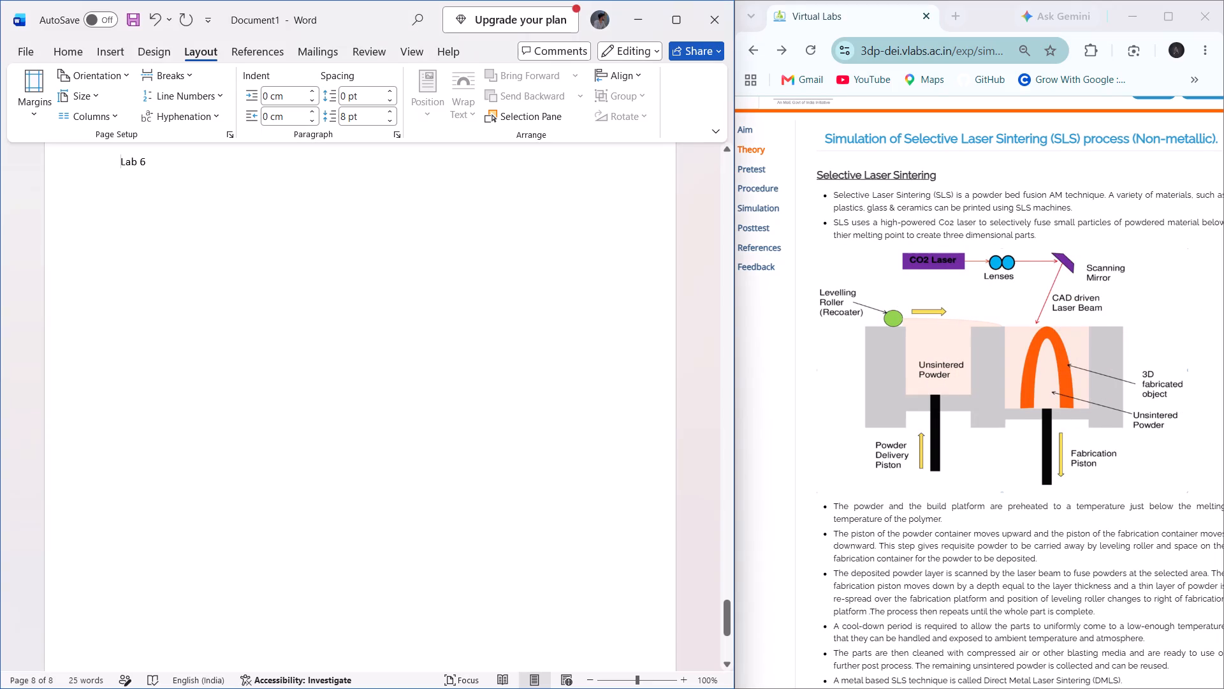
{"action": "left_click", "coordinate": [152, 179]}
{"action": "key", "text": "ctrl+v"}
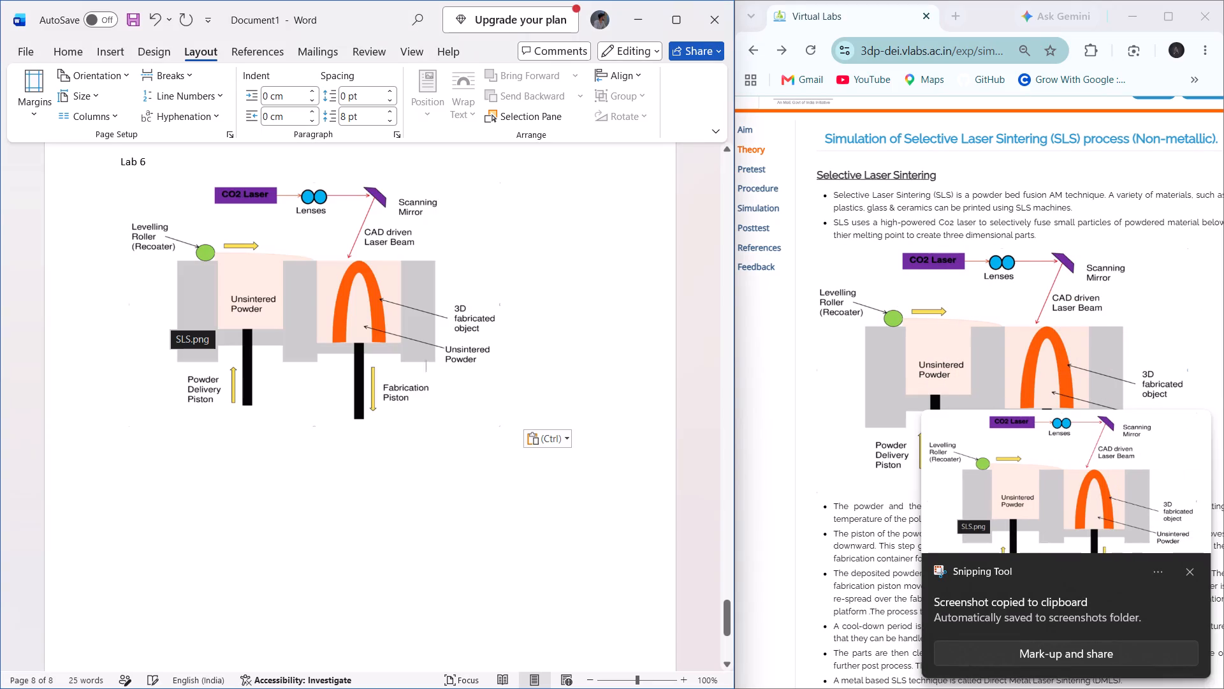
Enlarge the pasted SLS schematic proportionally until it spans about the full text width.
{"action": "left_click", "coordinate": [405, 333]}
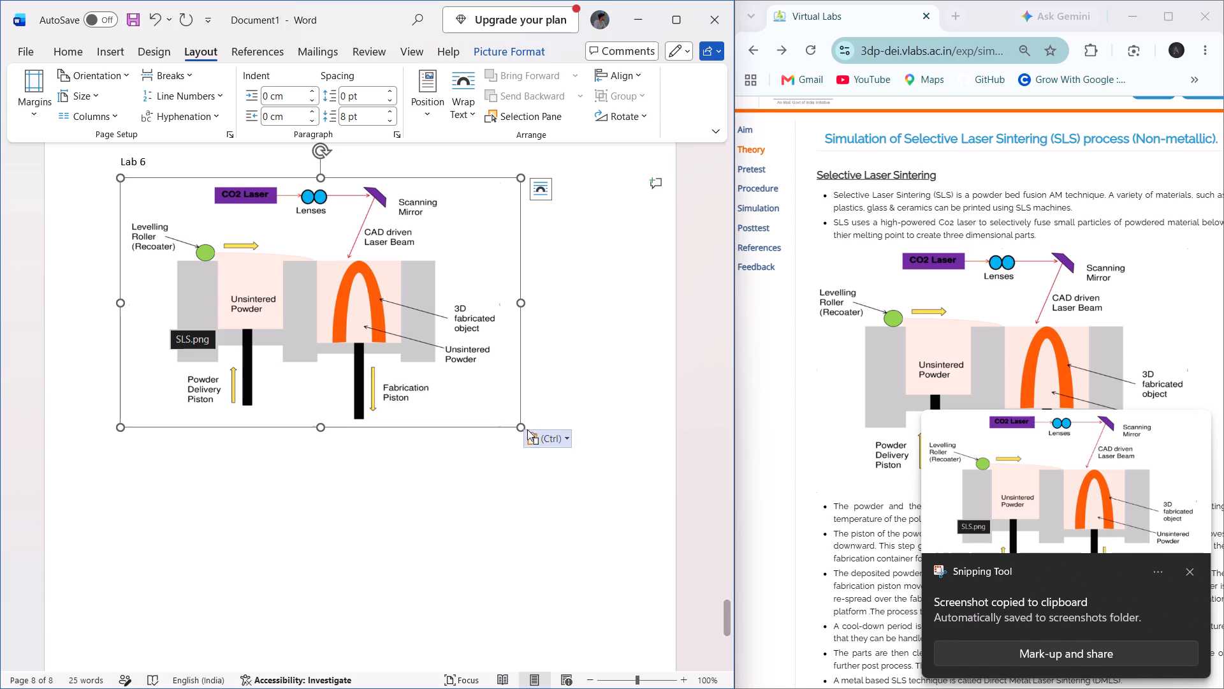
{"action": "left_click_drag", "start_coordinate": [523, 431], "coordinate": [592, 436]}
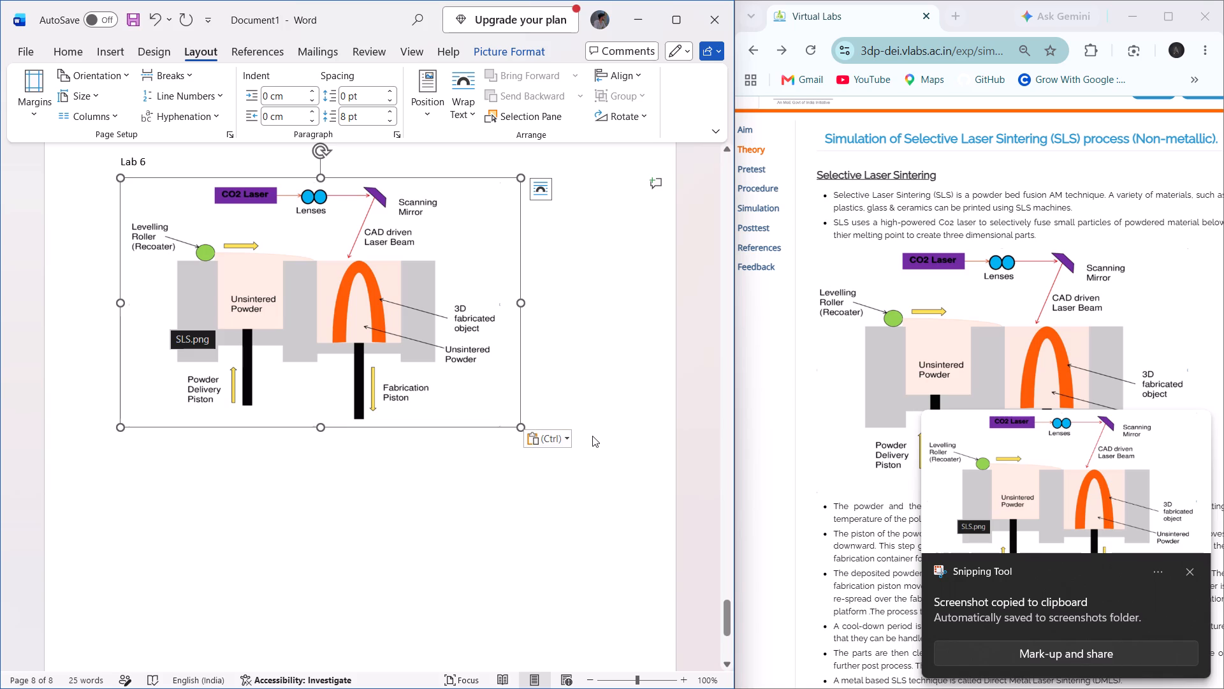
{"action": "left_click_drag", "start_coordinate": [592, 436], "coordinate": [592, 436]}
{"action": "left_click", "coordinate": [514, 354]}
{"action": "left_click", "coordinate": [486, 490]}
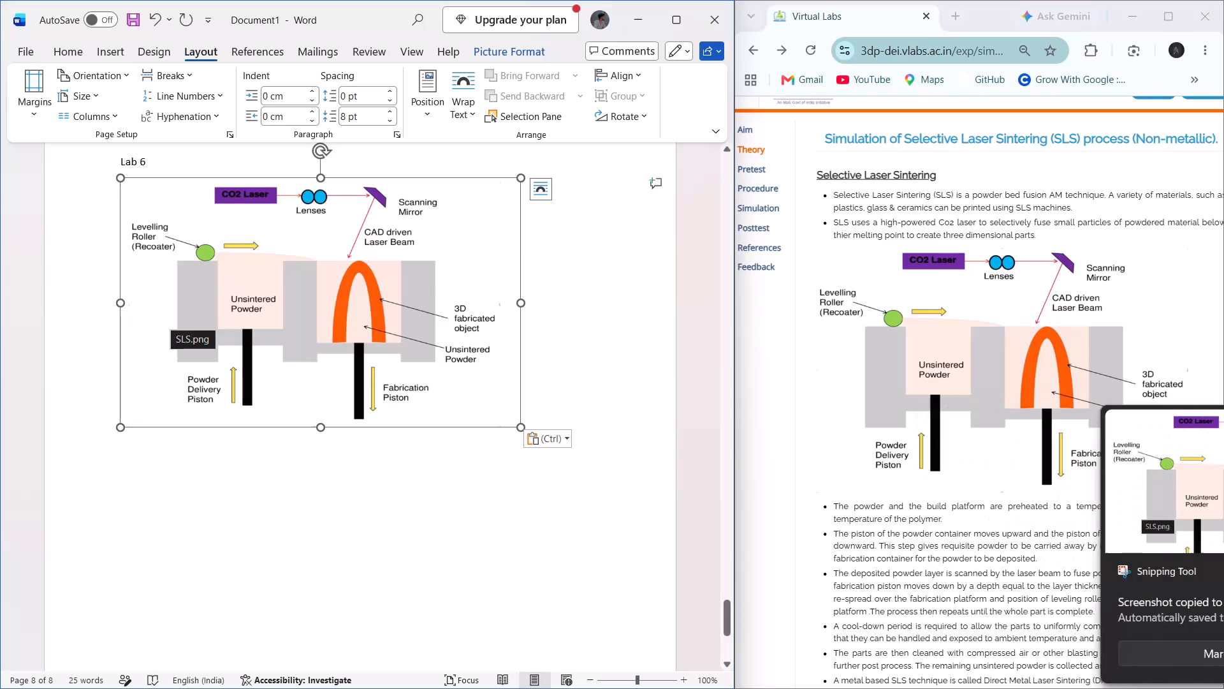
{"action": "left_click", "coordinate": [512, 399]}
{"action": "left_click_drag", "start_coordinate": [518, 425], "coordinate": [564, 445]}
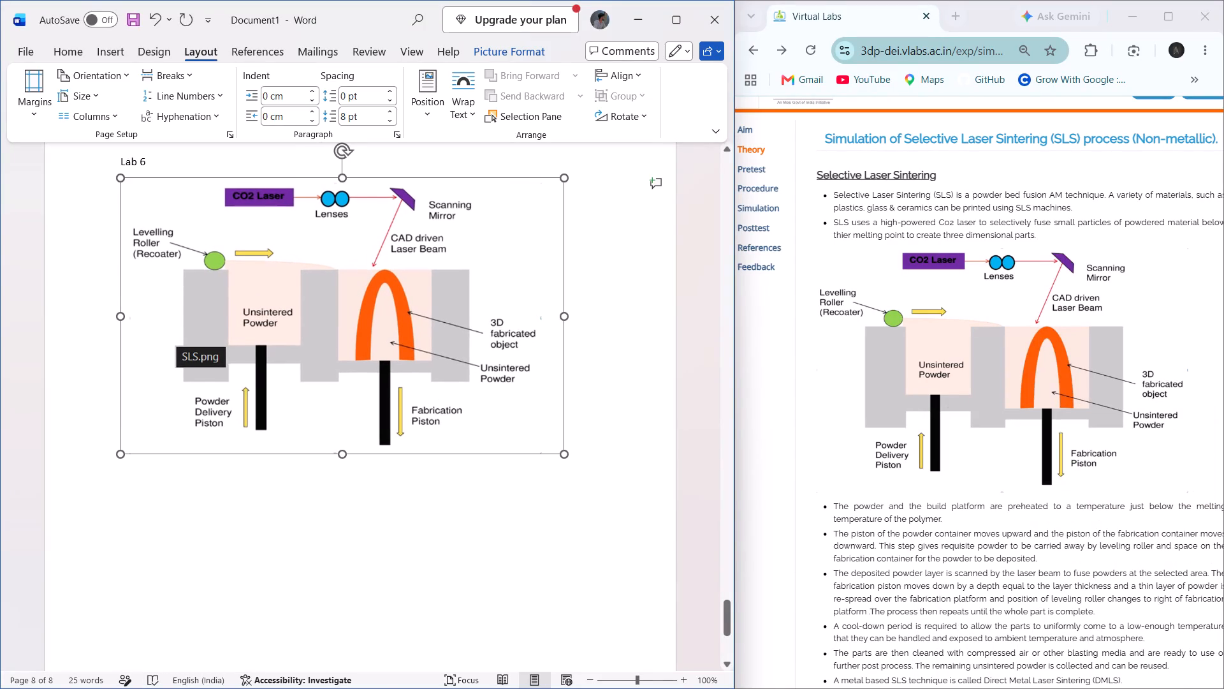
{"action": "left_click_drag", "start_coordinate": [564, 445], "coordinate": [588, 452]}
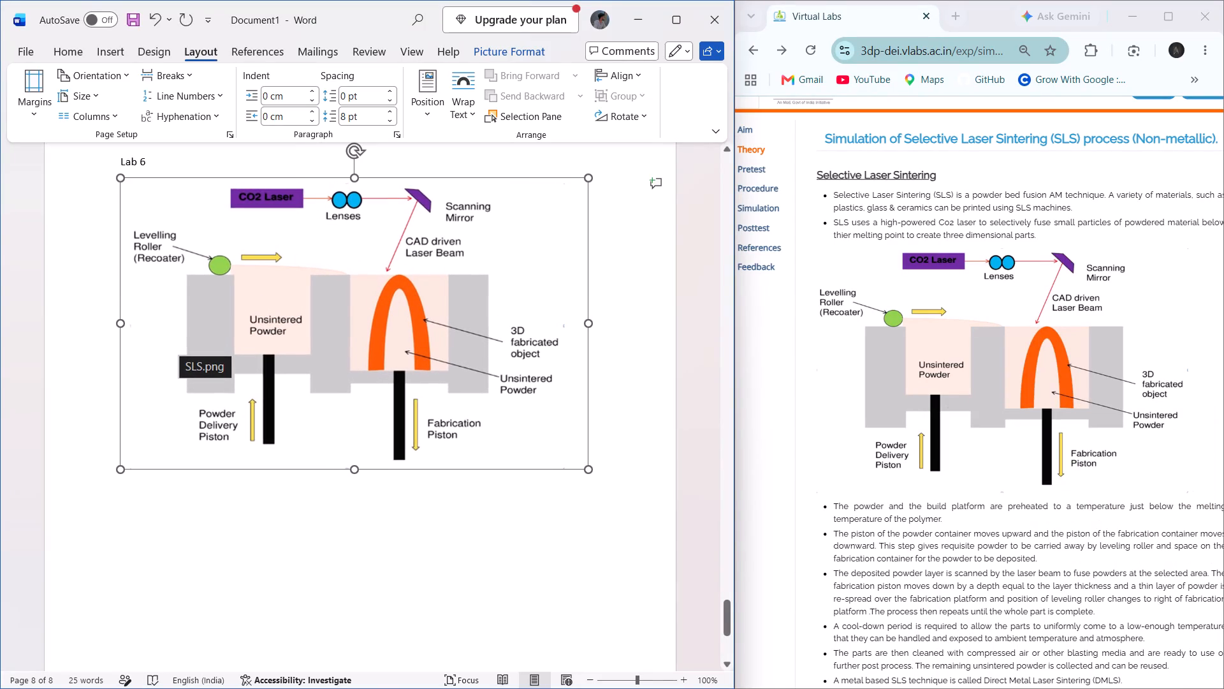
{"action": "left_click", "coordinate": [600, 544]}
{"action": "left_click", "coordinate": [539, 426]}
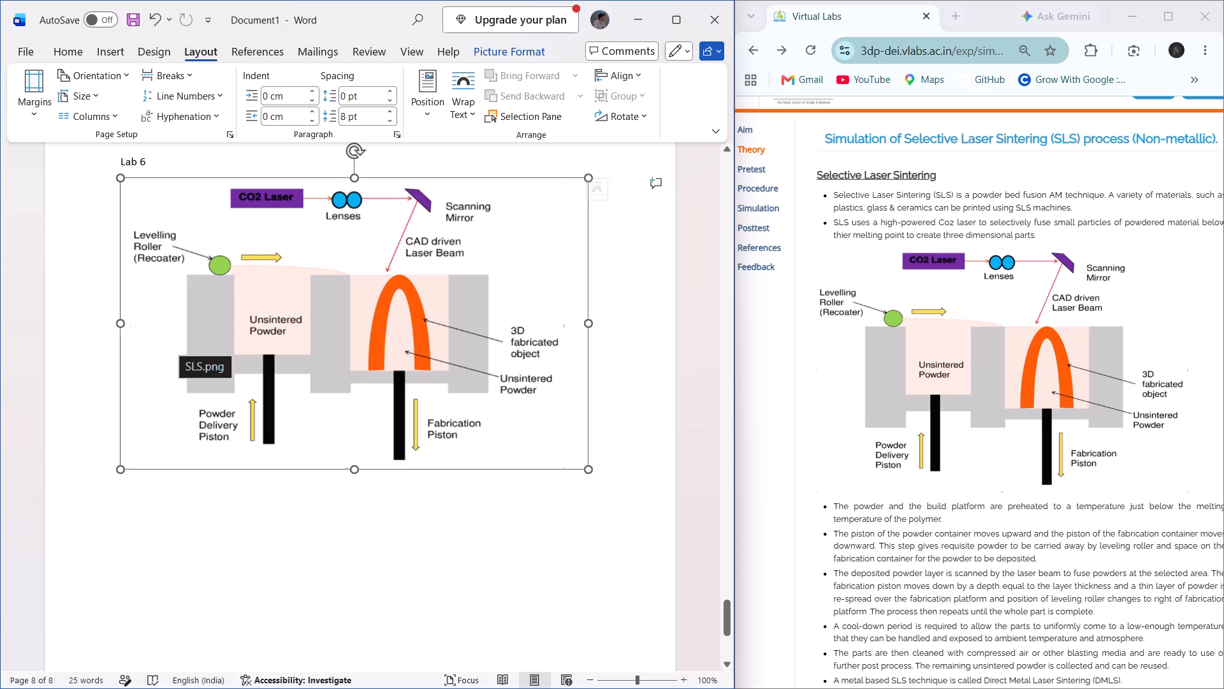
{"action": "left_click_drag", "start_coordinate": [585, 466], "coordinate": [603, 468]}
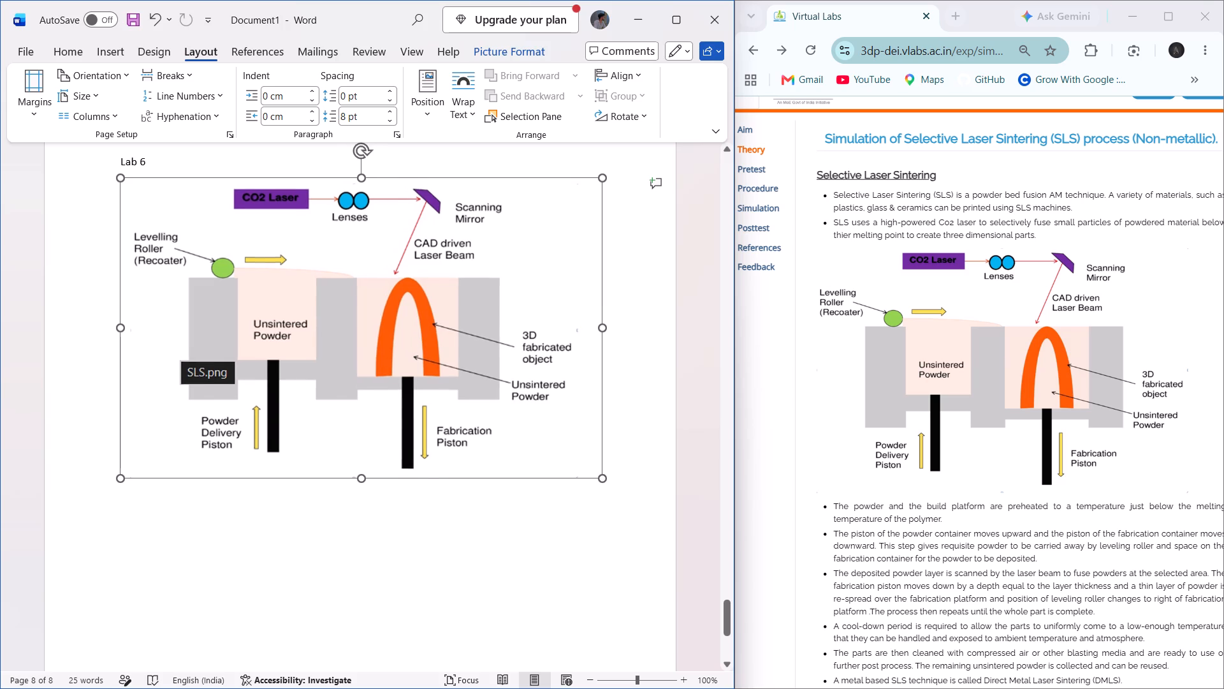
Stretch the Lab 6 SLS schematic slightly wider and reduce its height by about a tenth.
{"action": "left_click_drag", "start_coordinate": [603, 468], "coordinate": [611, 476]}
{"action": "left_click_drag", "start_coordinate": [367, 480], "coordinate": [363, 475]}
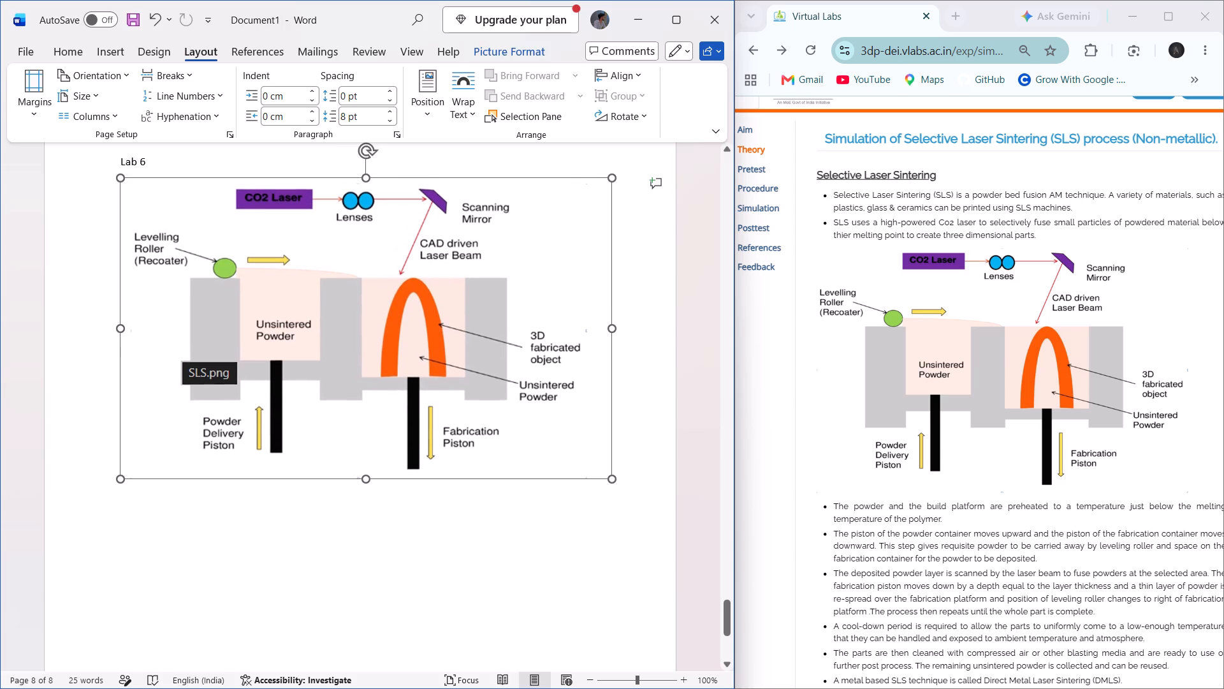
{"action": "left_click_drag", "start_coordinate": [363, 475], "coordinate": [368, 446]}
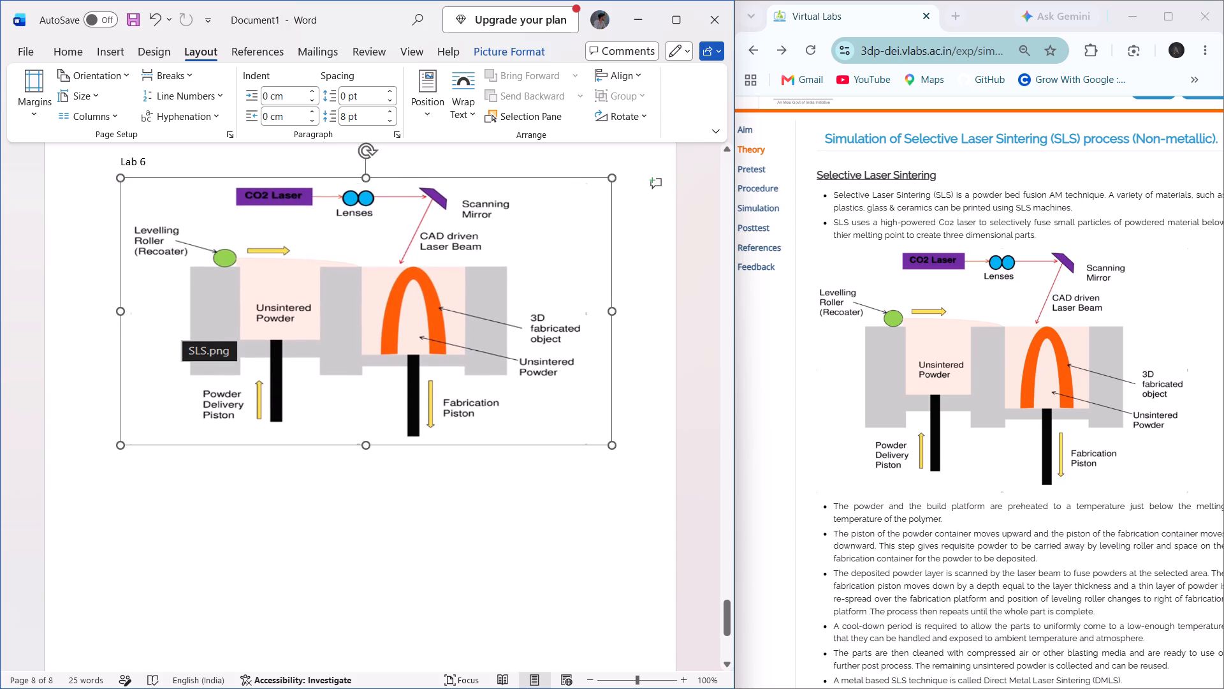
{"action": "left_click_drag", "start_coordinate": [368, 446], "coordinate": [368, 447]}
{"action": "left_click", "coordinate": [404, 485]}
In Chrome, open the Simulation page of the non-metallic SLS experiment.
{"action": "scroll", "coordinate": [996, 519], "scroll_direction": "down", "scroll_amount": 4}
{"action": "scroll", "coordinate": [423, 468], "scroll_direction": "down", "scroll_amount": 2}
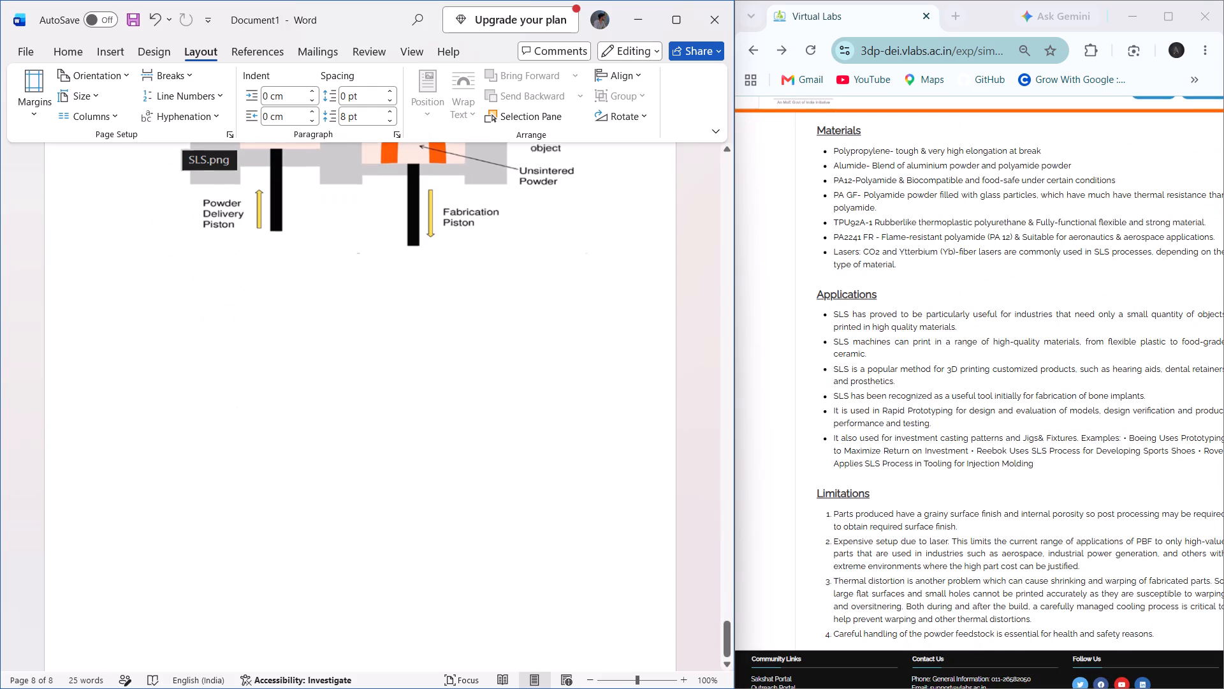
{"action": "scroll", "coordinate": [423, 468], "scroll_direction": "down", "scroll_amount": 5}
{"action": "scroll", "coordinate": [943, 348], "scroll_direction": "up", "scroll_amount": 1}
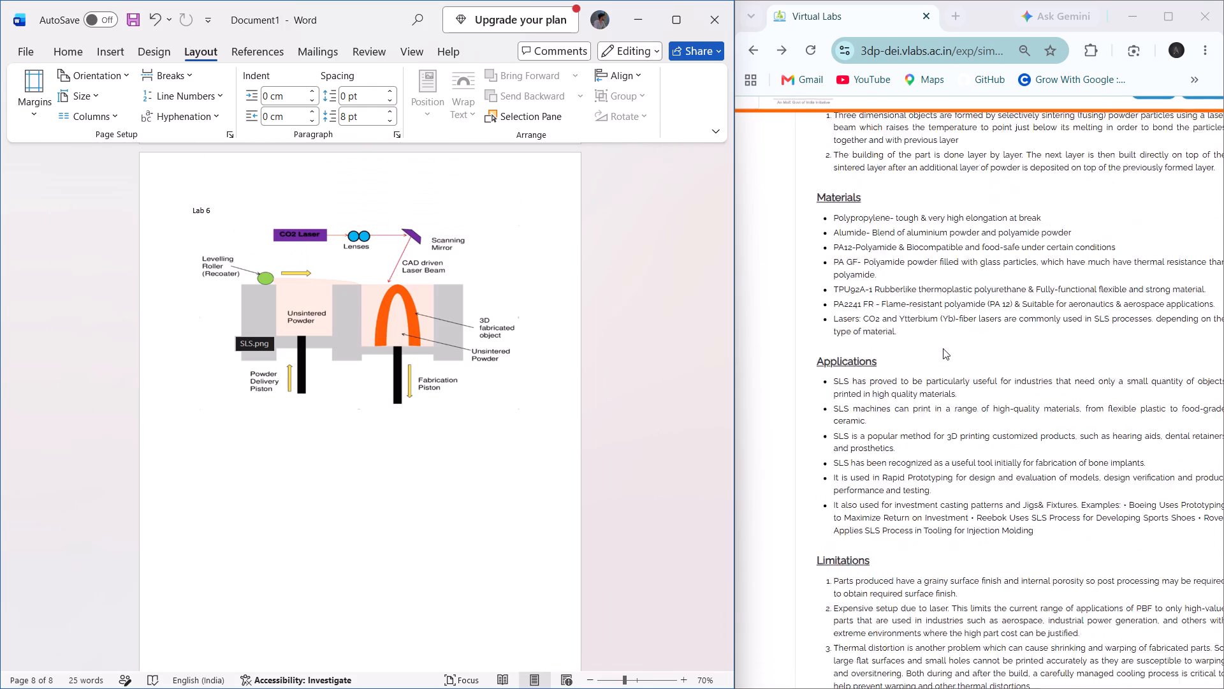
{"action": "scroll", "coordinate": [943, 348], "scroll_direction": "up", "scroll_amount": 1}
{"action": "scroll", "coordinate": [870, 244], "scroll_direction": "up", "scroll_amount": 5}
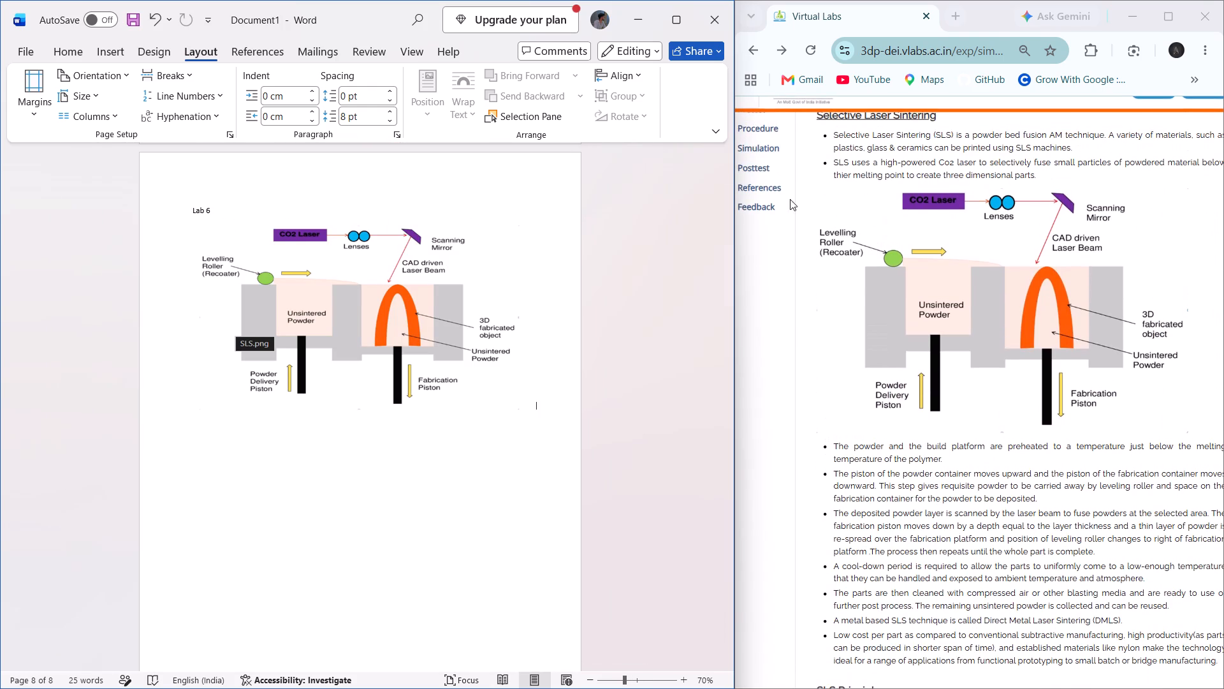
{"action": "left_click", "coordinate": [764, 147]}
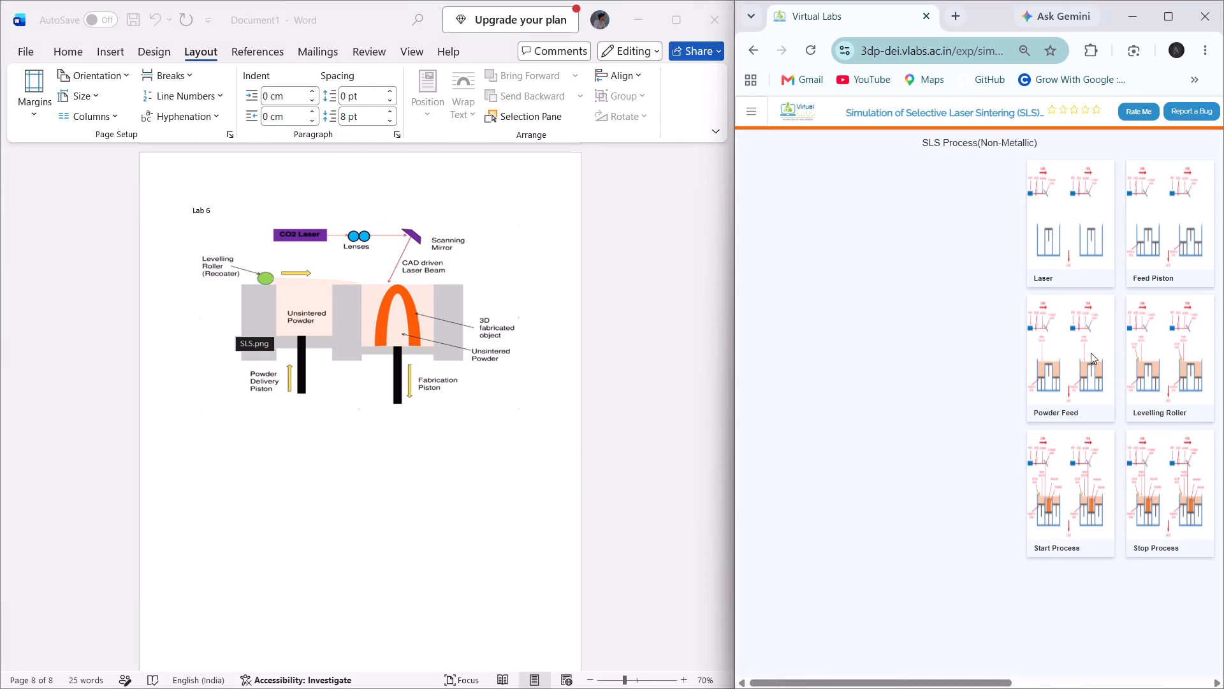
Snip the SLS Process(Non-Metallic) heading with its six stage diagrams and paste it in Word on a new line below the schematic.
{"action": "scroll", "coordinate": [1000, 269], "scroll_direction": "left", "scroll_amount": 1}
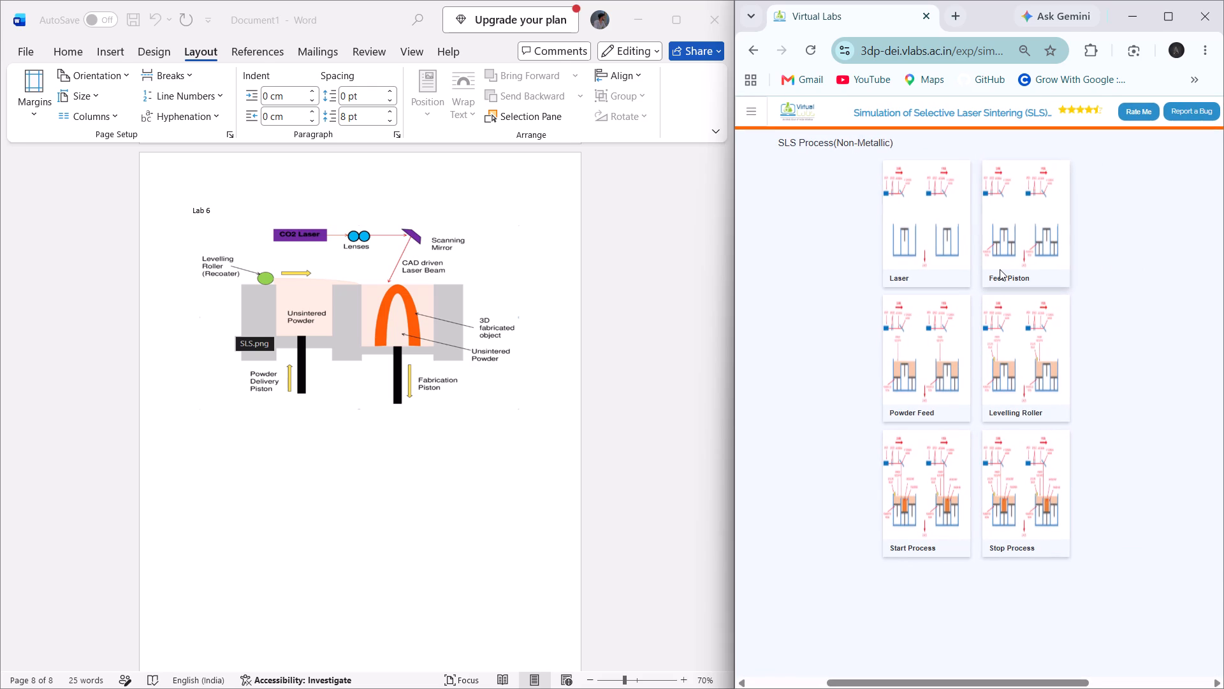
{"action": "key", "text": "ctrl+plus"}
{"action": "scroll", "coordinate": [1000, 269], "scroll_direction": "up", "scroll_amount": 1}
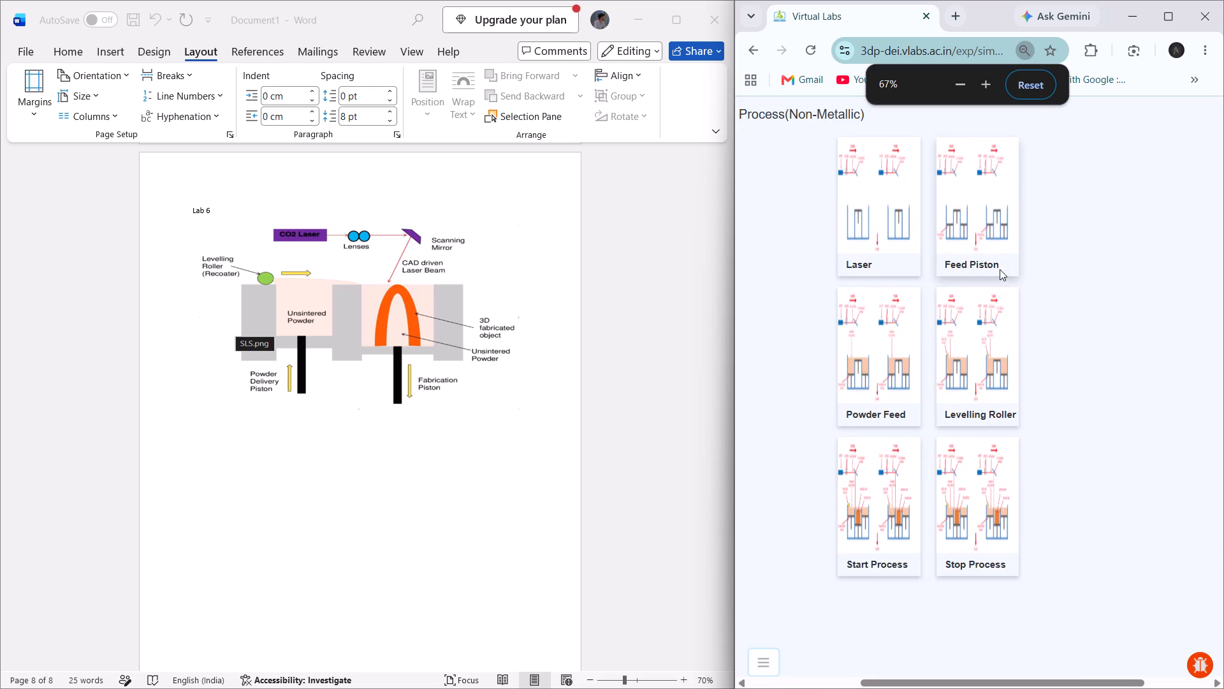
{"action": "scroll", "coordinate": [1000, 269], "scroll_direction": "up", "scroll_amount": 1}
{"action": "scroll", "coordinate": [1000, 269], "scroll_direction": "right", "scroll_amount": 1}
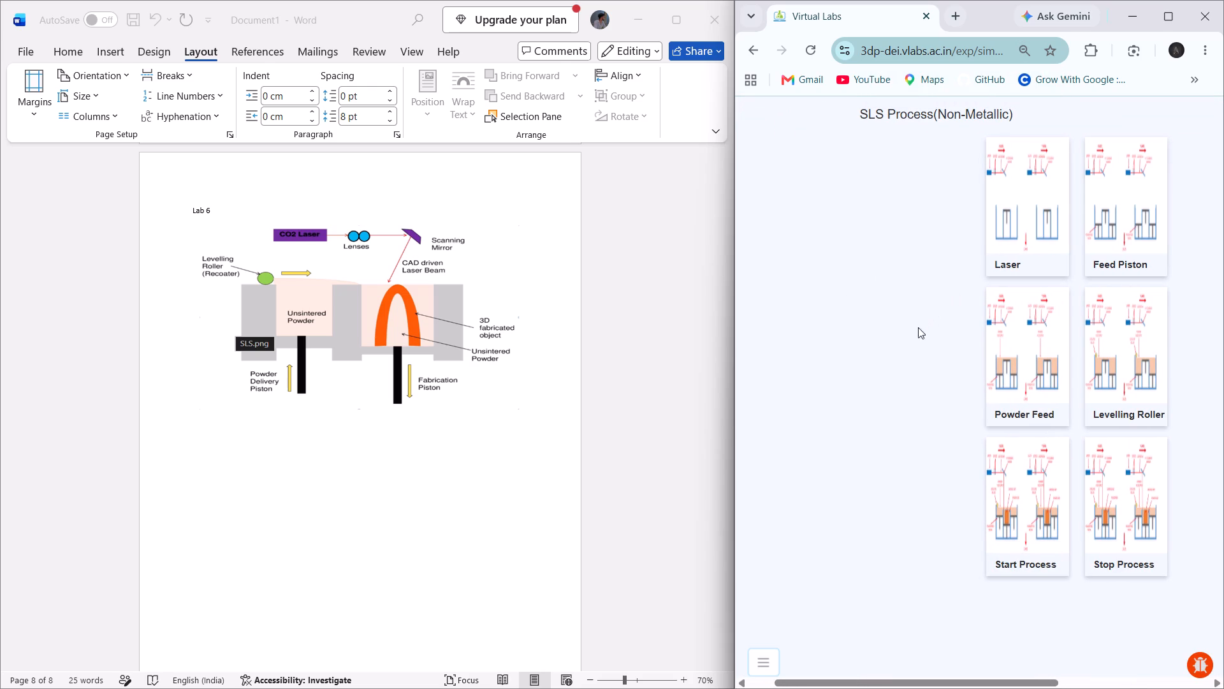
{"action": "key", "text": "Print"}
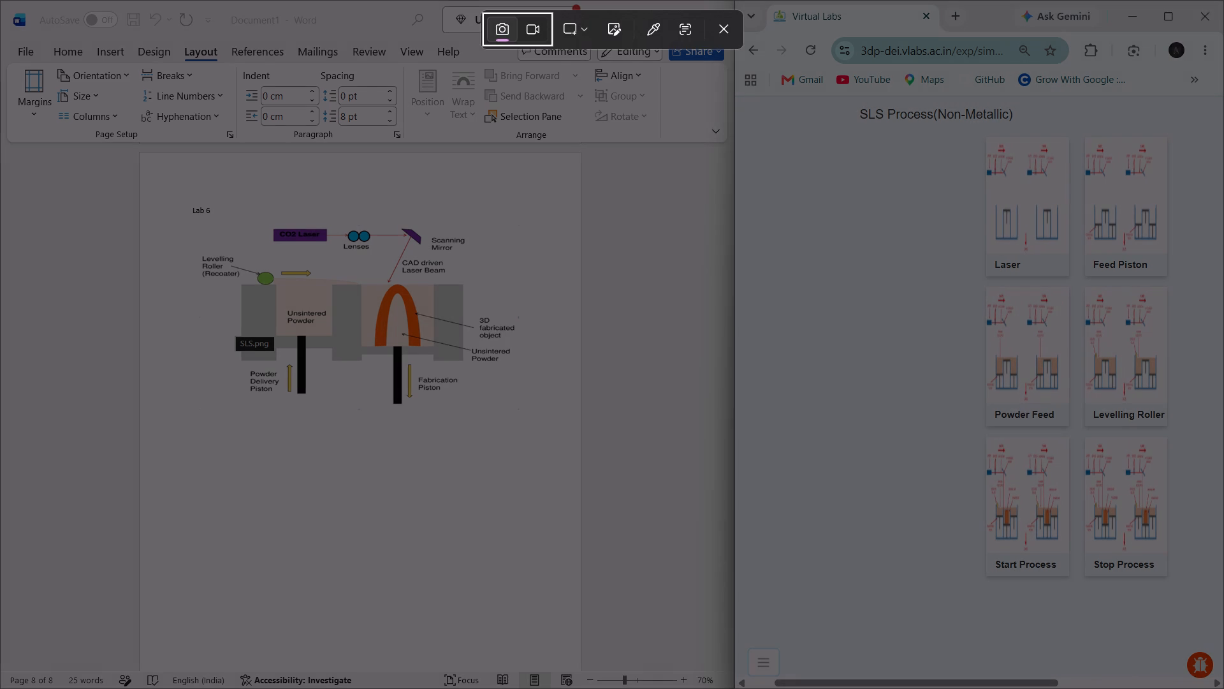
{"action": "left_click_drag", "start_coordinate": [859, 103], "coordinate": [1206, 555]}
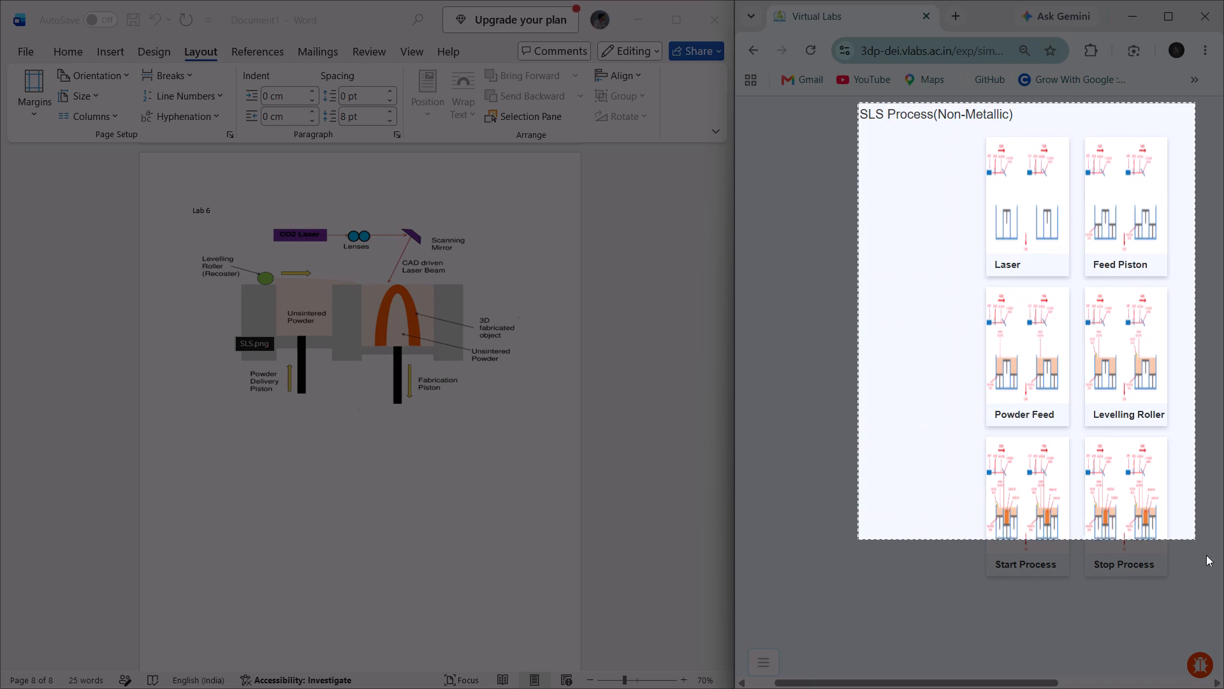
{"action": "left_click_drag", "start_coordinate": [1206, 555], "coordinate": [1185, 587]}
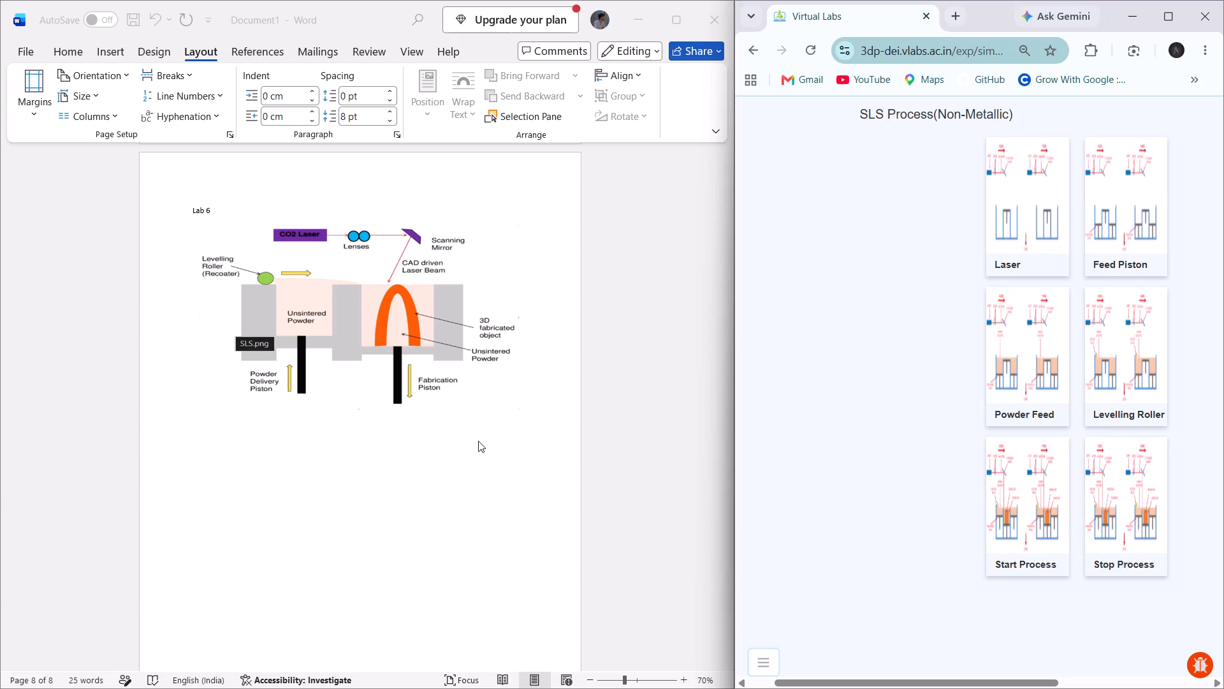
{"action": "left_click", "coordinate": [483, 435]}
{"action": "key", "text": "Return"}
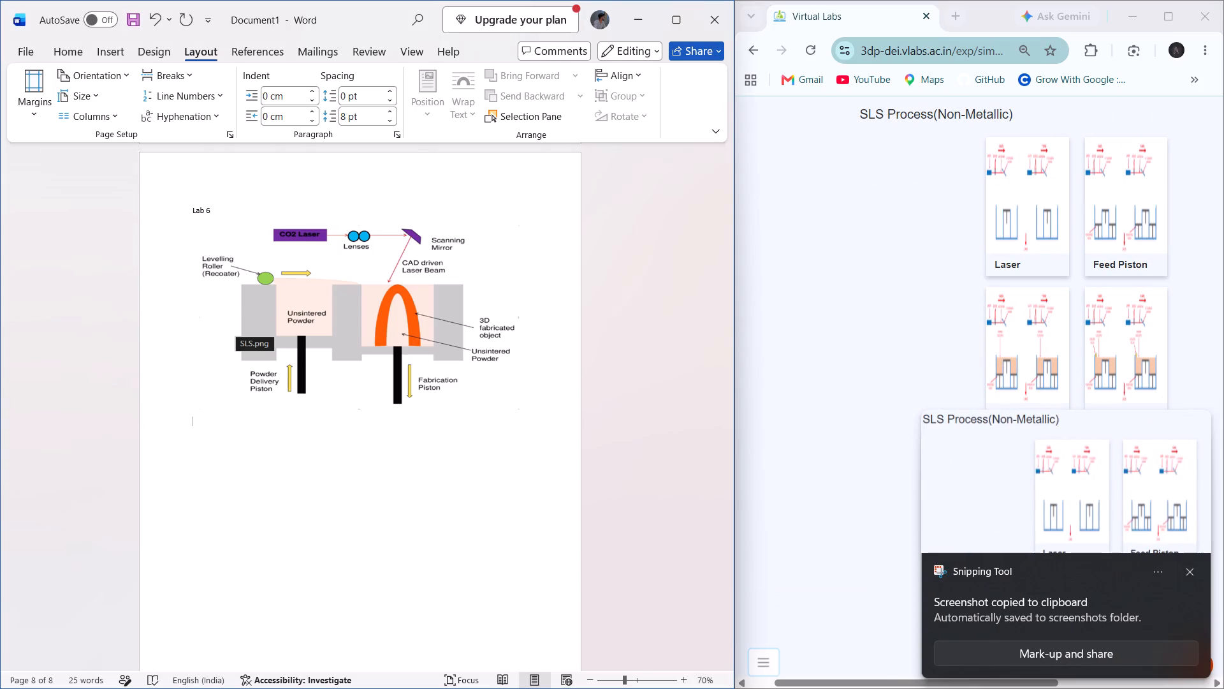
{"action": "key", "text": "ctrl+v"}
Shrink the pasted SLS process image proportionally so it fits below the schematic on the Lab 6 page, and widen it slightly.
{"action": "left_click", "coordinate": [344, 420]}
{"action": "scroll", "coordinate": [344, 420], "scroll_direction": "down", "scroll_amount": 1}
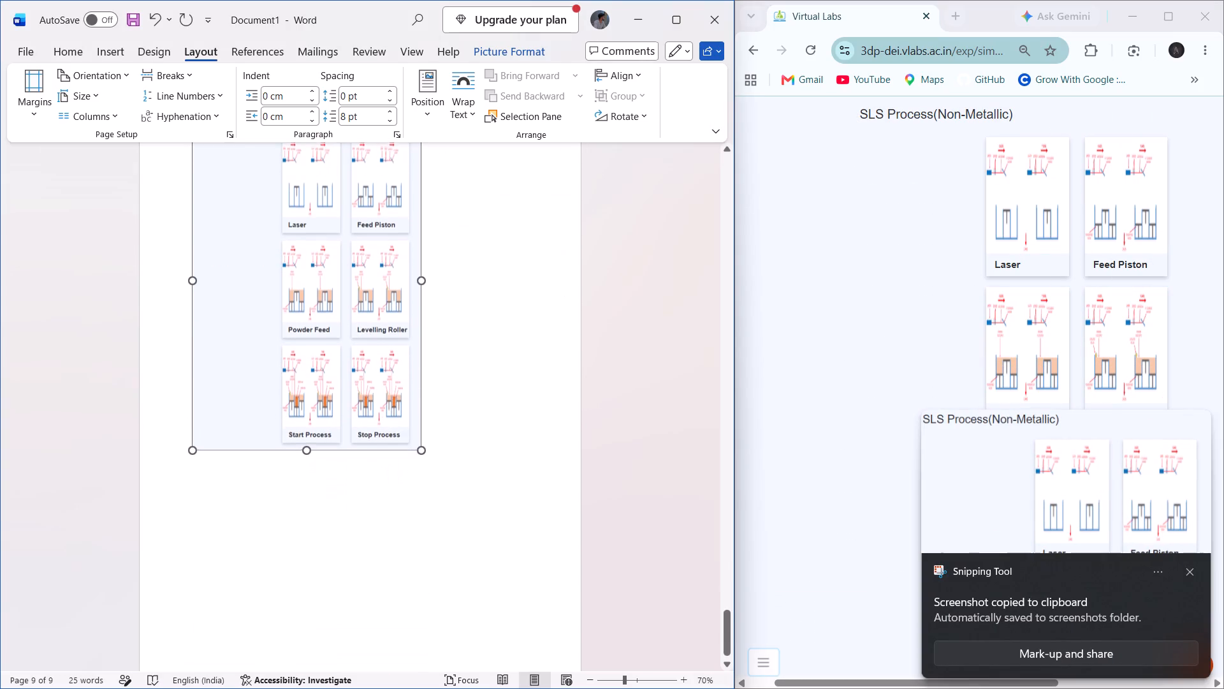
{"action": "left_click_drag", "start_coordinate": [419, 448], "coordinate": [399, 411]}
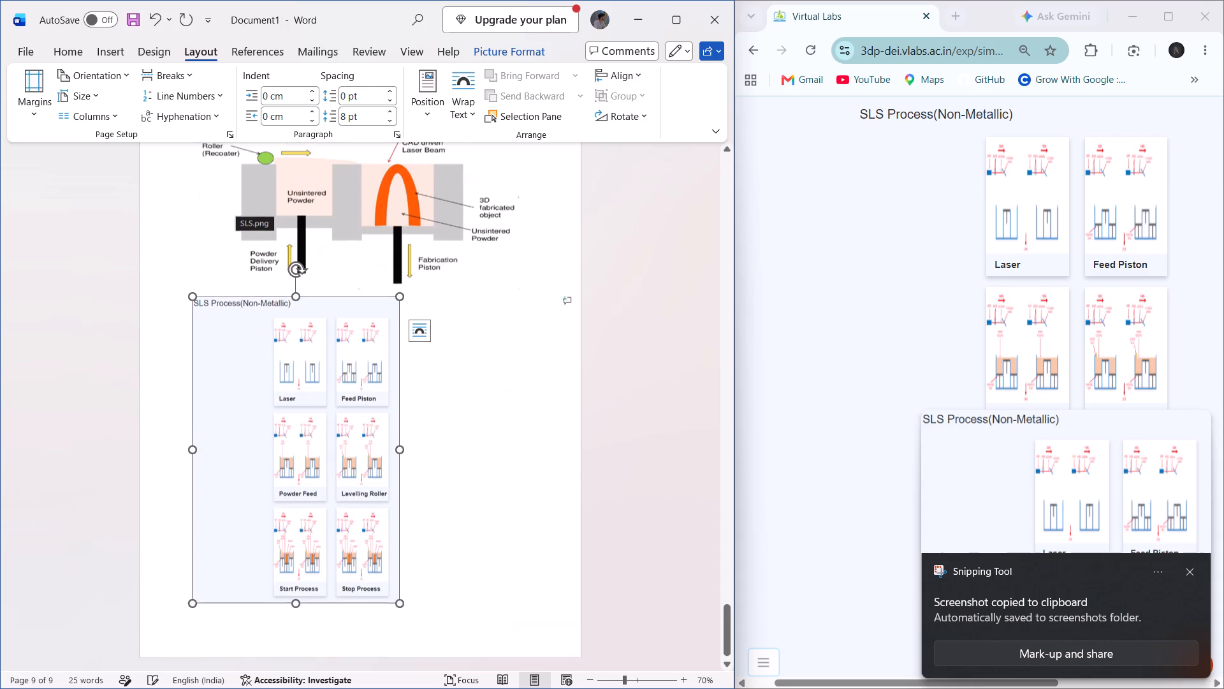
{"action": "left_click", "coordinate": [328, 426]}
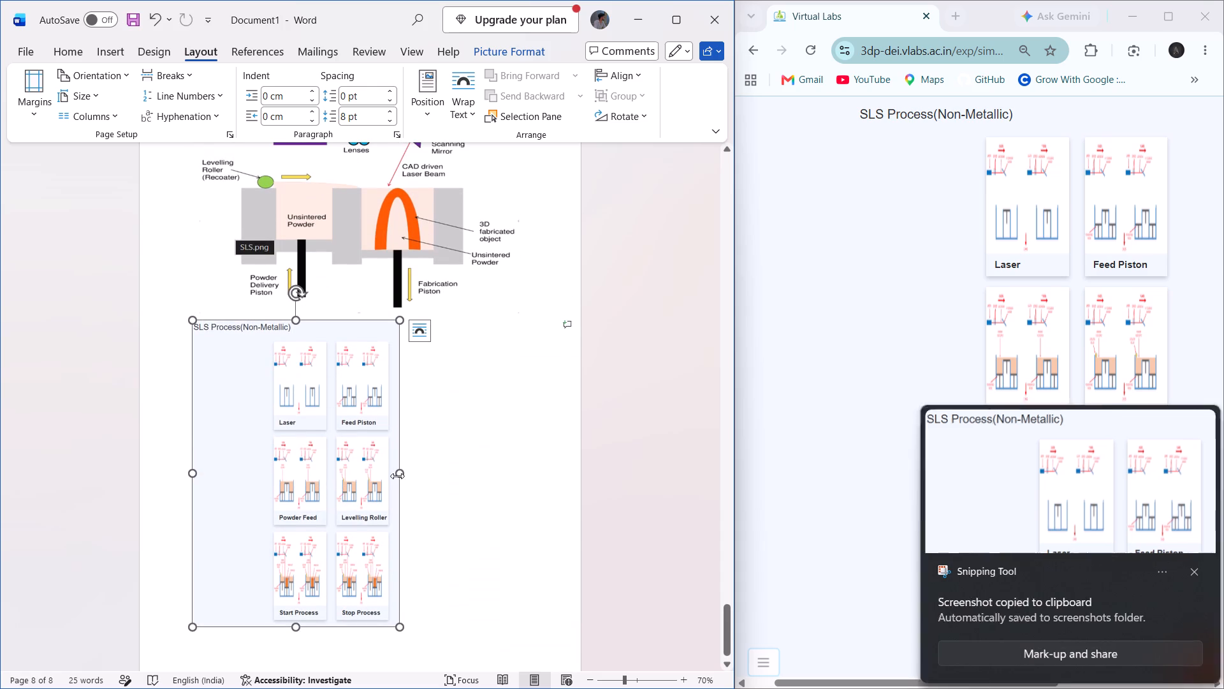
{"action": "left_click_drag", "start_coordinate": [398, 471], "coordinate": [414, 478]}
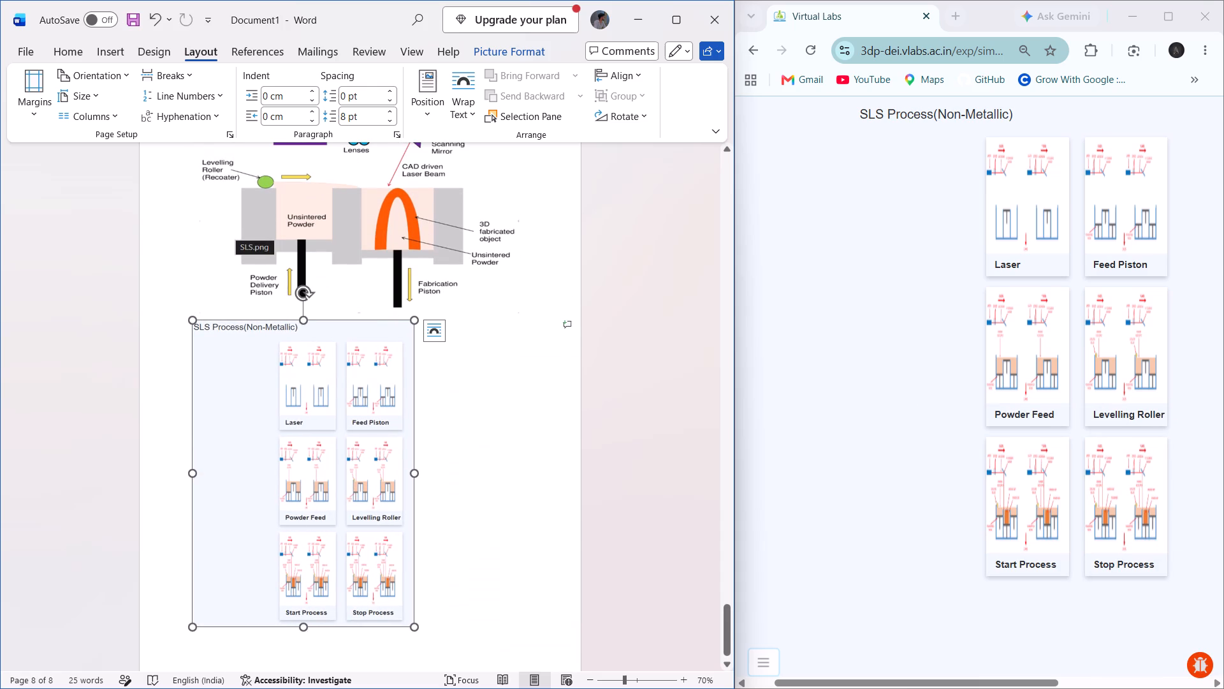
{"action": "left_click", "coordinate": [533, 452]}
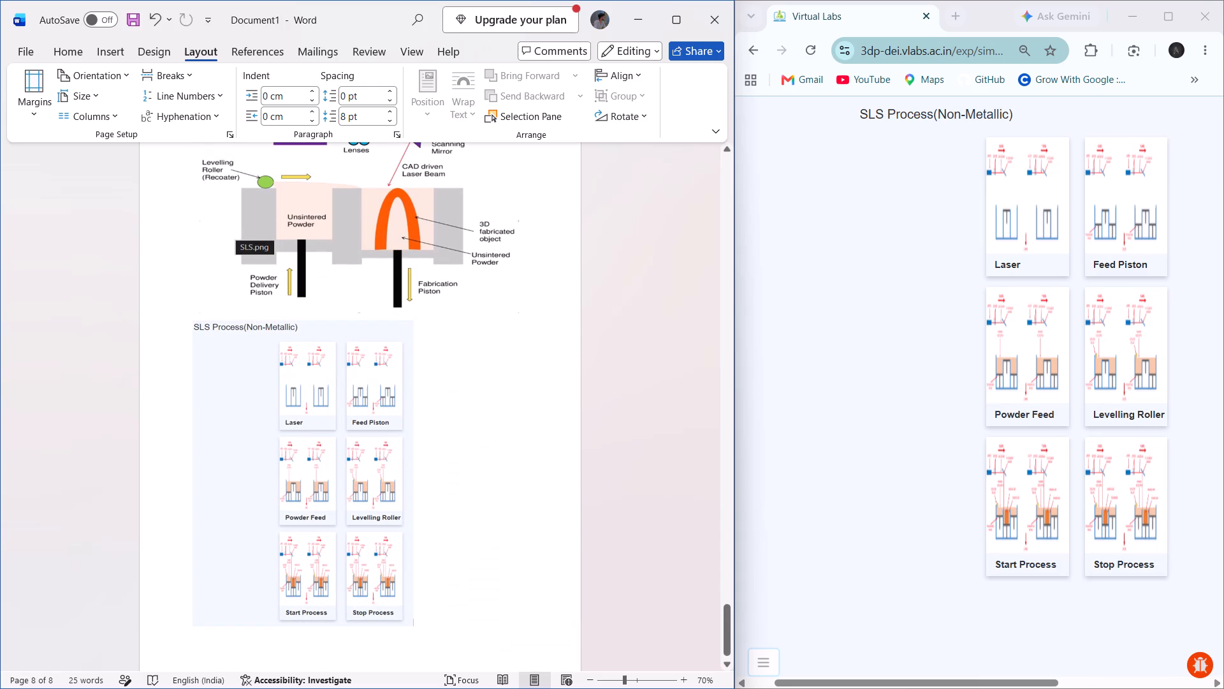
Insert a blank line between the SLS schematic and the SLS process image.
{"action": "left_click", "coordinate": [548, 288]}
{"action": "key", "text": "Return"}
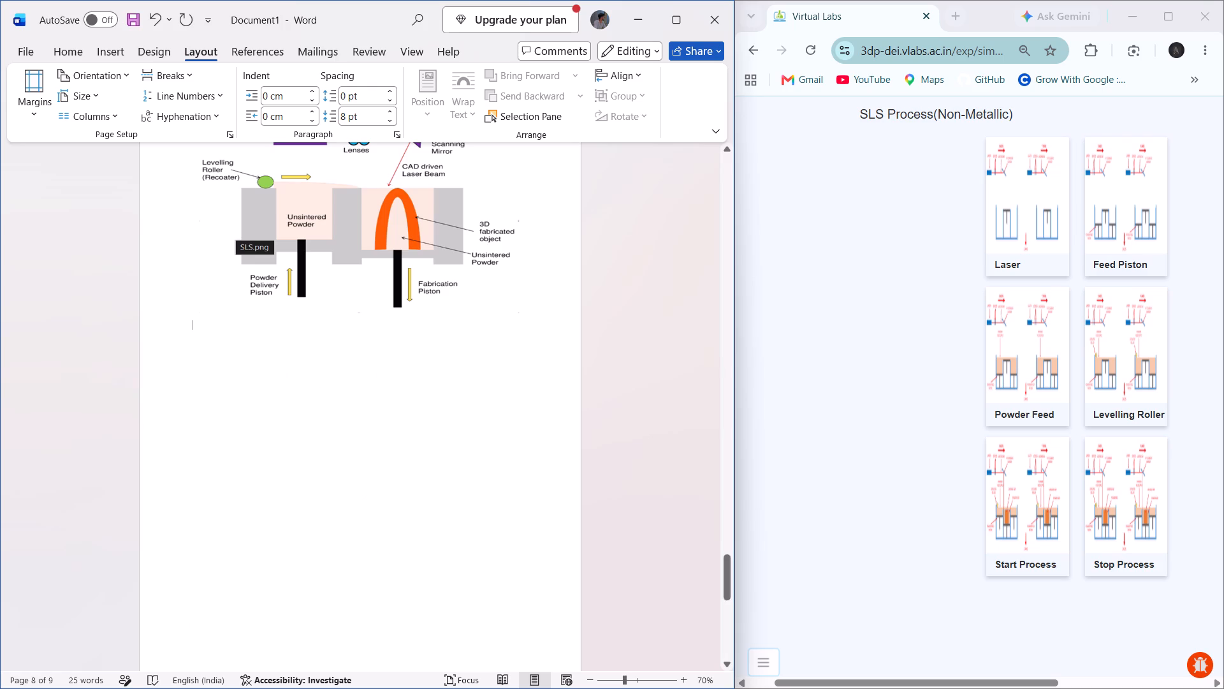
Shrink the SLS process image proportionally until it fits on the same page as the schematic and the blank line.
{"action": "scroll", "coordinate": [477, 386], "scroll_direction": "down", "scroll_amount": 3}
{"action": "left_click", "coordinate": [344, 529]}
{"action": "scroll", "coordinate": [344, 529], "scroll_direction": "down", "scroll_amount": 1}
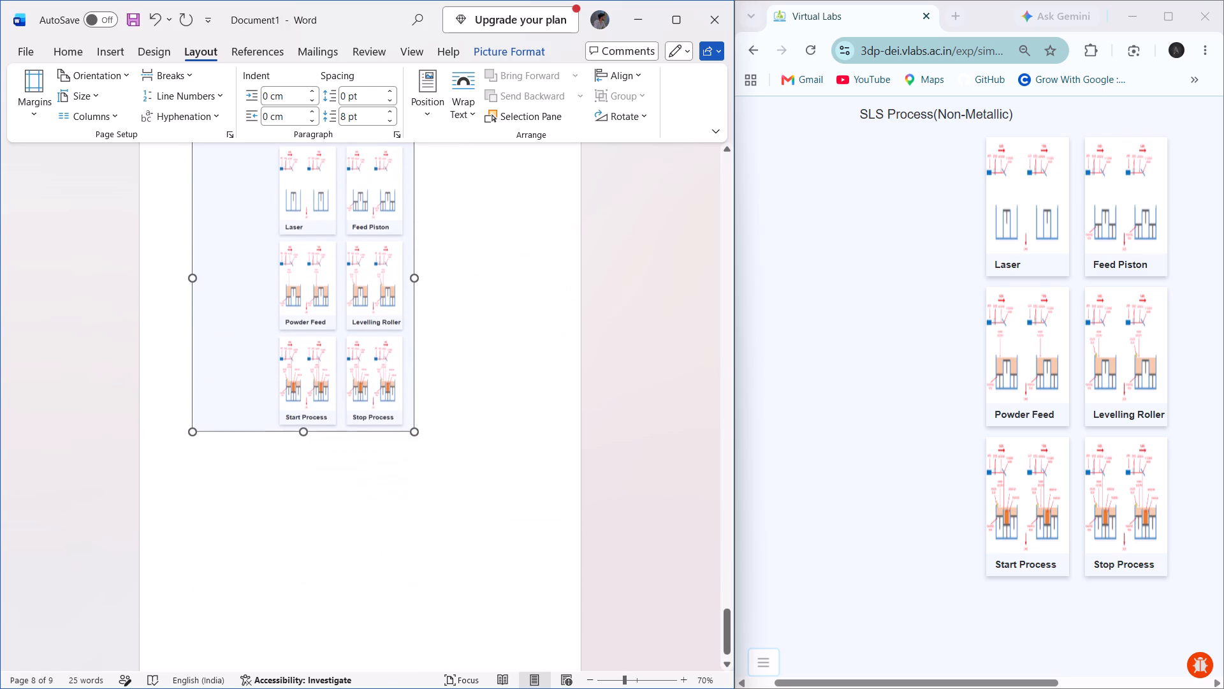
{"action": "left_click_drag", "start_coordinate": [414, 431], "coordinate": [407, 413]}
{"action": "left_click_drag", "start_coordinate": [407, 418], "coordinate": [404, 413]}
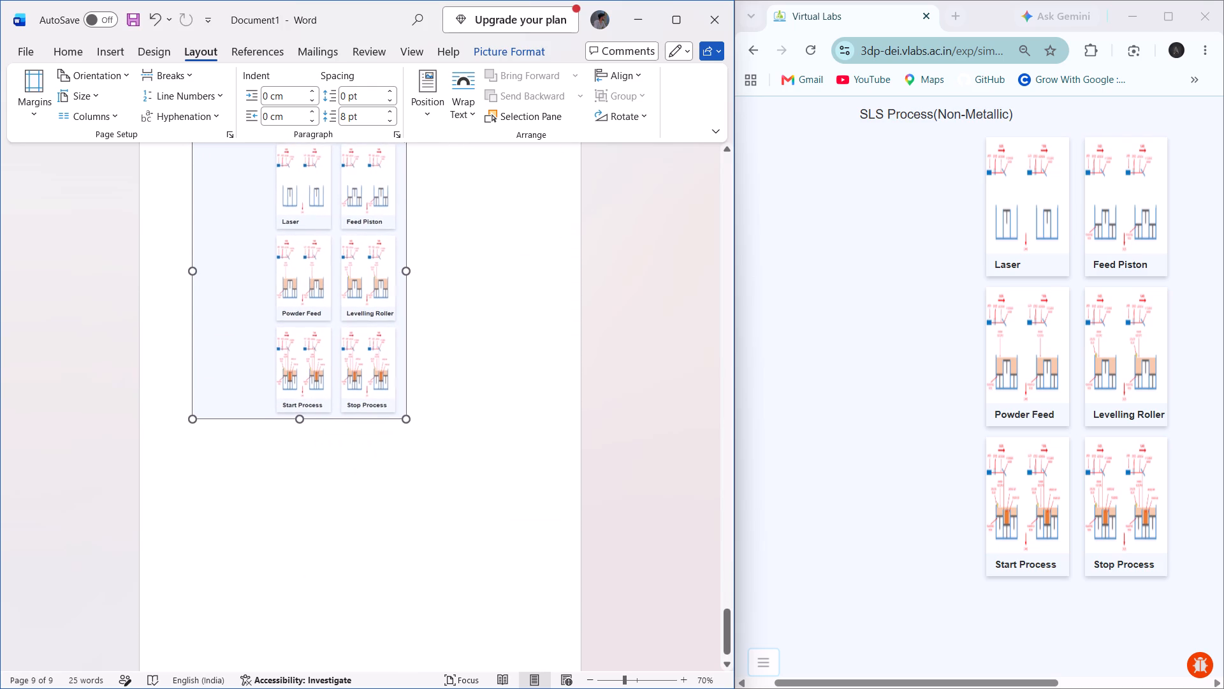
{"action": "left_click_drag", "start_coordinate": [404, 413], "coordinate": [402, 408]}
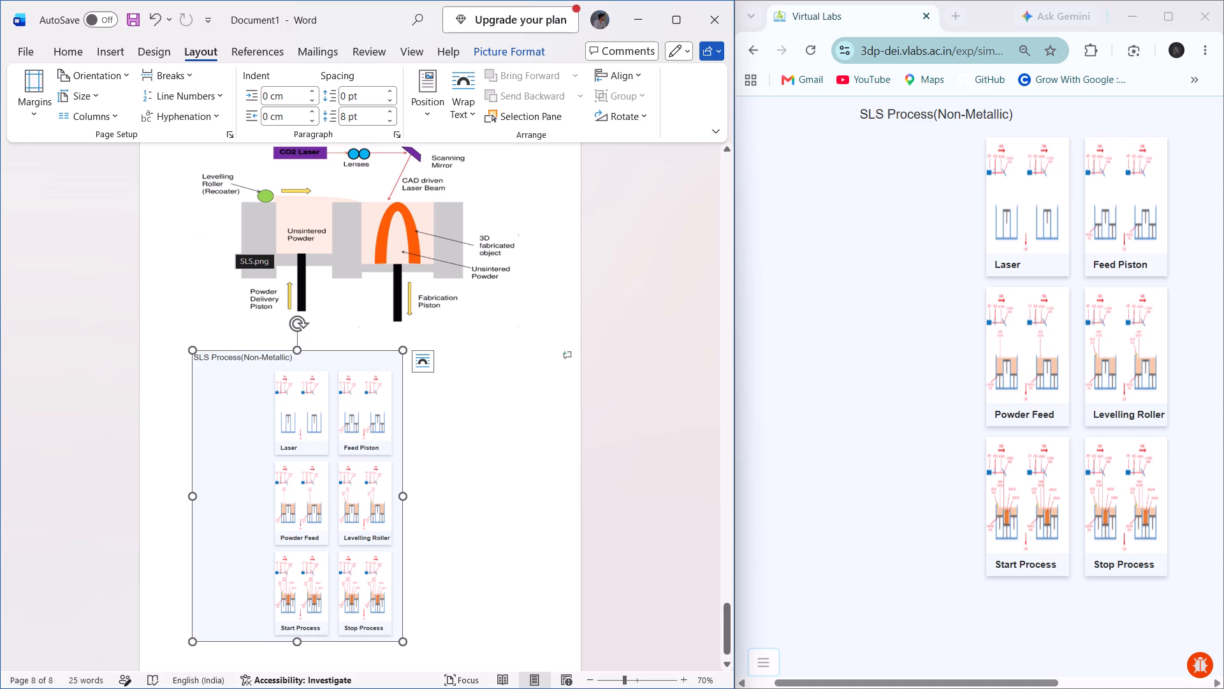
{"action": "left_click", "coordinate": [404, 641]}
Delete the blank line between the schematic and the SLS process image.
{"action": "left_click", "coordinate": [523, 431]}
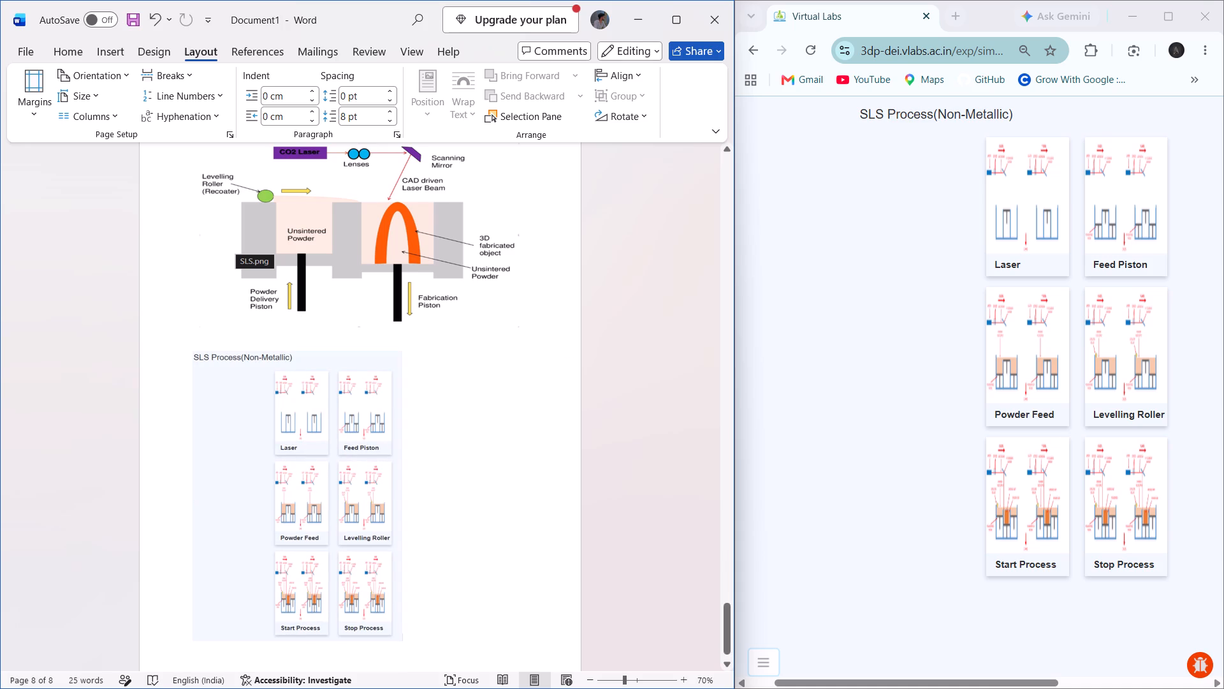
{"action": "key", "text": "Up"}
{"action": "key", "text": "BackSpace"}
Insert two new lines after the SLS process image, leaving the text cursor at the start of the following page.
{"action": "scroll", "coordinate": [427, 676], "scroll_direction": "down", "scroll_amount": 3}
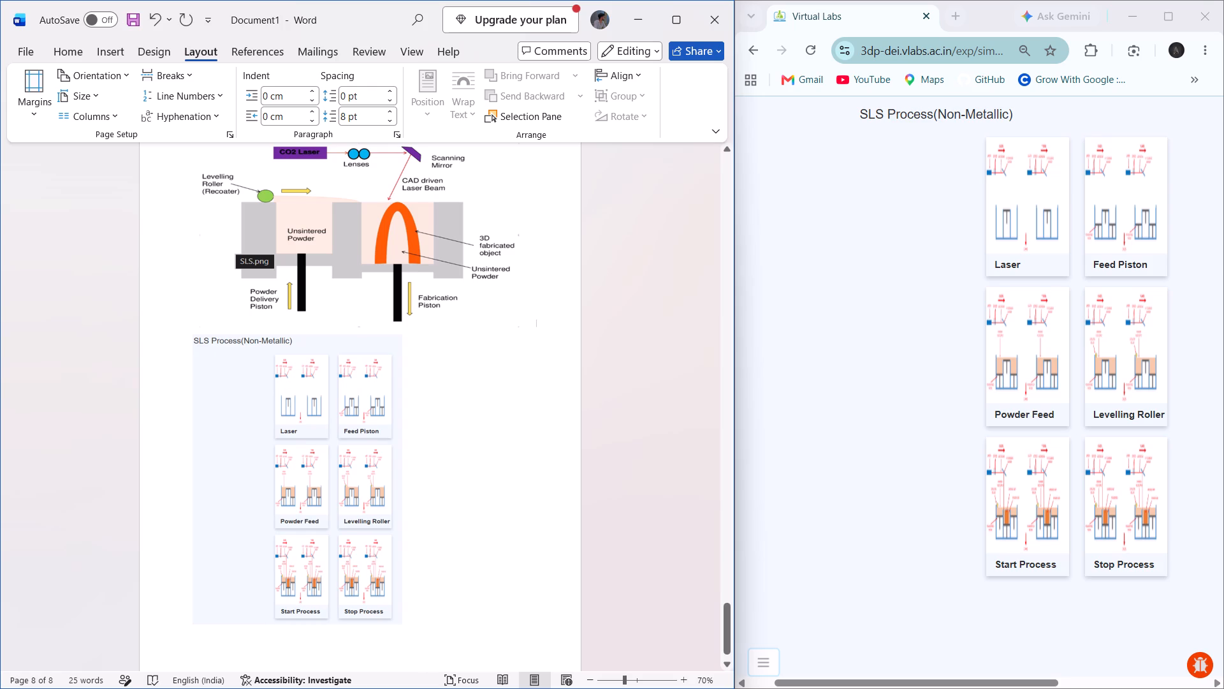
{"action": "left_click", "coordinate": [448, 618]}
{"action": "key", "text": "Return"}
{"action": "key", "text": "Return"}
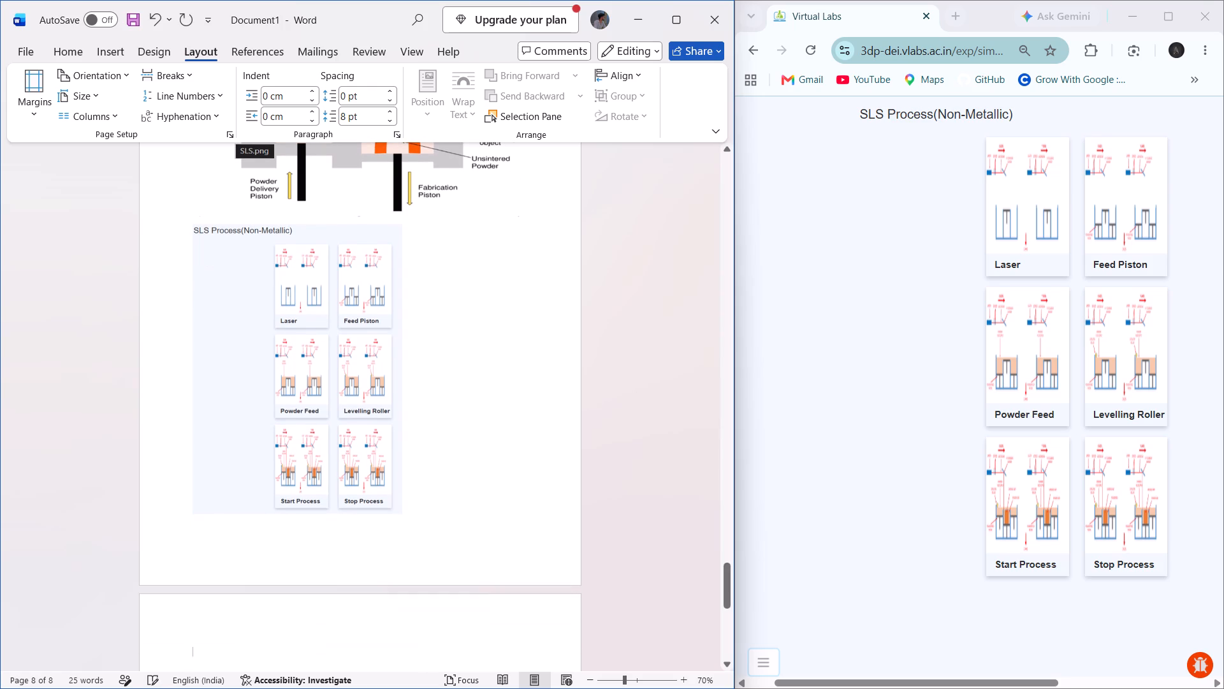
{"action": "left_click", "coordinate": [395, 505]}
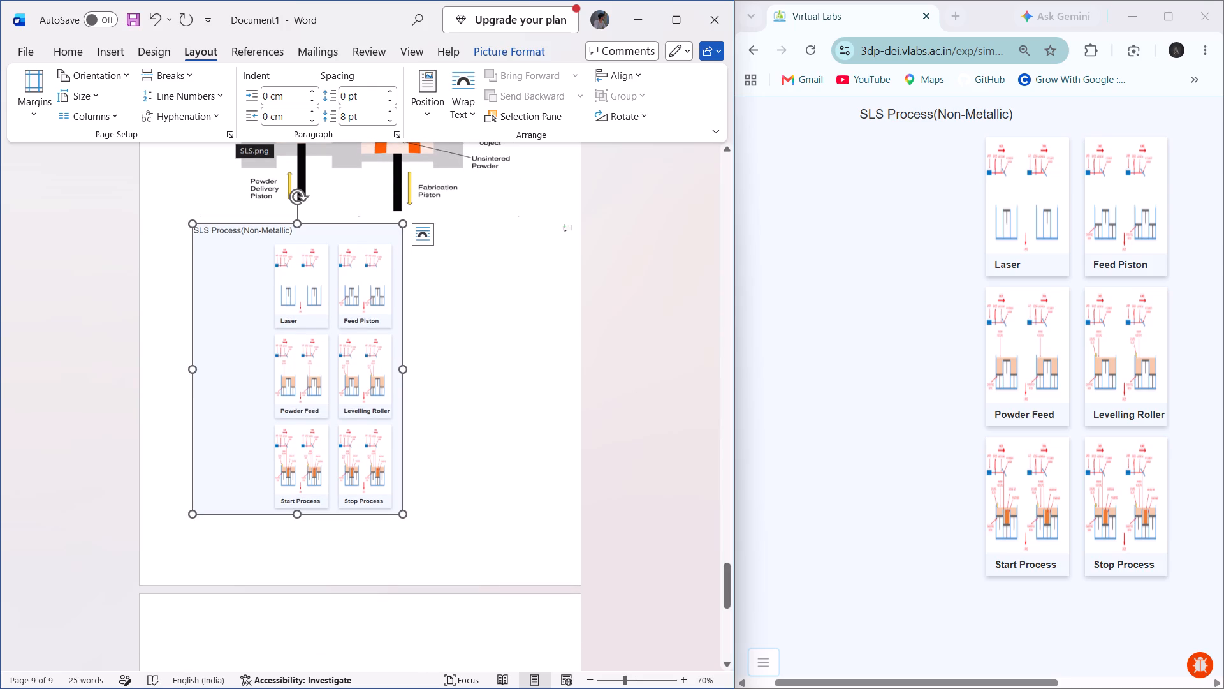
{"action": "left_click", "coordinate": [384, 471]}
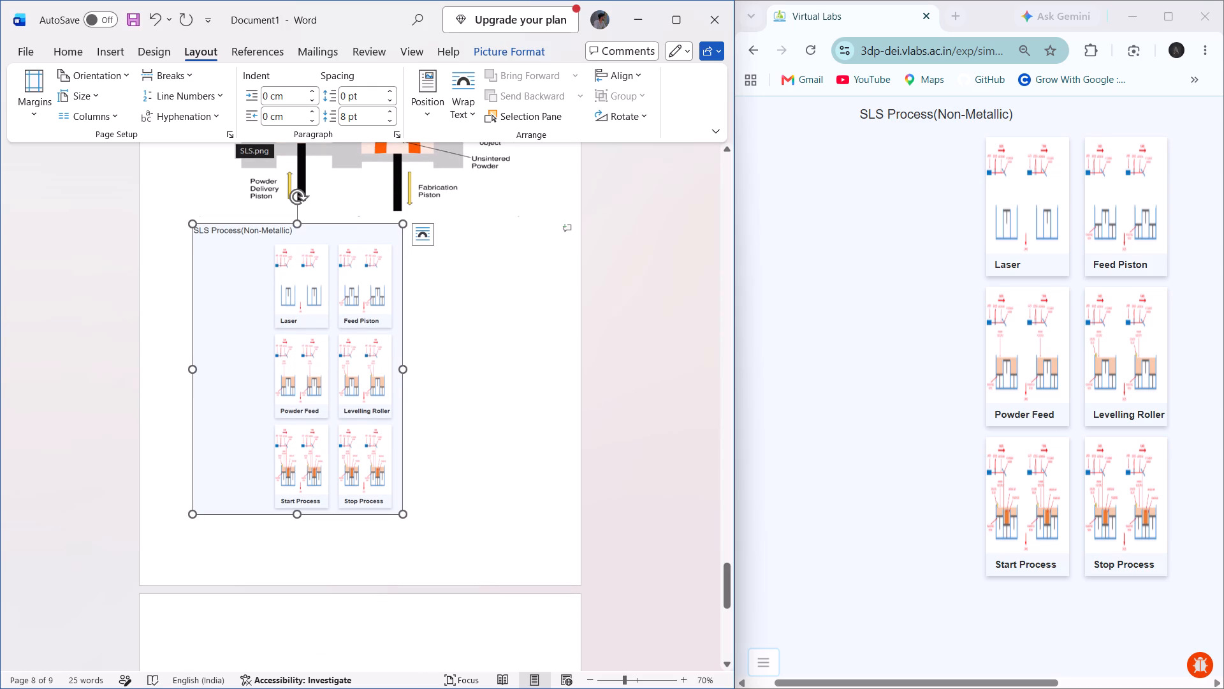
{"action": "left_click", "coordinate": [279, 620]}
In Chrome, leave the SLS simulation and return to the home page of the 3D Printing Virtual Simulation Lab.
{"action": "scroll", "coordinate": [950, 505], "scroll_direction": "up", "scroll_amount": 1}
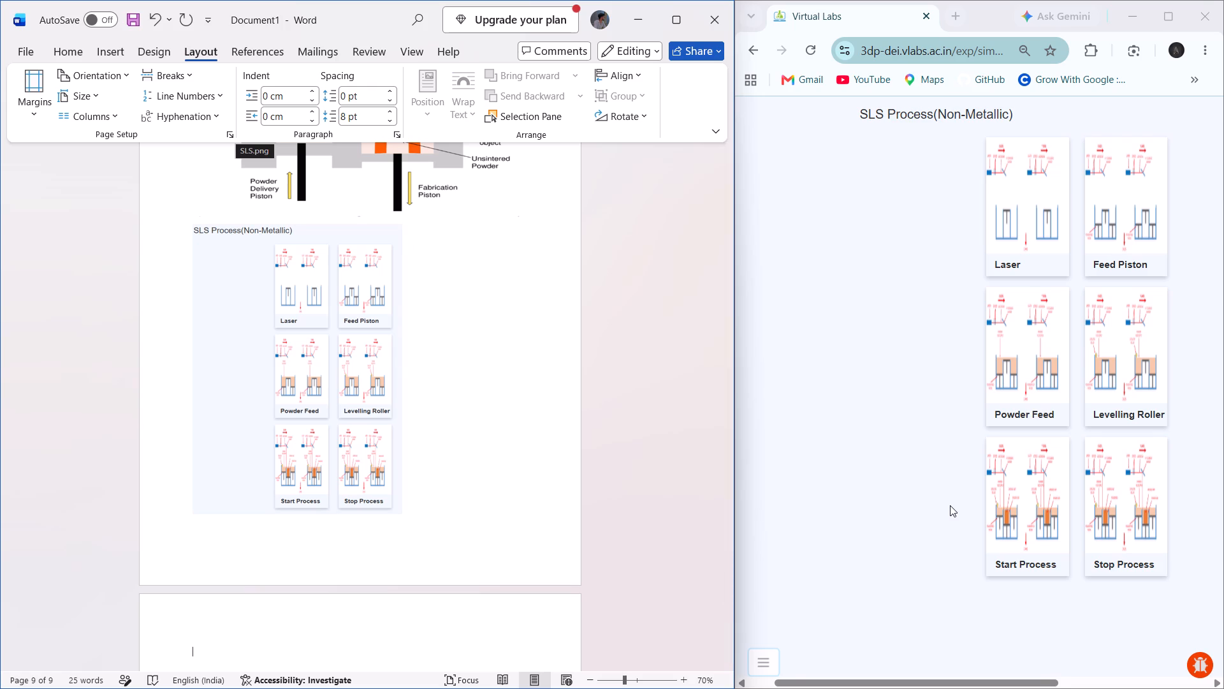
{"action": "scroll", "coordinate": [950, 505], "scroll_direction": "up", "scroll_amount": 1}
{"action": "scroll", "coordinate": [950, 505], "scroll_direction": "right", "scroll_amount": 2}
{"action": "scroll", "coordinate": [950, 505], "scroll_direction": "up", "scroll_amount": 2}
{"action": "scroll", "coordinate": [463, 392], "scroll_direction": "up", "scroll_amount": 1}
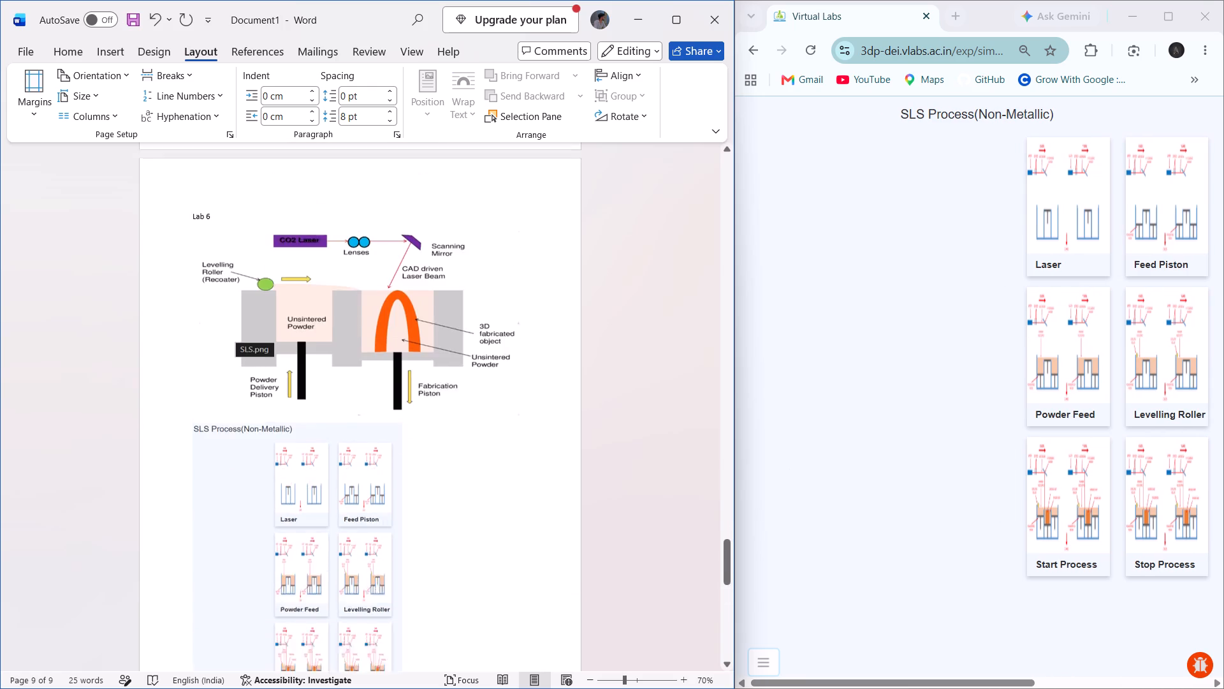
{"action": "scroll", "coordinate": [463, 392], "scroll_direction": "up", "scroll_amount": 1}
{"action": "scroll", "coordinate": [463, 392], "scroll_direction": "down", "scroll_amount": 1}
{"action": "scroll", "coordinate": [959, 365], "scroll_direction": "right", "scroll_amount": 2}
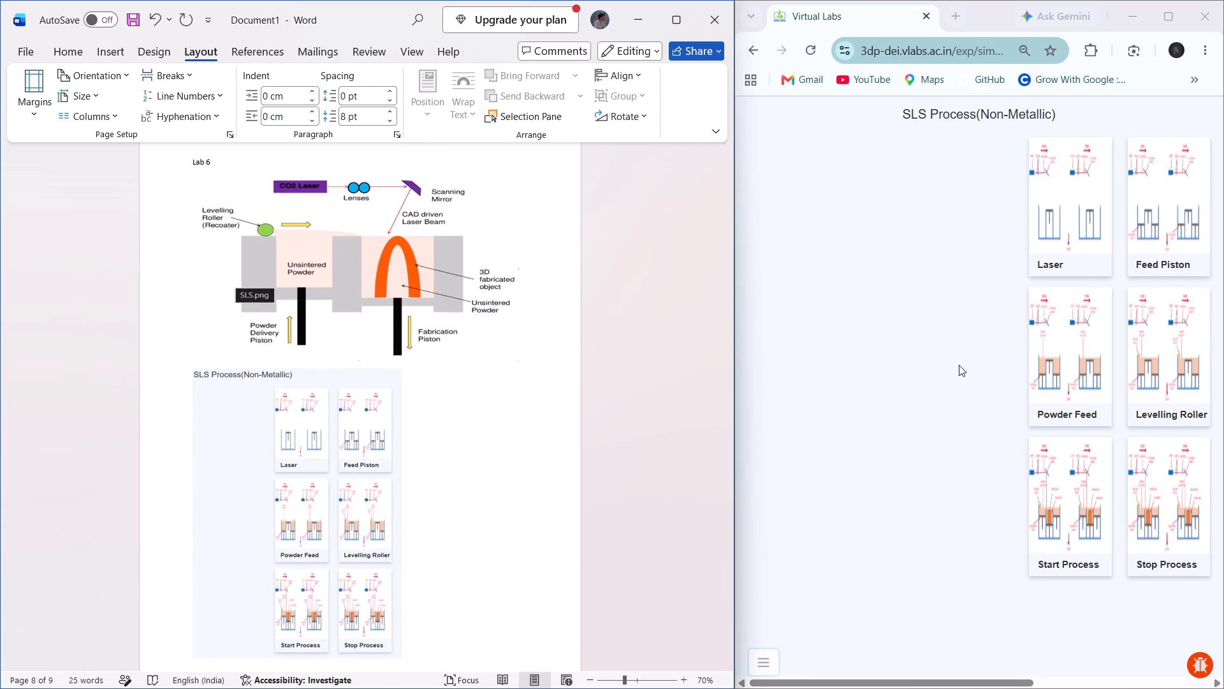
{"action": "scroll", "coordinate": [959, 365], "scroll_direction": "right", "scroll_amount": 6}
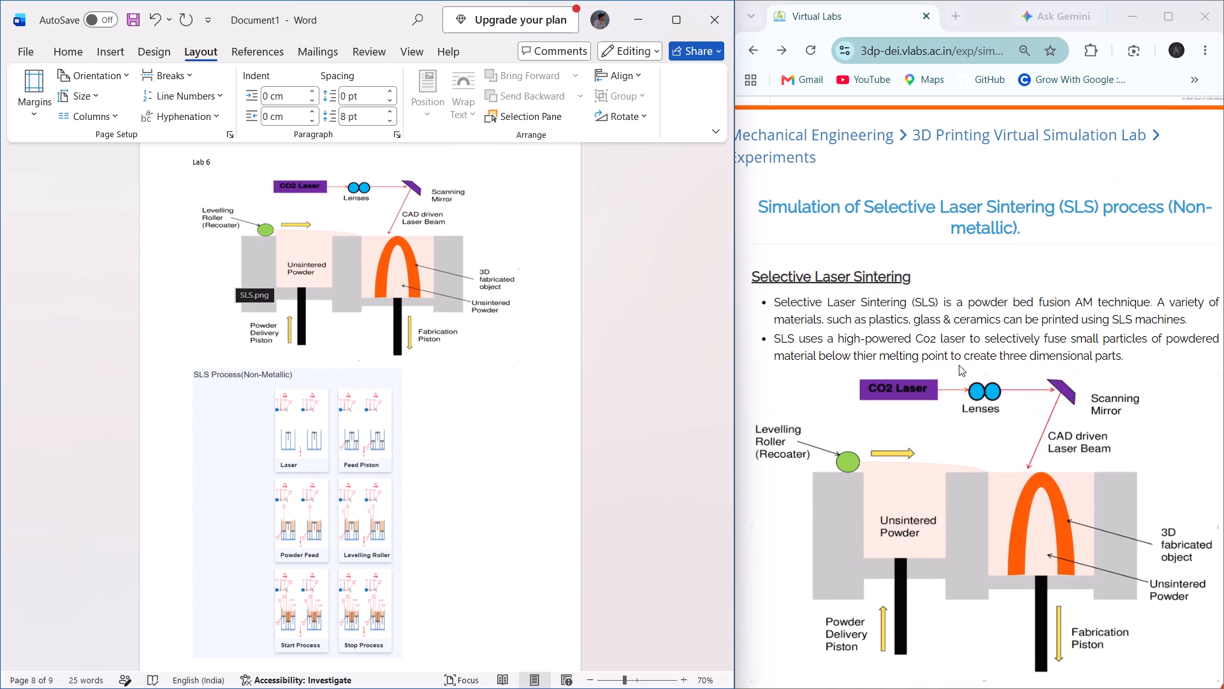
{"action": "scroll", "coordinate": [776, 364], "scroll_direction": "right", "scroll_amount": 2}
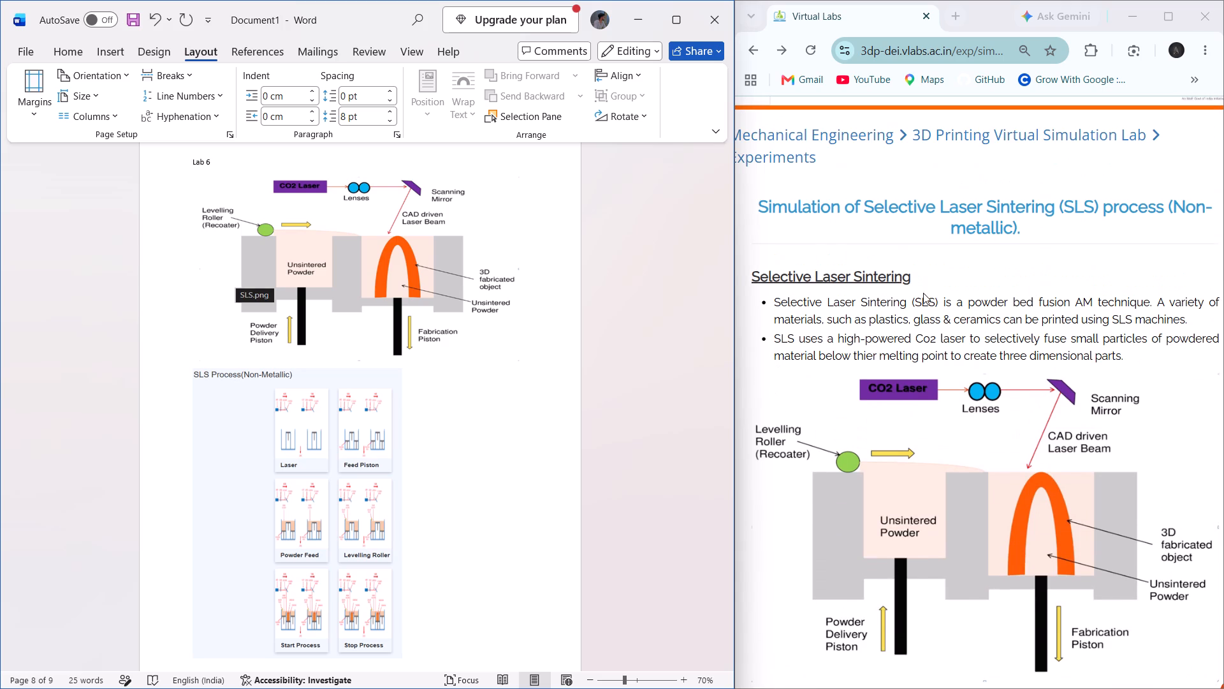
{"action": "scroll", "coordinate": [897, 291], "scroll_direction": "right", "scroll_amount": 2}
{"action": "left_click", "coordinate": [966, 141]}
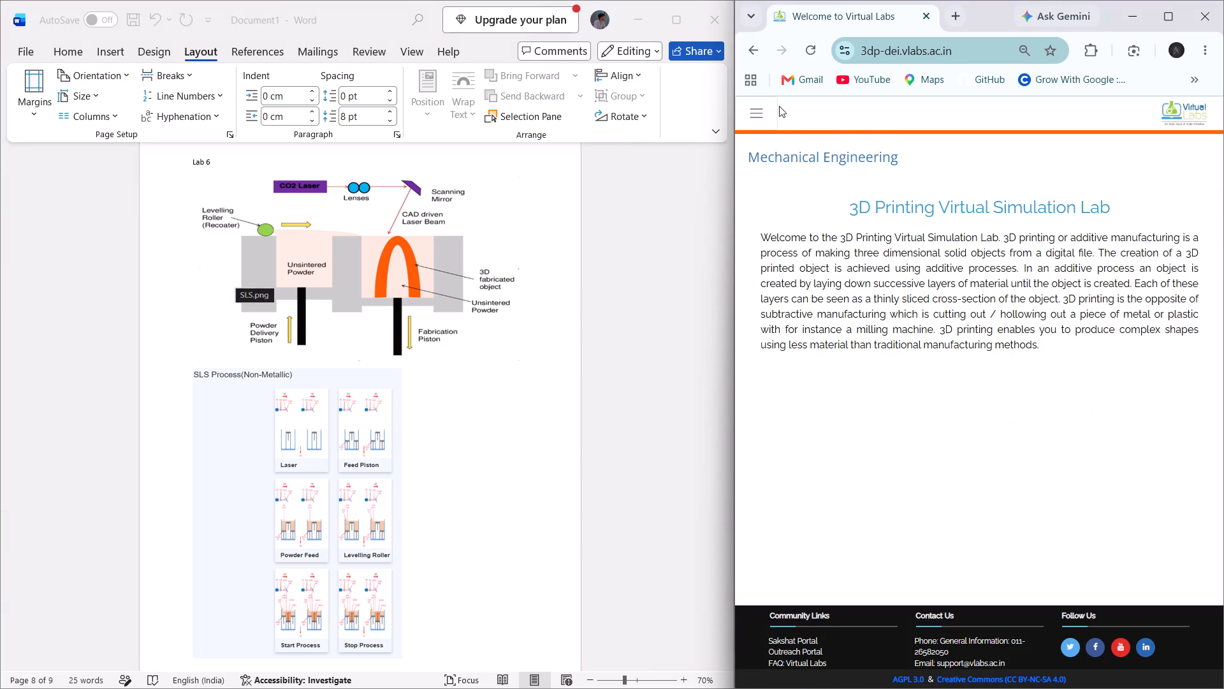
Open the Simulation of Selective Laser Sintering (Metal) Process experiment from the lab's list of experiments.
{"action": "left_click", "coordinate": [756, 114]}
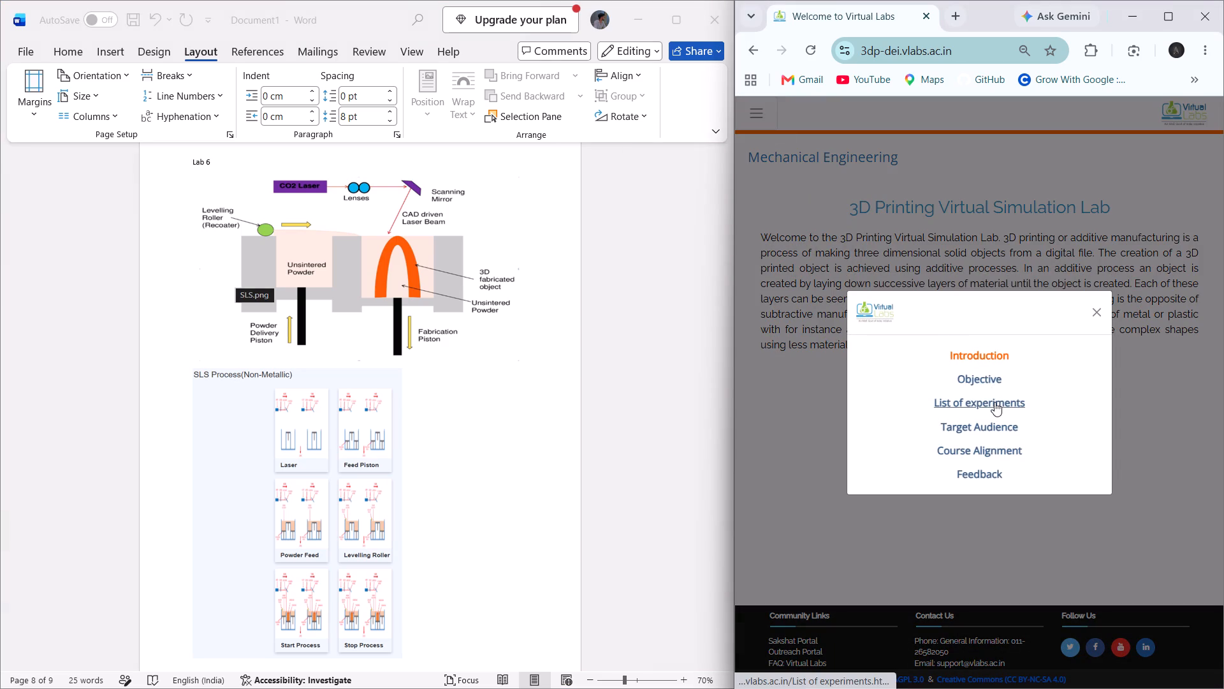
{"action": "left_click", "coordinate": [994, 402]}
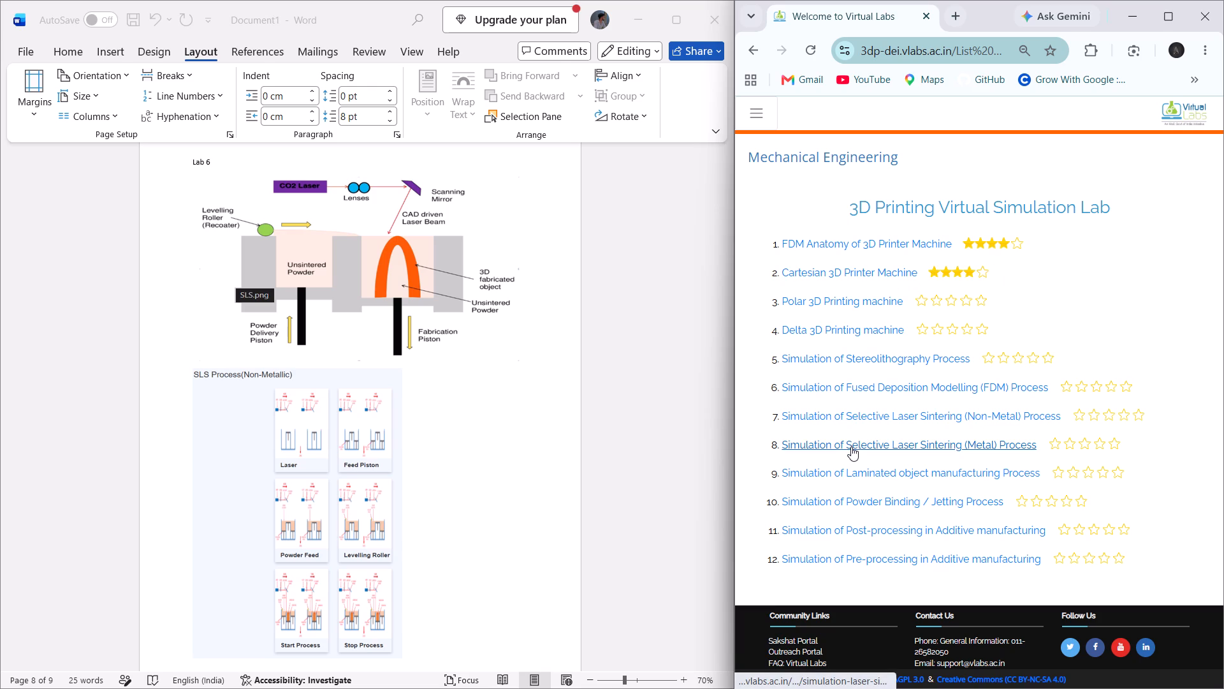
{"action": "left_click", "coordinate": [851, 447]}
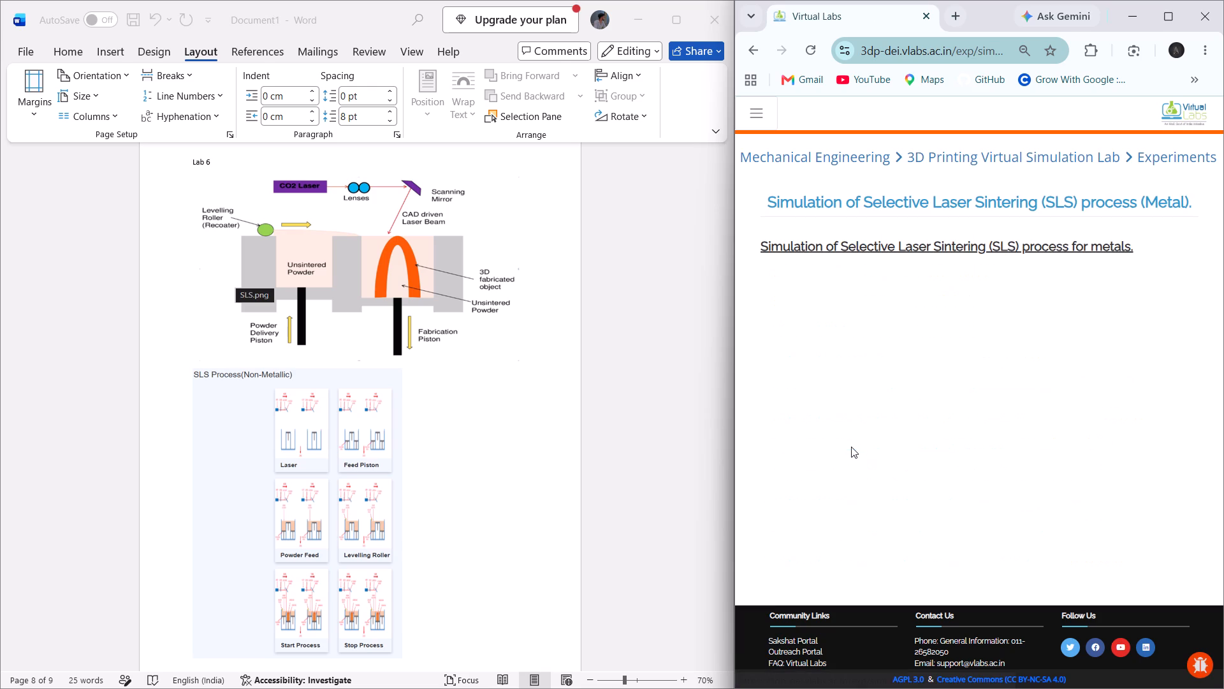
In Word, enter the heading "Lab 7" at the start of the blank last page and begin a new line below it.
{"action": "scroll", "coordinate": [452, 502], "scroll_direction": "down", "scroll_amount": 1}
{"action": "left_click", "coordinate": [446, 394]}
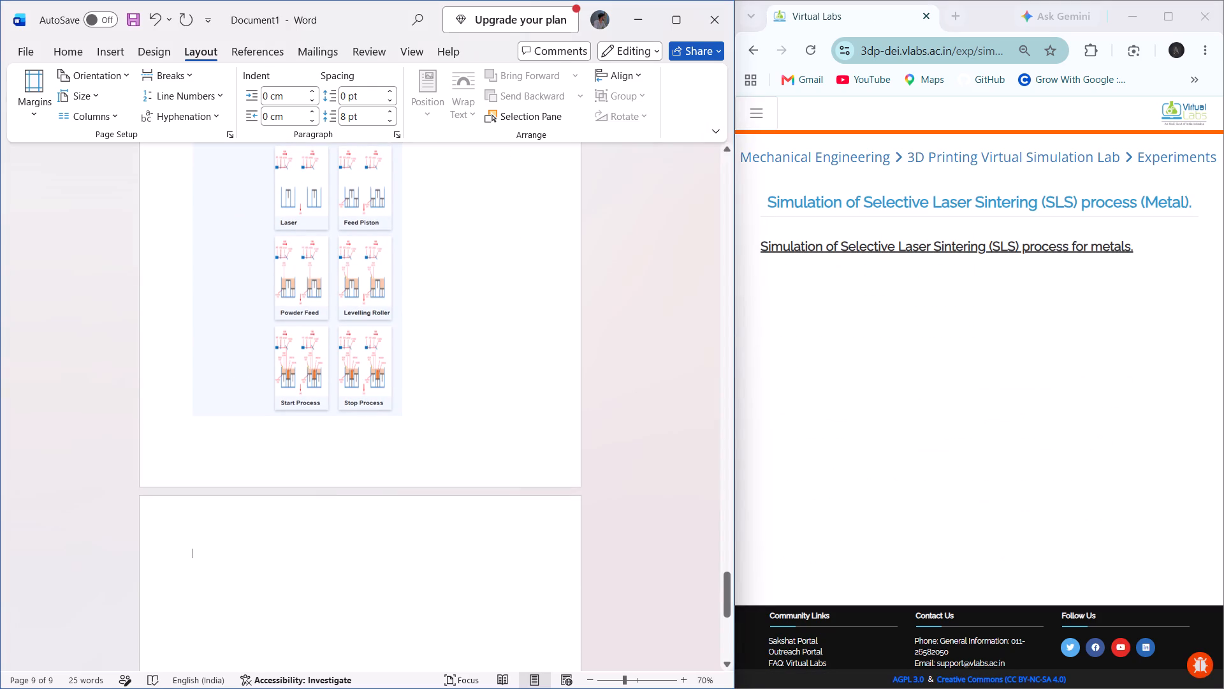
{"action": "type", "text": "Lab"}
{"action": "key", "text": "space"}
{"action": "key", "text": "7"}
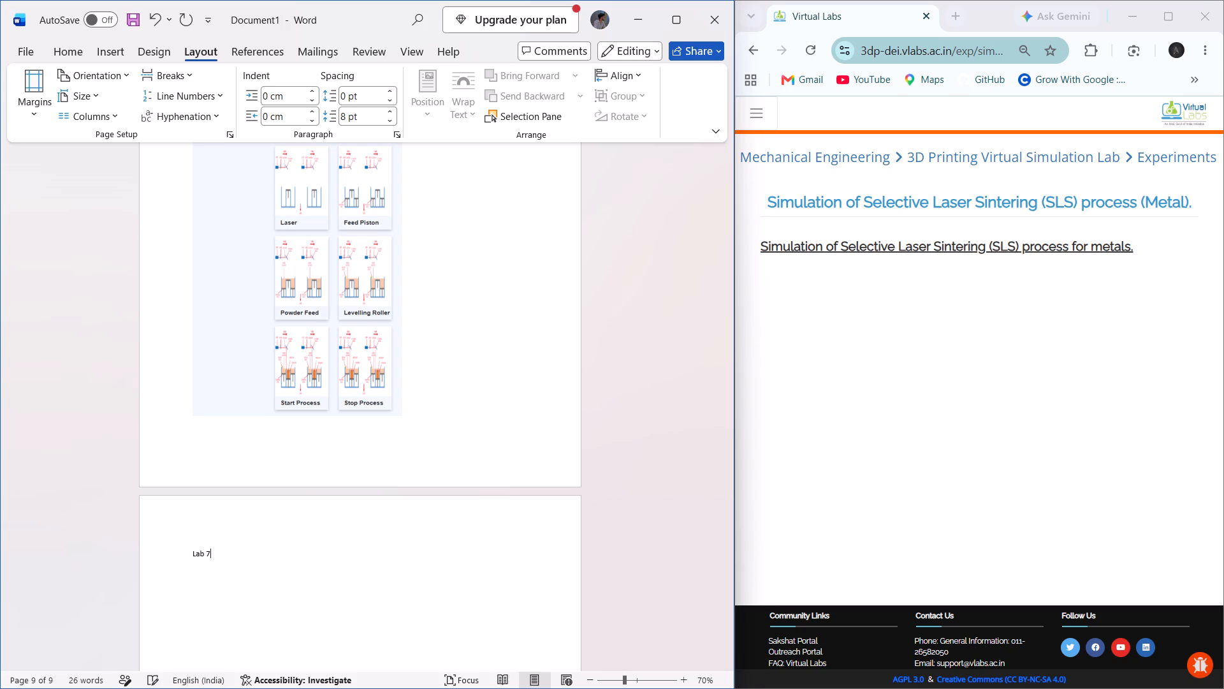
{"action": "key", "text": "Return"}
In Chrome, open the experiment's Theory page and look through it for diagrams to copy.
{"action": "left_click", "coordinate": [767, 108]}
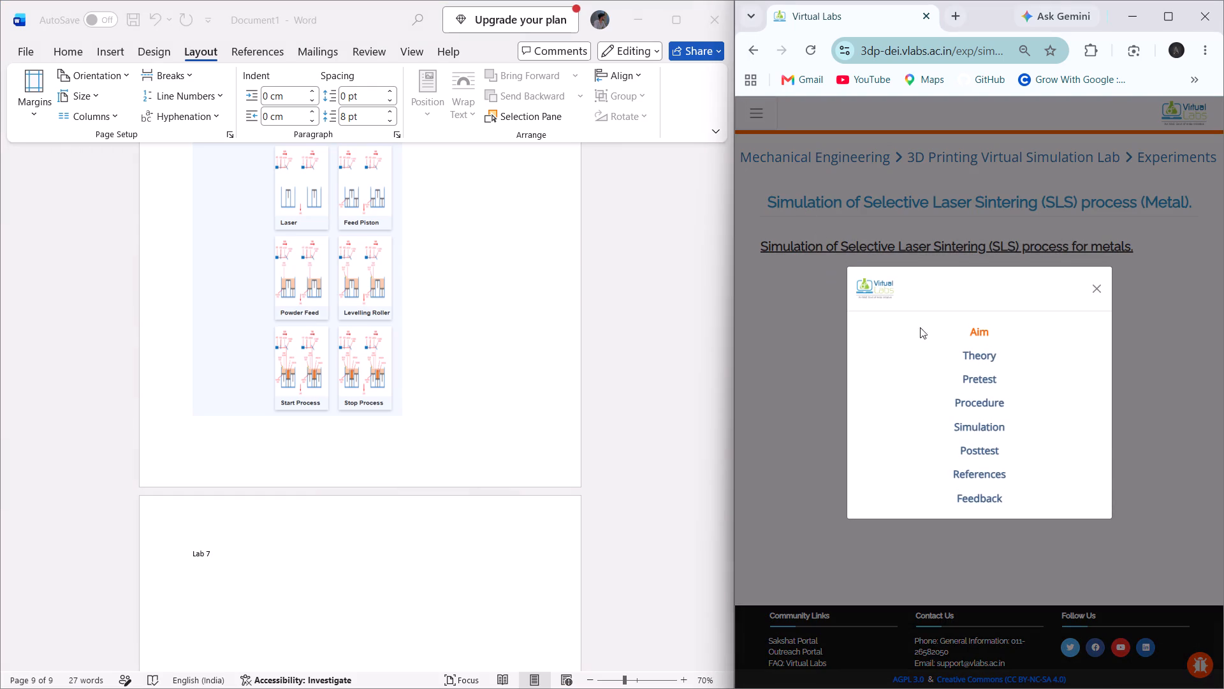
{"action": "left_click", "coordinate": [972, 359]}
{"action": "scroll", "coordinate": [958, 478], "scroll_direction": "down", "scroll_amount": 6}
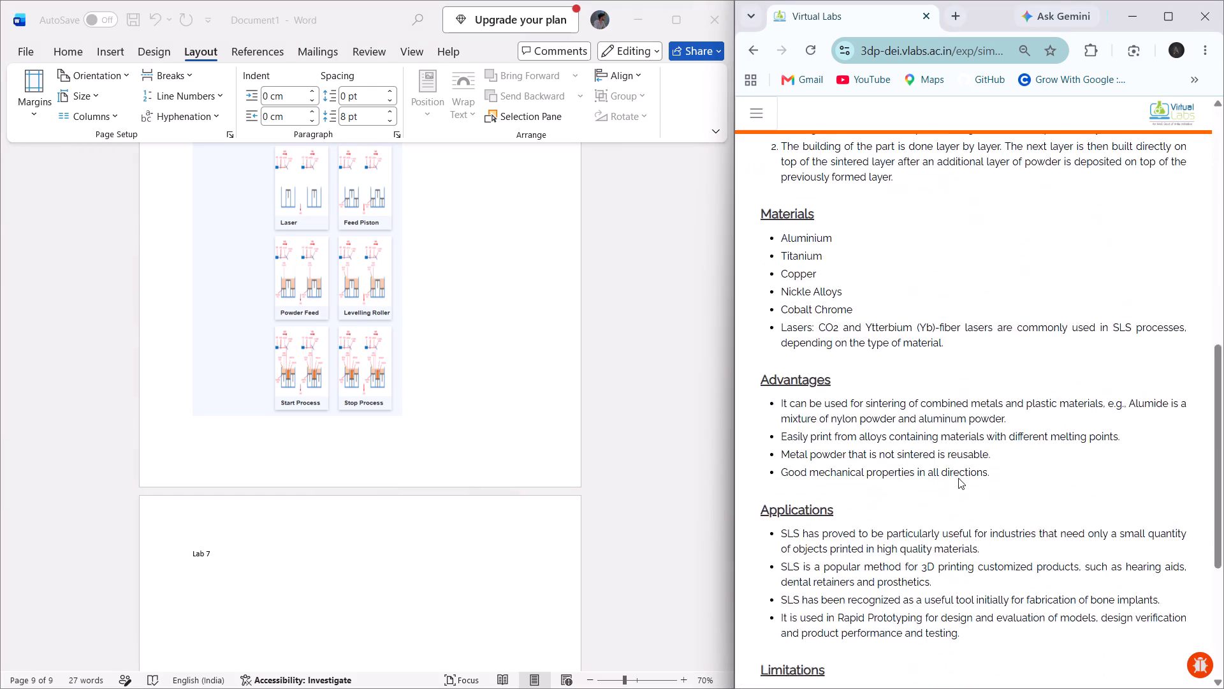
{"action": "scroll", "coordinate": [958, 478], "scroll_direction": "down", "scroll_amount": 3}
{"action": "scroll", "coordinate": [958, 478], "scroll_direction": "up", "scroll_amount": 7}
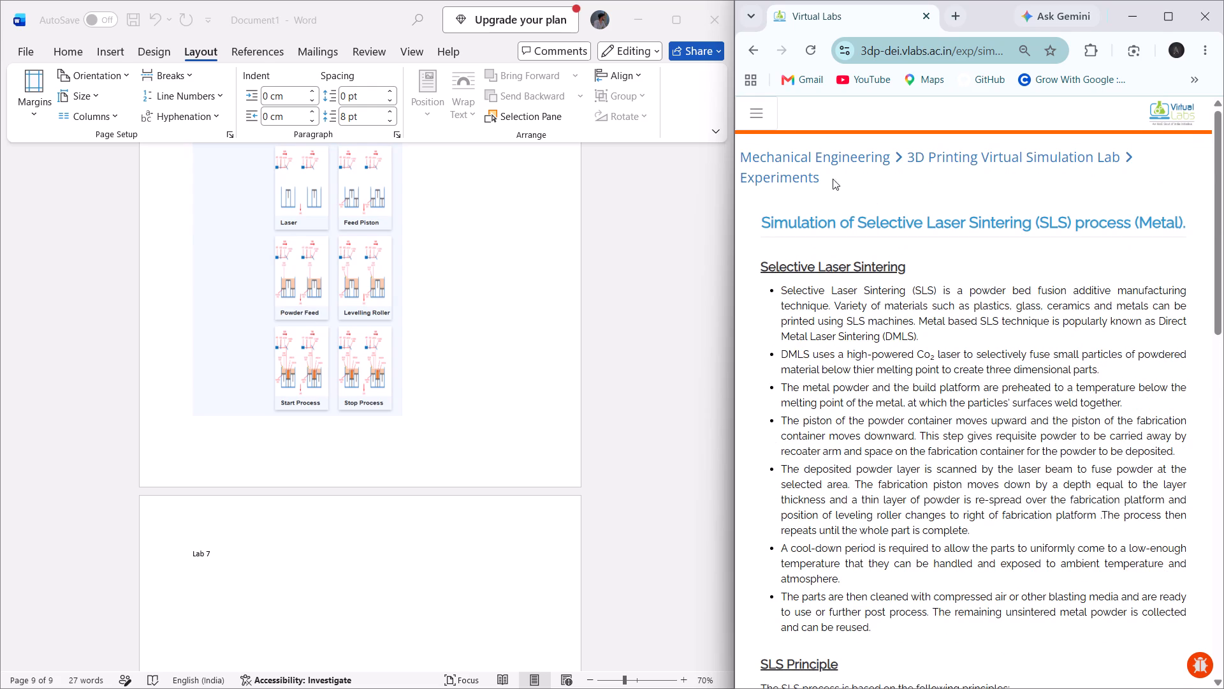
Zoom the web page out to 50% and go through the Pretest and Procedure pages to the experiment's Simulation page.
{"action": "left_click", "coordinate": [769, 112]}
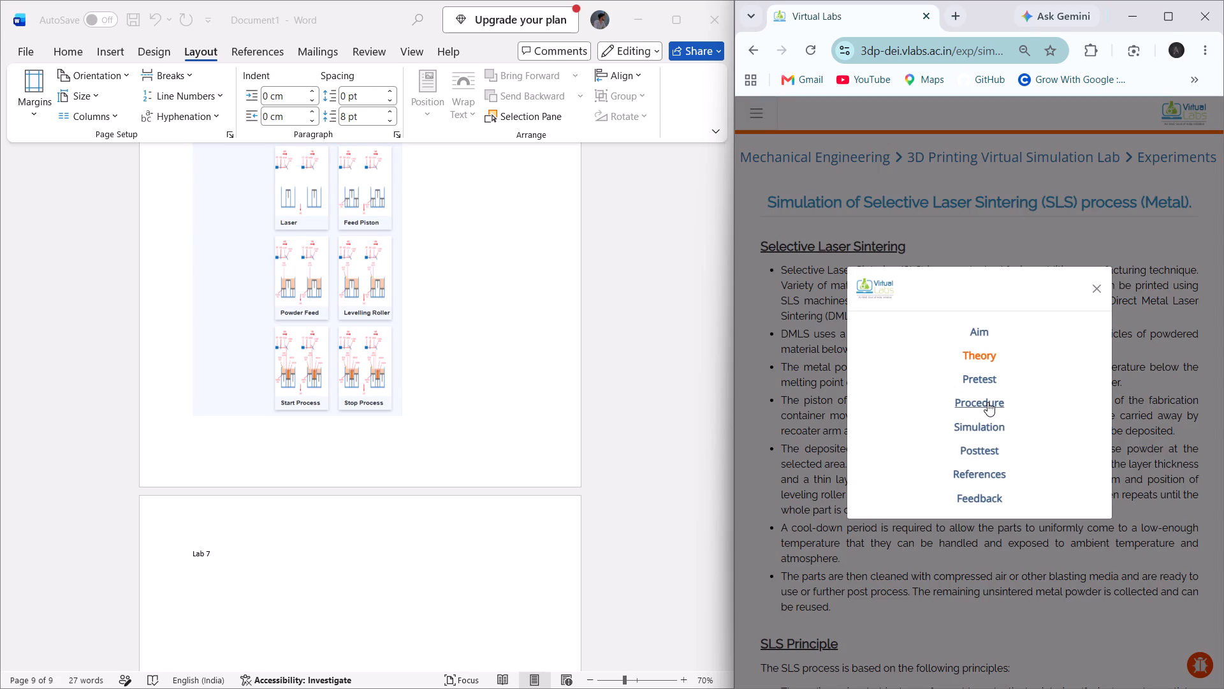
{"action": "left_click", "coordinate": [803, 316]}
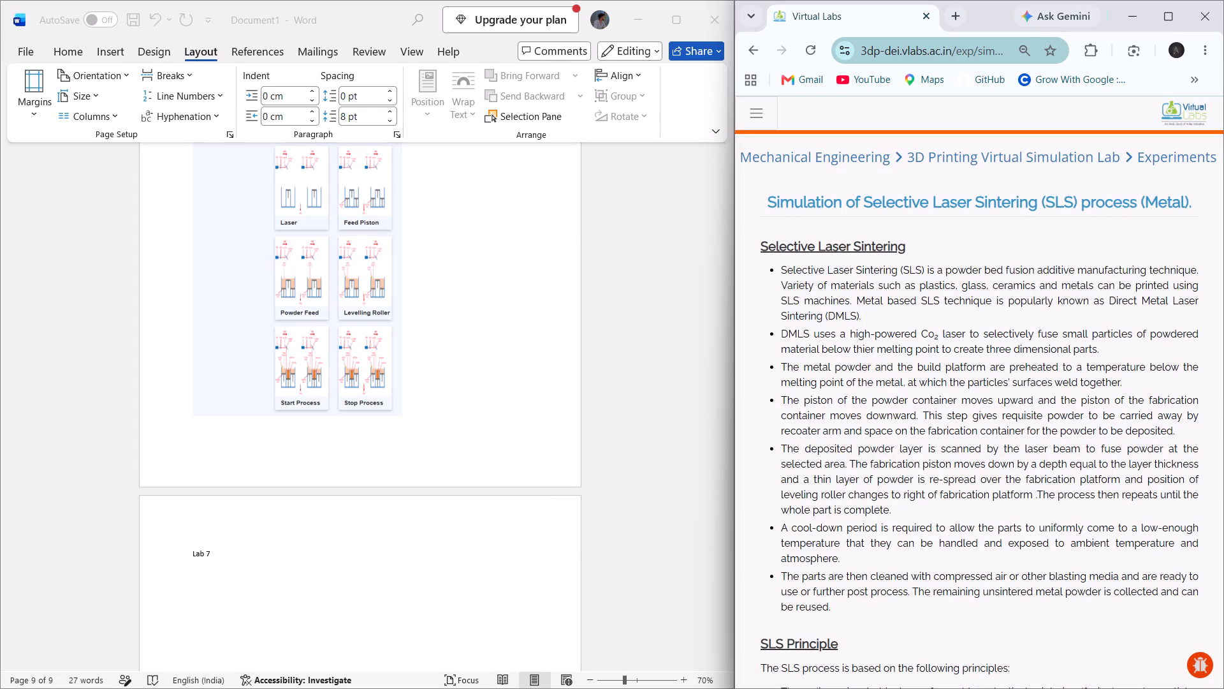
{"action": "key", "text": "ctrl+minus"}
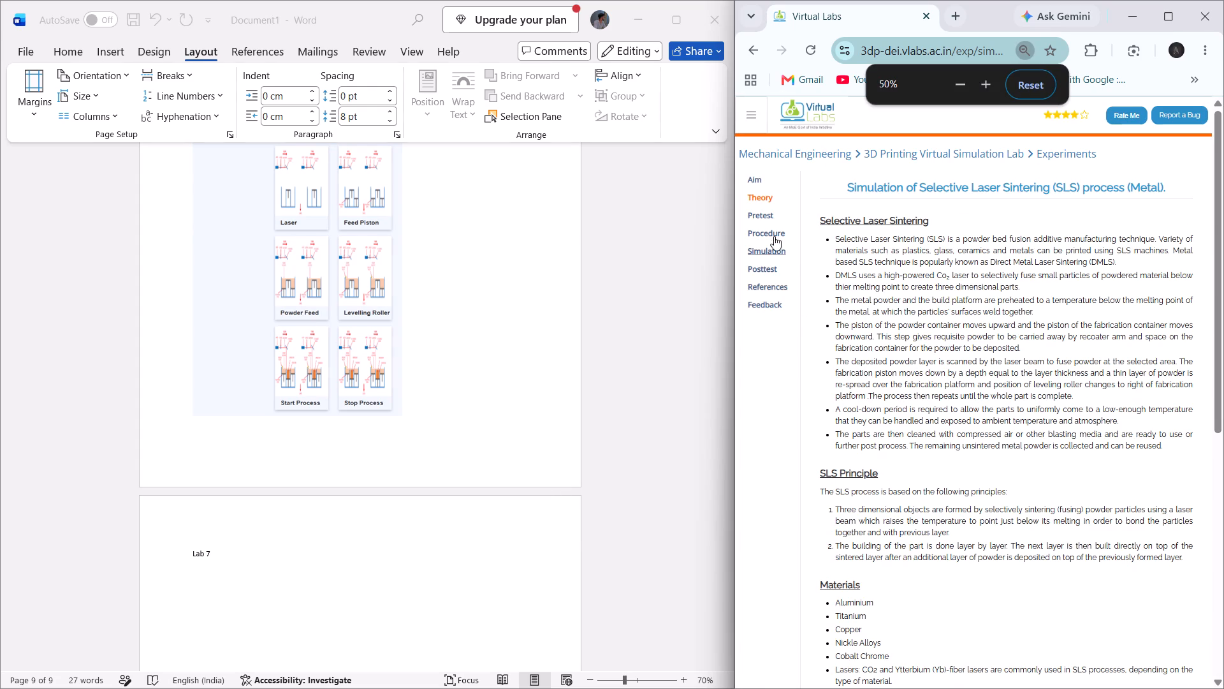
{"action": "left_click", "coordinate": [759, 218]}
{"action": "left_click", "coordinate": [762, 234]}
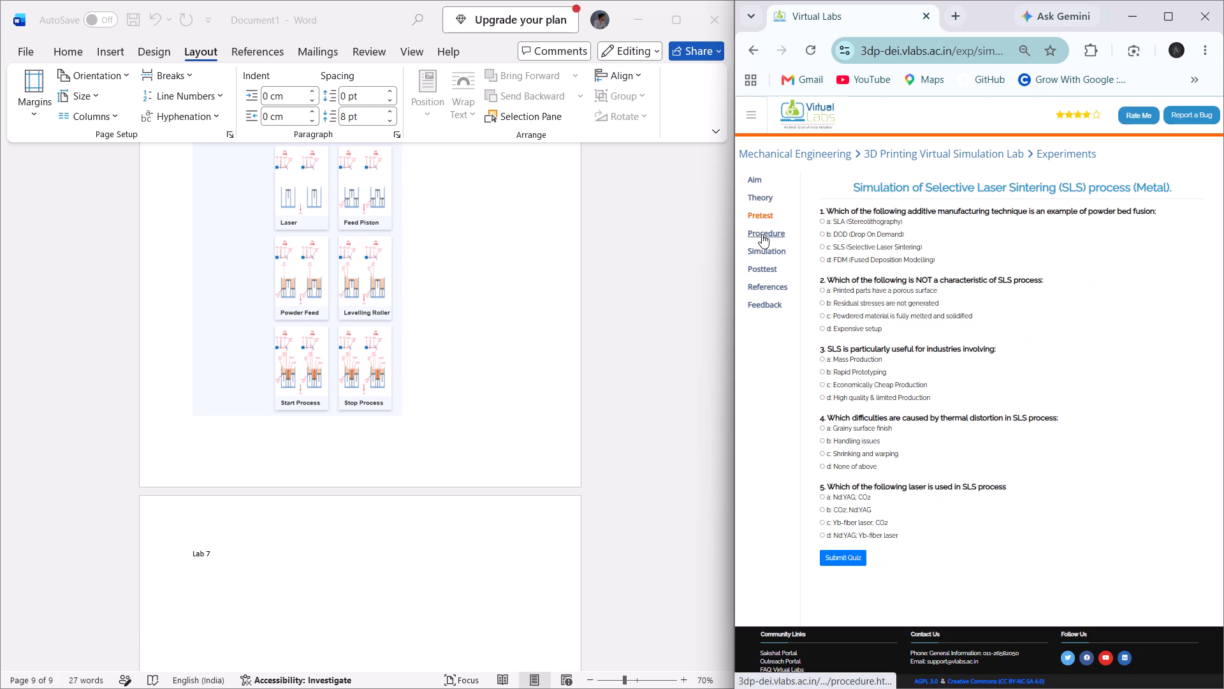
{"action": "left_click", "coordinate": [764, 252]}
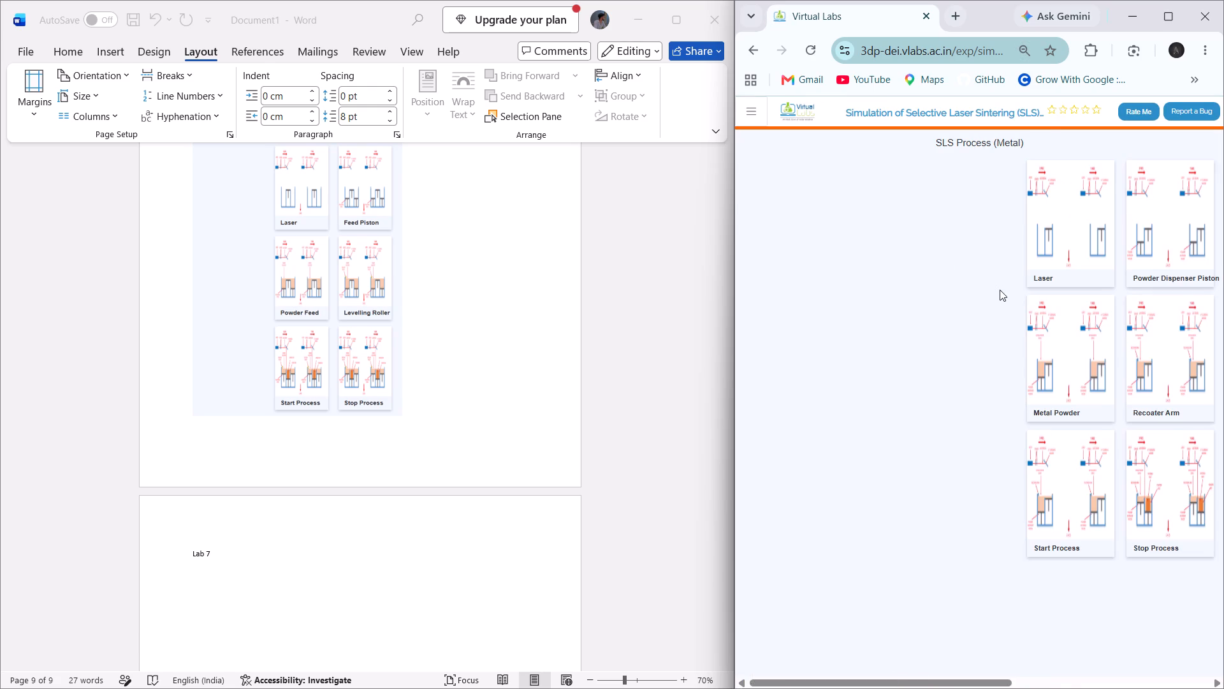
Bring the page to 67% zoom and capture a screenshot of the SLS Process (Metal) title with its six process diagrams.
{"action": "scroll", "coordinate": [1000, 290], "scroll_direction": "left", "scroll_amount": 1}
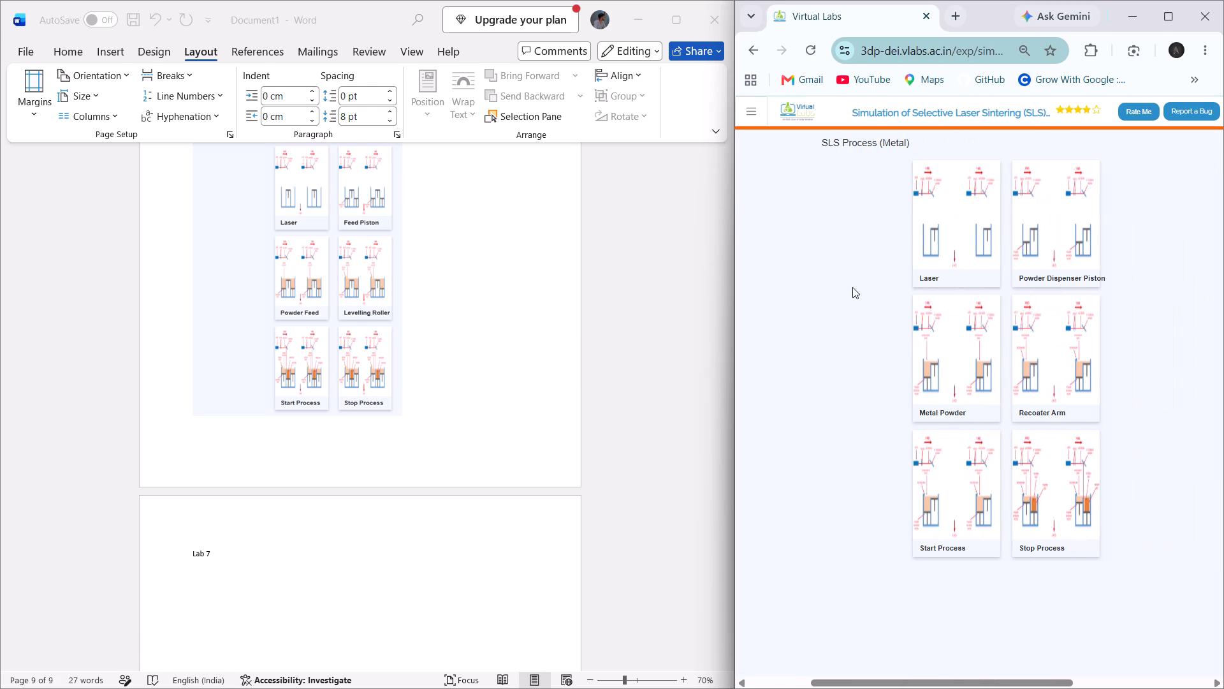
{"action": "left_click", "coordinate": [842, 273]}
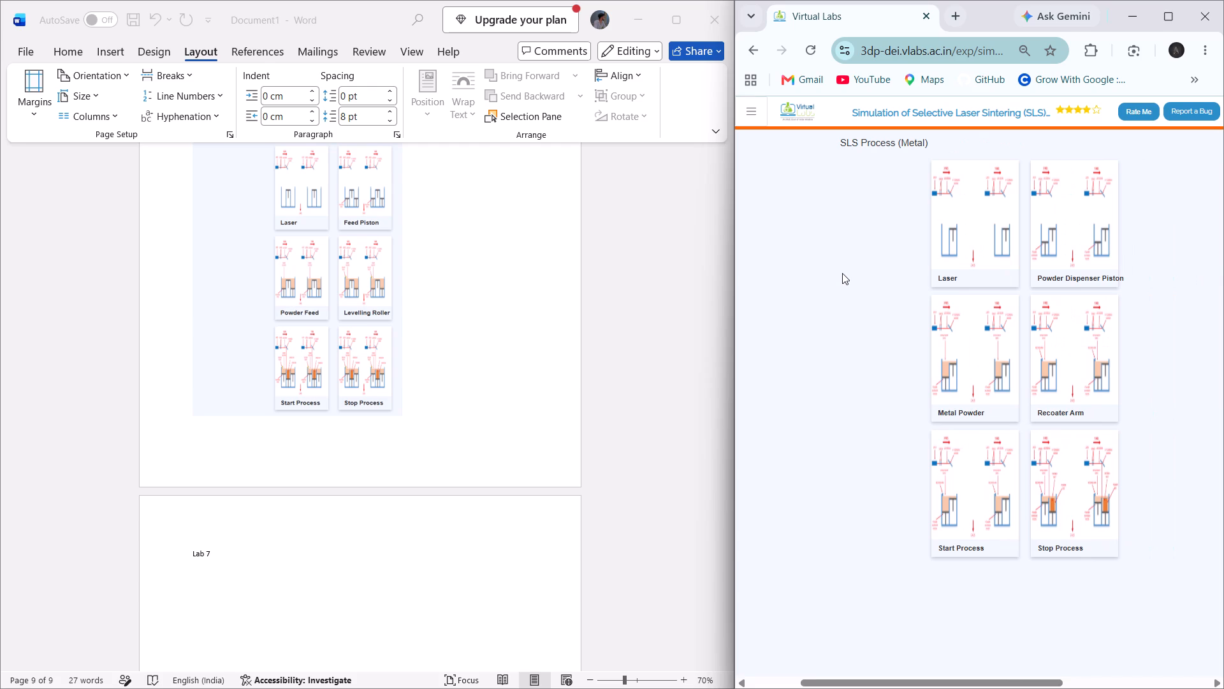
{"action": "key", "text": "ctrl+alt+minus"}
{"action": "key", "text": "ctrl+alt+plus"}
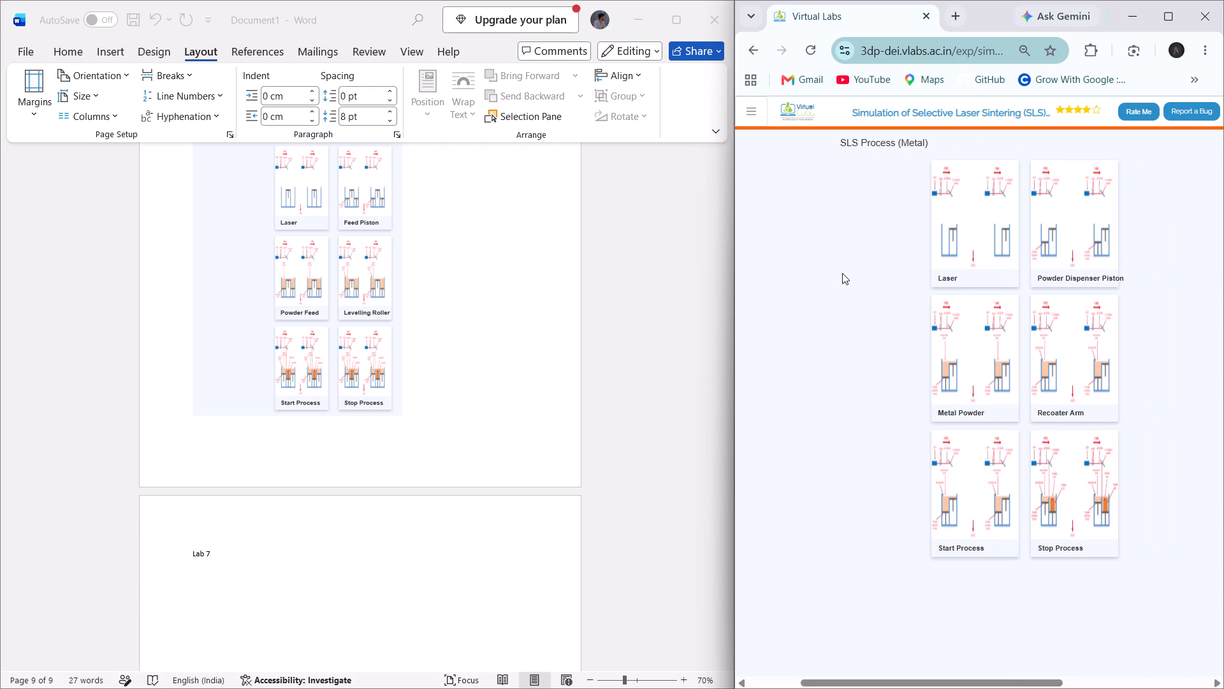
{"action": "left_click", "coordinate": [842, 273]}
{"action": "key", "text": "ctrl+plus"}
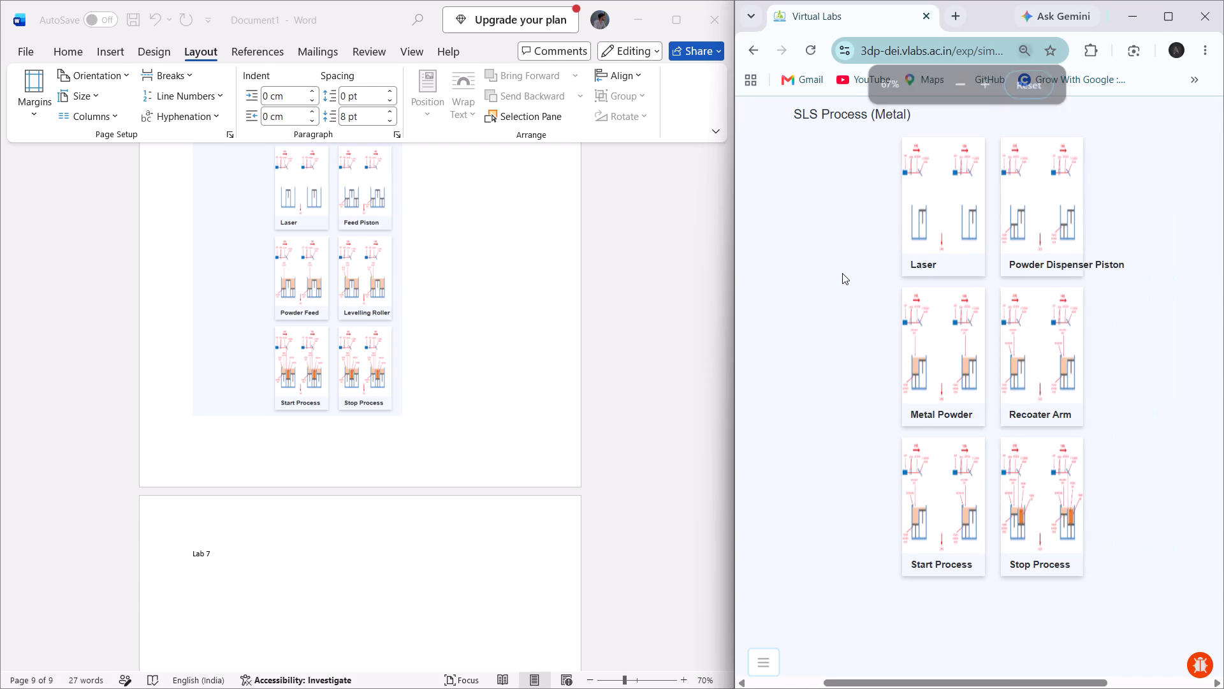
{"action": "scroll", "coordinate": [842, 273], "scroll_direction": "up", "scroll_amount": 2}
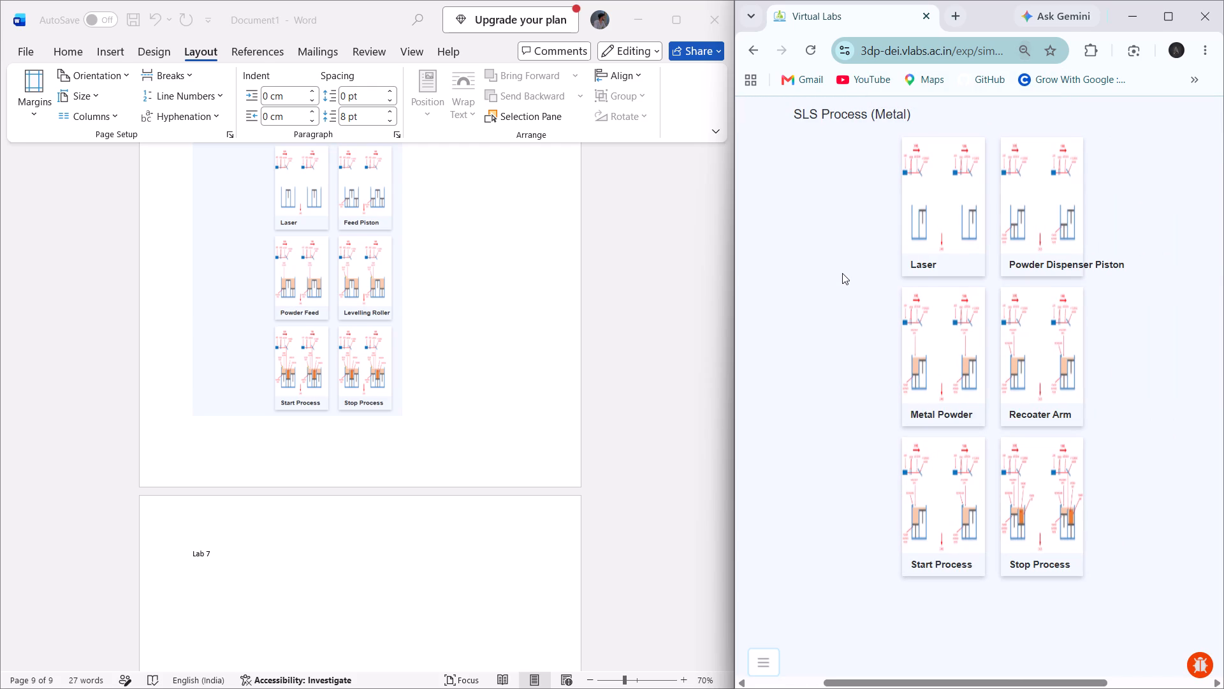
{"action": "key", "text": "Print"}
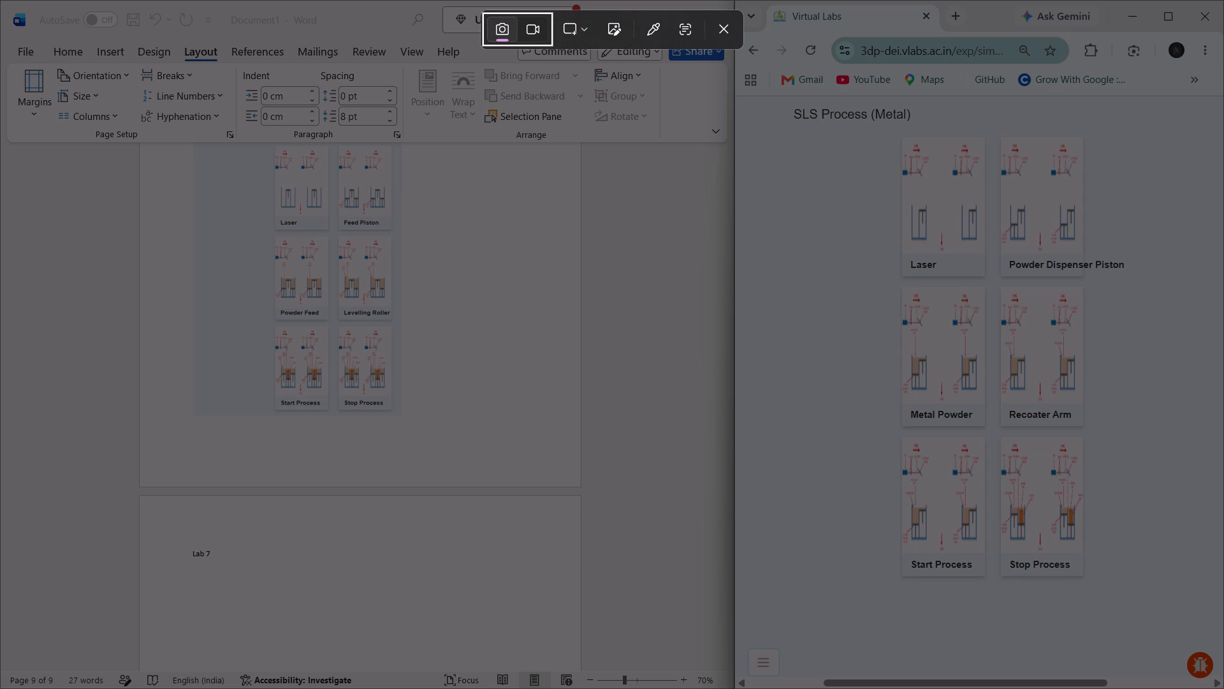
{"action": "left_click_drag", "start_coordinate": [792, 103], "coordinate": [1105, 621]}
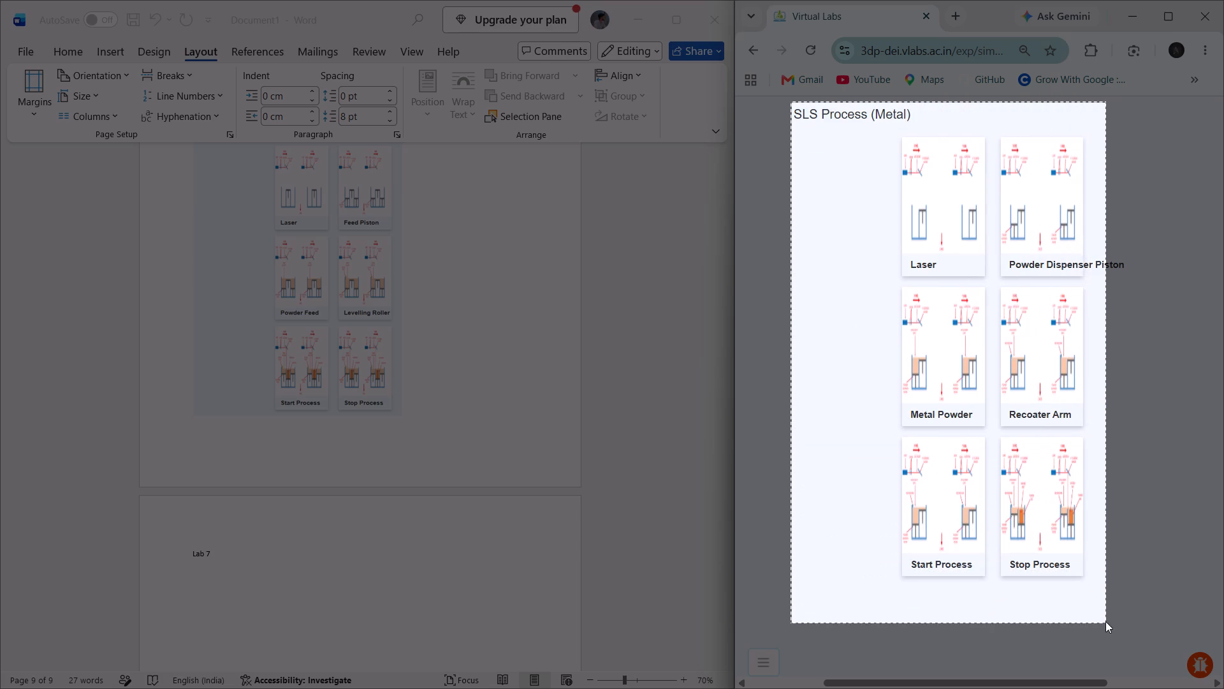
{"action": "left_click_drag", "start_coordinate": [1105, 621], "coordinate": [1132, 575]}
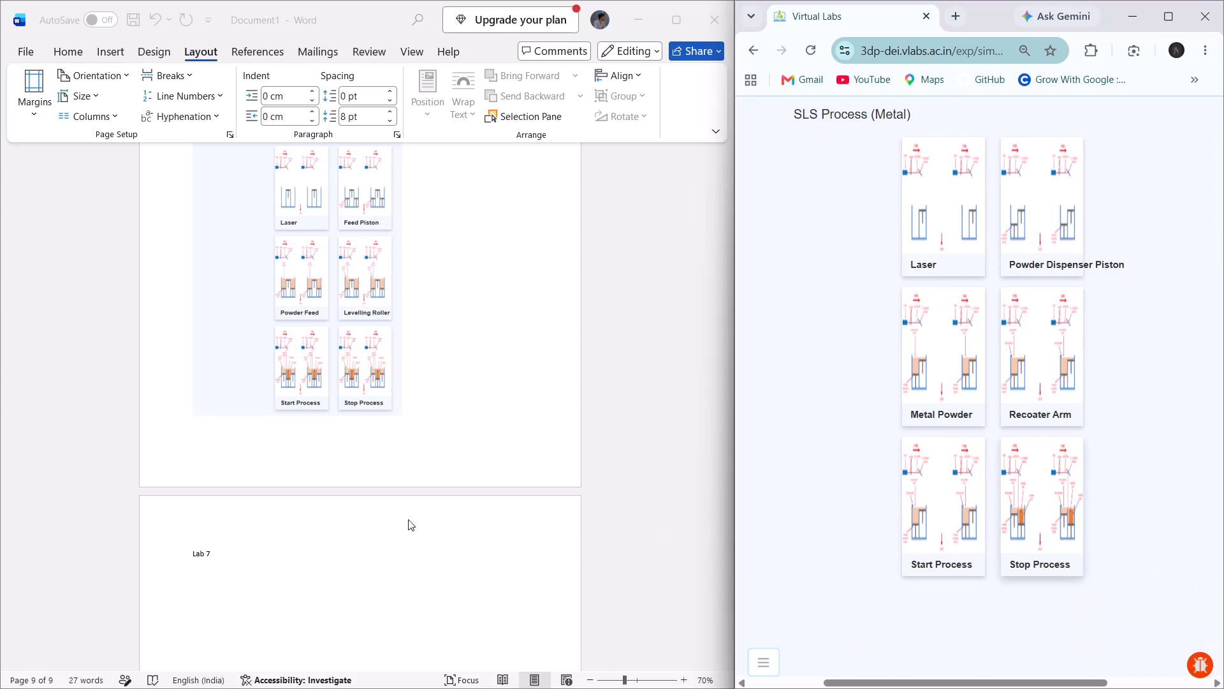
In Word, paste the captured SLS Process (Metal) image under the Lab 7 heading and check its fit on the page.
{"action": "left_click", "coordinate": [226, 562]}
{"action": "key", "text": "ctrl+v"}
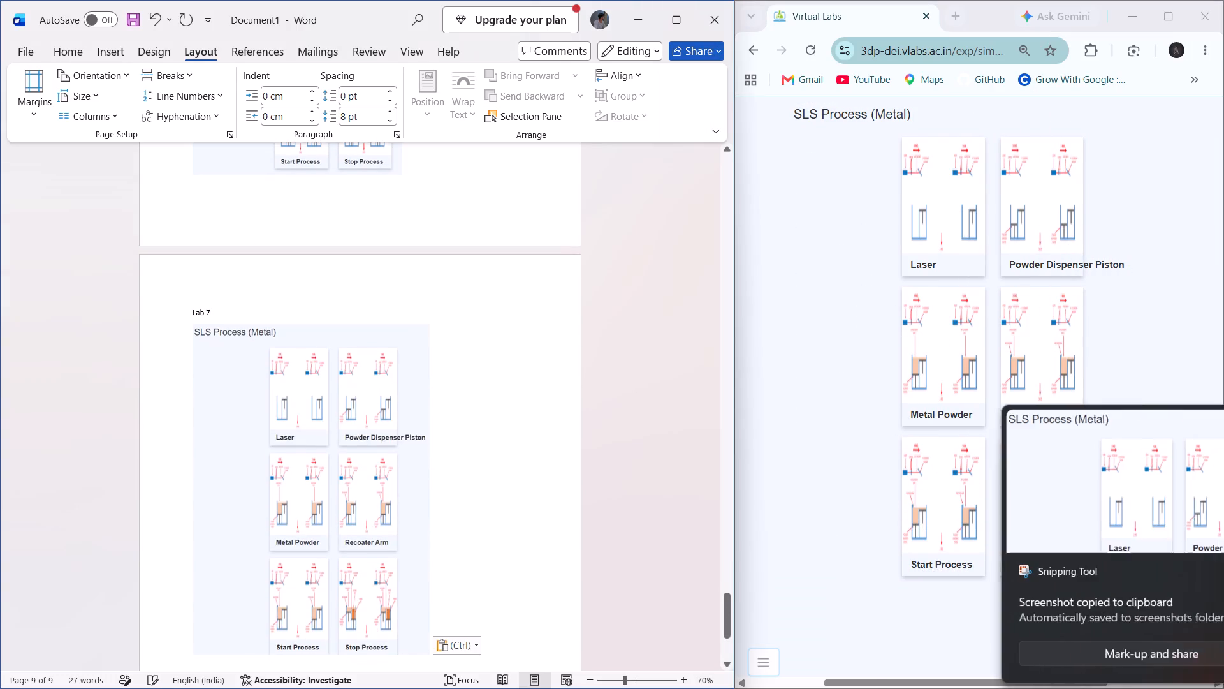
{"action": "scroll", "coordinate": [288, 461], "scroll_direction": "up", "scroll_amount": 1}
{"action": "scroll", "coordinate": [288, 461], "scroll_direction": "down", "scroll_amount": 1}
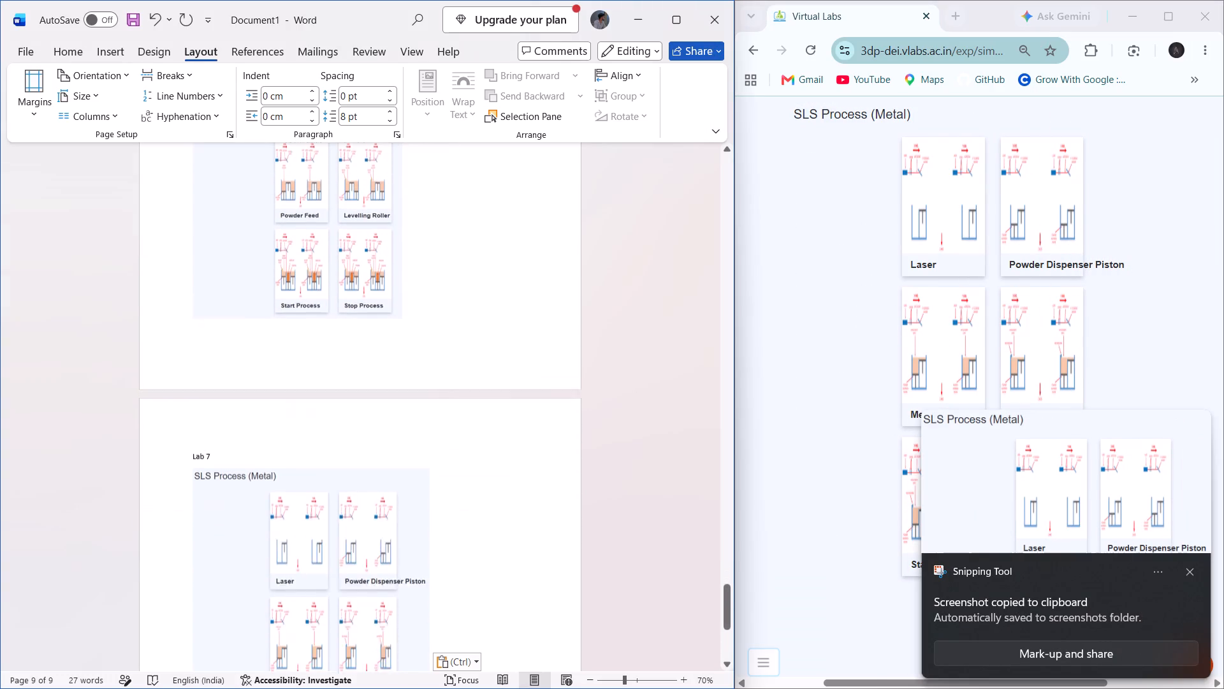
{"action": "scroll", "coordinate": [288, 461], "scroll_direction": "down", "scroll_amount": 1}
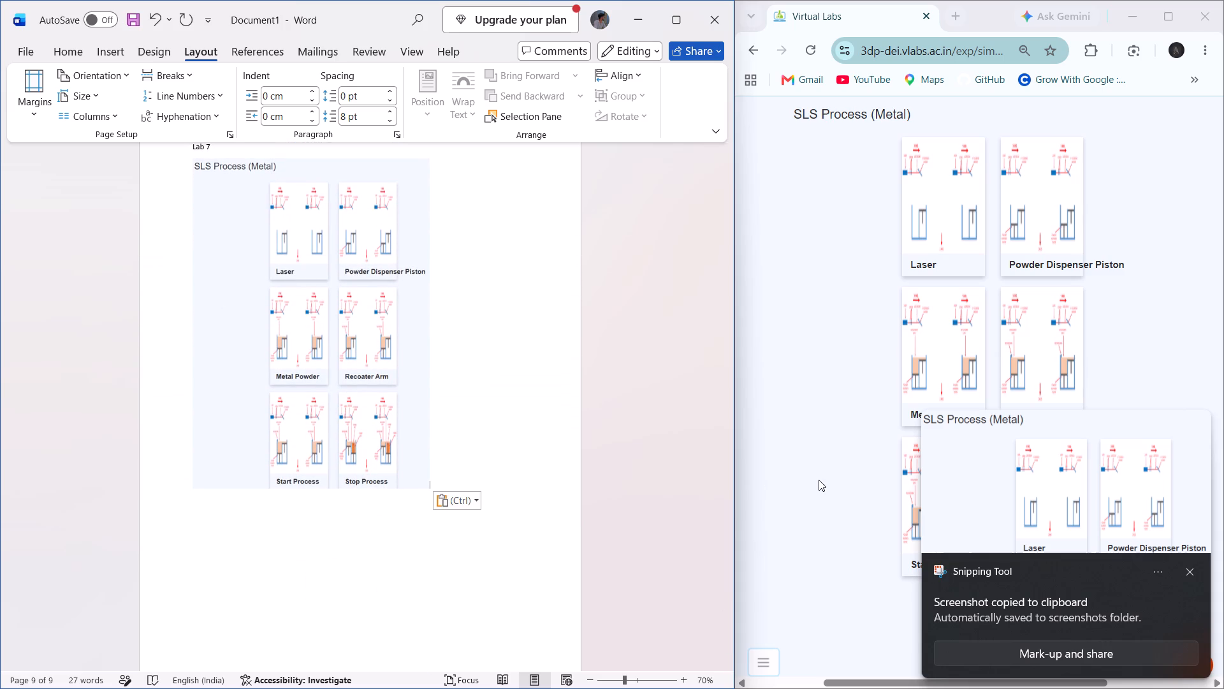
In Chrome, dismiss the screenshot notification and go back from the metal SLS simulation to the list of experiments at 50% zoom.
{"action": "left_click", "coordinate": [819, 480]}
{"action": "left_click", "coordinate": [1192, 568]}
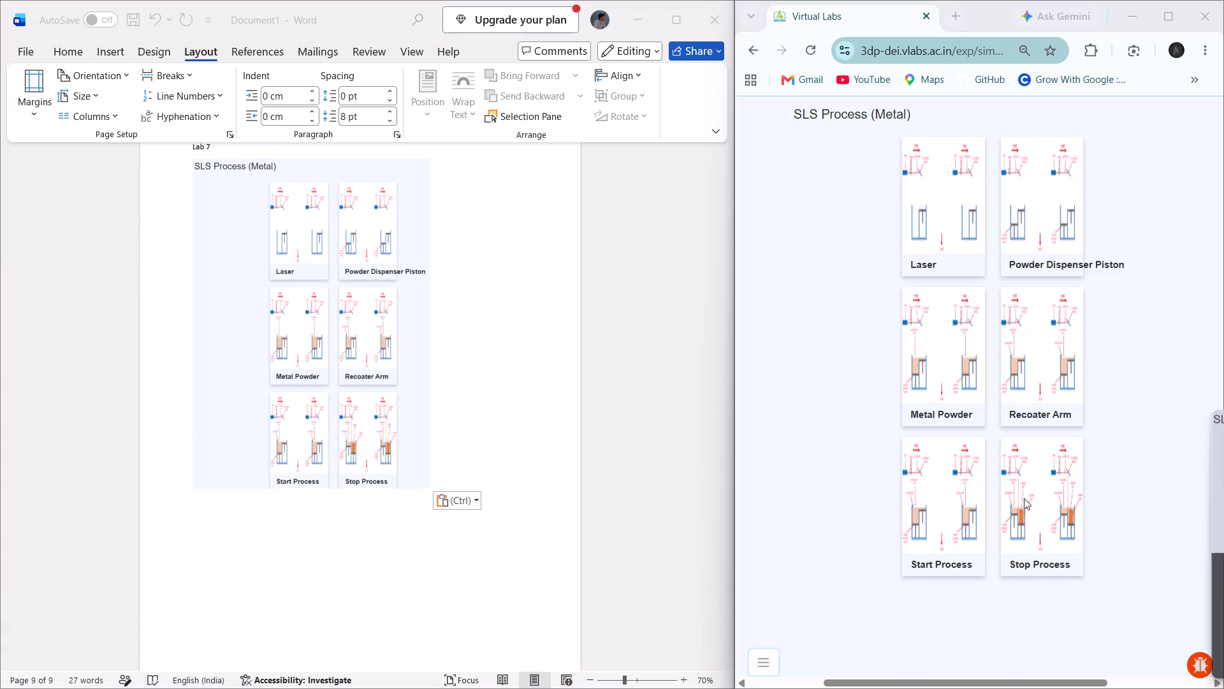
{"action": "scroll", "coordinate": [997, 482], "scroll_direction": "down", "scroll_amount": 1}
{"action": "scroll", "coordinate": [997, 482], "scroll_direction": "right", "scroll_amount": 3}
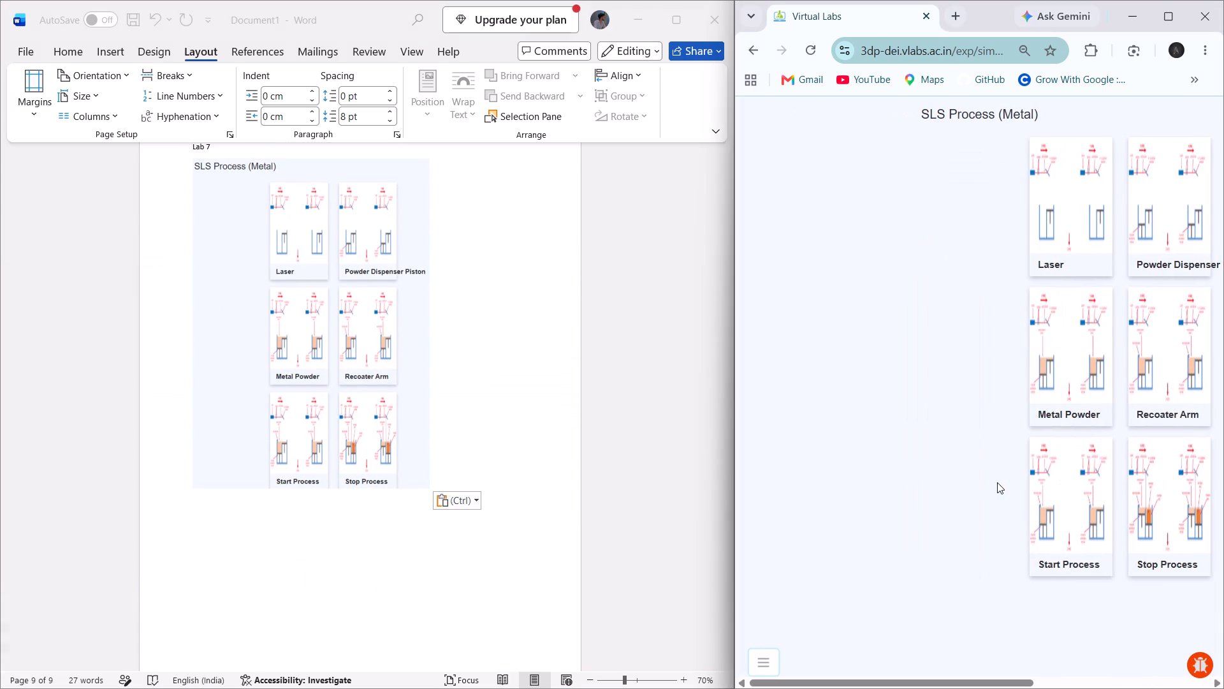
{"action": "scroll", "coordinate": [997, 482], "scroll_direction": "right", "scroll_amount": 3}
{"action": "right_click", "coordinate": [904, 339]}
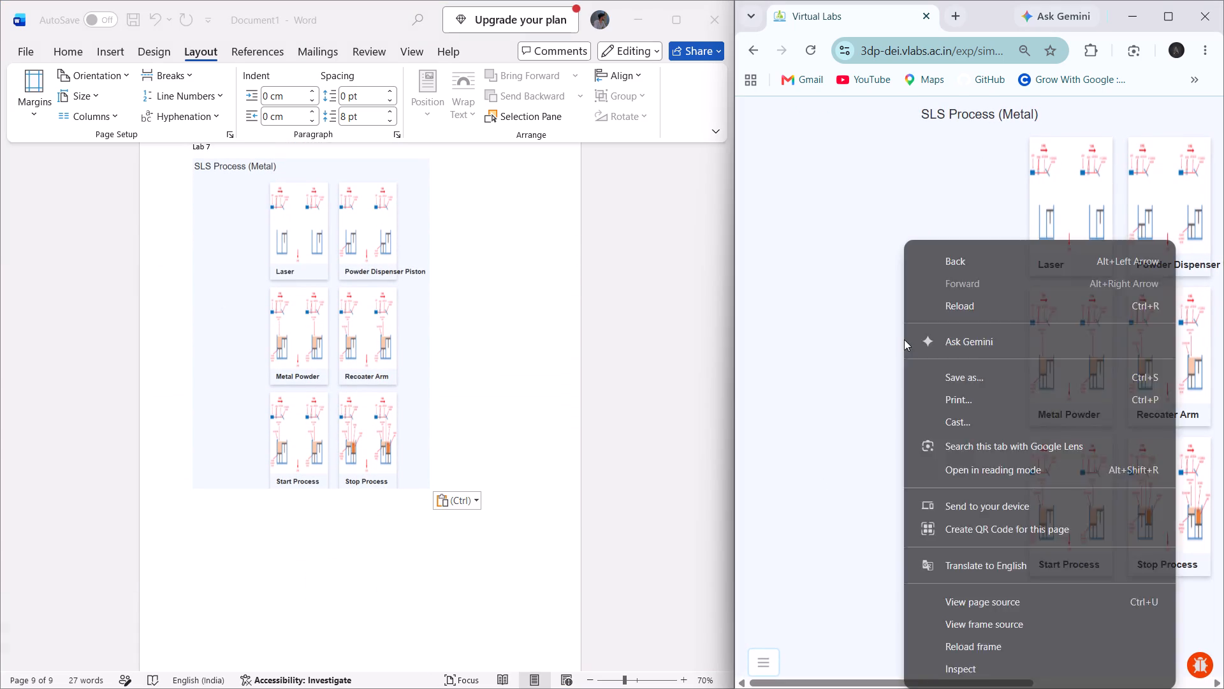
{"action": "scroll", "coordinate": [904, 339], "scroll_direction": "down", "scroll_amount": 3, "text": "ctrl"}
{"action": "left_click", "coordinate": [873, 334]}
{"action": "key", "text": "ctrl+minus"}
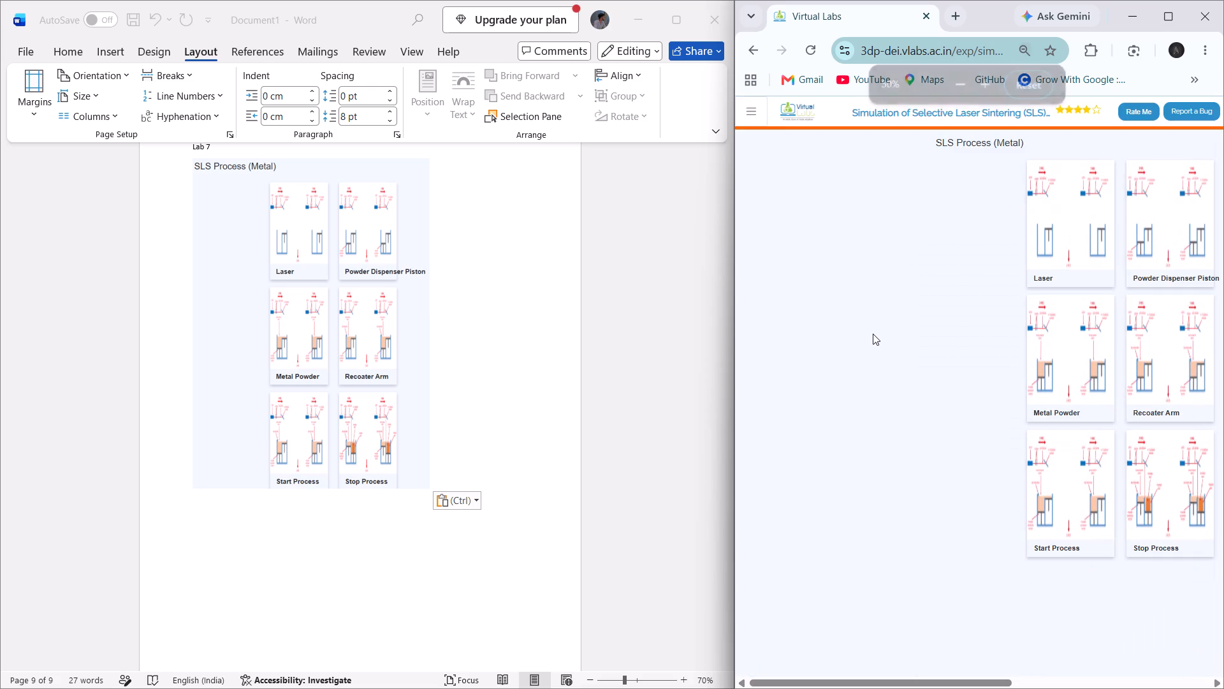
{"action": "scroll", "coordinate": [873, 334], "scroll_direction": "right", "scroll_amount": 11}
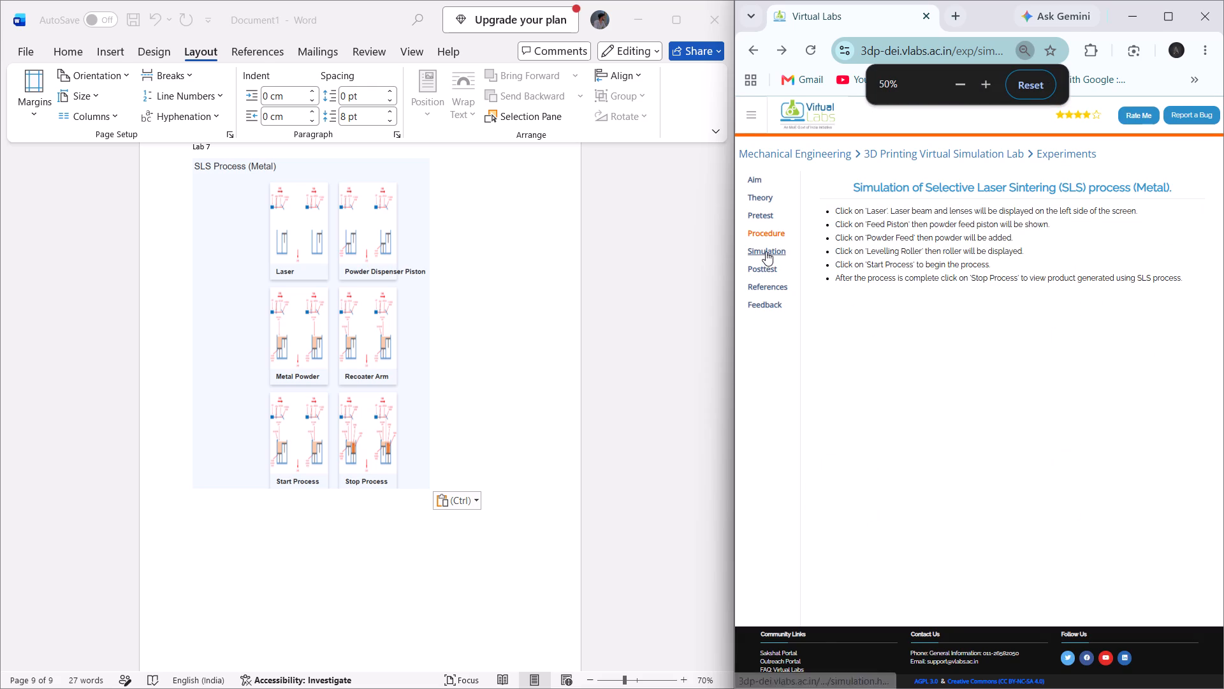
{"action": "left_click", "coordinate": [766, 251]}
{"action": "scroll", "coordinate": [908, 311], "scroll_direction": "right", "scroll_amount": 9}
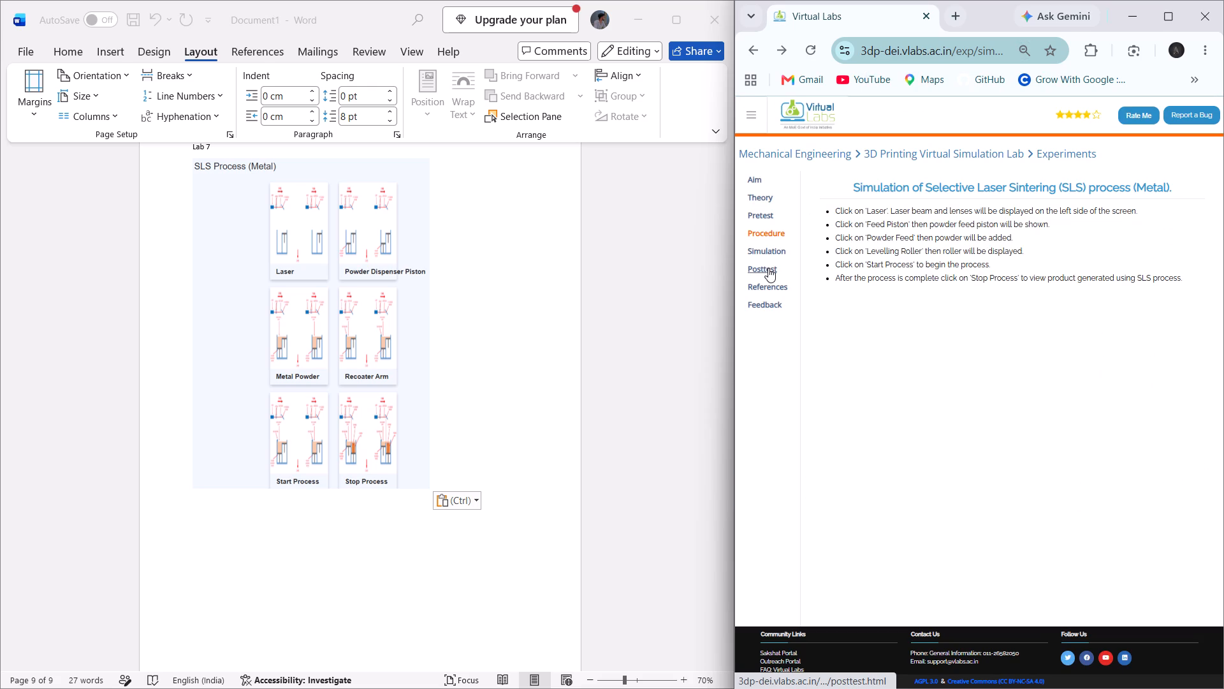
{"action": "scroll", "coordinate": [810, 333], "scroll_direction": "right", "scroll_amount": 4}
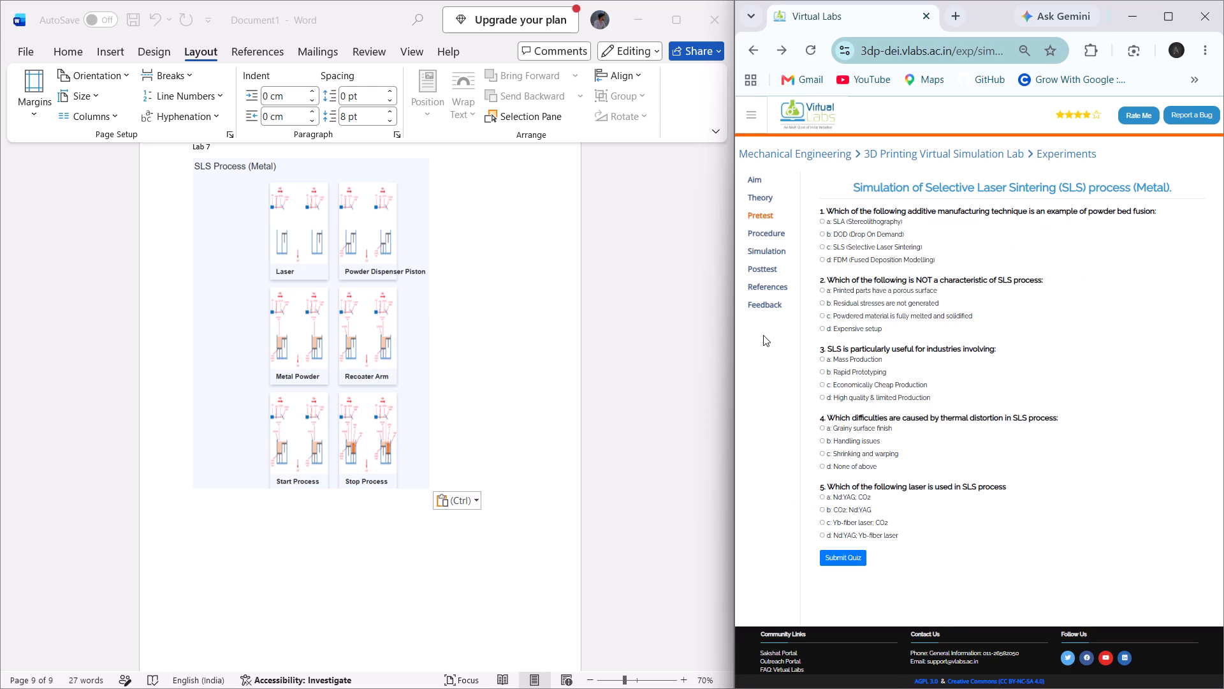
{"action": "scroll", "coordinate": [880, 420], "scroll_direction": "right", "scroll_amount": 4}
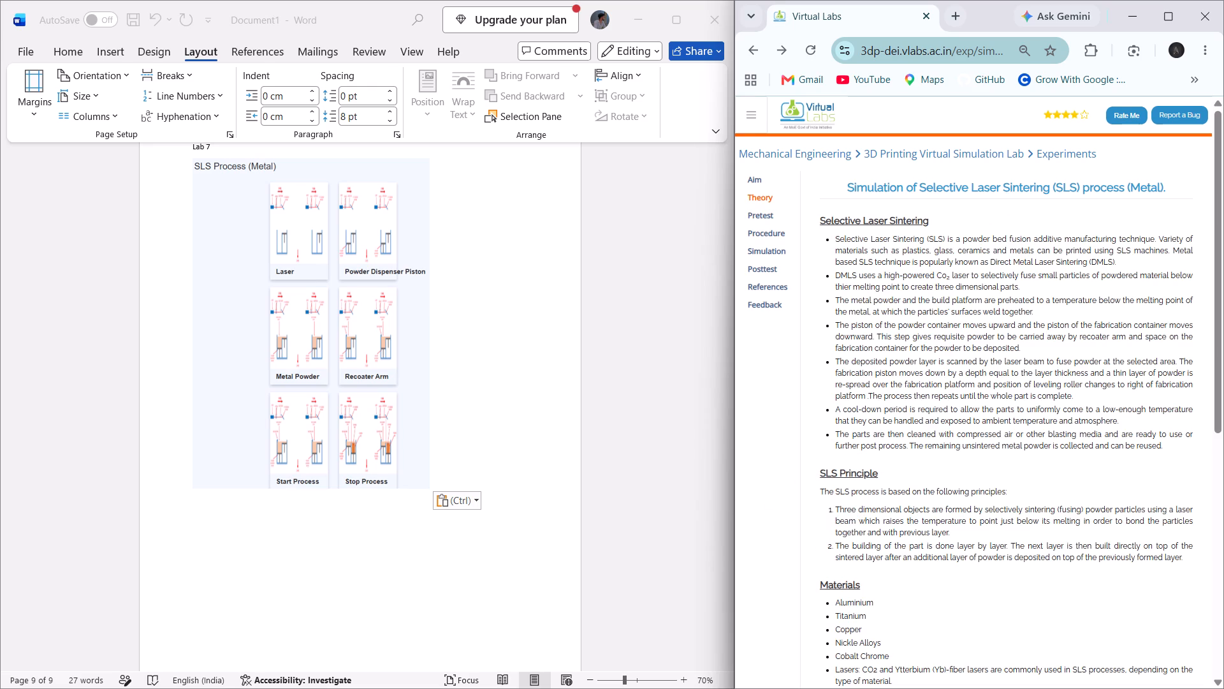
{"action": "scroll", "coordinate": [876, 344], "scroll_direction": "right", "scroll_amount": 11}
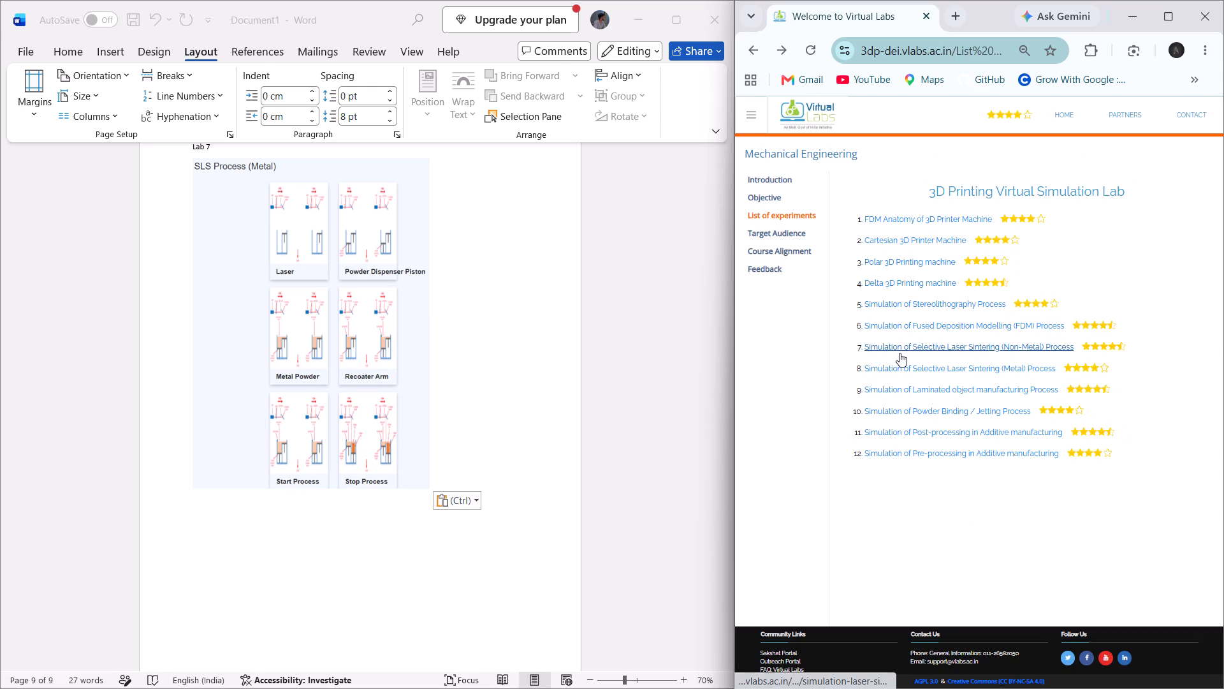
Open the Simulation of Selective Laser Sintering (Metal) Process experiment from the list again.
{"action": "left_click", "coordinate": [903, 368]}
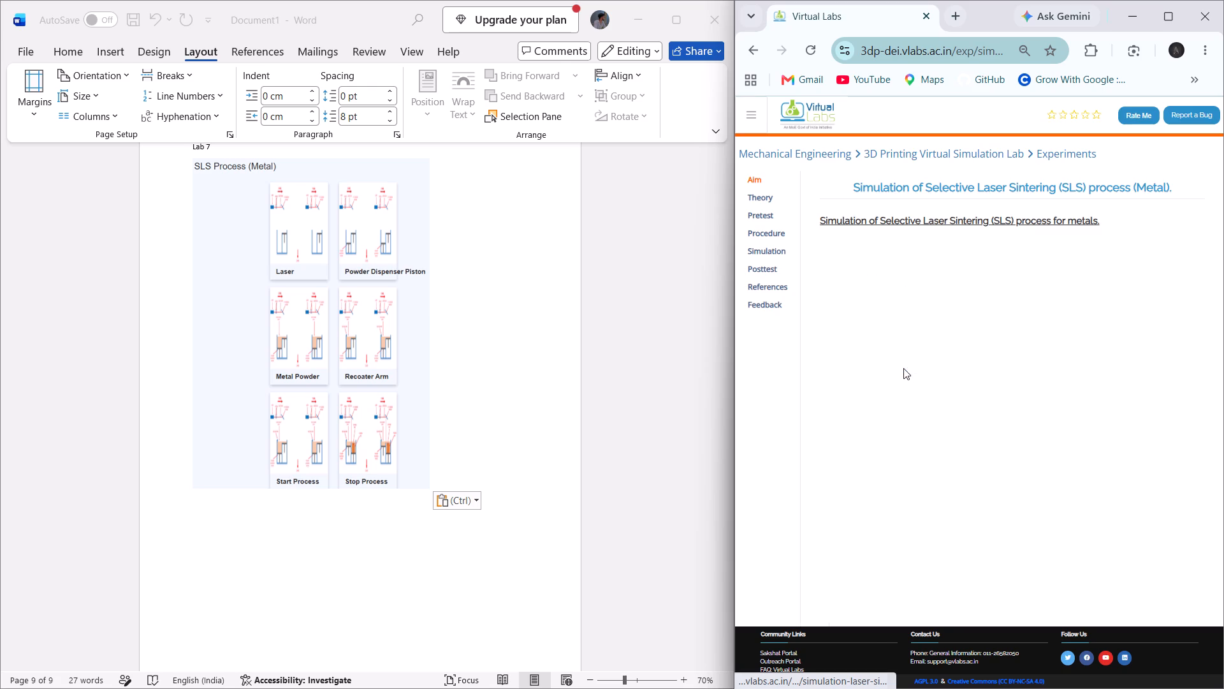
View the metal SLS experiment's simulation page and return to the list of experiments.
{"action": "left_click", "coordinate": [772, 248]}
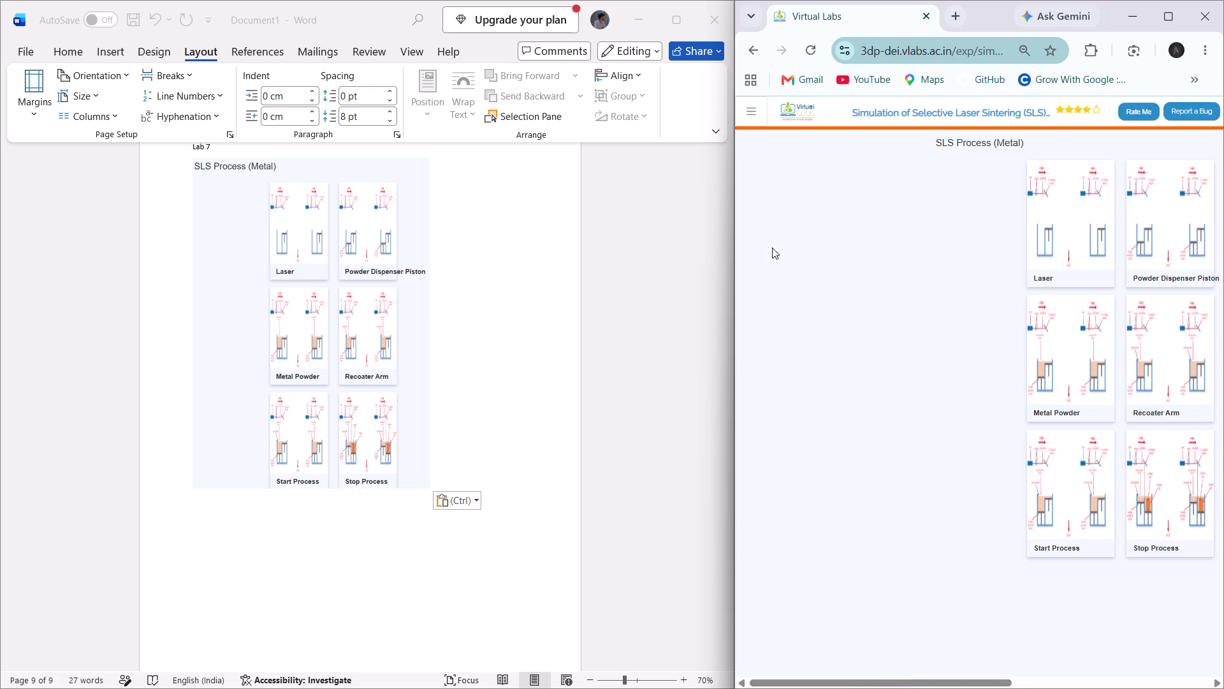
{"action": "scroll", "coordinate": [772, 248], "scroll_direction": "right", "scroll_amount": 15}
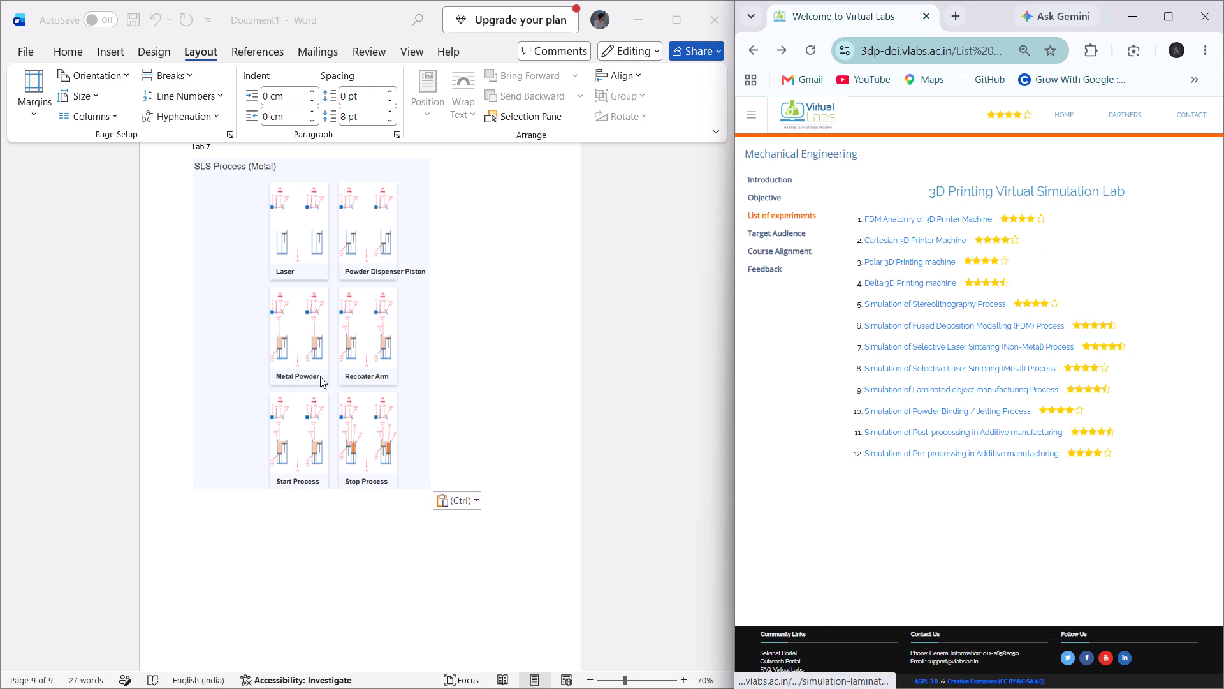
In Word, add the heading "Lab 8" on a new line below the SLS Process (Metal) image.
{"action": "left_click", "coordinate": [368, 533]}
{"action": "key", "text": "Return"}
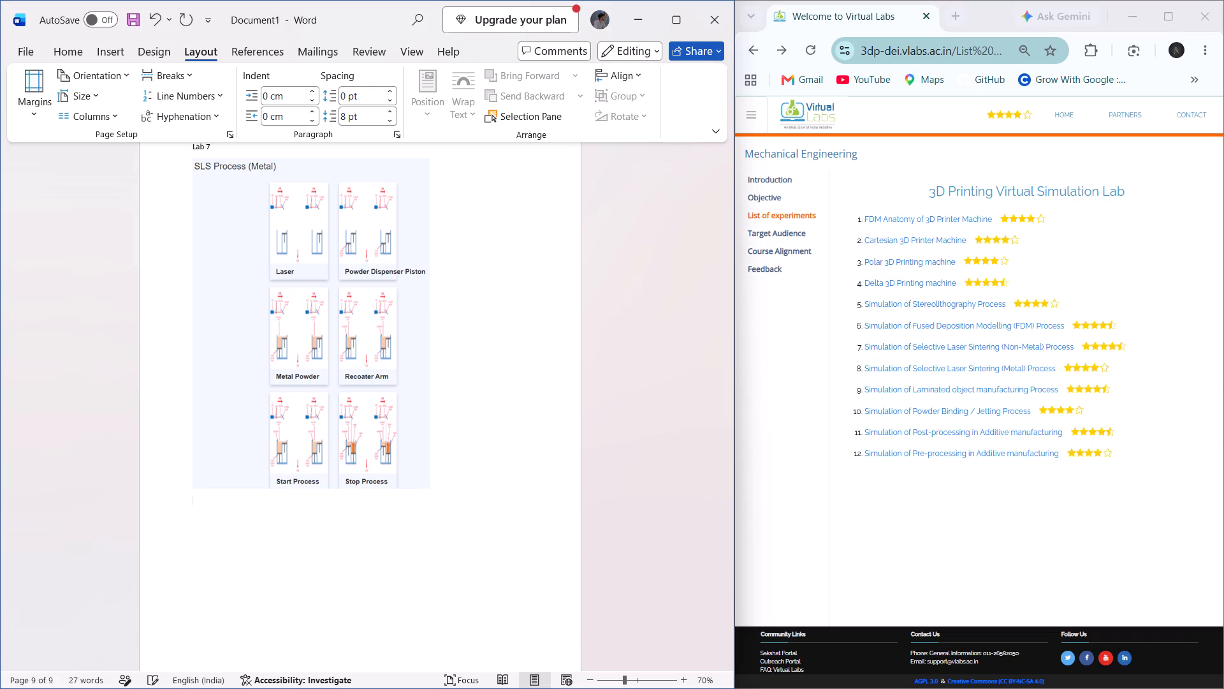
{"action": "type", "text": "Lab"}
{"action": "key", "text": "space"}
{"action": "key", "text": "9"}
{"action": "key", "text": "BackSpace"}
{"action": "key", "text": "7"}
{"action": "key", "text": "BackSpace"}
{"action": "key", "text": "8"}
Insert a blank line above the Lab 8 heading and start a new line below it.
{"action": "key", "text": "ctrl+Left"}
{"action": "key", "text": "ctrl+Left"}
{"action": "key", "text": "Return"}
{"action": "key", "text": "ctrl+Right"}
{"action": "key", "text": "Right"}
{"action": "key", "text": "Right"}
{"action": "key", "text": "Return"}
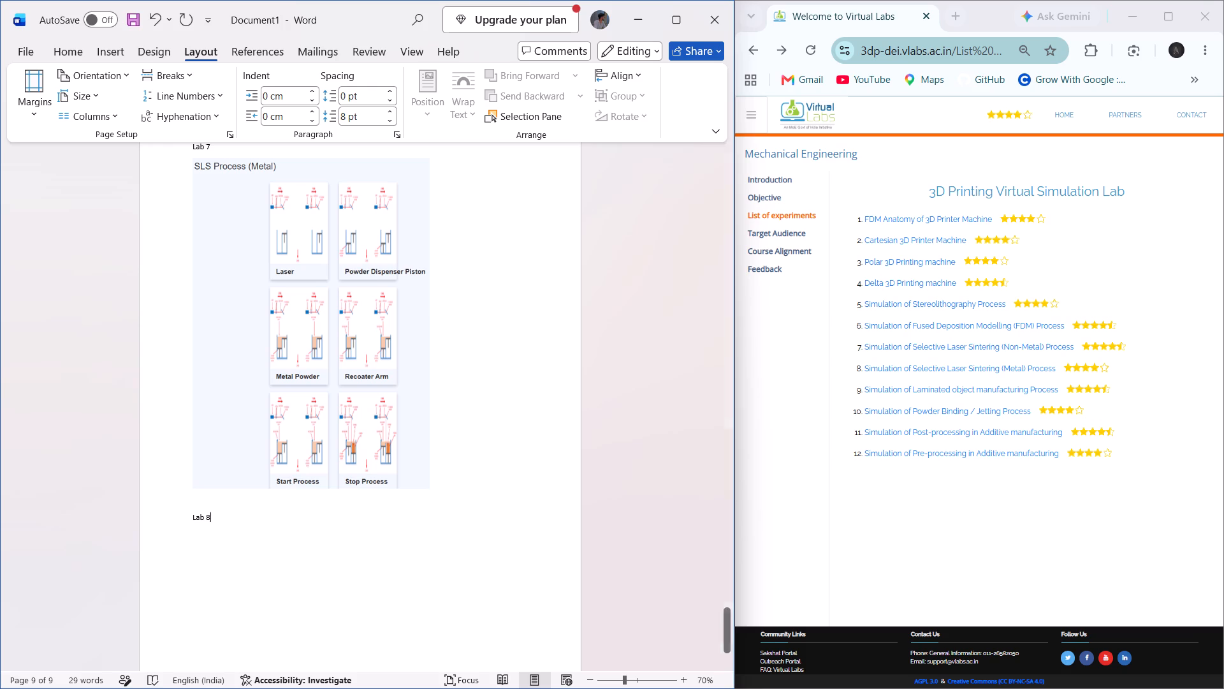
In Chrome, open the Simulation of Laminated object manufacturing Process experiment from the list.
{"action": "left_click", "coordinate": [902, 386]}
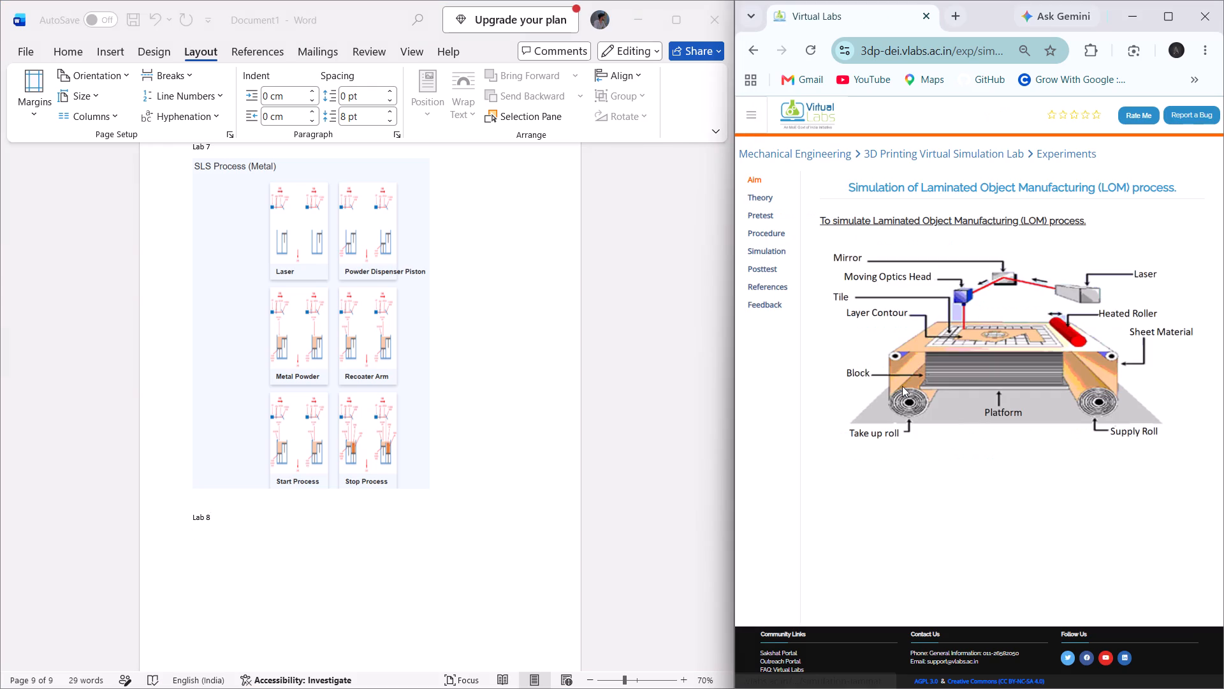
In Word, move the Lab 8 heading onto a new page with a page break before it.
{"action": "scroll", "coordinate": [449, 514], "scroll_direction": "down", "scroll_amount": 6}
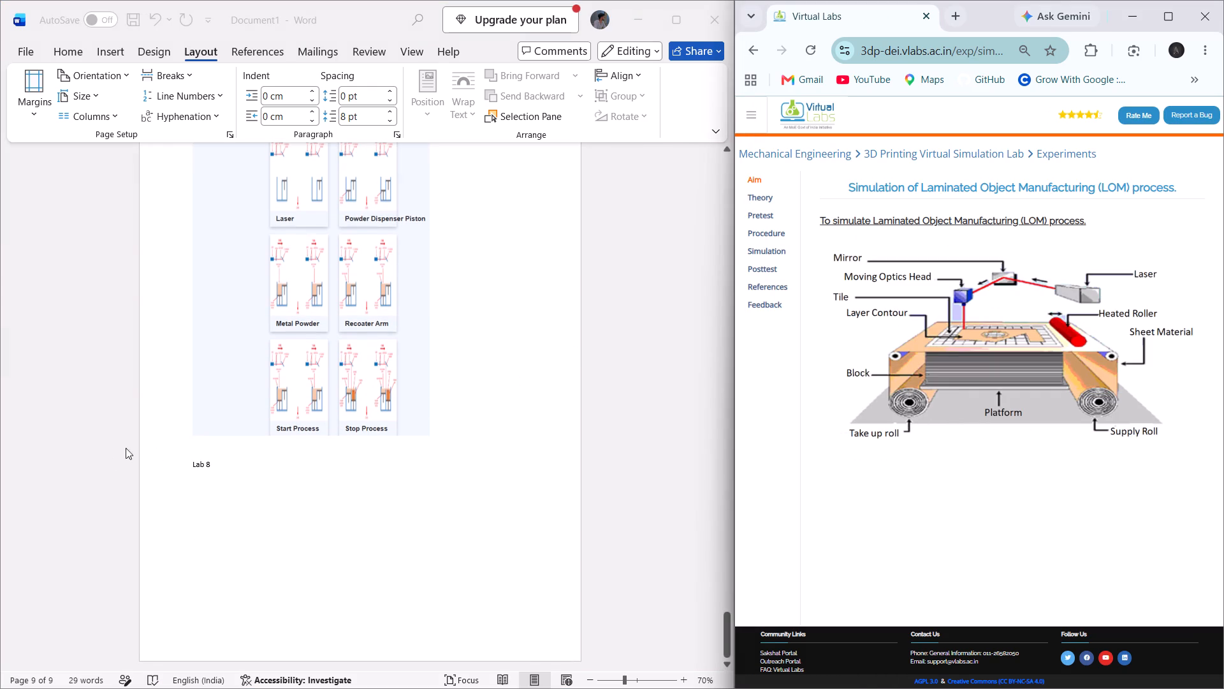
{"action": "left_click", "coordinate": [191, 463]}
{"action": "left_click", "coordinate": [191, 463]}
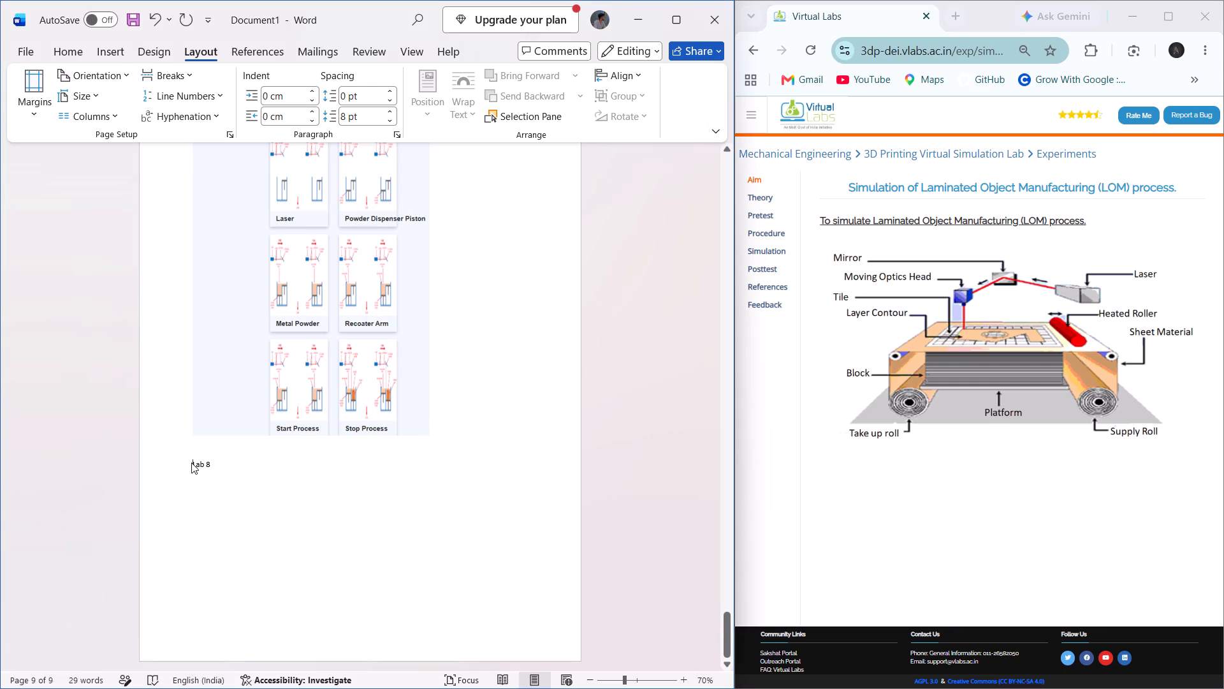
{"action": "key", "text": "Up"}
{"action": "key", "text": "Down"}
{"action": "key", "text": "Return"}
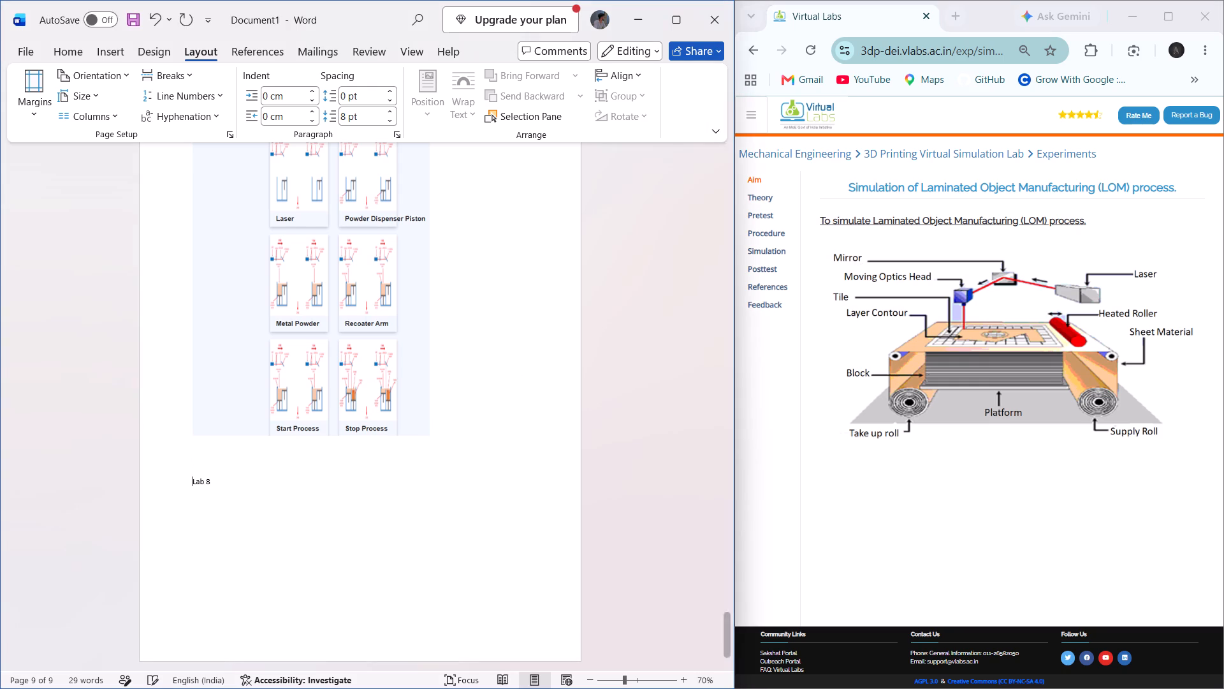
{"action": "key", "text": "ctrl+Return"}
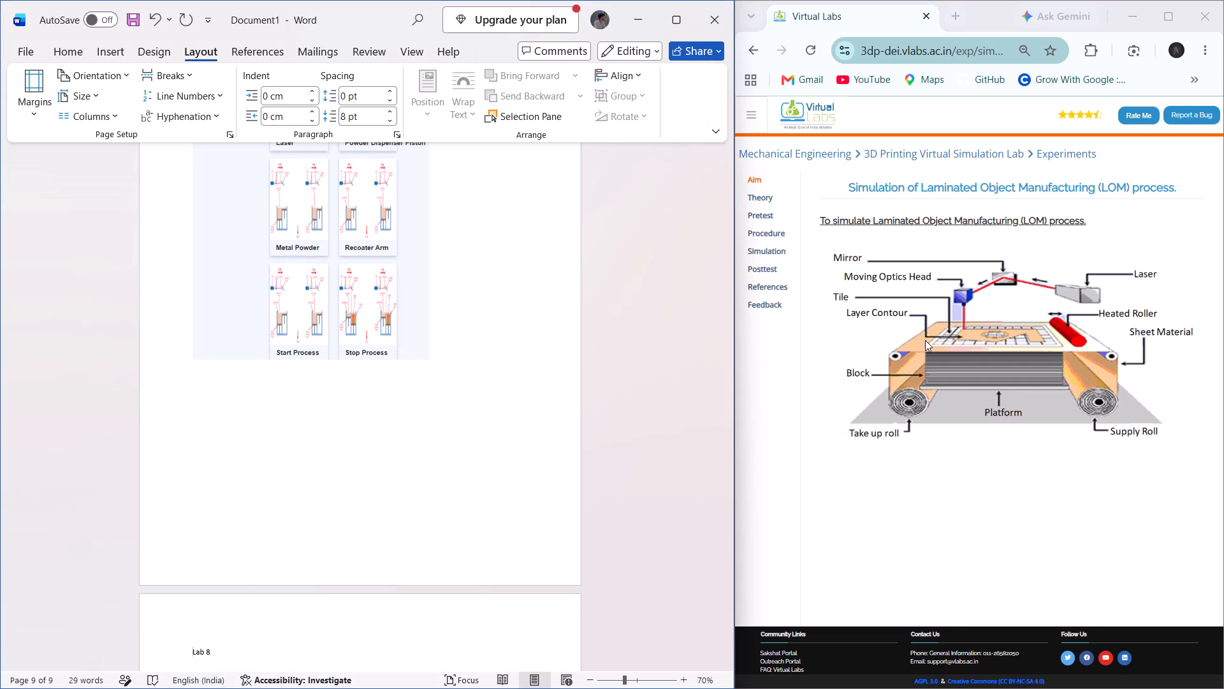
In Chrome, capture a screenshot of the labelled Laminated Object Manufacturing diagram on the Aim page.
{"action": "left_click", "coordinate": [925, 340]}
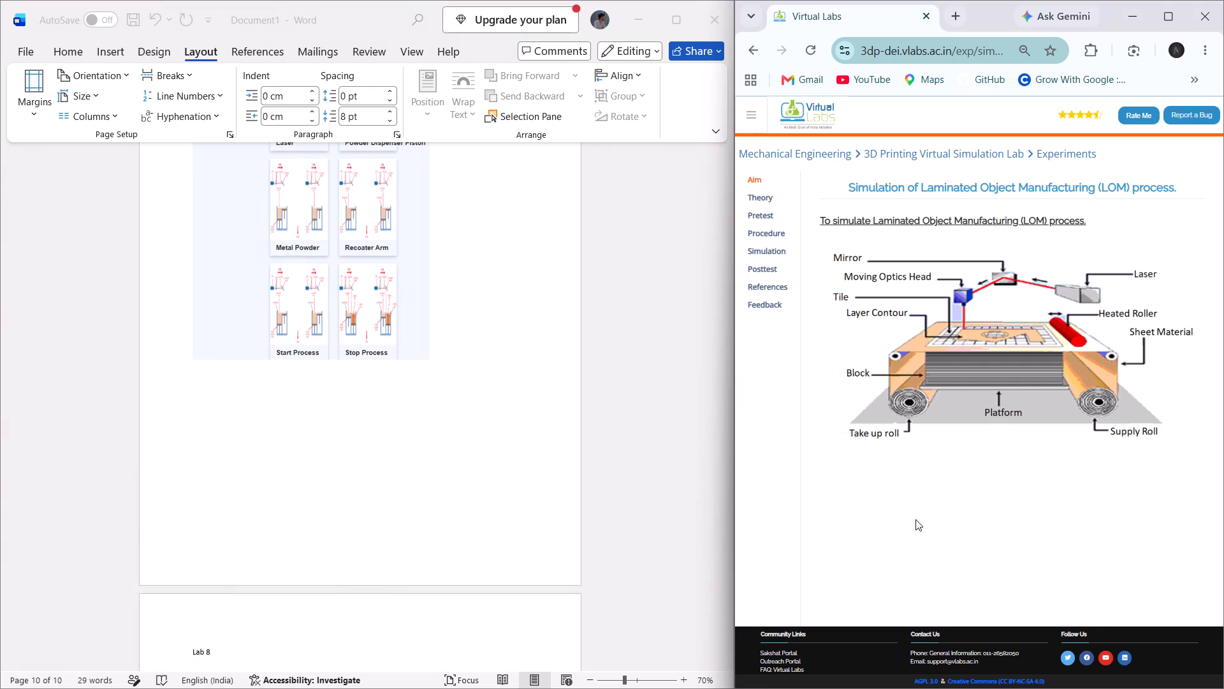
{"action": "key", "text": "Print"}
{"action": "left_click_drag", "start_coordinate": [820, 245], "coordinate": [928, 336]}
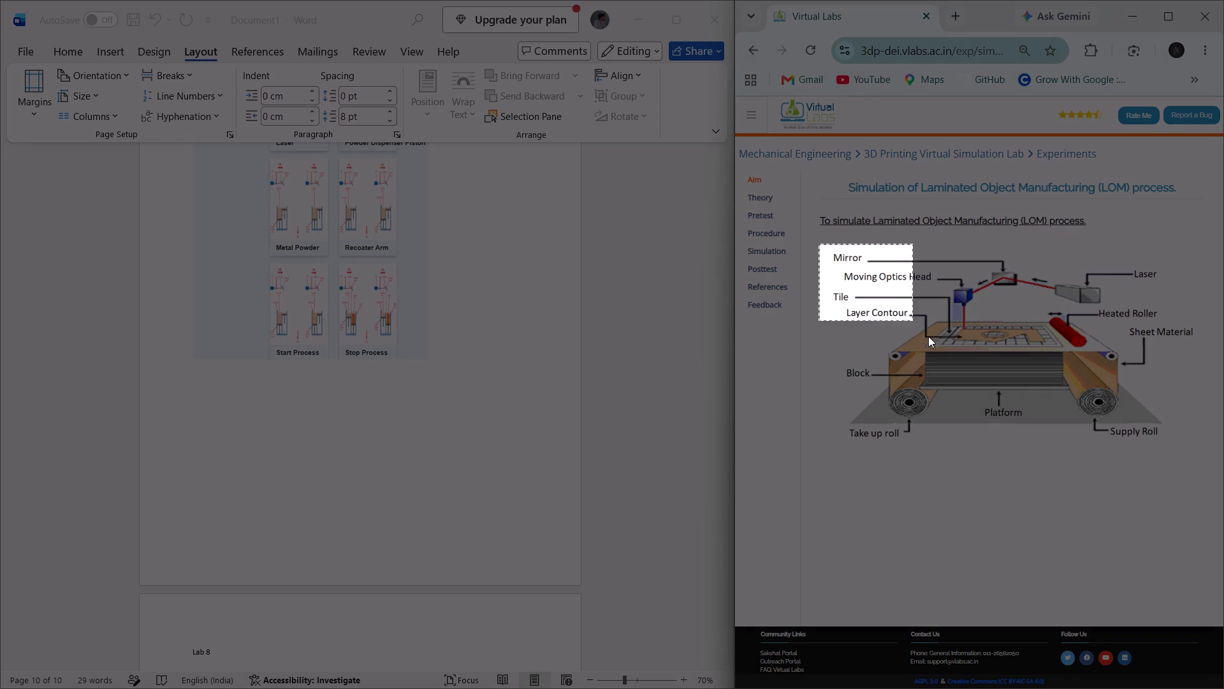
{"action": "left_click_drag", "start_coordinate": [928, 336], "coordinate": [1210, 468]}
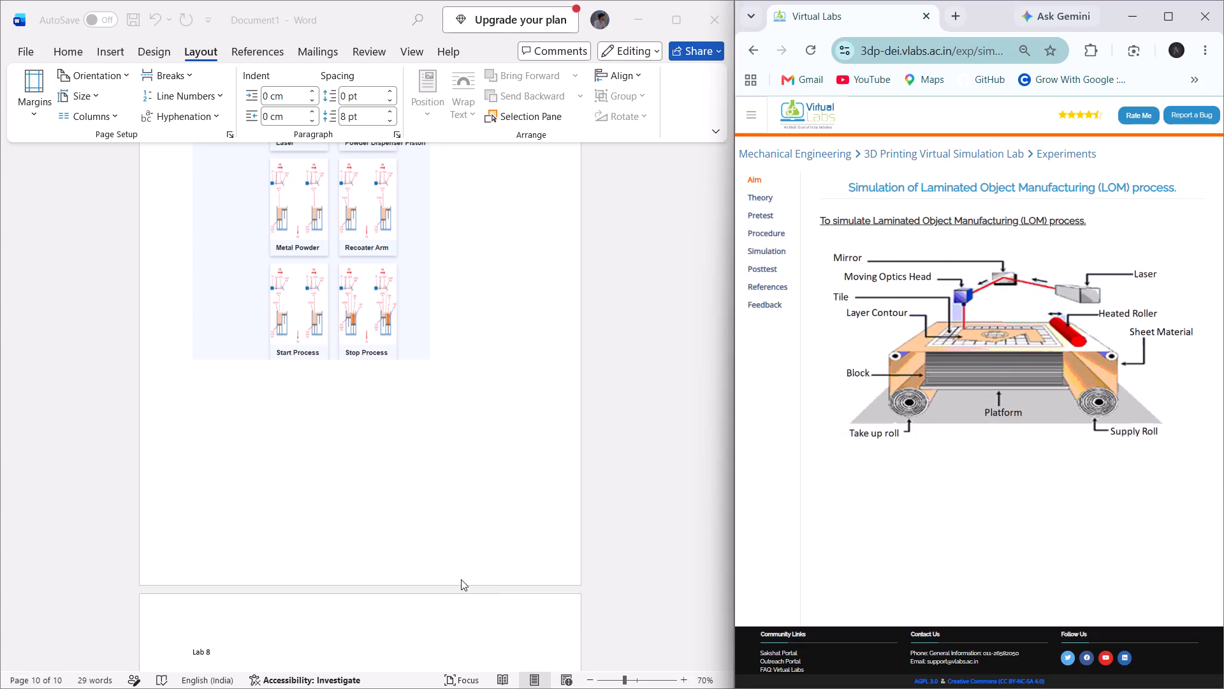
In Word, paste the captured Laminated Object Manufacturing diagram on a new line under the Lab 8 heading.
{"action": "scroll", "coordinate": [461, 579], "scroll_direction": "down", "scroll_amount": 3}
{"action": "left_click", "coordinate": [281, 366]}
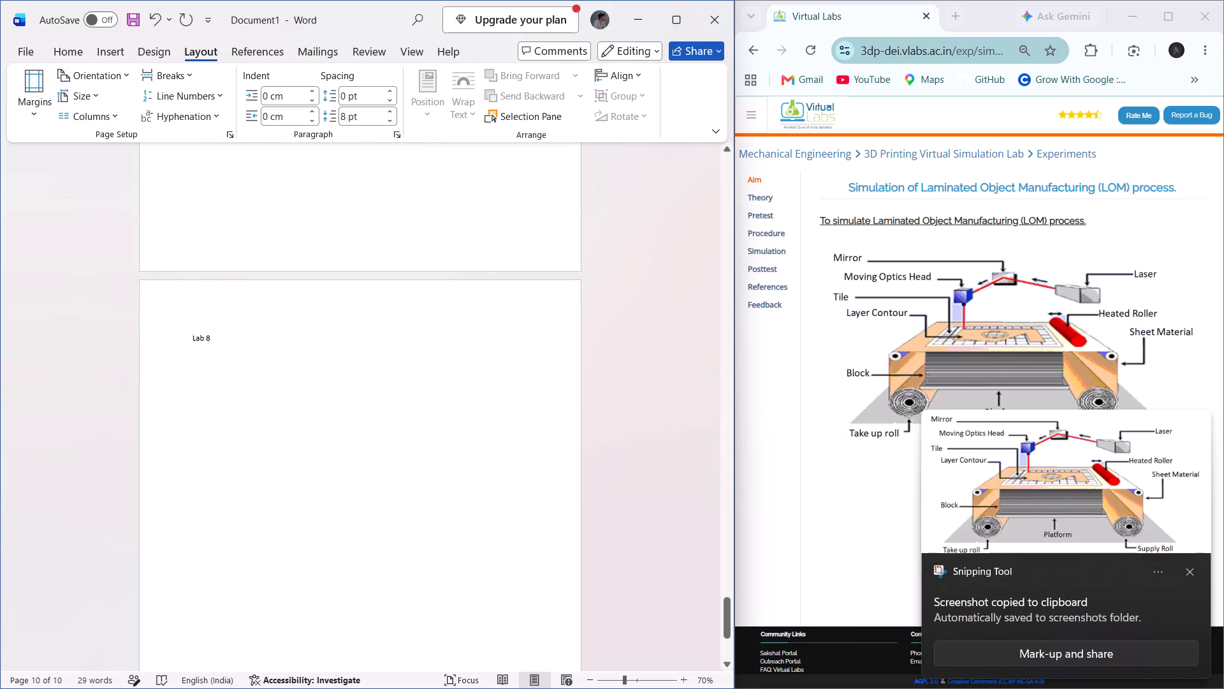
{"action": "key", "text": "ctrl+Right"}
{"action": "key", "text": "ctrl+Right"}
{"action": "key", "text": "Return"}
{"action": "key", "text": "ctrl+v"}
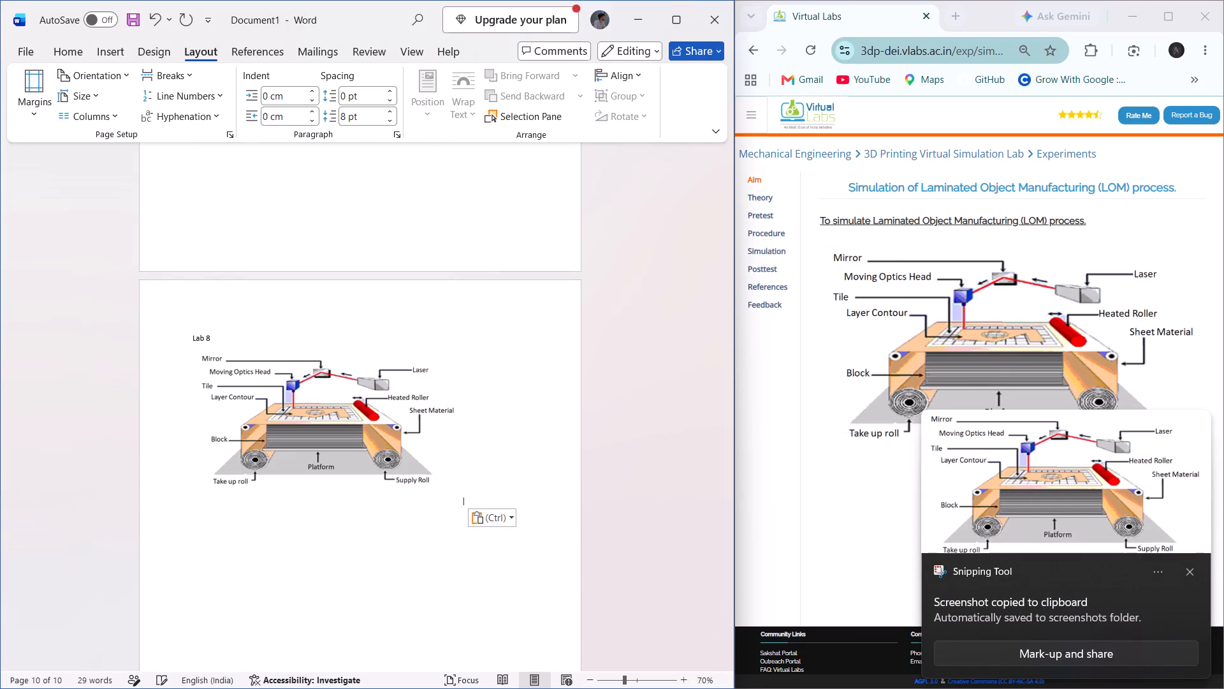
Enlarge the pasted Laminated Object Manufacturing diagram to nearly the text width, then reduce its height slightly.
{"action": "left_click", "coordinate": [292, 395]}
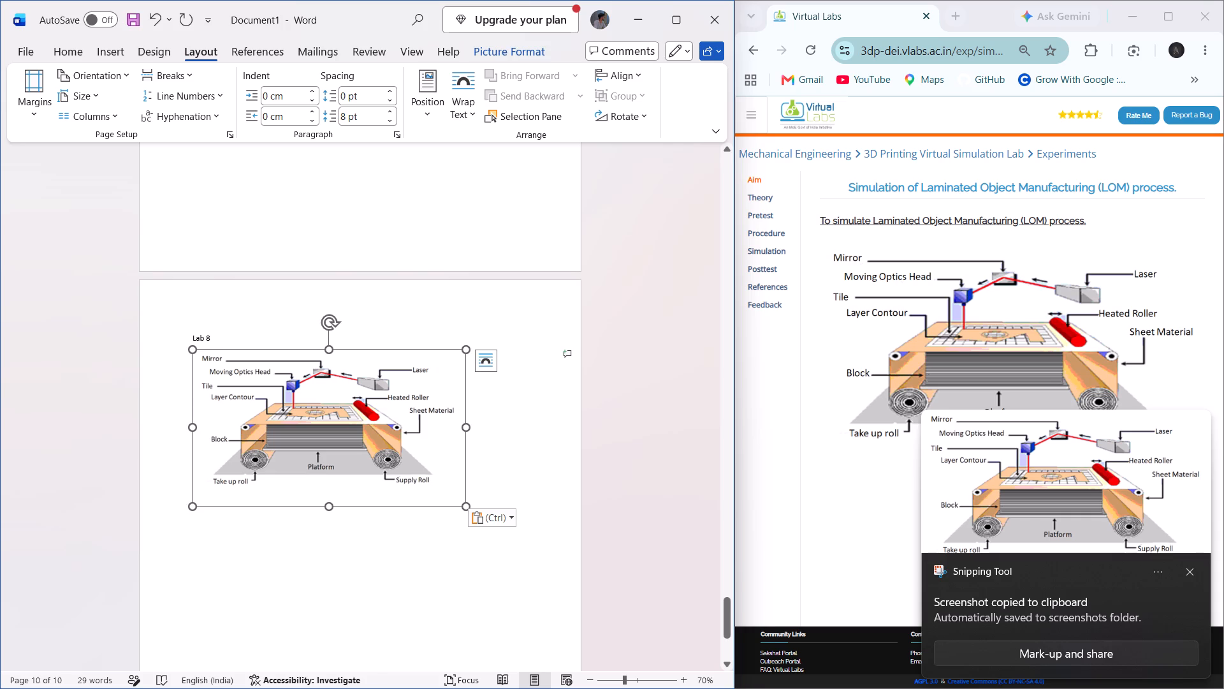
{"action": "left_click_drag", "start_coordinate": [470, 505], "coordinate": [525, 512]}
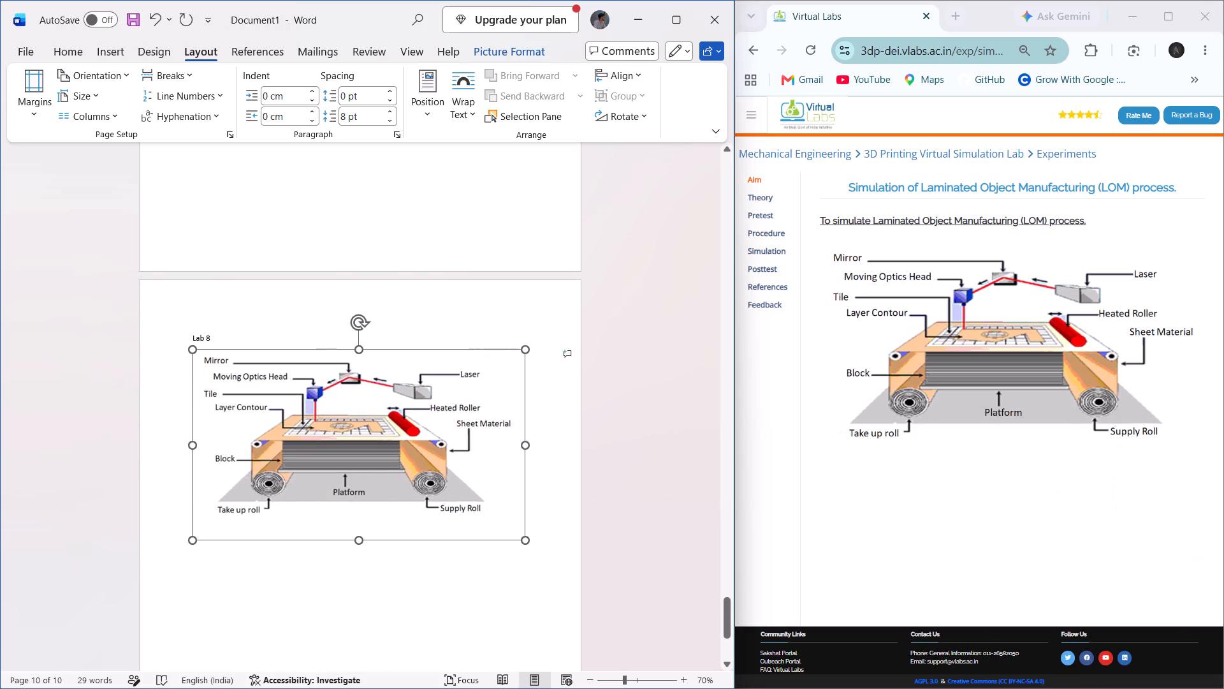
{"action": "left_click_drag", "start_coordinate": [360, 538], "coordinate": [360, 517]}
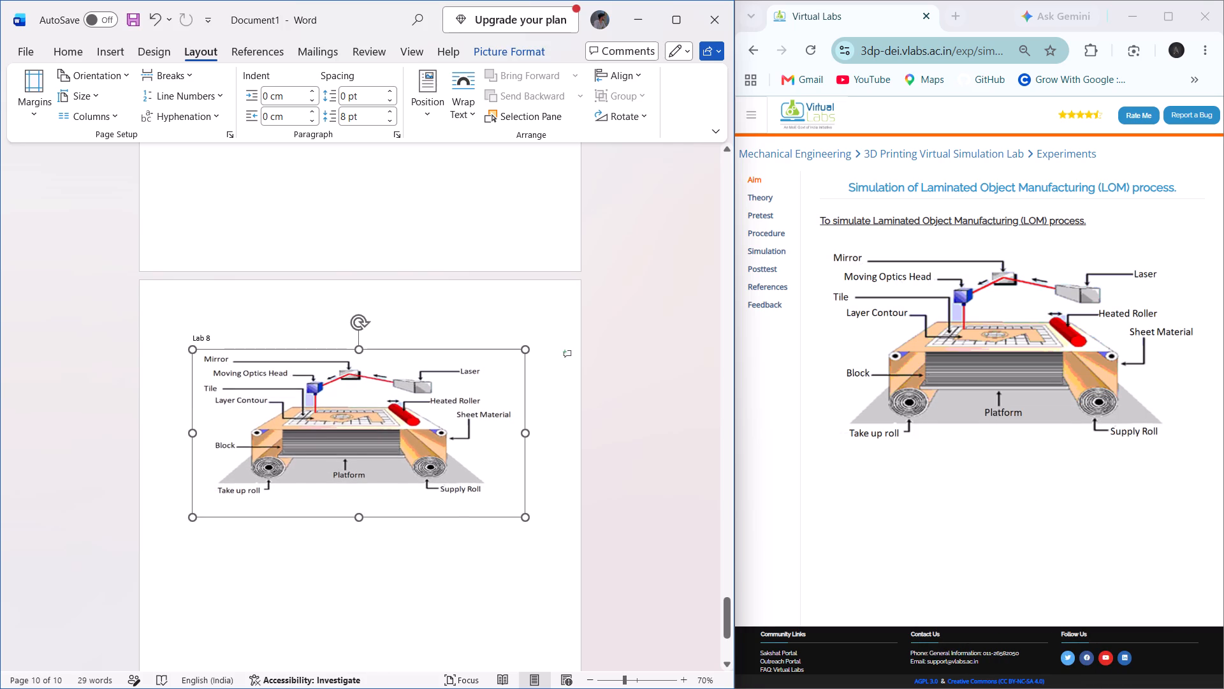
{"action": "left_click_drag", "start_coordinate": [360, 517], "coordinate": [361, 508]}
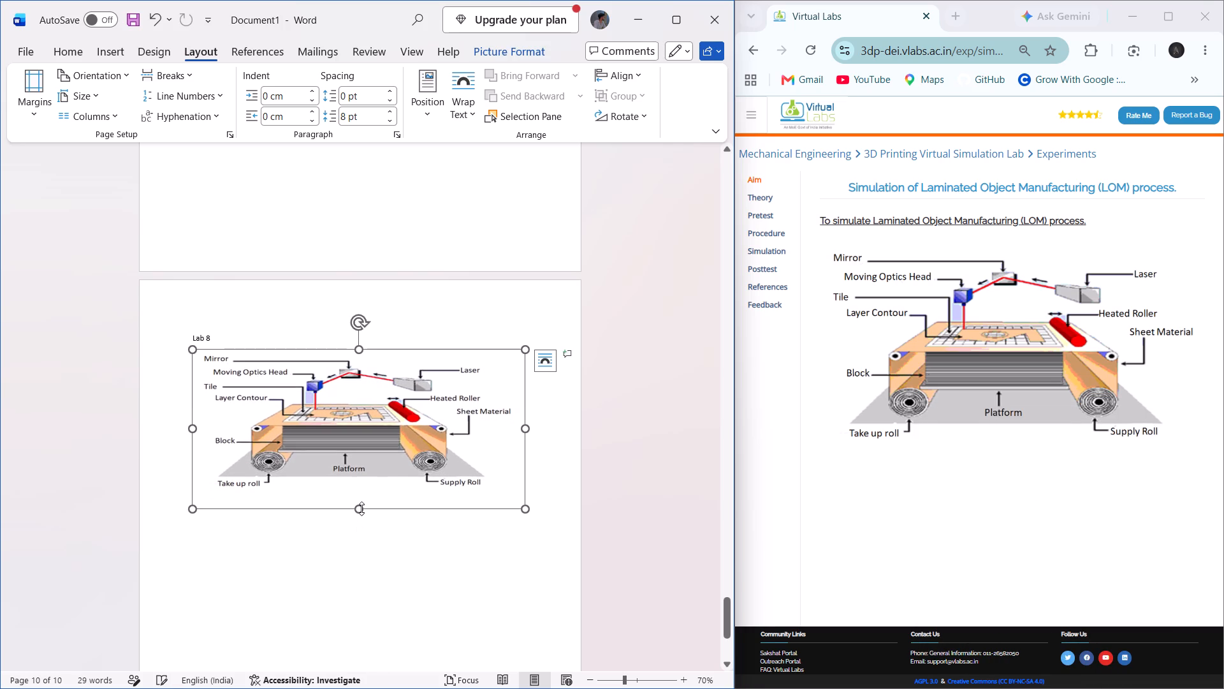
{"action": "left_click_drag", "start_coordinate": [361, 508], "coordinate": [361, 515]}
In Chrome, open the Simulation page of the Laminated Object Manufacturing experiment.
{"action": "left_click", "coordinate": [850, 411]}
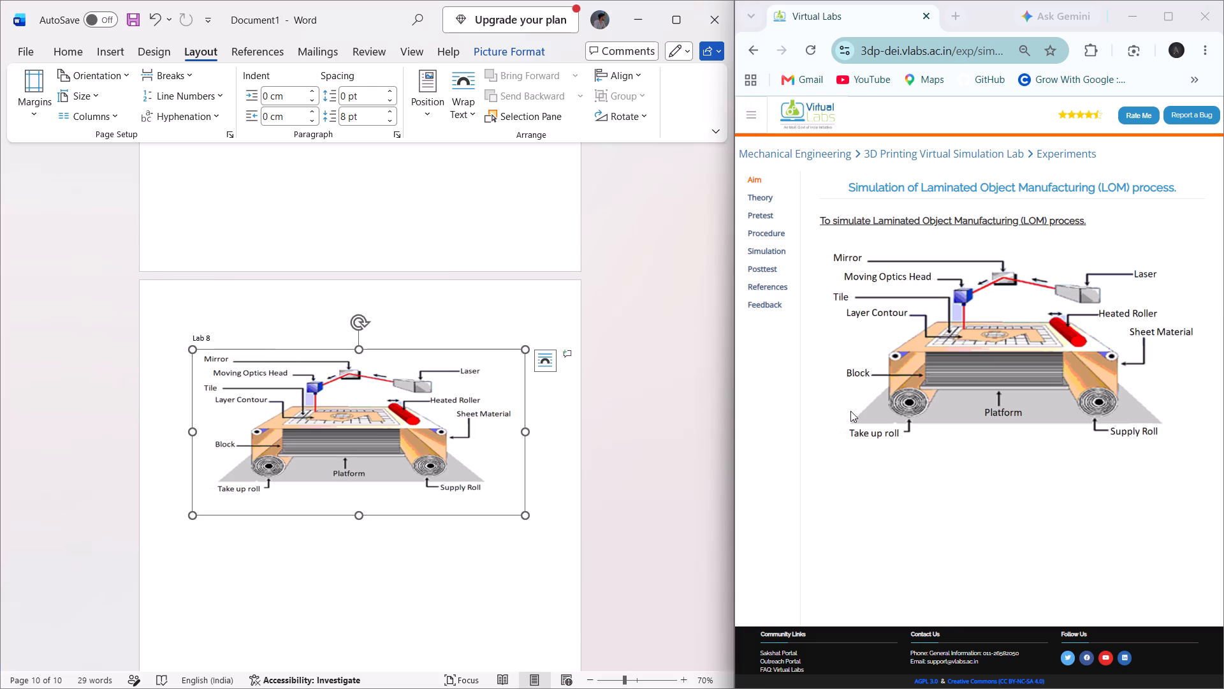
{"action": "left_click", "coordinate": [768, 235]}
{"action": "left_click", "coordinate": [768, 249]}
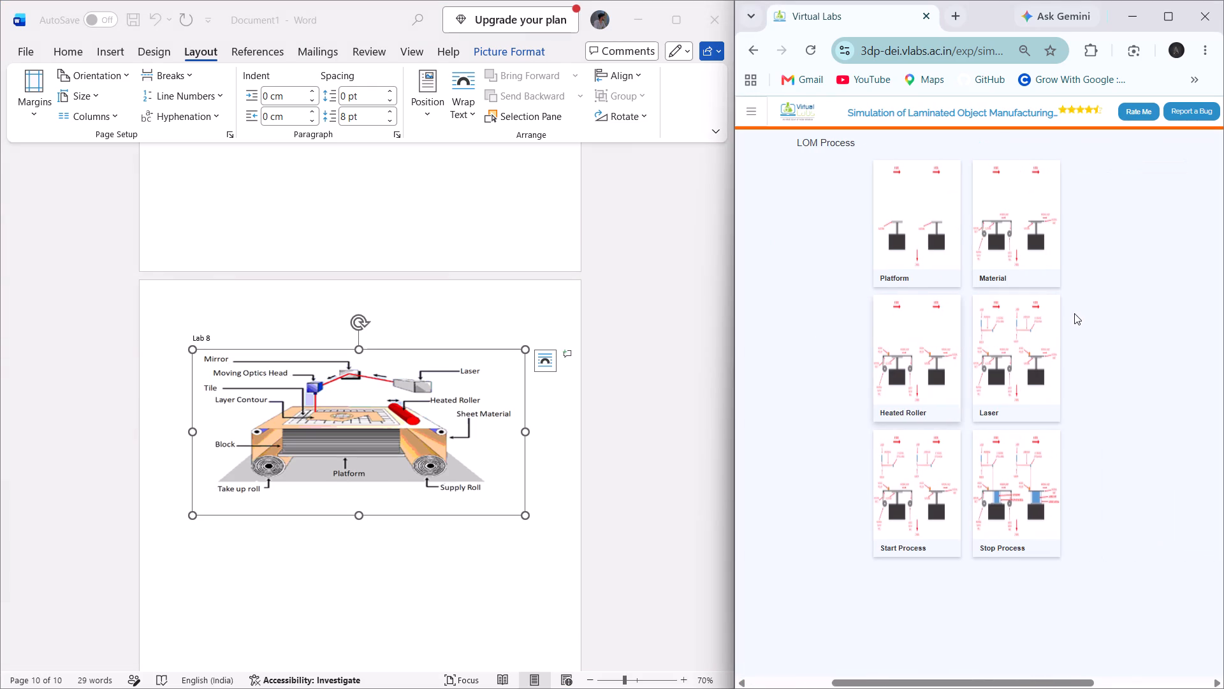
Bring the page to 67% zoom and capture a screenshot of the LOM Process title with its six process diagrams.
{"action": "key", "text": "ctrl+plus"}
{"action": "scroll", "coordinate": [1074, 313], "scroll_direction": "up", "scroll_amount": 1}
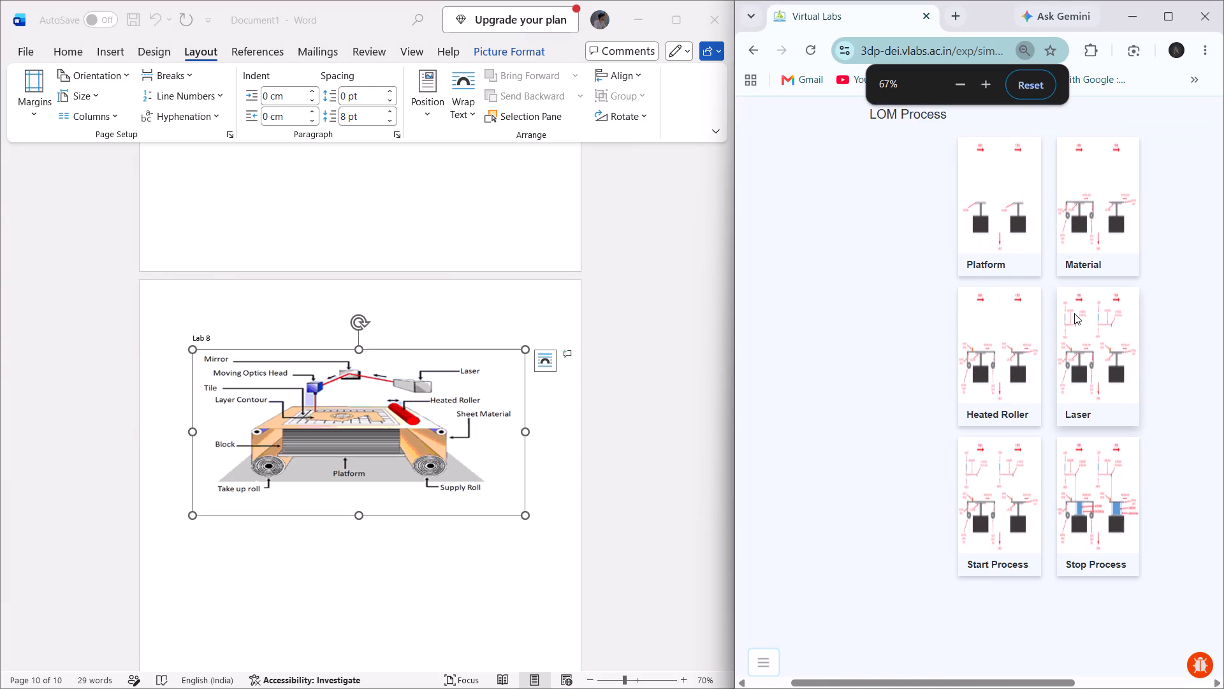
{"action": "scroll", "coordinate": [1074, 313], "scroll_direction": "up", "scroll_amount": 1}
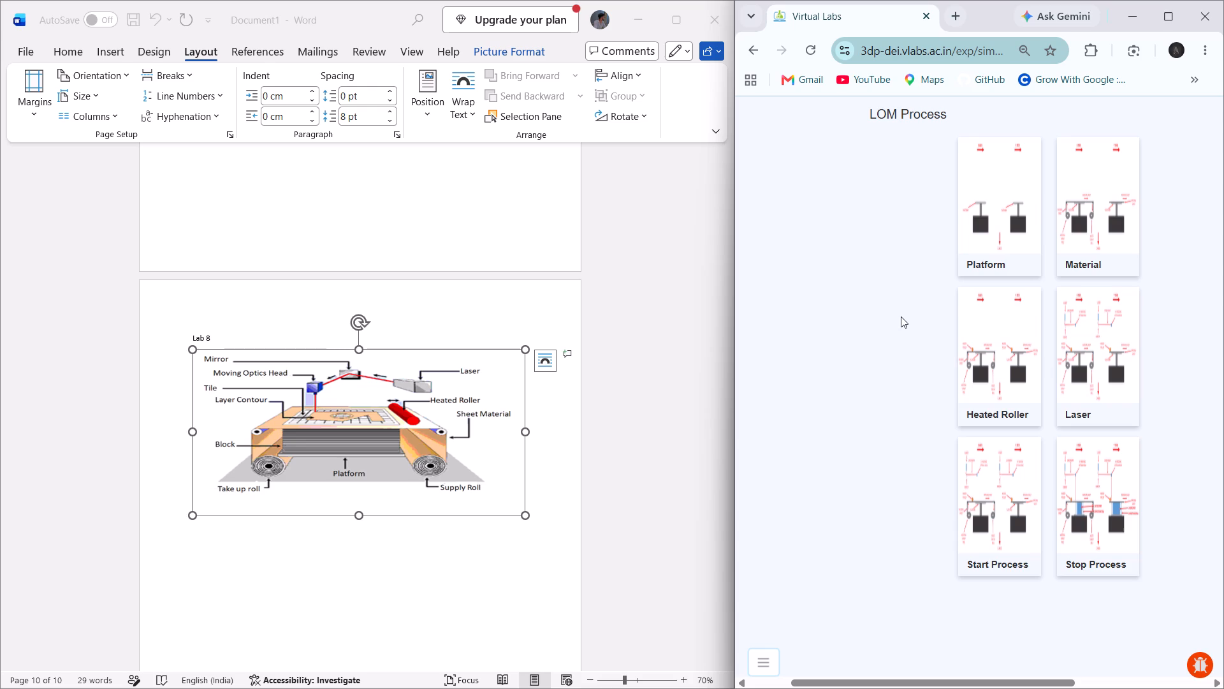
{"action": "key", "text": "Print"}
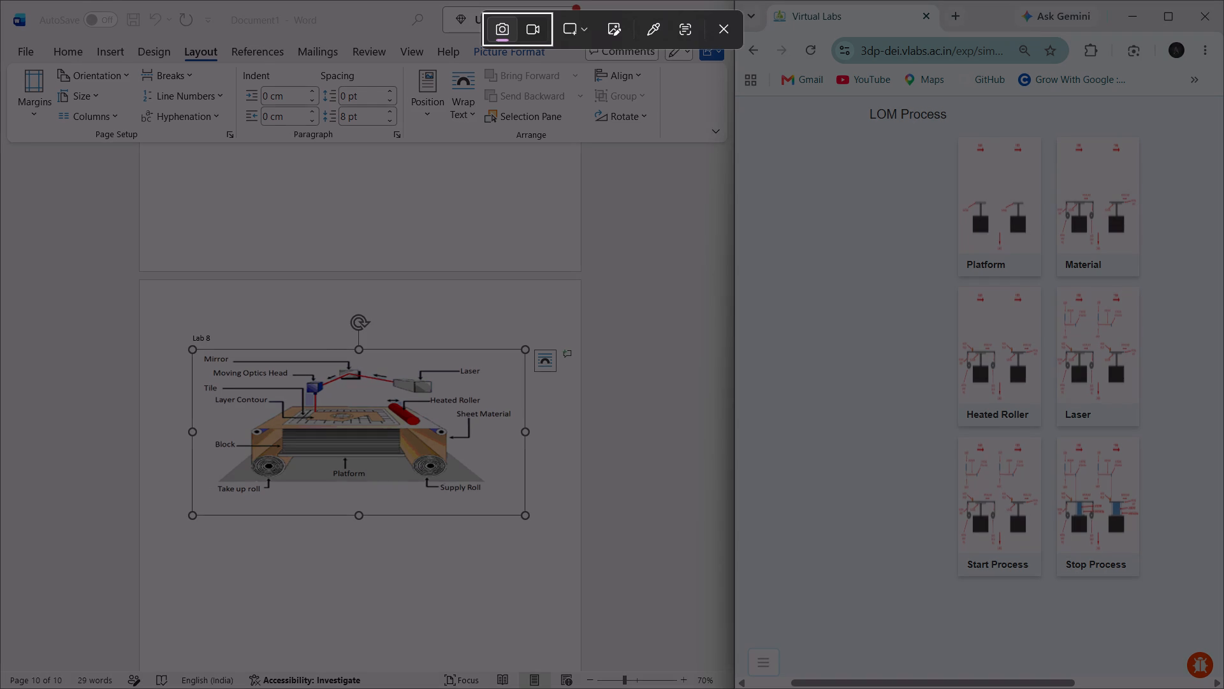
{"action": "left_click_drag", "start_coordinate": [868, 102], "coordinate": [1143, 574]}
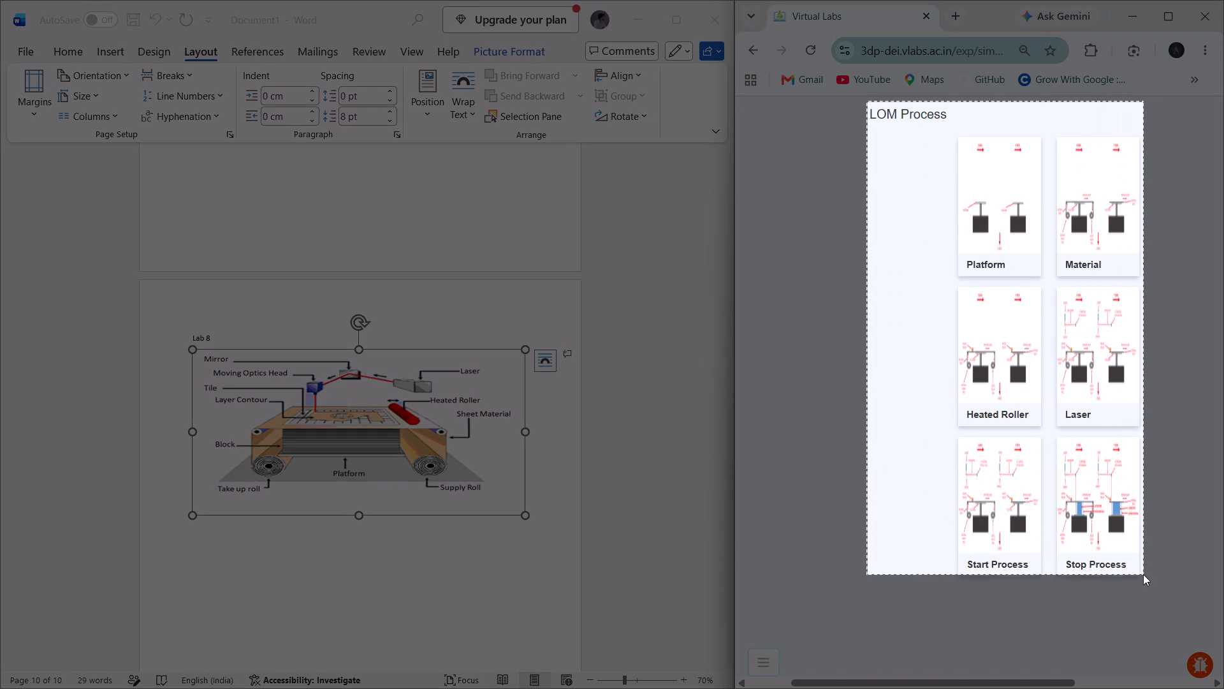
{"action": "left_click_drag", "start_coordinate": [1143, 574], "coordinate": [1146, 579]}
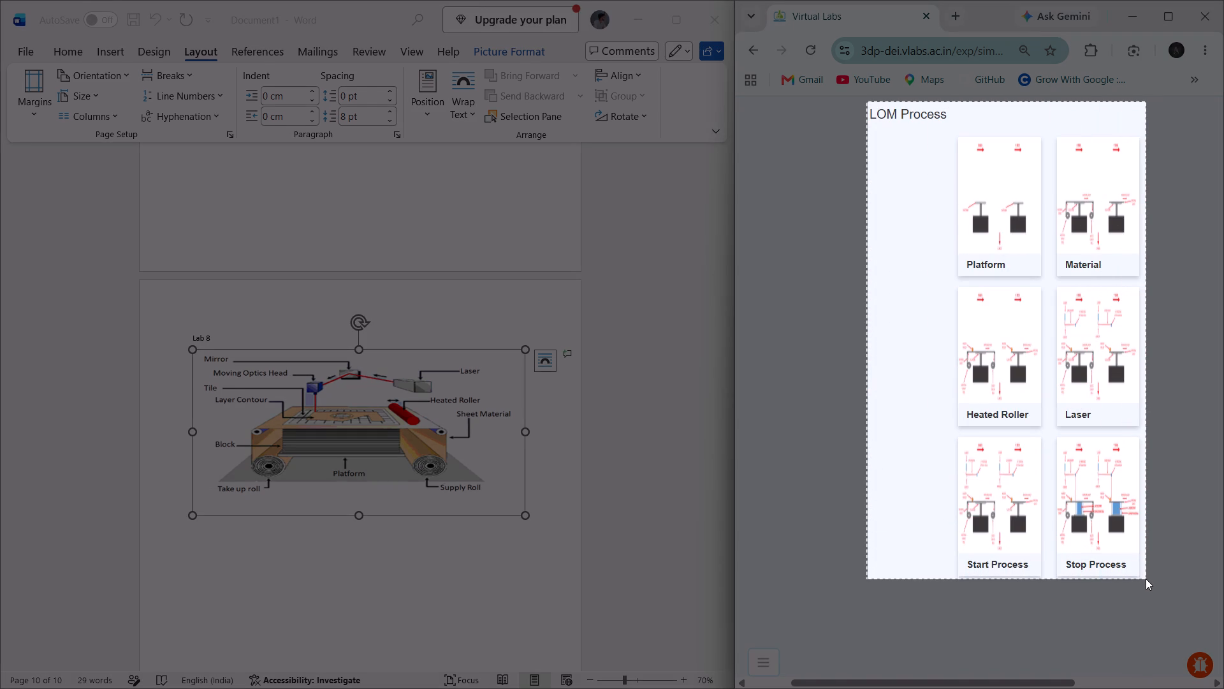
{"action": "left_click_drag", "start_coordinate": [1146, 579], "coordinate": [1147, 589]}
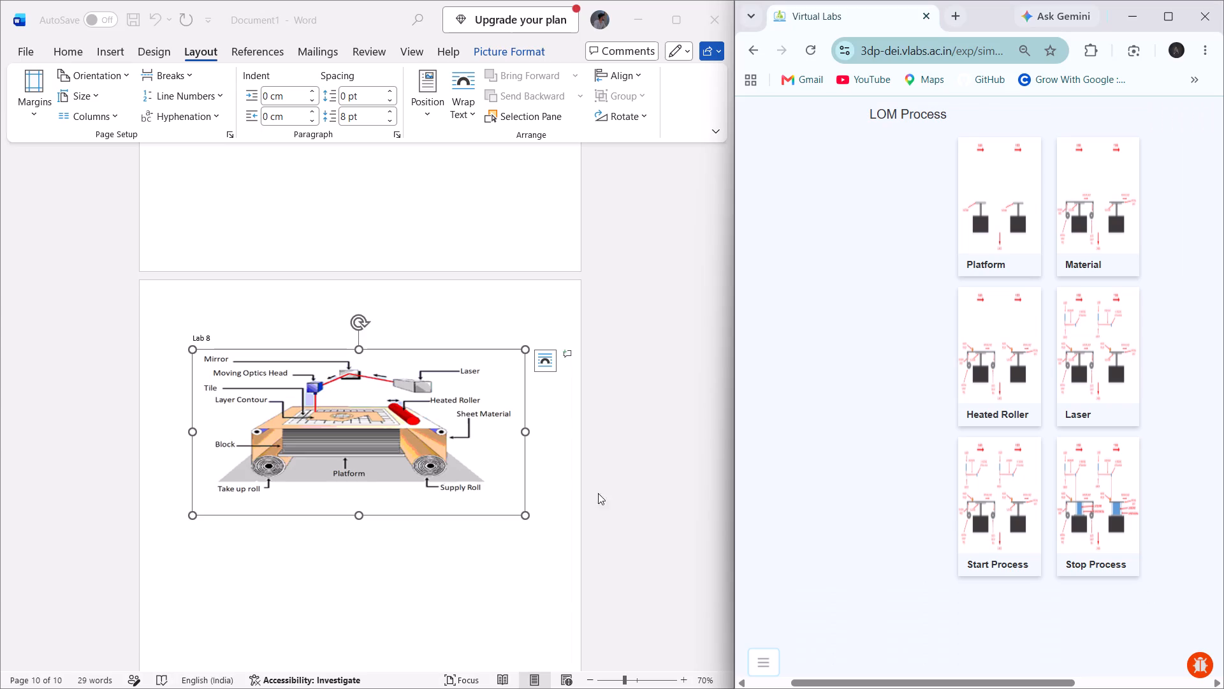
In Word, paste the LOM Process capture after the Lab 8 diagram and shrink it to fit on the same page.
{"action": "left_click", "coordinate": [341, 579]}
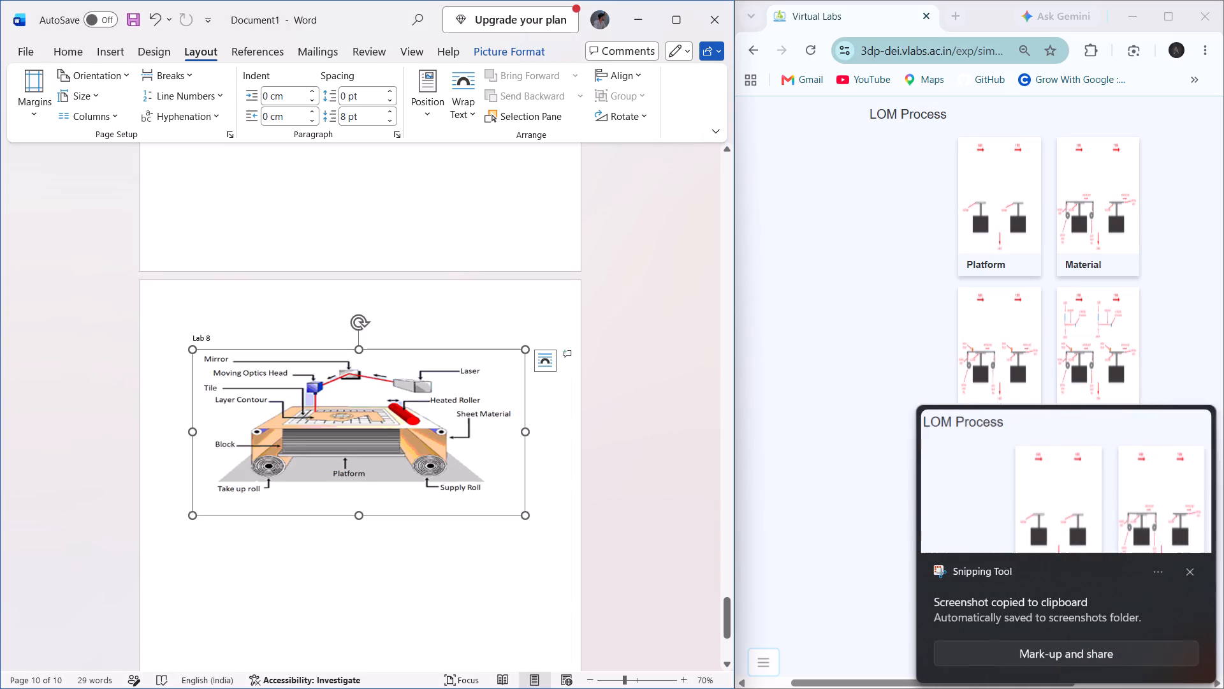
{"action": "left_click", "coordinate": [536, 528]}
{"action": "key", "text": "ctrl+v"}
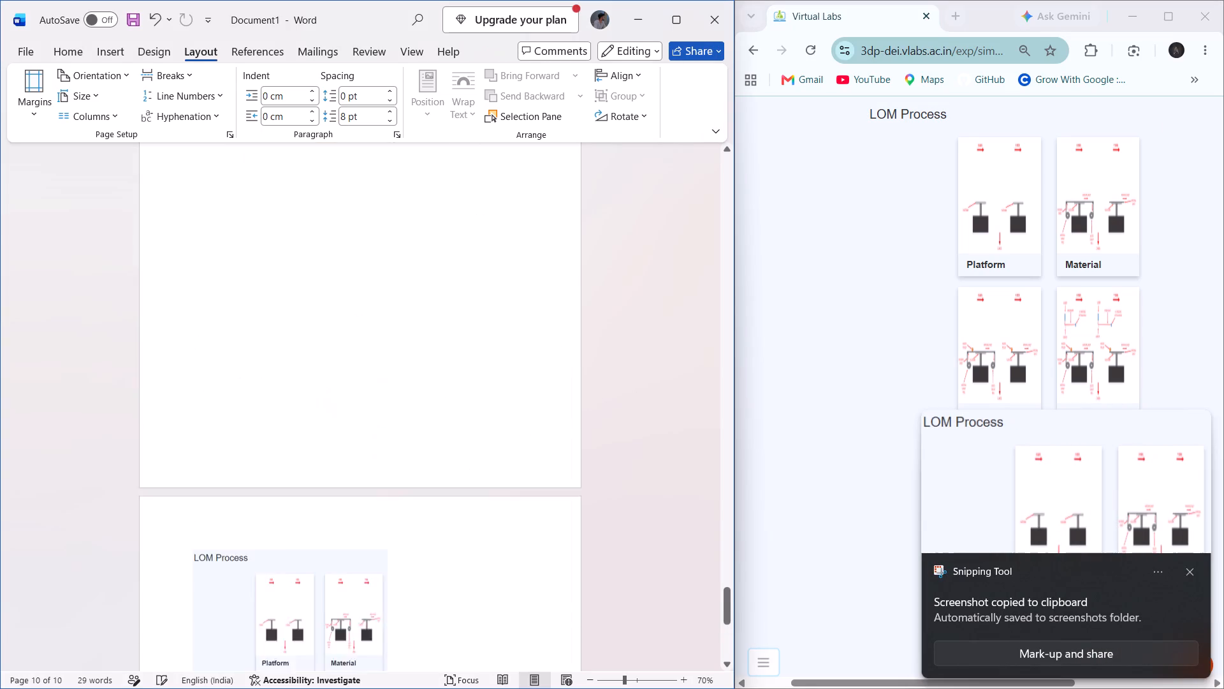
{"action": "left_click", "coordinate": [388, 497]}
{"action": "scroll", "coordinate": [388, 497], "scroll_direction": "down", "scroll_amount": 1}
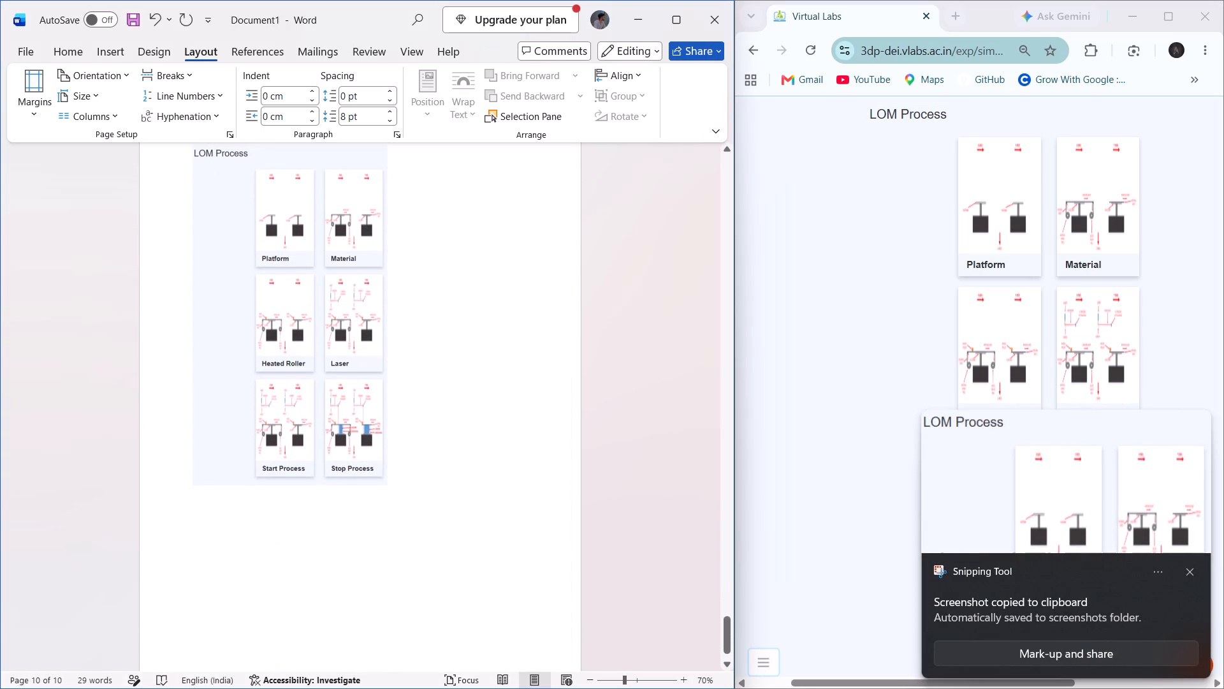
{"action": "left_click", "coordinate": [329, 453]}
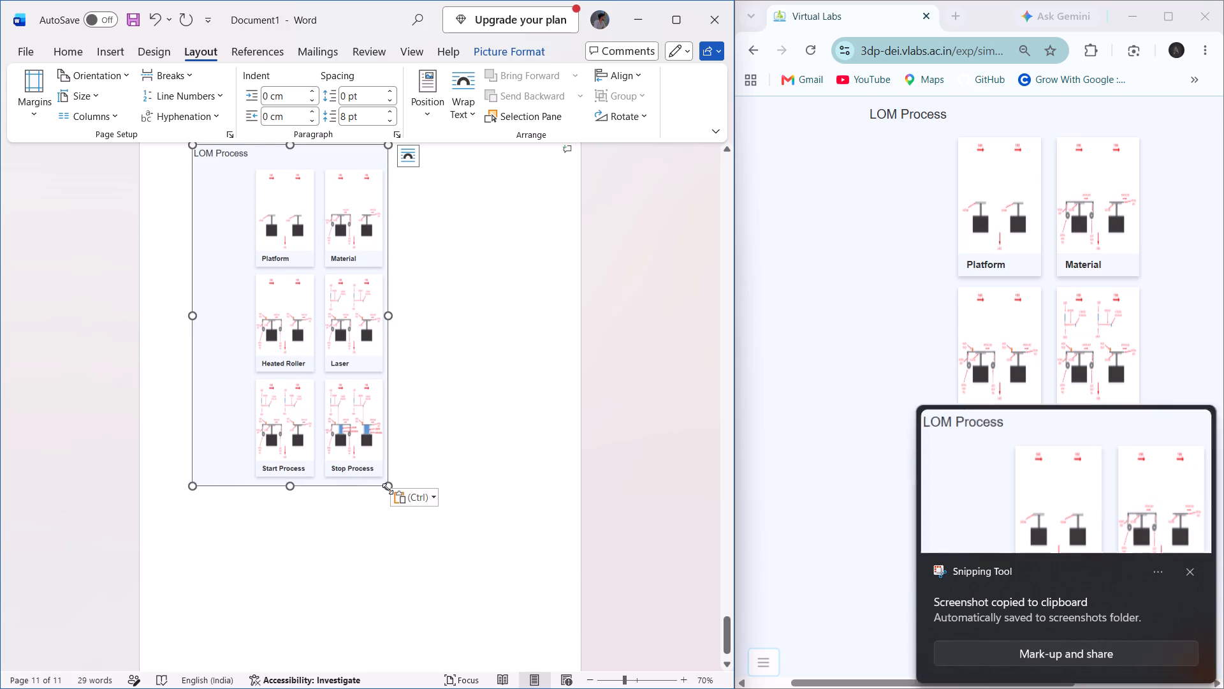
{"action": "left_click_drag", "start_coordinate": [388, 489], "coordinate": [364, 438]}
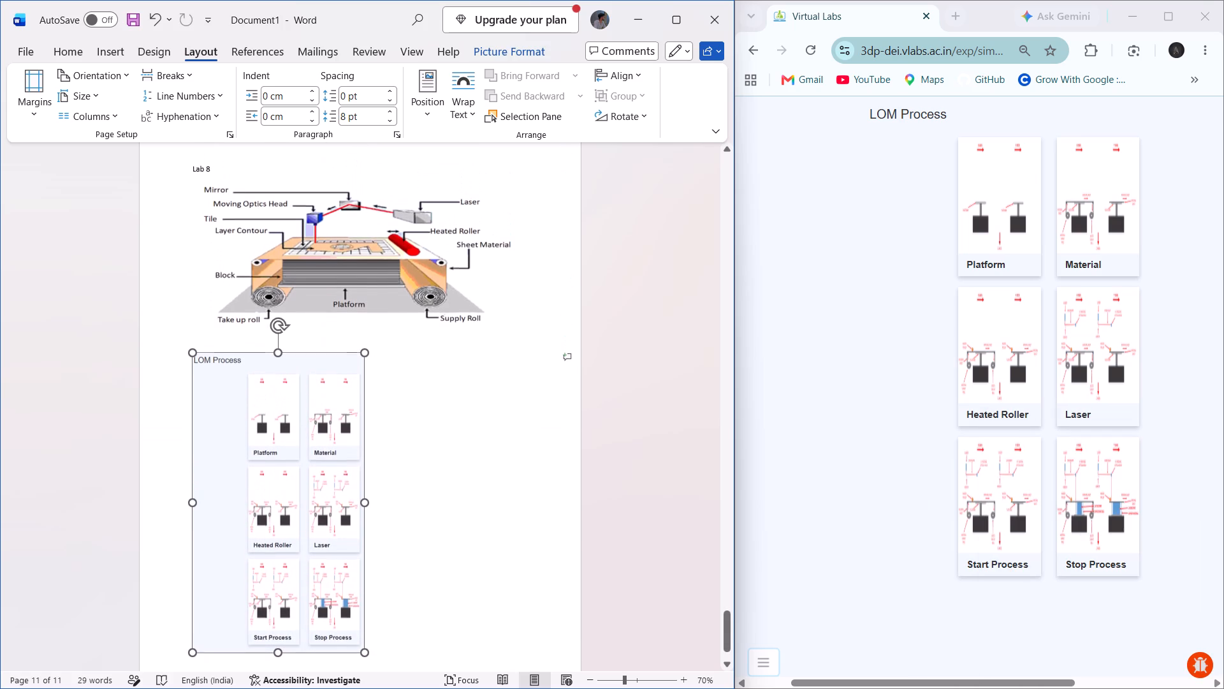
Slightly enlarge the LOM Process picture below the Lab 8 diagram, keeping it on the same page.
{"action": "left_click", "coordinate": [315, 411]}
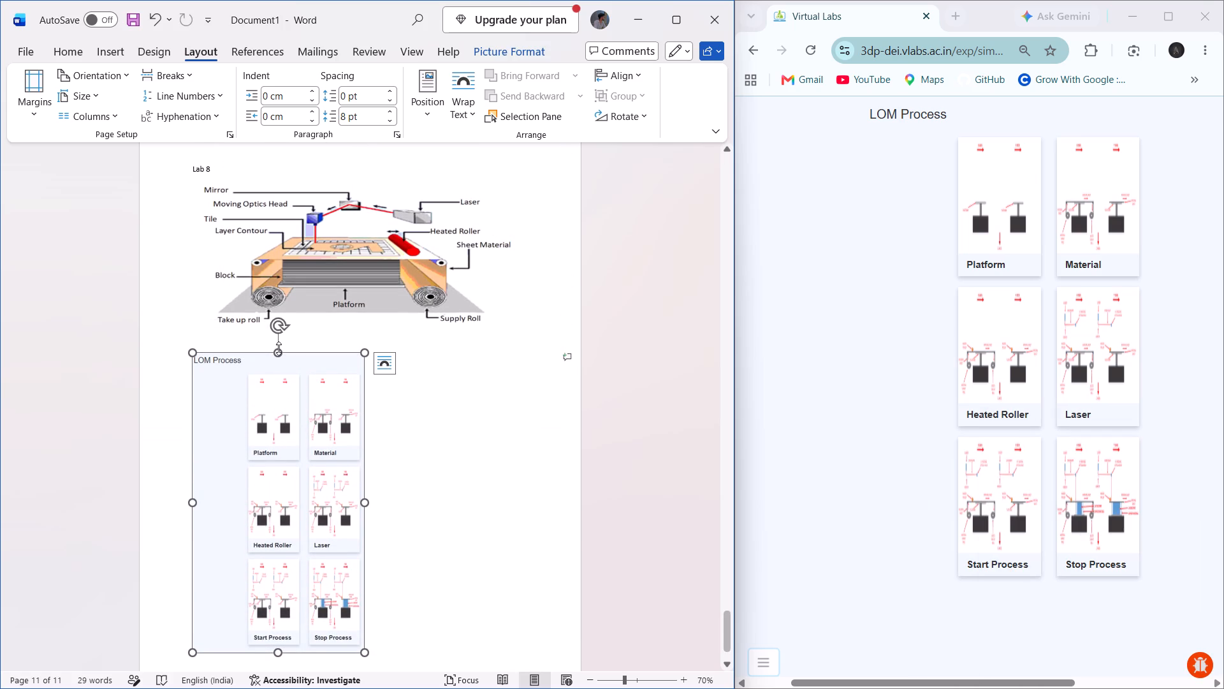
{"action": "left_click", "coordinate": [279, 348]}
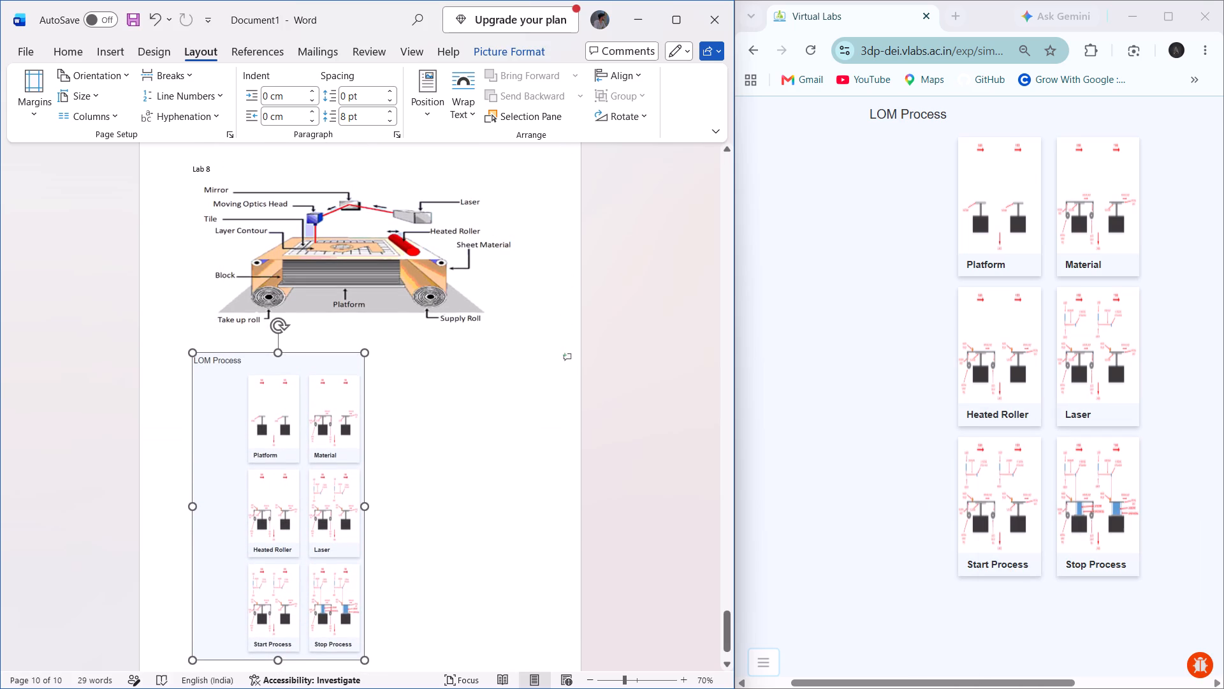
{"action": "scroll", "coordinate": [327, 488], "scroll_direction": "down", "scroll_amount": 1}
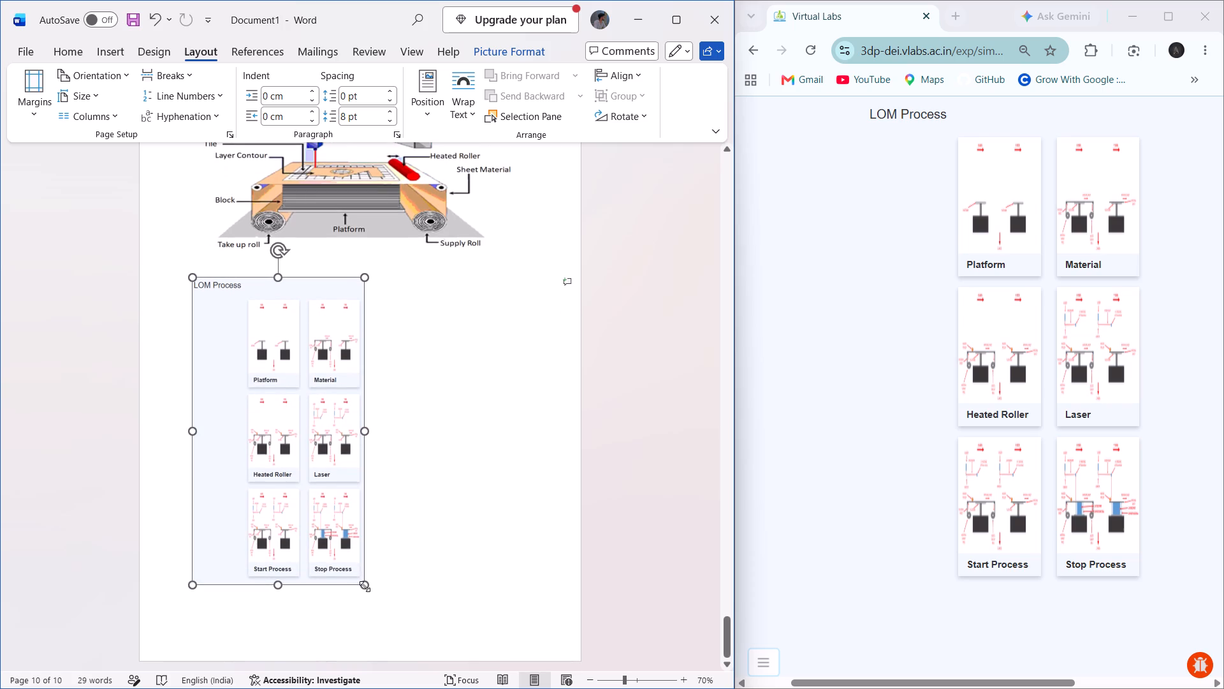
{"action": "left_click_drag", "start_coordinate": [365, 586], "coordinate": [373, 599]}
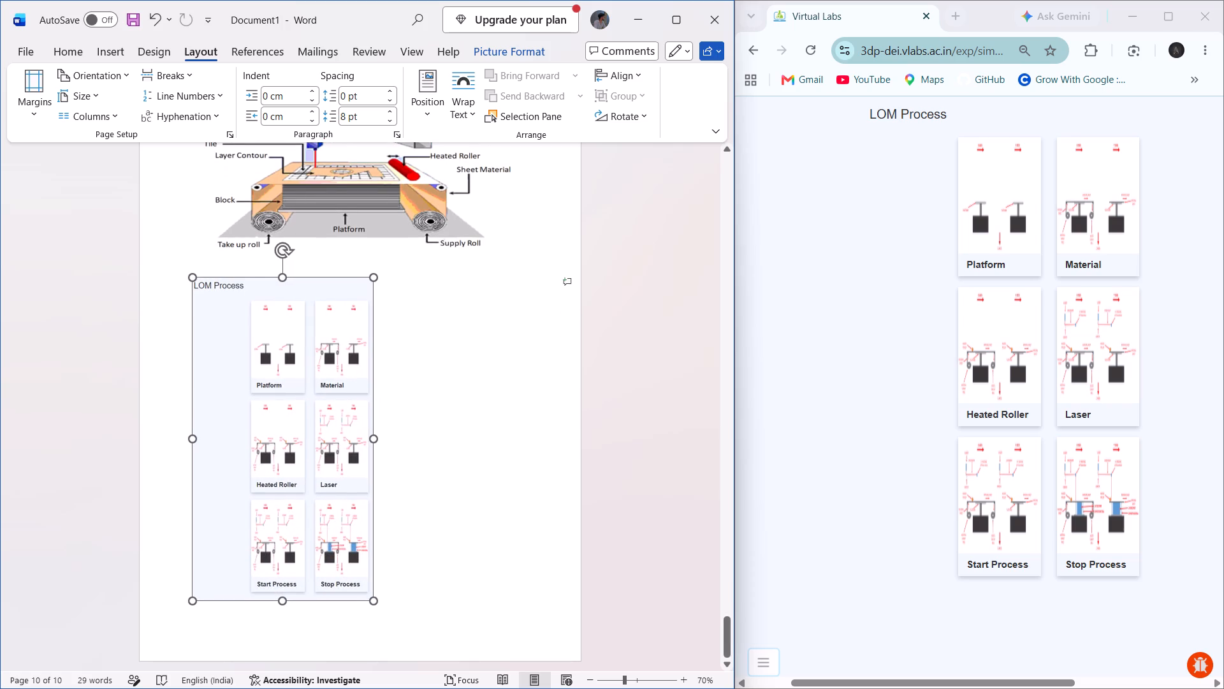
{"action": "left_click_drag", "start_coordinate": [373, 599], "coordinate": [375, 602]}
{"action": "left_click", "coordinate": [472, 486]}
{"action": "scroll", "coordinate": [472, 486], "scroll_direction": "up", "scroll_amount": 1}
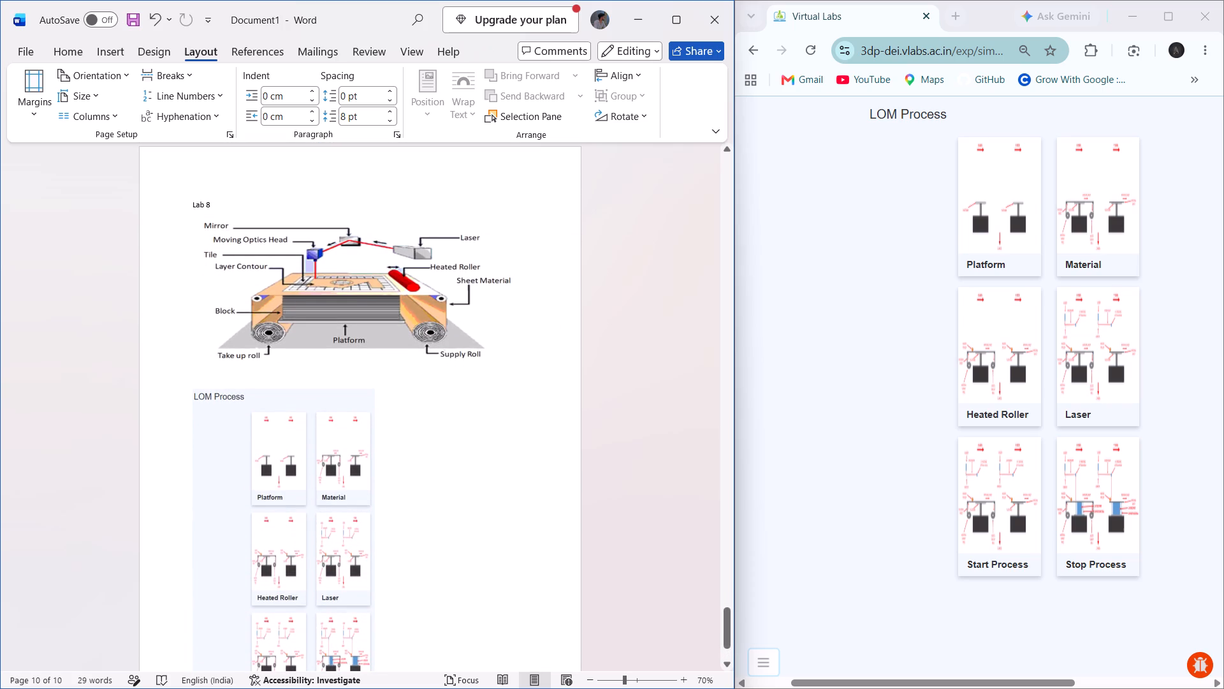
Add an empty paragraph after the LOM Process picture to start a new page.
{"action": "scroll", "coordinate": [490, 515], "scroll_direction": "down", "scroll_amount": 7}
{"action": "key", "text": "Return"}
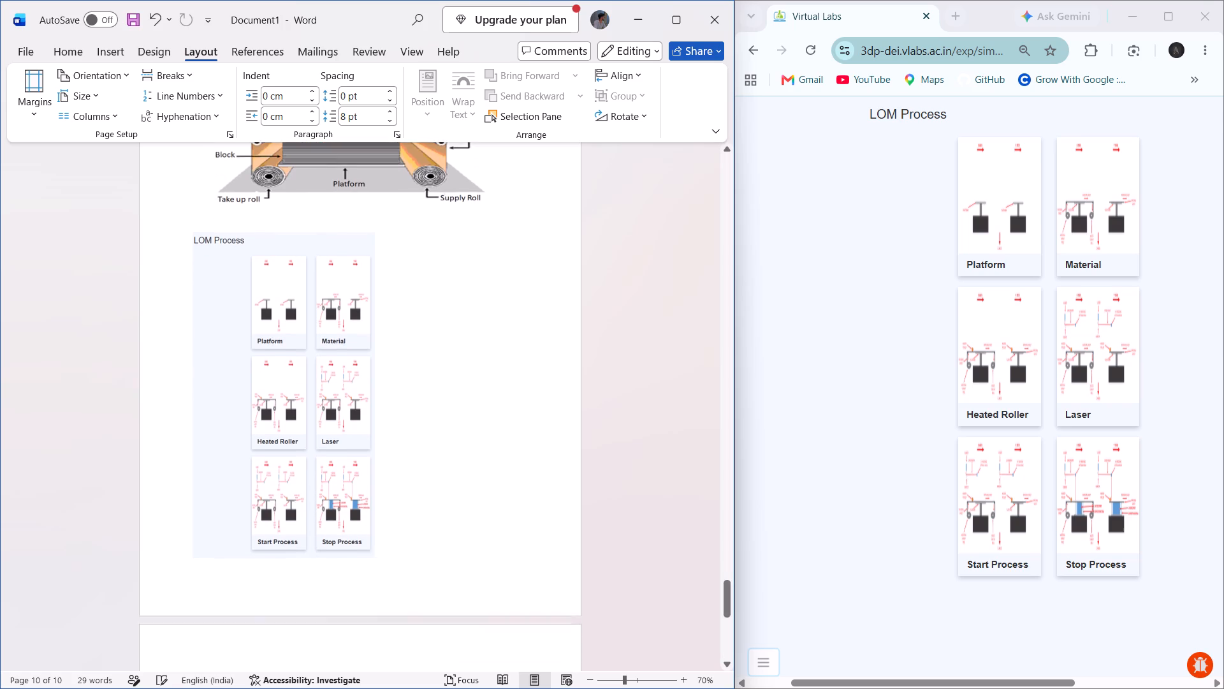
{"action": "scroll", "coordinate": [998, 482], "scroll_direction": "down", "scroll_amount": 1}
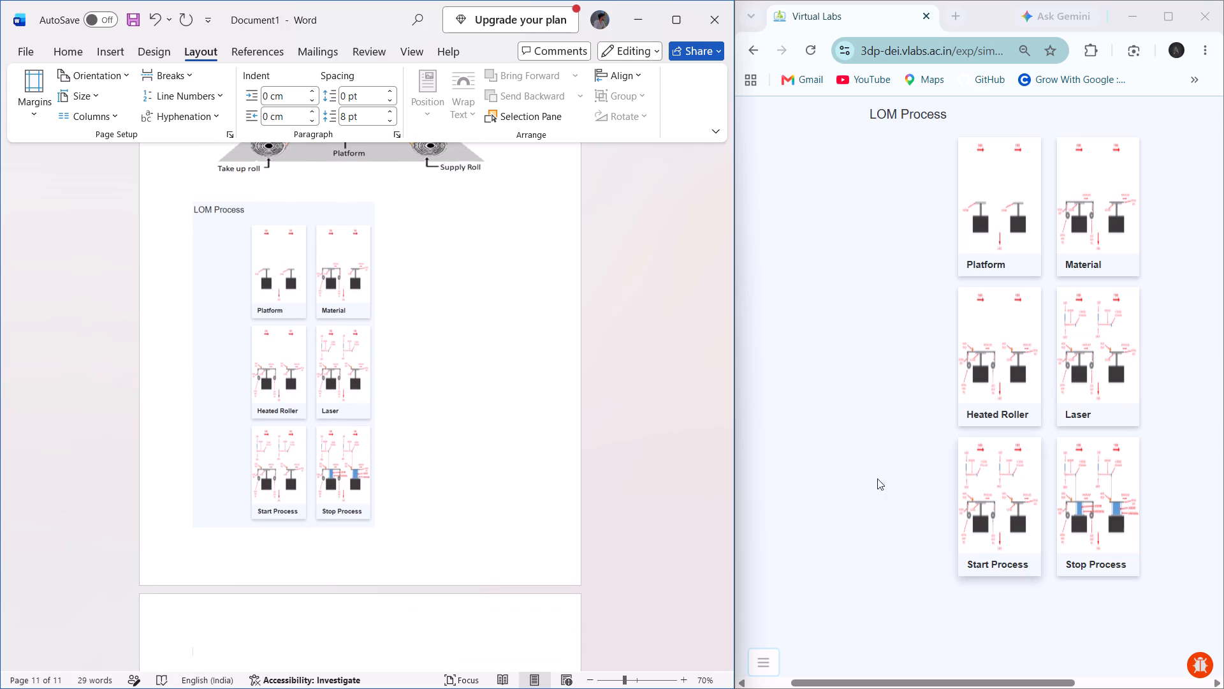
In Chrome, return to the 3D Printing Virtual Simulation Lab experiment list and open Simulation of Powder Binding / Jetting Process.
{"action": "left_click", "coordinate": [836, 458]}
{"action": "scroll", "coordinate": [836, 458], "scroll_direction": "right", "scroll_amount": 16}
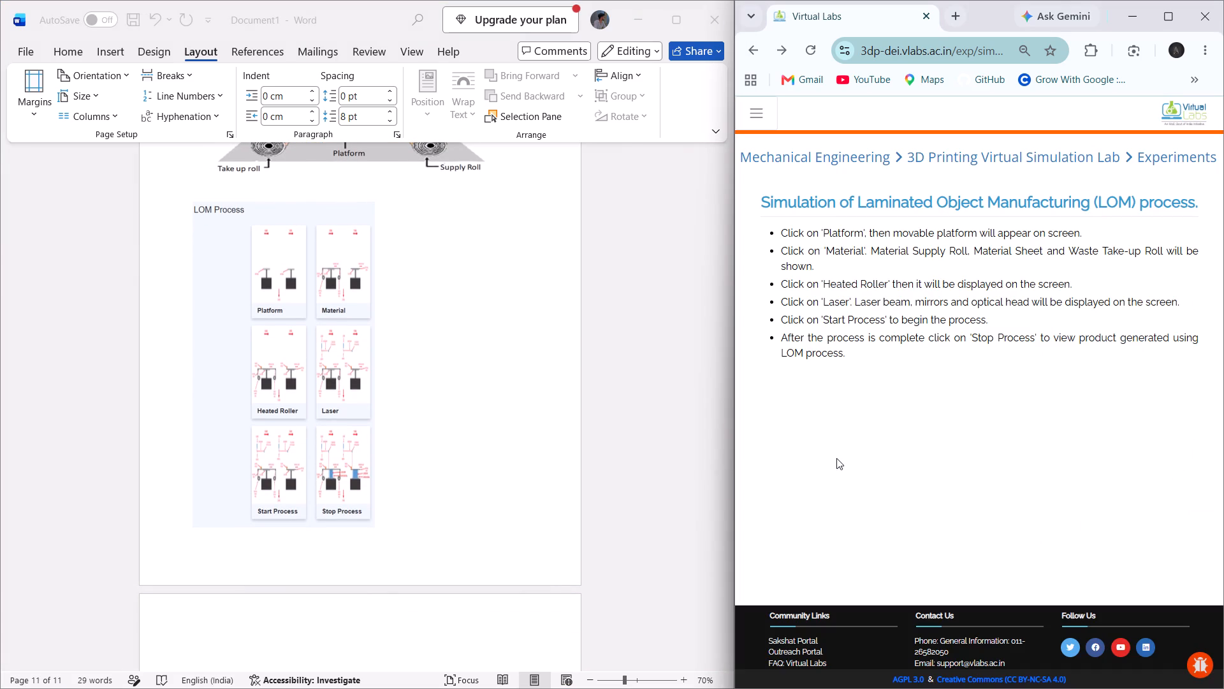
{"action": "scroll", "coordinate": [841, 380], "scroll_direction": "right", "scroll_amount": 8}
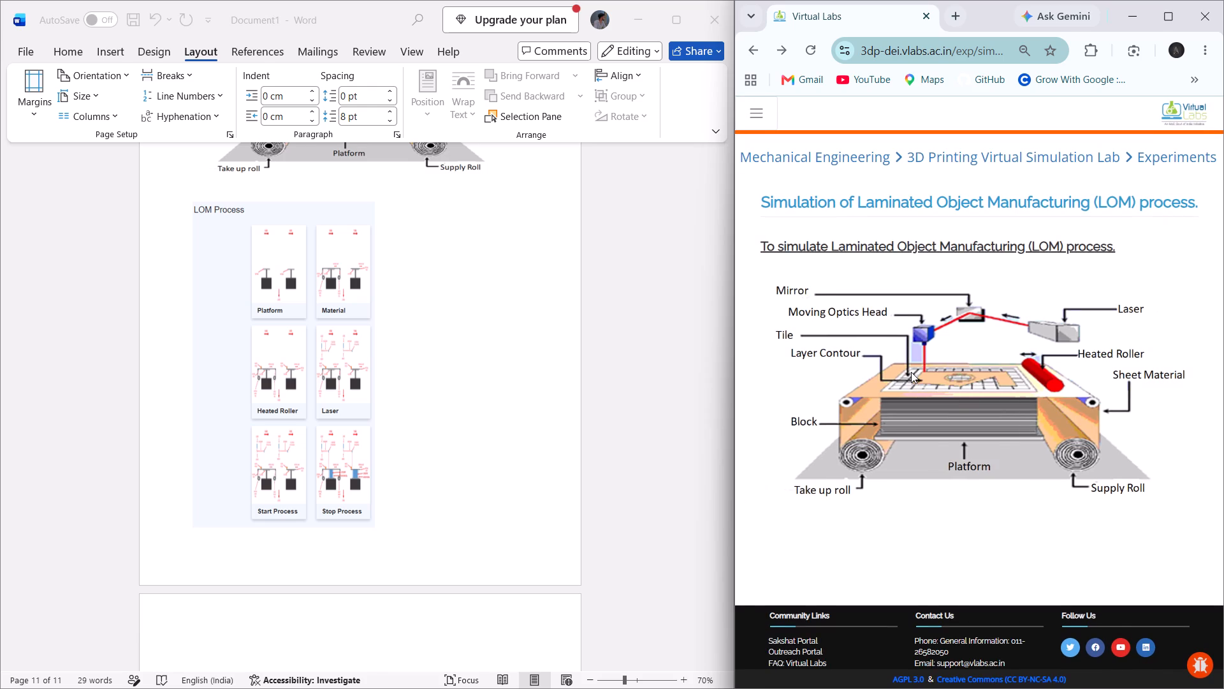
{"action": "key", "text": "ctrl+minus"}
{"action": "left_click", "coordinate": [758, 248]}
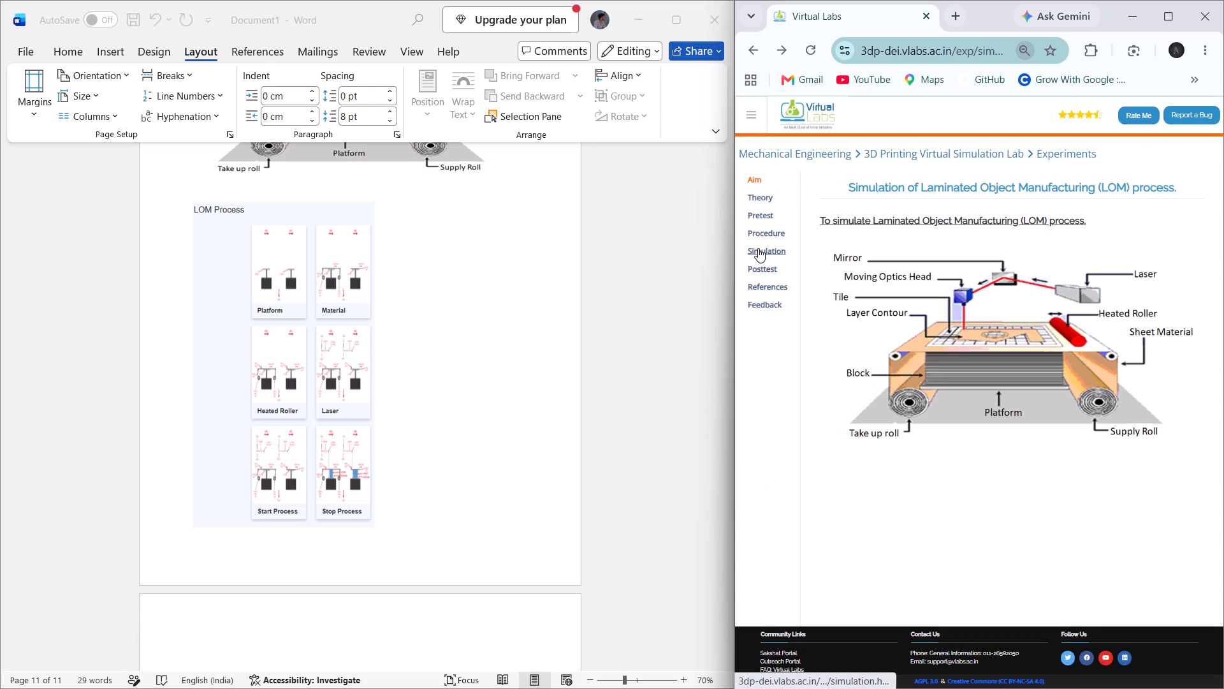
{"action": "scroll", "coordinate": [878, 288], "scroll_direction": "right", "scroll_amount": 9}
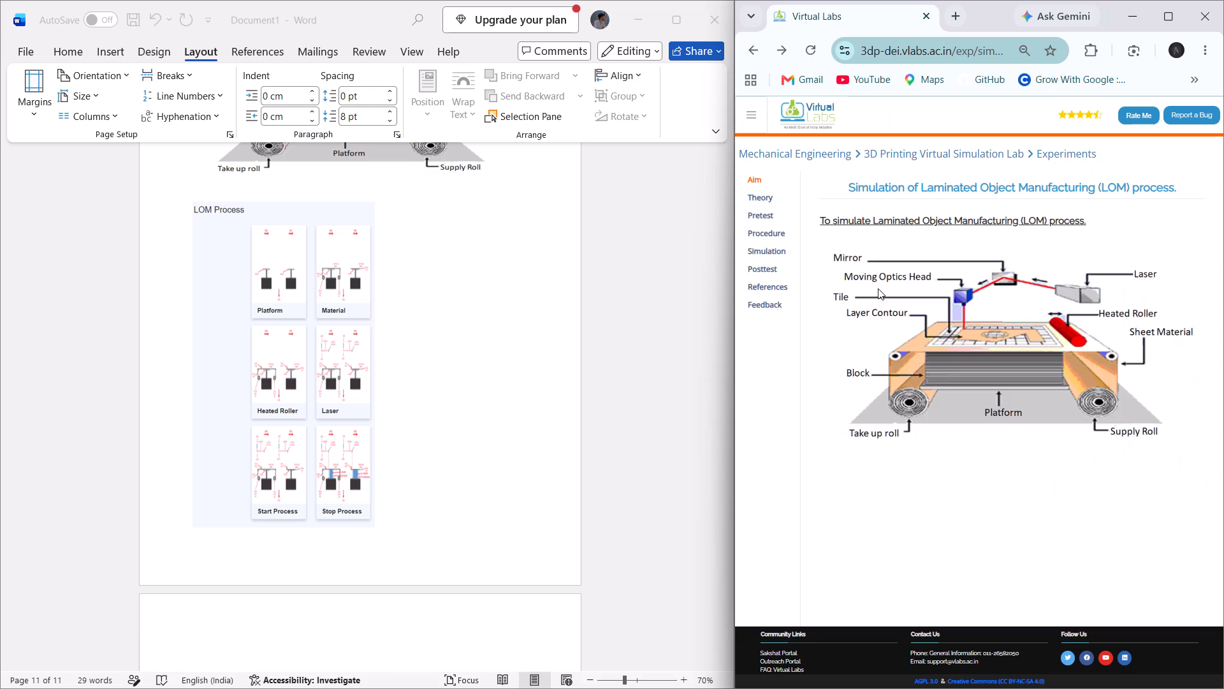
{"action": "scroll", "coordinate": [878, 288], "scroll_direction": "right", "scroll_amount": 8}
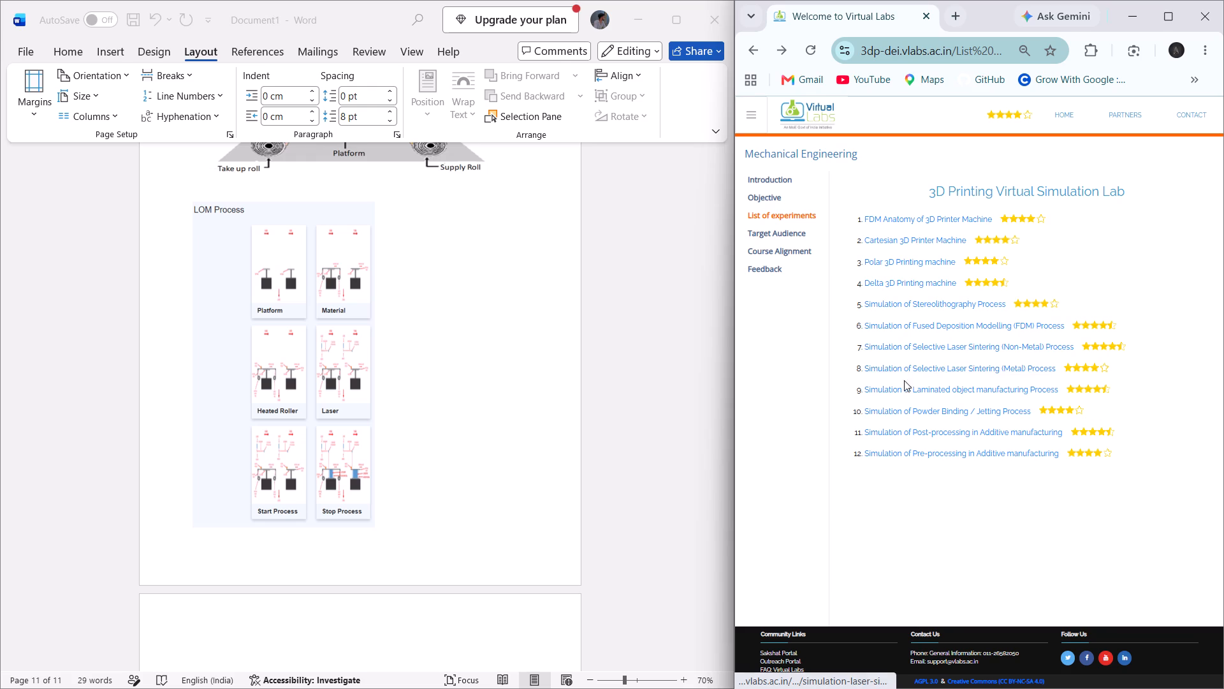
{"action": "left_click", "coordinate": [914, 413]}
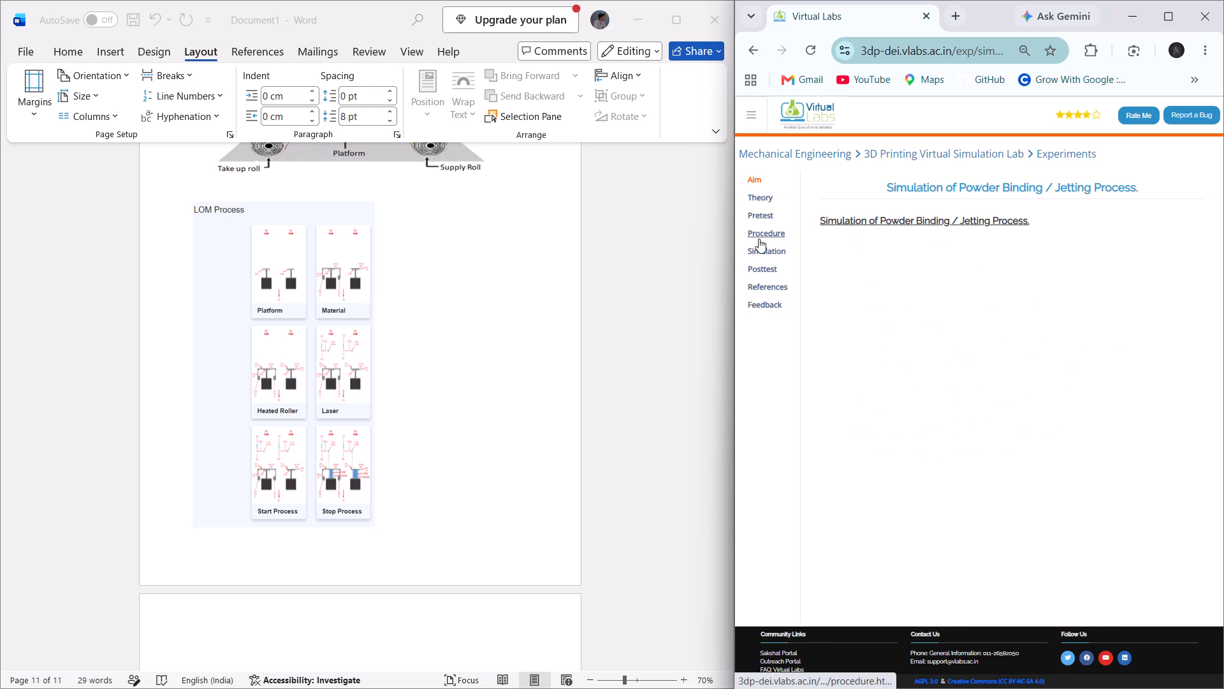
Open the Powder Binding / Jetting experiment's Theory page and look through it for diagrams.
{"action": "left_click", "coordinate": [759, 202]}
{"action": "scroll", "coordinate": [923, 414], "scroll_direction": "down", "scroll_amount": 2}
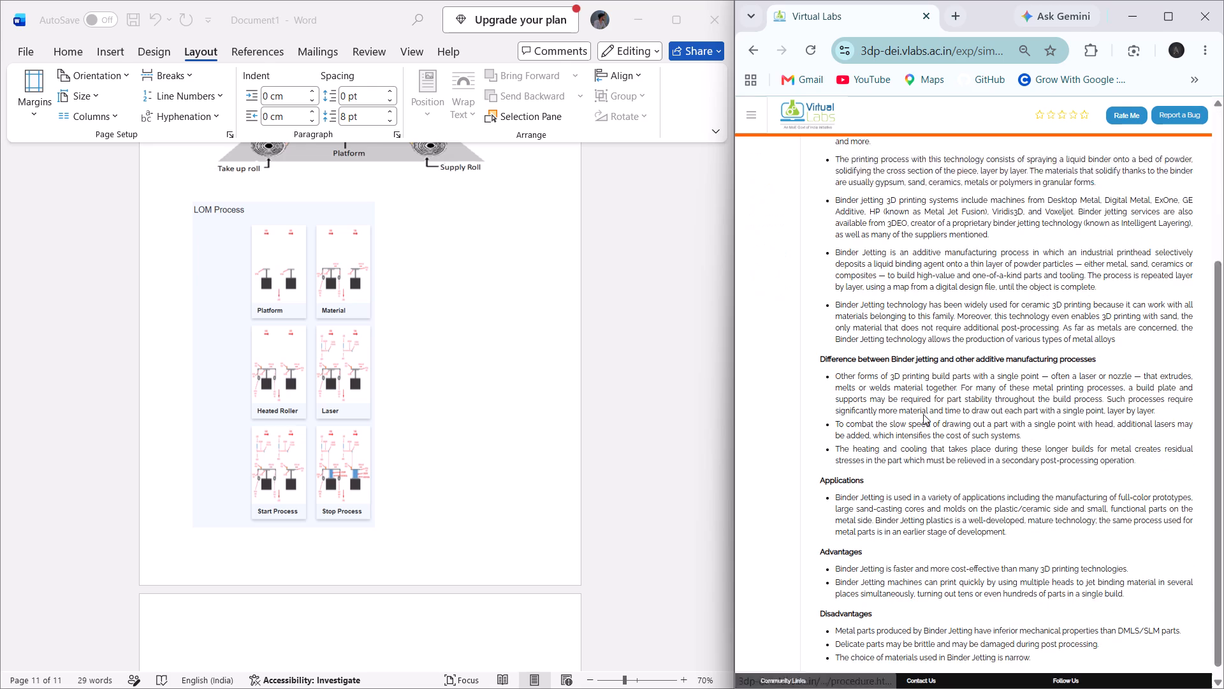
{"action": "scroll", "coordinate": [923, 414], "scroll_direction": "down", "scroll_amount": 2}
In Word, add the heading "Lab 9" on the new page, followed by an empty line.
{"action": "left_click", "coordinate": [405, 563]}
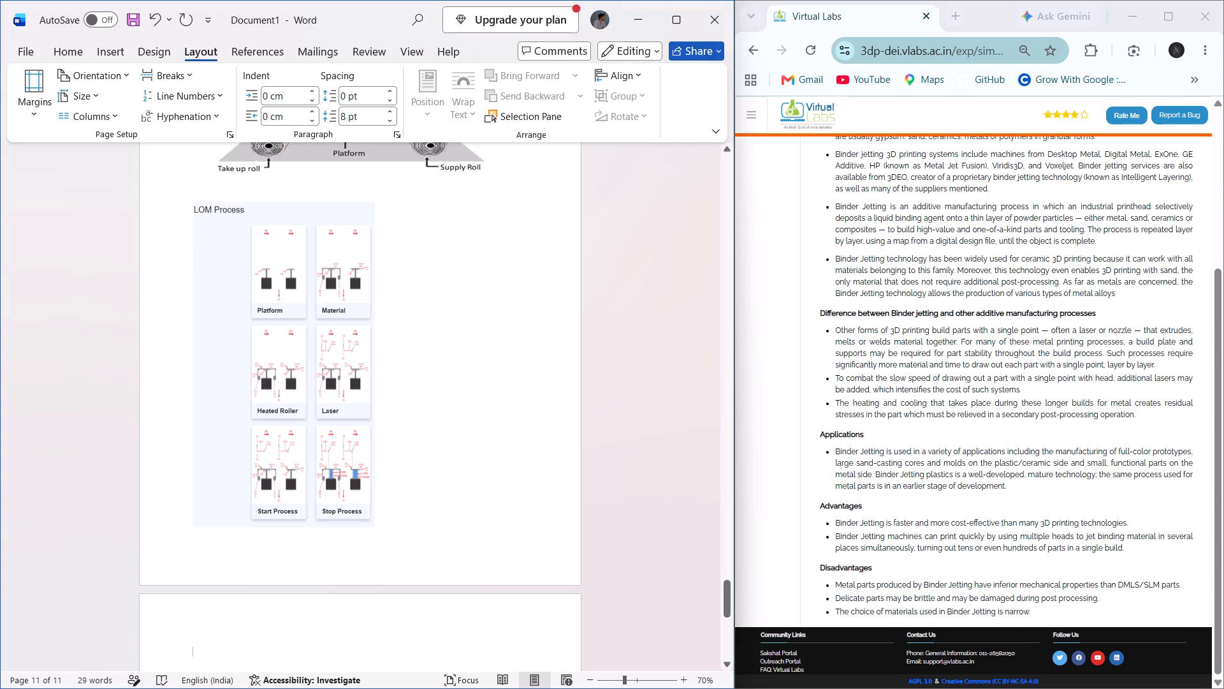
{"action": "type", "text": "Lab 9"}
{"action": "key", "text": "Return"}
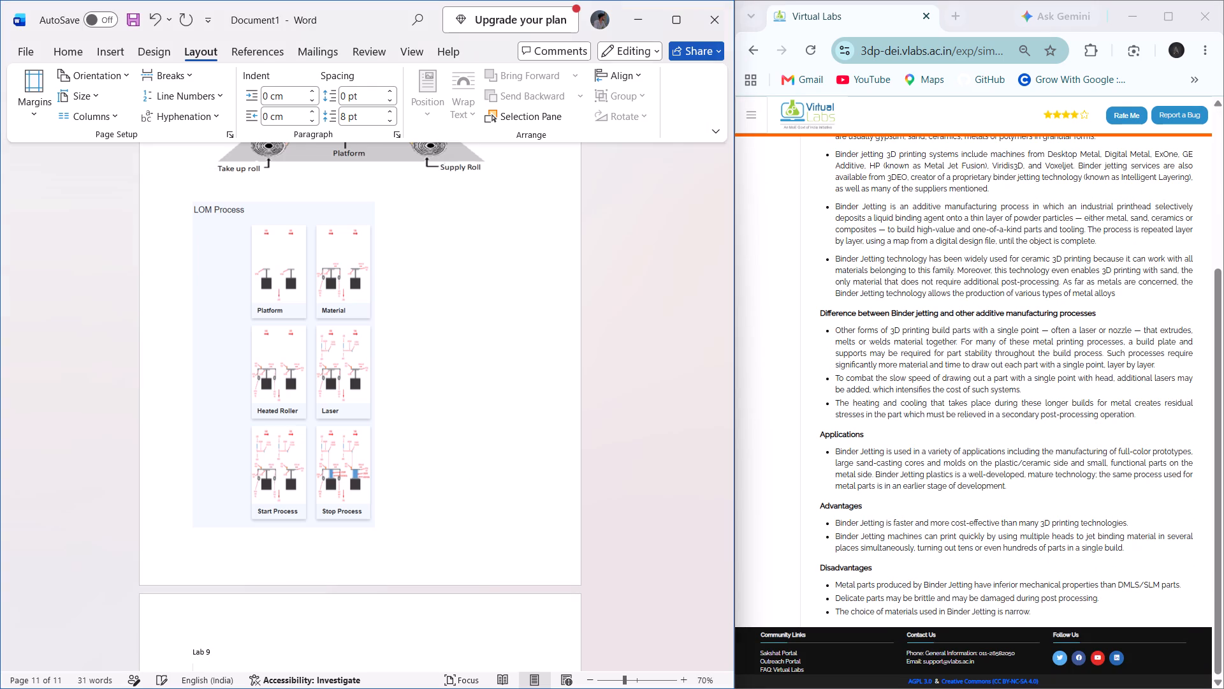
In Chrome, open the Simulation page of the Powder Binding / Jetting experiment.
{"action": "scroll", "coordinate": [906, 434], "scroll_direction": "up", "scroll_amount": 7}
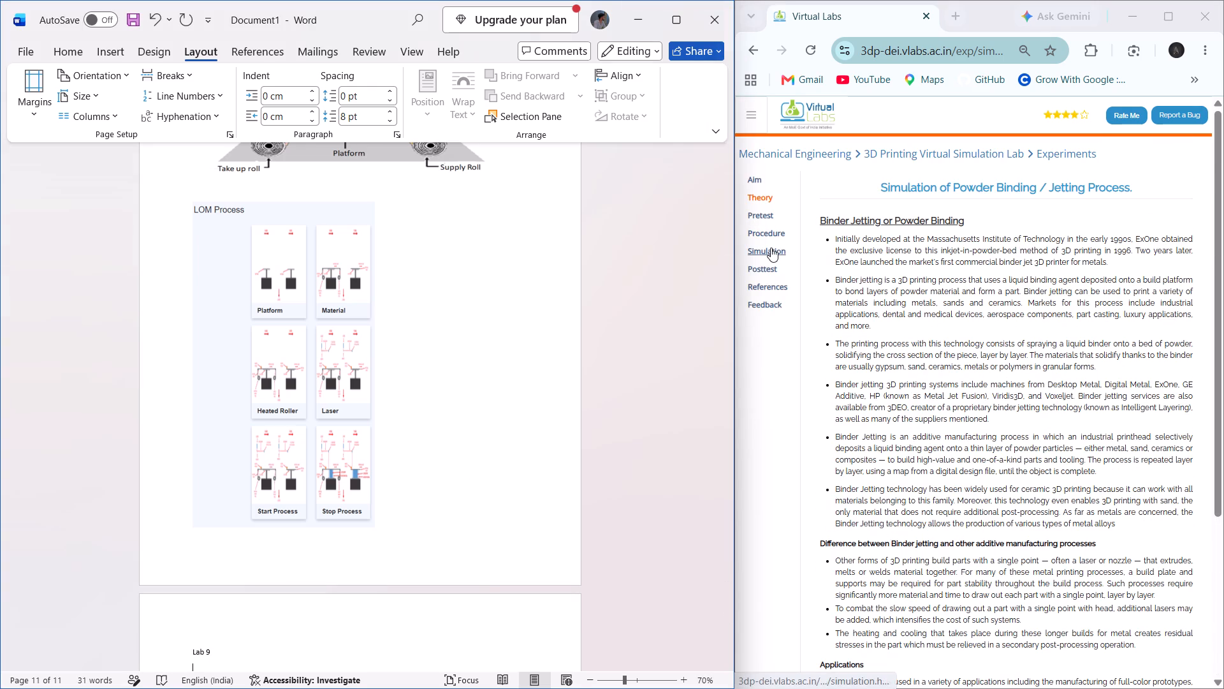
{"action": "left_click", "coordinate": [771, 248]}
{"action": "scroll", "coordinate": [1026, 326], "scroll_direction": "up", "scroll_amount": 1}
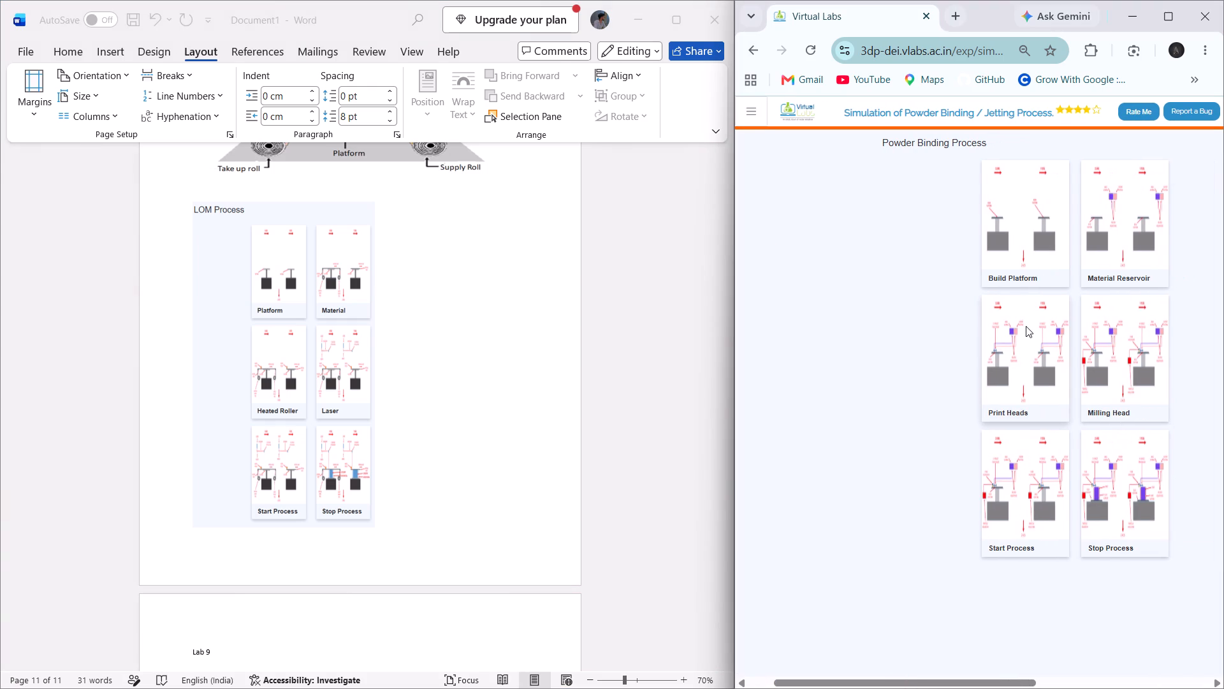
Capture a screenshot of the Powder Binding Process title with its six process diagrams.
{"action": "scroll", "coordinate": [1026, 326], "scroll_direction": "up", "scroll_amount": 1}
{"action": "key", "text": "Print"}
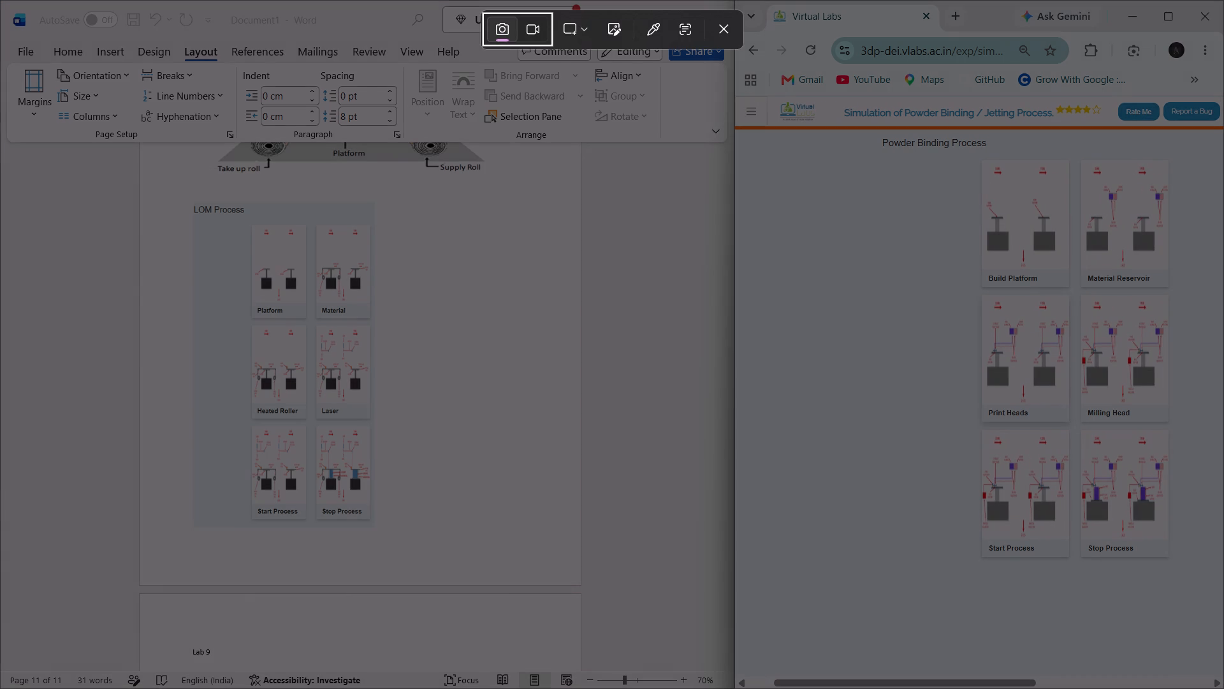
{"action": "scroll", "coordinate": [945, 151], "scroll_direction": "up", "scroll_amount": 1}
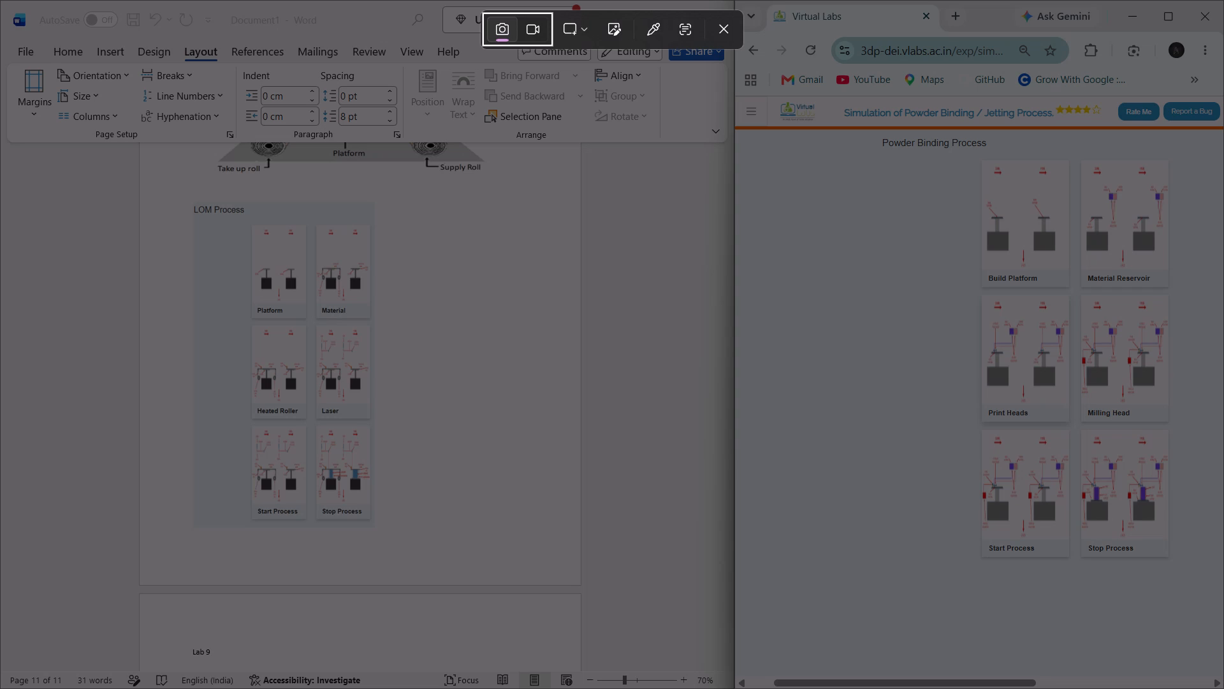
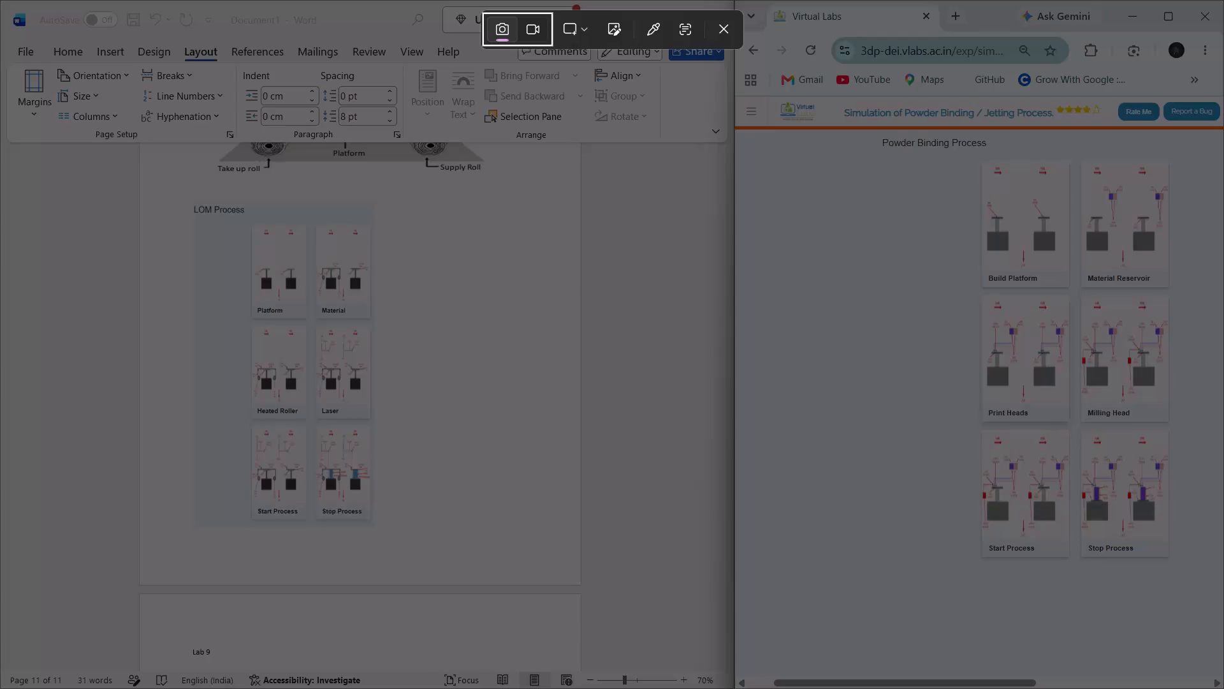
Zoom the simulation page to 75% and capture a screenshot of the Powder Binding Process heading with all six stage diagrams.
{"action": "left_click", "coordinate": [883, 170]}
{"action": "key", "text": "Escape"}
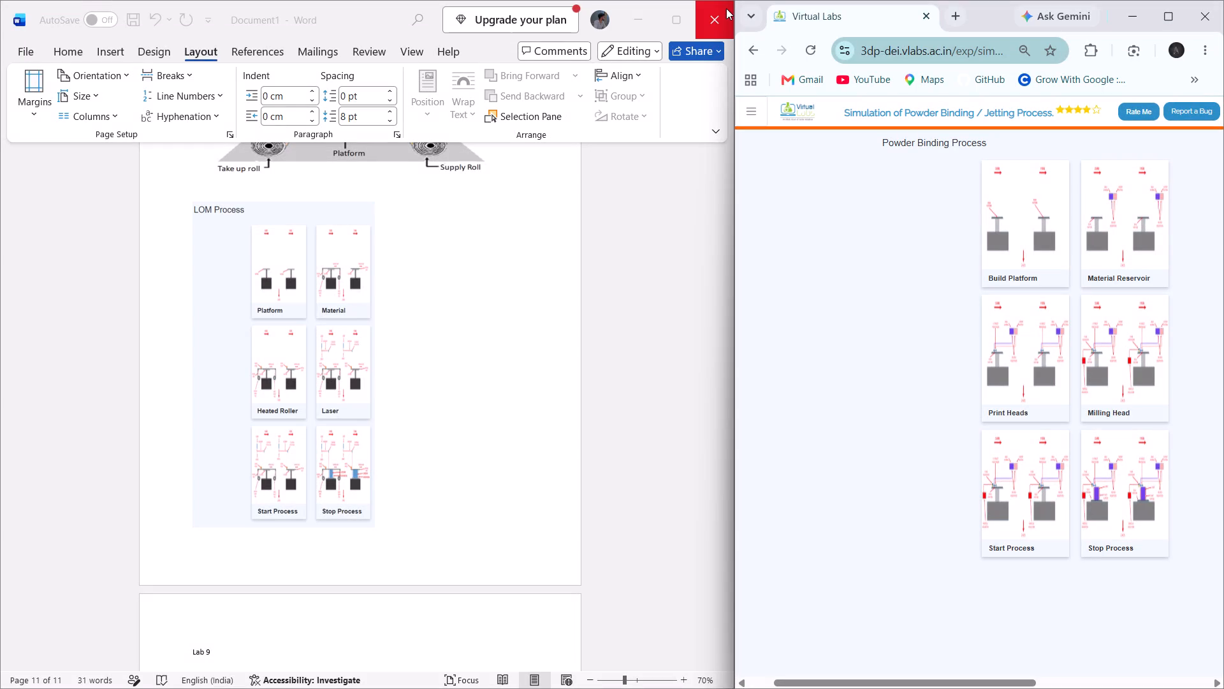
{"action": "left_click", "coordinate": [859, 244]}
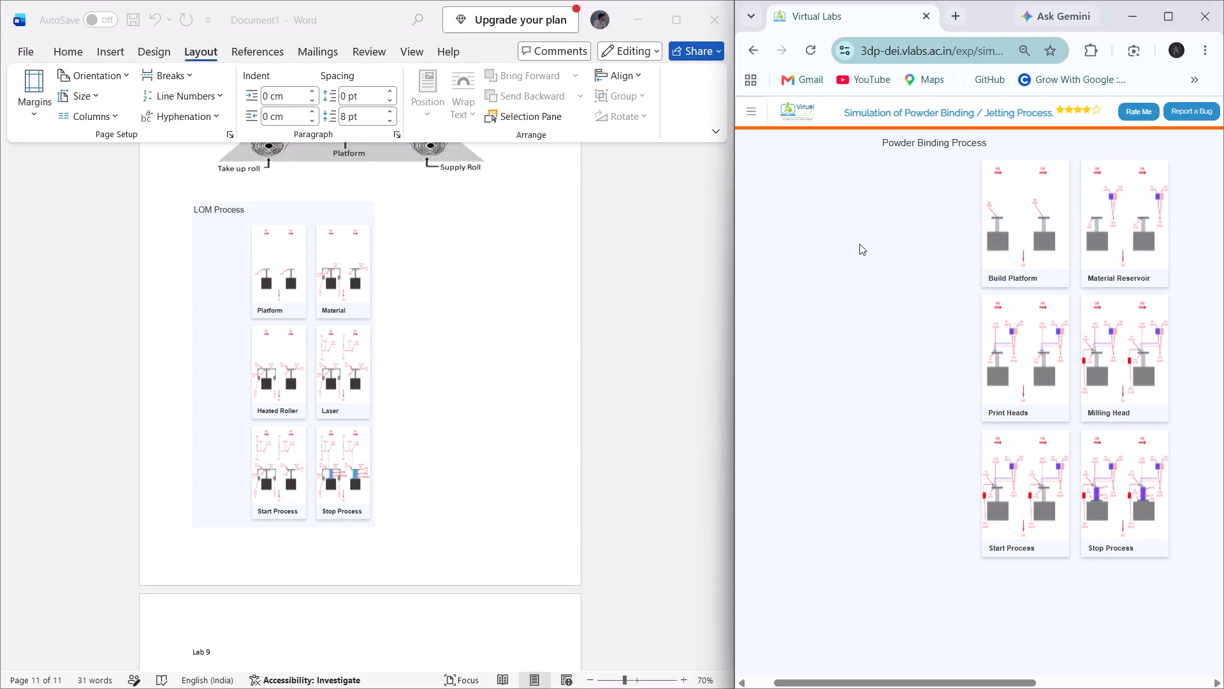
{"action": "key", "text": "ctrl+plus"}
{"action": "key", "text": "ctrl+plus"}
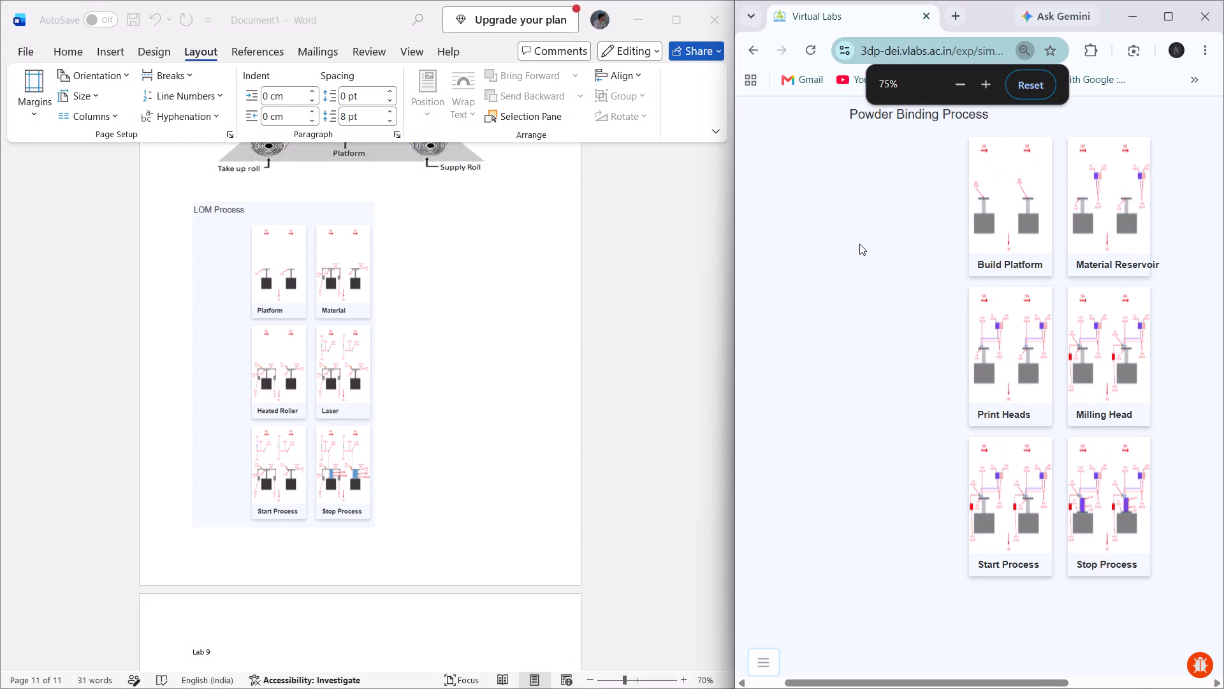
{"action": "key", "text": "ctrl+plus"}
{"action": "key", "text": "ctrl+minus"}
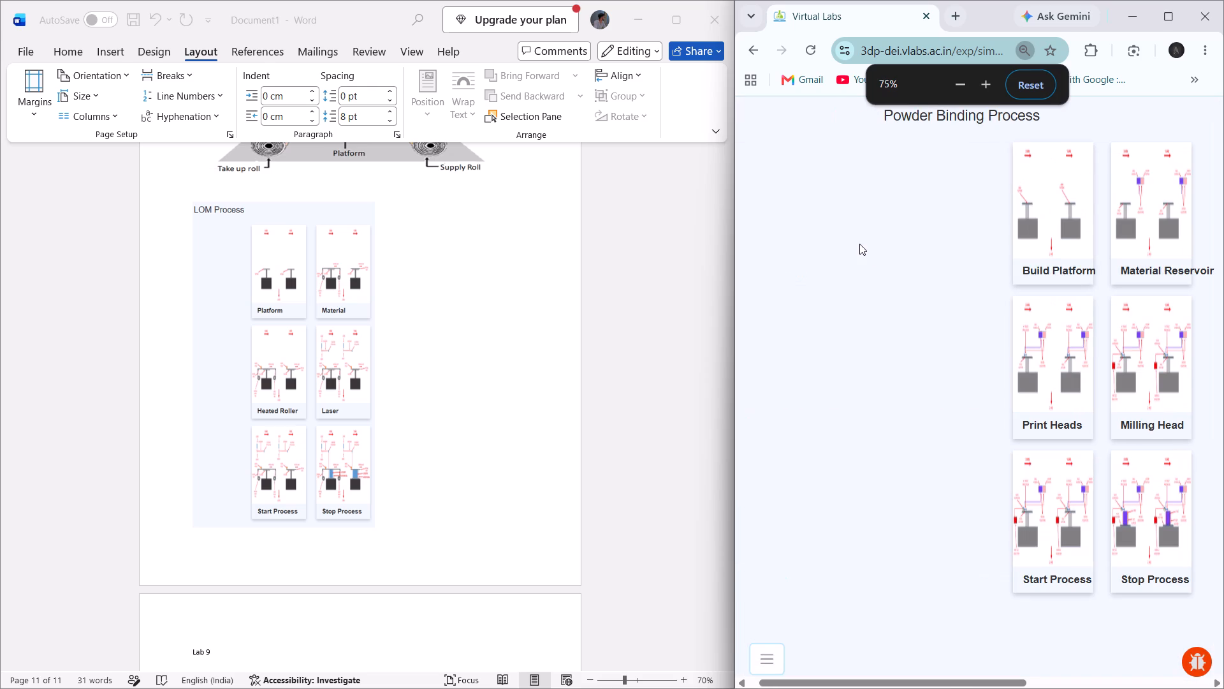
{"action": "left_click", "coordinate": [902, 202]}
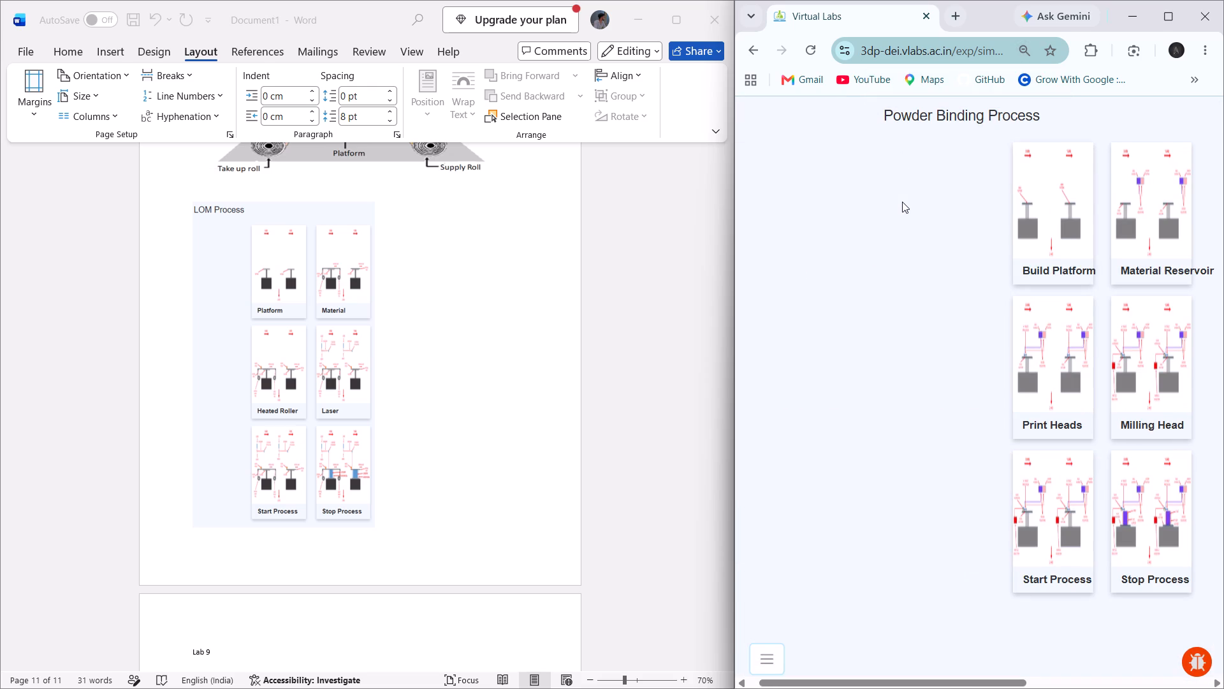
{"action": "key", "text": "Print"}
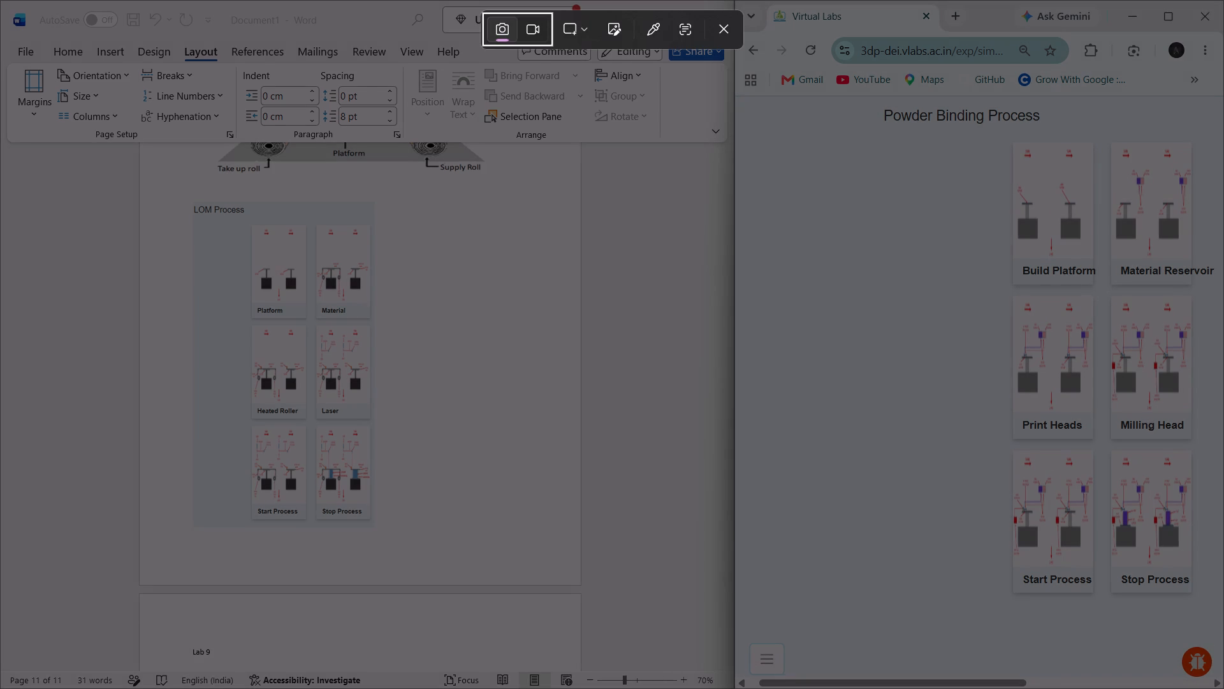
{"action": "left_click_drag", "start_coordinate": [883, 107], "coordinate": [1209, 605]}
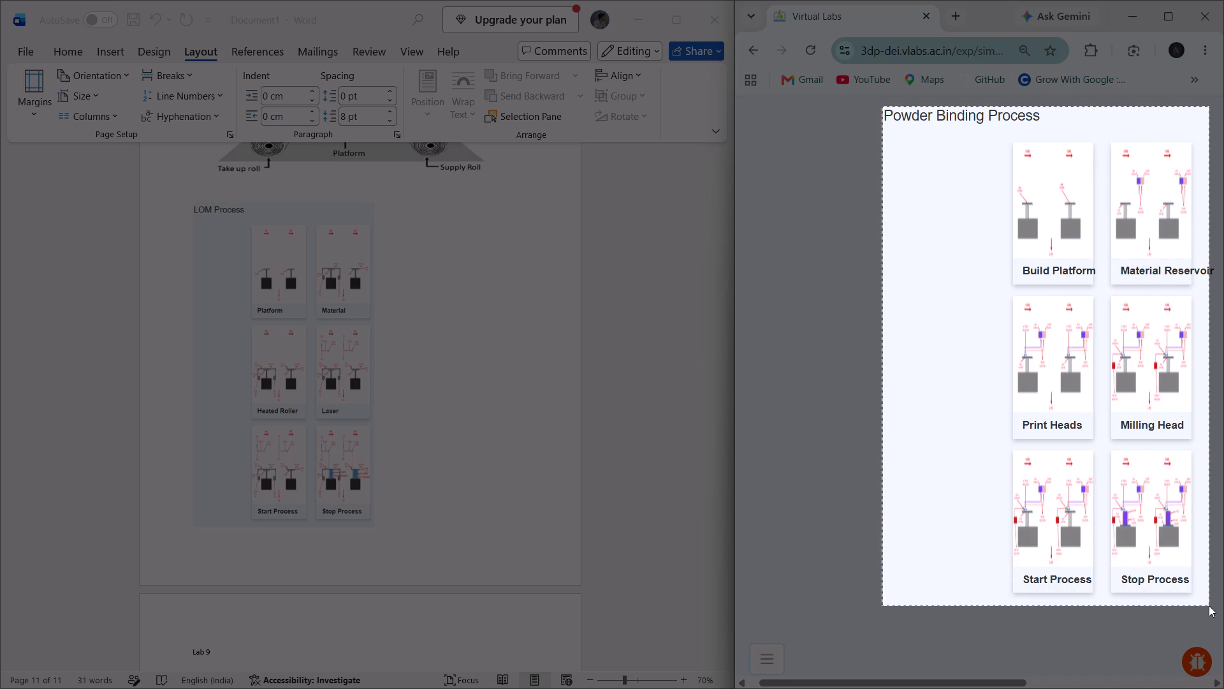
{"action": "left_click_drag", "start_coordinate": [1209, 605], "coordinate": [1218, 611]}
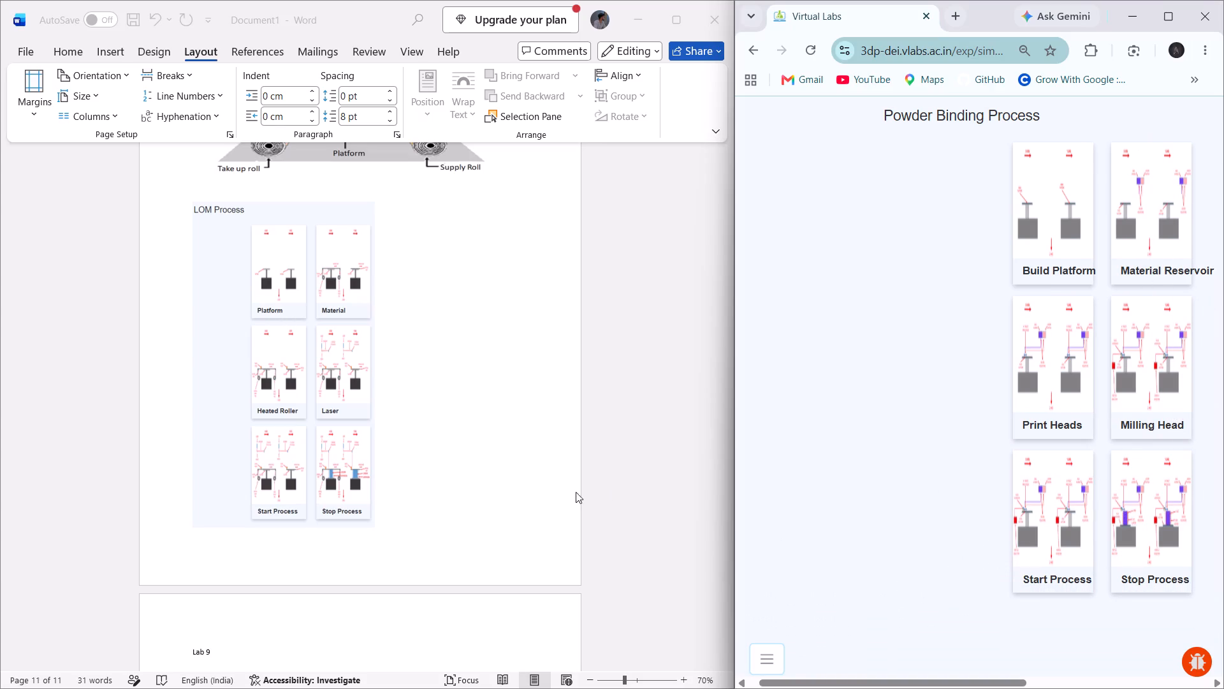
Replace the "Lab 9" text on the document's last page with the captured Powder Binding Process screenshot.
{"action": "scroll", "coordinate": [443, 483], "scroll_direction": "down", "scroll_amount": 1}
{"action": "left_click", "coordinate": [417, 278]}
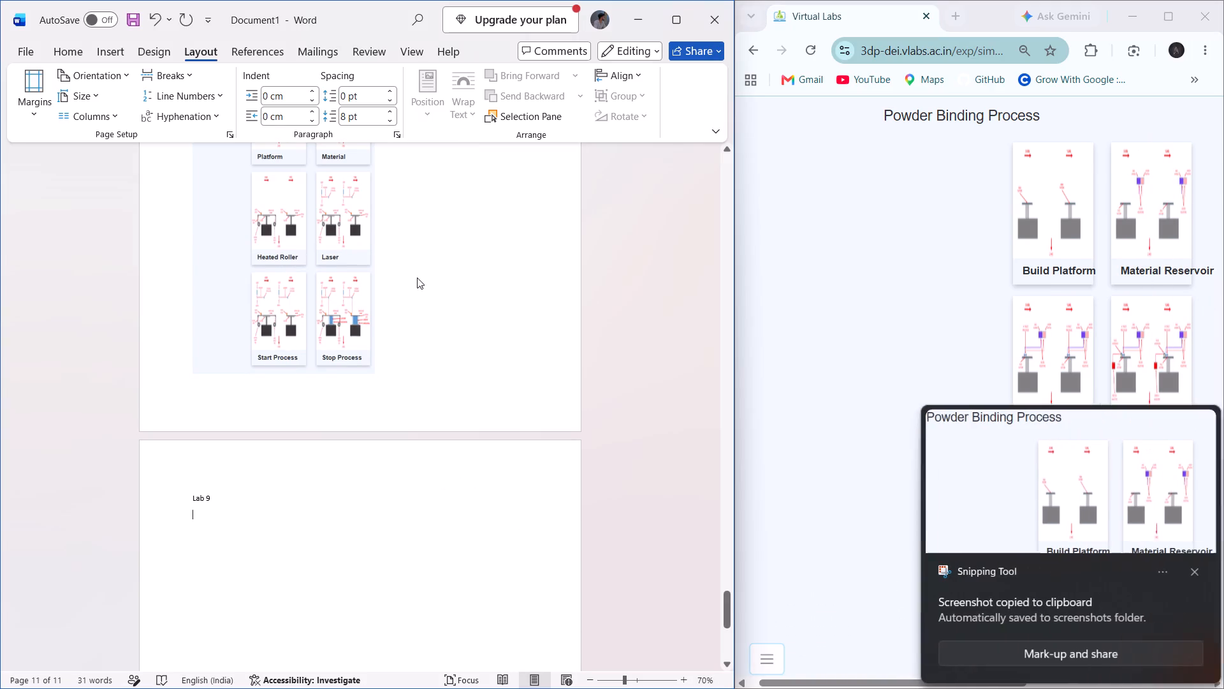
{"action": "left_click", "coordinate": [346, 315]}
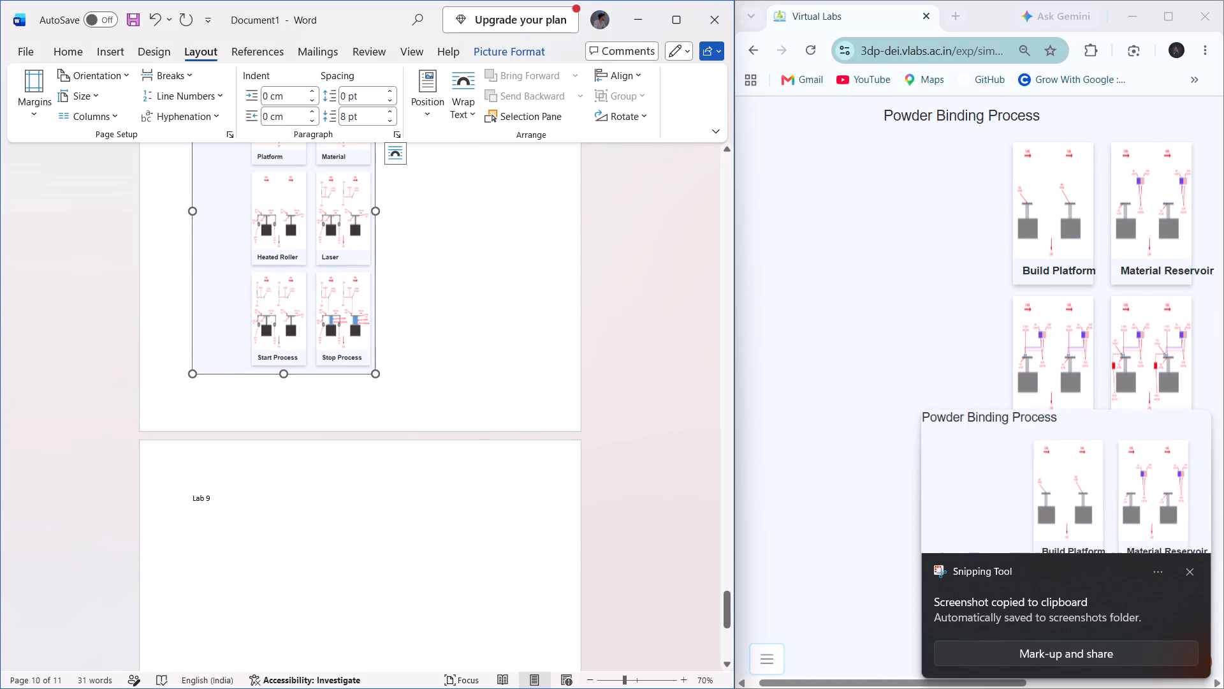
{"action": "left_click", "coordinate": [214, 498]}
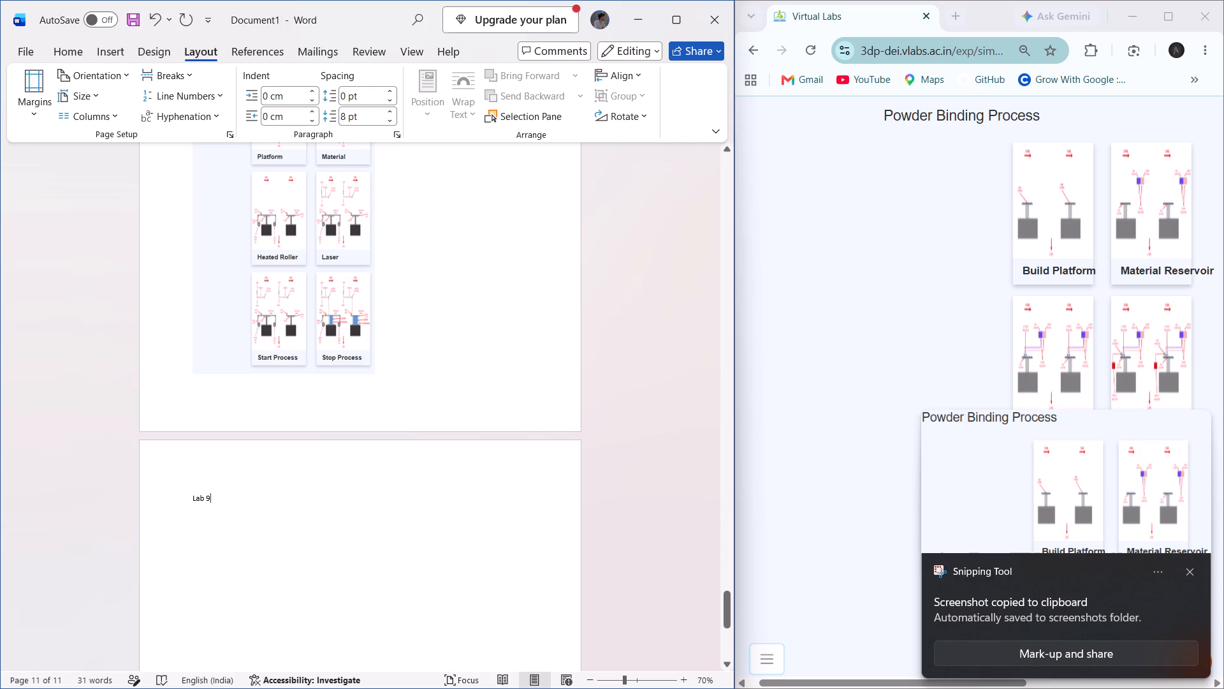
{"action": "key", "text": "BackSpace"}
{"action": "key", "text": "BackSpace"}
{"action": "key", "text": "BackSpace"}
{"action": "key", "text": "BackSpace"}
{"action": "key", "text": "BackSpace"}
{"action": "key", "text": "BackSpace"}
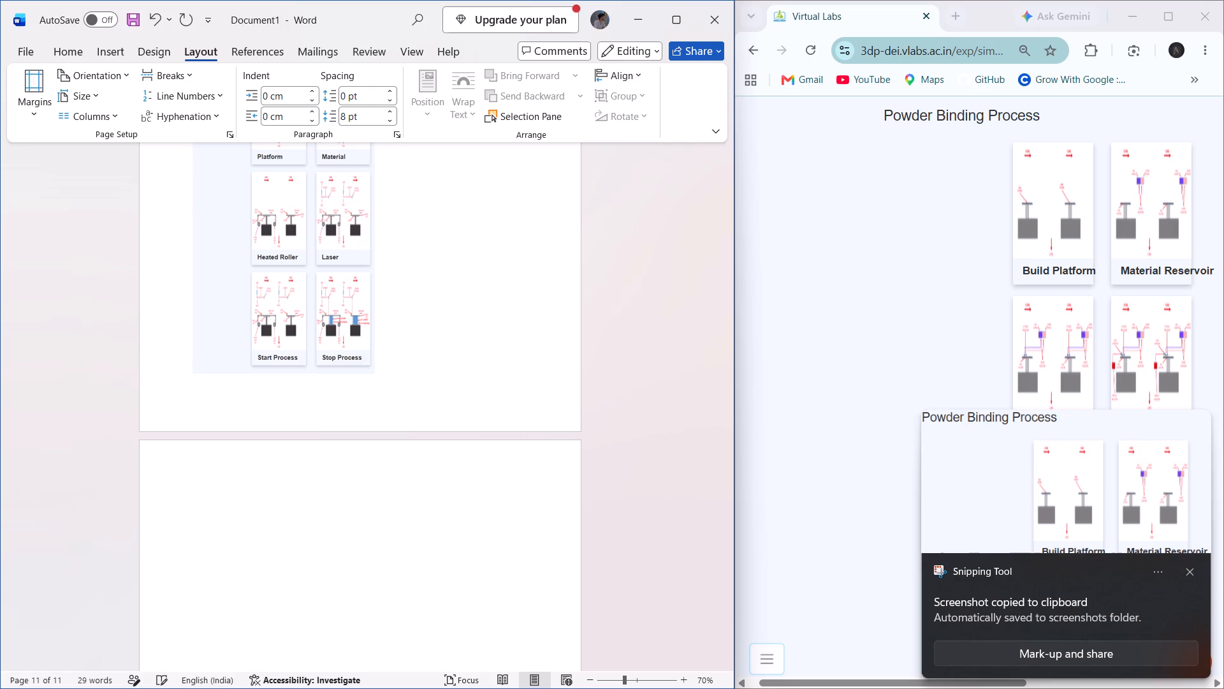
{"action": "key", "text": "ctrl+v"}
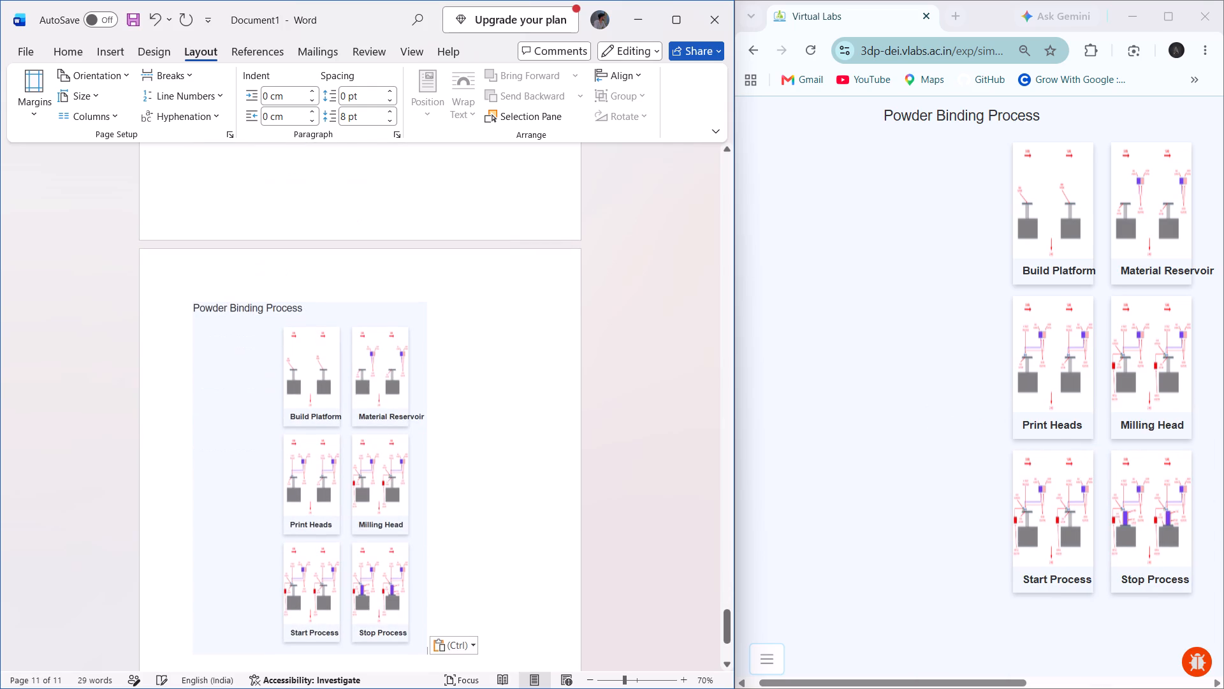
Shrink the pasted Powder Binding Process picture proportionally until it fits beside the LOM Process picture on the previous page.
{"action": "scroll", "coordinate": [296, 514], "scroll_direction": "down", "scroll_amount": 1}
{"action": "left_click", "coordinate": [369, 393]}
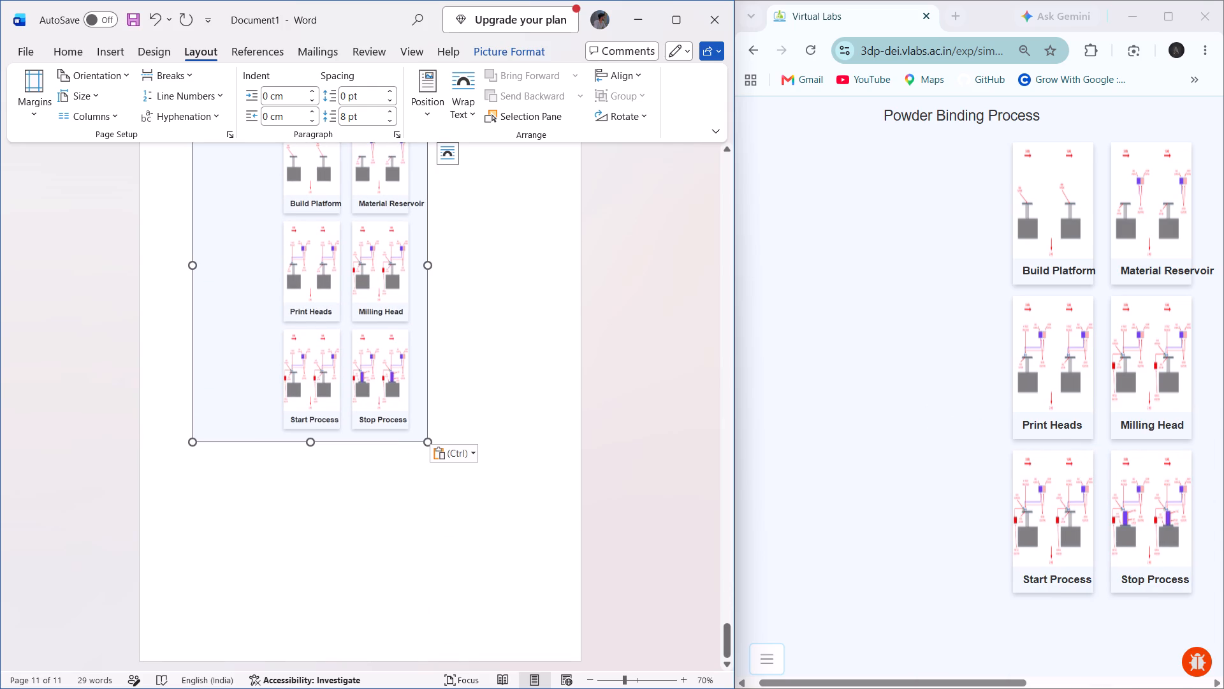
{"action": "left_click_drag", "start_coordinate": [432, 440], "coordinate": [333, 364]}
{"action": "left_click_drag", "start_coordinate": [380, 366], "coordinate": [321, 305]}
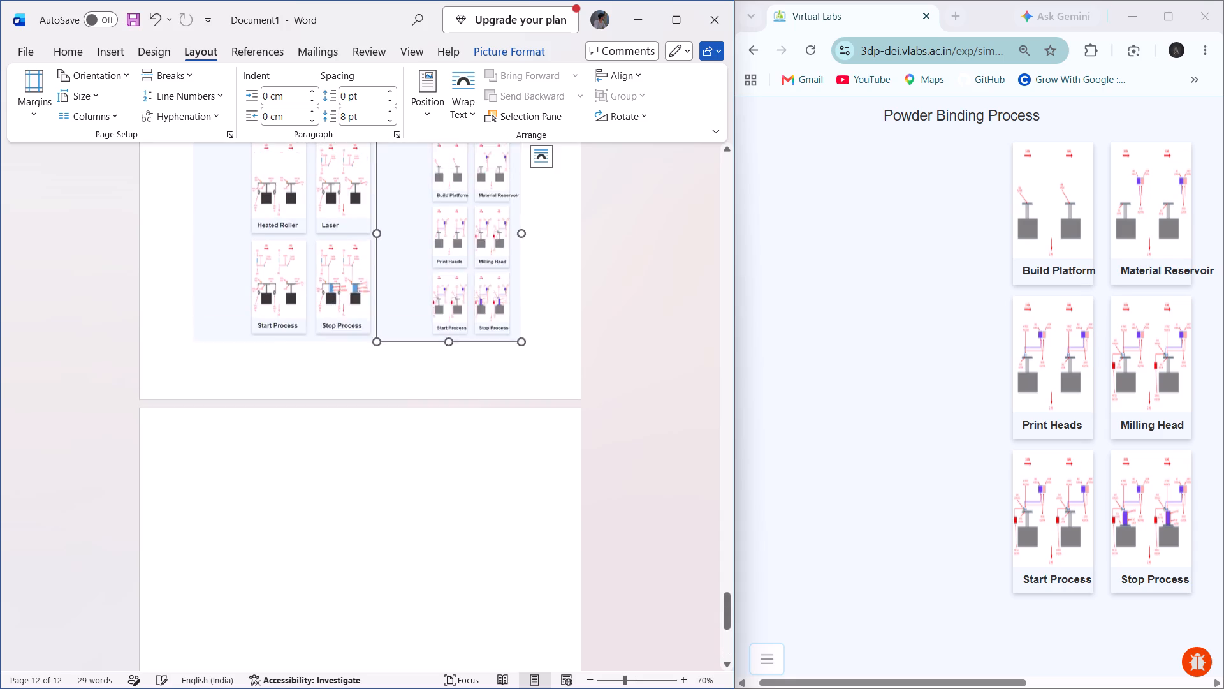
Stretch the Powder Binding Process picture to about the LOM Process picture's height and widen it slightly, keeping both side by side.
{"action": "scroll", "coordinate": [321, 305], "scroll_direction": "up", "scroll_amount": 1}
{"action": "scroll", "coordinate": [443, 250], "scroll_direction": "up", "scroll_amount": 1}
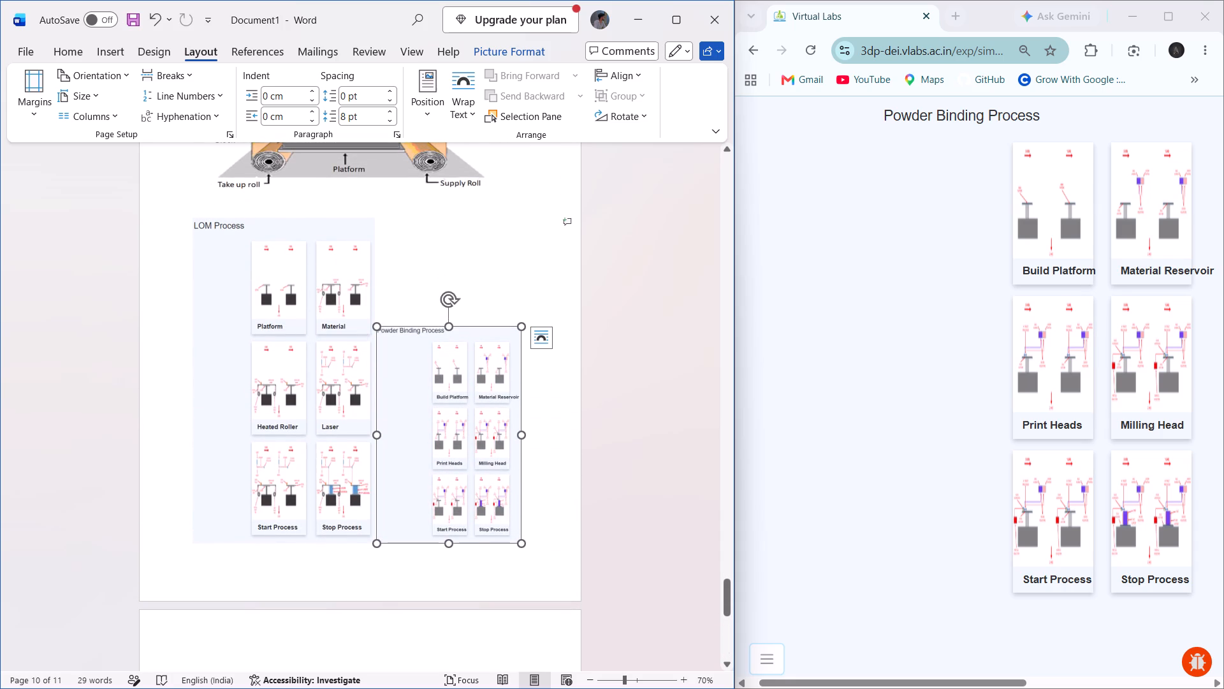
{"action": "left_click_drag", "start_coordinate": [451, 339], "coordinate": [453, 322]}
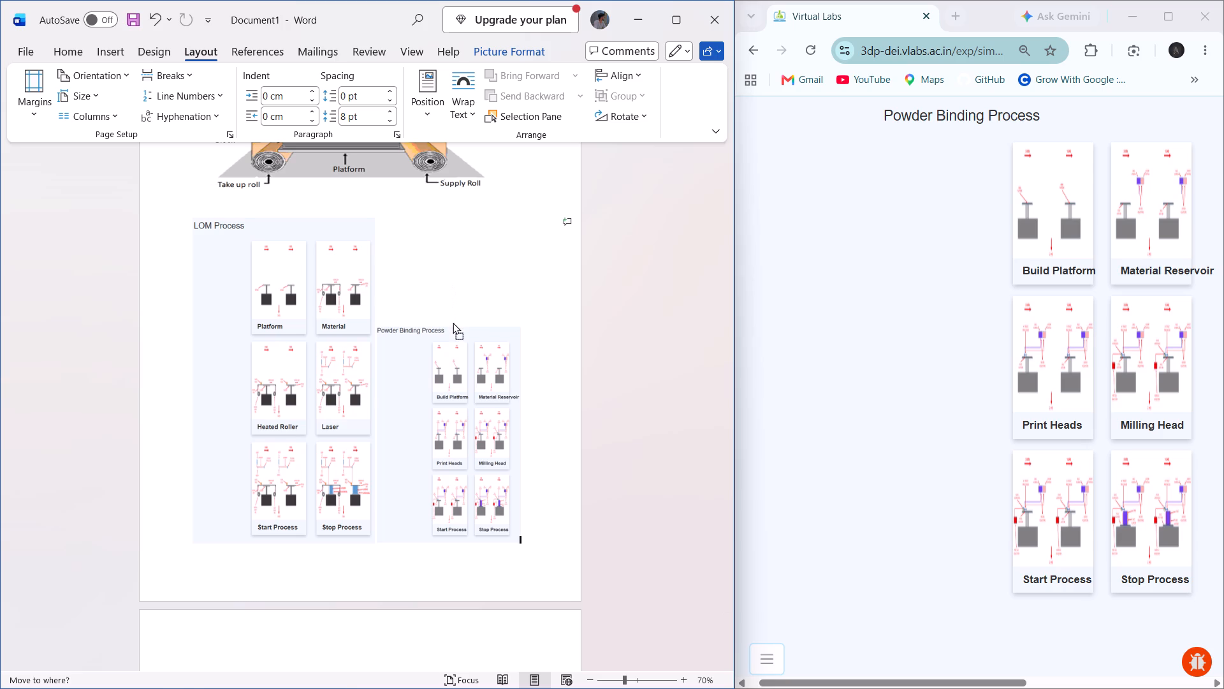
{"action": "left_click_drag", "start_coordinate": [453, 322], "coordinate": [453, 324]}
{"action": "left_click_drag", "start_coordinate": [450, 327], "coordinate": [452, 244]}
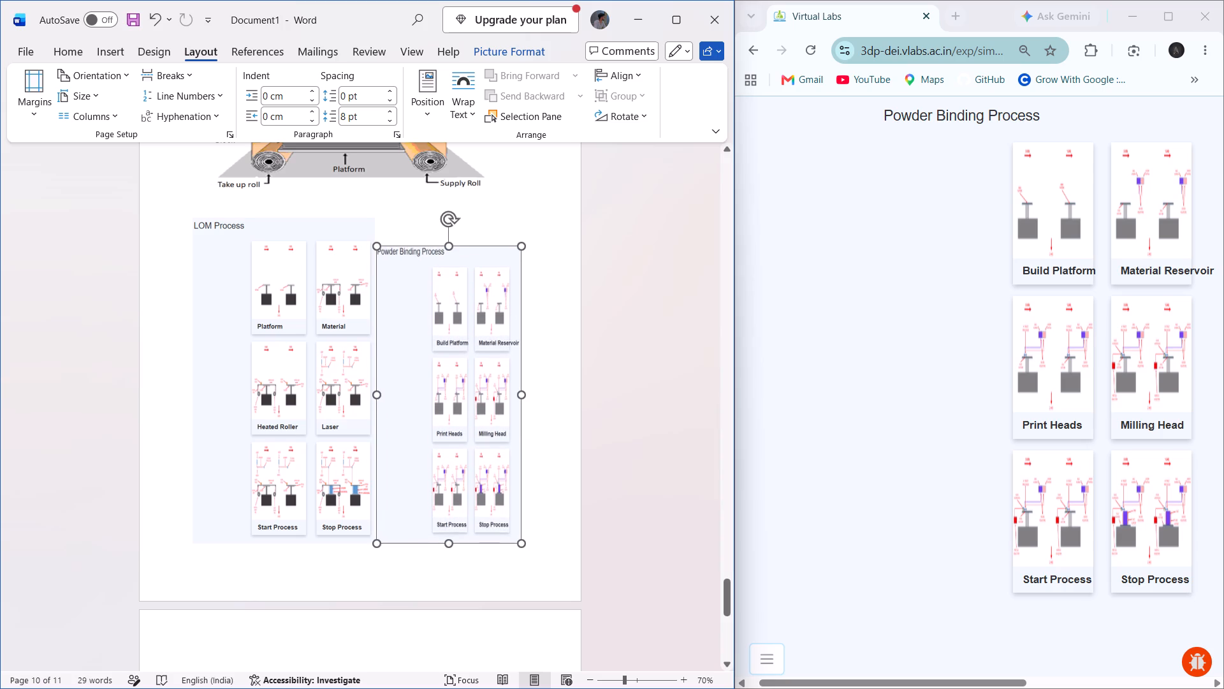
{"action": "left_click_drag", "start_coordinate": [452, 244], "coordinate": [450, 222]}
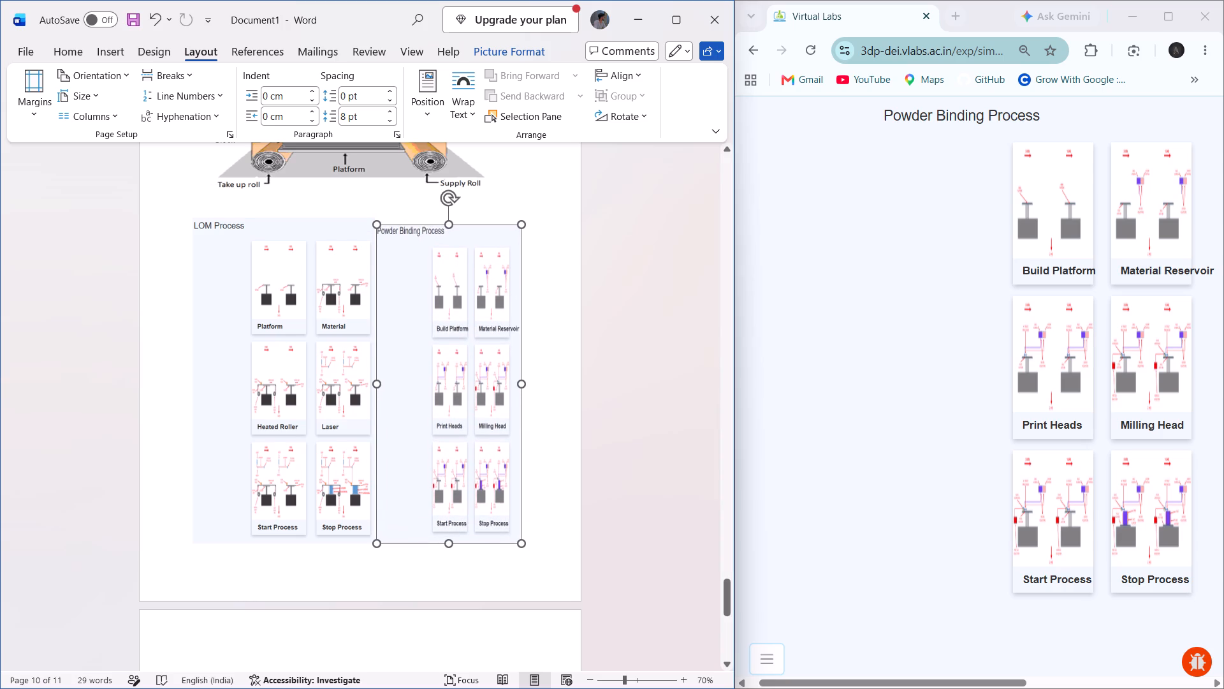
{"action": "left_click_drag", "start_coordinate": [450, 222], "coordinate": [446, 218]}
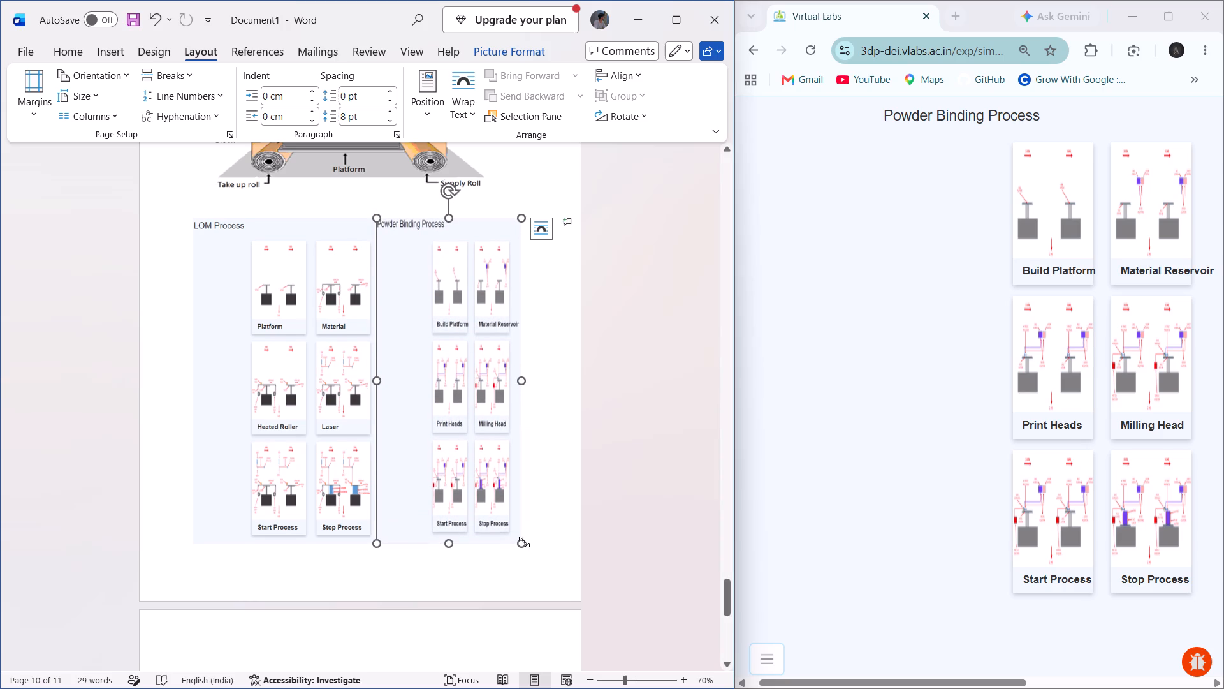
{"action": "left_click_drag", "start_coordinate": [524, 542], "coordinate": [522, 517]}
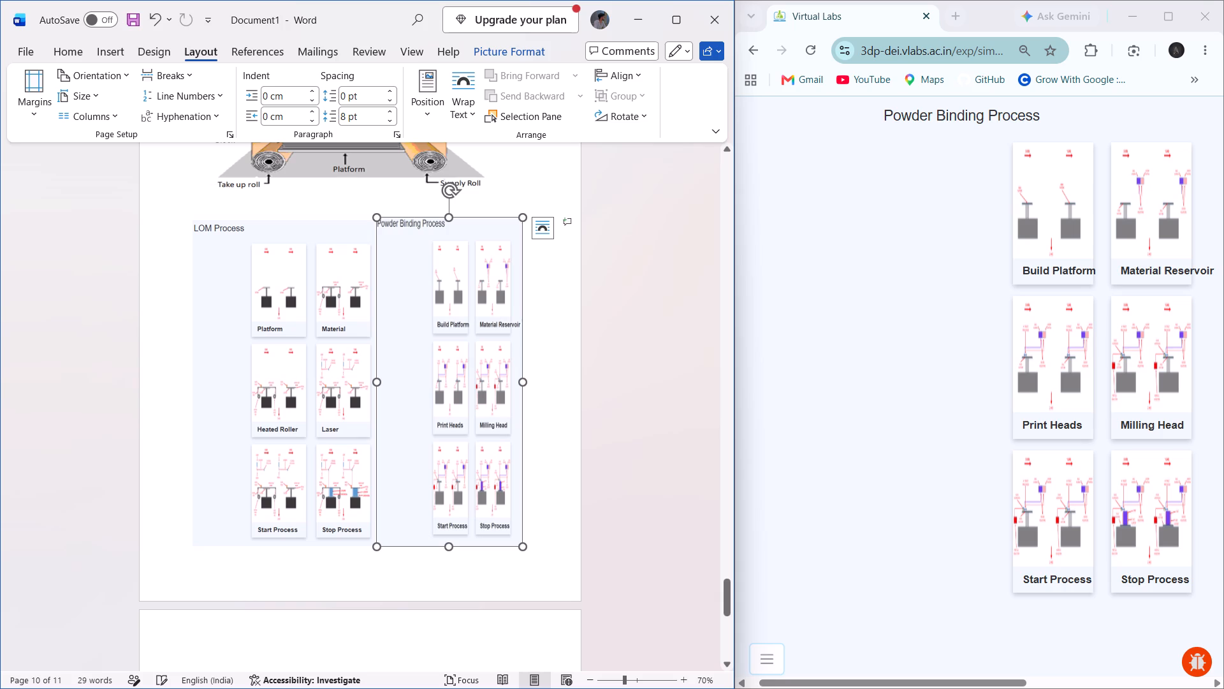
{"action": "left_click_drag", "start_coordinate": [521, 381], "coordinate": [540, 381]}
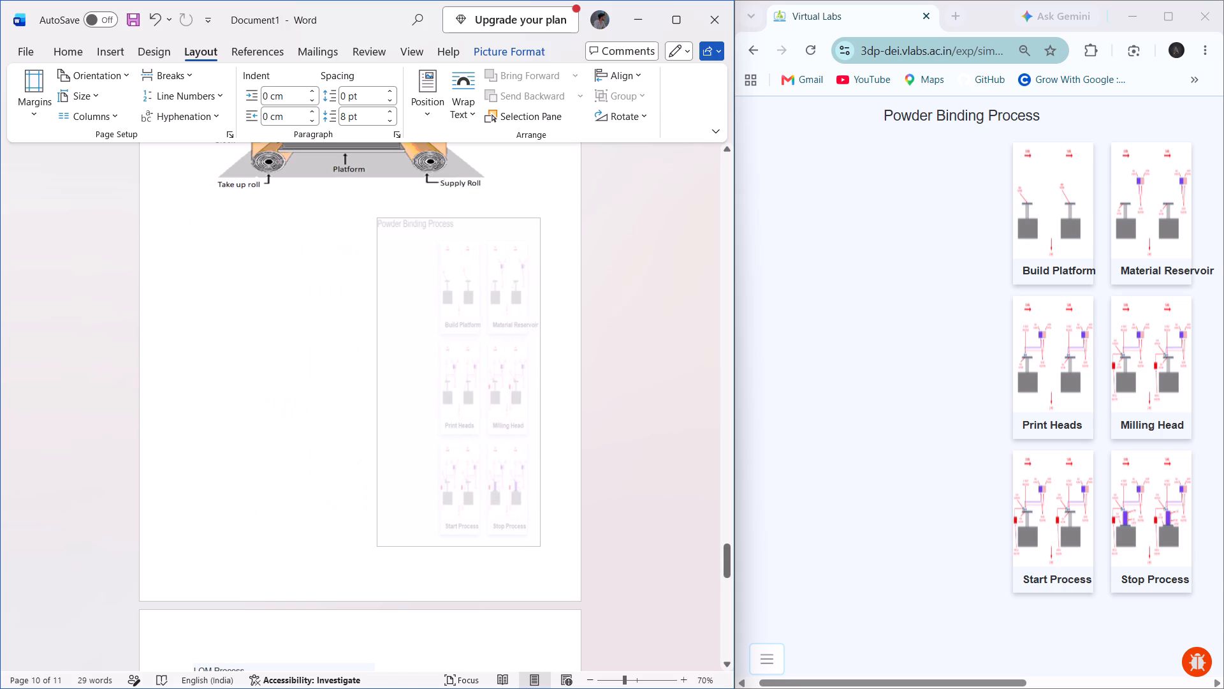
{"action": "left_click_drag", "start_coordinate": [540, 381], "coordinate": [527, 378]}
Narrow the LOM Process picture slightly to free width for the neighbouring Powder Binding Process picture.
{"action": "left_click", "coordinate": [348, 369]}
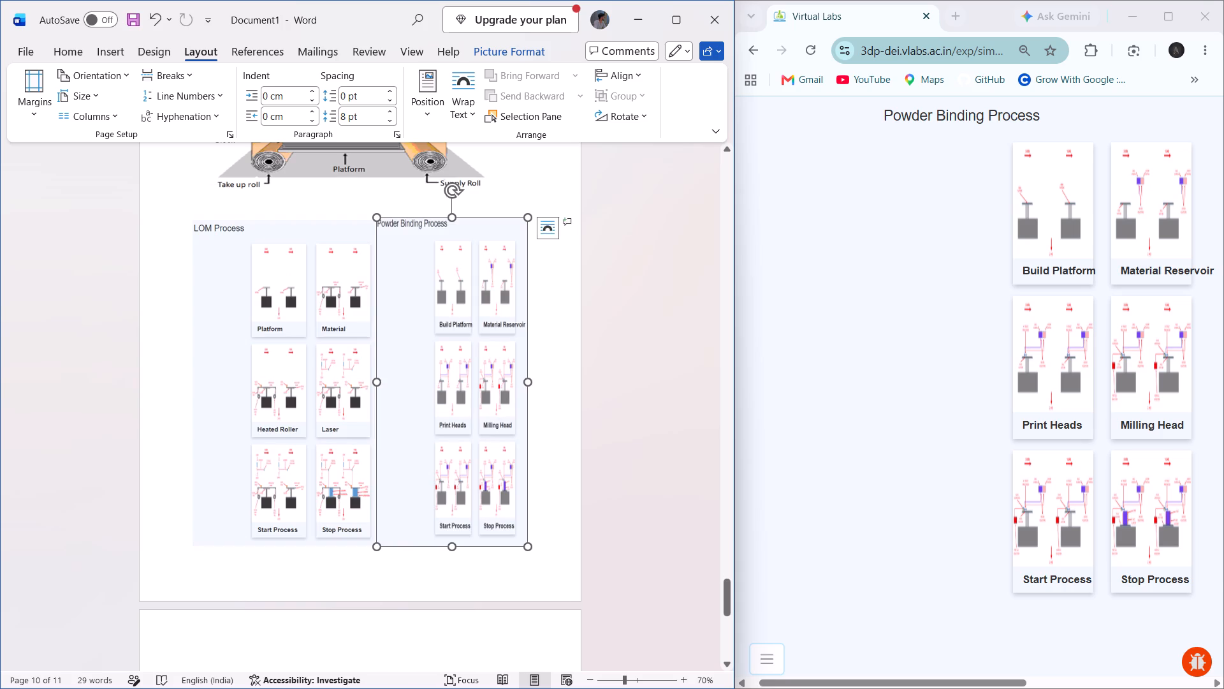
{"action": "left_click_drag", "start_coordinate": [377, 385], "coordinate": [358, 381]}
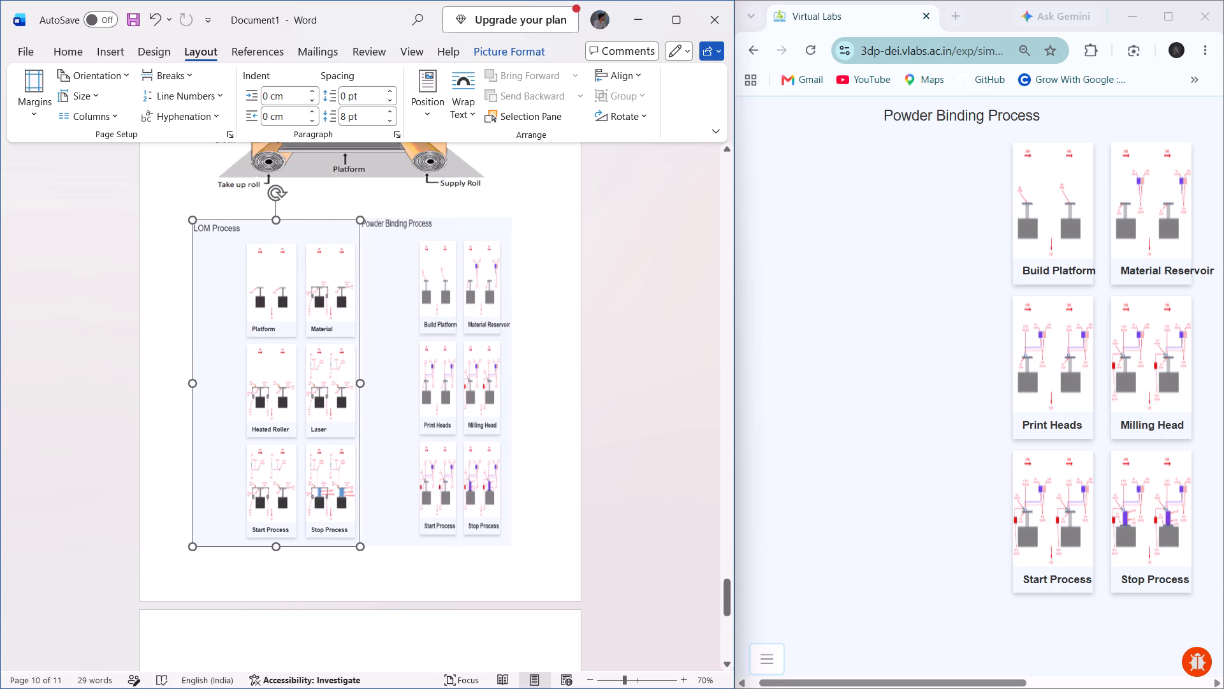
{"action": "left_click_drag", "start_coordinate": [358, 381], "coordinate": [364, 381]}
Widen the Powder Binding Process picture towards the page margin, keeping it beside the LOM Process picture.
{"action": "left_click", "coordinate": [432, 378]}
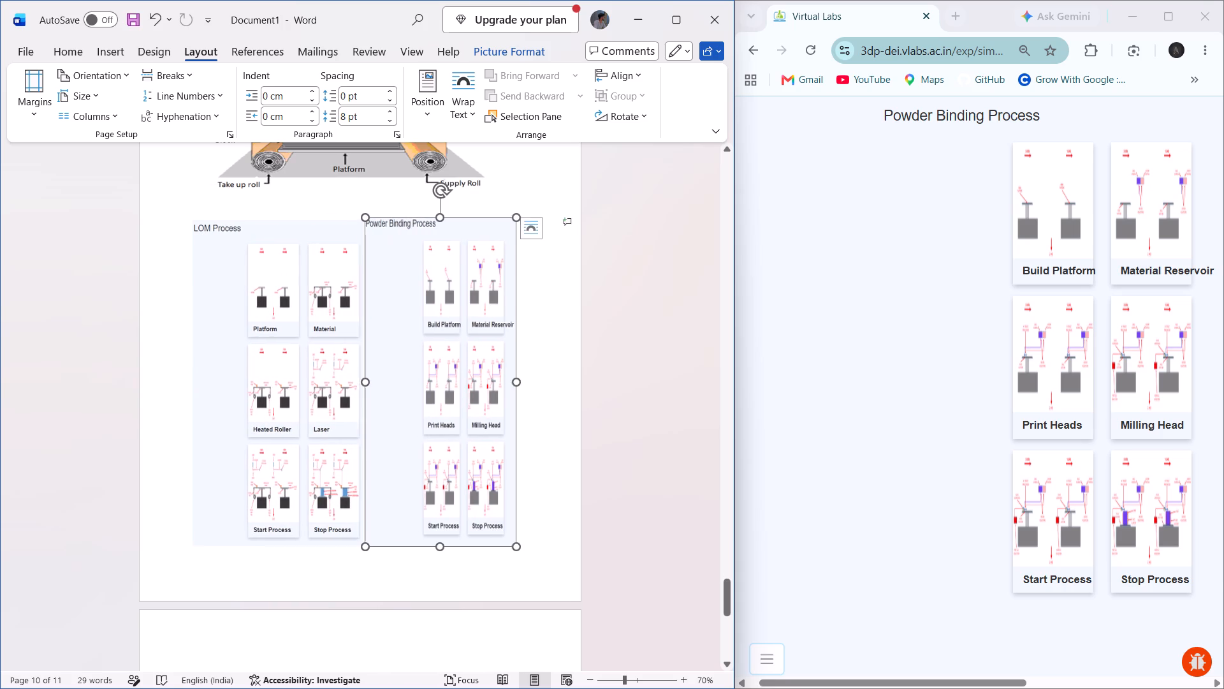
{"action": "left_click_drag", "start_coordinate": [516, 383], "coordinate": [537, 383]}
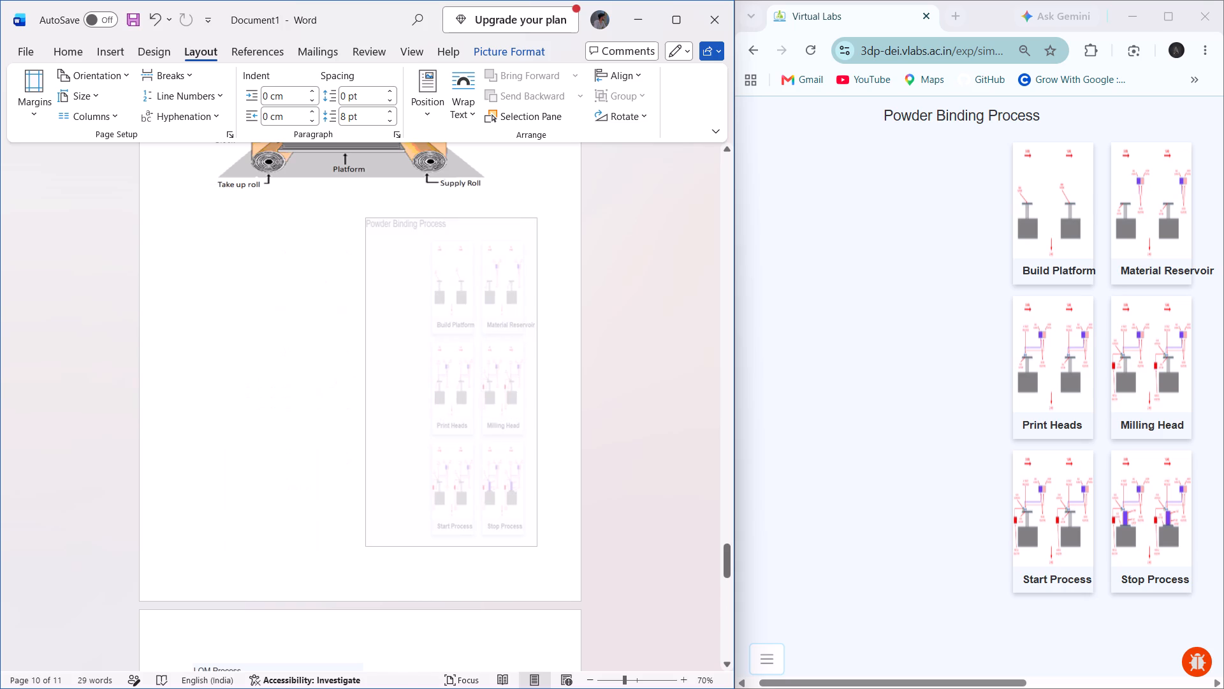
{"action": "left_click_drag", "start_coordinate": [537, 383], "coordinate": [527, 382]}
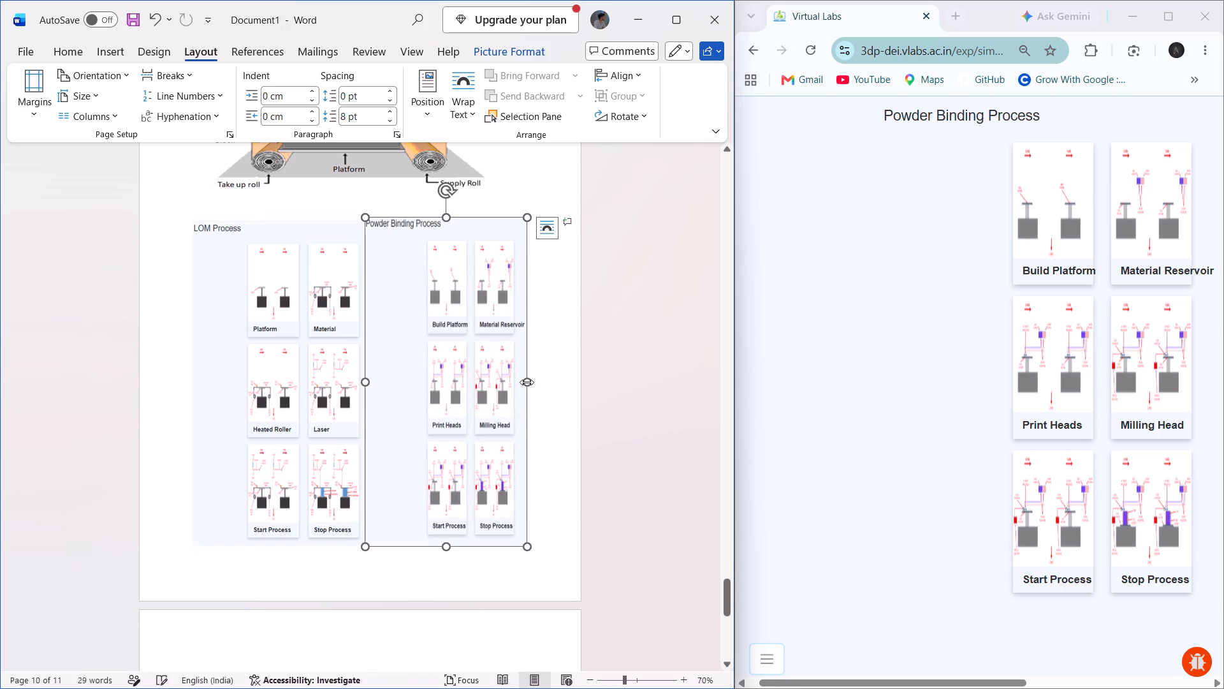
{"action": "left_click", "coordinate": [606, 478]}
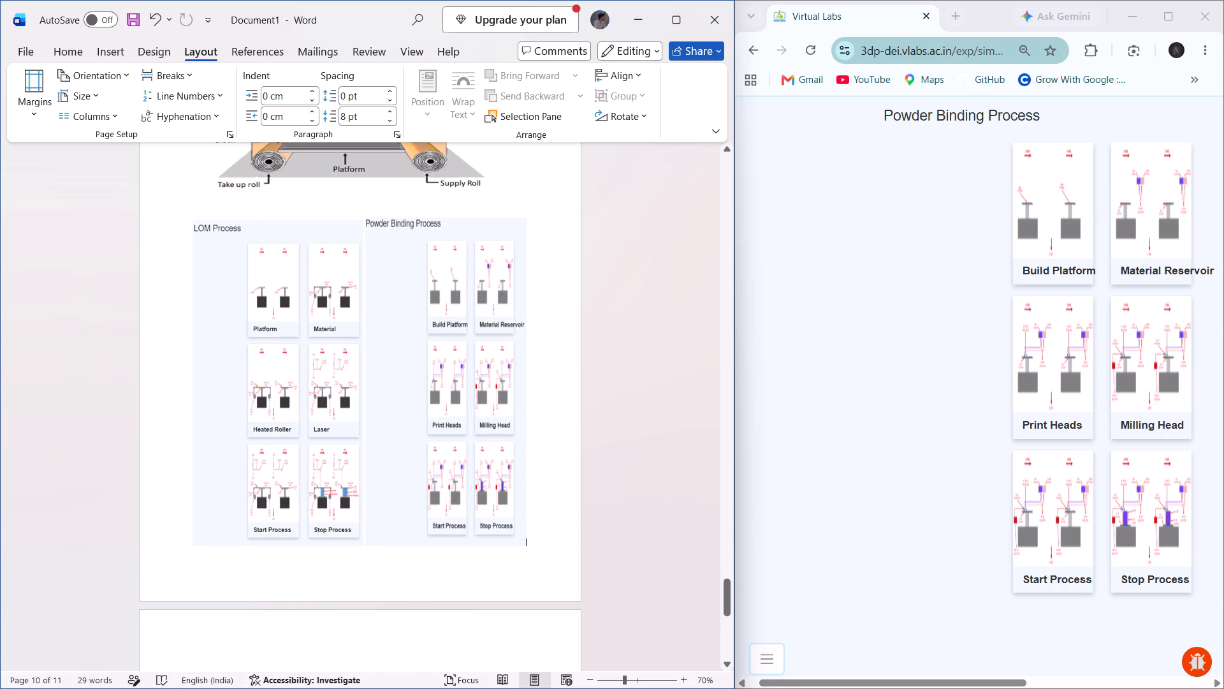
Fine-tune the Powder Binding Process picture's width and height by its inner side edge and bottom edge.
{"action": "scroll", "coordinate": [462, 369], "scroll_direction": "up", "scroll_amount": 5, "text": "ctrl"}
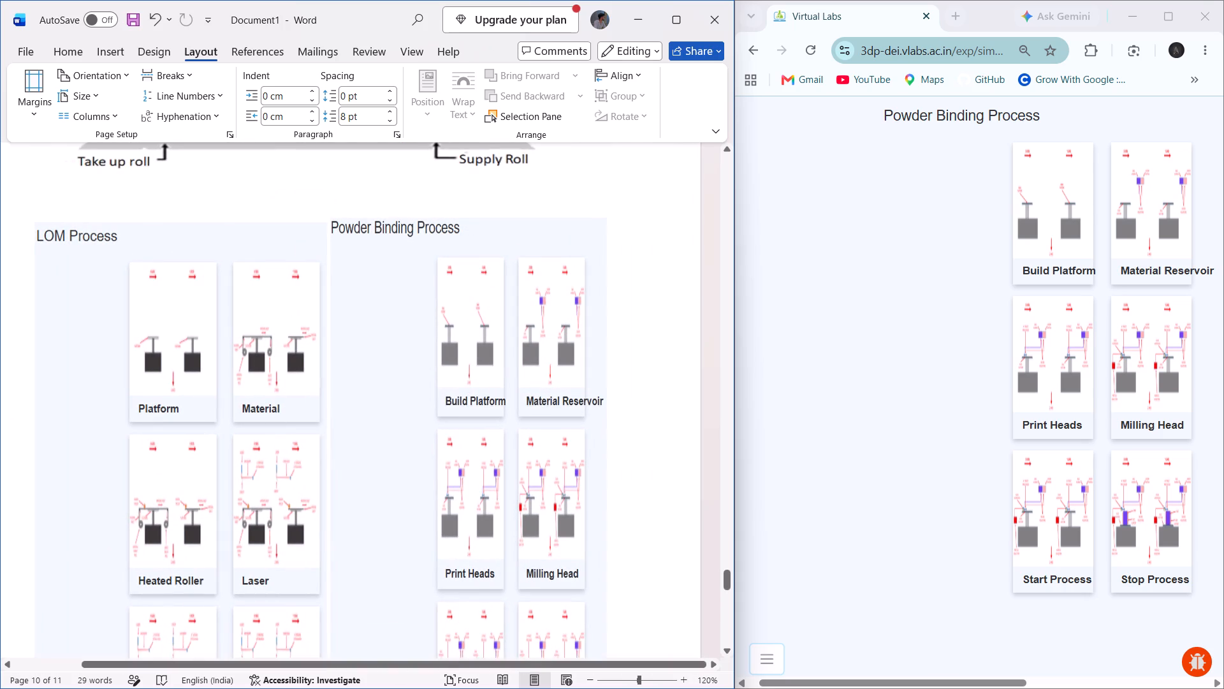
{"action": "scroll", "coordinate": [462, 369], "scroll_direction": "down", "scroll_amount": 1, "text": "ctrl"}
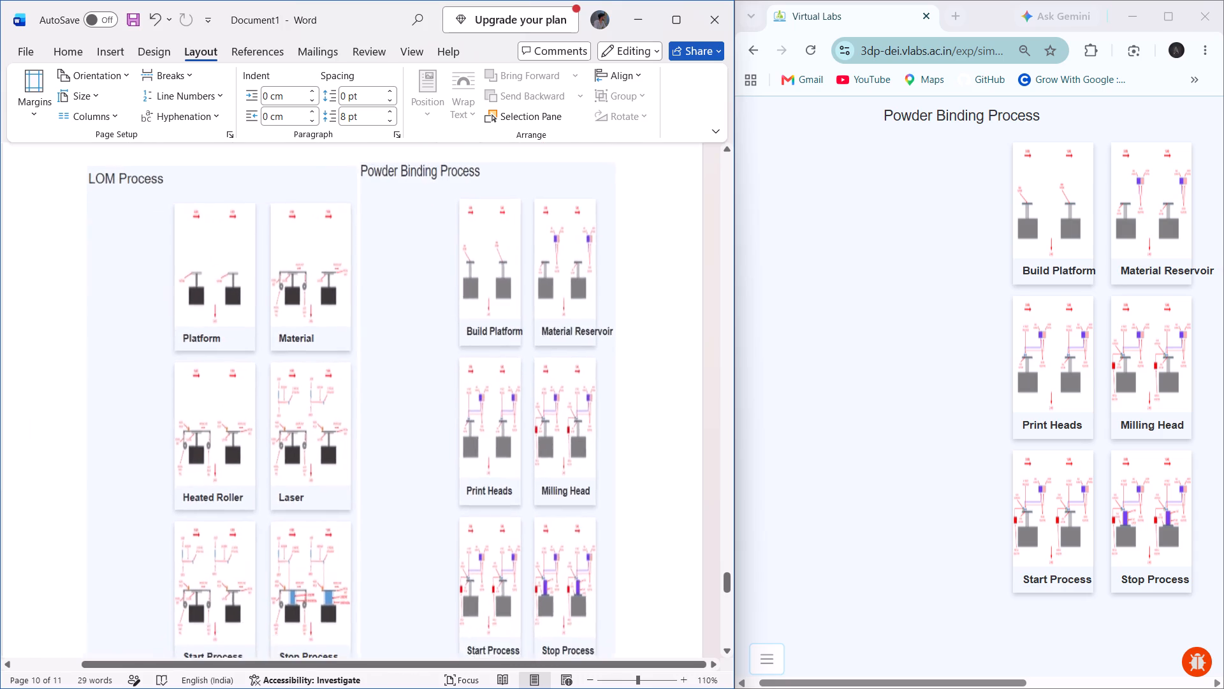
{"action": "scroll", "coordinate": [462, 369], "scroll_direction": "down", "scroll_amount": 2, "text": "ctrl"}
{"action": "left_click", "coordinate": [489, 355]}
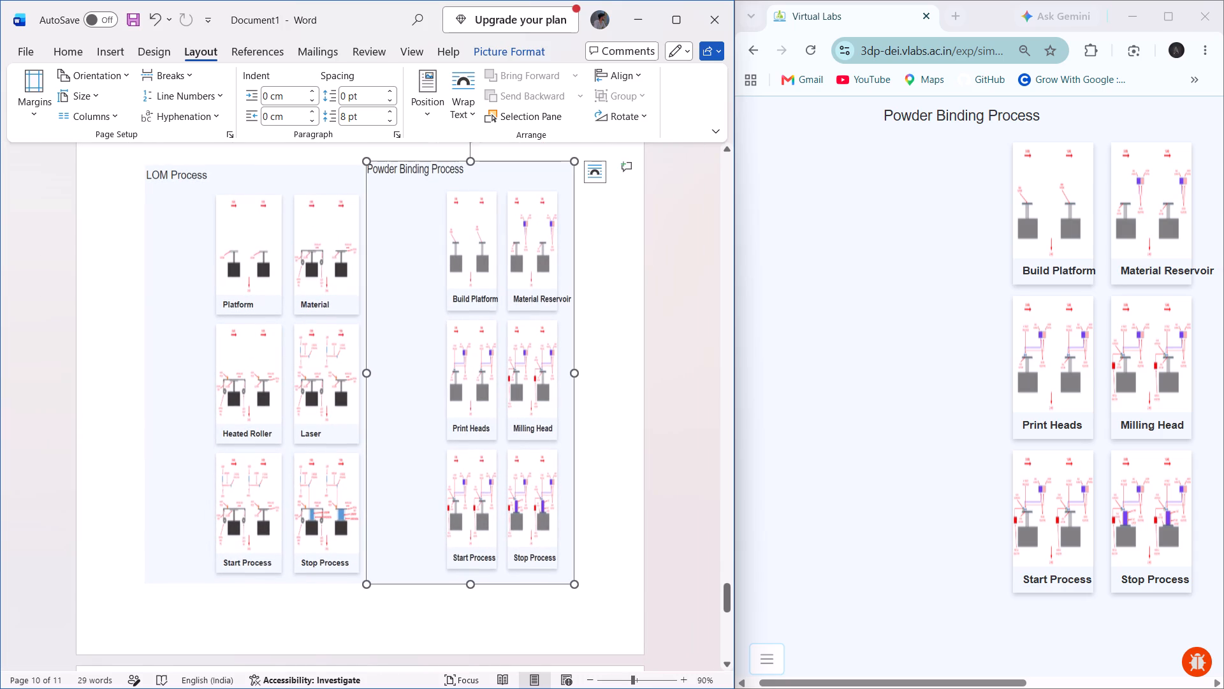
{"action": "left_click", "coordinate": [367, 374]}
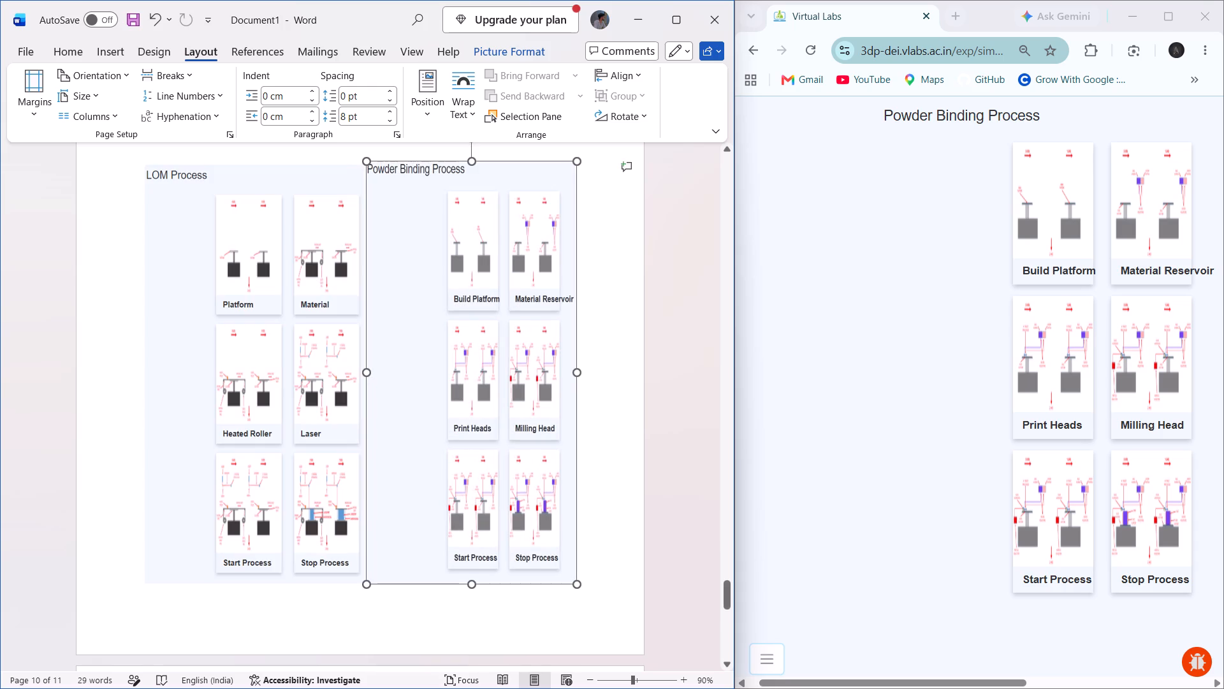
{"action": "scroll", "coordinate": [380, 398], "scroll_direction": "down", "scroll_amount": 1}
{"action": "right_click", "coordinate": [418, 404]}
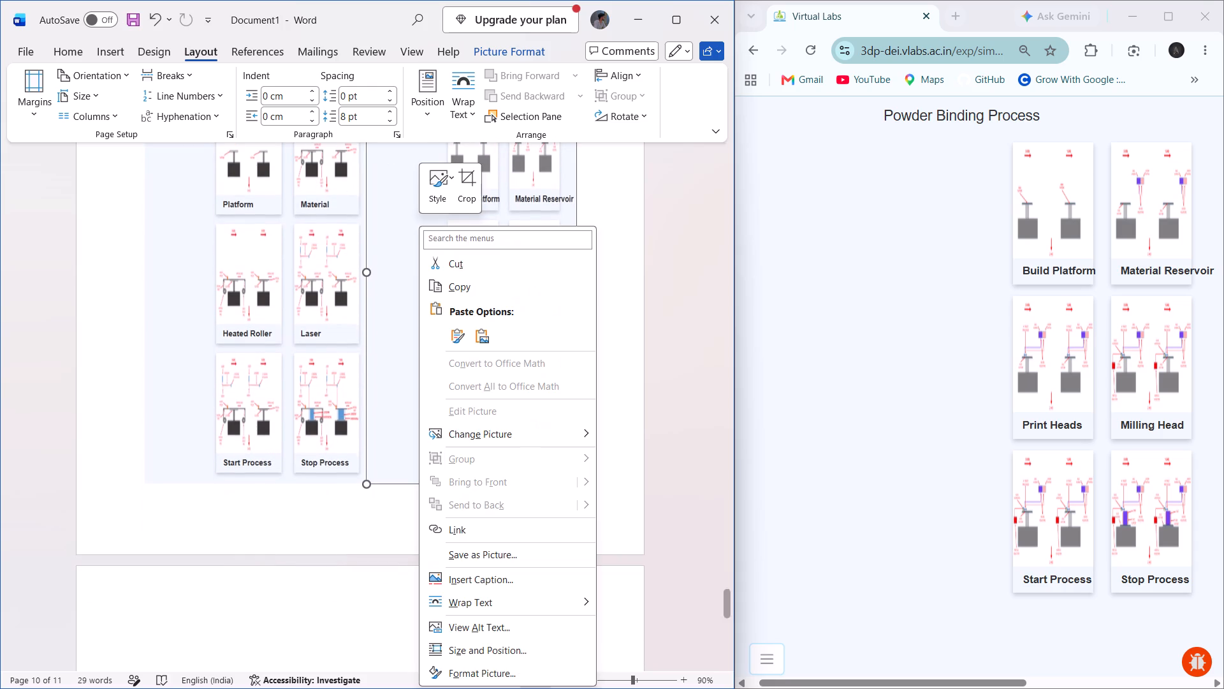
{"action": "left_click", "coordinate": [393, 482]}
{"action": "left_click_drag", "start_coordinate": [471, 487], "coordinate": [471, 481]}
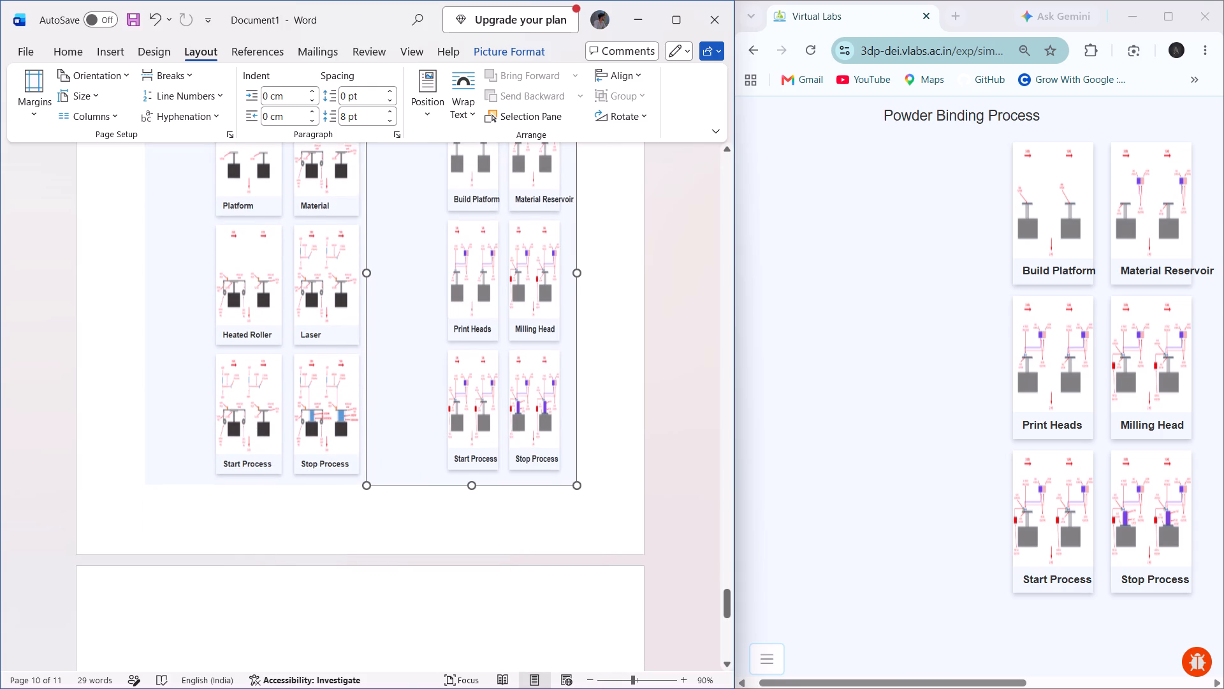
Reduce the Powder Binding Process picture's height from its bottom edge, keeping it beside the LOM Process picture.
{"action": "left_click_drag", "start_coordinate": [471, 481], "coordinate": [476, 481]}
{"action": "scroll", "coordinate": [476, 481], "scroll_direction": "up", "scroll_amount": 1}
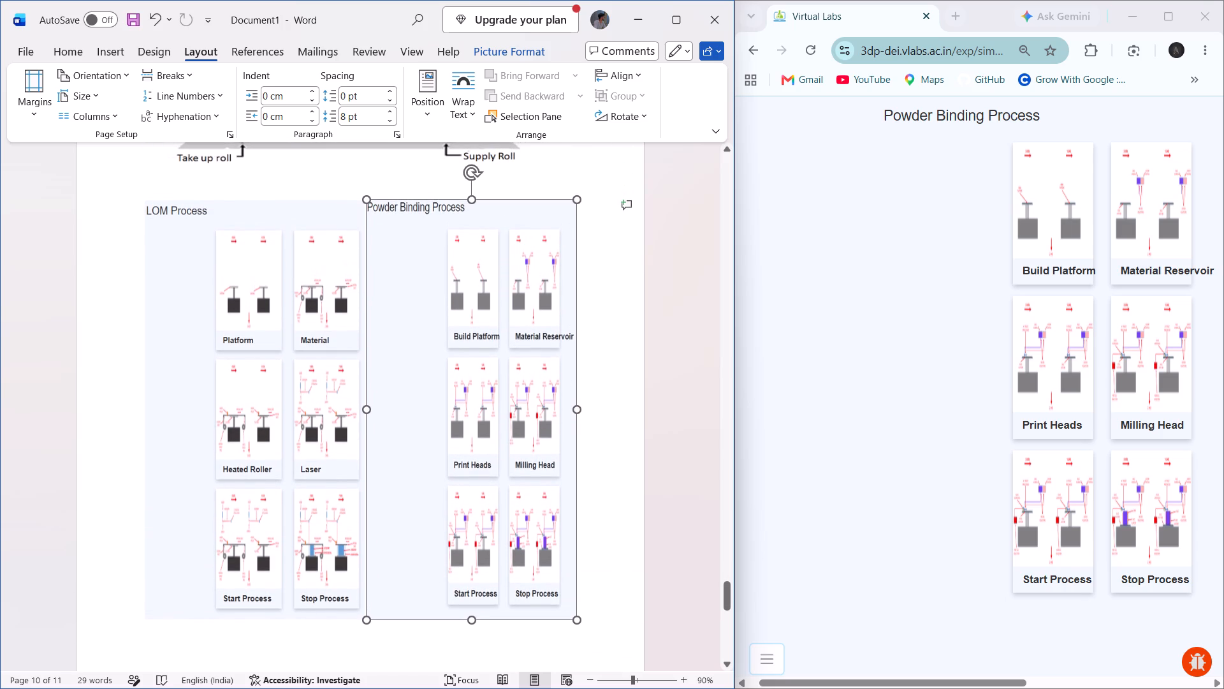
{"action": "left_click_drag", "start_coordinate": [472, 621], "coordinate": [469, 606]}
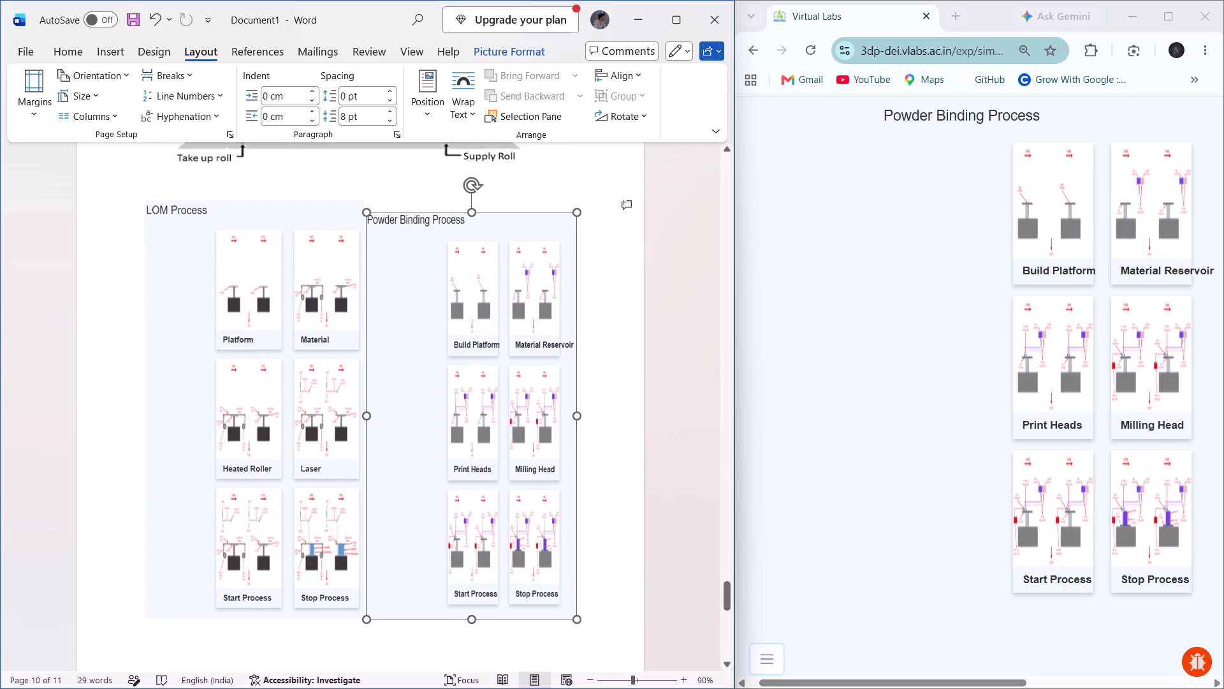
{"action": "left_click_drag", "start_coordinate": [469, 606], "coordinate": [469, 600]}
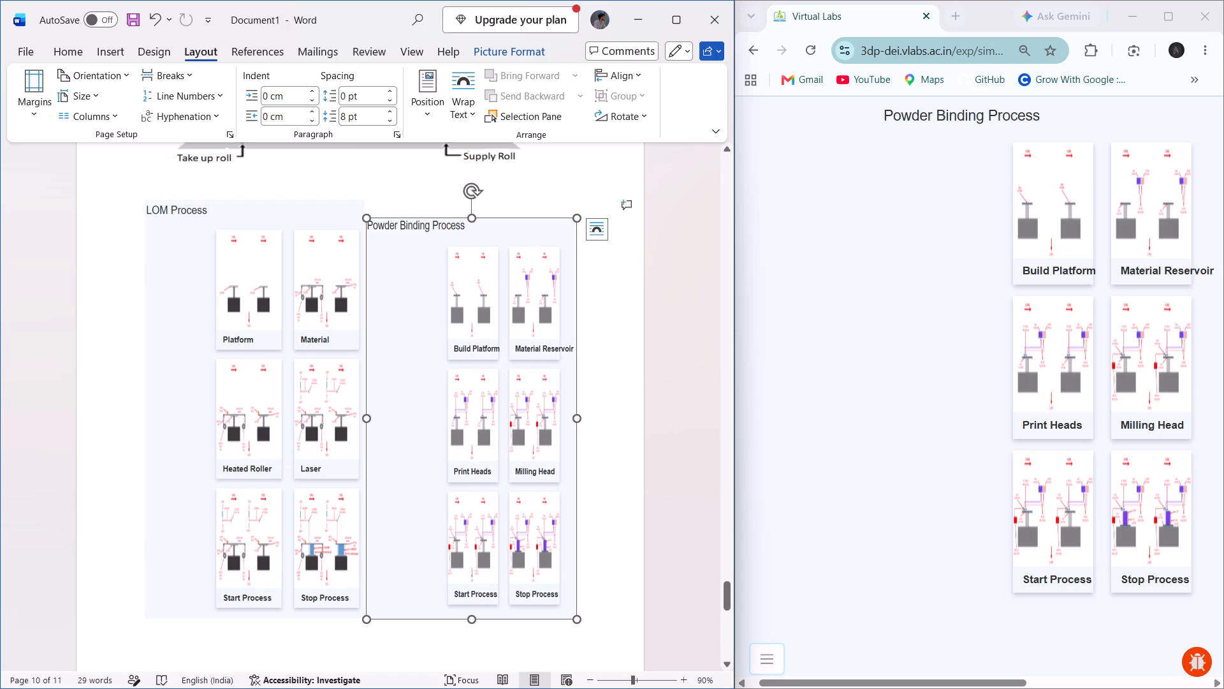
{"action": "left_click", "coordinate": [395, 205]}
{"action": "left_click", "coordinate": [394, 207]}
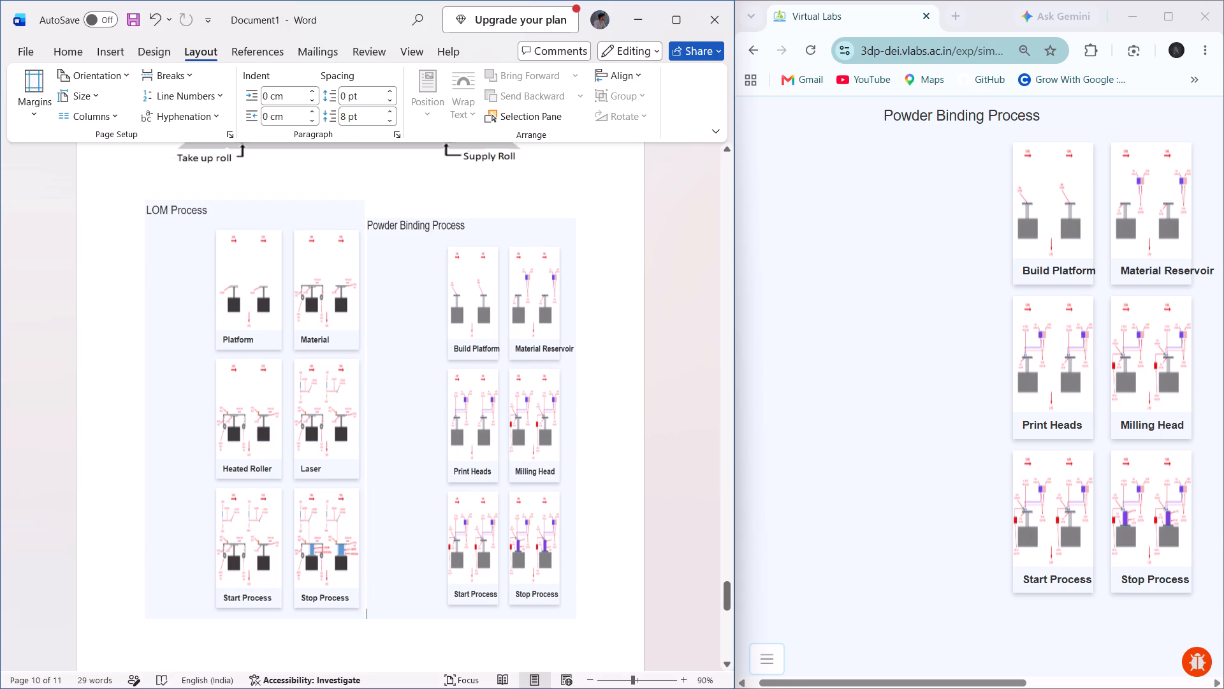
Insert the caption "Figure 4 Lab 9" for the Powder Binding Process picture, positioned below the selected item.
{"action": "right_click", "coordinate": [435, 302]}
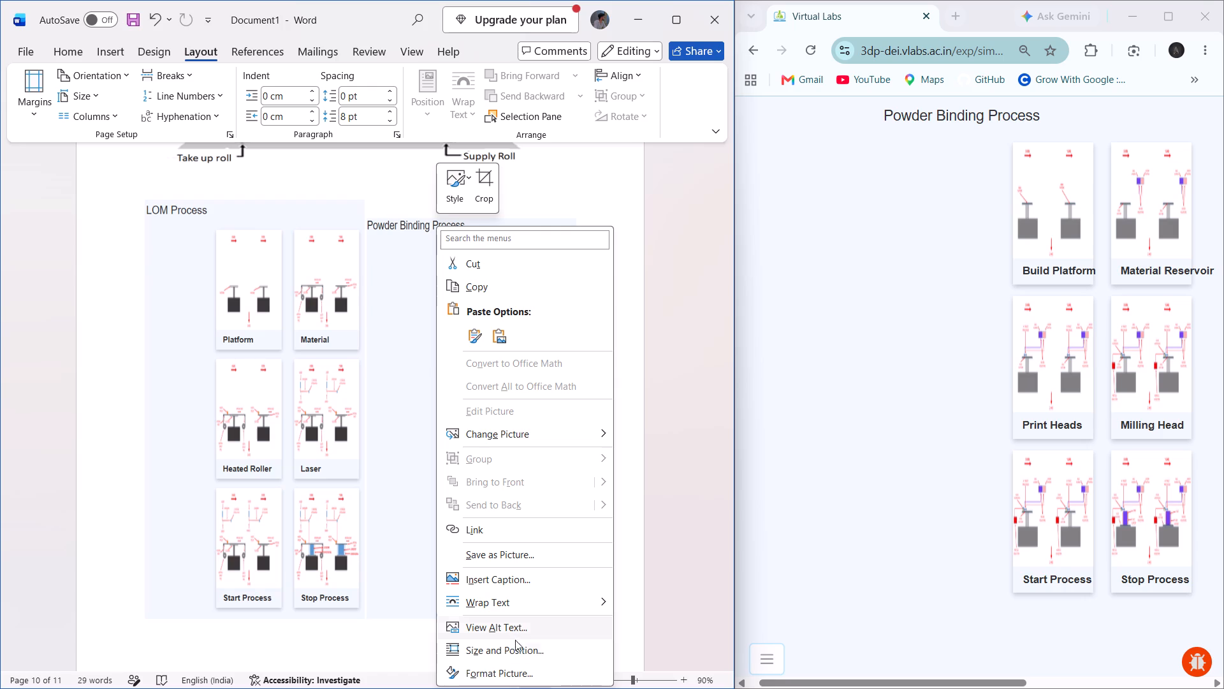
{"action": "left_click", "coordinate": [509, 577]}
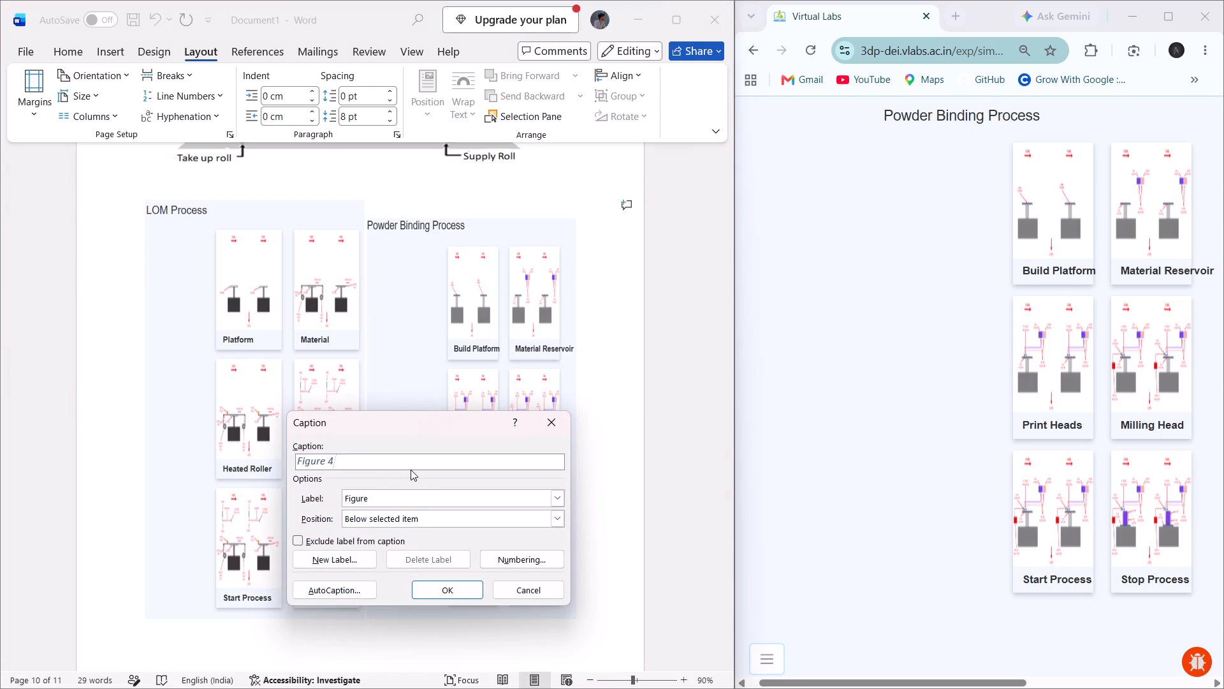
{"action": "key", "text": "space"}
{"action": "key", "text": "ctrl+l"}
{"action": "type", "text": "Lab 9"}
{"action": "left_click", "coordinate": [550, 519]}
{"action": "left_click", "coordinate": [428, 529]}
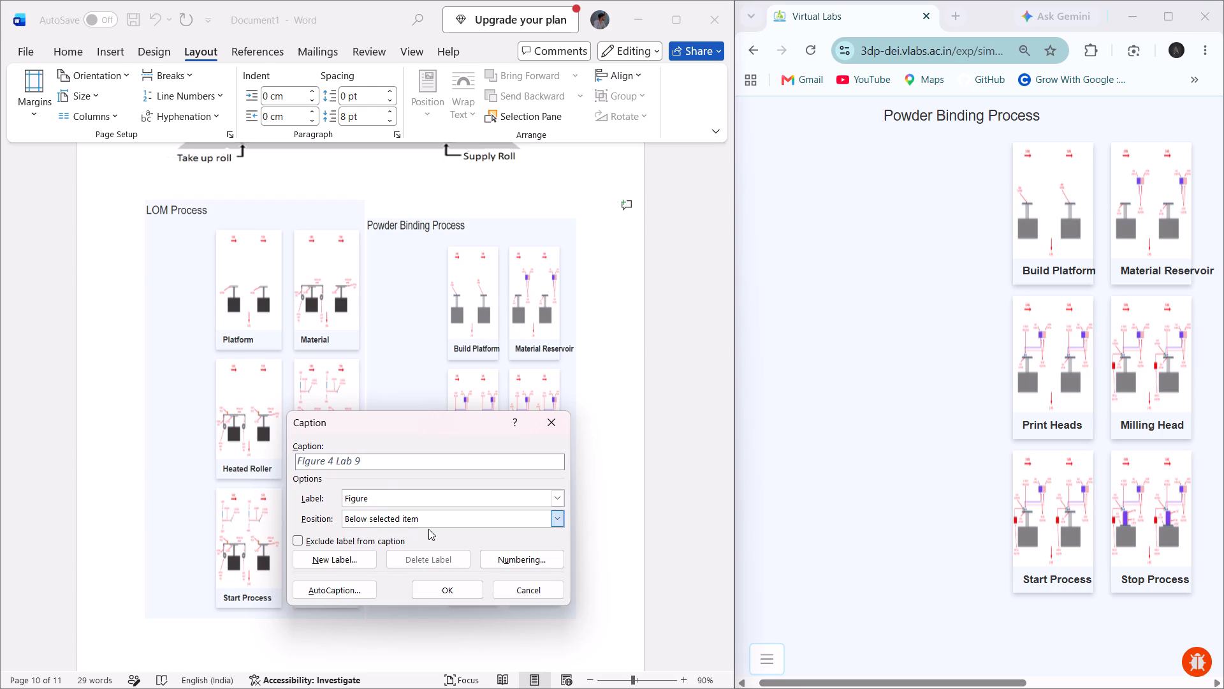
{"action": "left_click", "coordinate": [453, 591]}
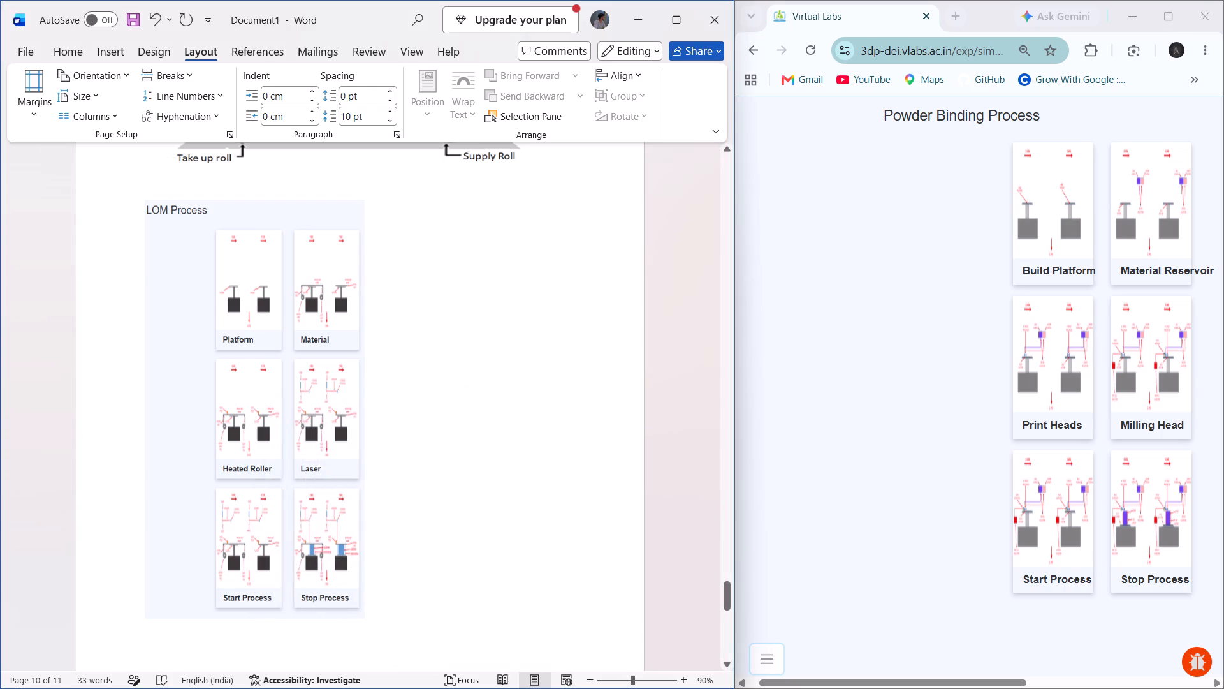
Set the Powder Binding Process picture's text wrapping to Square.
{"action": "scroll", "coordinate": [446, 520], "scroll_direction": "down", "scroll_amount": 3}
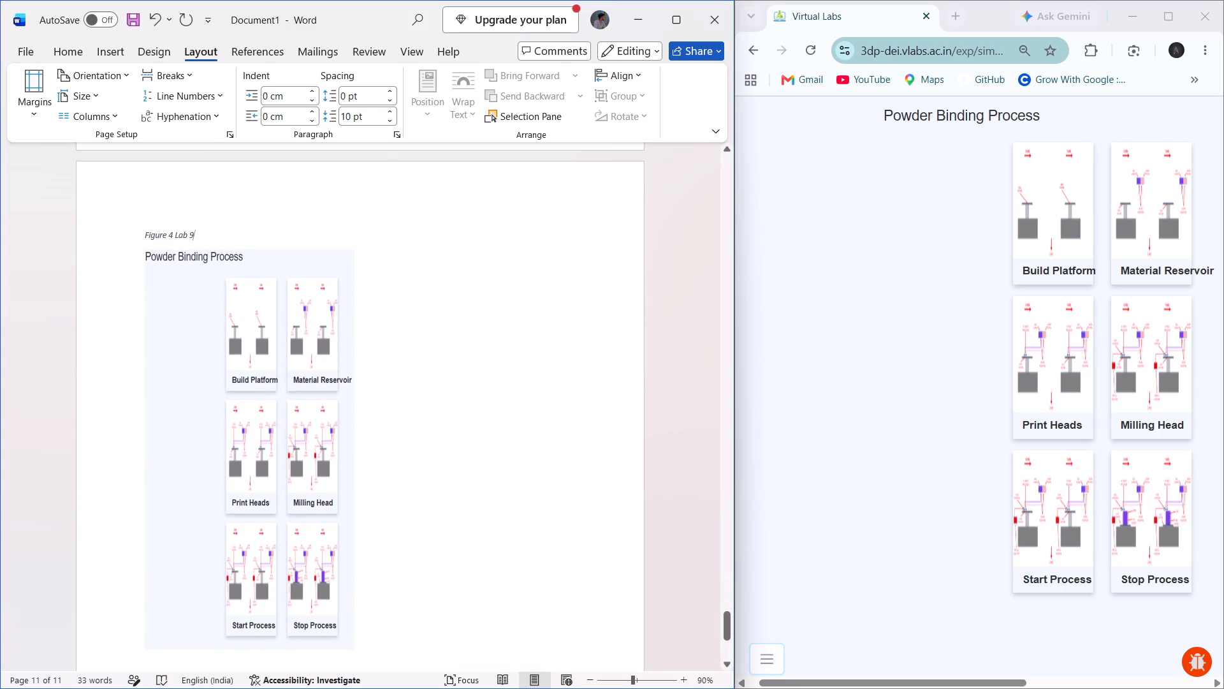
{"action": "left_click", "coordinate": [231, 341]}
{"action": "scroll", "coordinate": [231, 341], "scroll_direction": "down", "scroll_amount": 1}
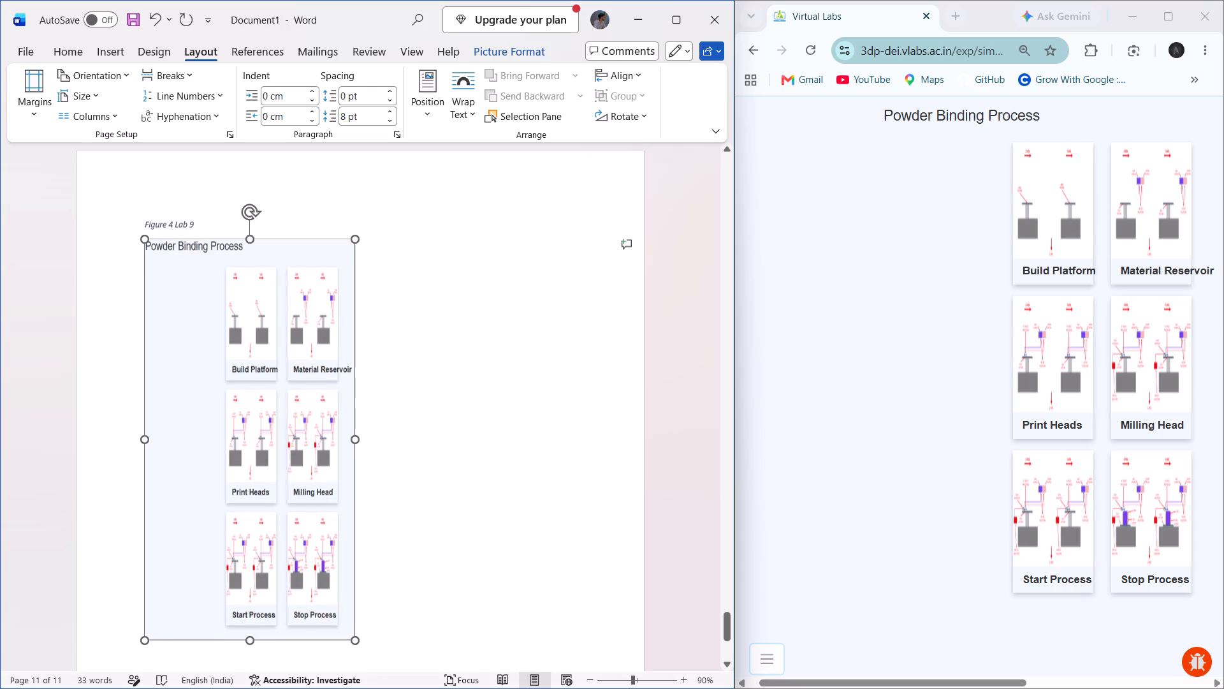
{"action": "scroll", "coordinate": [231, 341], "scroll_direction": "down", "scroll_amount": 1}
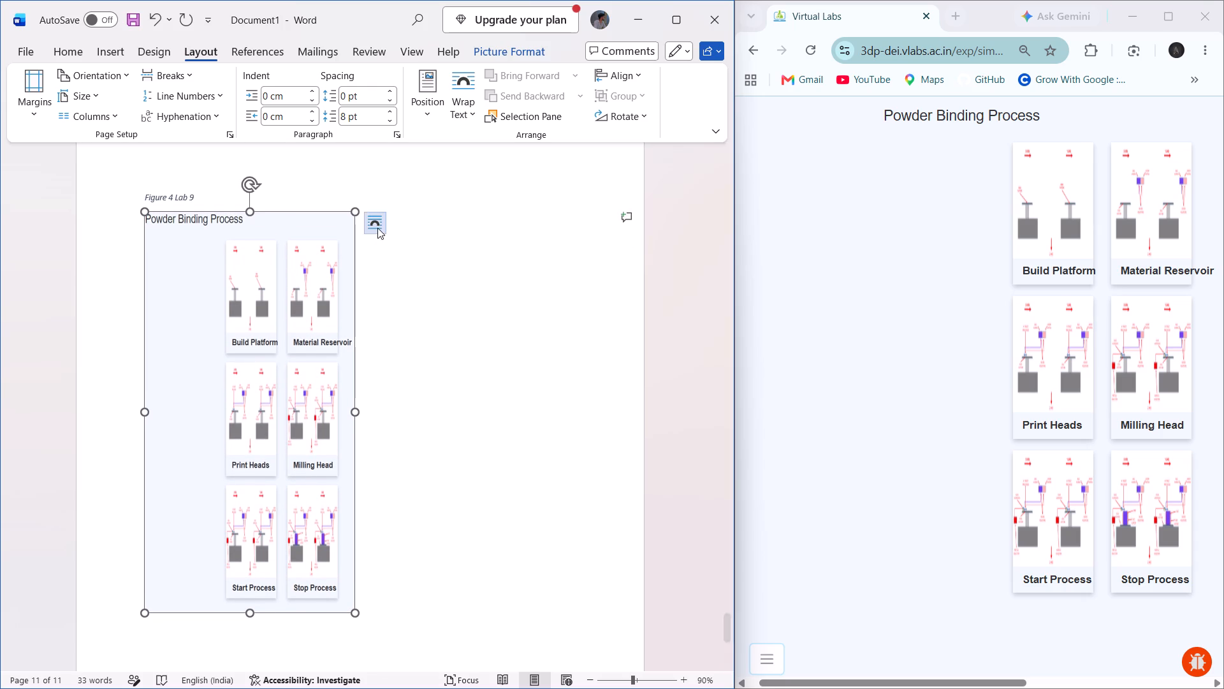
{"action": "left_click", "coordinate": [377, 228]}
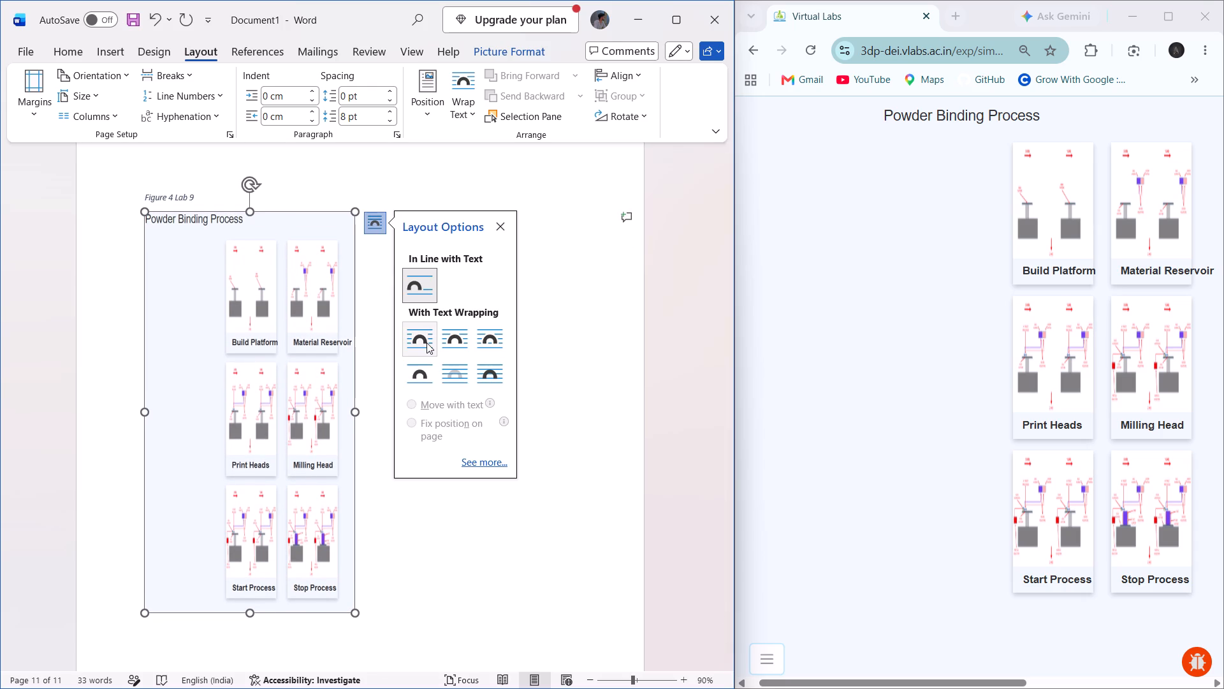
{"action": "left_click", "coordinate": [426, 343]}
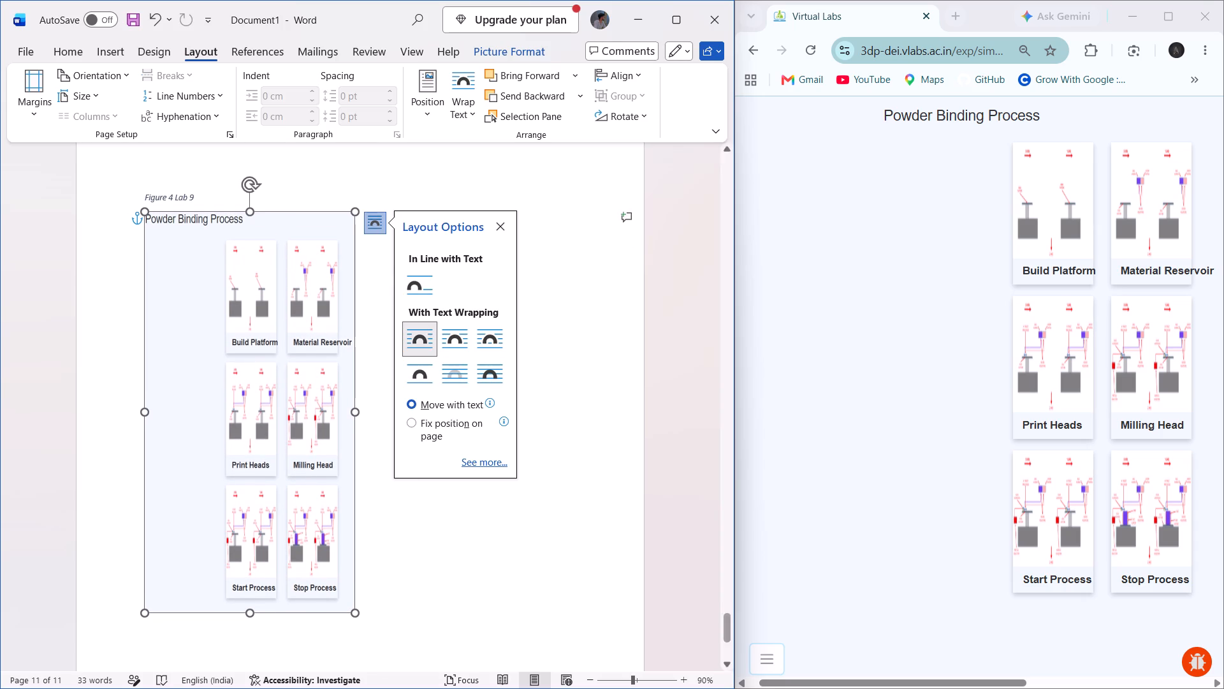
Shrink the Powder Binding Process picture proportionally from its lower outer corner to free space on the page.
{"action": "left_click", "coordinate": [350, 613]}
{"action": "left_click_drag", "start_coordinate": [350, 613], "coordinate": [334, 551]}
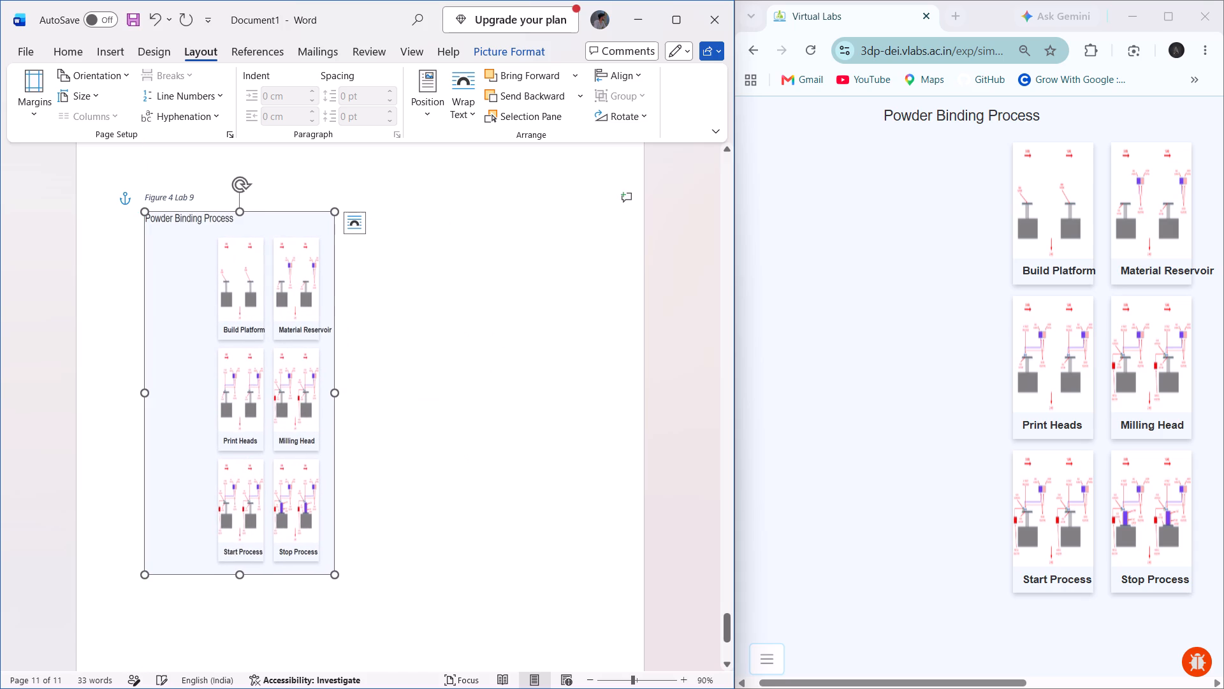
{"action": "left_click_drag", "start_coordinate": [332, 573], "coordinate": [323, 547]}
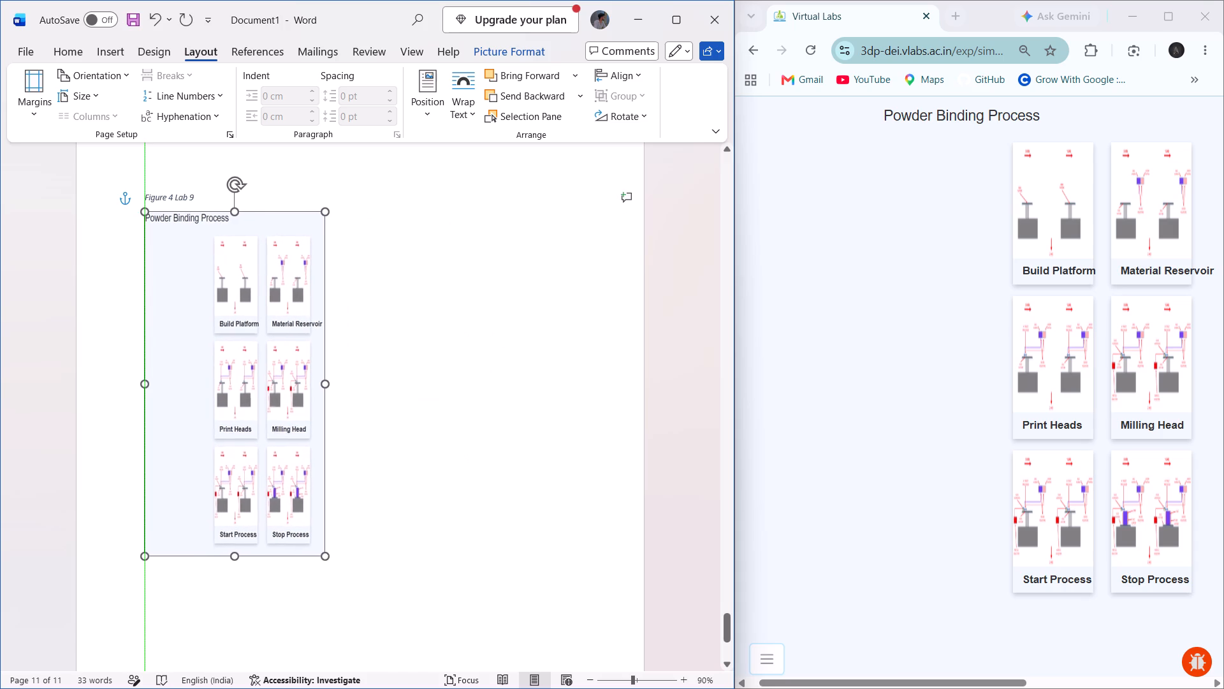
{"action": "left_click_drag", "start_coordinate": [323, 547], "coordinate": [317, 537]}
{"action": "left_click_drag", "start_coordinate": [319, 544], "coordinate": [314, 521]}
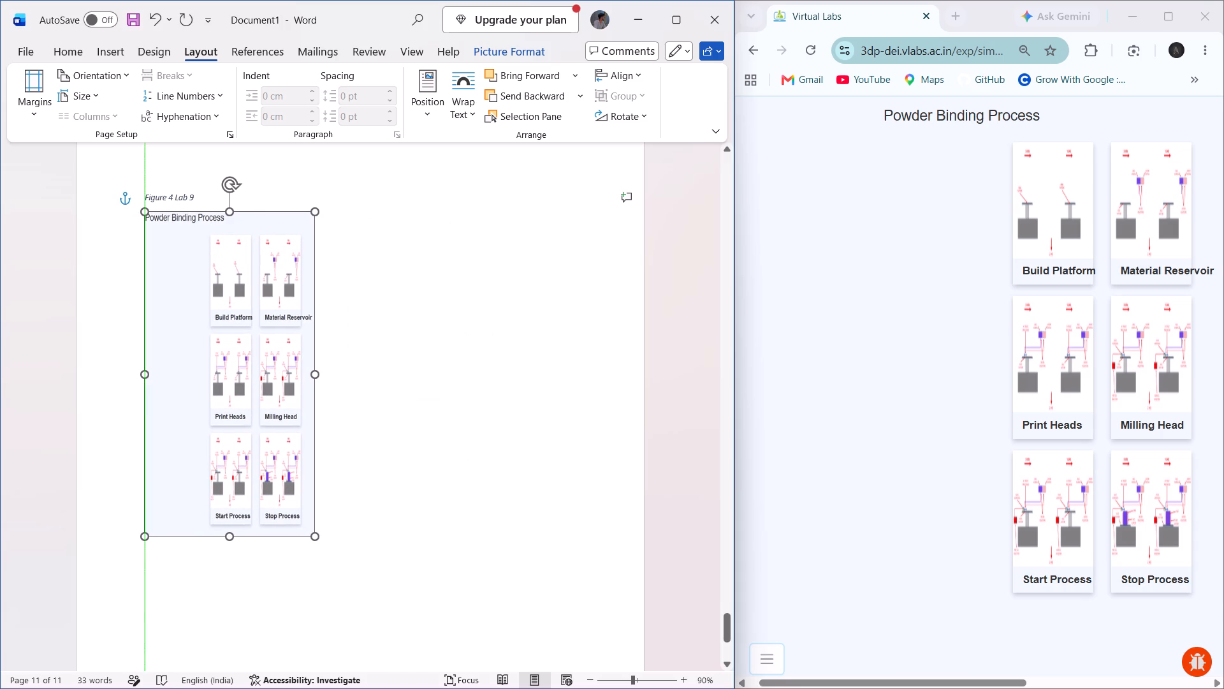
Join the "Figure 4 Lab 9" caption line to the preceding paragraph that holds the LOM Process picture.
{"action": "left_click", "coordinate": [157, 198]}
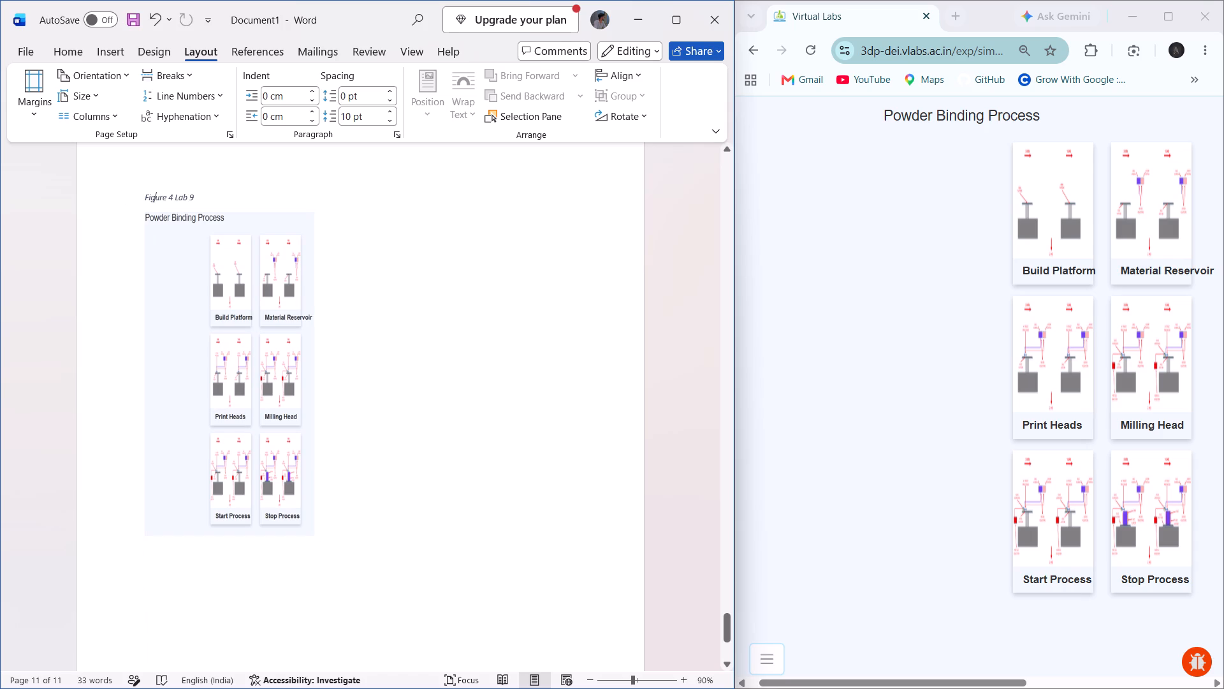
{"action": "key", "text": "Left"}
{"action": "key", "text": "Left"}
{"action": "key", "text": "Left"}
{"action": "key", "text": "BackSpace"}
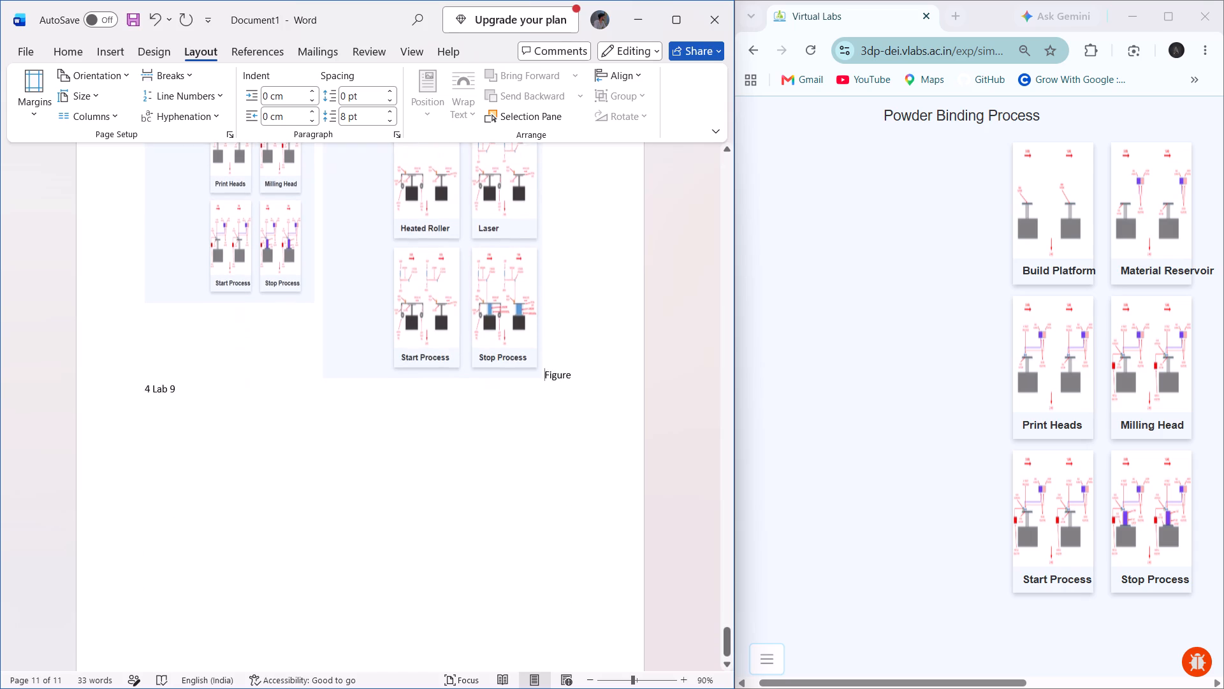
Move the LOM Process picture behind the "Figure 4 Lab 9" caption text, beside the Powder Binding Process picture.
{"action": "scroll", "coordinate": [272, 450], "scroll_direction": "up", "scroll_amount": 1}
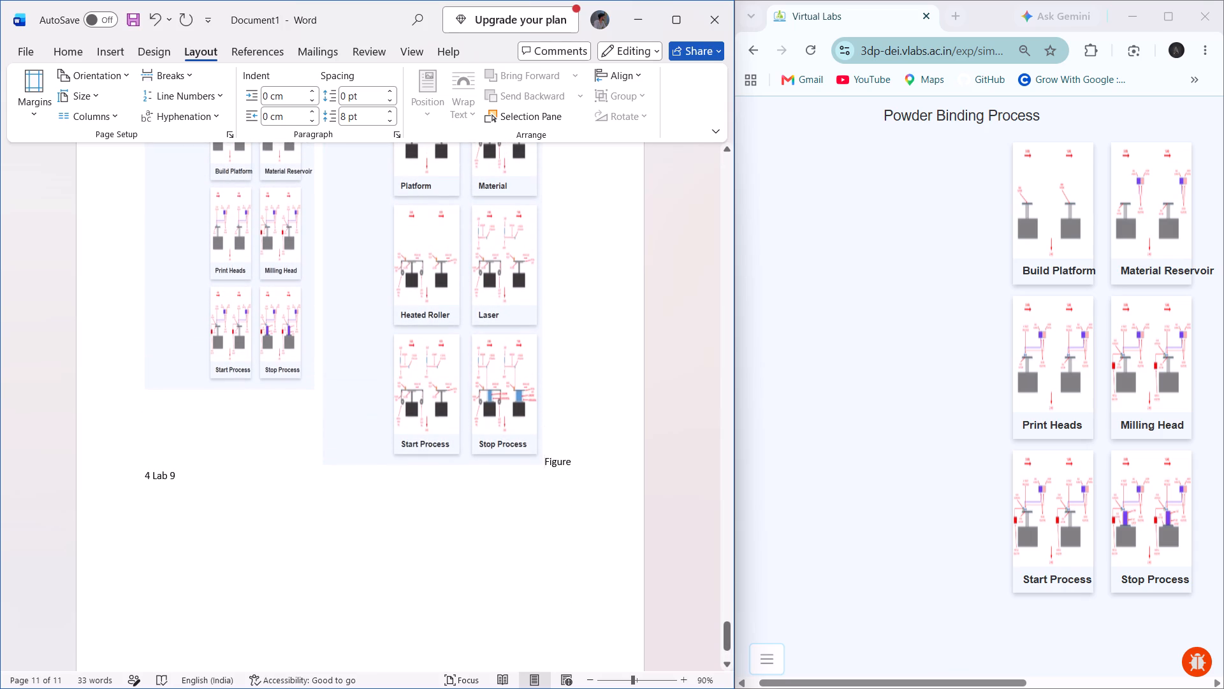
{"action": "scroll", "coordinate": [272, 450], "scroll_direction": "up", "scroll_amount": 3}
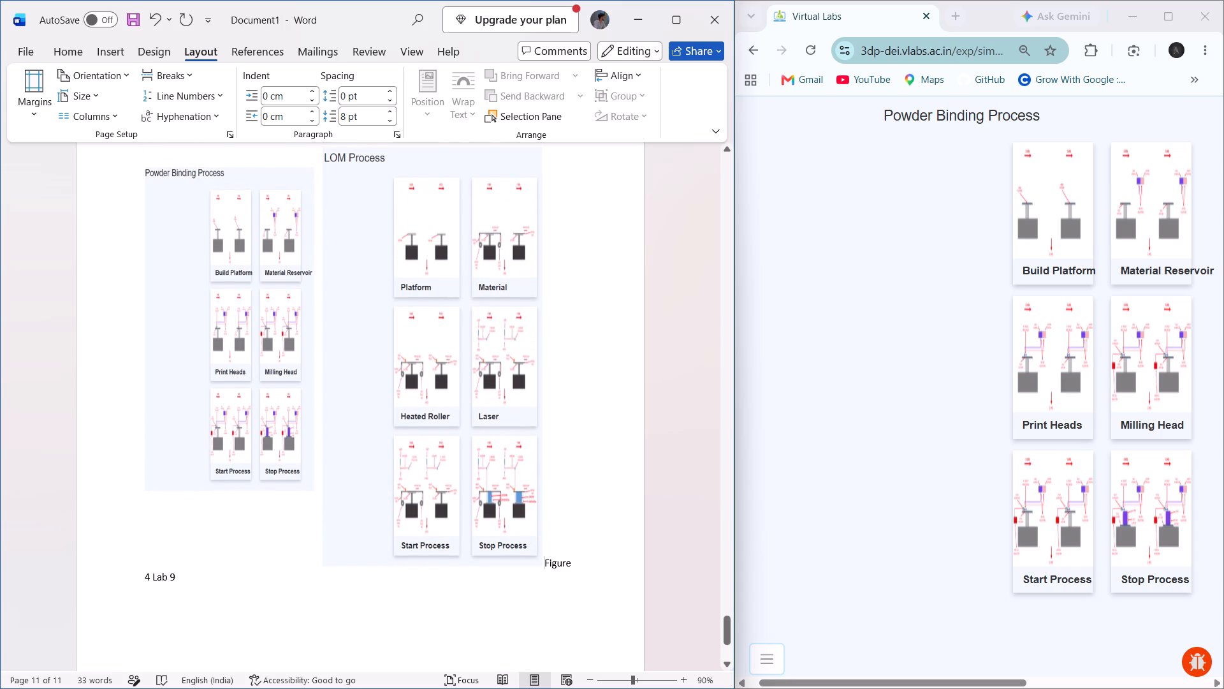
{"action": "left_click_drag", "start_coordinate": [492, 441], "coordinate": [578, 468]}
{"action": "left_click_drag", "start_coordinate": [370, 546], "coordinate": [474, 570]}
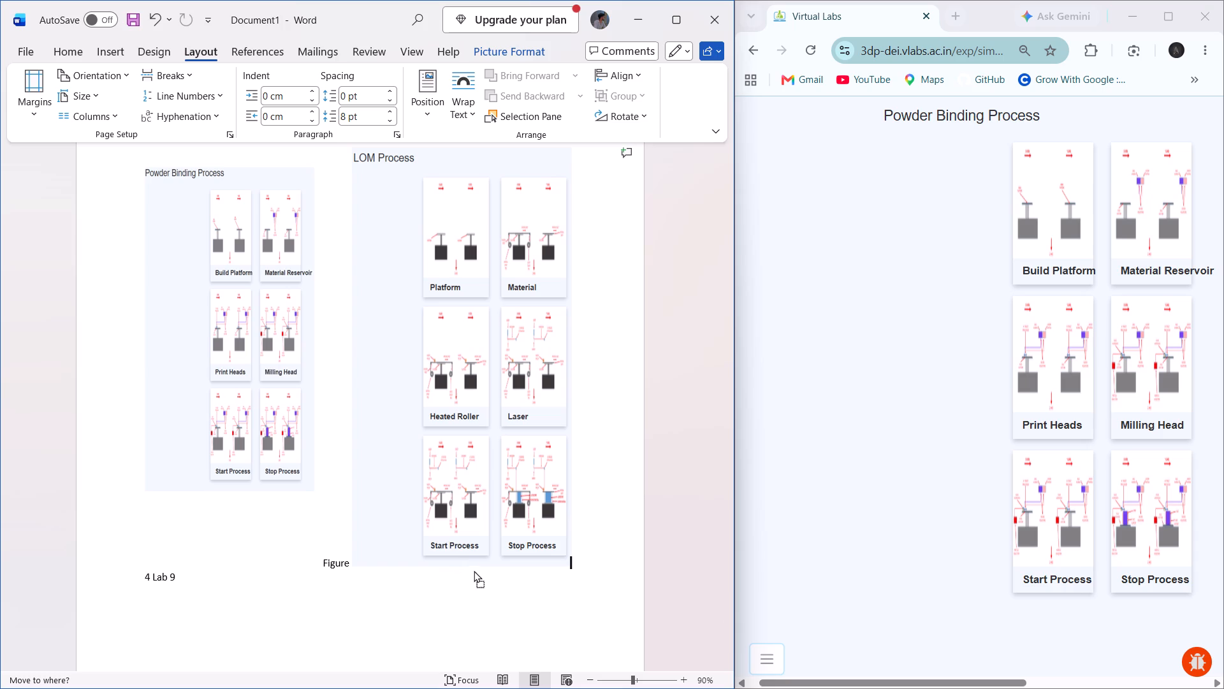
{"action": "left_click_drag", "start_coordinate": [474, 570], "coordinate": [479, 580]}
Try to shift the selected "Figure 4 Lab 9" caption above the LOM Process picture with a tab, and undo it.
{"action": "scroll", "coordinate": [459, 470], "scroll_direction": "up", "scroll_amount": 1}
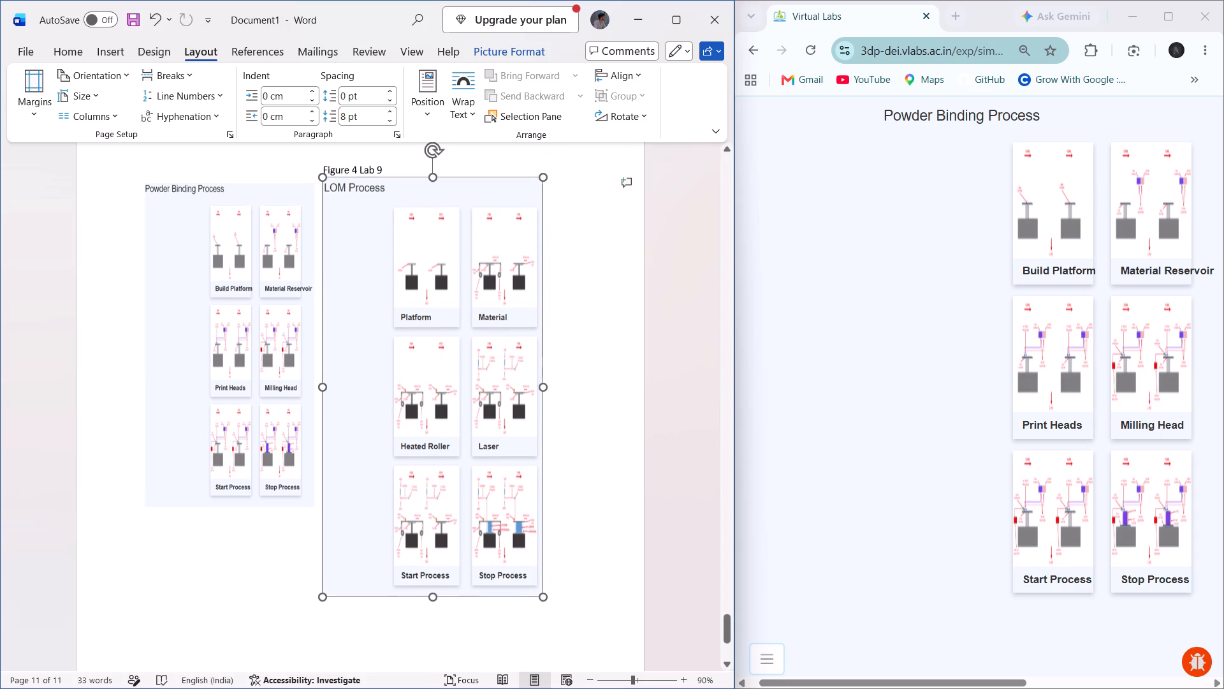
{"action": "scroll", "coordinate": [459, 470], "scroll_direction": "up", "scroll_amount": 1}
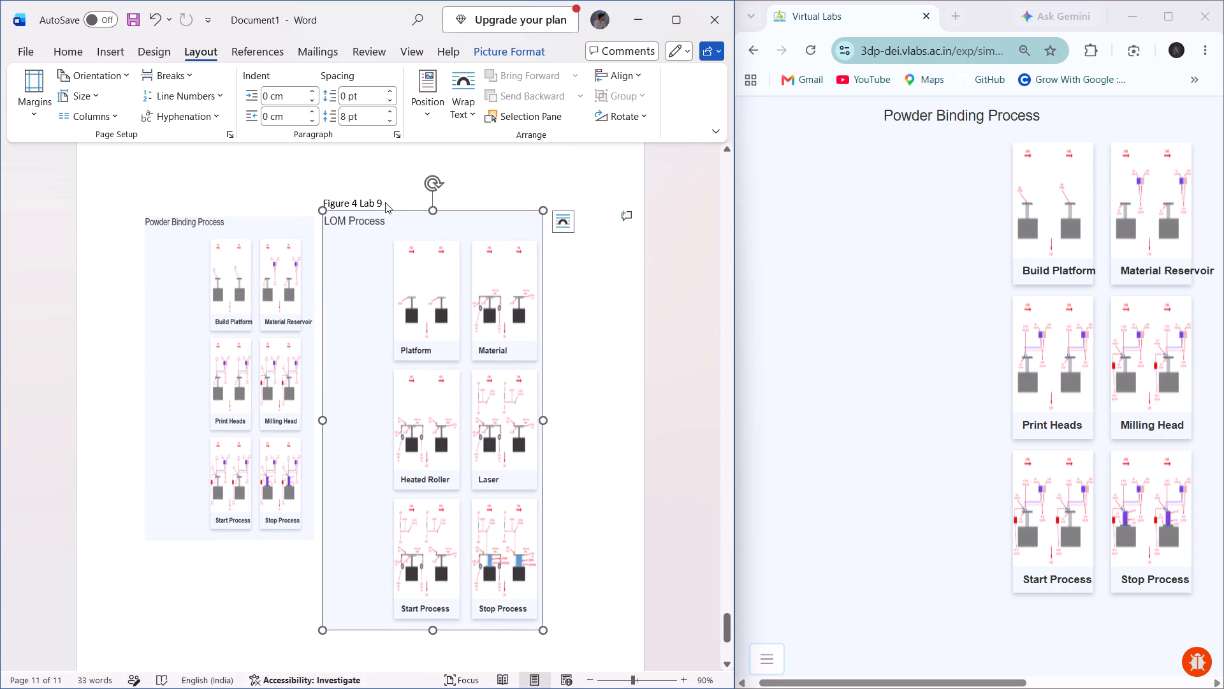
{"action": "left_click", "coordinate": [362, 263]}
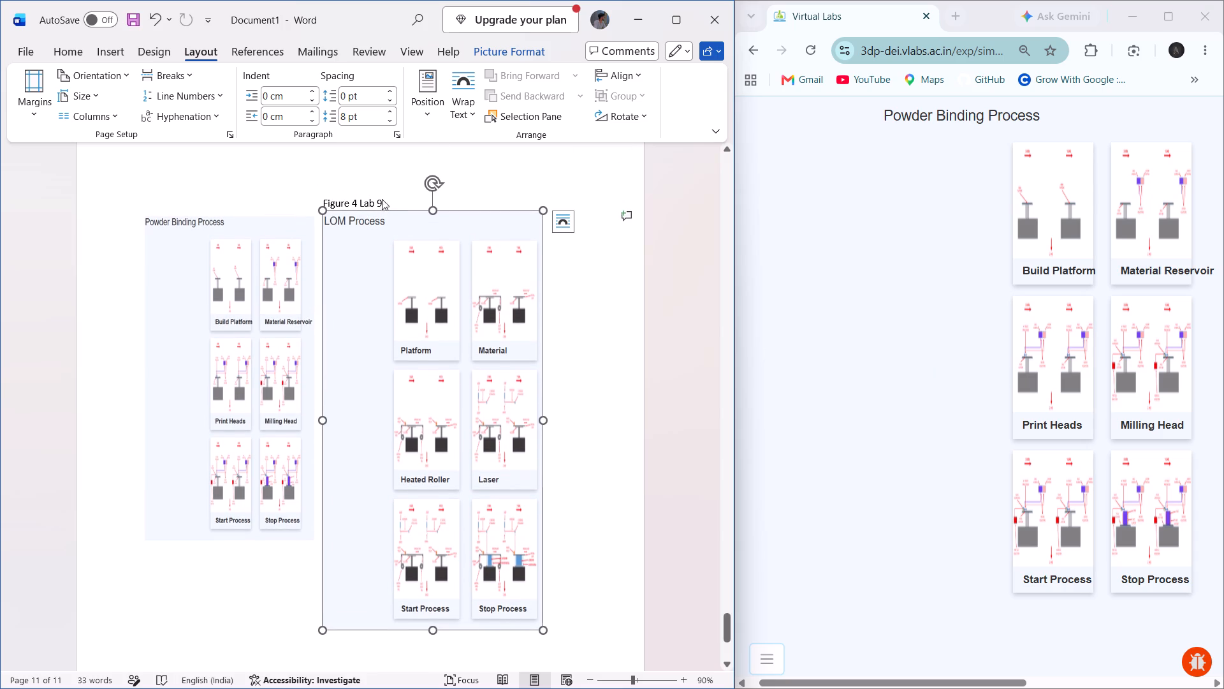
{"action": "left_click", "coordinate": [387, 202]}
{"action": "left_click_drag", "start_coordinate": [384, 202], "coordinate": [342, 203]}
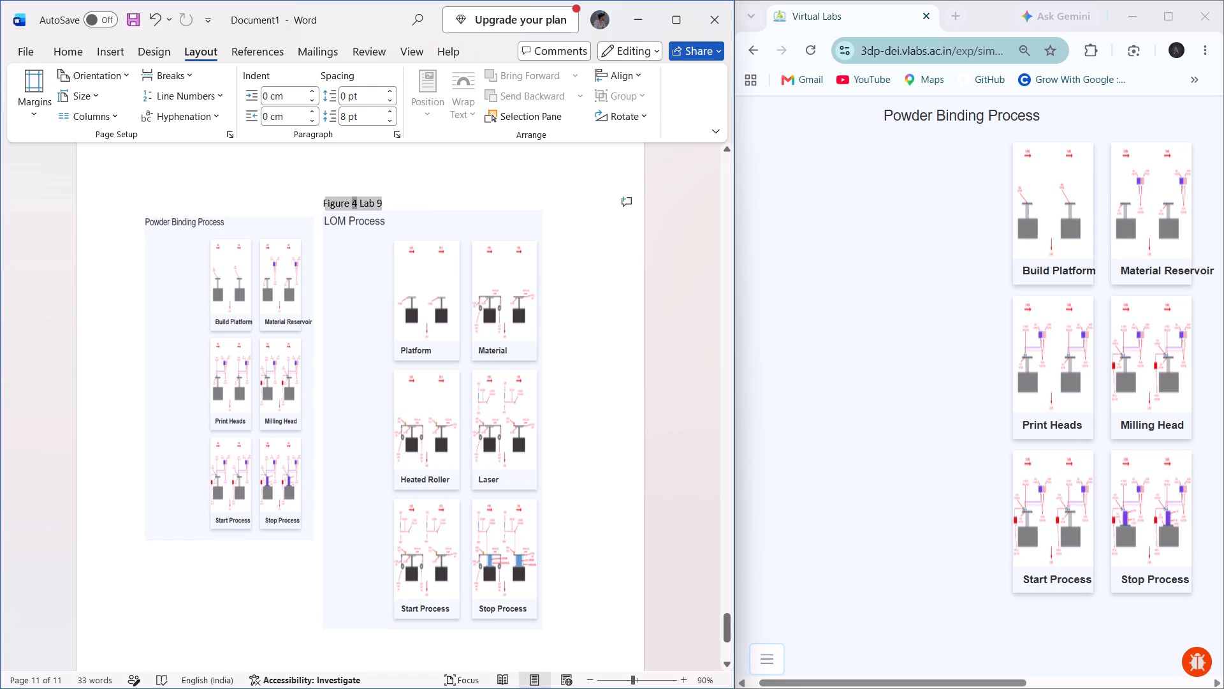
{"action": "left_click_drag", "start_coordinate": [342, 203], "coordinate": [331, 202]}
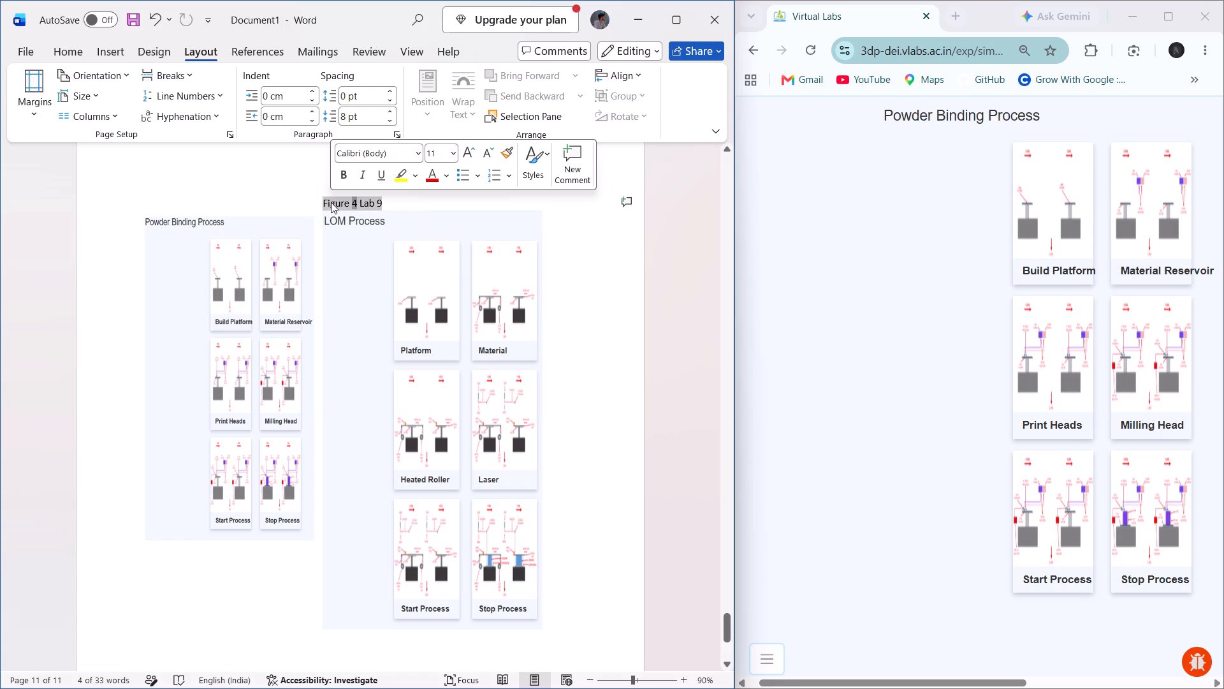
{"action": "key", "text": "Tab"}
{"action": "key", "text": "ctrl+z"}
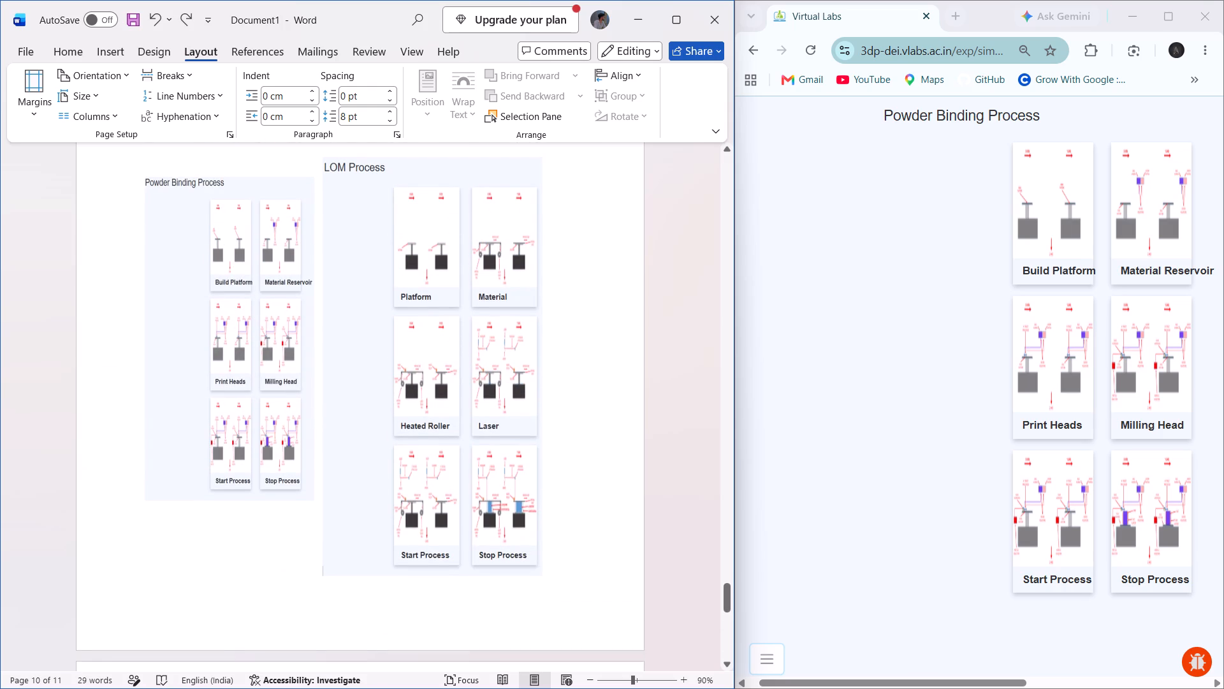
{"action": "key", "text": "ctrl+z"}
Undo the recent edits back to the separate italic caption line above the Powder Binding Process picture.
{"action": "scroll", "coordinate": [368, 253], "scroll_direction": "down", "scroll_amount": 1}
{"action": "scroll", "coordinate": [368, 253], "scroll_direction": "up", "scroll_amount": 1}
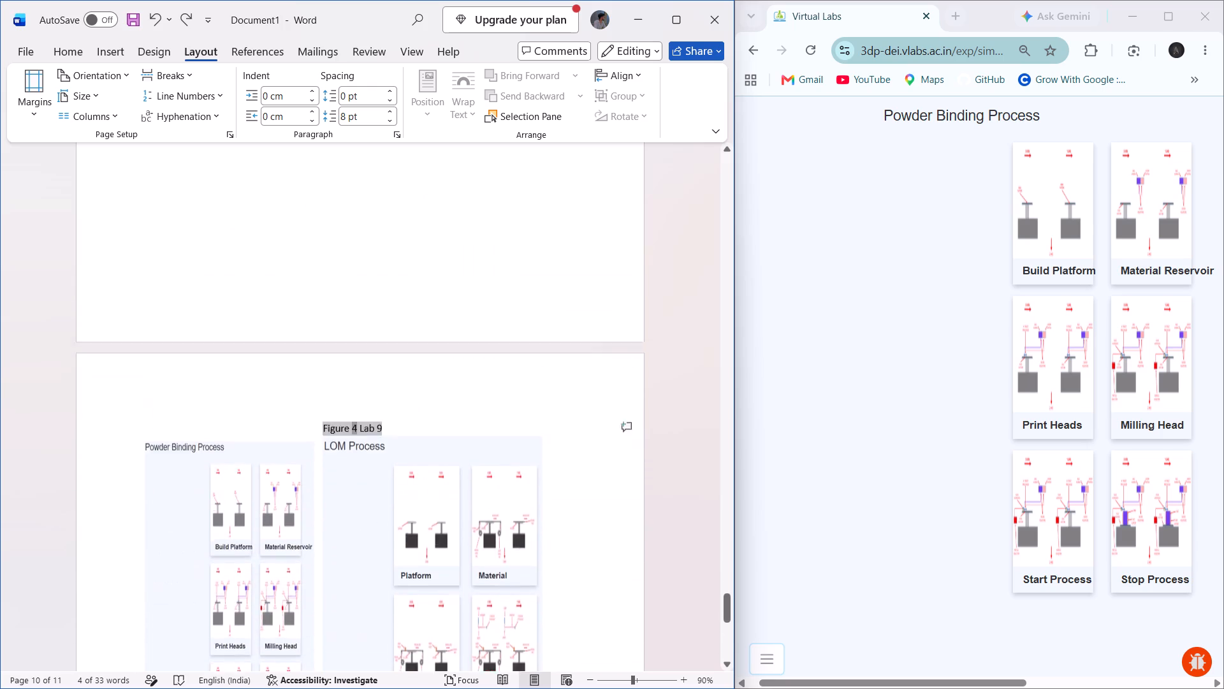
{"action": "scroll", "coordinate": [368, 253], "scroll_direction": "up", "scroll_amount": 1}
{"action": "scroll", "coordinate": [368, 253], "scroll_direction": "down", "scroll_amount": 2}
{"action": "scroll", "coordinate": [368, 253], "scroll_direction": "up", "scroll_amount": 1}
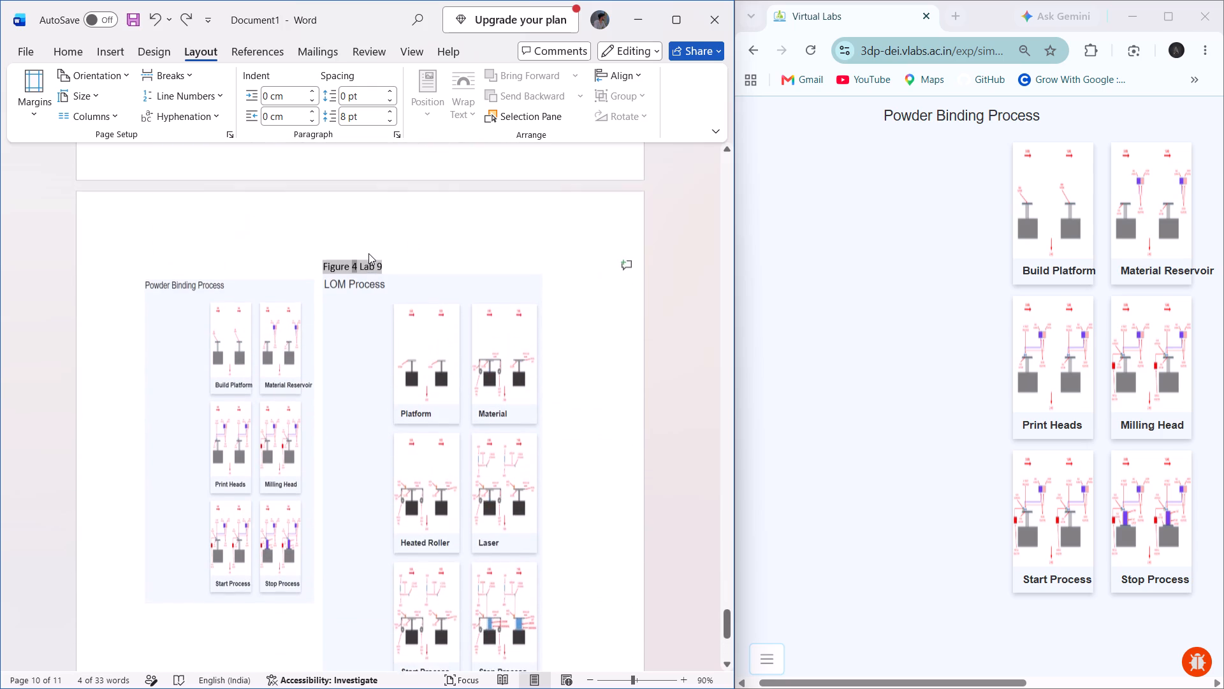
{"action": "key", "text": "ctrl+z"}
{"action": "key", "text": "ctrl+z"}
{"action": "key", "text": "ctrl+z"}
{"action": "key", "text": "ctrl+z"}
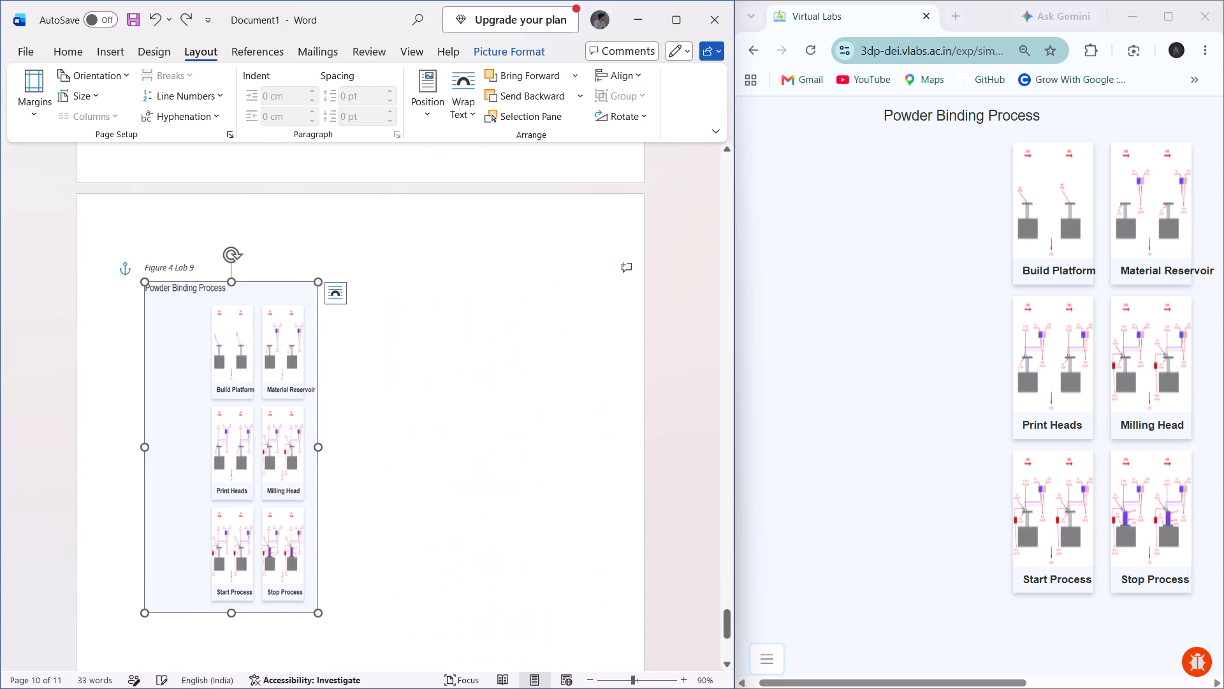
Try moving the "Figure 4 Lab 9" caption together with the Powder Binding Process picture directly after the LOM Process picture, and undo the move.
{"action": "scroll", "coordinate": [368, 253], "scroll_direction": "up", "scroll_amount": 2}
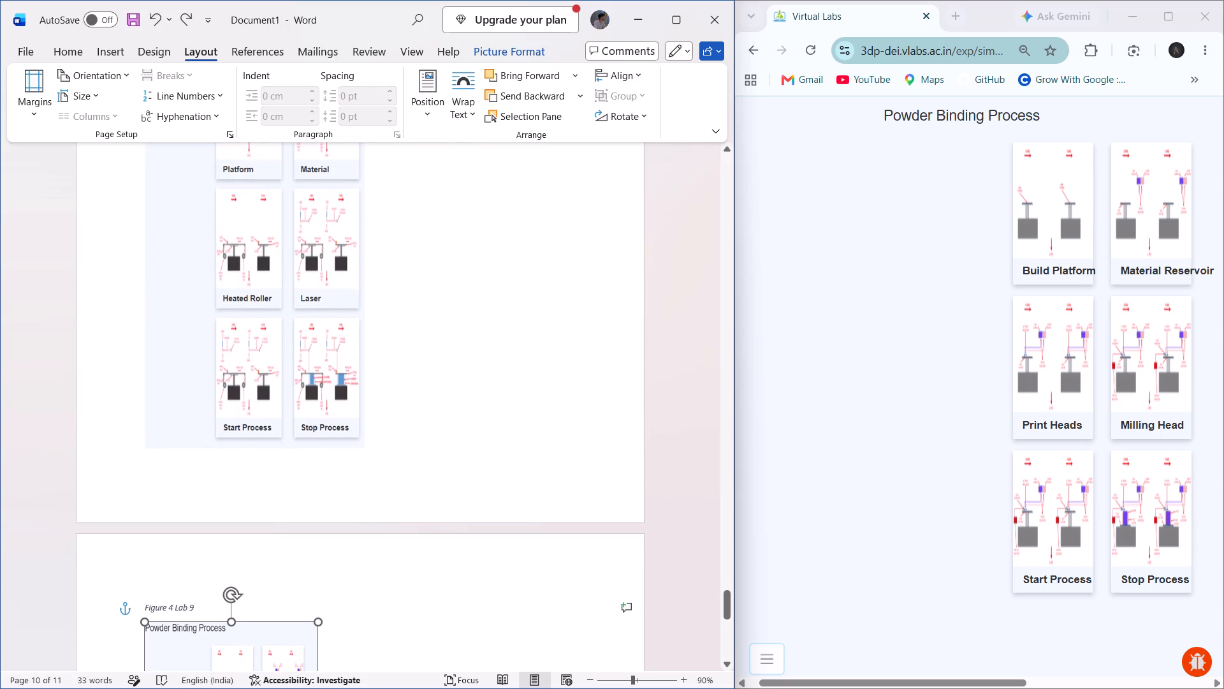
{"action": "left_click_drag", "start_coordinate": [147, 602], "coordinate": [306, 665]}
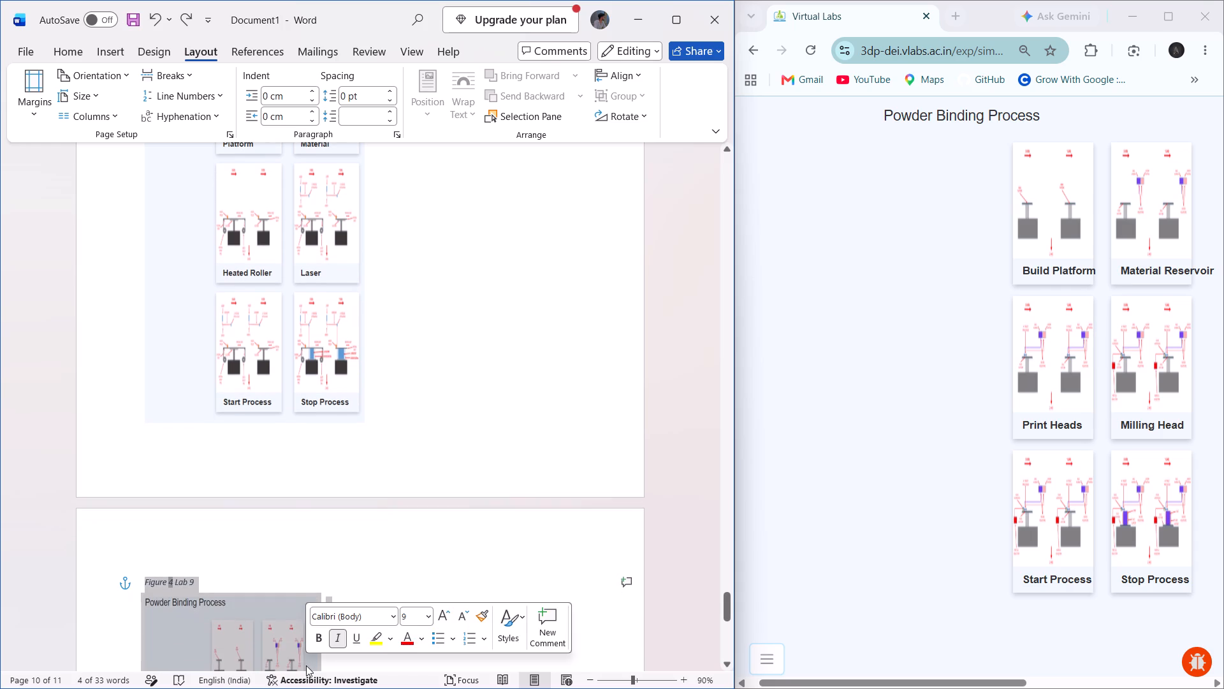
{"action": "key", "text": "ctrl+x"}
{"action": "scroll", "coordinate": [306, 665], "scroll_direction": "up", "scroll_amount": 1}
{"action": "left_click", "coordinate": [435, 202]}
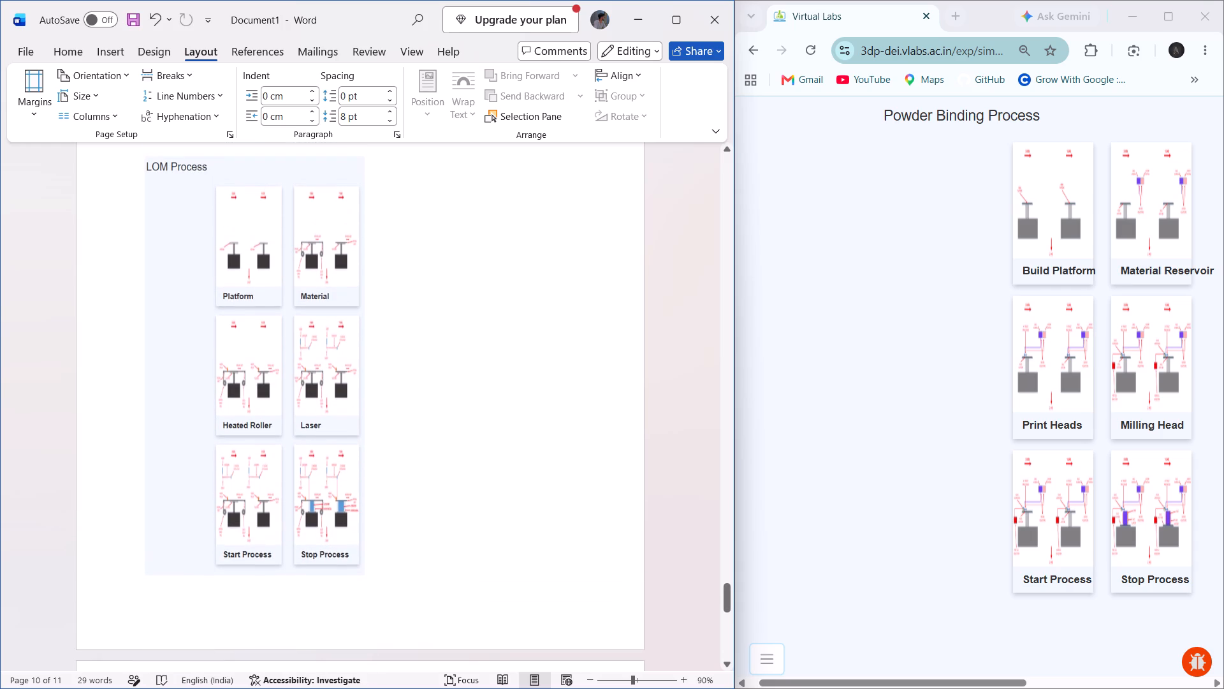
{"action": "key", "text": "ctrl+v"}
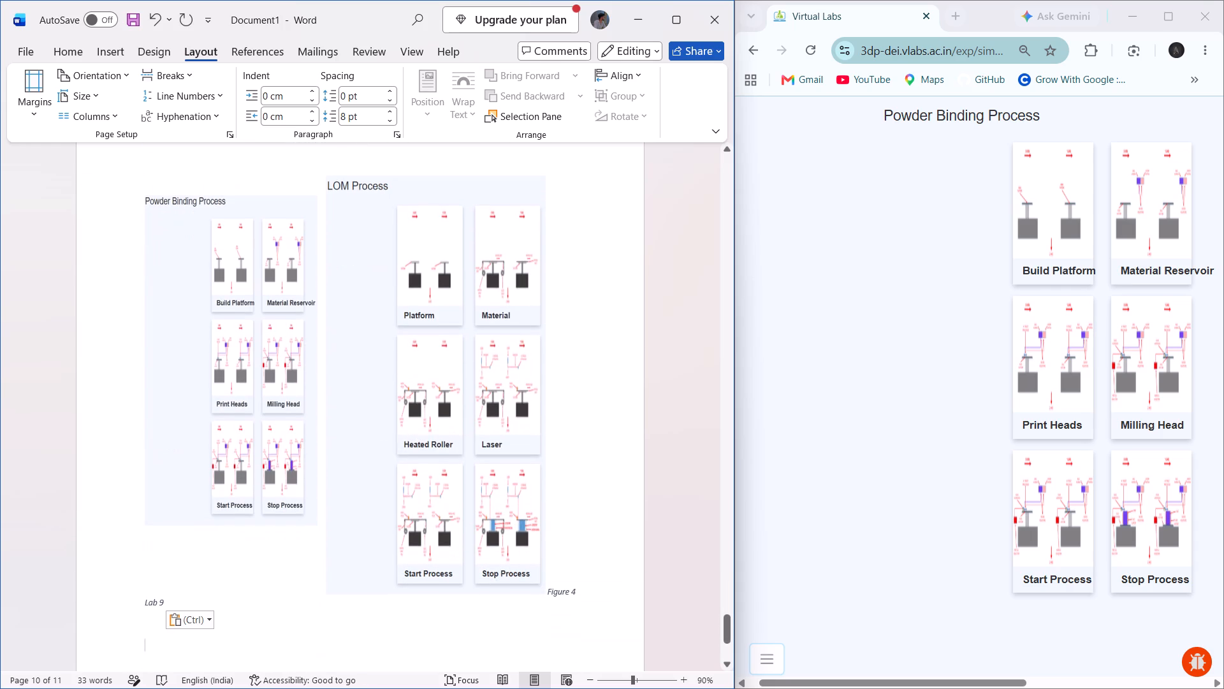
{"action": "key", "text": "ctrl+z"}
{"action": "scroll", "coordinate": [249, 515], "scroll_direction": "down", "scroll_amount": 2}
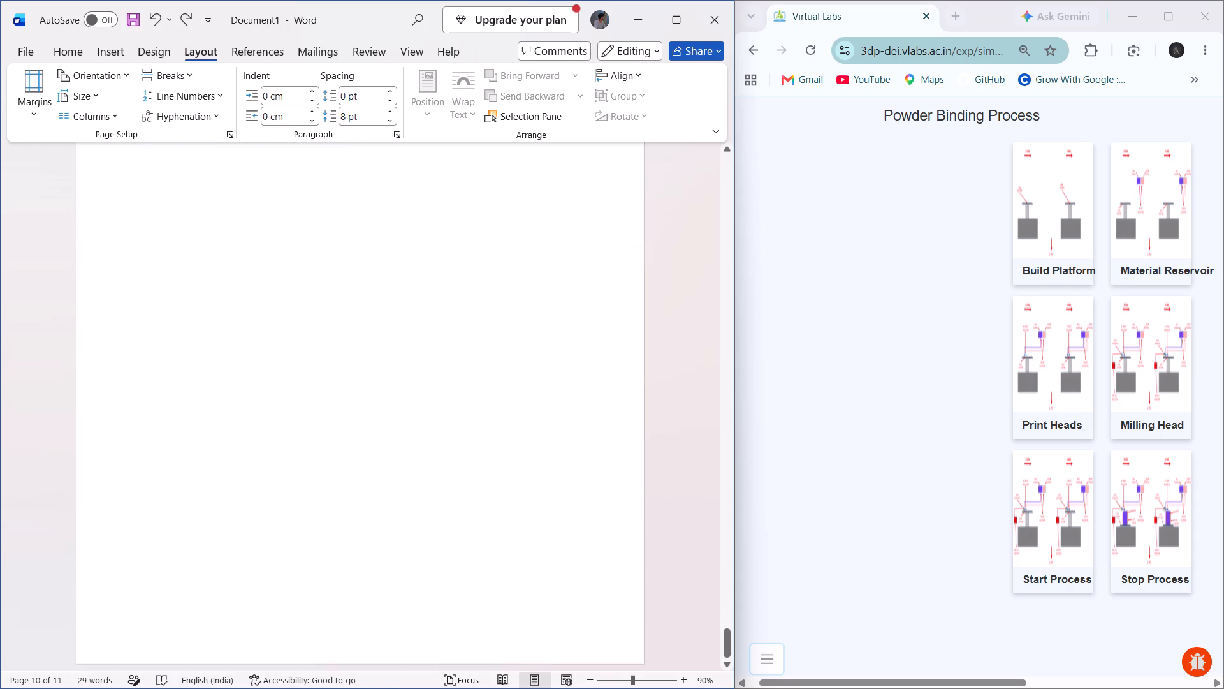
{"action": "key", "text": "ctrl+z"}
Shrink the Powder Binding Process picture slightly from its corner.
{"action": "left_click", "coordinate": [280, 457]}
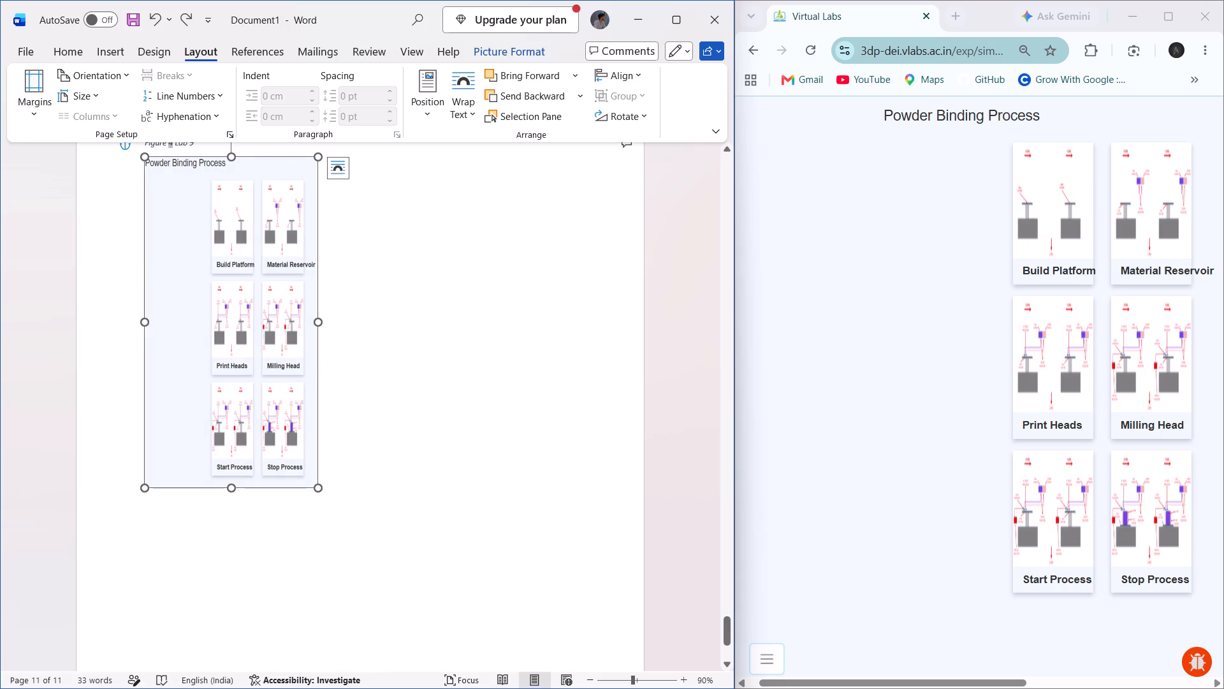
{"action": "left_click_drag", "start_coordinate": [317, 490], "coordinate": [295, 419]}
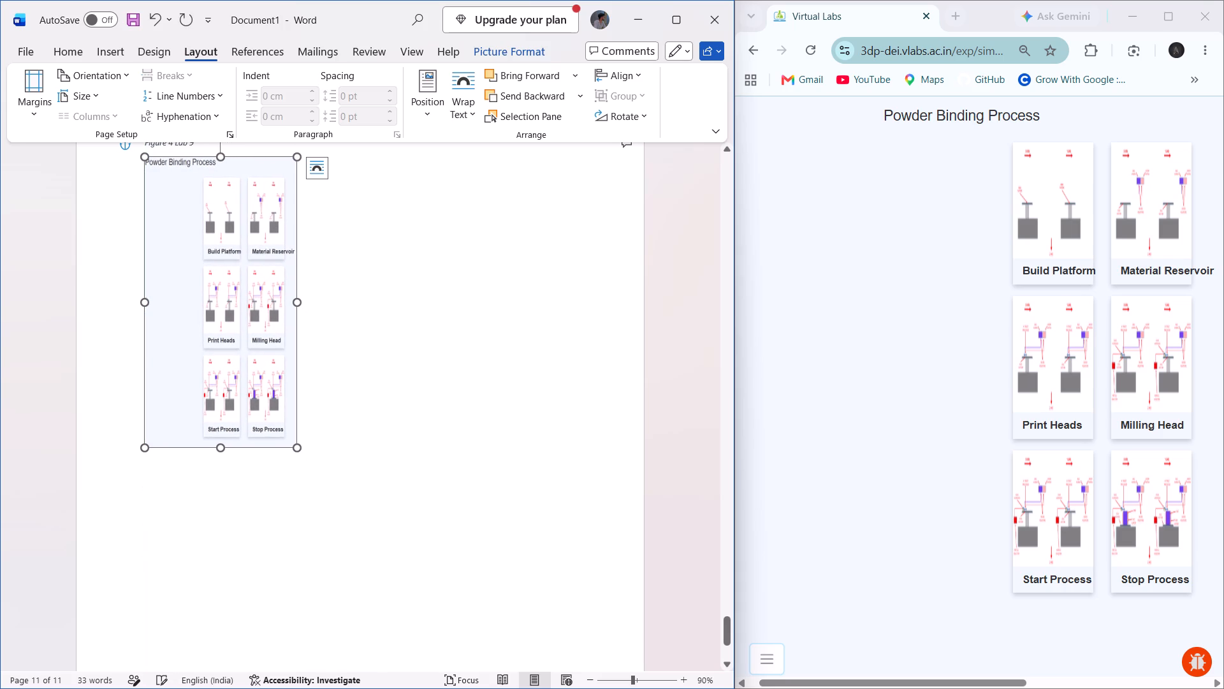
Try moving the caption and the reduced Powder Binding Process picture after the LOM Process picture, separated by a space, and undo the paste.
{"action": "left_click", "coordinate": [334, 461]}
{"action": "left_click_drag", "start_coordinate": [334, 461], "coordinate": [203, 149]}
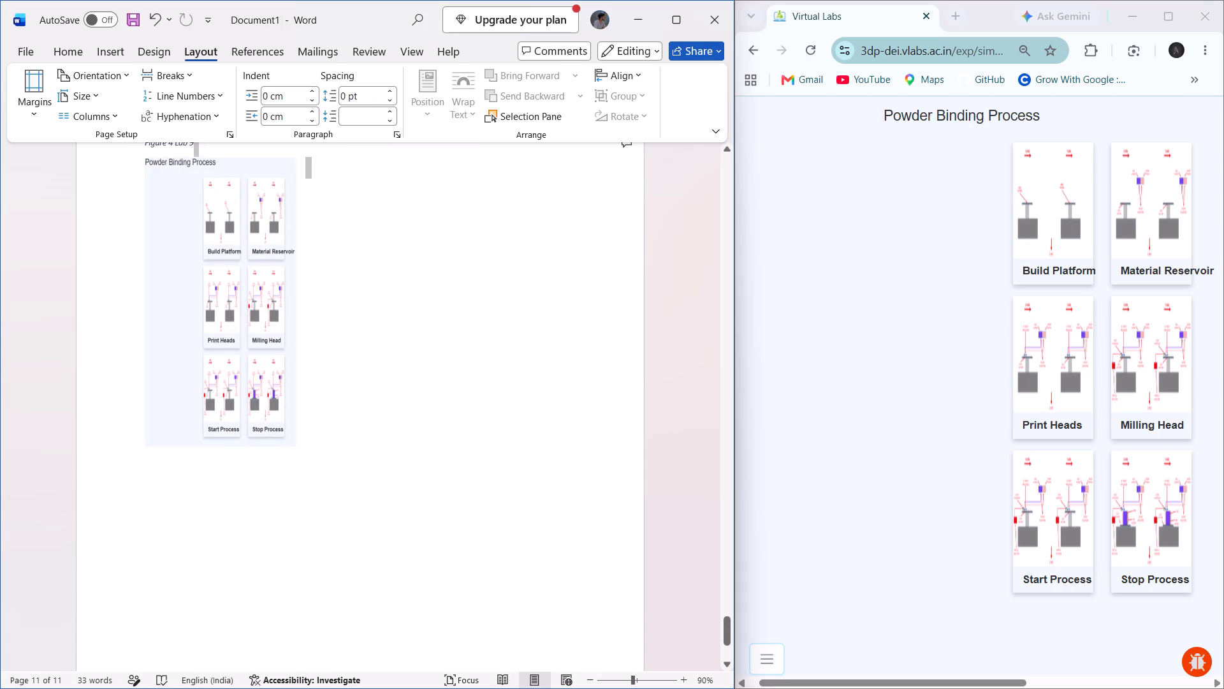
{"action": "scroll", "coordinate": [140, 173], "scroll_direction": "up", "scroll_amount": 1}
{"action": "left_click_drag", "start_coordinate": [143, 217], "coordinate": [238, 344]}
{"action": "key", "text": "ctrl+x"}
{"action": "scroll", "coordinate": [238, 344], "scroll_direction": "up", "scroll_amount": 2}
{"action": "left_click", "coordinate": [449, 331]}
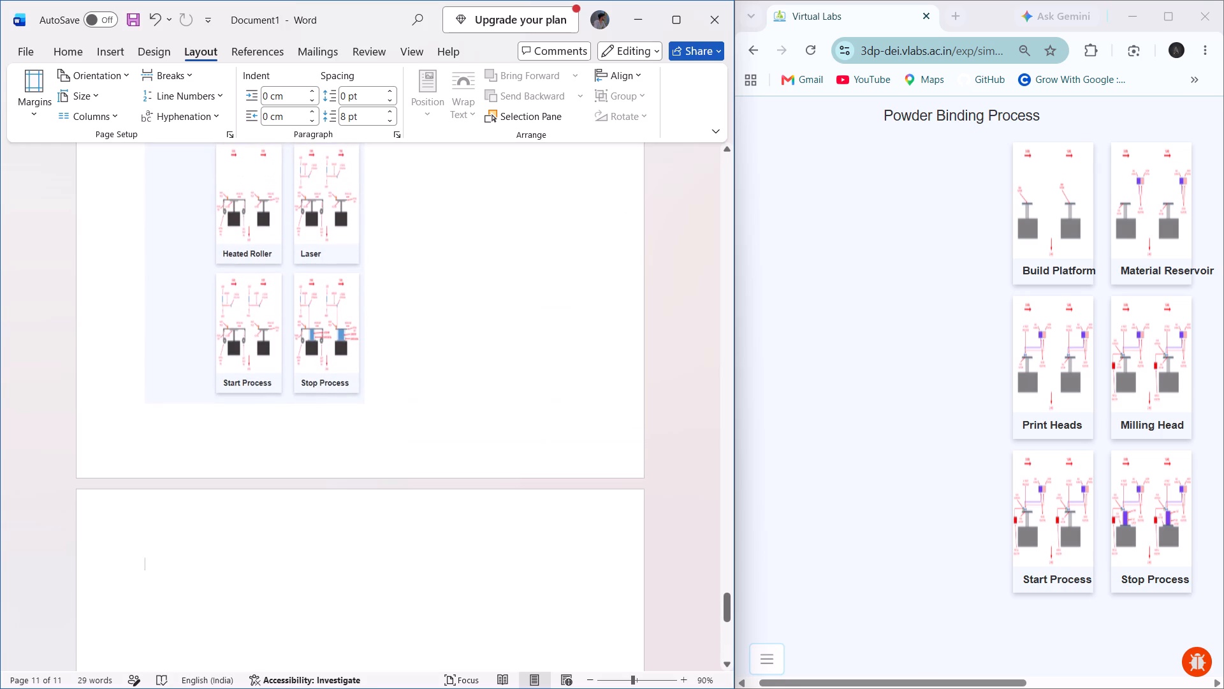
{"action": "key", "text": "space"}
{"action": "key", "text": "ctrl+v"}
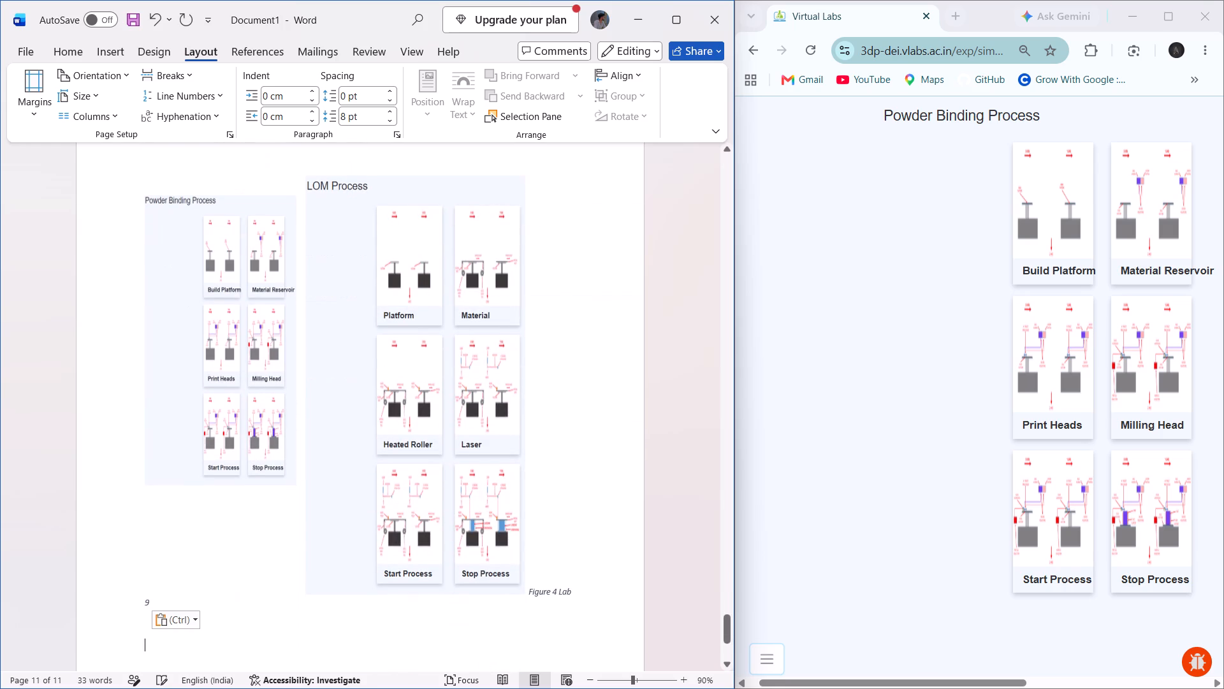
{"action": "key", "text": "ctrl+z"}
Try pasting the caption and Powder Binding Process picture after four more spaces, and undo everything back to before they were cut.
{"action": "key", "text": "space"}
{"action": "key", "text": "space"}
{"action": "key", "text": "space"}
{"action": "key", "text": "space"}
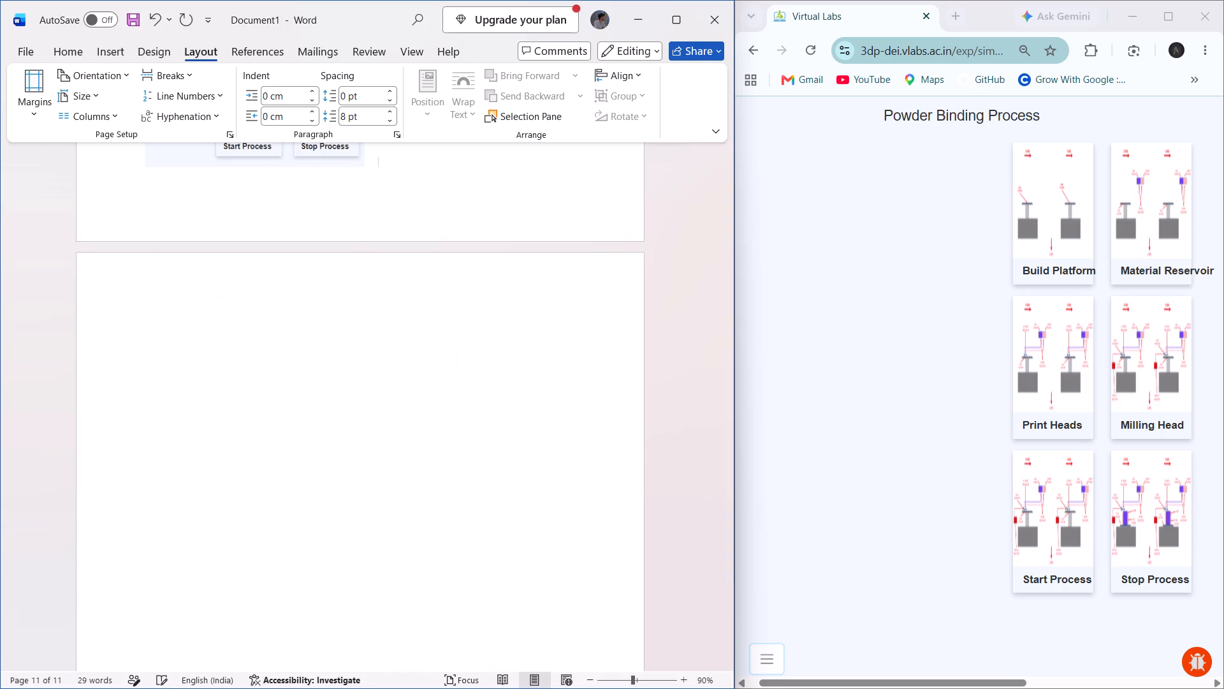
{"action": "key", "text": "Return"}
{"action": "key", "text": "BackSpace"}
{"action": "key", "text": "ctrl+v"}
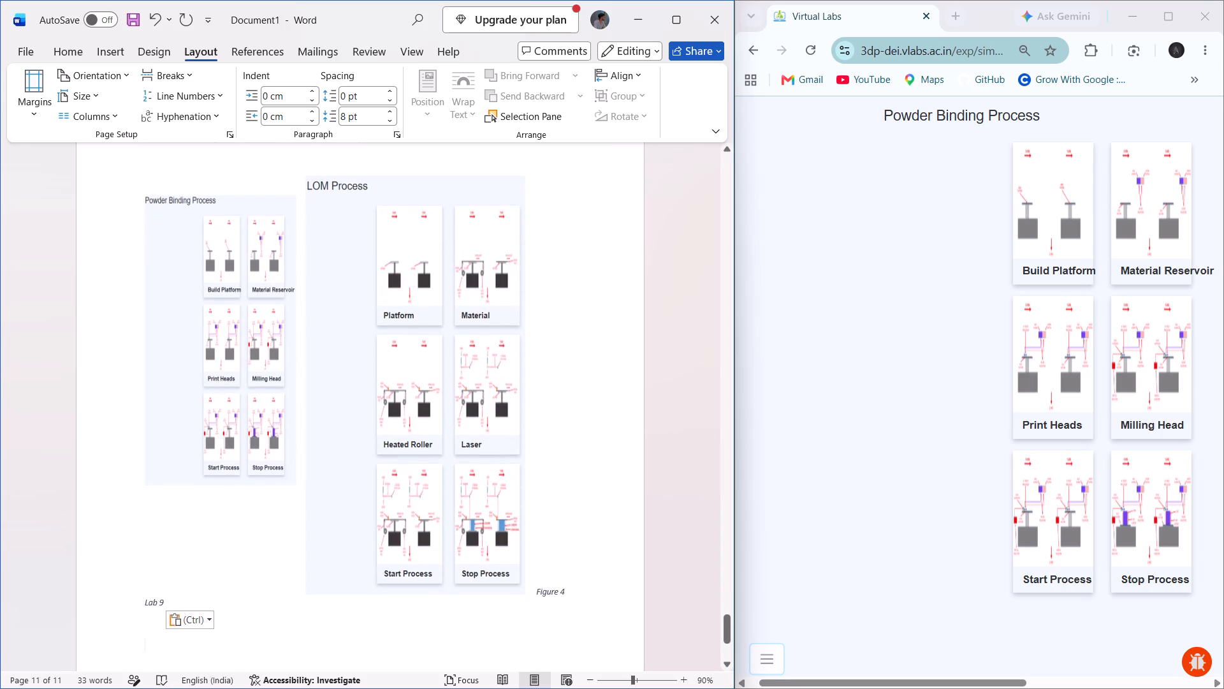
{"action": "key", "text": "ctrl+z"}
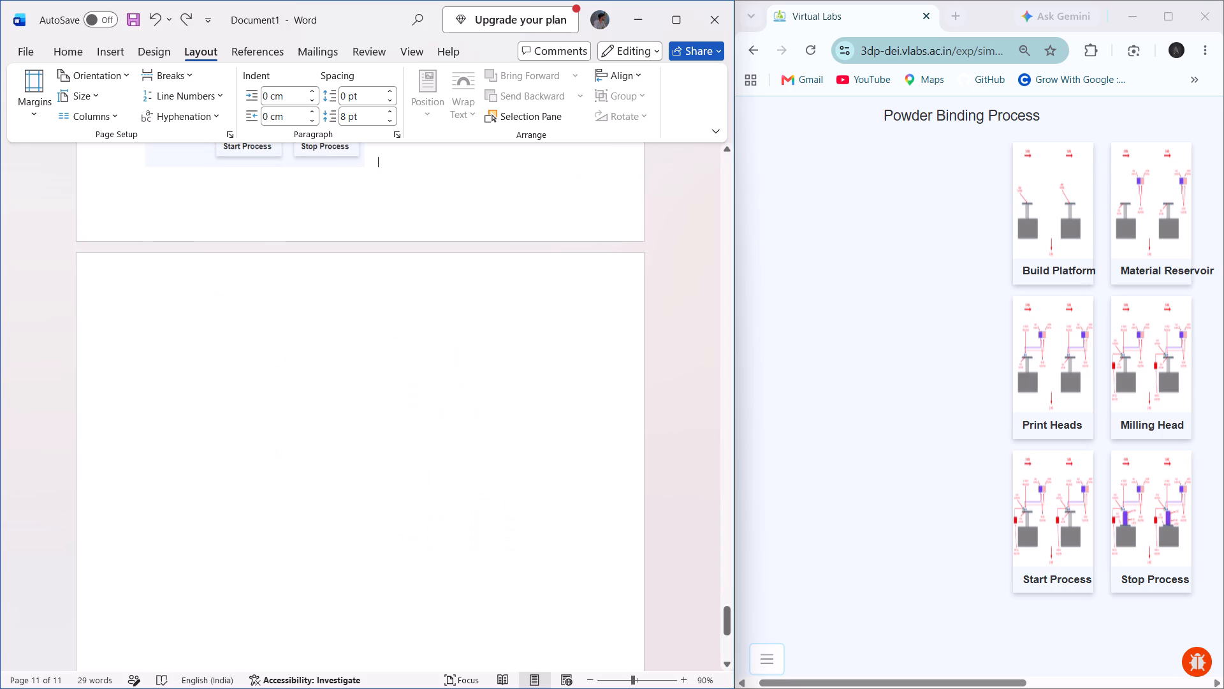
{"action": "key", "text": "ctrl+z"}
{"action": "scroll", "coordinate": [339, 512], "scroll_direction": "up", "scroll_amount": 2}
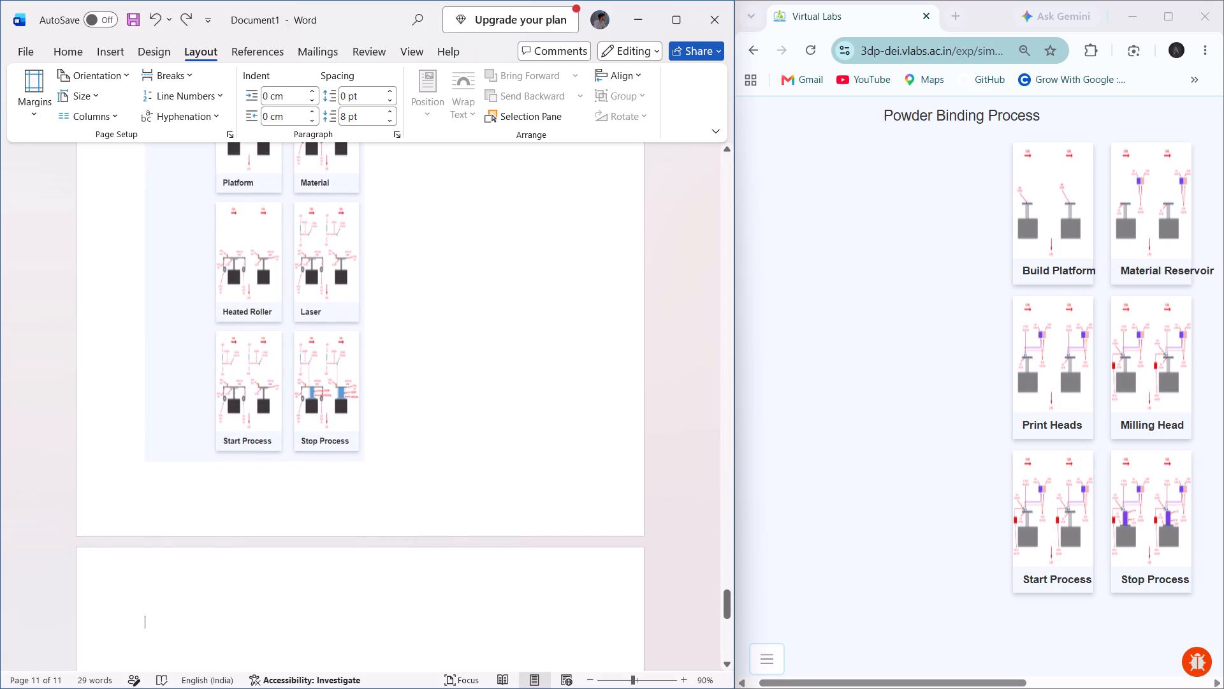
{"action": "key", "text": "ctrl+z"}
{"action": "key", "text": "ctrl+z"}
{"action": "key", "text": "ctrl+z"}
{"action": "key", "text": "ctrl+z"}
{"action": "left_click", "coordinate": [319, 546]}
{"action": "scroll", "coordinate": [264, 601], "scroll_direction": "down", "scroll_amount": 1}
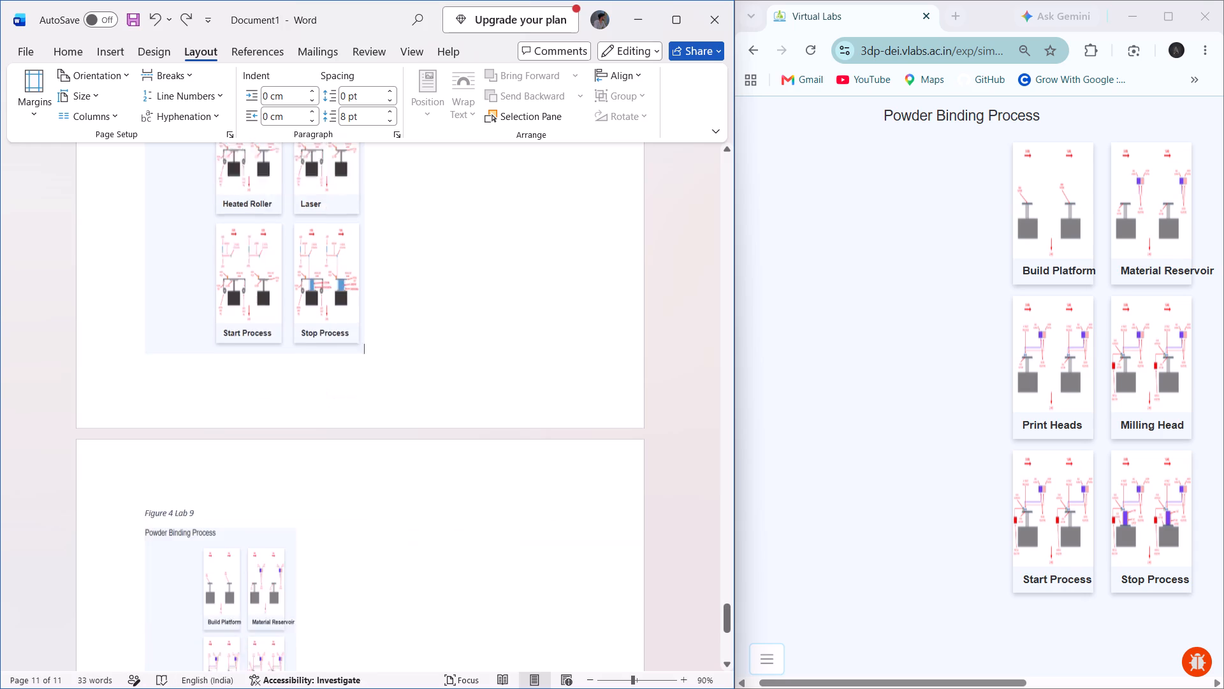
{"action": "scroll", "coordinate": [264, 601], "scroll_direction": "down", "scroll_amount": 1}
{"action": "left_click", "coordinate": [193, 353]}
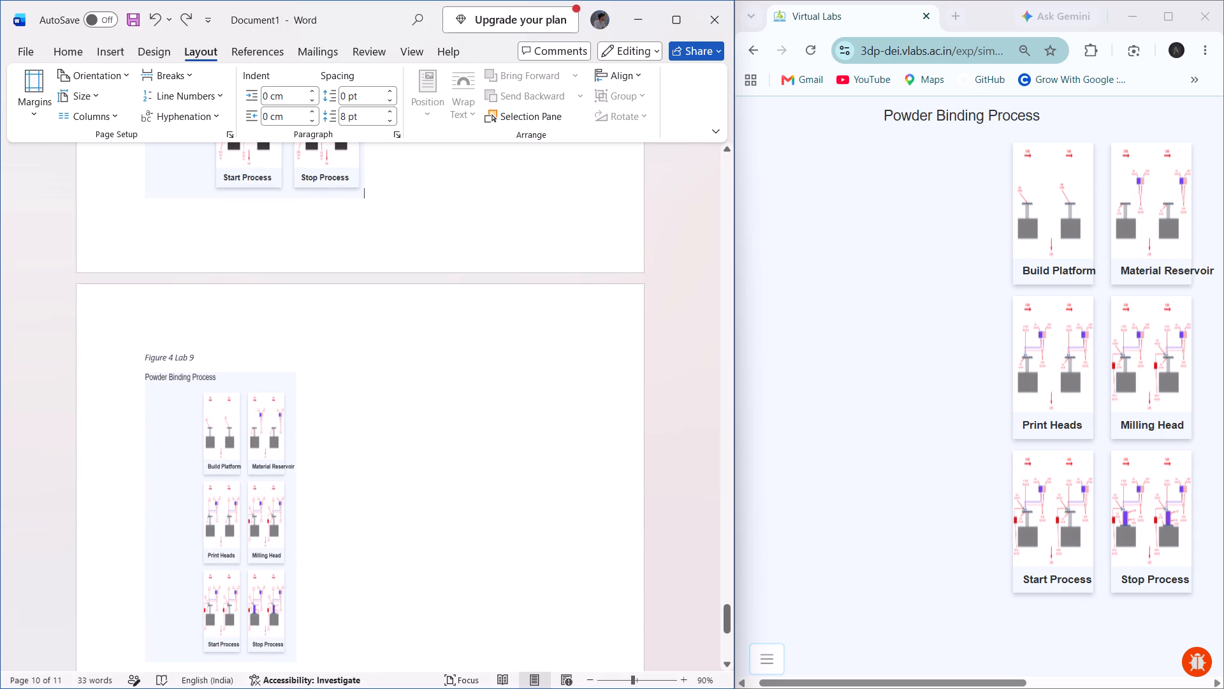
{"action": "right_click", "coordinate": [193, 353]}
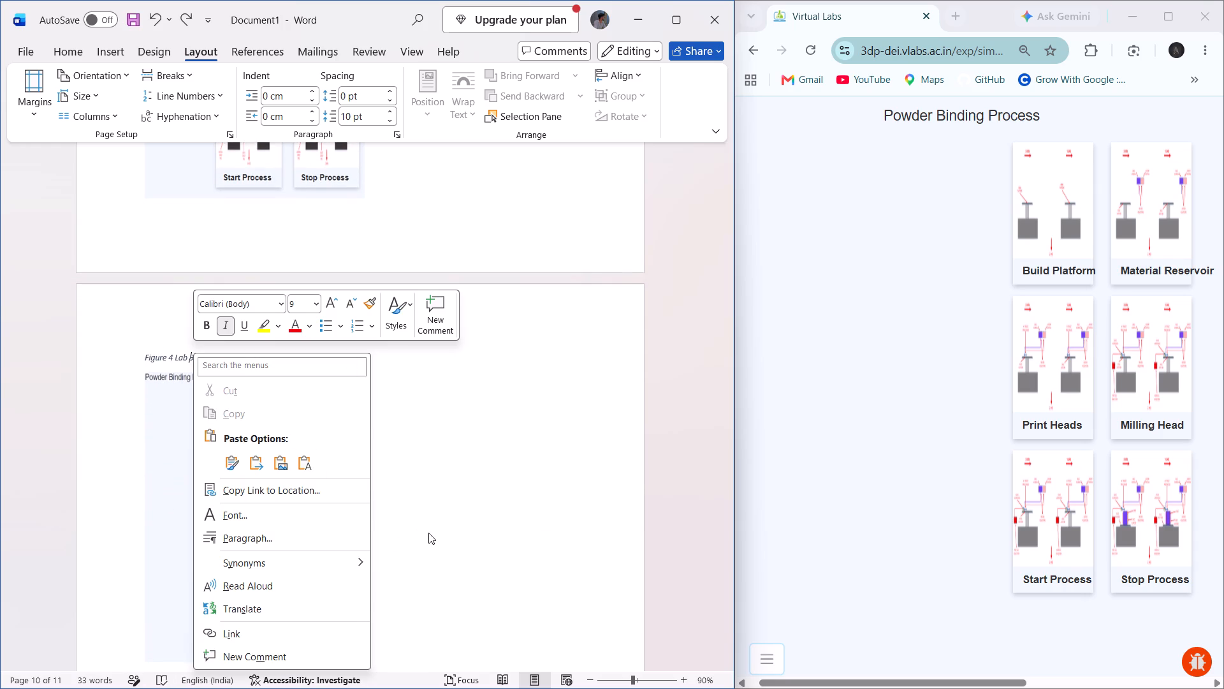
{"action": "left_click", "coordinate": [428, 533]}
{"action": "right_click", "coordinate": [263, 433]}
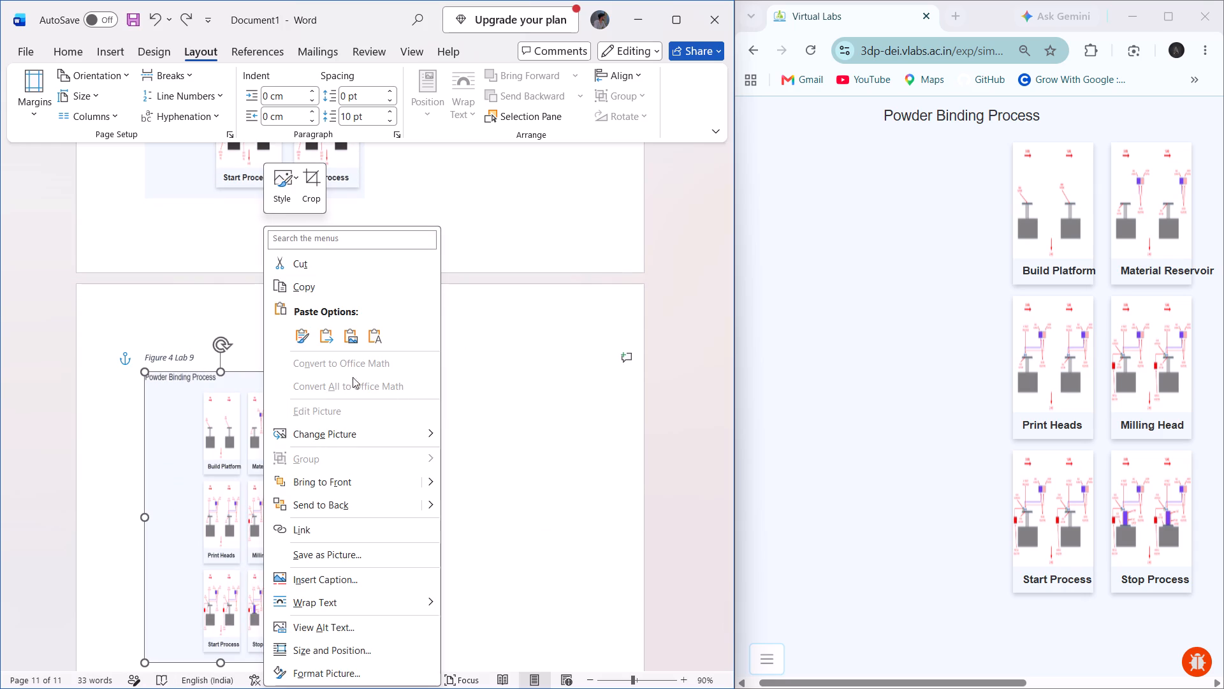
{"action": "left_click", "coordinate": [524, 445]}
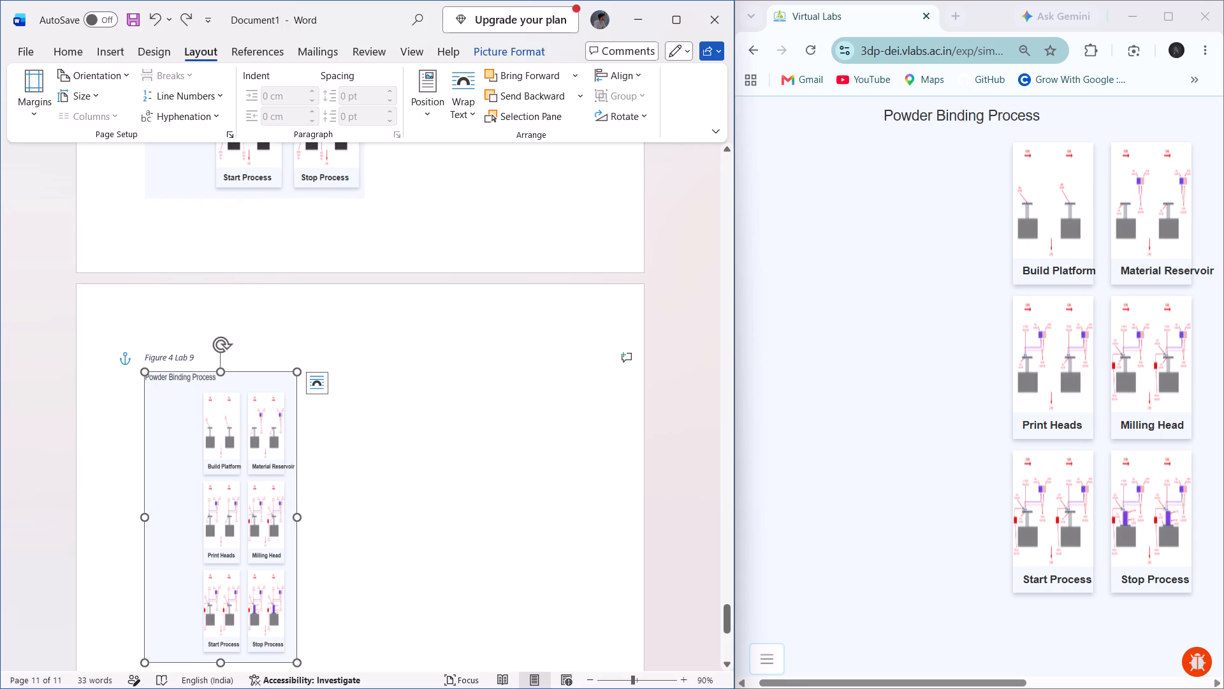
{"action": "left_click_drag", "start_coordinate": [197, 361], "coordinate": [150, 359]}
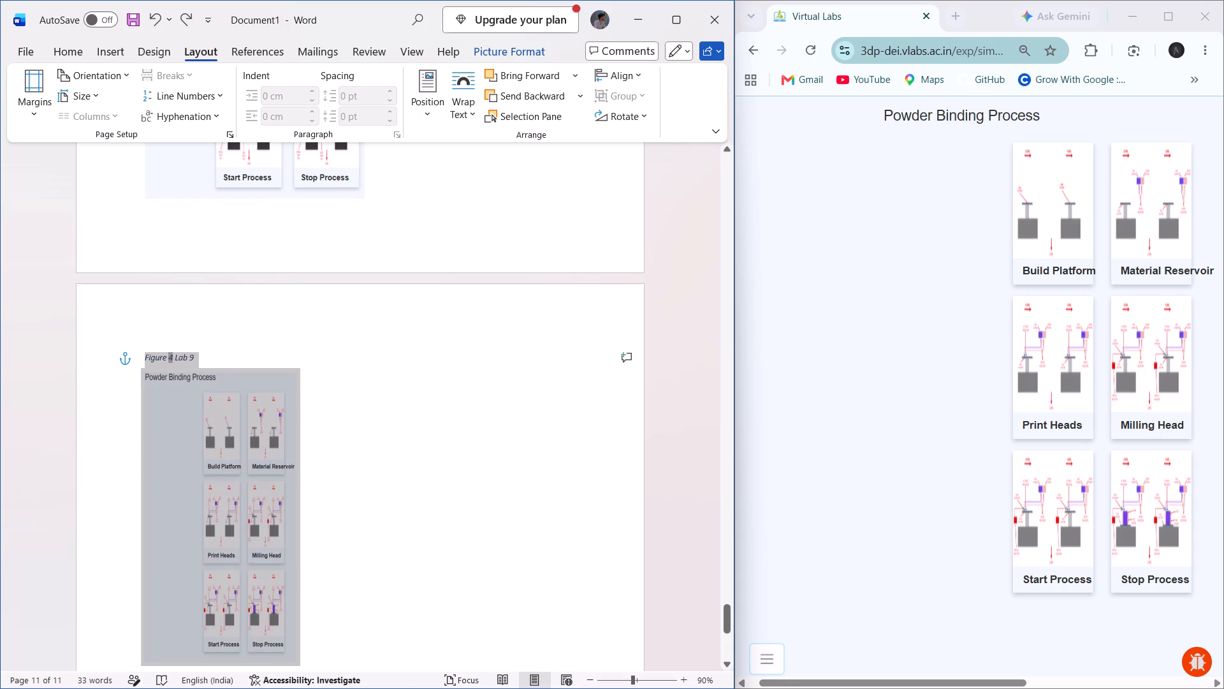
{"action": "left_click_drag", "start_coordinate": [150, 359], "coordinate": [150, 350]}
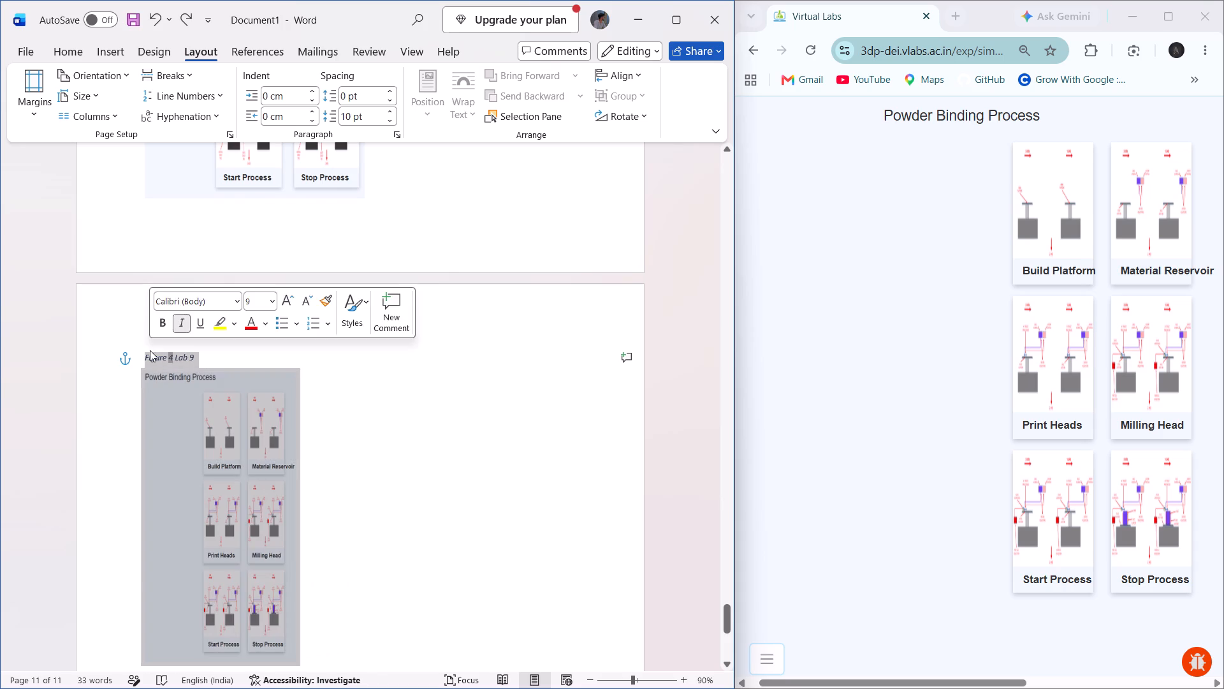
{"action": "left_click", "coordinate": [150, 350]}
Delete the Powder Binding Process picture below the "Figure 4 Lab 9" caption.
{"action": "left_click", "coordinate": [203, 425]}
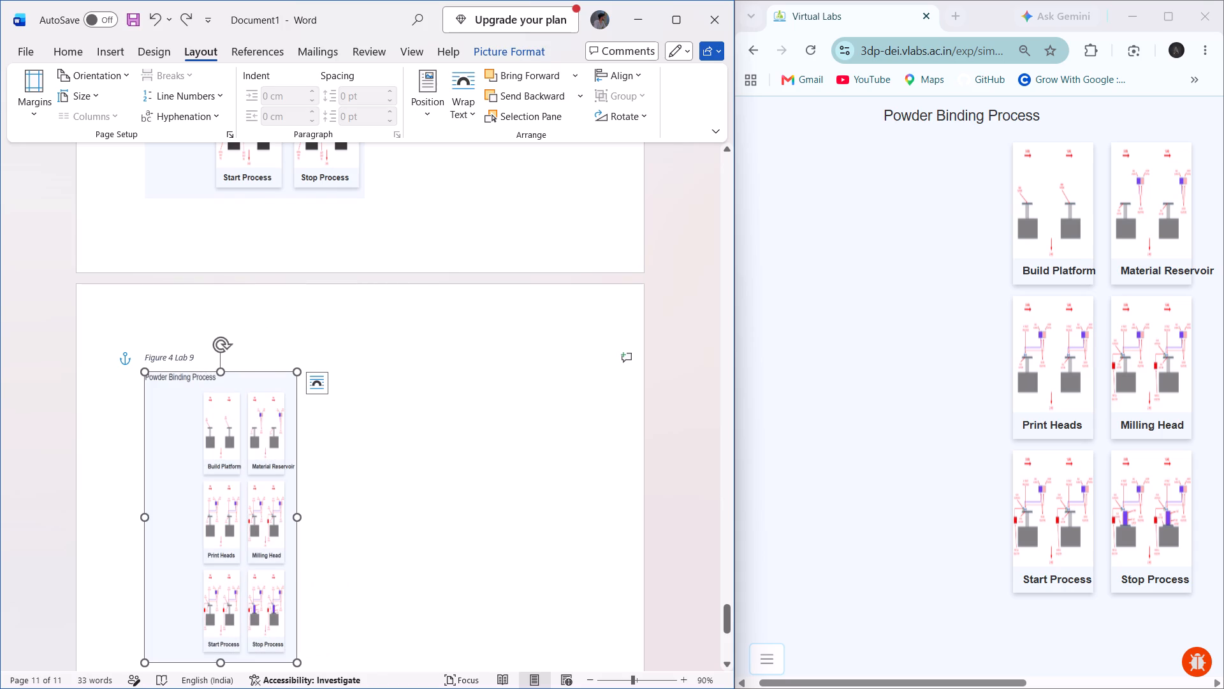
{"action": "key", "text": "Delete"}
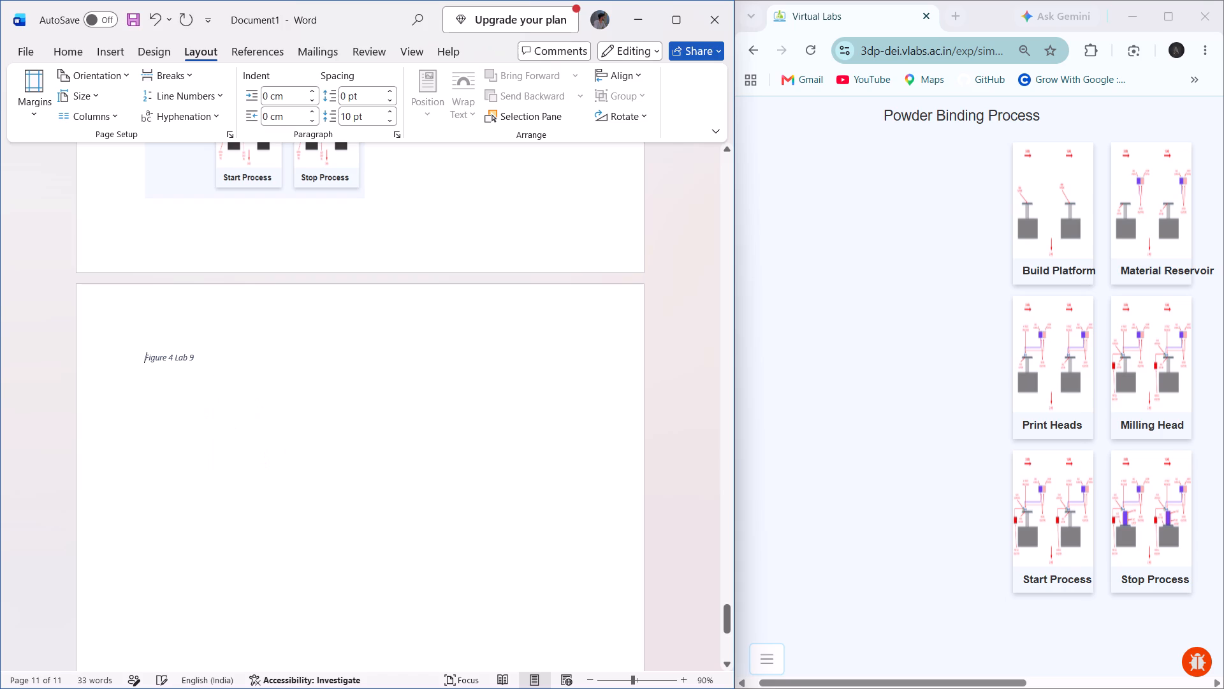
Cut the "Figure 4 Lab 9" caption line from the last page.
{"action": "left_click_drag", "start_coordinate": [201, 355], "coordinate": [146, 356]}
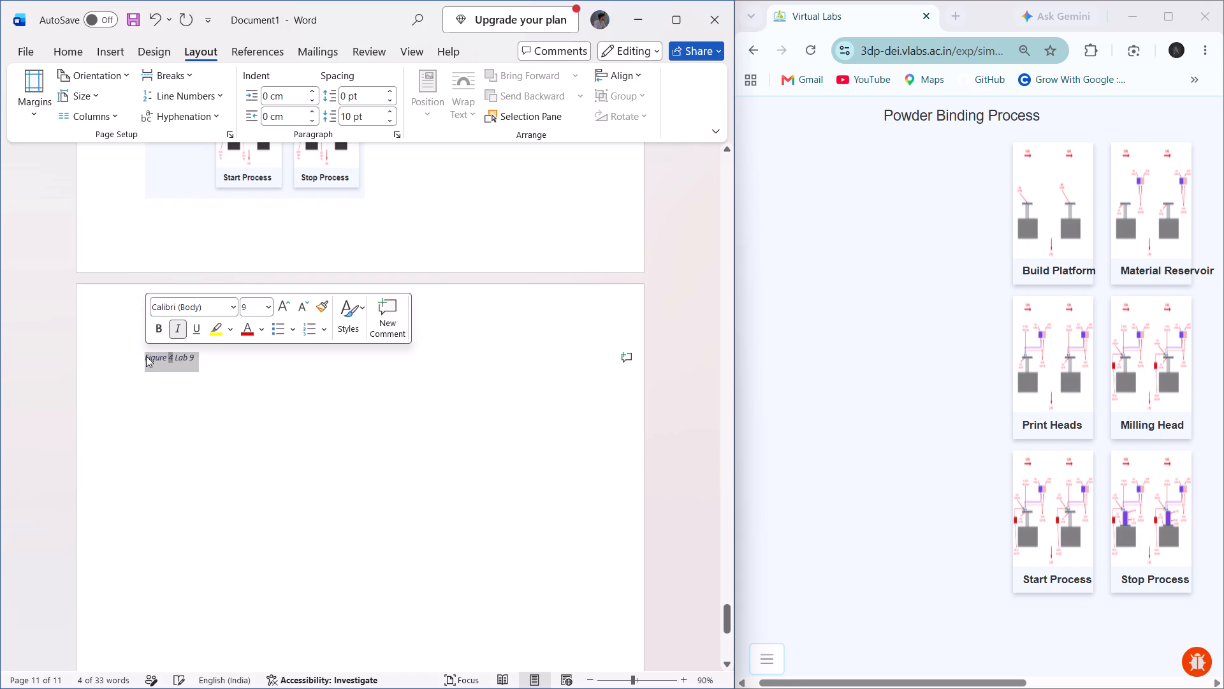
{"action": "key", "text": "ctrl+x"}
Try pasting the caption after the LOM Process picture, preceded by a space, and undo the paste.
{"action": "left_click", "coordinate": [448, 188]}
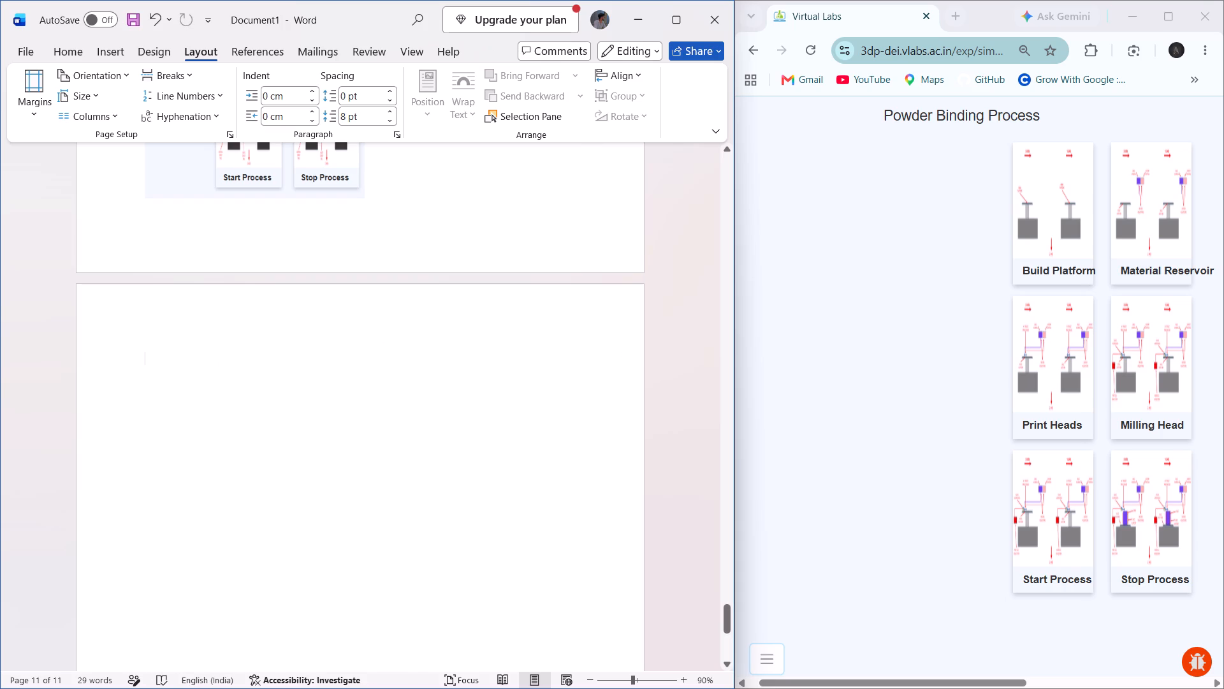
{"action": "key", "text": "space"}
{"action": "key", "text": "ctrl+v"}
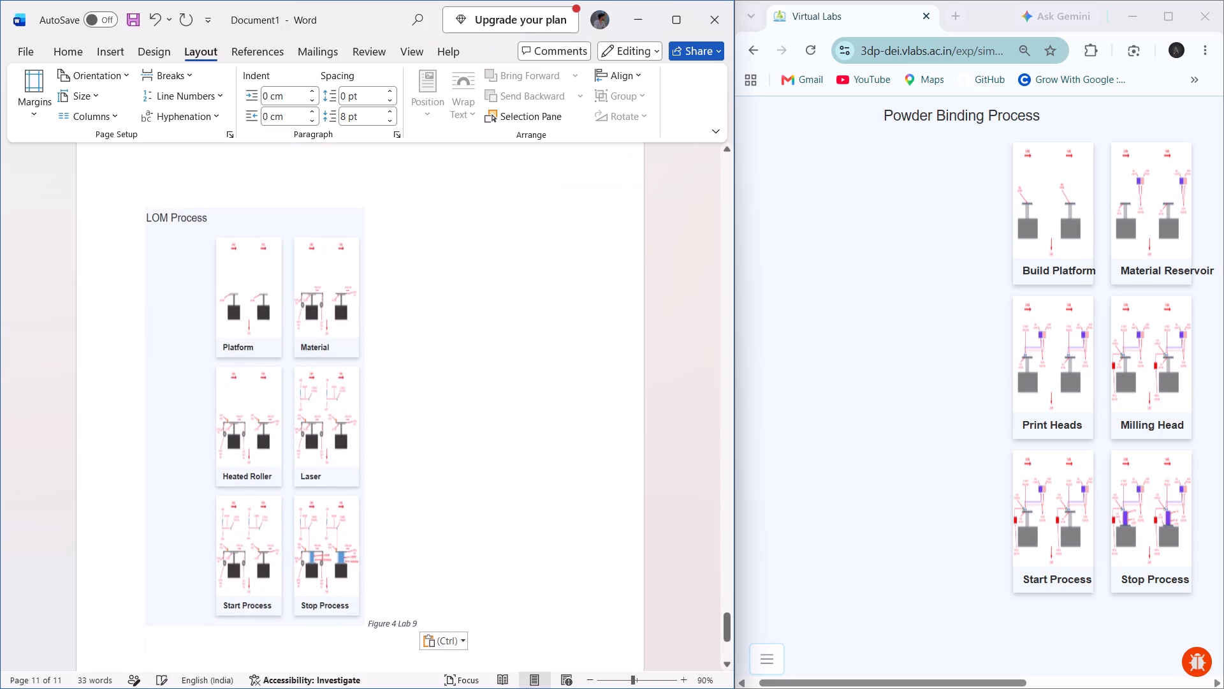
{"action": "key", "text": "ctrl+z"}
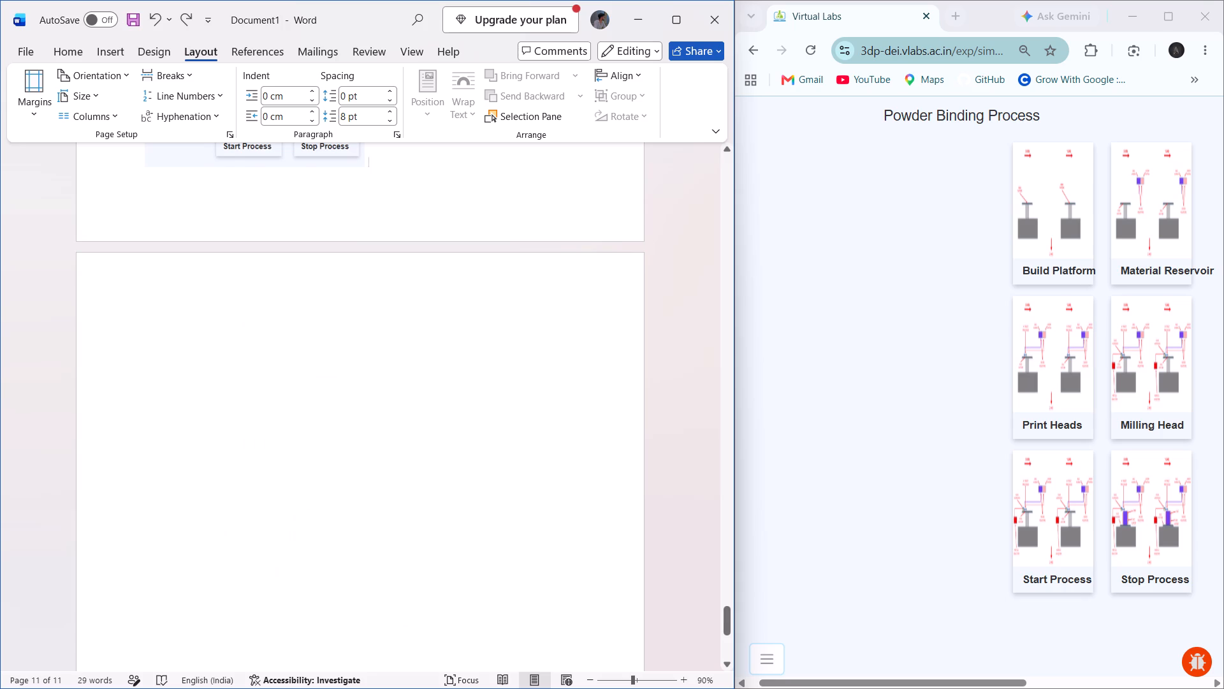
Set the LOM Process picture's text wrapping to Top and Bottom.
{"action": "scroll", "coordinate": [328, 161], "scroll_direction": "up", "scroll_amount": 1}
{"action": "left_click", "coordinate": [331, 239]}
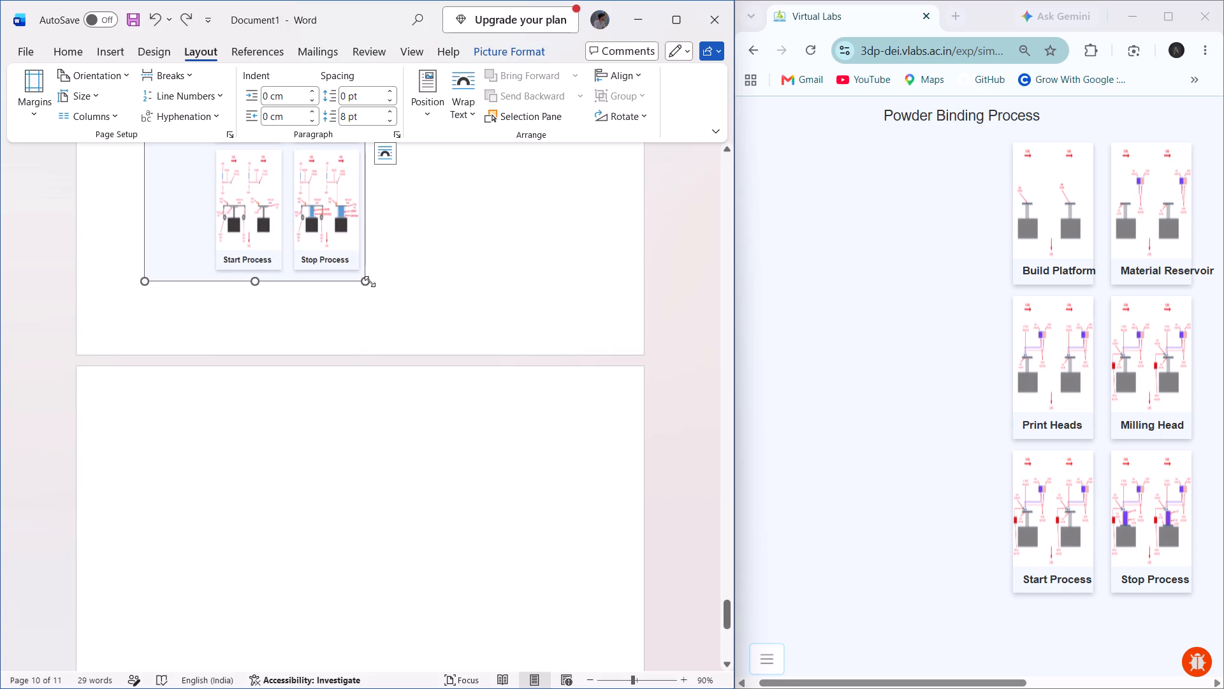
{"action": "left_click", "coordinate": [370, 281]}
{"action": "scroll", "coordinate": [370, 281], "scroll_direction": "up", "scroll_amount": 1}
{"action": "scroll", "coordinate": [342, 161], "scroll_direction": "up", "scroll_amount": 1}
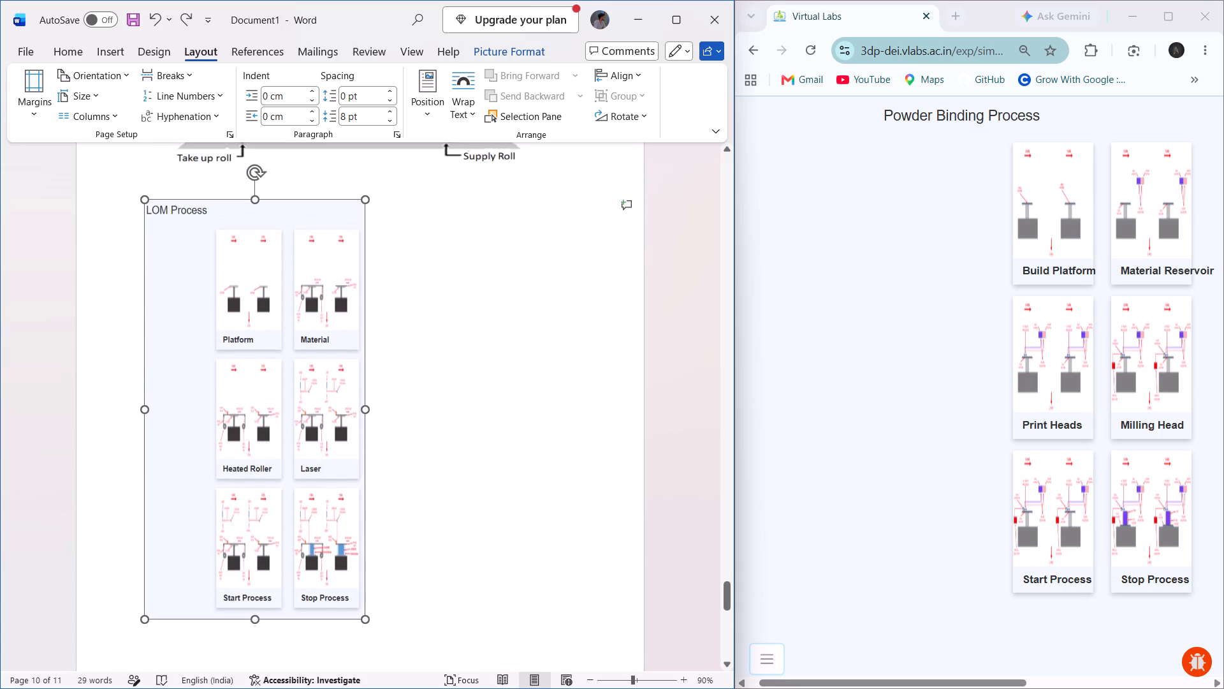
{"action": "left_click", "coordinate": [341, 268]}
{"action": "left_click", "coordinate": [384, 217]}
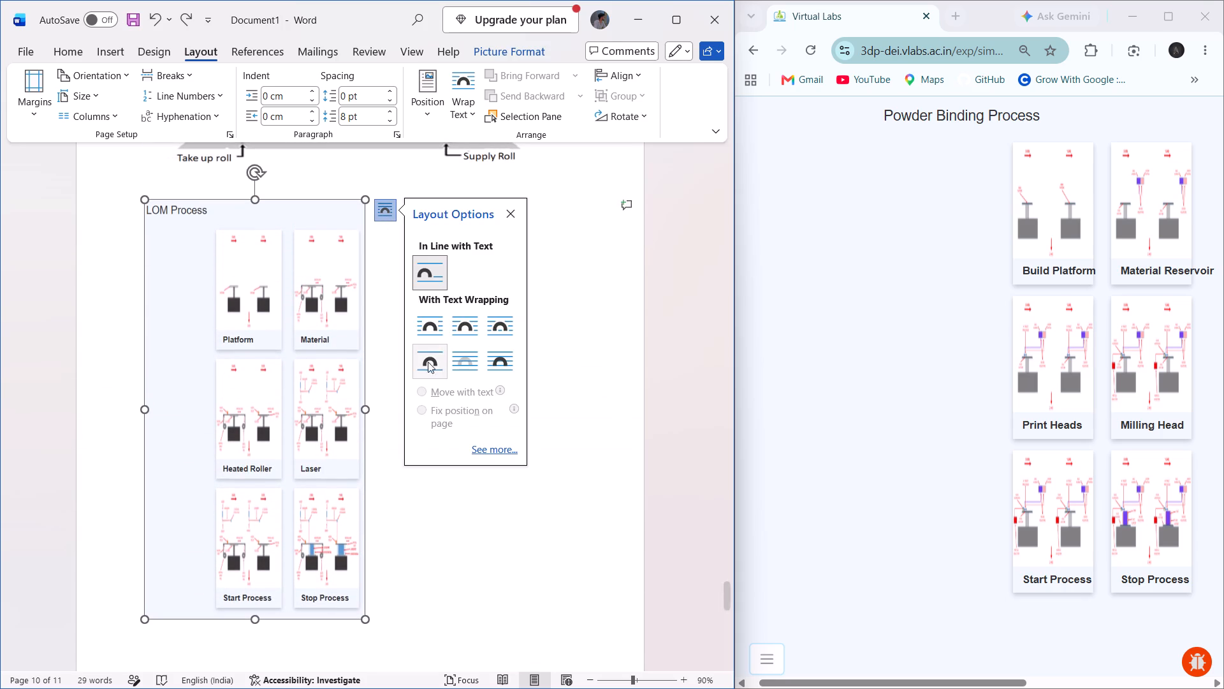
{"action": "left_click", "coordinate": [437, 366]}
Move the LOM Process picture to the preceding page, directly below the diagram with the take-up and supply rolls.
{"action": "scroll", "coordinate": [289, 364], "scroll_direction": "down", "scroll_amount": 4}
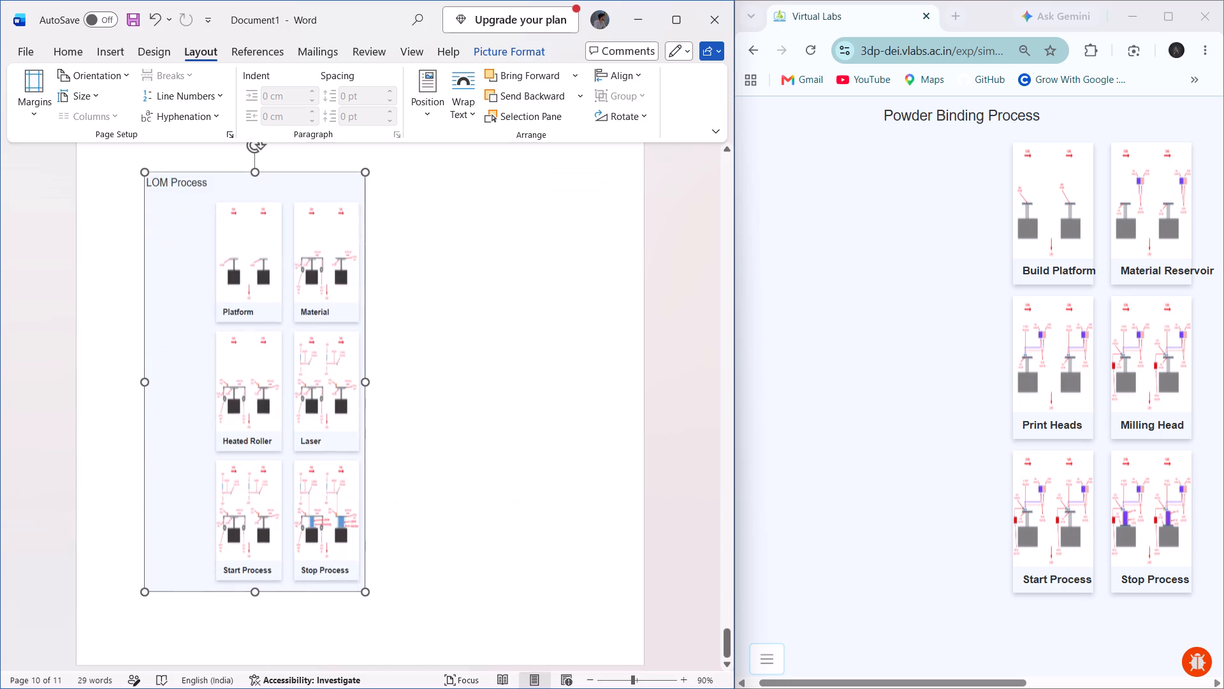
{"action": "left_click_drag", "start_coordinate": [275, 369], "coordinate": [267, 244]}
{"action": "scroll", "coordinate": [267, 244], "scroll_direction": "down", "scroll_amount": 5, "text": "ctrl"}
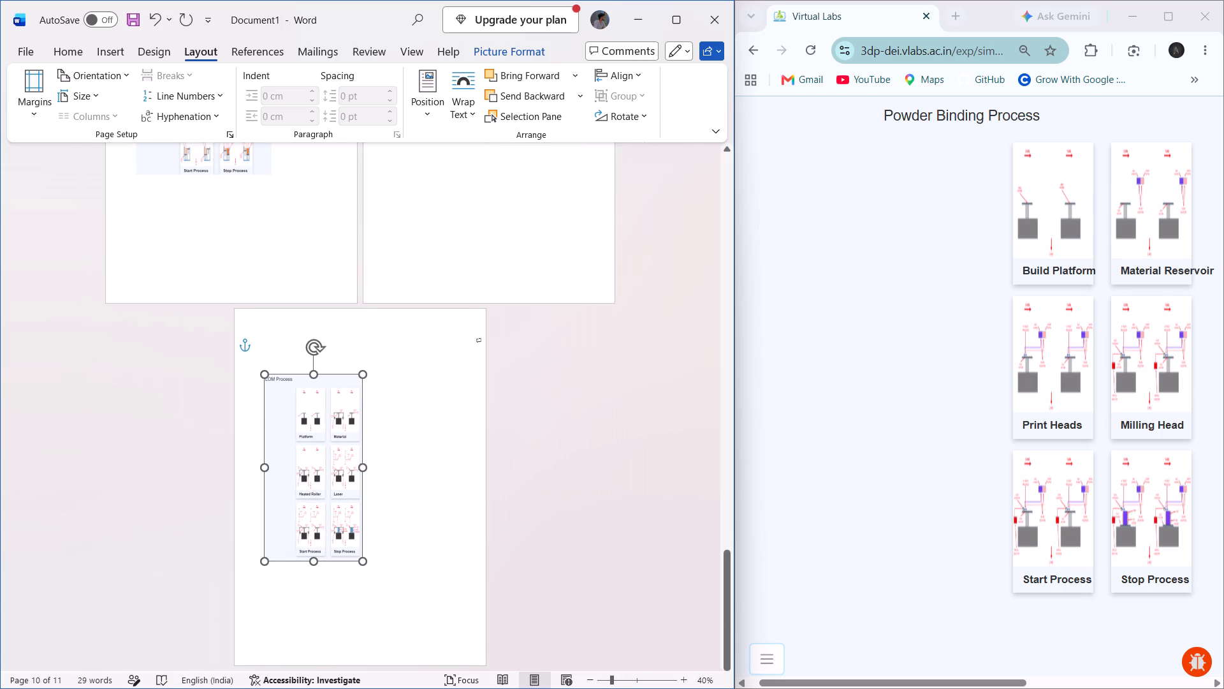
{"action": "left_click_drag", "start_coordinate": [326, 443], "coordinate": [423, 221]}
{"action": "scroll", "coordinate": [423, 221], "scroll_direction": "up", "scroll_amount": 1}
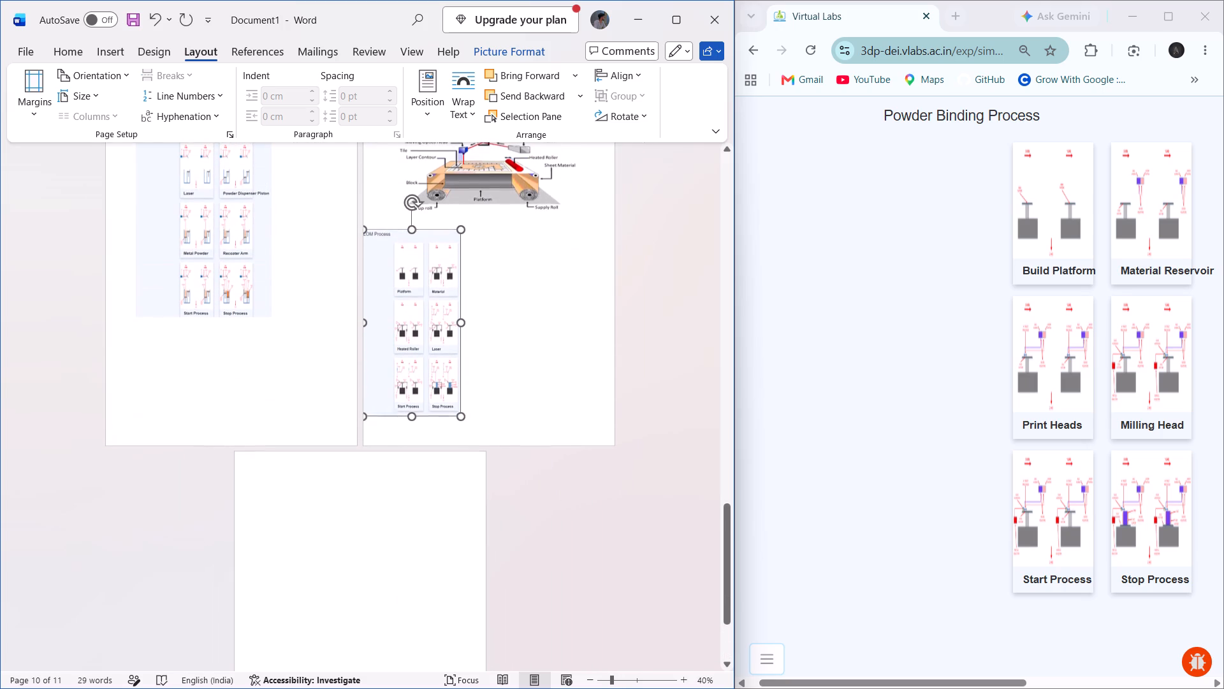
Nudge the LOM Process picture inward from the page's left edge, keeping it directly below the take-up and supply roll diagram.
{"action": "left_click_drag", "start_coordinate": [442, 287], "coordinate": [457, 284]}
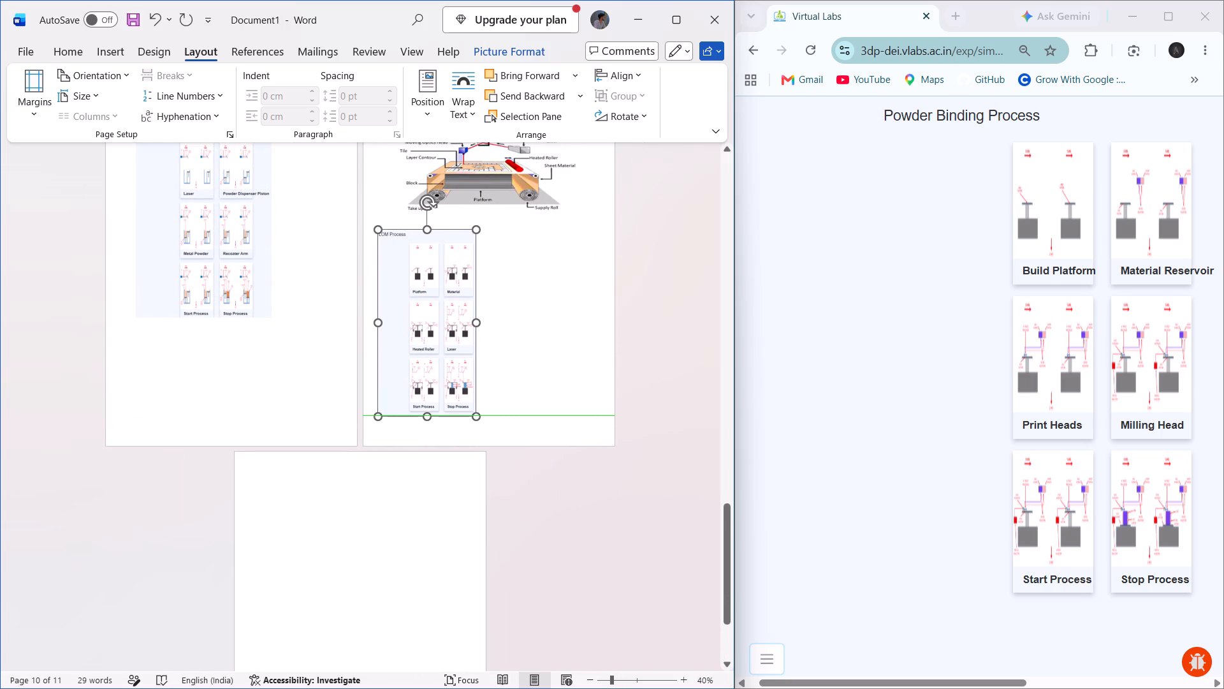
{"action": "left_click_drag", "start_coordinate": [457, 284], "coordinate": [461, 278]}
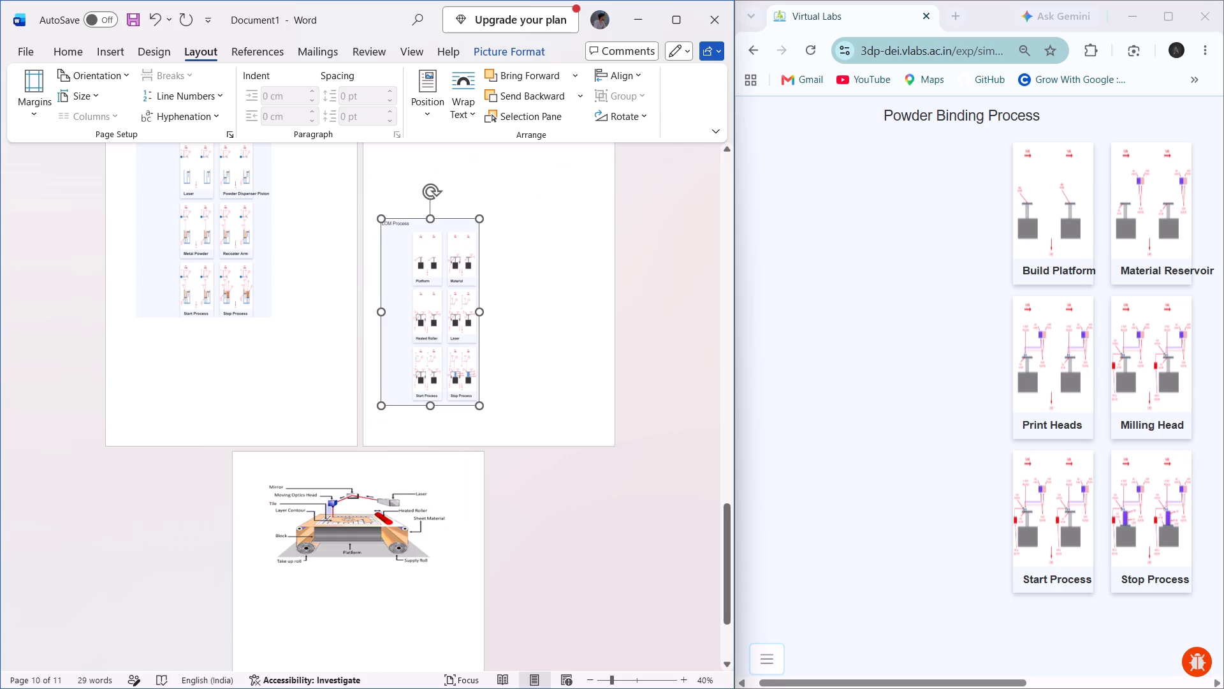
{"action": "left_click_drag", "start_coordinate": [461, 278], "coordinate": [459, 283]}
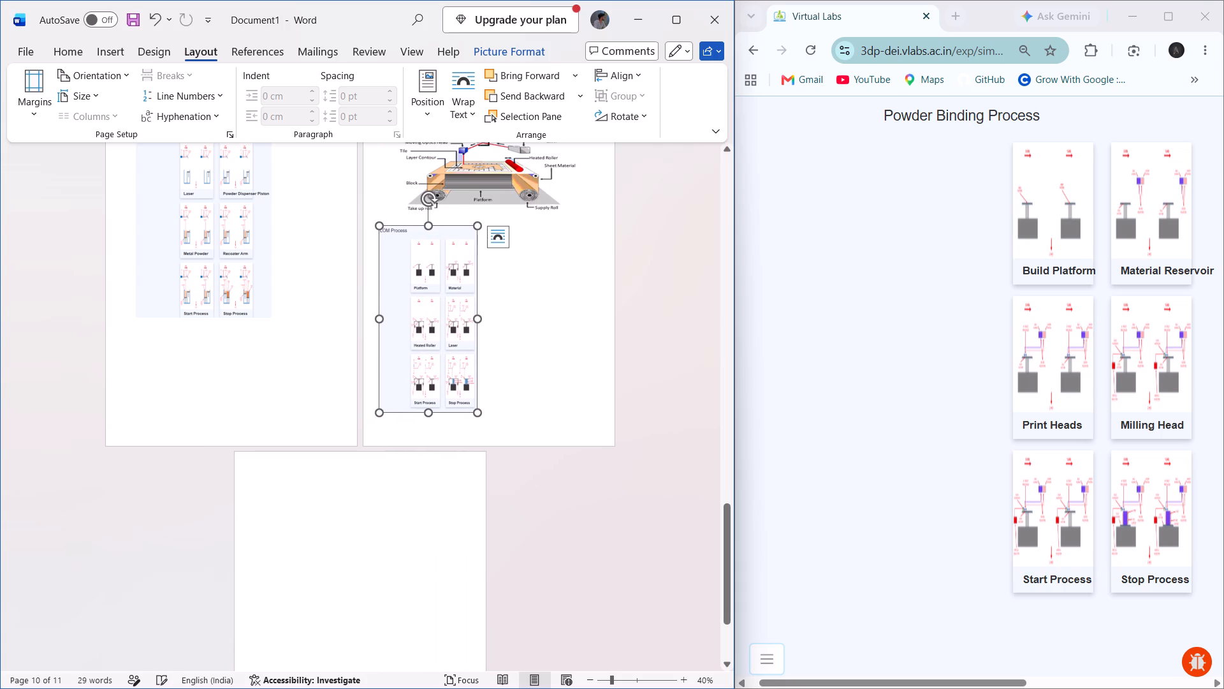
{"action": "left_click", "coordinate": [513, 312]}
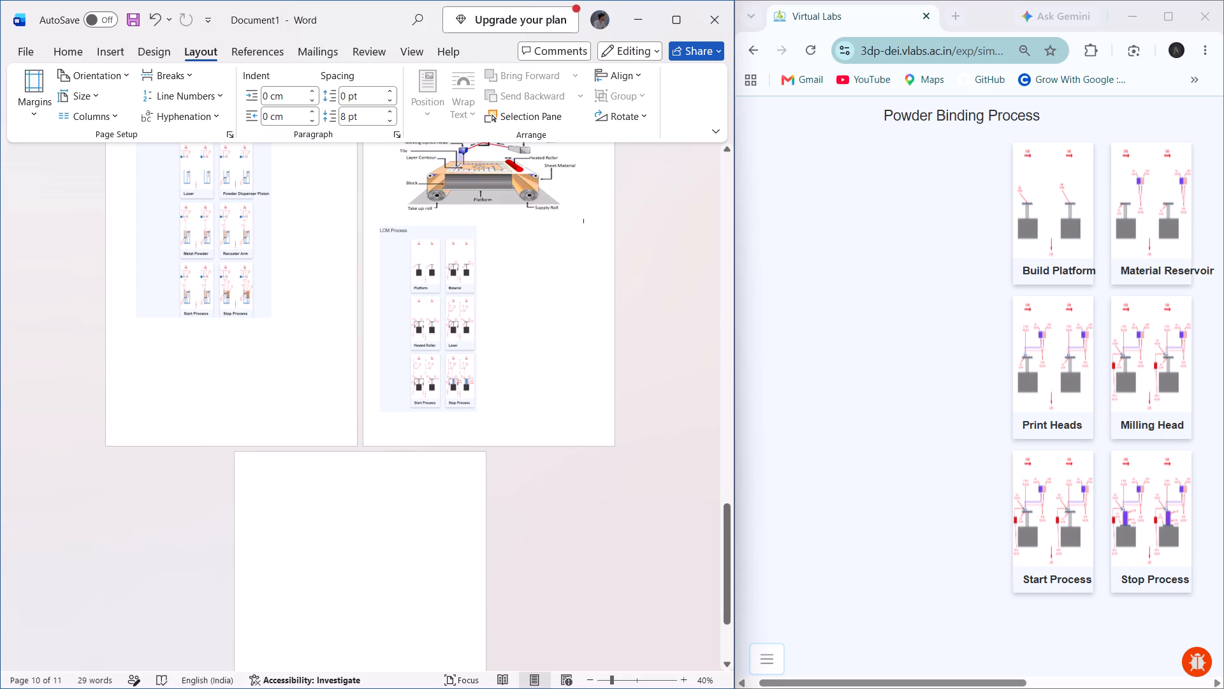
{"action": "left_click", "coordinate": [514, 348]}
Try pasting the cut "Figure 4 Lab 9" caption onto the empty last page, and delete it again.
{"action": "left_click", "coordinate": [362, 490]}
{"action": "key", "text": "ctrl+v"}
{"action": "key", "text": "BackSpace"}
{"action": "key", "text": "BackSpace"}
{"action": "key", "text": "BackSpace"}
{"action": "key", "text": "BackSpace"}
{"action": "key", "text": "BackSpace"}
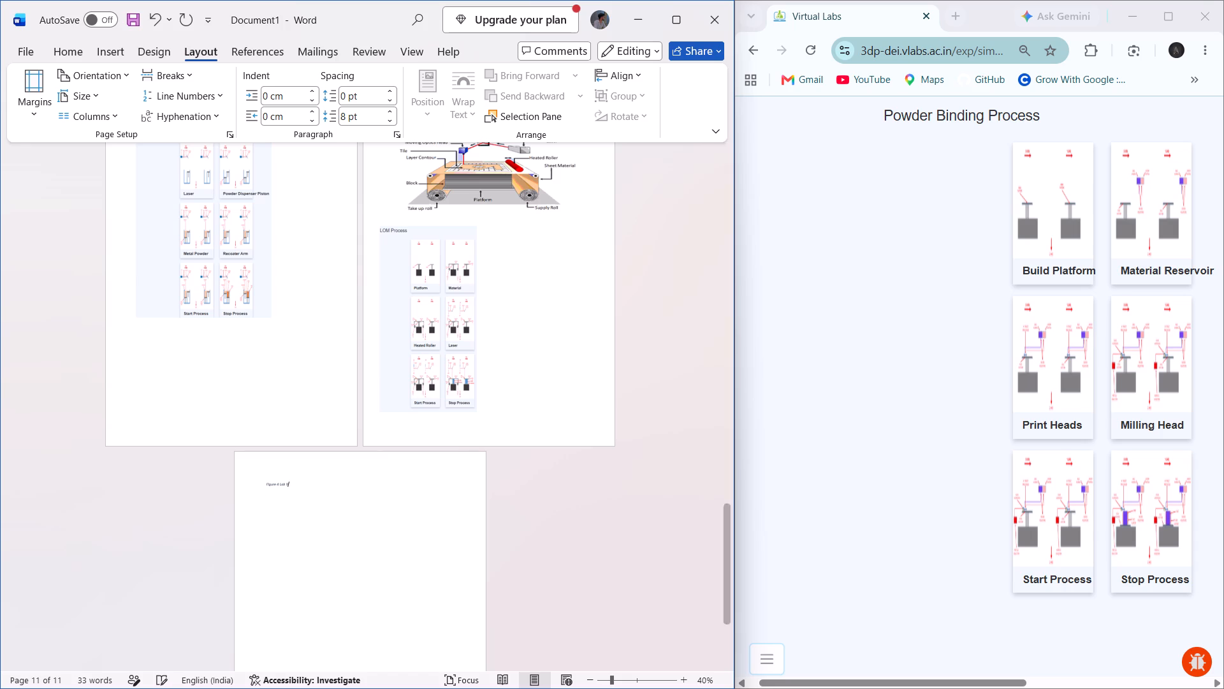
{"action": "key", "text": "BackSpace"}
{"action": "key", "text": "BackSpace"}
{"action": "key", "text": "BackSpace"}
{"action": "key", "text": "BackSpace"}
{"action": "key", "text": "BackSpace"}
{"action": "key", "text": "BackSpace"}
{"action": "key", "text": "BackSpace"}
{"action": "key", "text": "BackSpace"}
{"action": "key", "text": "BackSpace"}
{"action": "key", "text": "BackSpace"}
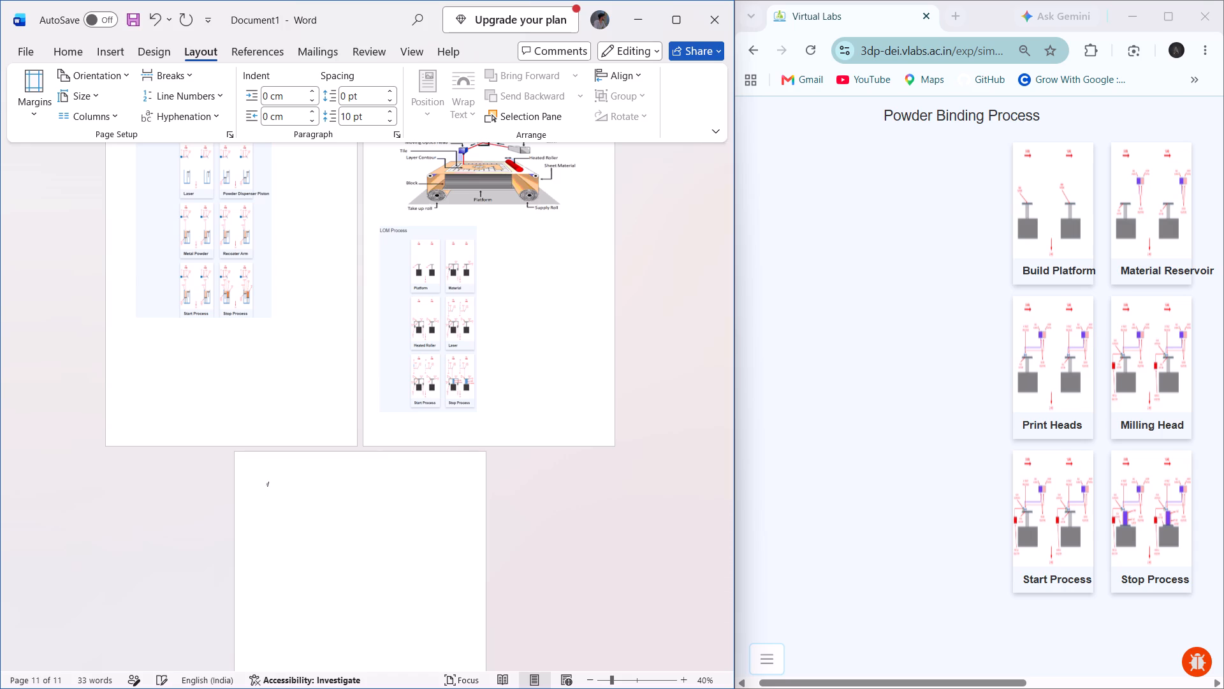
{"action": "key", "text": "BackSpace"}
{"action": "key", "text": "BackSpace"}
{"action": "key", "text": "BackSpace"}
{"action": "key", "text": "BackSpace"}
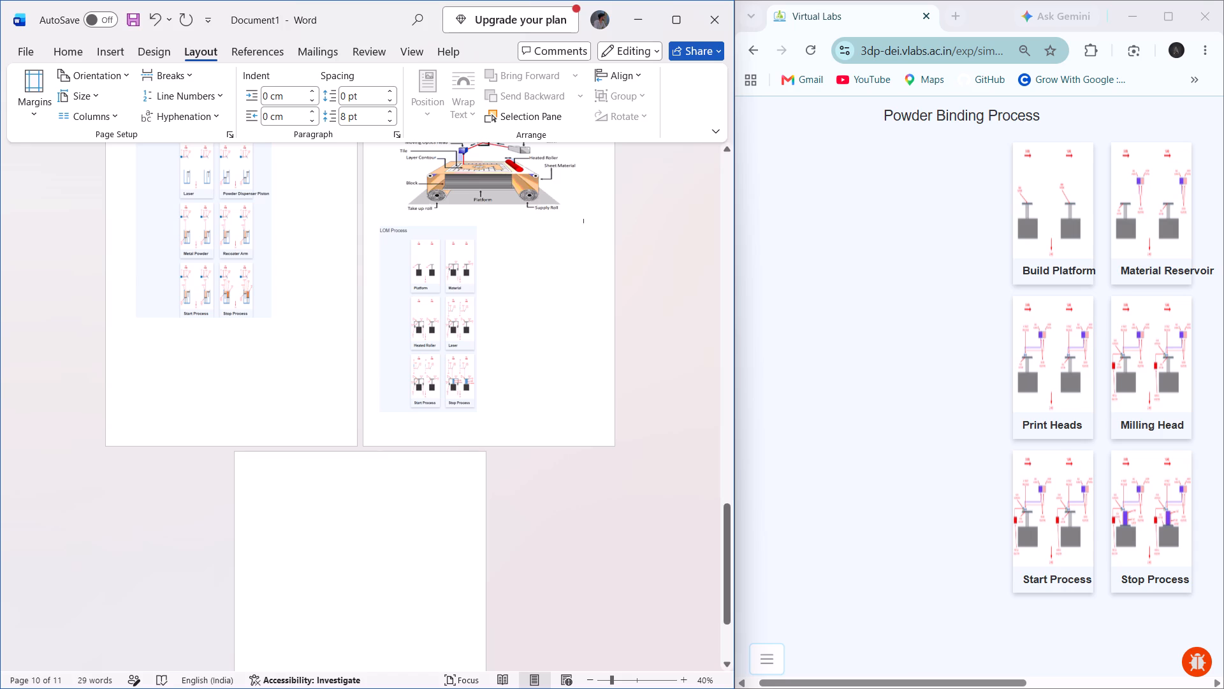
Paste the Powder Binding Process screenshot from the clipboard history onto the empty last page.
{"action": "left_click", "coordinate": [319, 466]}
{"action": "key", "text": "super+v"}
{"action": "left_click", "coordinate": [321, 423]}
{"action": "key", "text": "ctrl+v"}
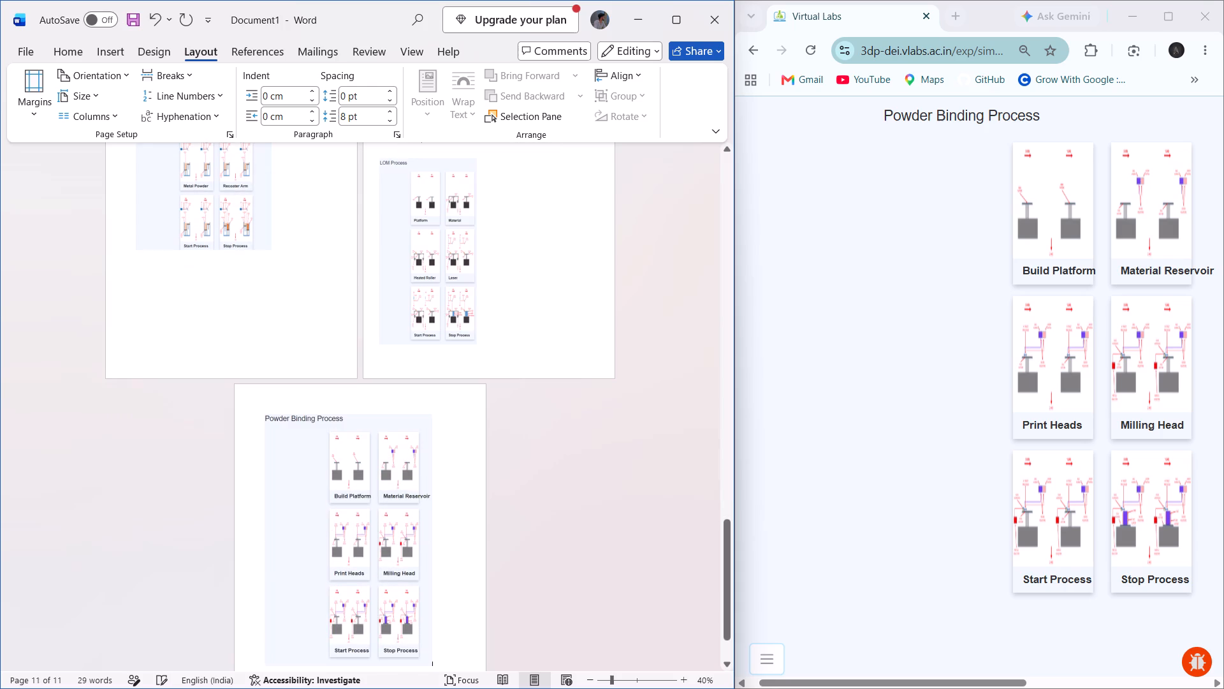
Shrink the Powder Binding Process picture proportionally to about two-thirds of its pasted size.
{"action": "left_click", "coordinate": [350, 493]}
{"action": "scroll", "coordinate": [350, 493], "scroll_direction": "down", "scroll_amount": 1}
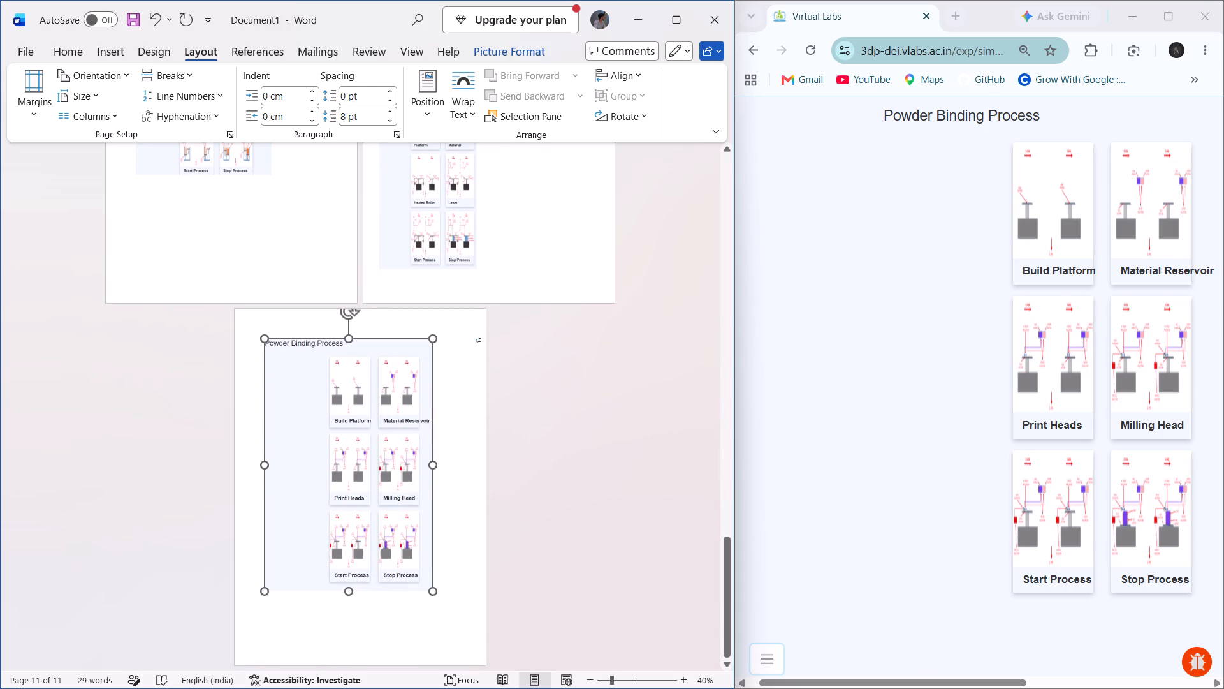
{"action": "left_click_drag", "start_coordinate": [433, 589], "coordinate": [344, 504]}
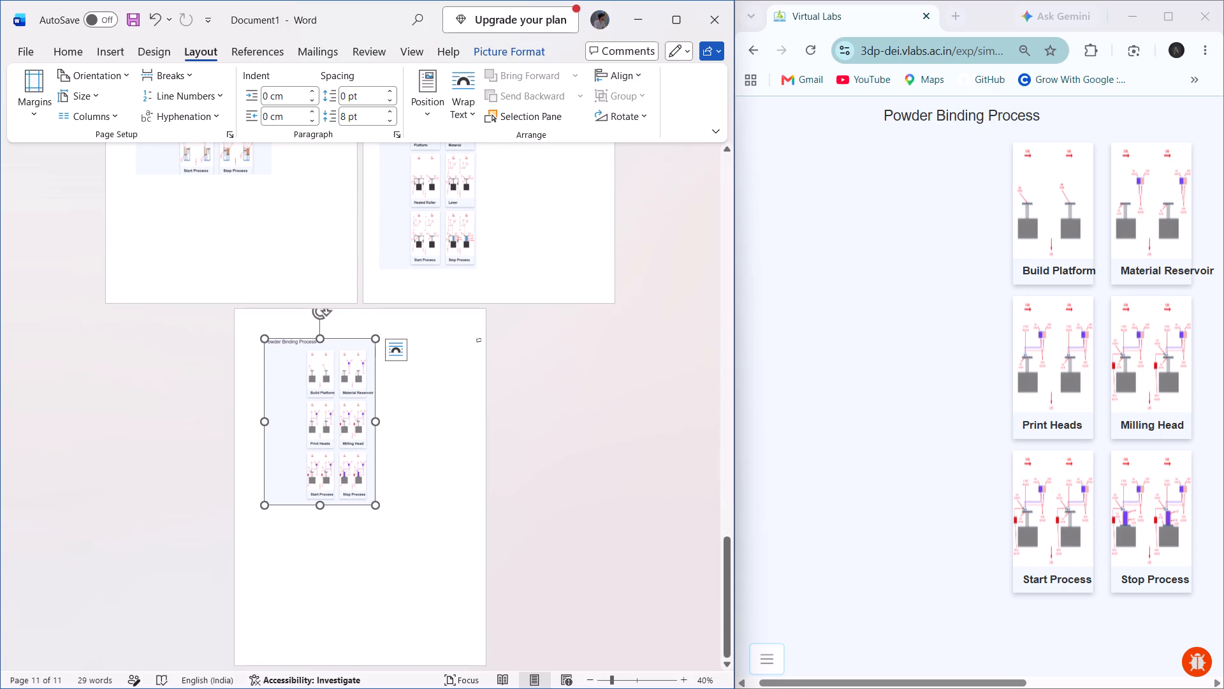
Set the Powder Binding Process picture's text wrapping to Top and Bottom.
{"action": "left_click", "coordinate": [400, 354]}
{"action": "left_click", "coordinate": [449, 498]}
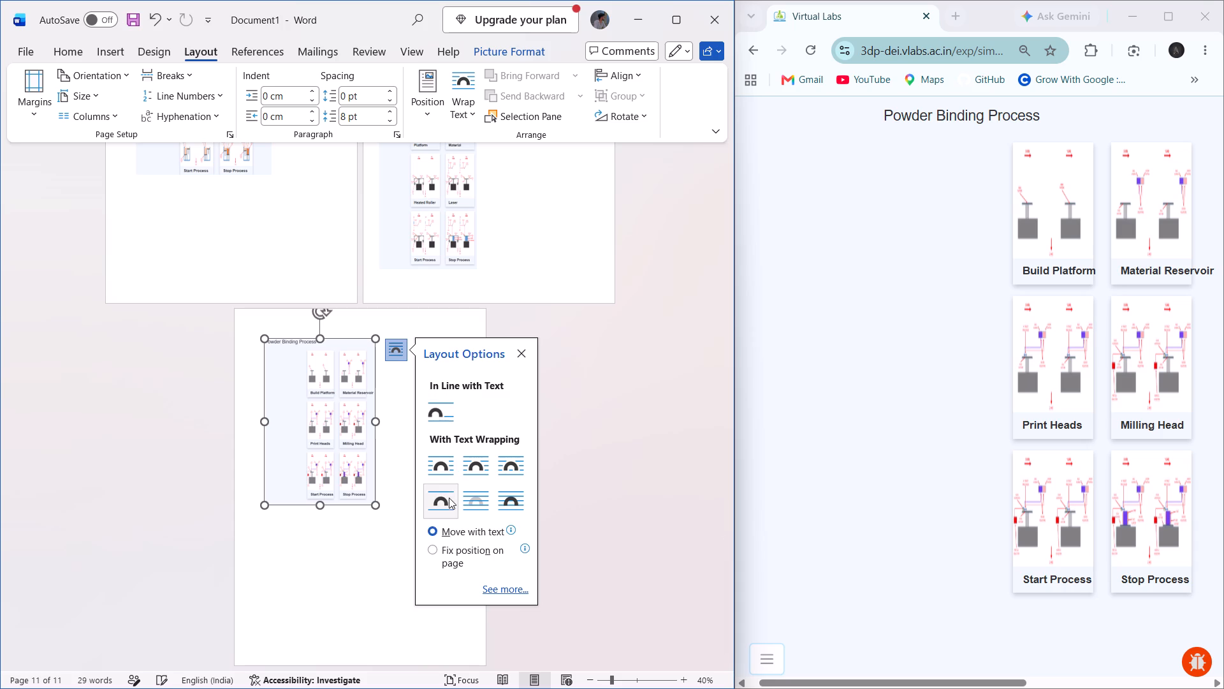
Move the Powder Binding Process picture to the preceding page, to the right of the LOM Process picture with their tops roughly level.
{"action": "scroll", "coordinate": [404, 413], "scroll_direction": "up", "scroll_amount": 1}
{"action": "left_click_drag", "start_coordinate": [358, 468], "coordinate": [562, 262]}
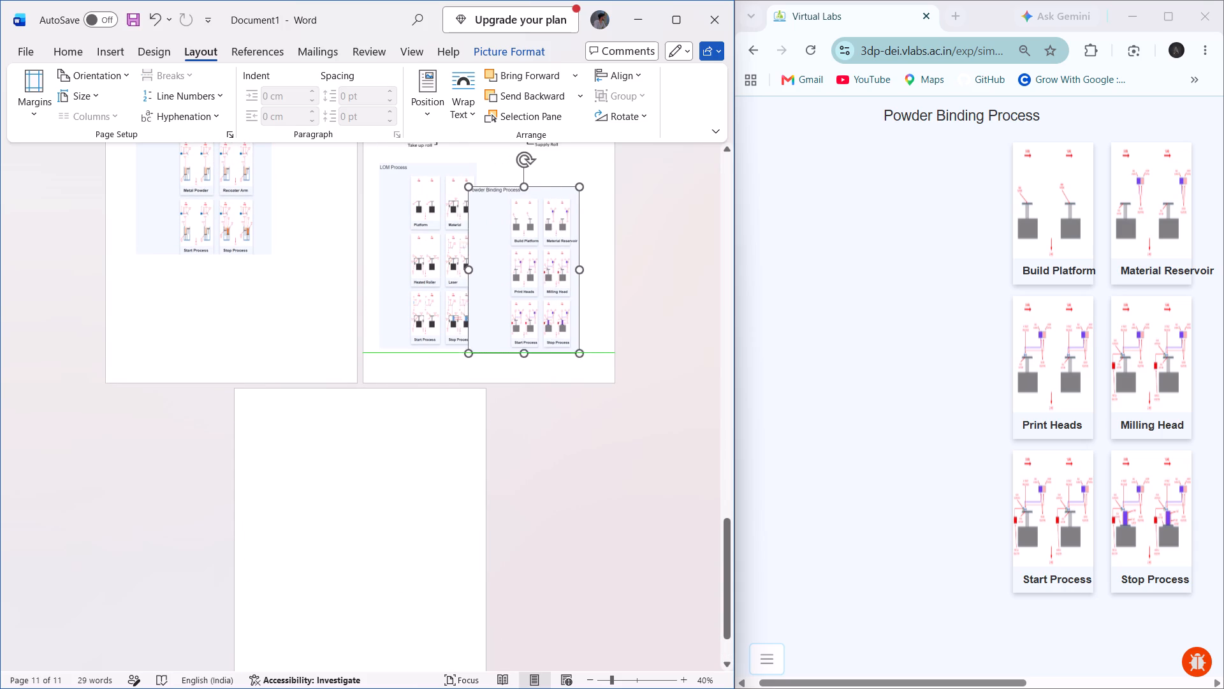
{"action": "left_click_drag", "start_coordinate": [562, 262], "coordinate": [581, 207]}
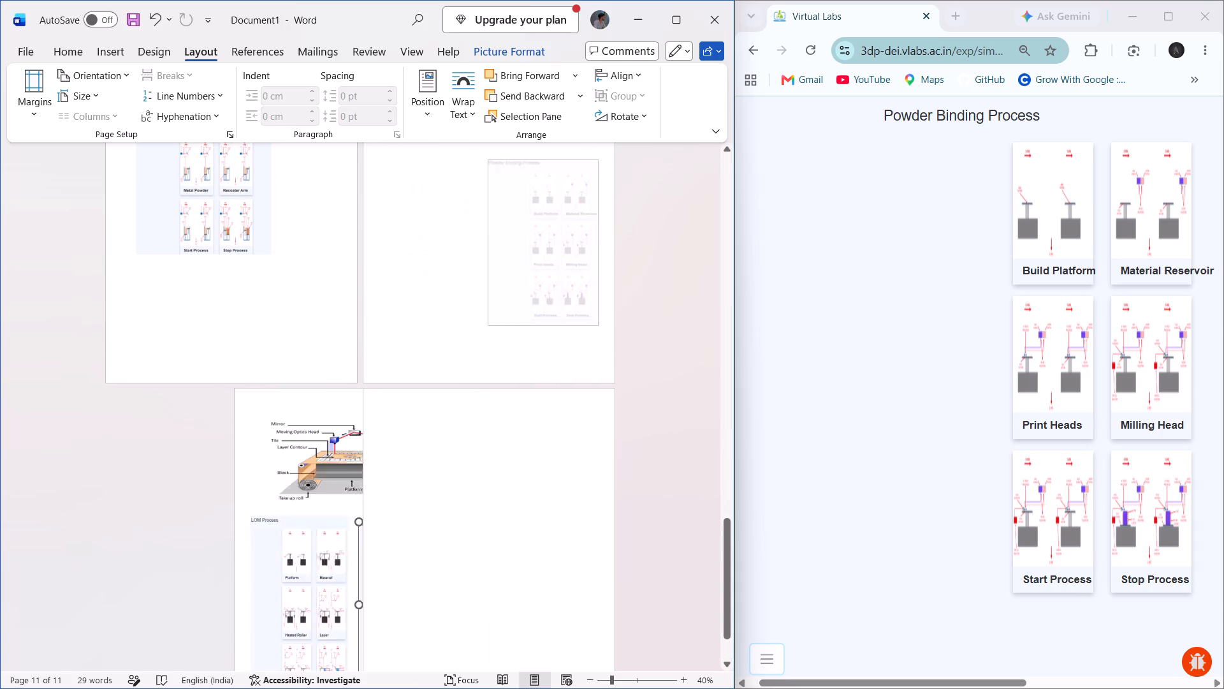
{"action": "left_click_drag", "start_coordinate": [581, 207], "coordinate": [583, 216]}
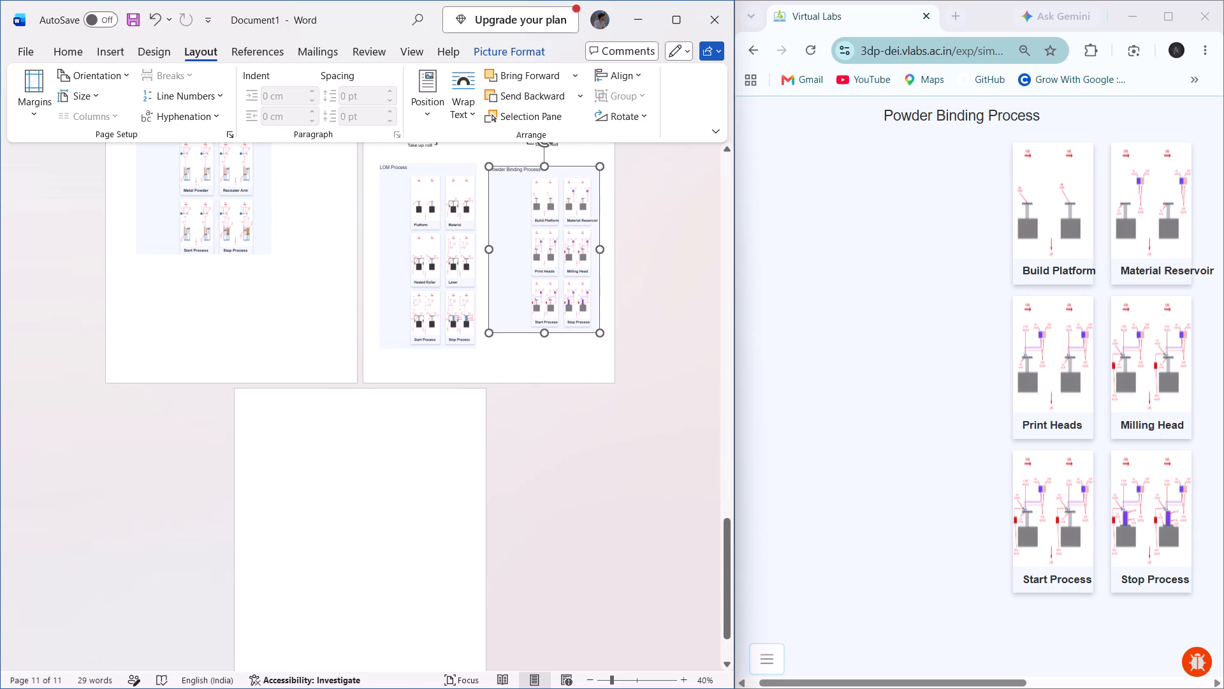
{"action": "left_click_drag", "start_coordinate": [583, 216], "coordinate": [581, 216]}
{"action": "left_click", "coordinate": [580, 341]}
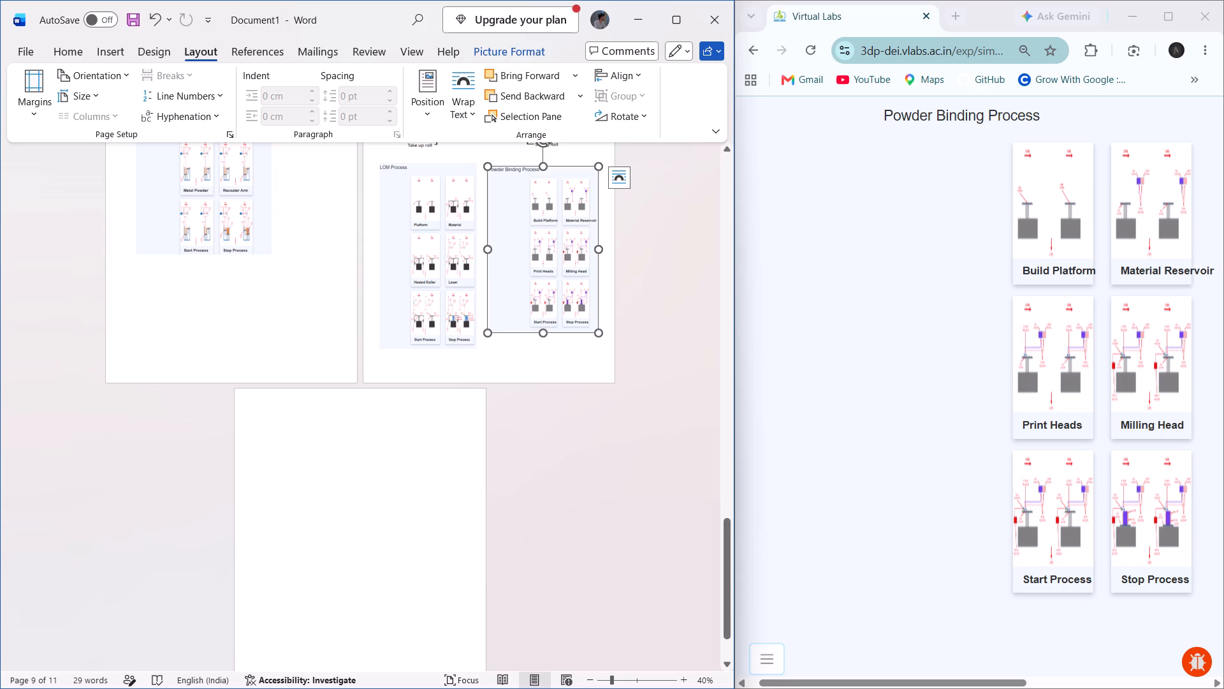
Fine-tune the Powder Binding Process picture's position, leaving a slightly wider gap beside the LOM Process picture.
{"action": "scroll", "coordinate": [530, 327], "scroll_direction": "up", "scroll_amount": 2, "text": "ctrl"}
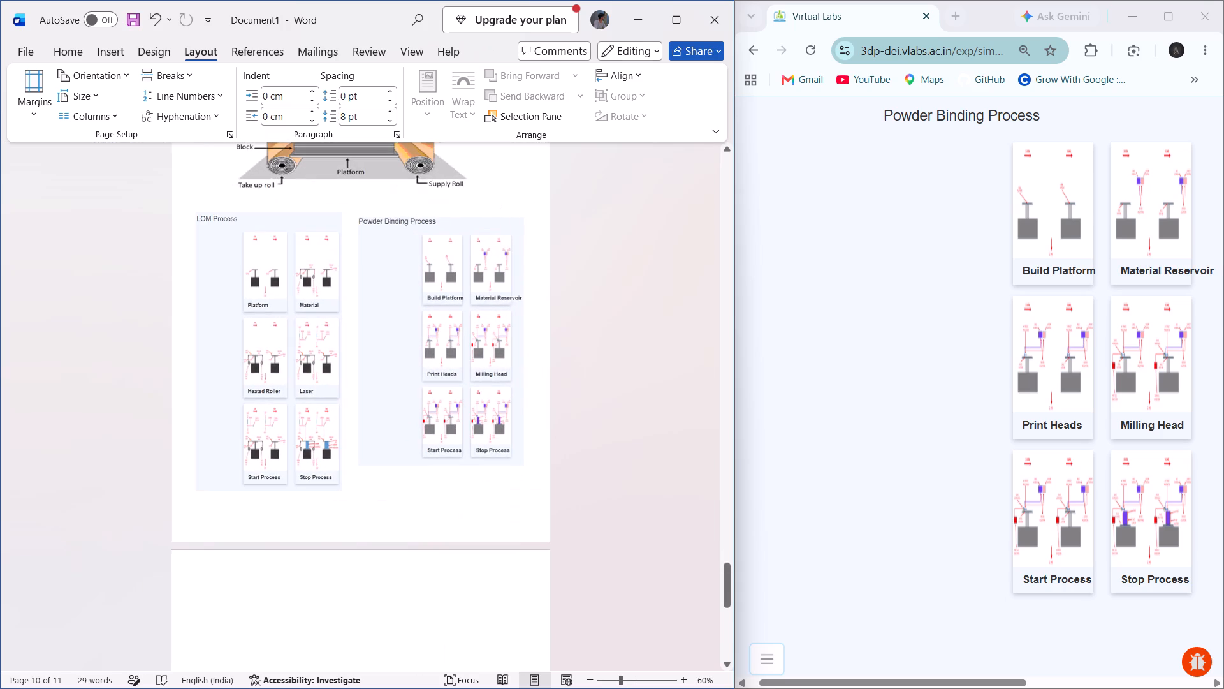
{"action": "scroll", "coordinate": [403, 384], "scroll_direction": "up", "scroll_amount": 1, "text": "ctrl"}
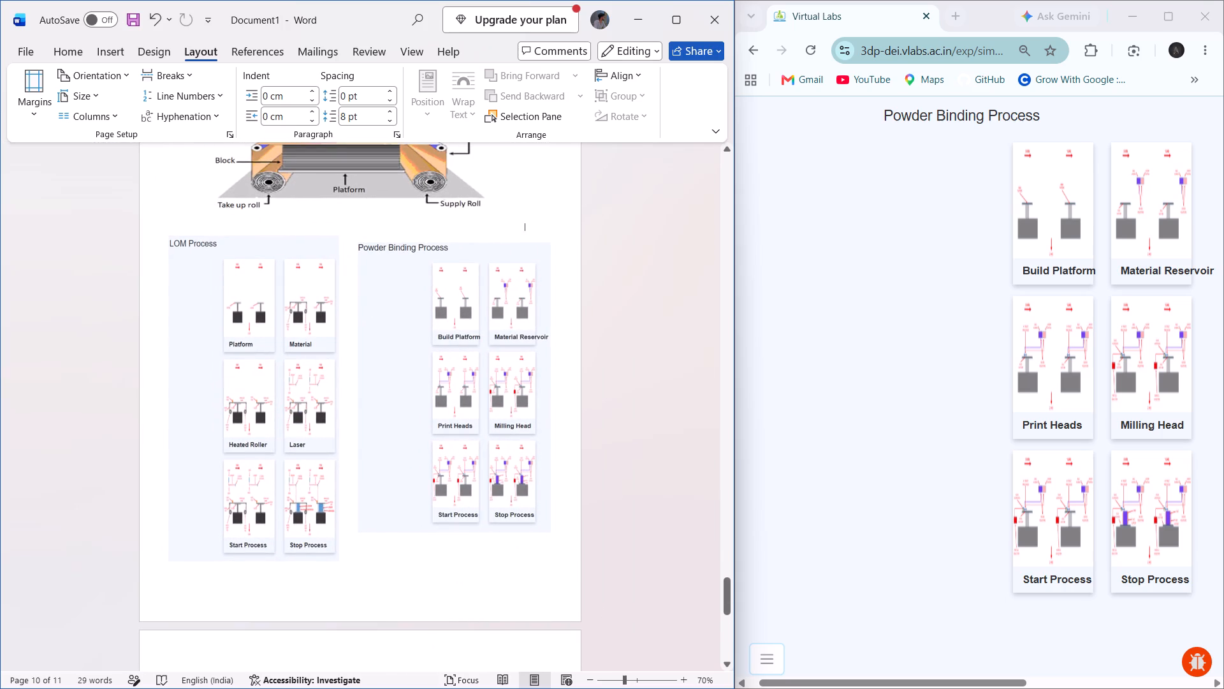
{"action": "left_click_drag", "start_coordinate": [451, 361], "coordinate": [446, 359]}
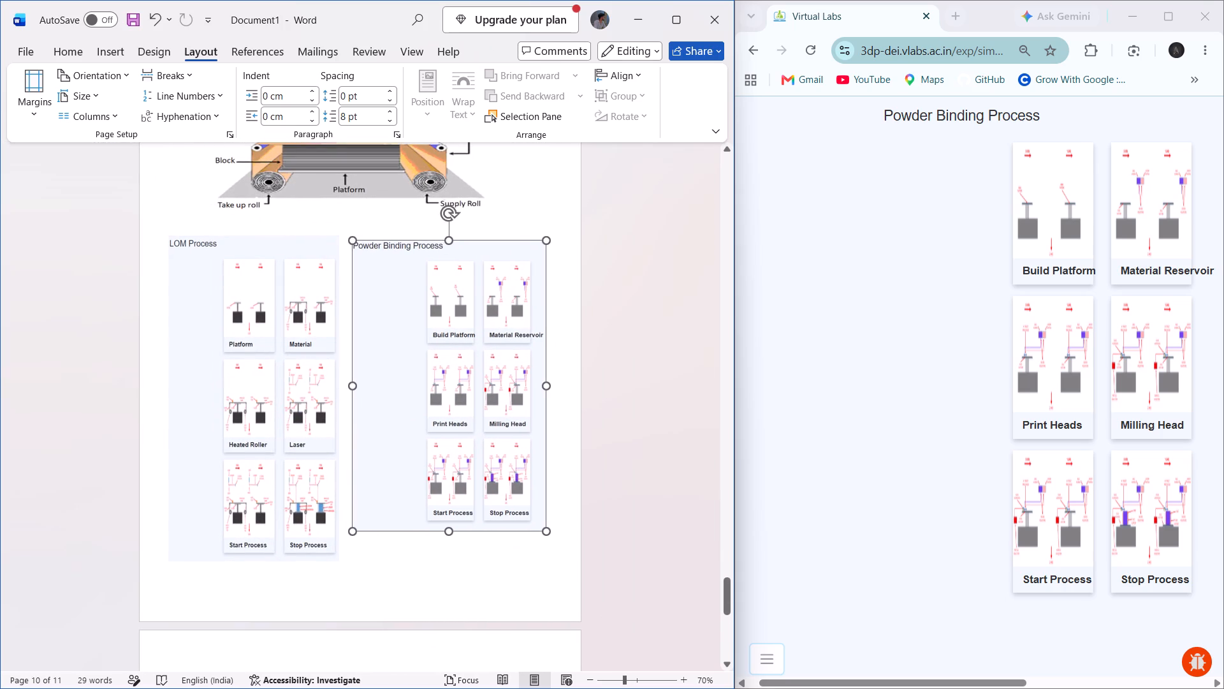
{"action": "left_click_drag", "start_coordinate": [446, 359], "coordinate": [445, 359]}
{"action": "left_click_drag", "start_coordinate": [411, 378], "coordinate": [421, 378]}
Stretch the LOM Process picture horizontally toward the Powder Binding Process picture, leaving only a narrow gap between them.
{"action": "left_click", "coordinate": [280, 403]}
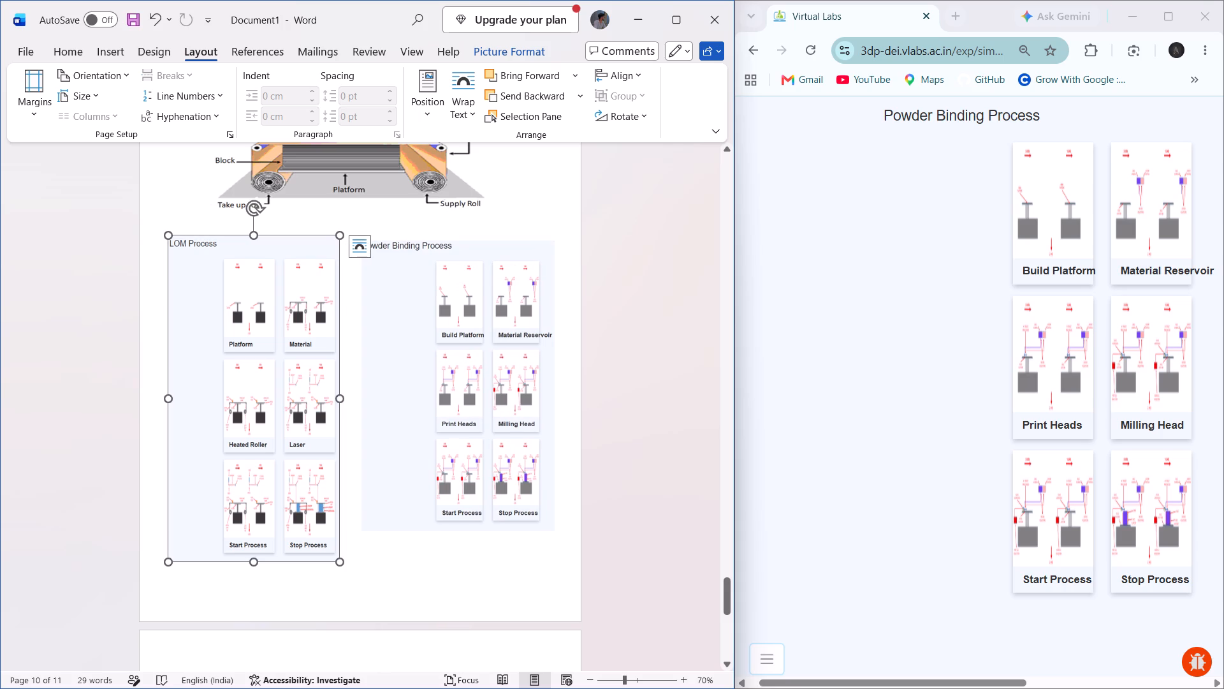
{"action": "left_click_drag", "start_coordinate": [339, 397], "coordinate": [347, 396]}
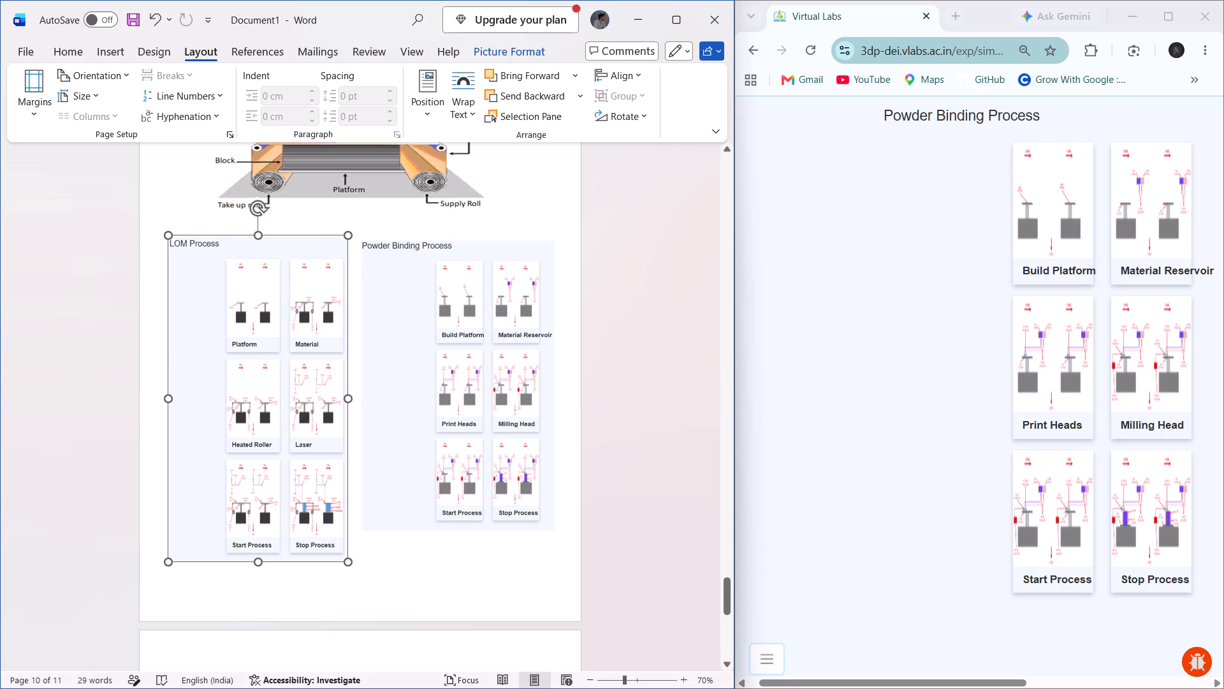
{"action": "left_click_drag", "start_coordinate": [347, 396], "coordinate": [351, 400]}
{"action": "left_click", "coordinate": [474, 466]}
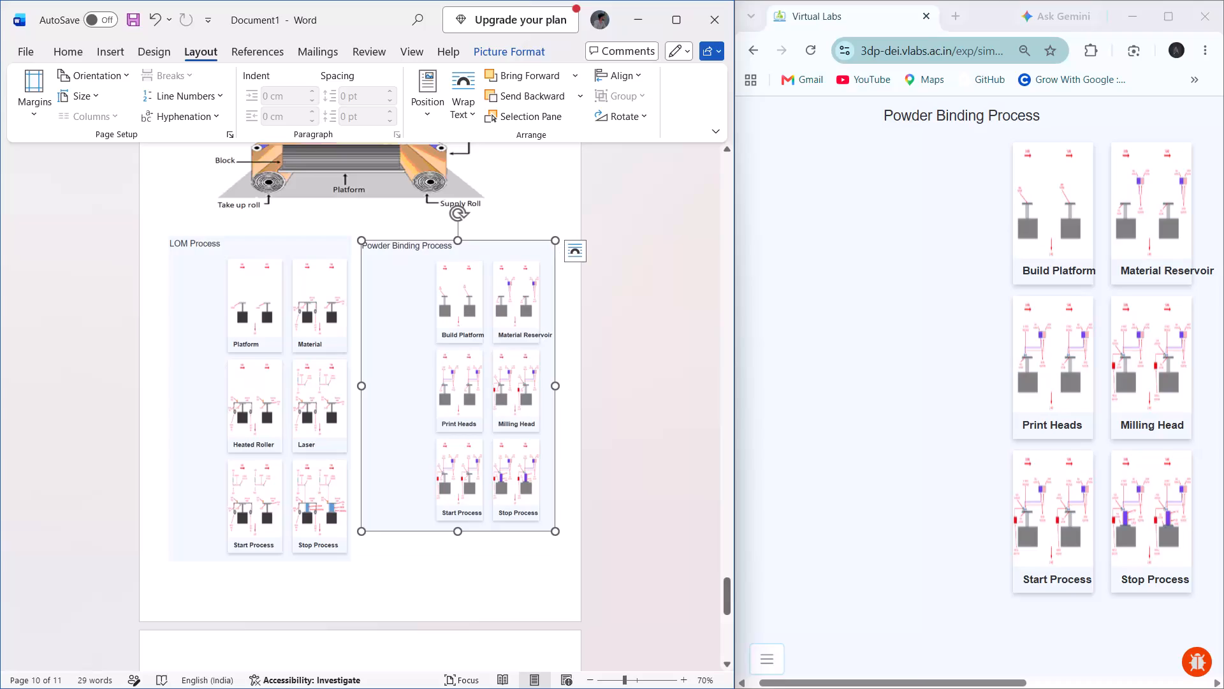
{"action": "left_click", "coordinate": [438, 542]}
{"action": "left_click", "coordinate": [438, 542]}
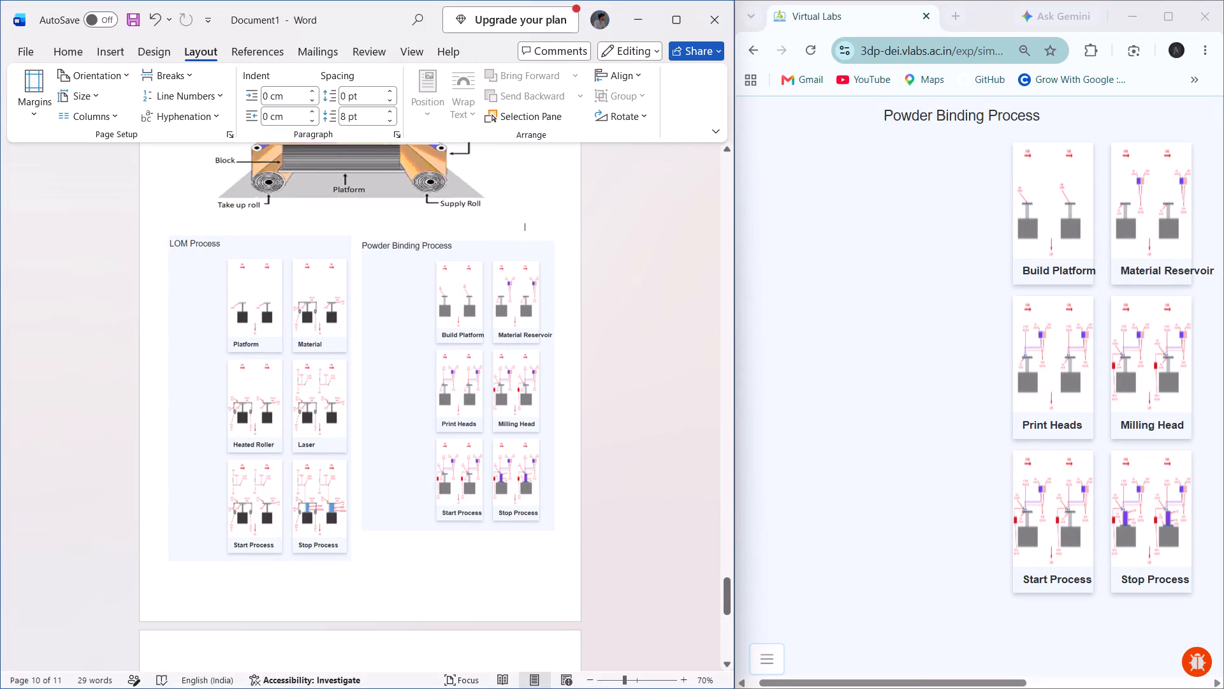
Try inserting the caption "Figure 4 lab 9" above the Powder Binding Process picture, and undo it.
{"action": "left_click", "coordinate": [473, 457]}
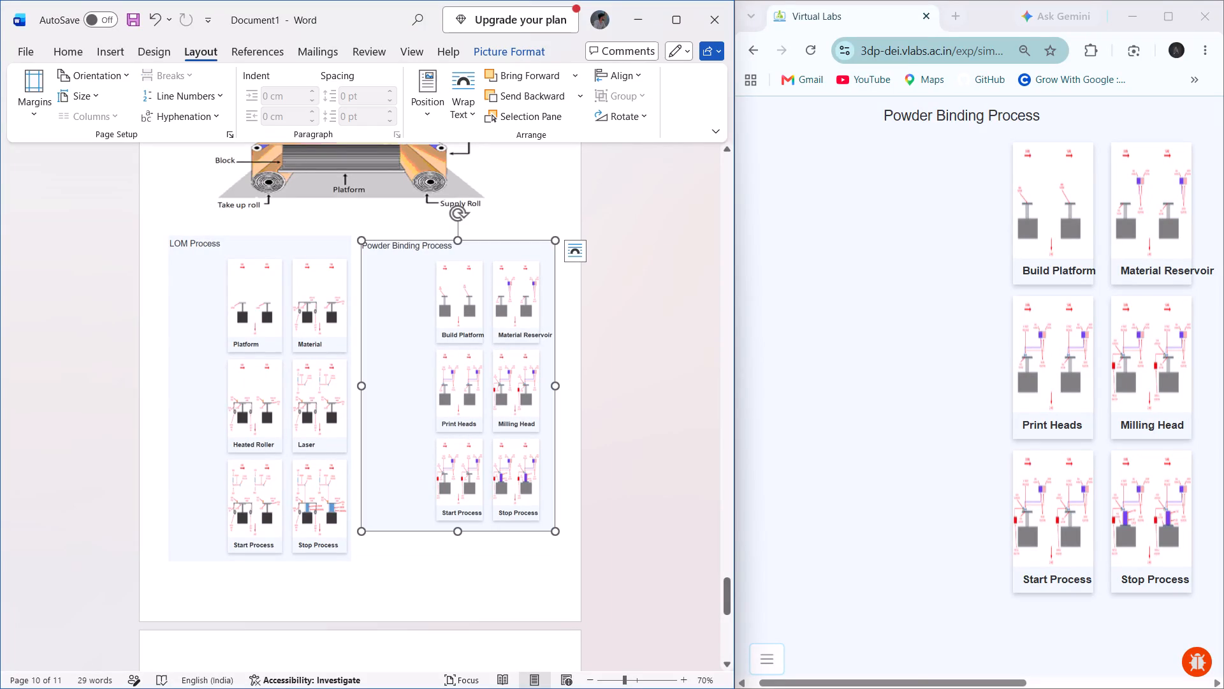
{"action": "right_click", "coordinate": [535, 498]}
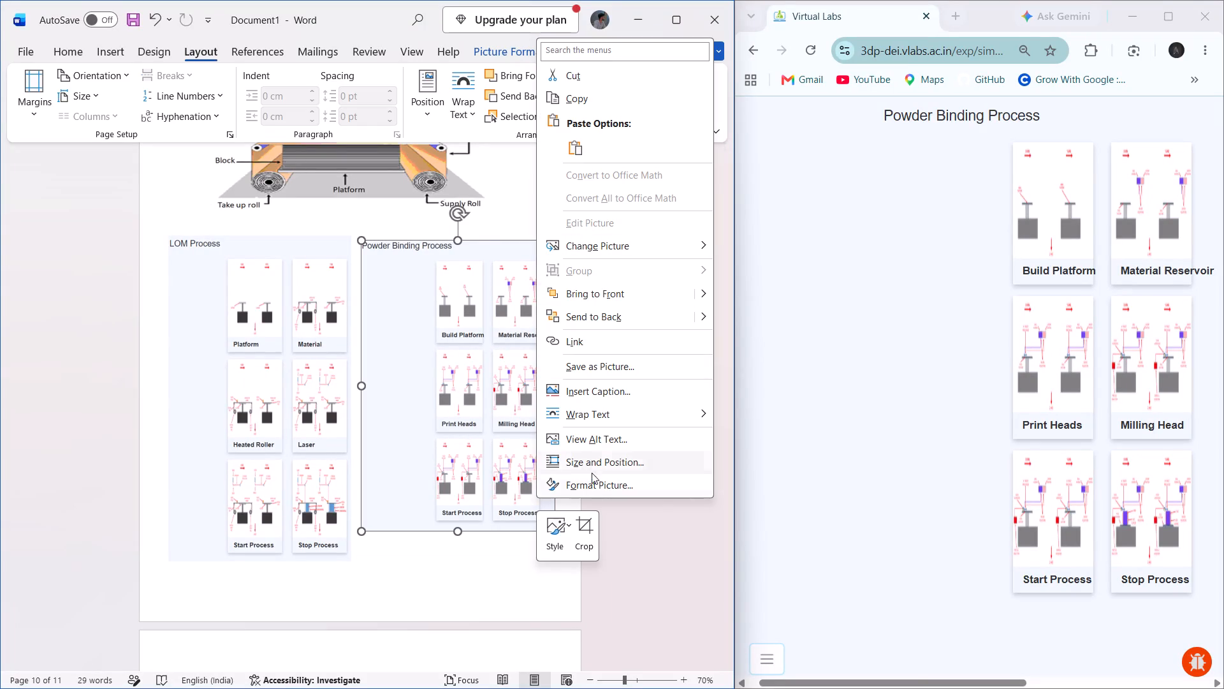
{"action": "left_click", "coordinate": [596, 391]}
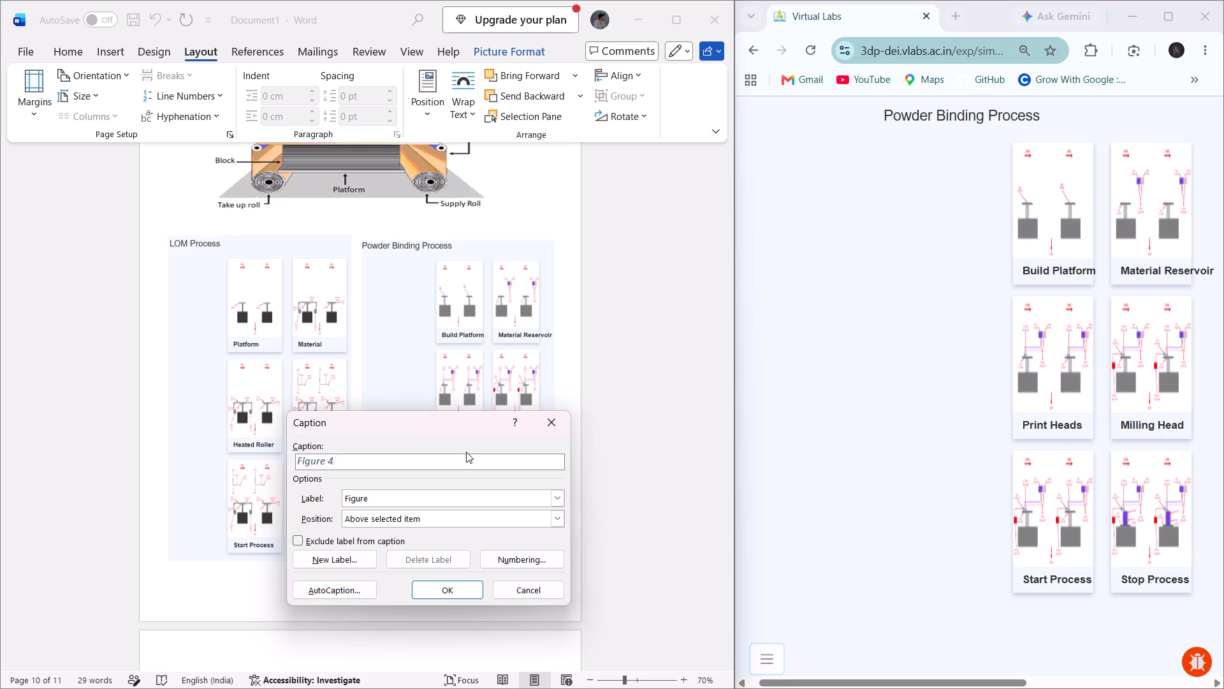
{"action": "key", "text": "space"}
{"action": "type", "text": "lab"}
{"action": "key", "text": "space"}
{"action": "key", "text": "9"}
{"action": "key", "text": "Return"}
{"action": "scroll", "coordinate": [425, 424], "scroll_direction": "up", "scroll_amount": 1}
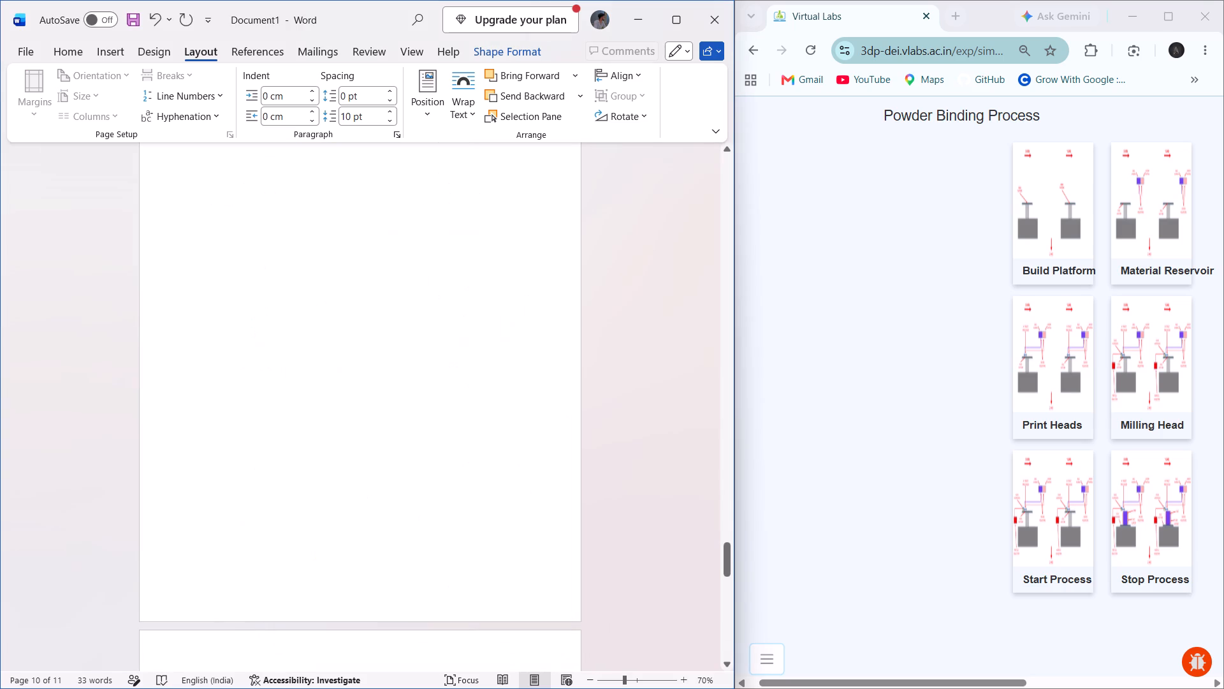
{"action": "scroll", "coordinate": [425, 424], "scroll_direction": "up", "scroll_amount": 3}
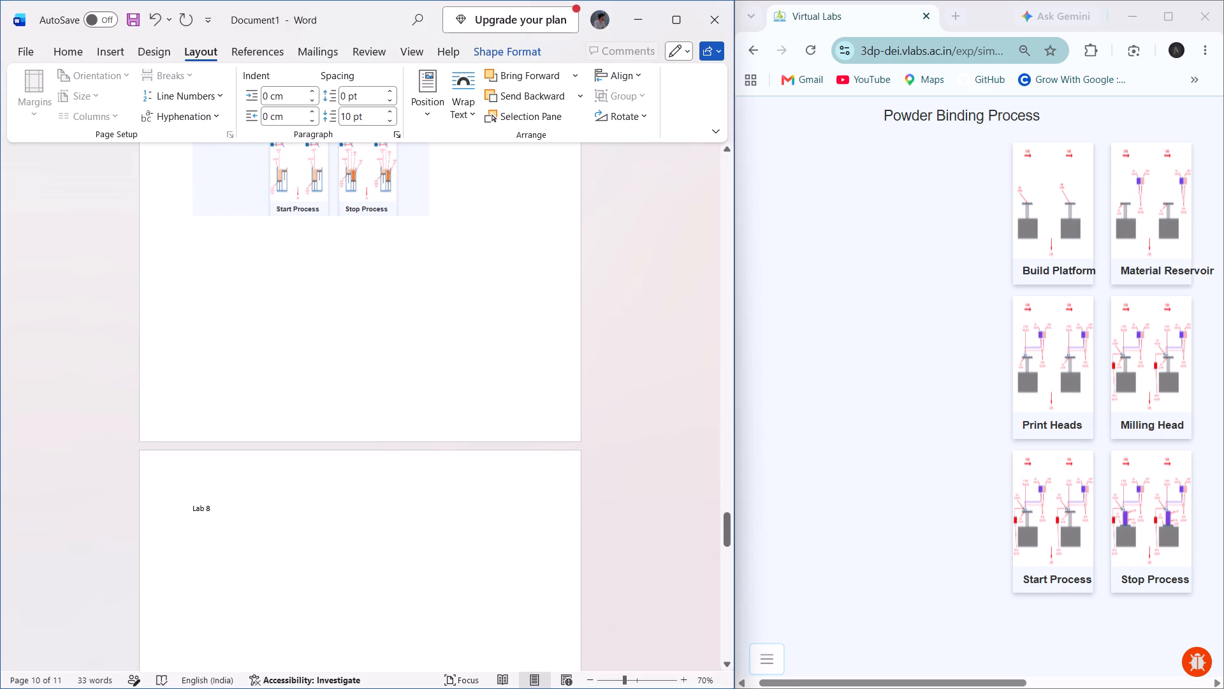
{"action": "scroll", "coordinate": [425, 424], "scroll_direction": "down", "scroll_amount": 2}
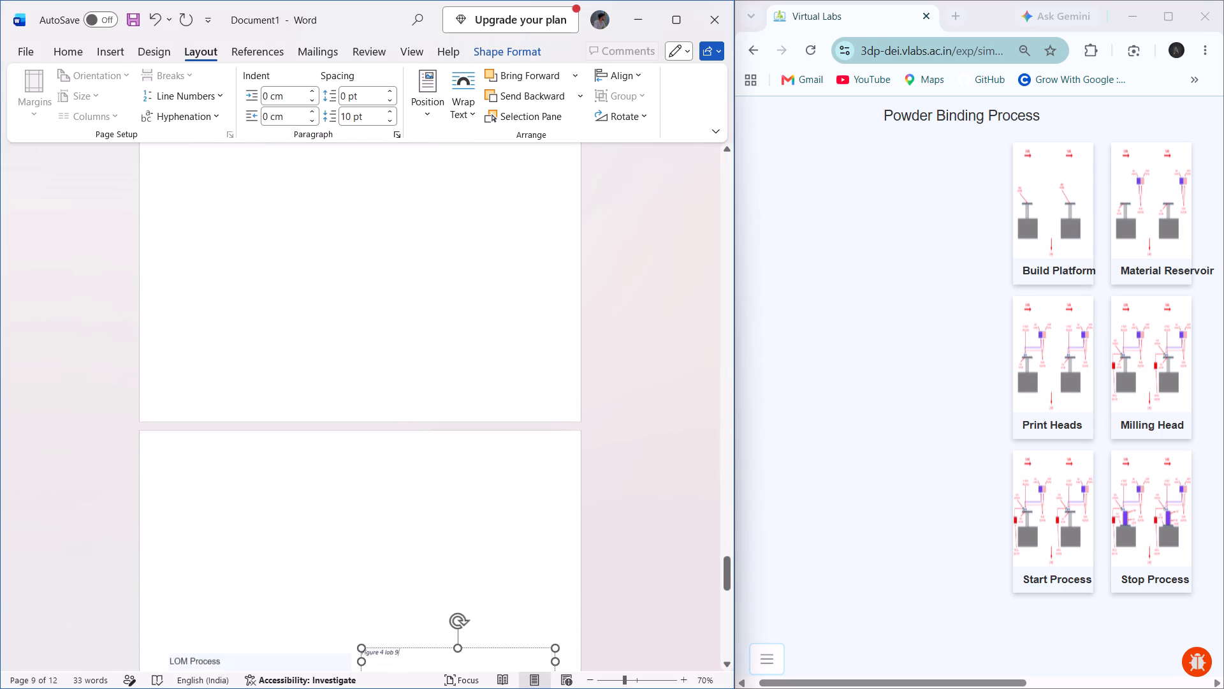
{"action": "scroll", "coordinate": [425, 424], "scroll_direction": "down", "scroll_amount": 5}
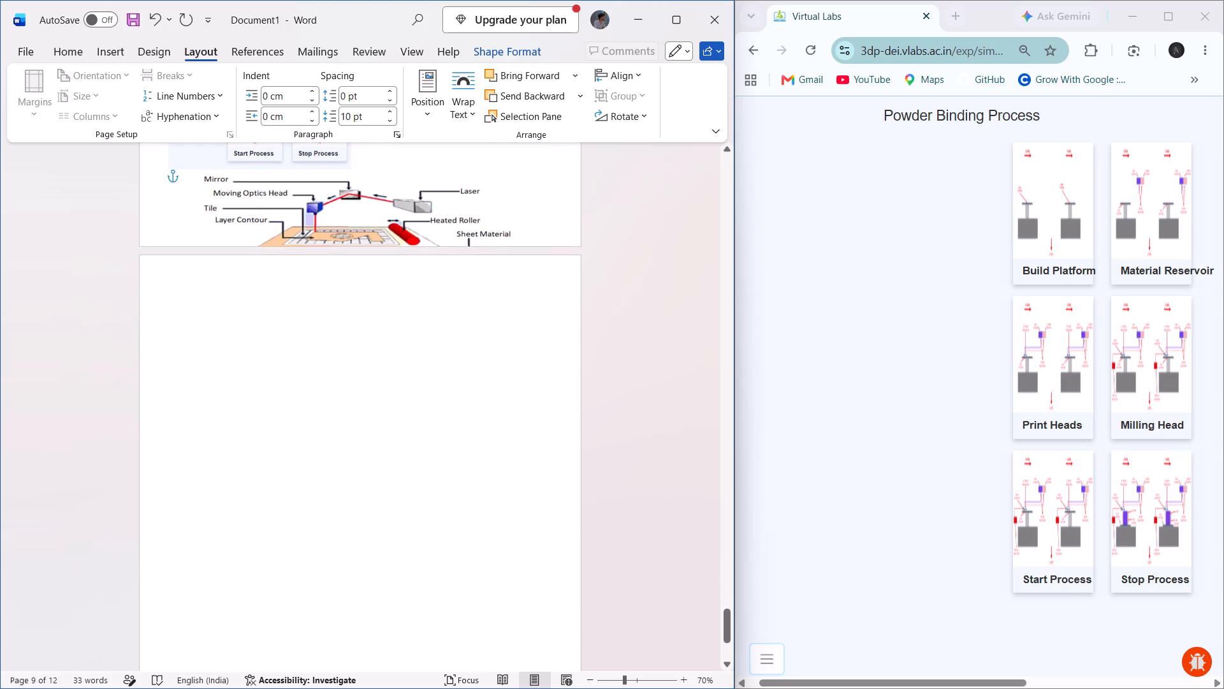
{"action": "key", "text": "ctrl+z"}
Shrink the Powder Binding Process picture proportionally to about 90% of its size, keeping its top-left corner in place.
{"action": "left_click", "coordinate": [451, 503]}
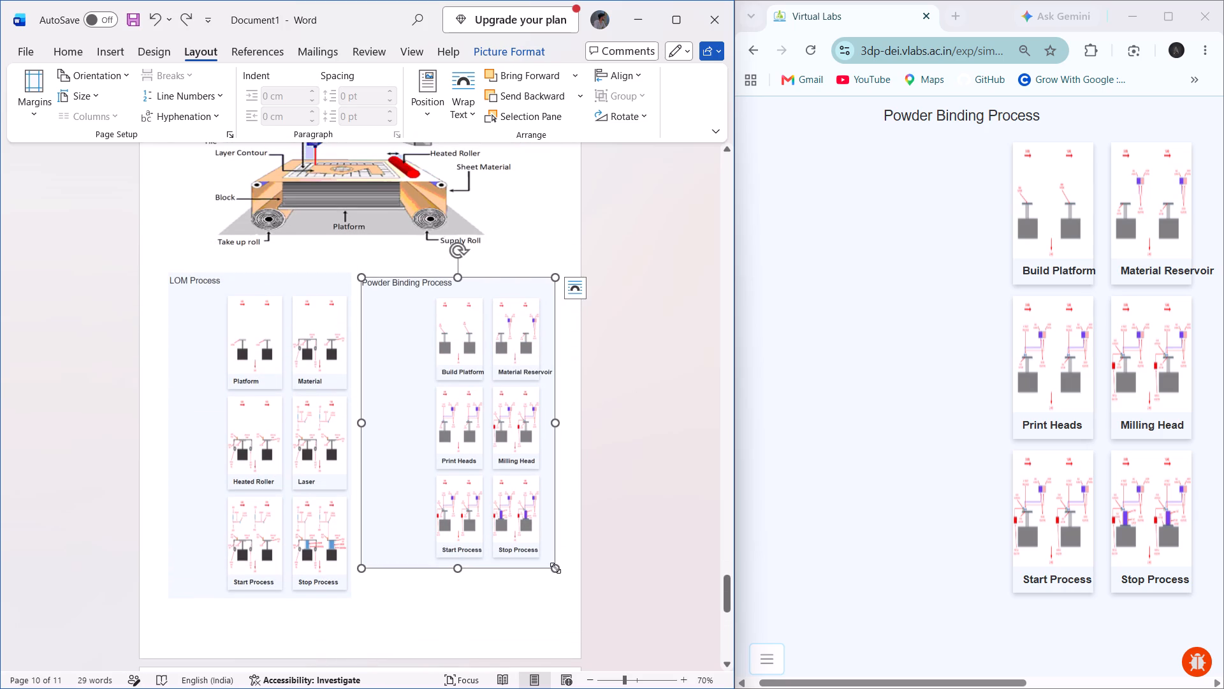
{"action": "left_click_drag", "start_coordinate": [554, 568], "coordinate": [537, 537]}
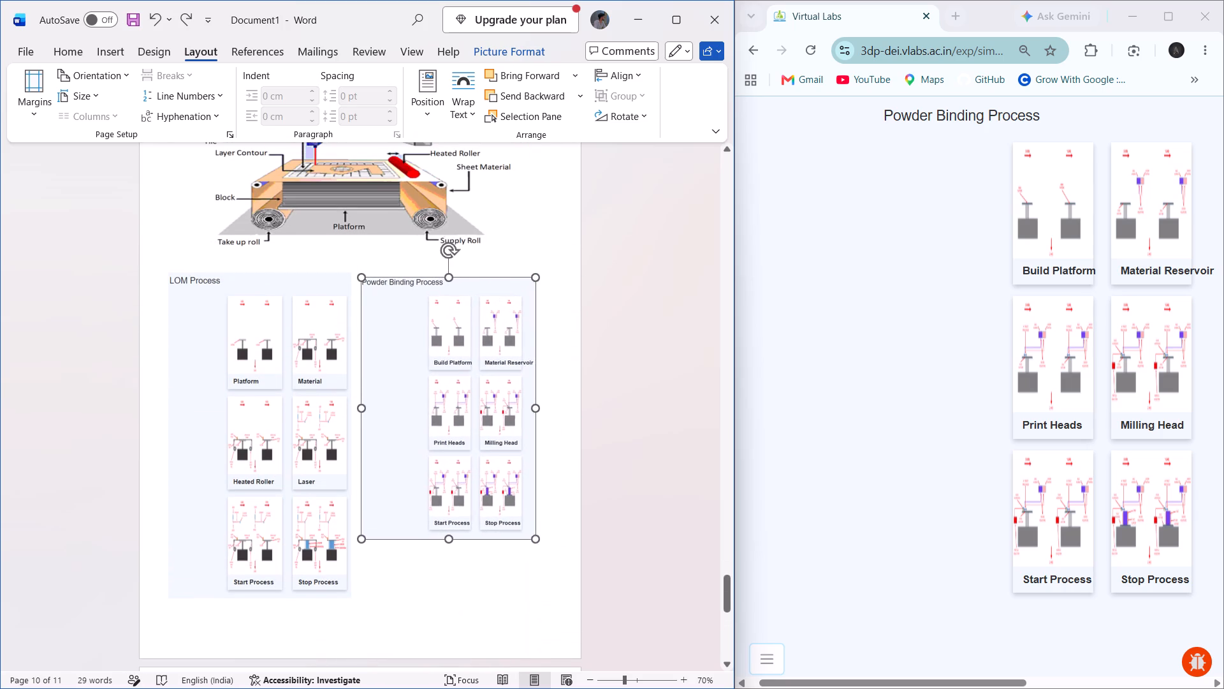
Enlarge the Powder Binding Process picture slightly and proportionally, keeping its top-left corner in place.
{"action": "left_click_drag", "start_coordinate": [537, 537], "coordinate": [543, 550]}
Insert the caption "Figure 4 lab 9" below the Powder Binding Process picture.
{"action": "right_click", "coordinate": [477, 514]}
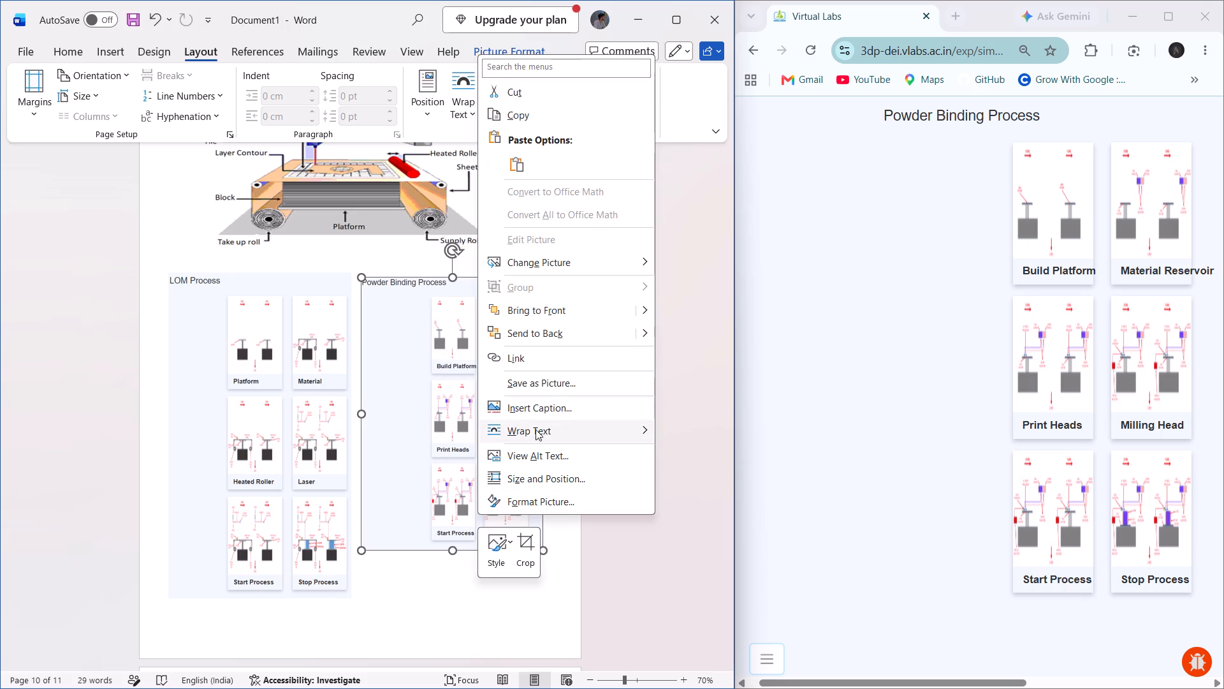
{"action": "left_click", "coordinate": [559, 404]}
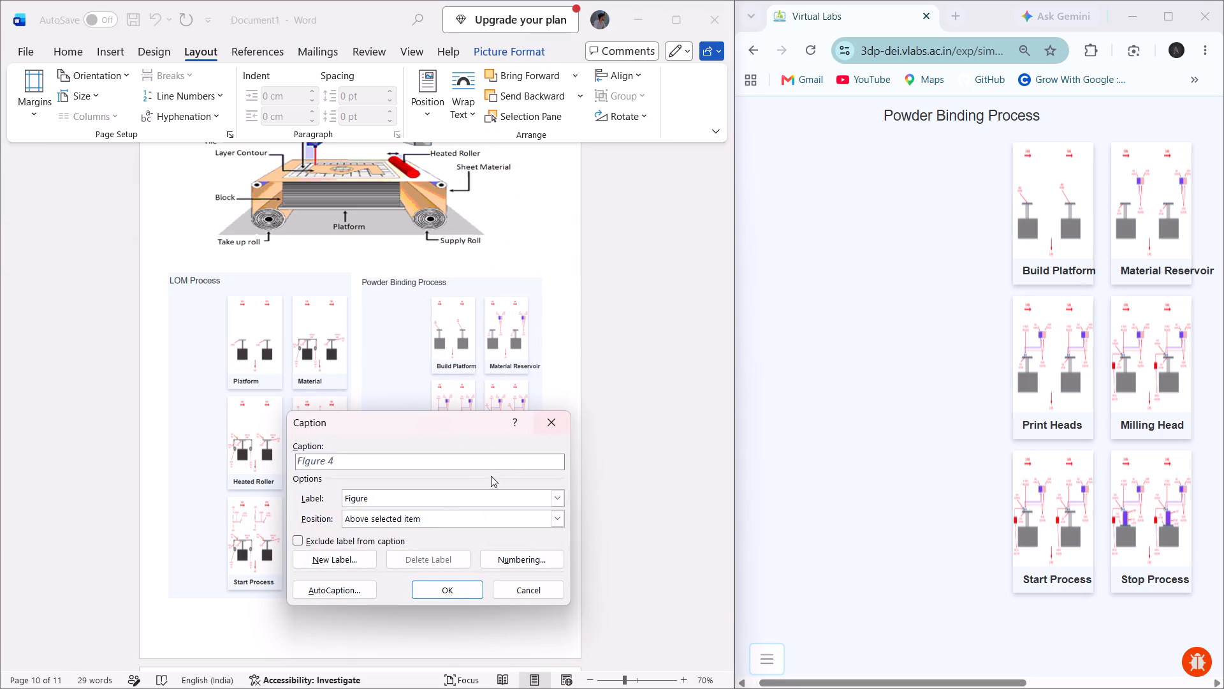
{"action": "left_click", "coordinate": [559, 518]}
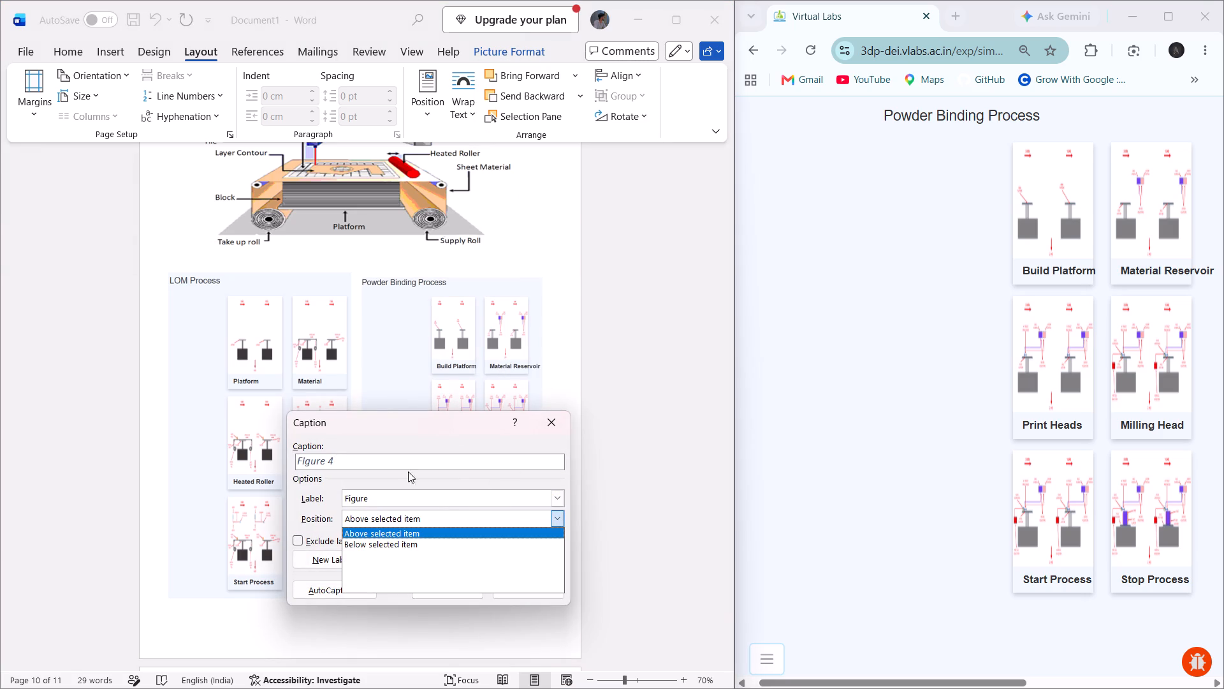
{"action": "left_click", "coordinate": [416, 548]}
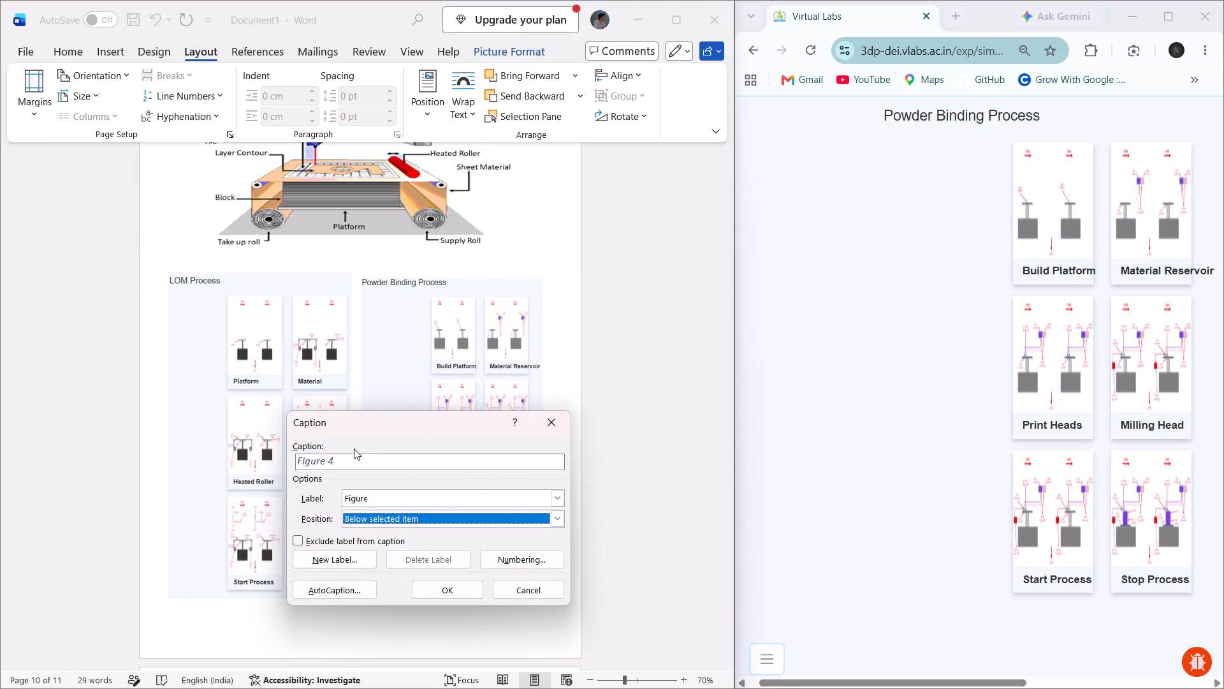
{"action": "left_click", "coordinate": [355, 458]}
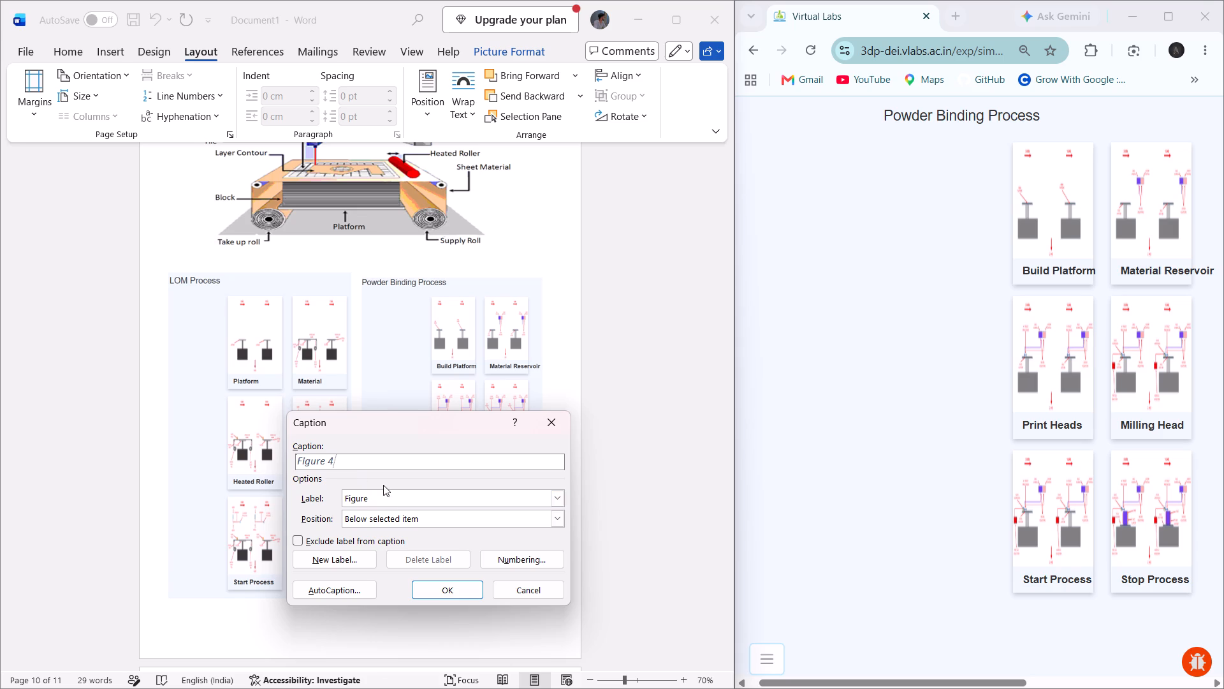
{"action": "key", "text": "space"}
{"action": "type", "text": "lab 9"}
{"action": "key", "text": "Return"}
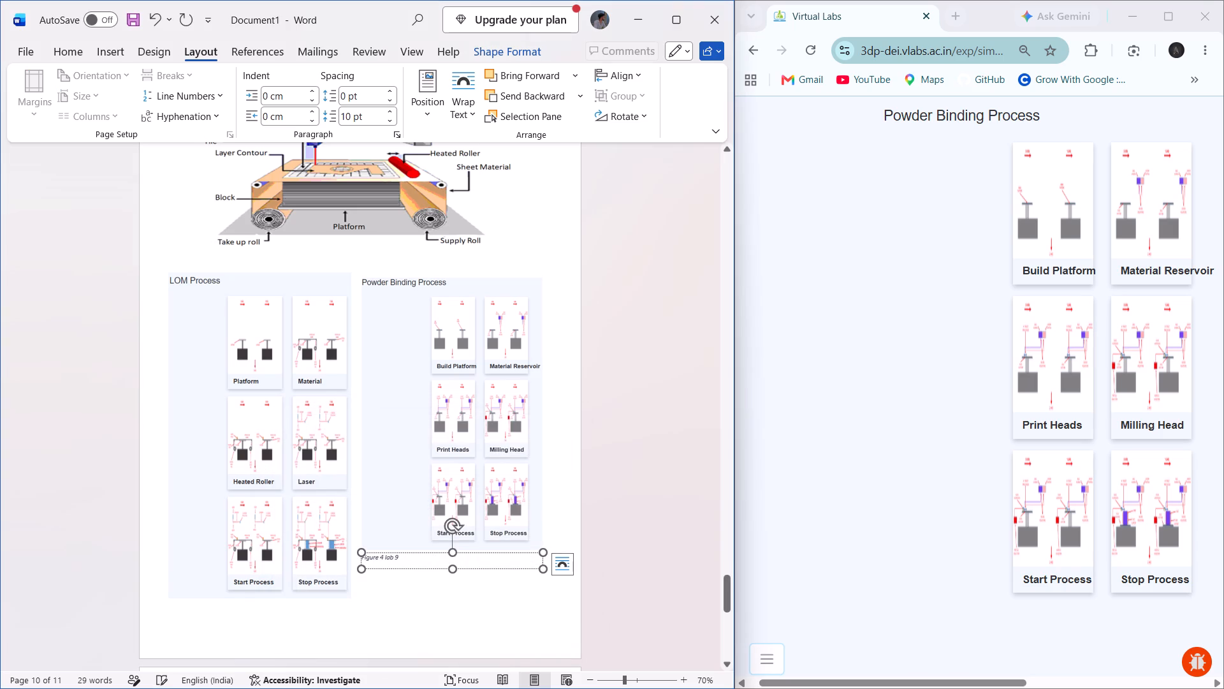
{"action": "left_click", "coordinate": [439, 604]}
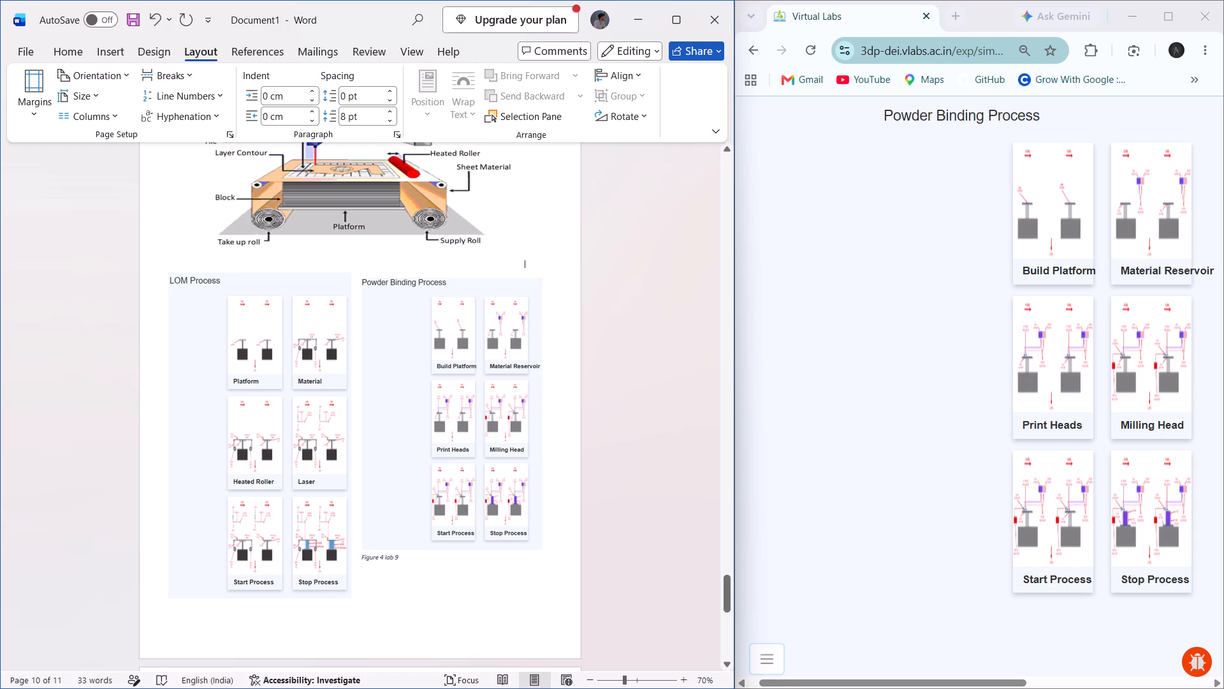
Add a colon before "lab 9" in the caption under the Powder Binding Process picture.
{"action": "left_click", "coordinate": [386, 558]}
{"action": "key", "text": "shift+colon"}
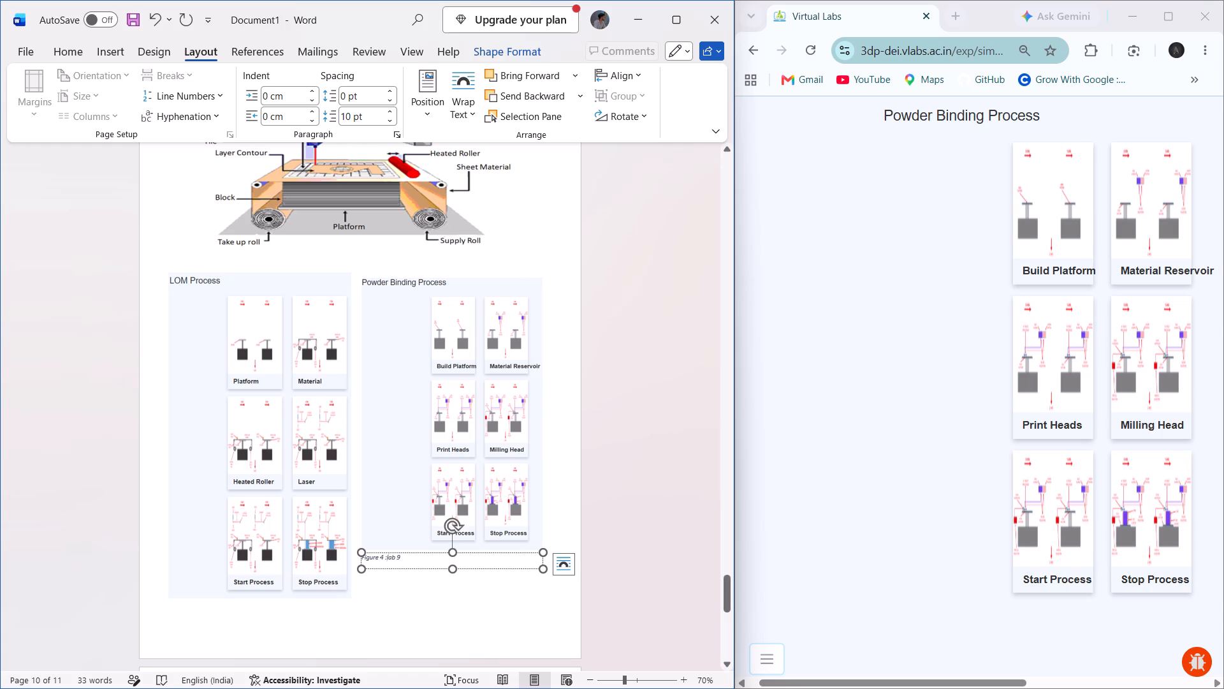
Increase the font size of the whole Figure 4 caption to 12.
{"action": "key", "text": "ctrl+a"}
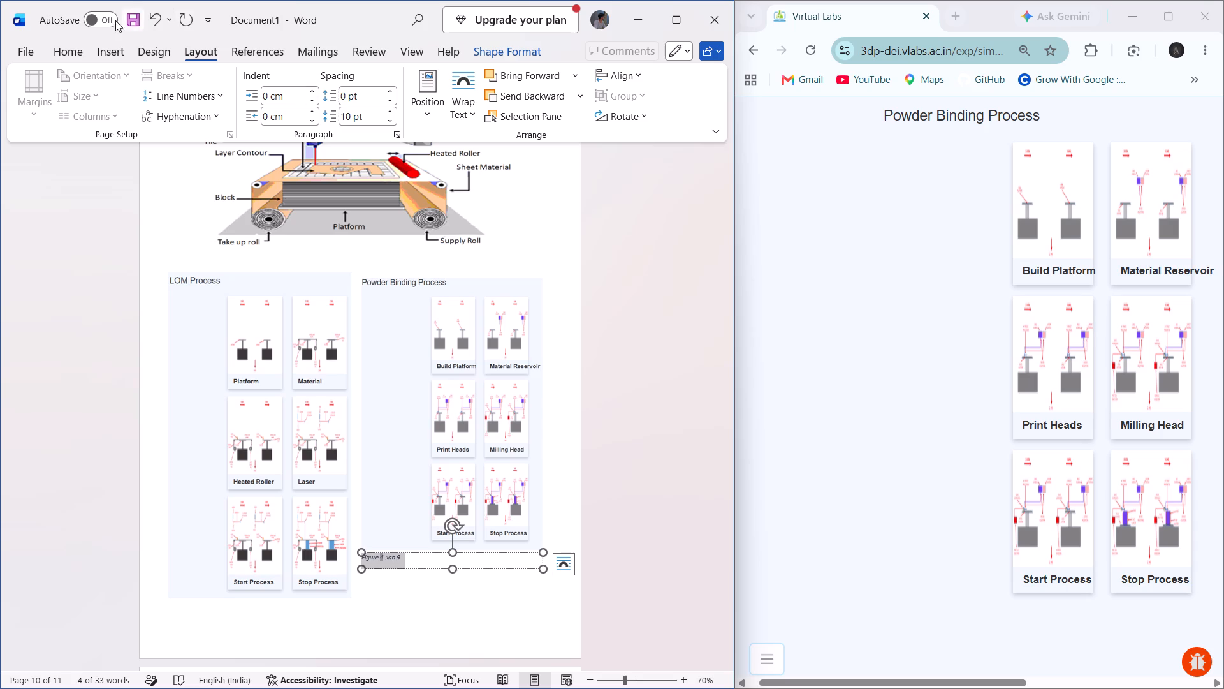
{"action": "left_click", "coordinate": [76, 55]}
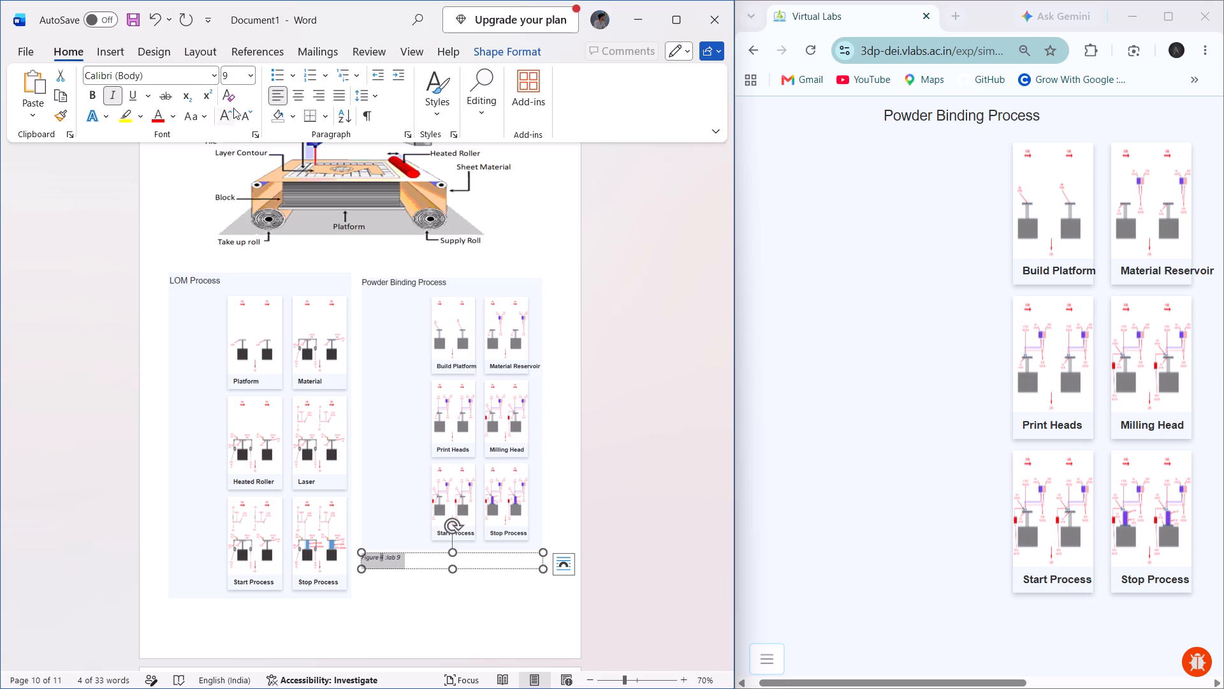
{"action": "left_click", "coordinate": [224, 114]}
{"action": "left_click", "coordinate": [224, 114]}
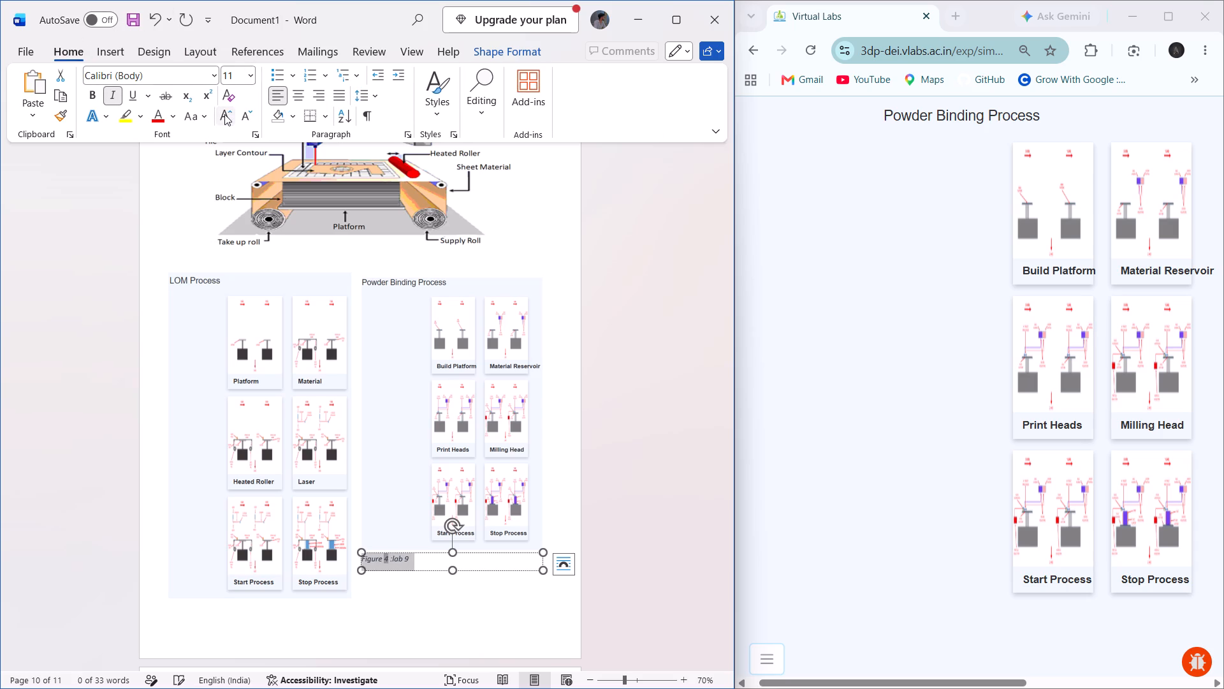
{"action": "left_click", "coordinate": [224, 114]}
{"action": "left_click", "coordinate": [423, 609]}
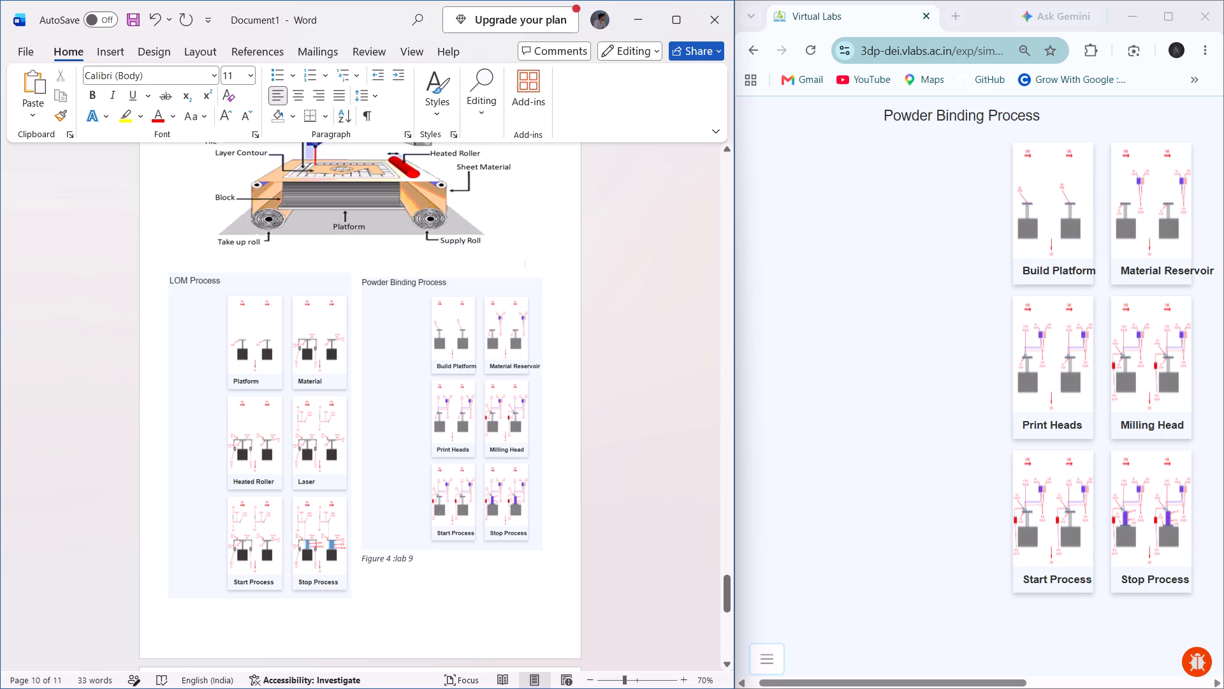
Write the heading "Lab 10" at the start of the blank page following the Lab 9 pictures.
{"action": "scroll", "coordinate": [423, 609], "scroll_direction": "down", "scroll_amount": 2}
{"action": "left_click", "coordinate": [287, 393]}
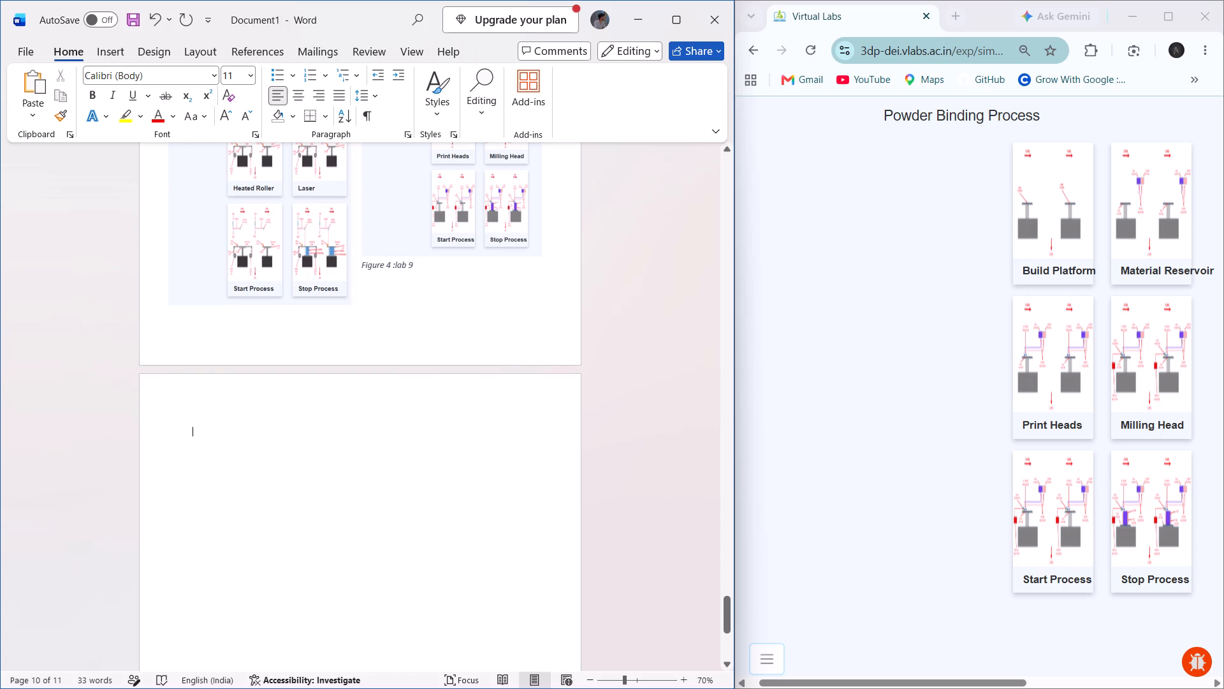
{"action": "key", "text": "ctrl+l"}
{"action": "key", "text": "BackSpace"}
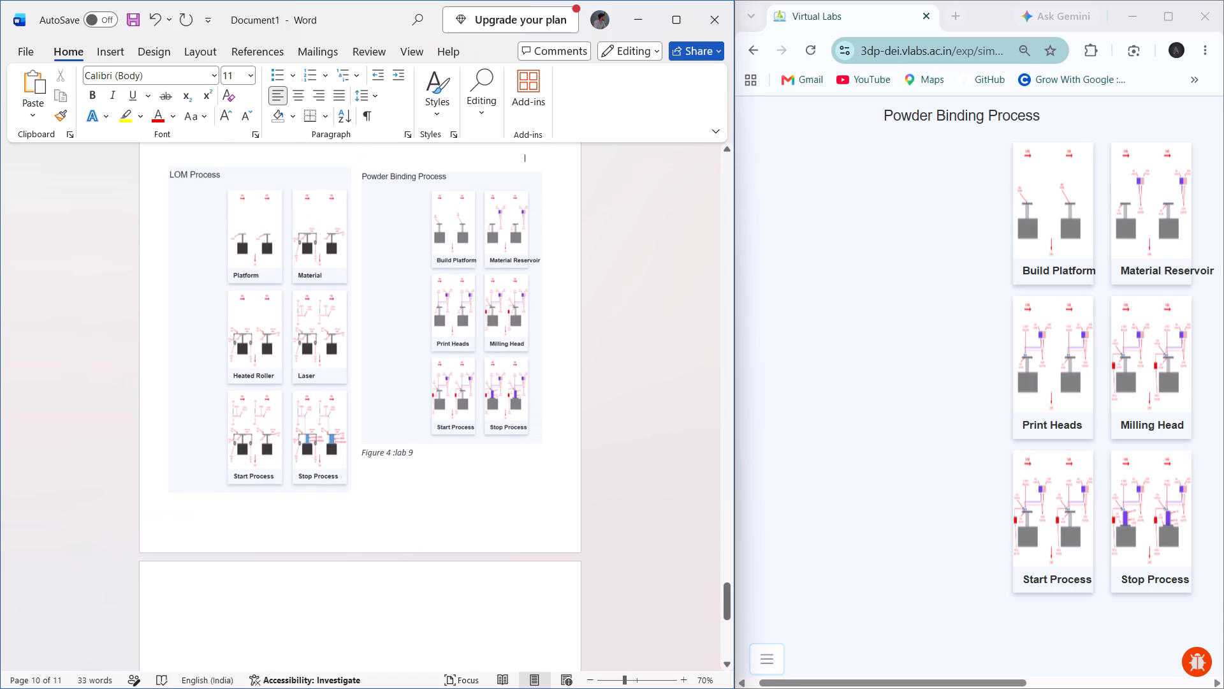
{"action": "key", "text": "Down"}
{"action": "type", "text": "LAb"}
{"action": "key", "text": "space"}
{"action": "key", "text": "BackSpace"}
{"action": "key", "text": "BackSpace"}
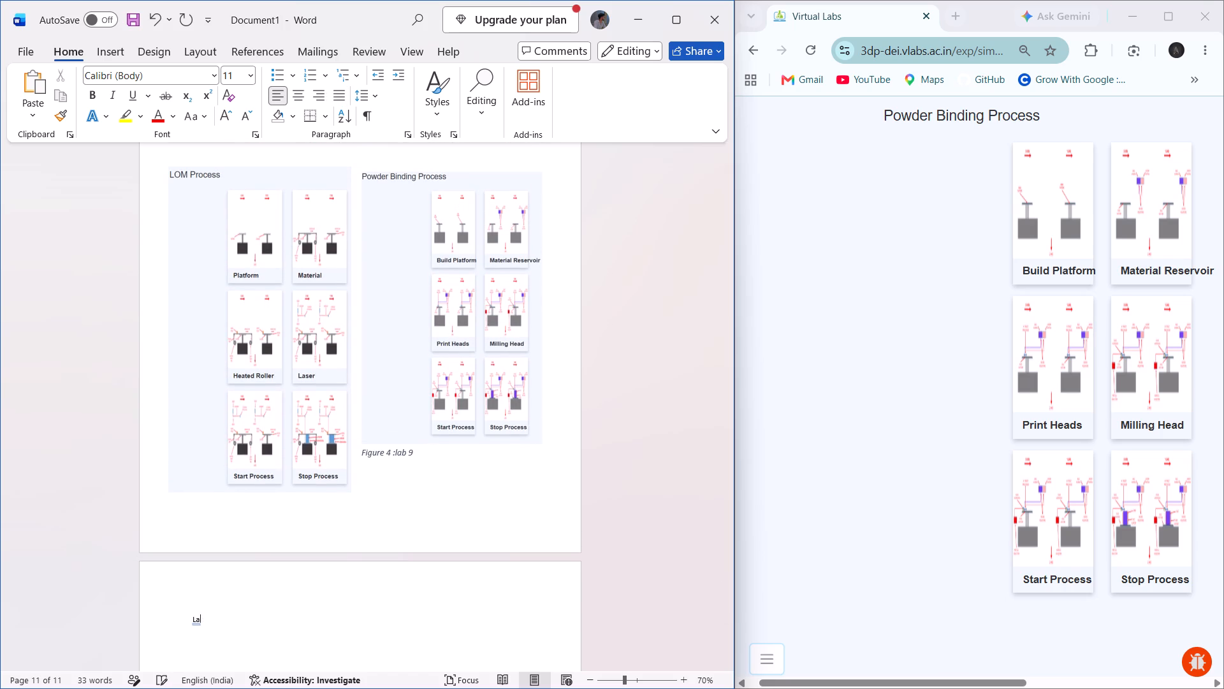
{"action": "type", "text": "b"}
{"action": "key", "text": "space"}
{"action": "type", "text": "10"}
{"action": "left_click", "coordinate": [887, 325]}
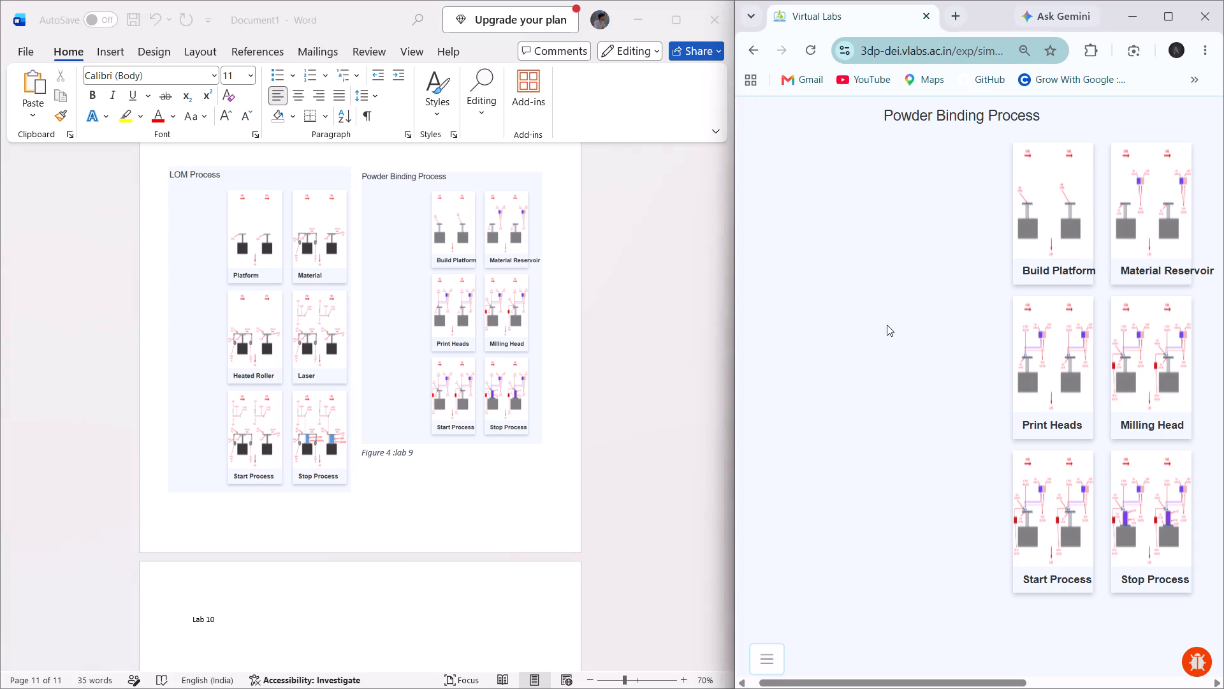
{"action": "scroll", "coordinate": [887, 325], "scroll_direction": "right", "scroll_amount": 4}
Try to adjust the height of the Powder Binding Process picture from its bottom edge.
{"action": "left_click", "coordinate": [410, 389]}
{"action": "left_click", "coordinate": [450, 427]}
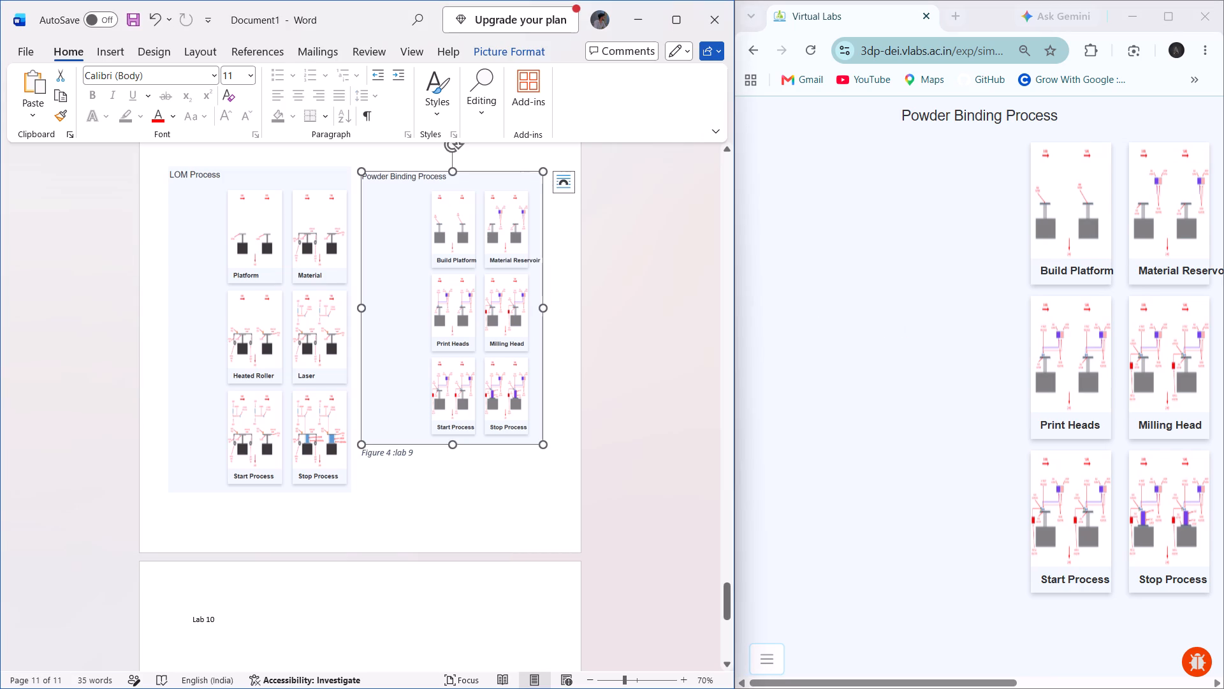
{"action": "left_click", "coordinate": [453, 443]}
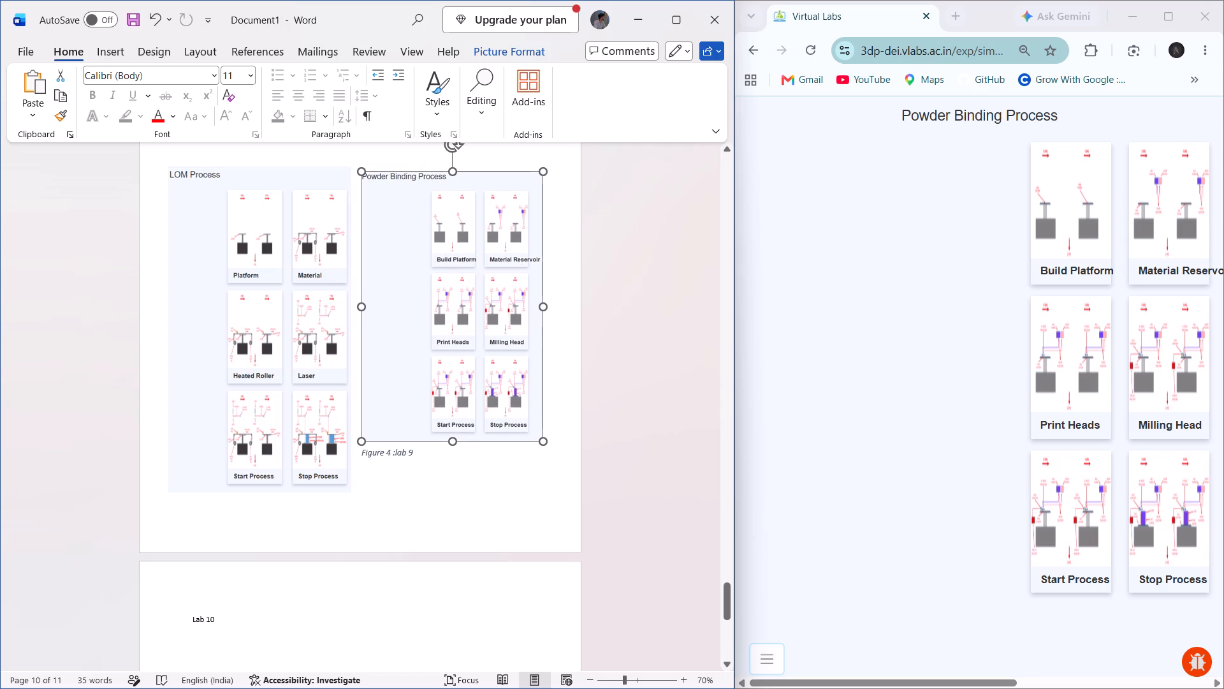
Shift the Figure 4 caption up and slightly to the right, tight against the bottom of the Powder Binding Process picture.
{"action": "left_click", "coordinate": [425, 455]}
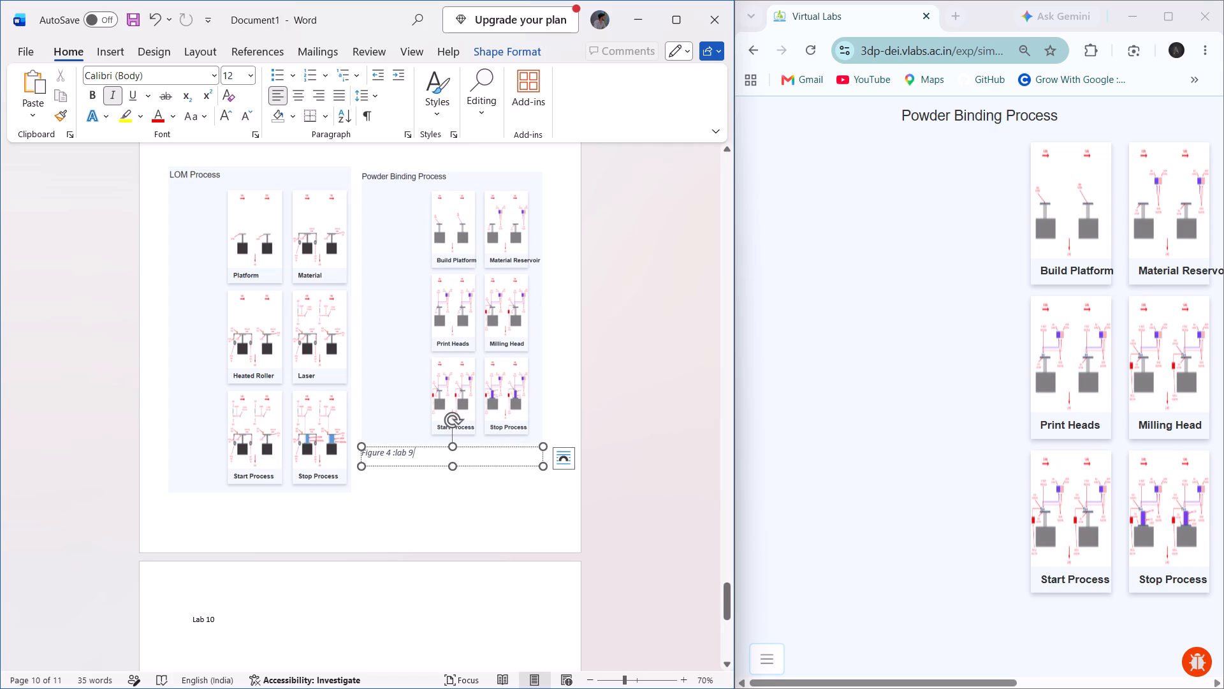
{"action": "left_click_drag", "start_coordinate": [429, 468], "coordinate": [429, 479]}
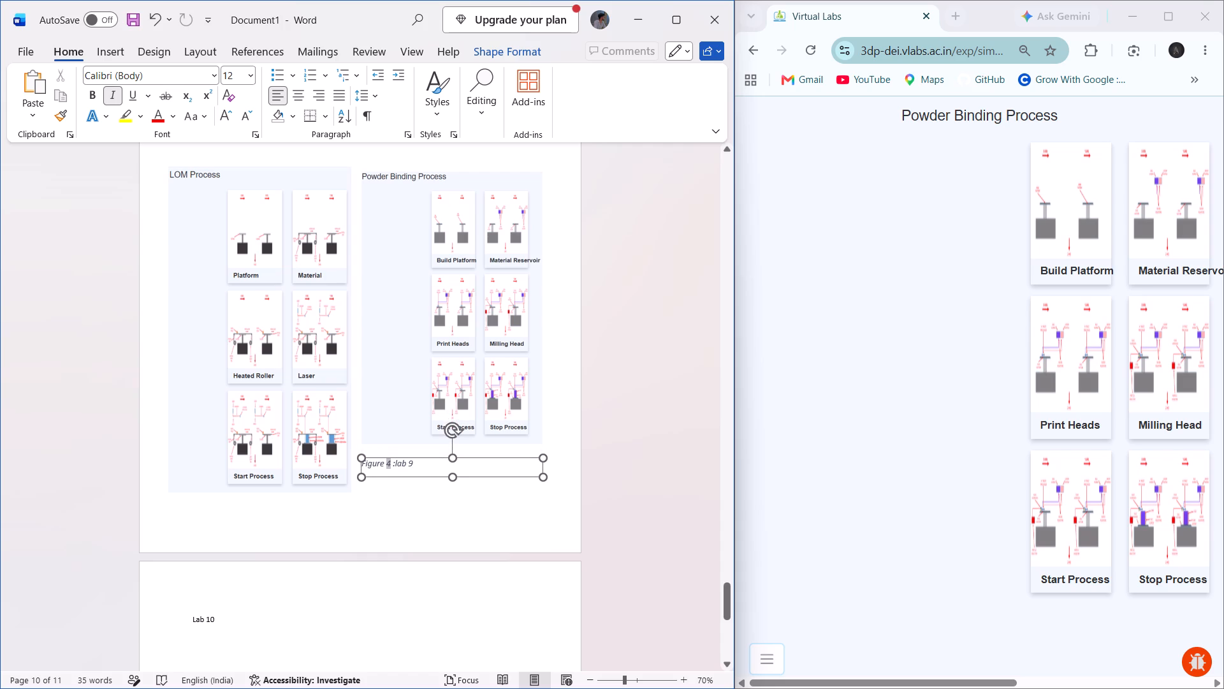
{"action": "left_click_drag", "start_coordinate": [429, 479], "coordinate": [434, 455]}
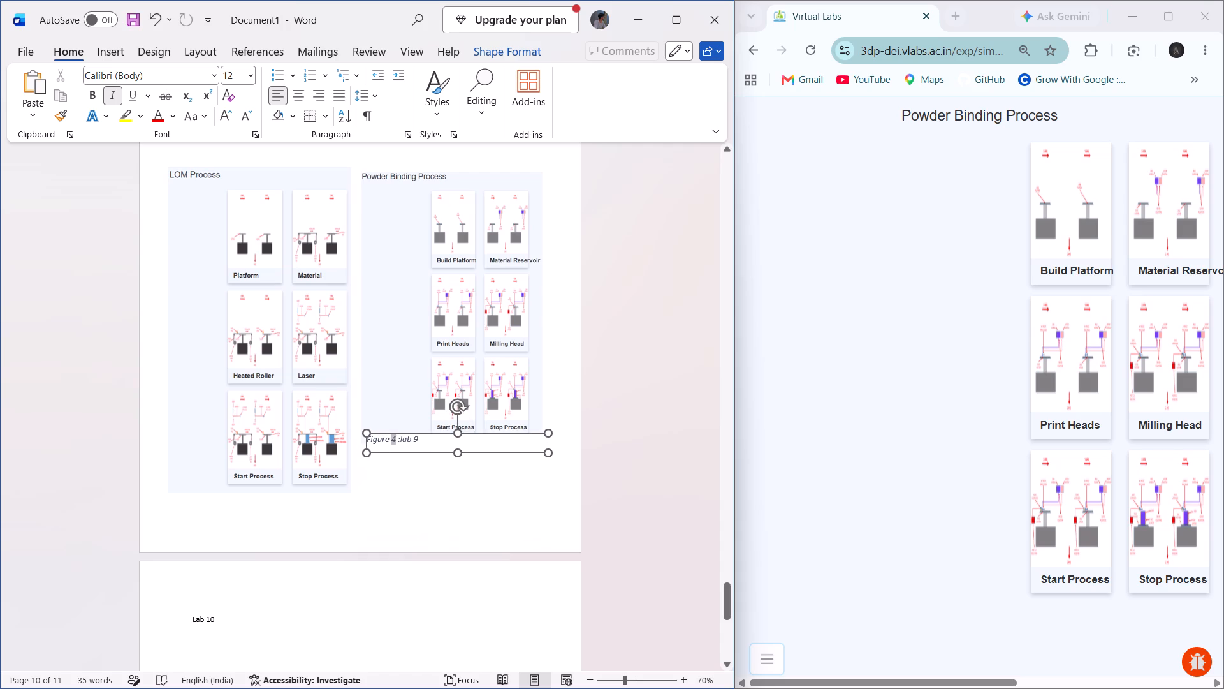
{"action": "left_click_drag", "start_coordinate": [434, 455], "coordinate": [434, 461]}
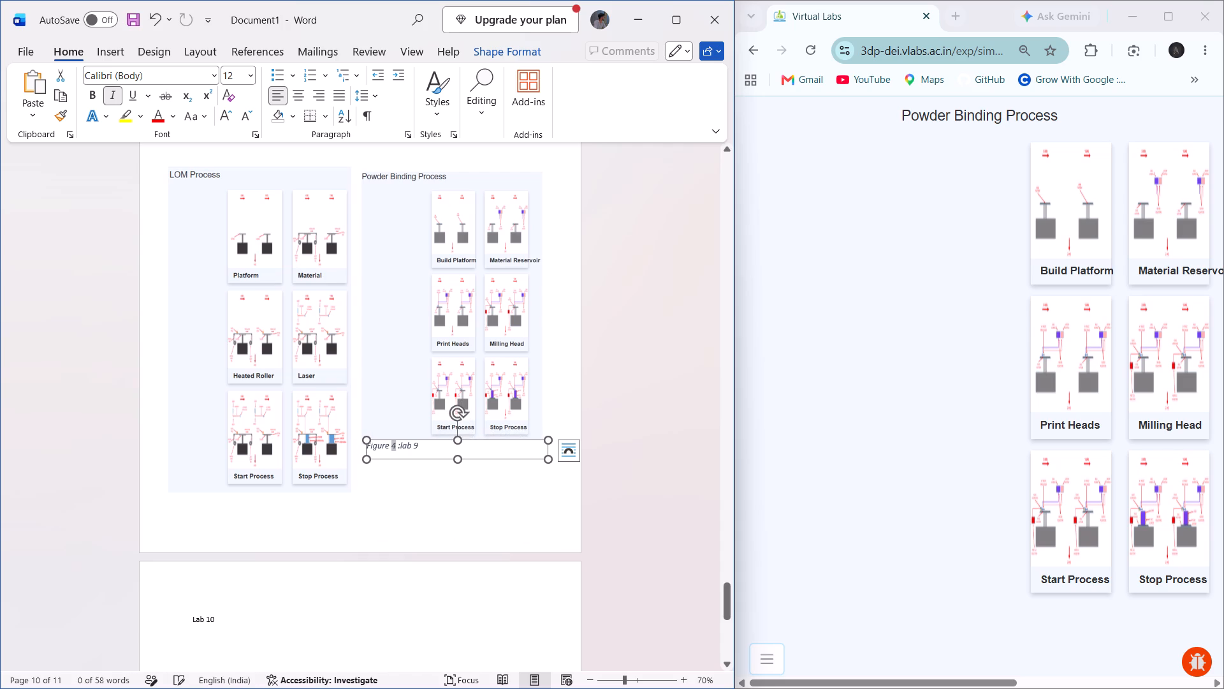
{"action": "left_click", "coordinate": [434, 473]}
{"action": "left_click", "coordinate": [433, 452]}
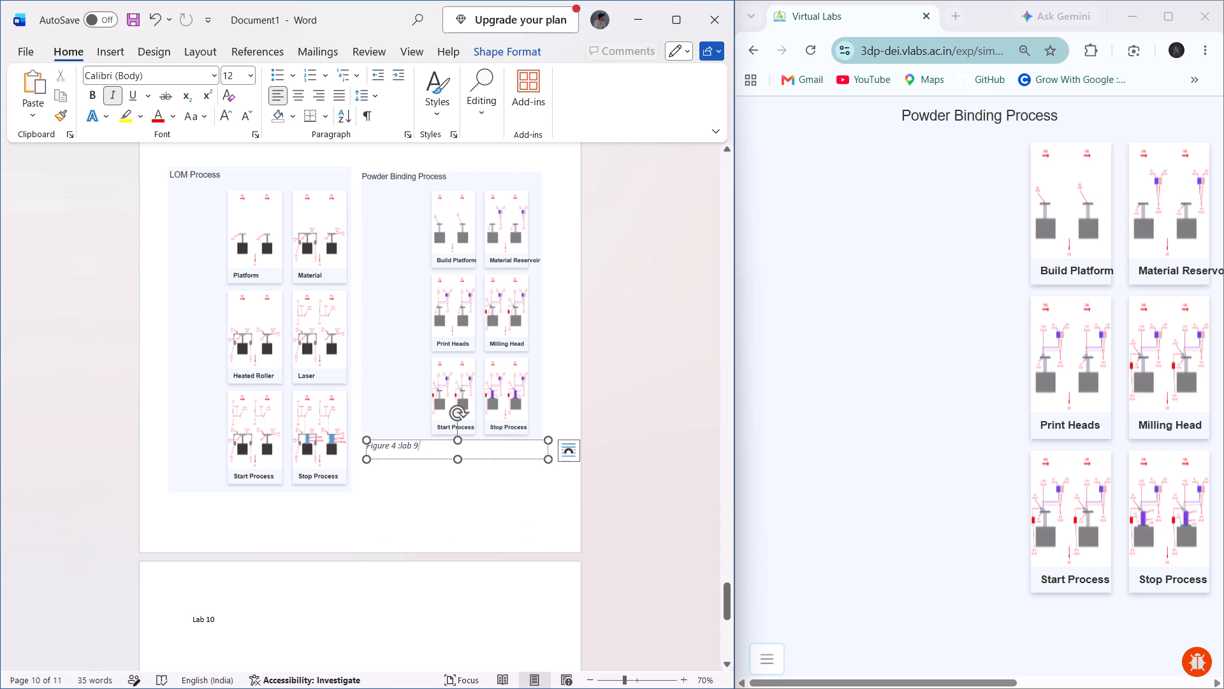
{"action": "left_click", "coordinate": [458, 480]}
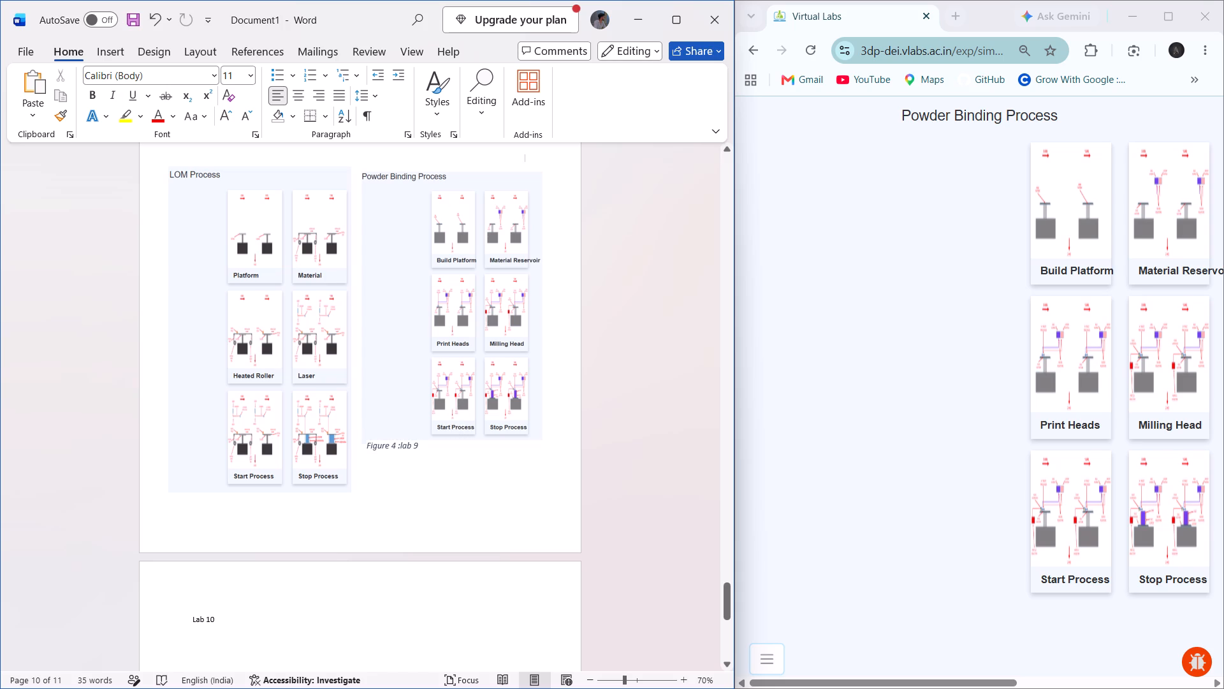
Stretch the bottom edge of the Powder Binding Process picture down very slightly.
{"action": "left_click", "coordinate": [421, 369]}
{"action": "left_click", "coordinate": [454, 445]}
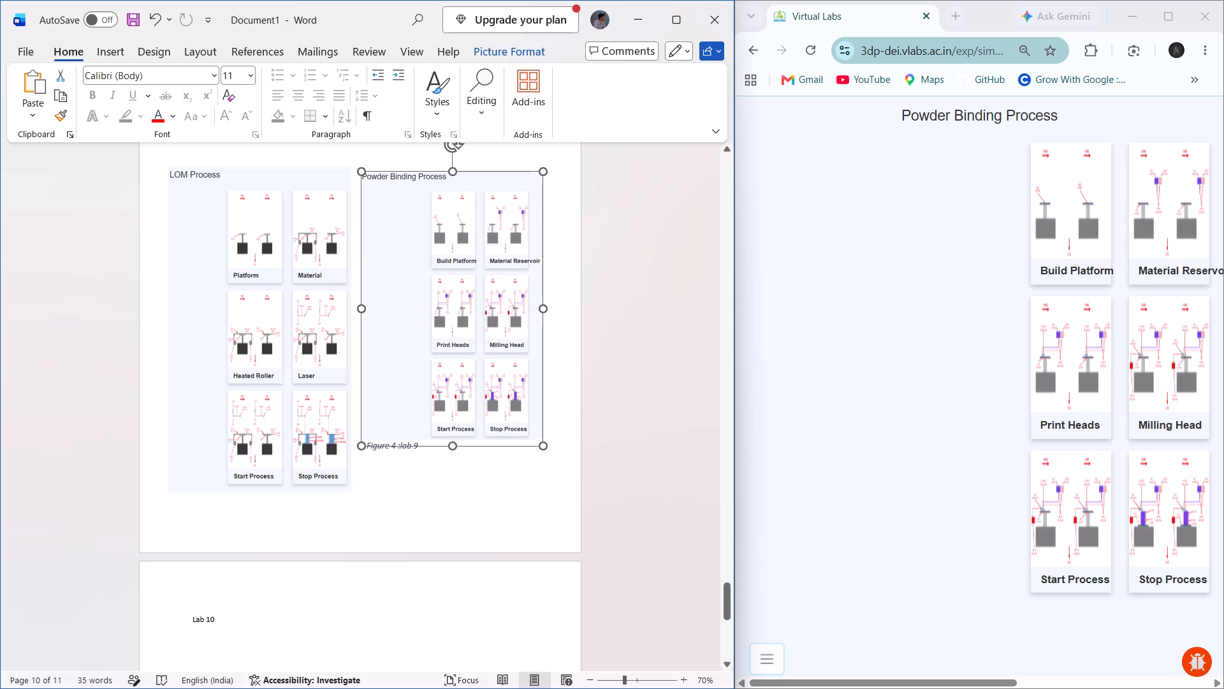
Move the Figure 4 caption down and slightly to the right, leaving a clear gap below the Powder Binding Process picture.
{"action": "left_click", "coordinate": [437, 455]}
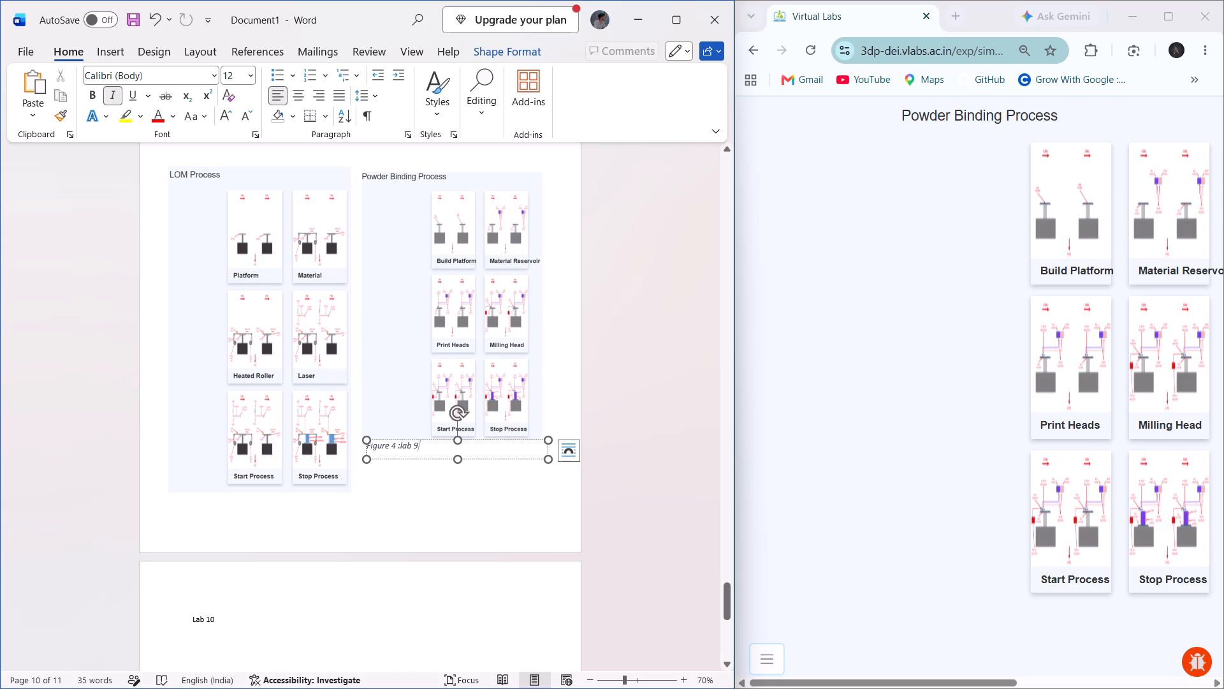
{"action": "left_click_drag", "start_coordinate": [449, 460], "coordinate": [459, 506]}
Stretch the Powder Binding Process picture slightly downward toward the Figure 4 caption, keeping its width and a small gap above the caption.
{"action": "left_click", "coordinate": [452, 422]}
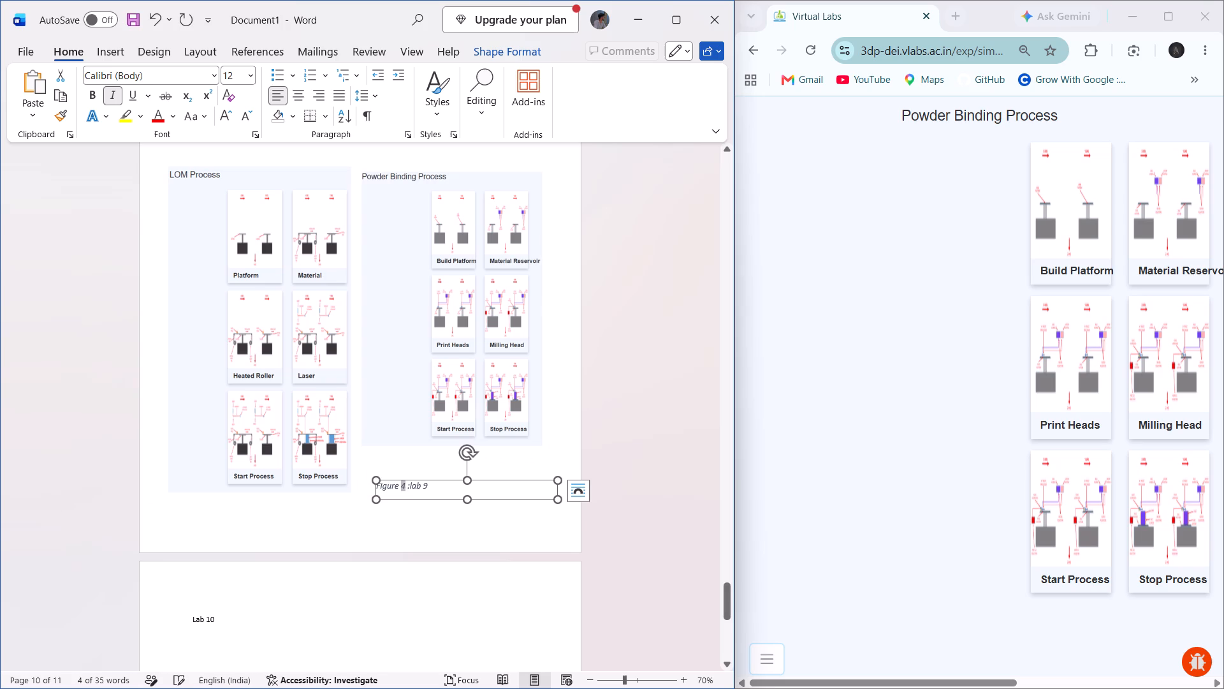
{"action": "left_click_drag", "start_coordinate": [453, 445], "coordinate": [455, 448]}
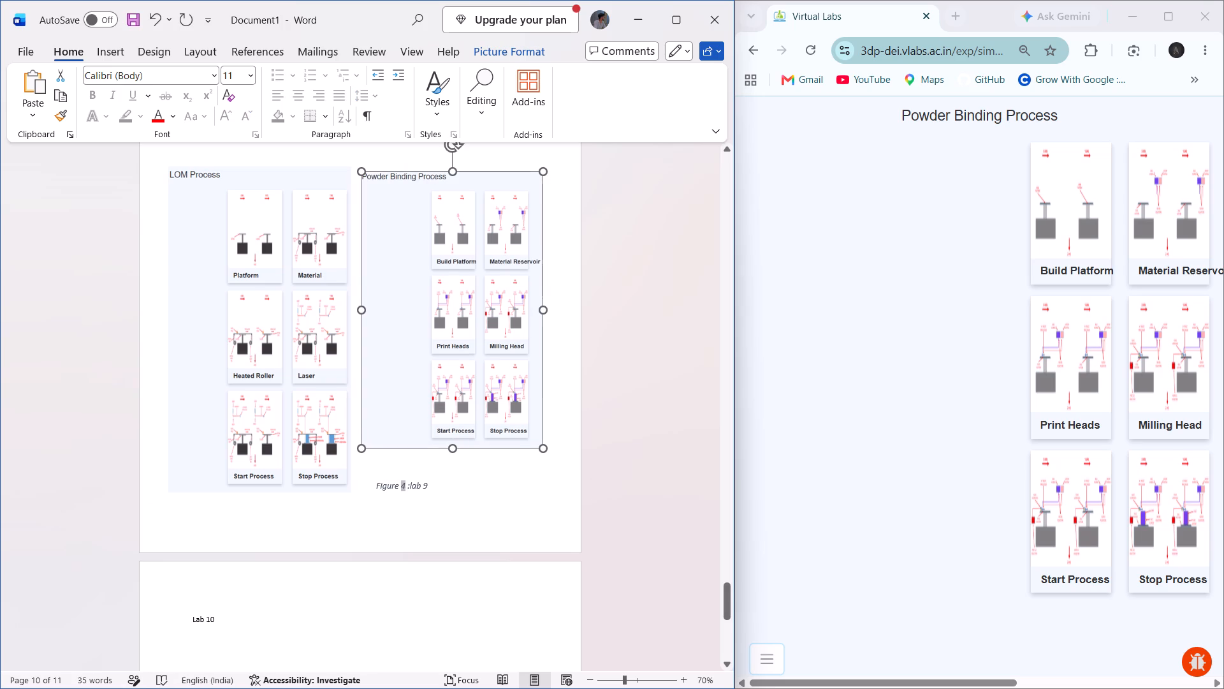
{"action": "left_click_drag", "start_coordinate": [455, 448], "coordinate": [458, 457]}
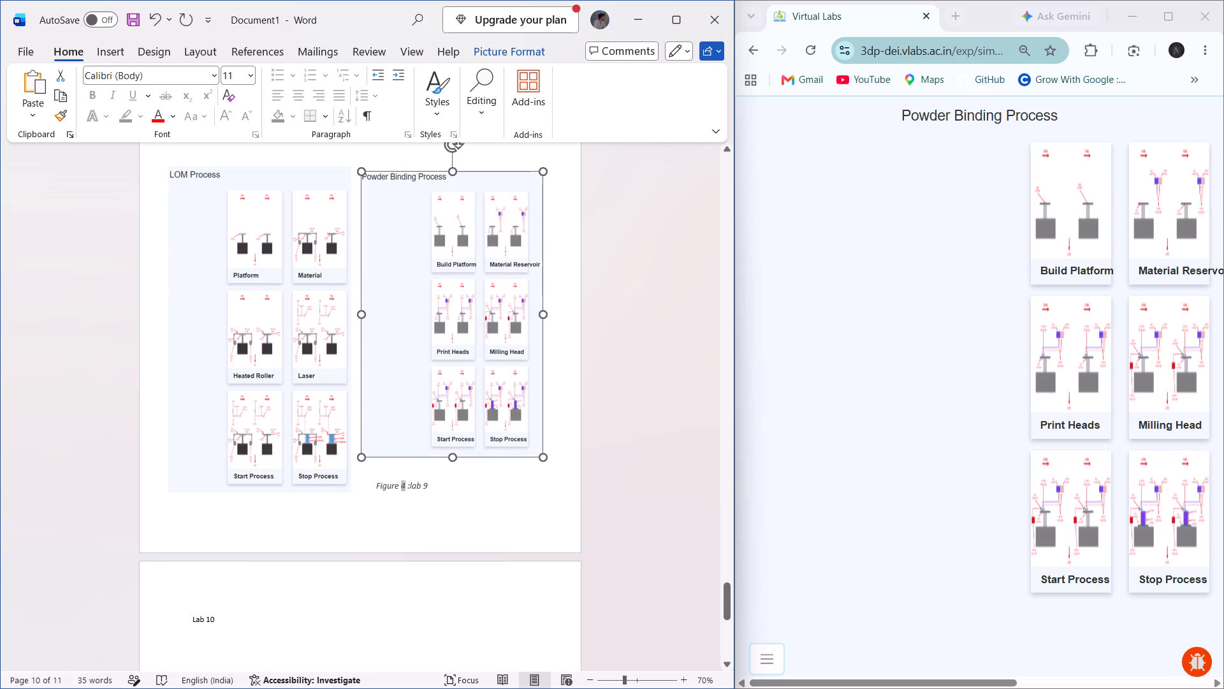
{"action": "left_click_drag", "start_coordinate": [458, 457], "coordinate": [458, 456]}
{"action": "left_click_drag", "start_coordinate": [546, 458], "coordinate": [548, 458]}
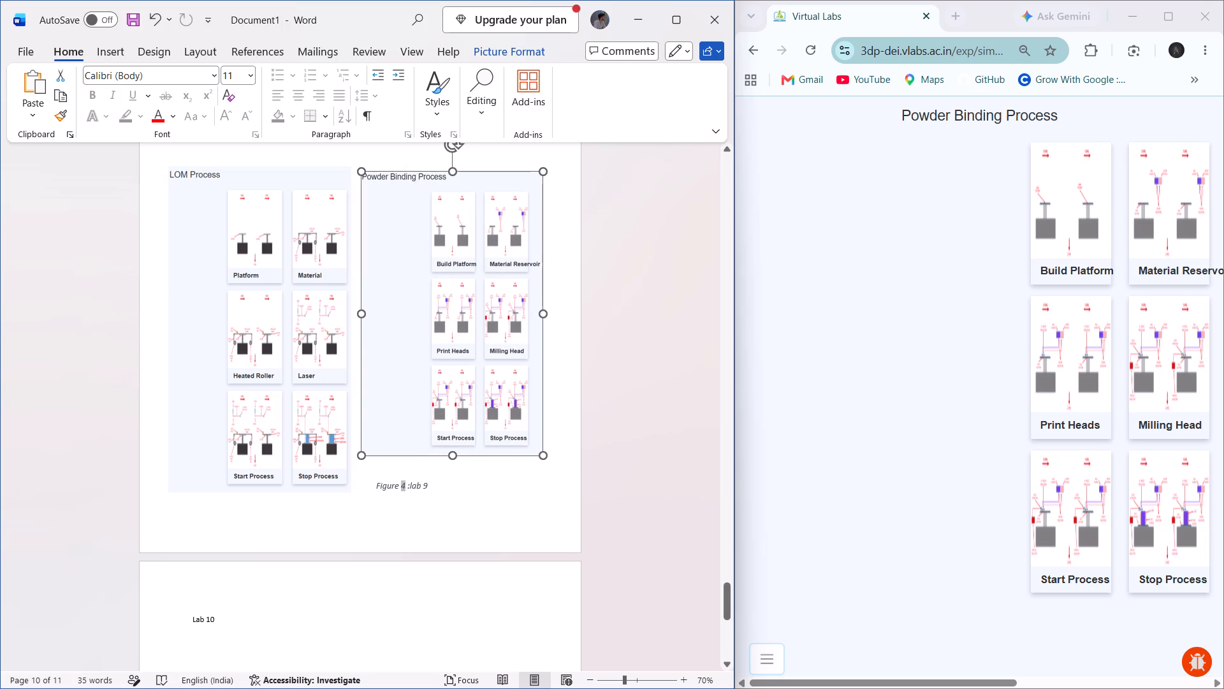
Enlarge the Powder Binding Process picture proportionally until its bottom edge nearly meets the Figure 4 caption.
{"action": "left_click_drag", "start_coordinate": [548, 458], "coordinate": [556, 458]}
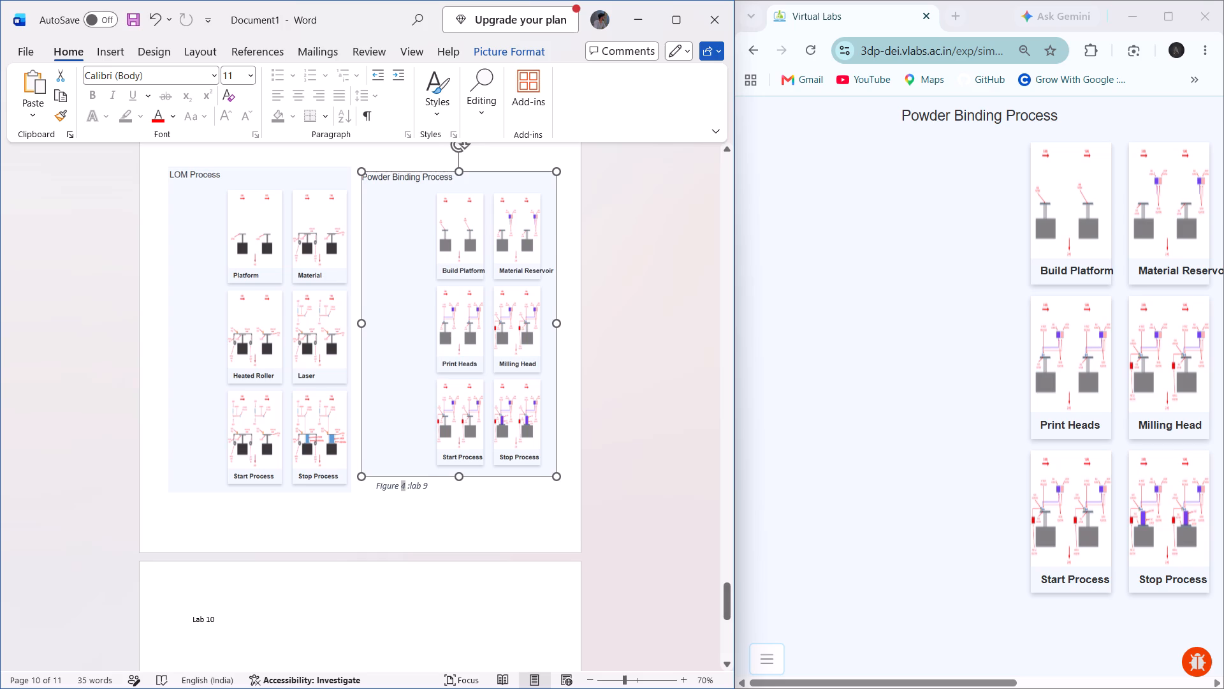
{"action": "left_click_drag", "start_coordinate": [556, 458], "coordinate": [560, 458]}
{"action": "left_click", "coordinate": [392, 515]}
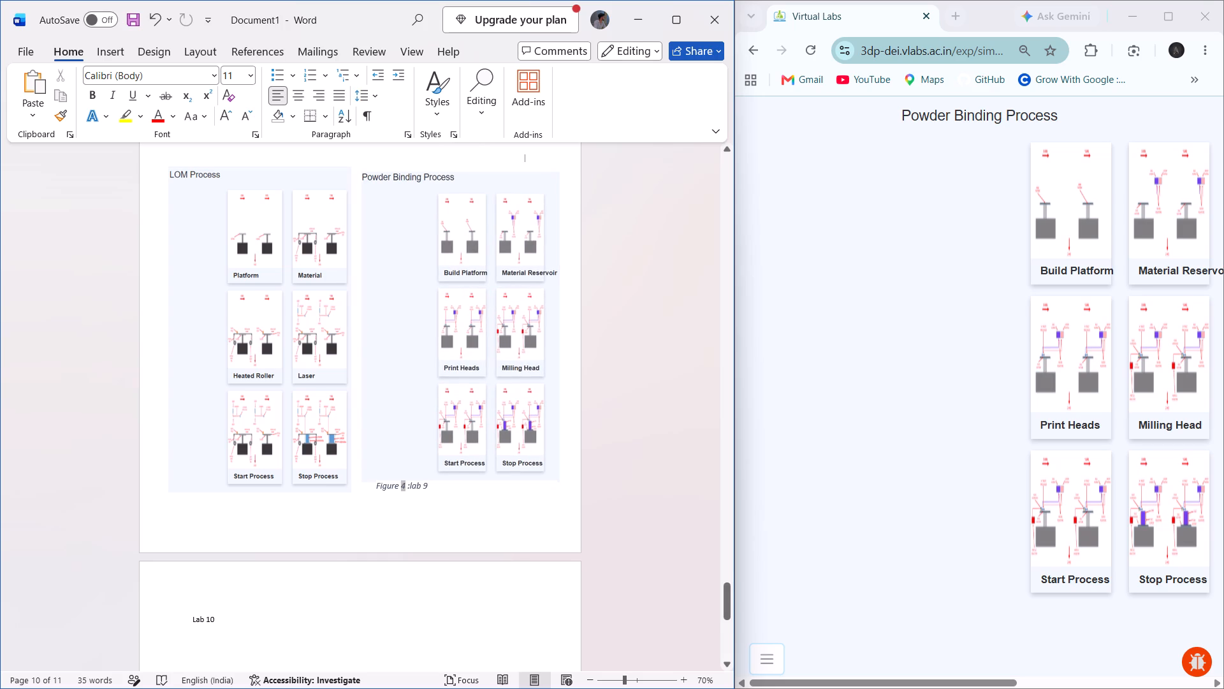
Add an empty line below the Lab 10 heading on the last page.
{"action": "scroll", "coordinate": [316, 584], "scroll_direction": "down", "scroll_amount": 1}
{"action": "left_click", "coordinate": [316, 584]}
{"action": "key", "text": "Return"}
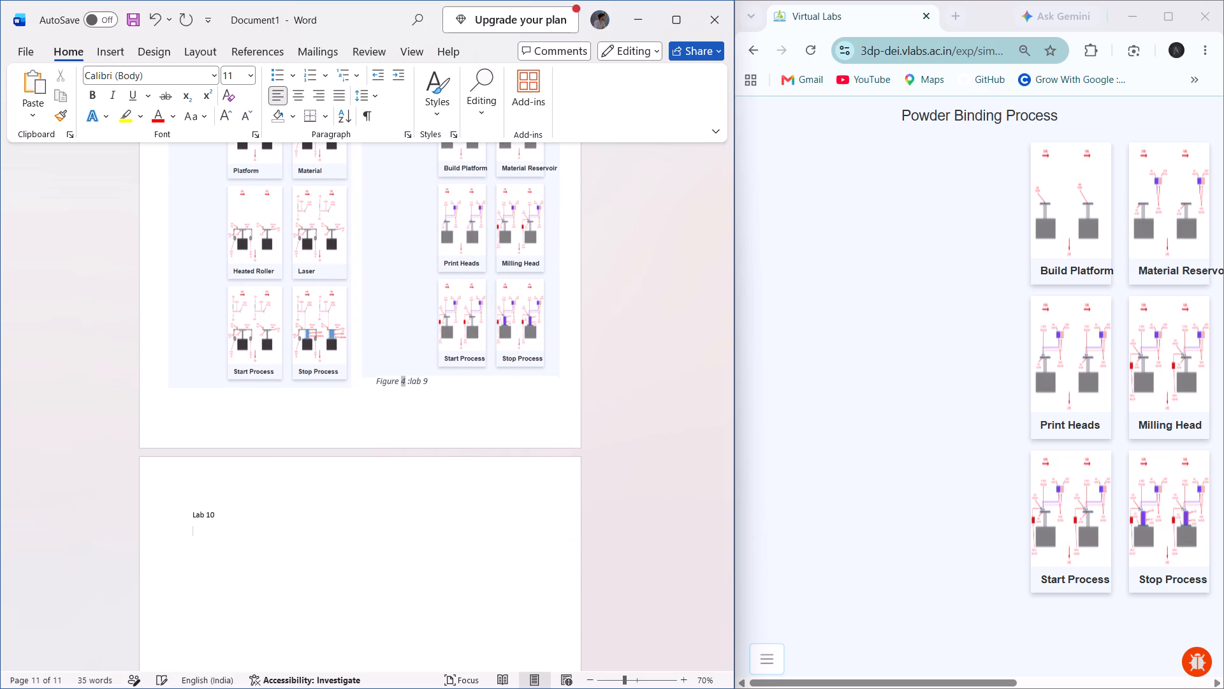
In the browser, go back to the 3D Printing Virtual Simulation Lab list and open Simulation of Post-processing in Additive manufacturing.
{"action": "scroll", "coordinate": [937, 360], "scroll_direction": "right", "scroll_amount": 7}
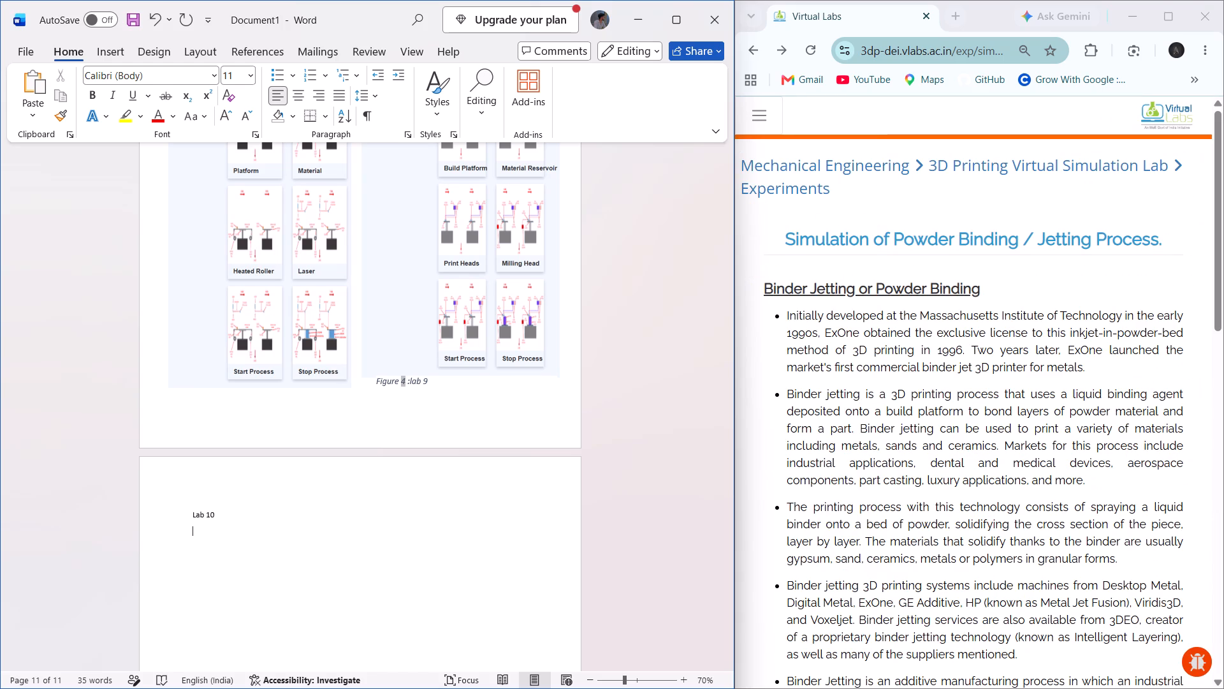
{"action": "scroll", "coordinate": [876, 355], "scroll_direction": "right", "scroll_amount": 6}
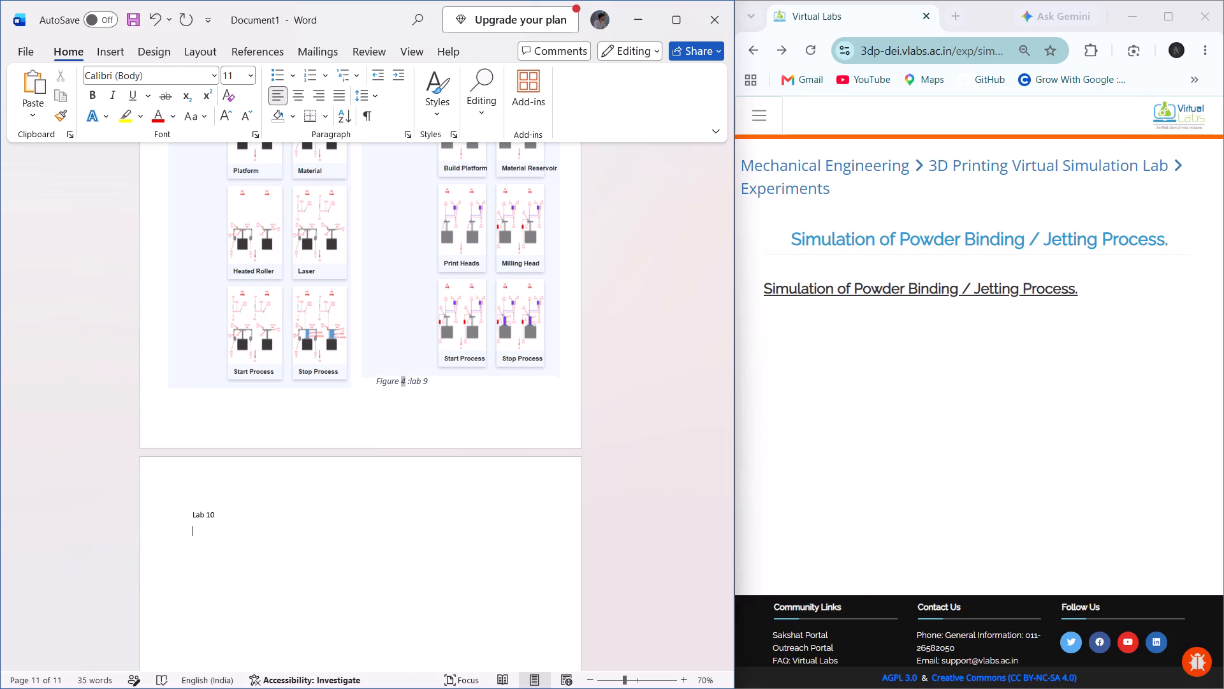
{"action": "scroll", "coordinate": [858, 305], "scroll_direction": "right", "scroll_amount": 5}
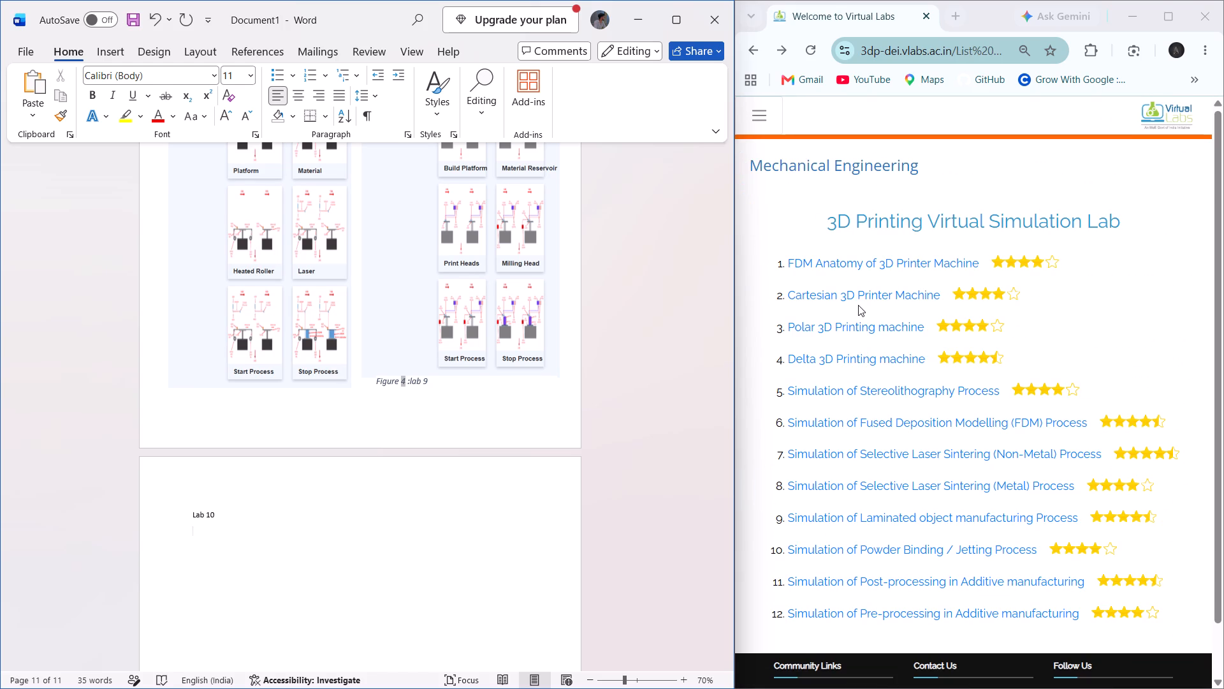
{"action": "key", "text": "ctrl+minus"}
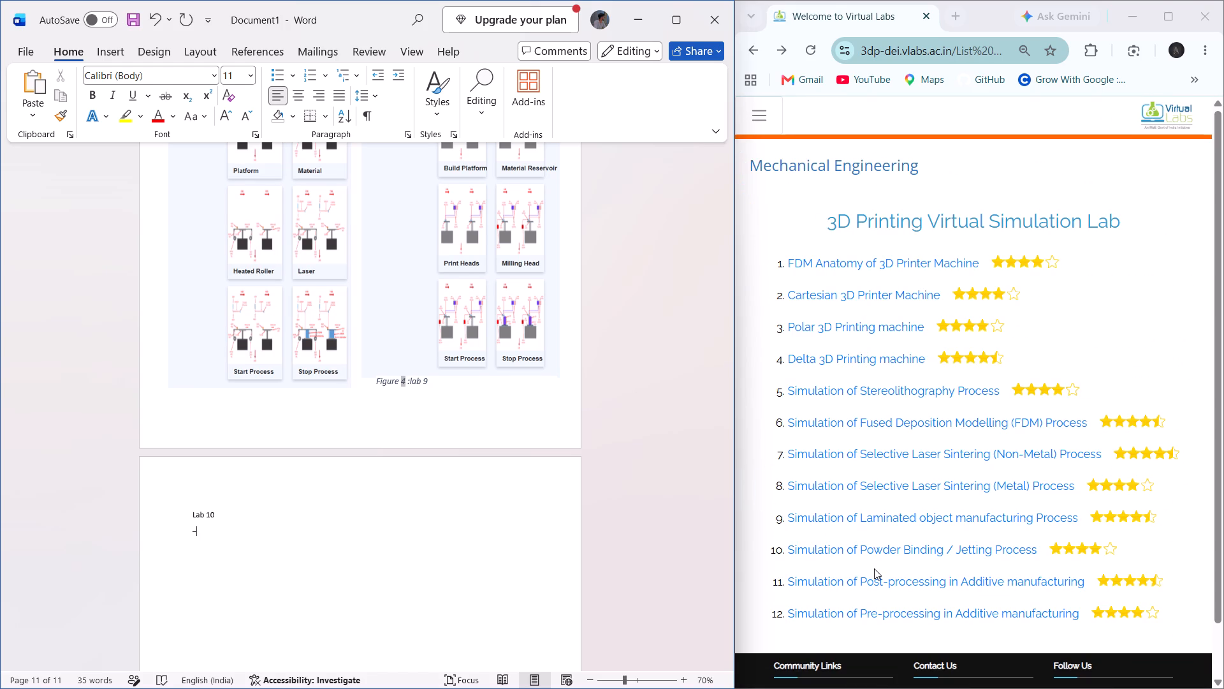
{"action": "left_click", "coordinate": [877, 582]}
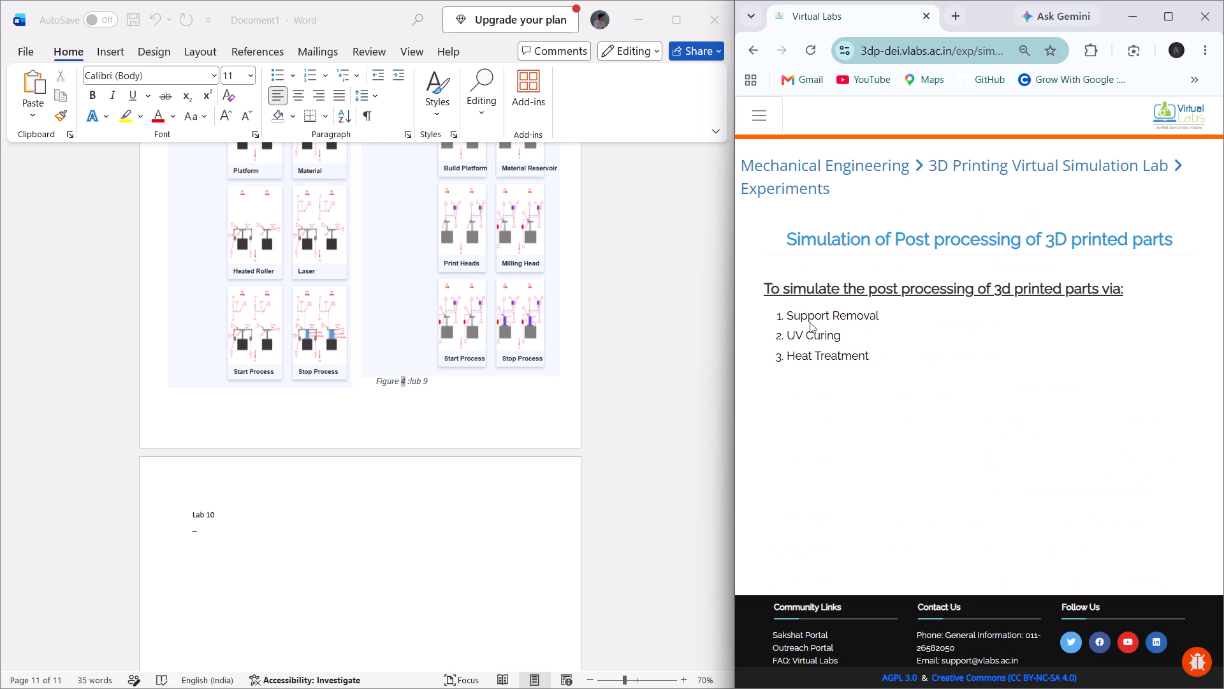
Reduce the page zoom to 50% and open the Support Removal simulation of the post-processing experiment.
{"action": "left_click", "coordinate": [1151, 398]}
{"action": "key", "text": "ctrl+minus"}
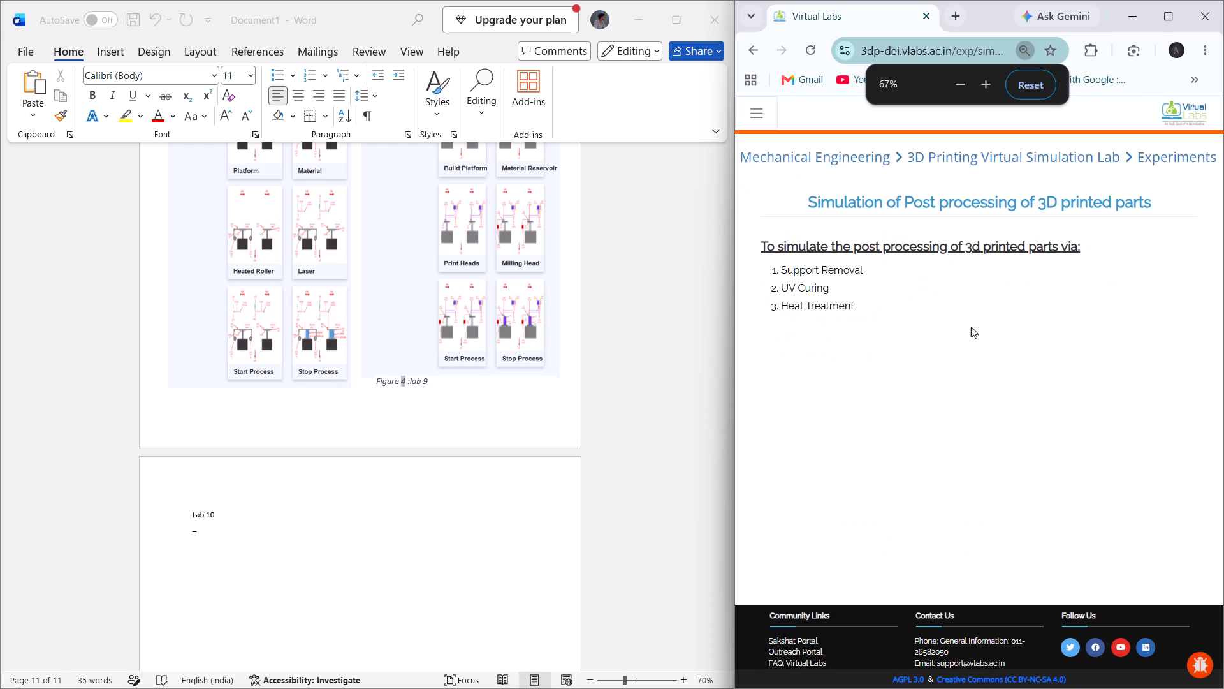
{"action": "key", "text": "ctrl+minus"}
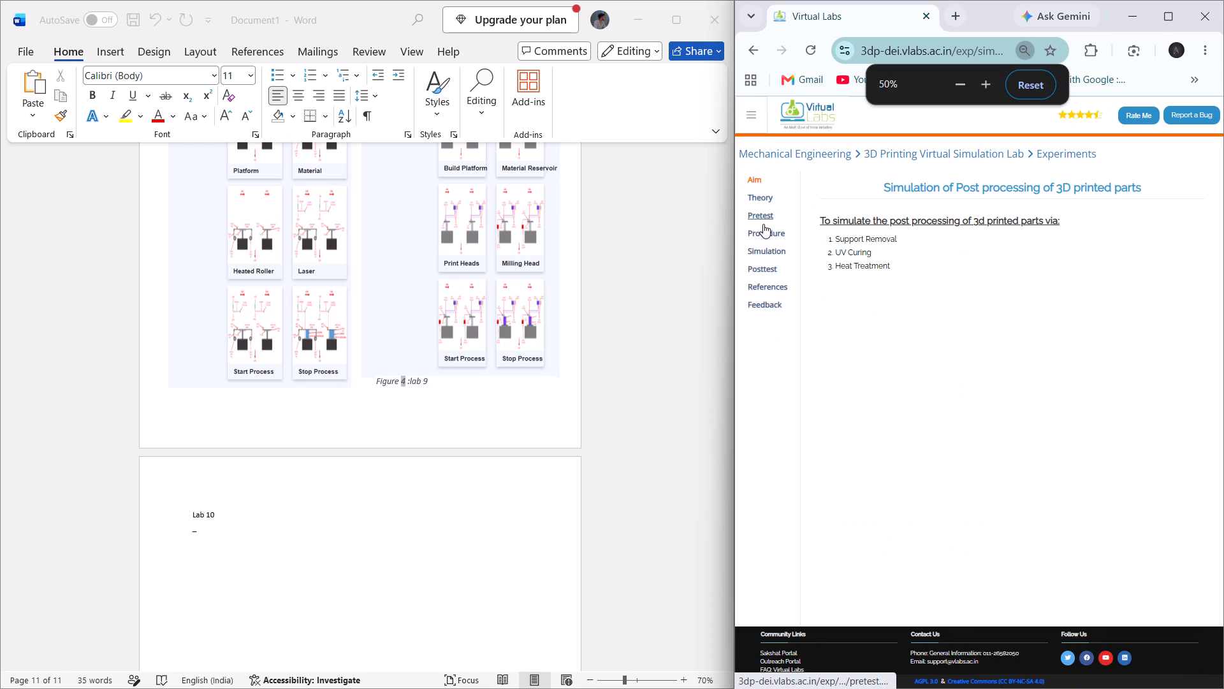
{"action": "left_click", "coordinate": [760, 193]}
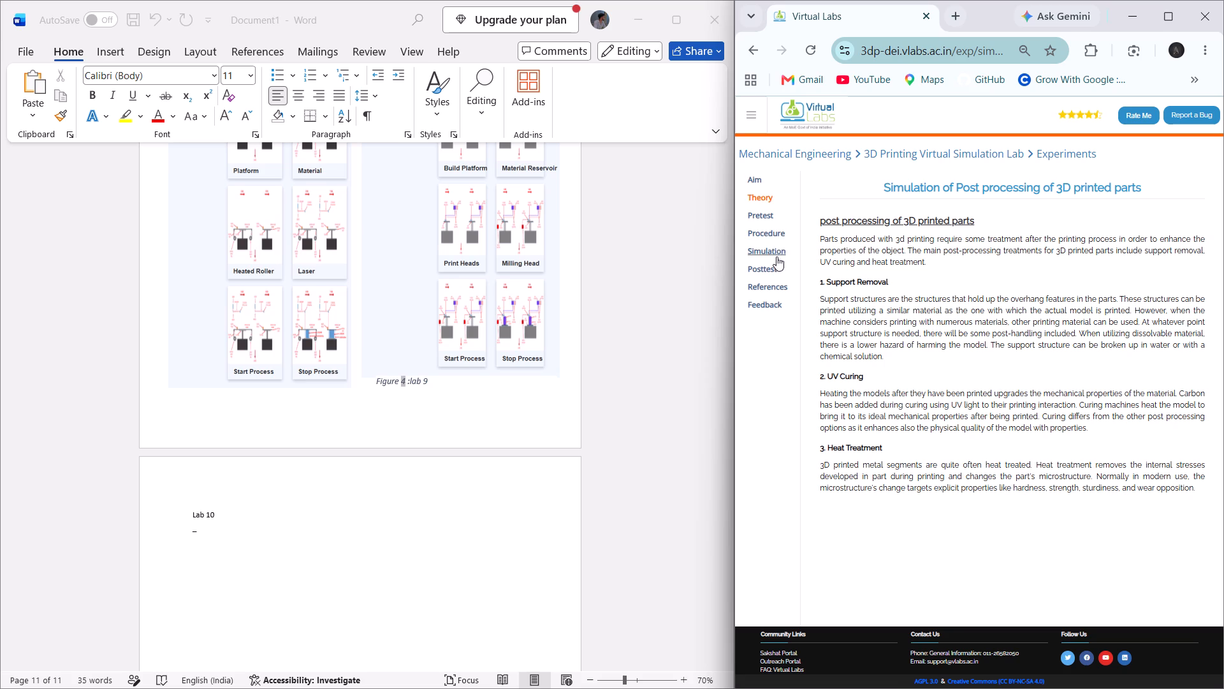
{"action": "left_click", "coordinate": [757, 220]}
{"action": "left_click", "coordinate": [758, 228]}
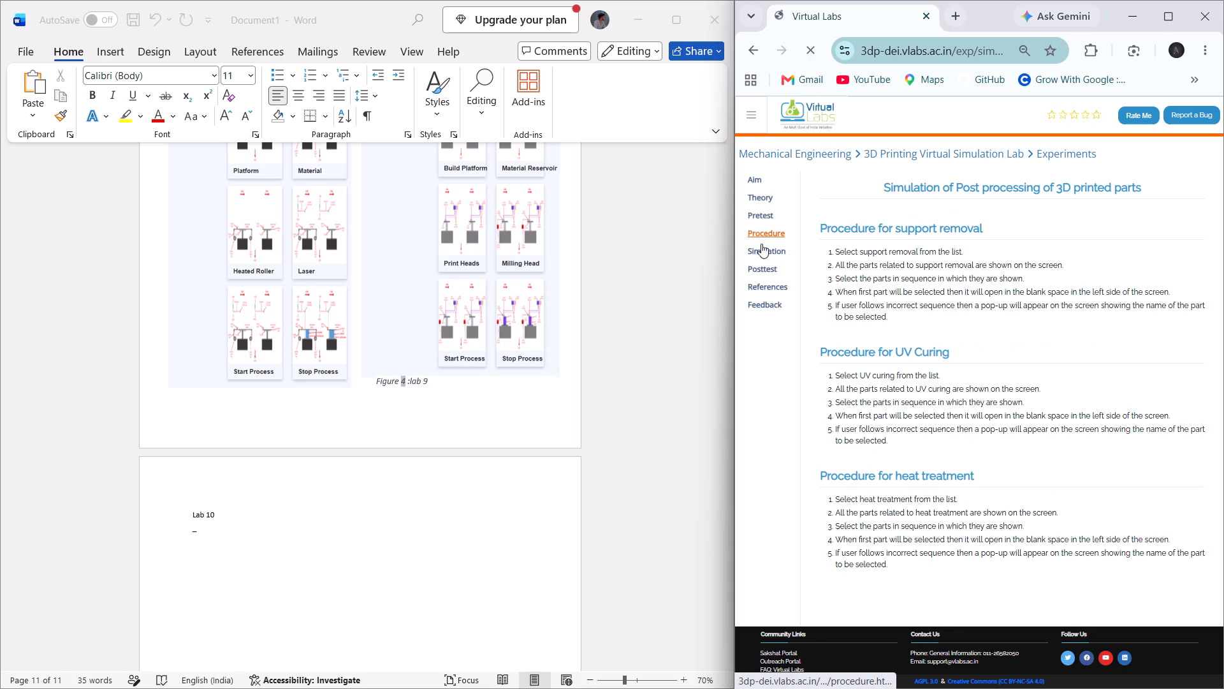
{"action": "left_click", "coordinate": [761, 251]}
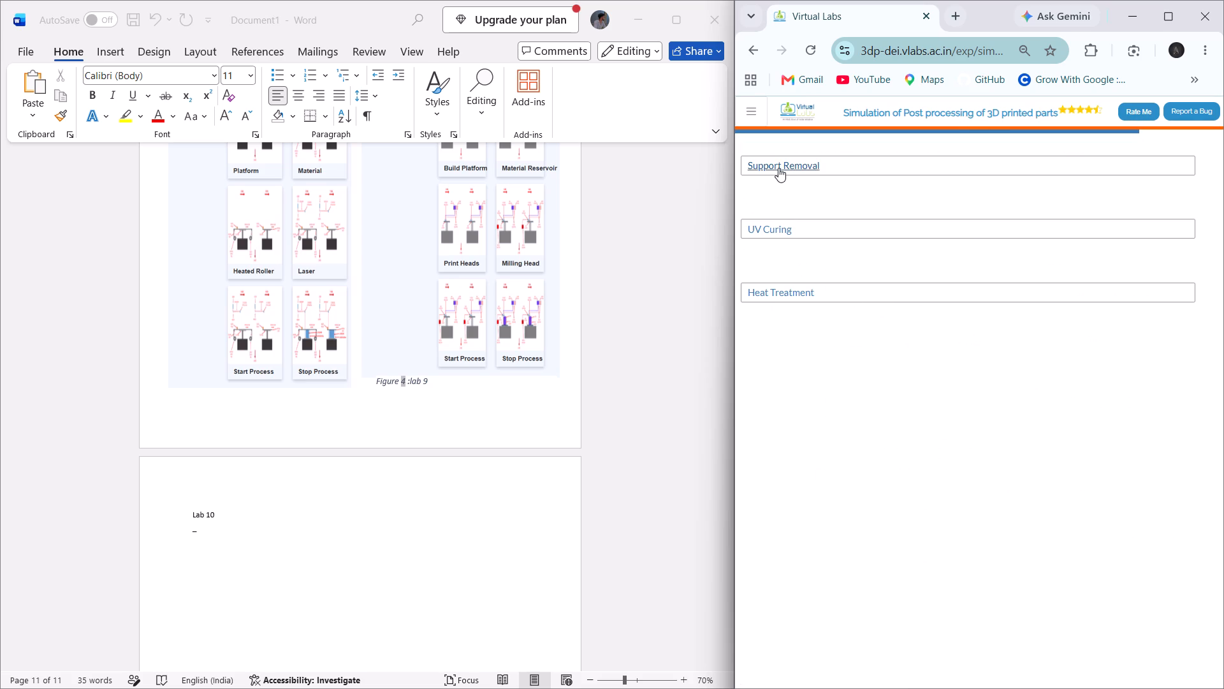
{"action": "left_click", "coordinate": [778, 168]}
{"action": "scroll", "coordinate": [929, 339], "scroll_direction": "left", "scroll_amount": 1}
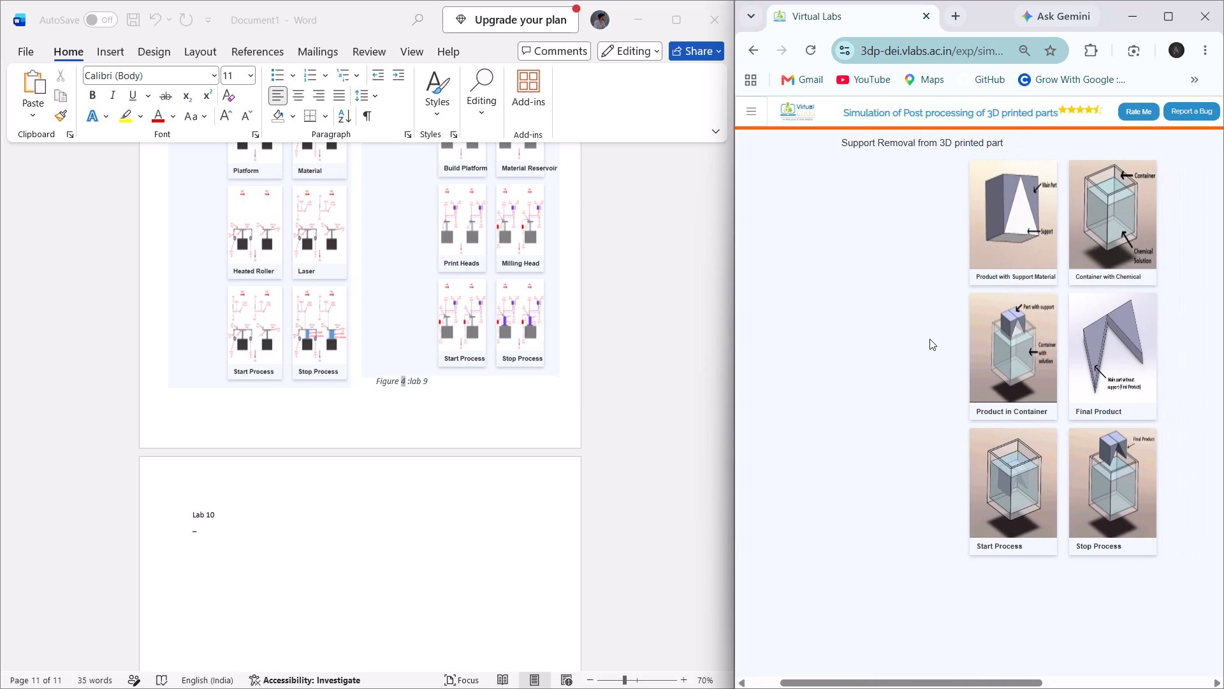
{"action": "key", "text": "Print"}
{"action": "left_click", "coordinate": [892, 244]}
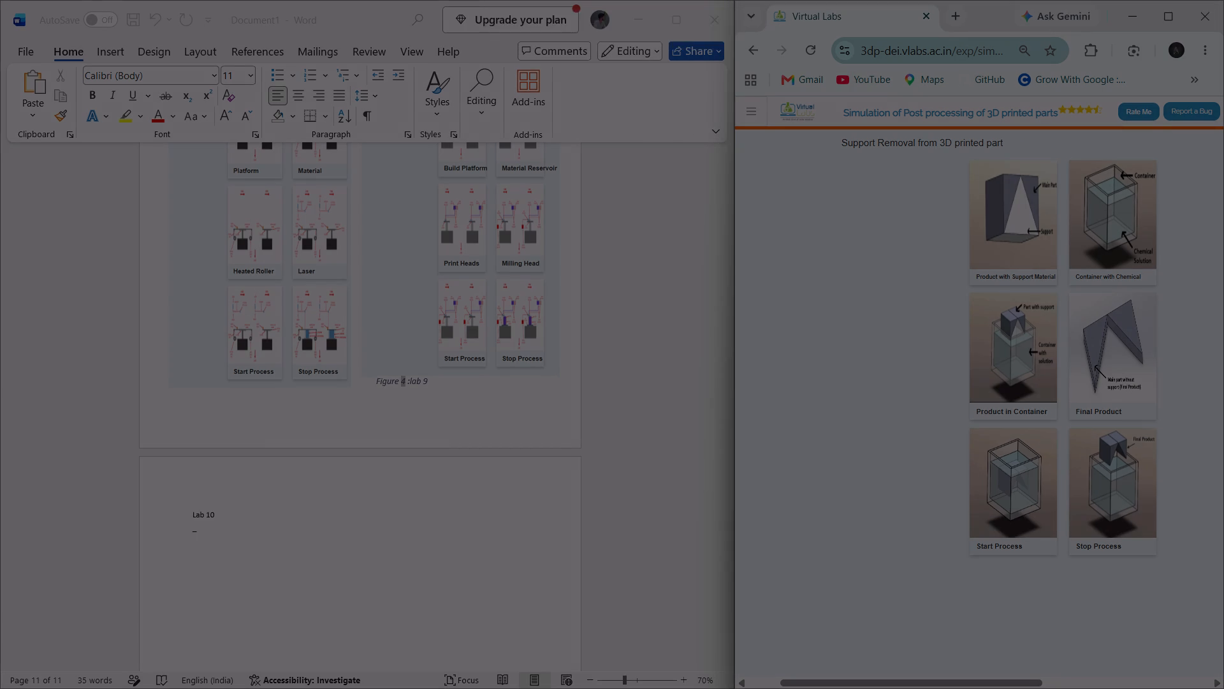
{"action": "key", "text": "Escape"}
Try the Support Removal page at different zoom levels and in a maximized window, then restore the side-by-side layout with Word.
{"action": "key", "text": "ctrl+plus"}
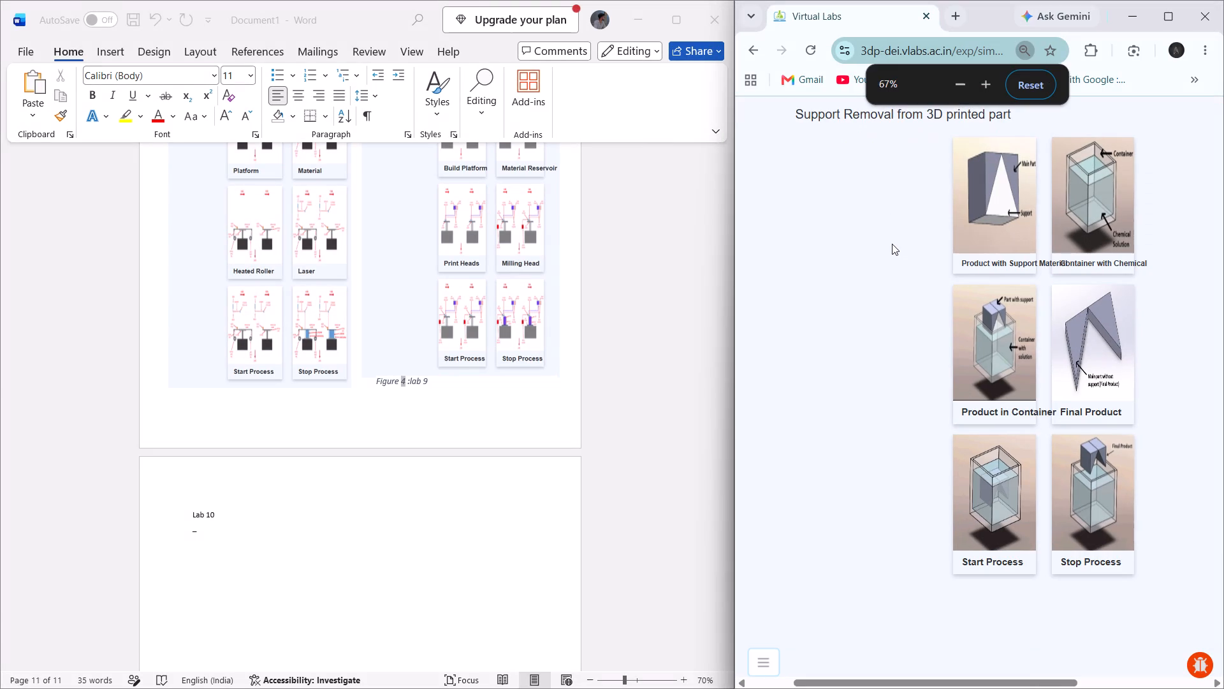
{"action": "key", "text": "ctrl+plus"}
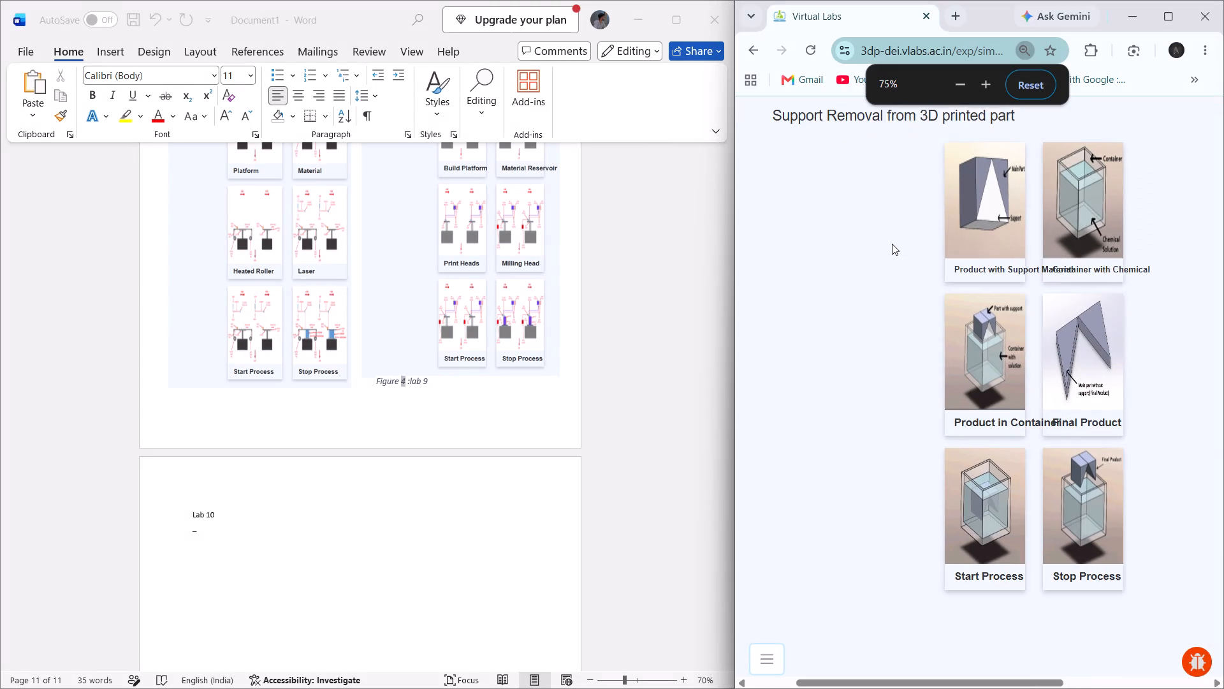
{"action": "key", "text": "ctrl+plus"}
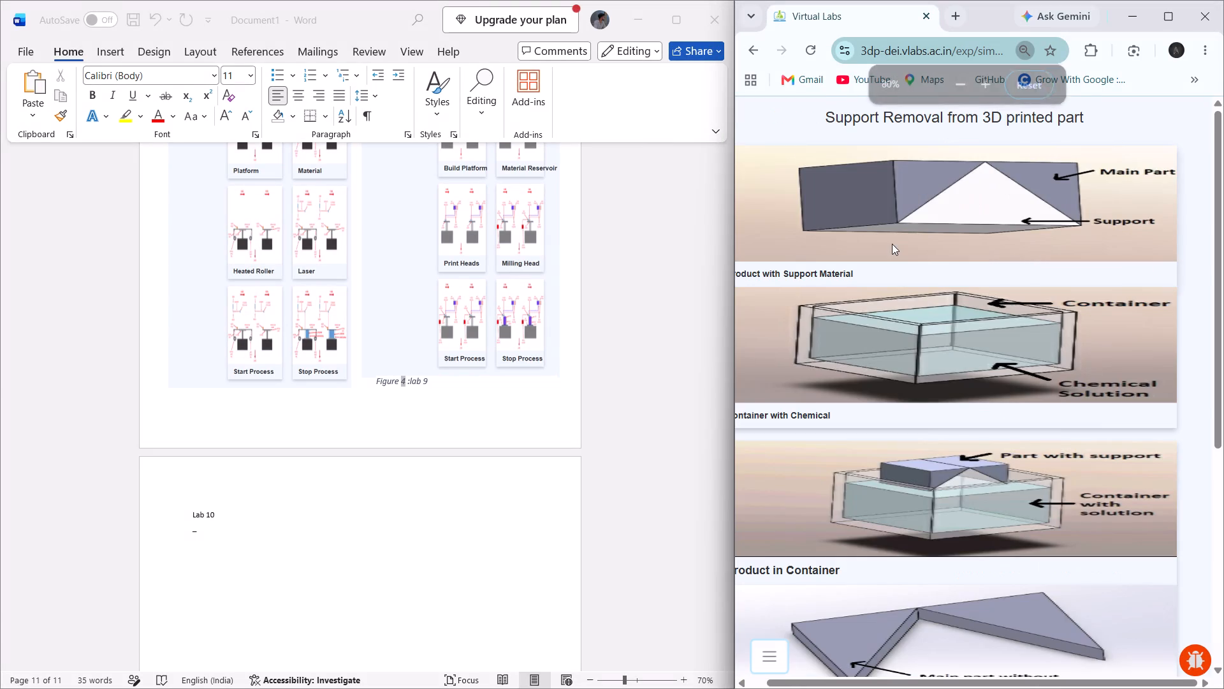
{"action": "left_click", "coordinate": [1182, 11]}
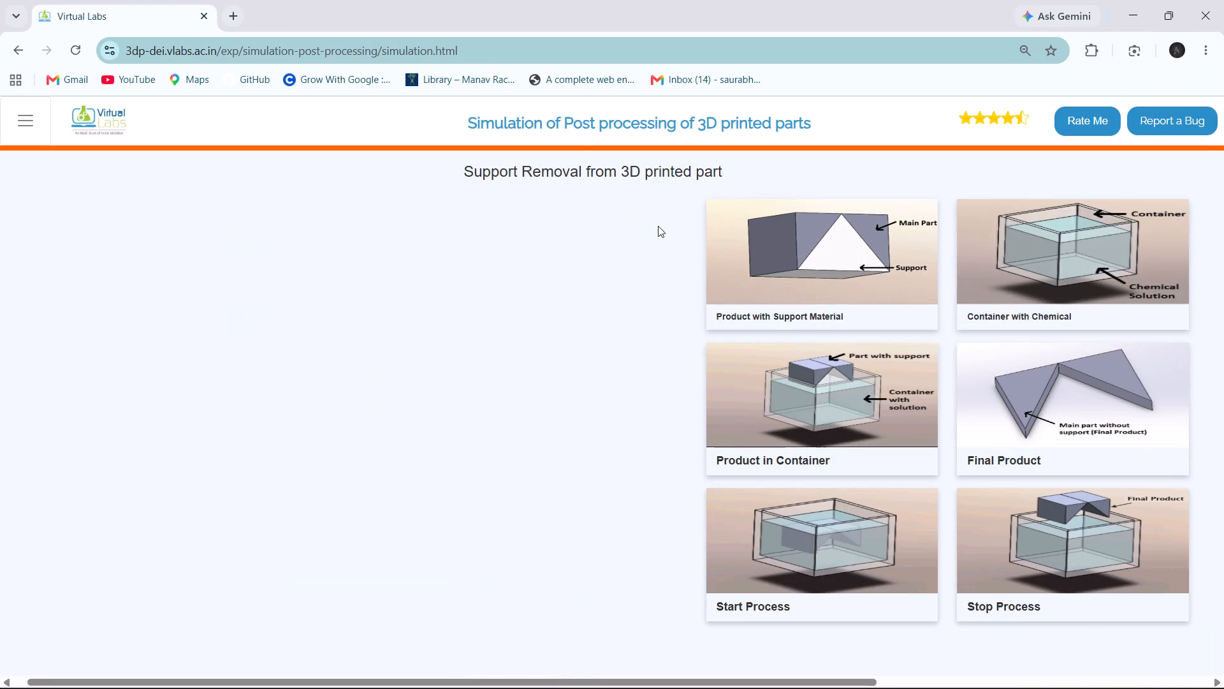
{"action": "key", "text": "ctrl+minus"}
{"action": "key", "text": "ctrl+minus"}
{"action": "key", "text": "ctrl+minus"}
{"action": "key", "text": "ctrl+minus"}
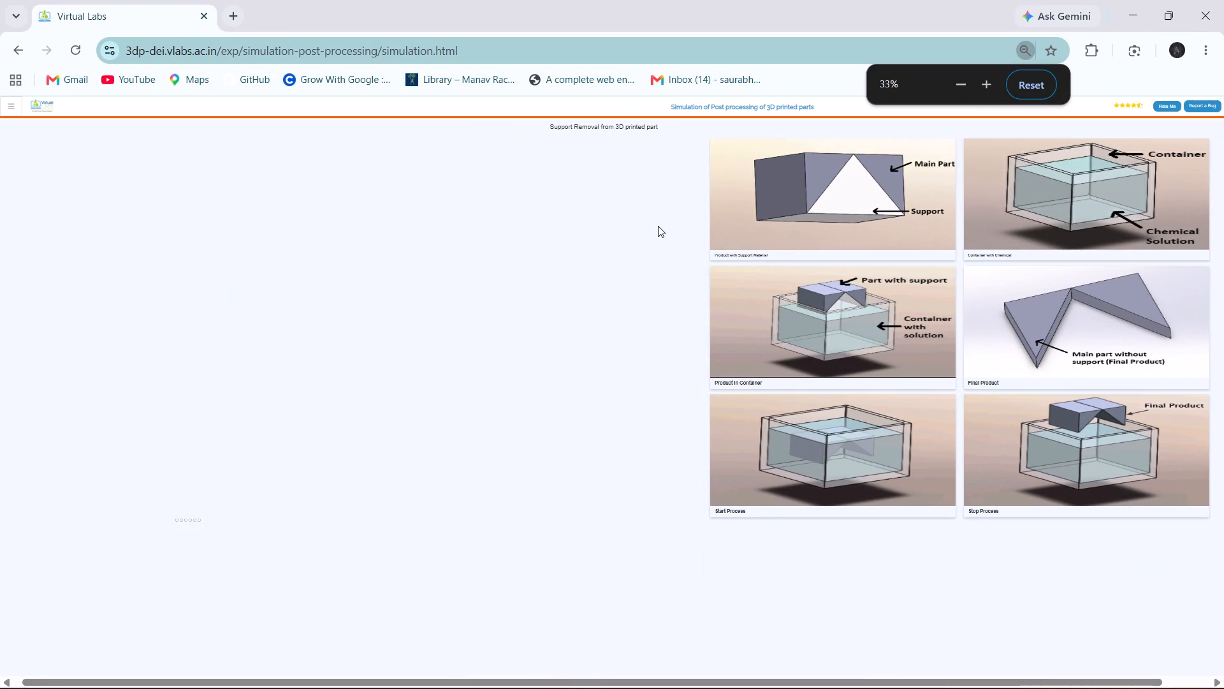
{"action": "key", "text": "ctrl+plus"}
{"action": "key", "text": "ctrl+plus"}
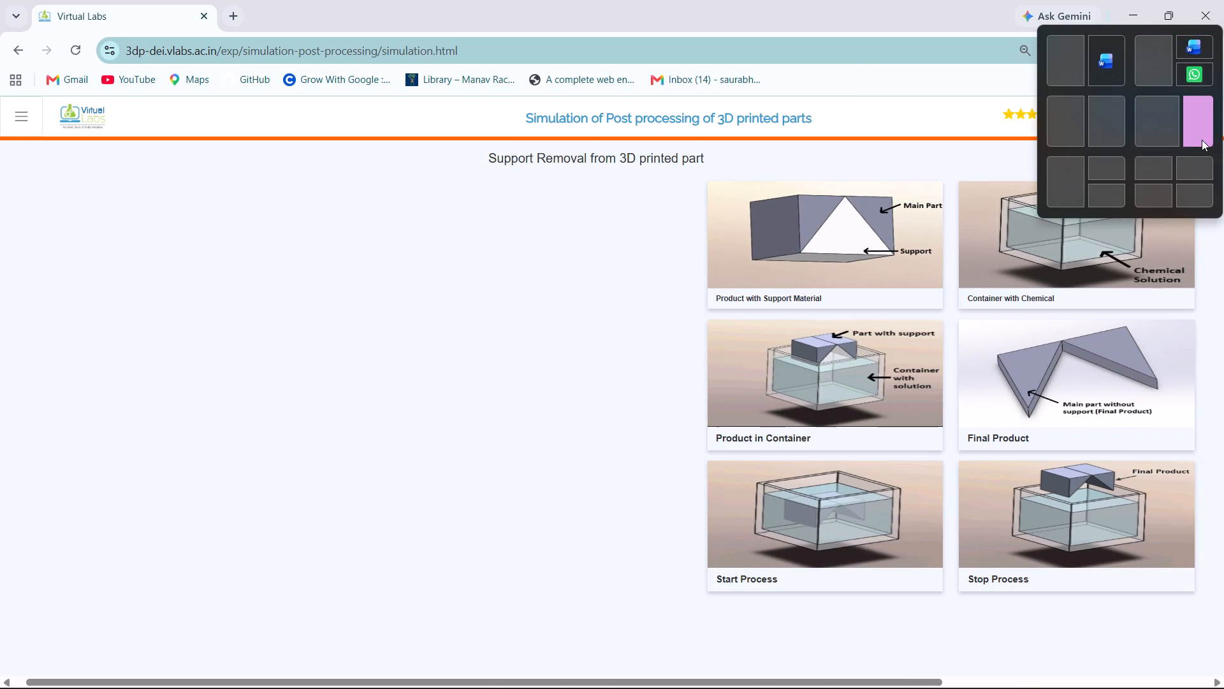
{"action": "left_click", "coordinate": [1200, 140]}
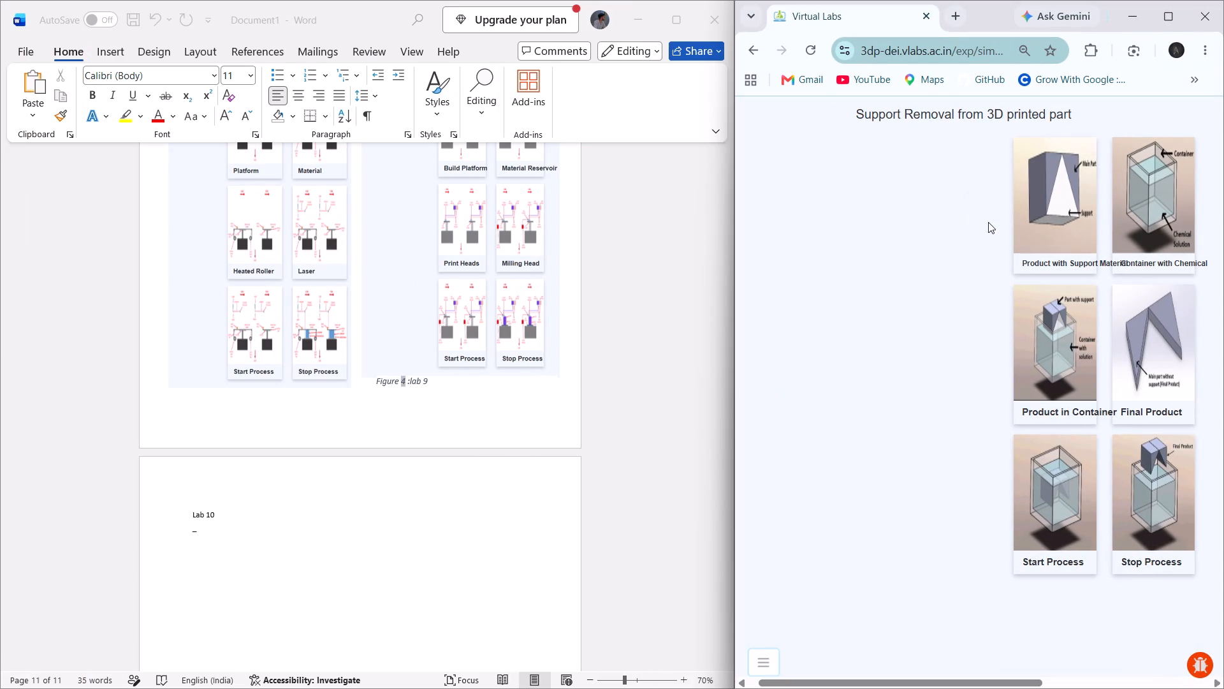
Capture the six Support Removal tiles at 75% page zoom and paste them below the Lab 10 heading, replacing the stray dash.
{"action": "key", "text": "ctrl+plus"}
{"action": "key", "text": "ctrl+plus"}
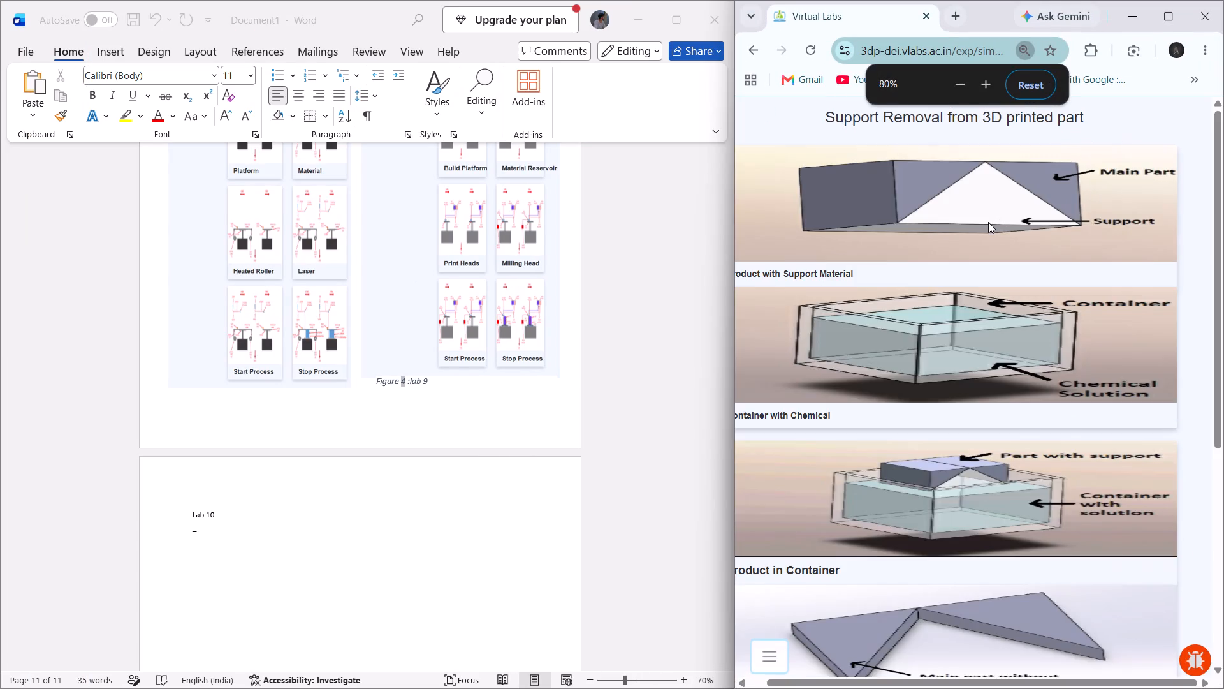
{"action": "key", "text": "ctrl+minus"}
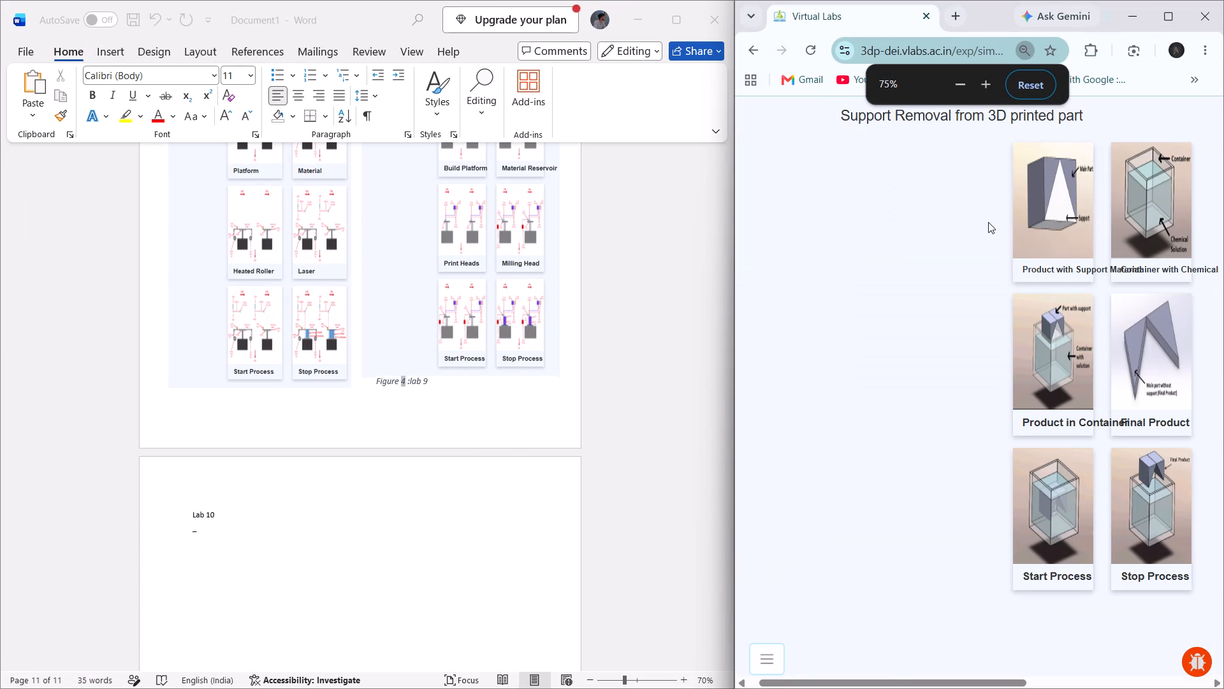
{"action": "key", "text": "Print"}
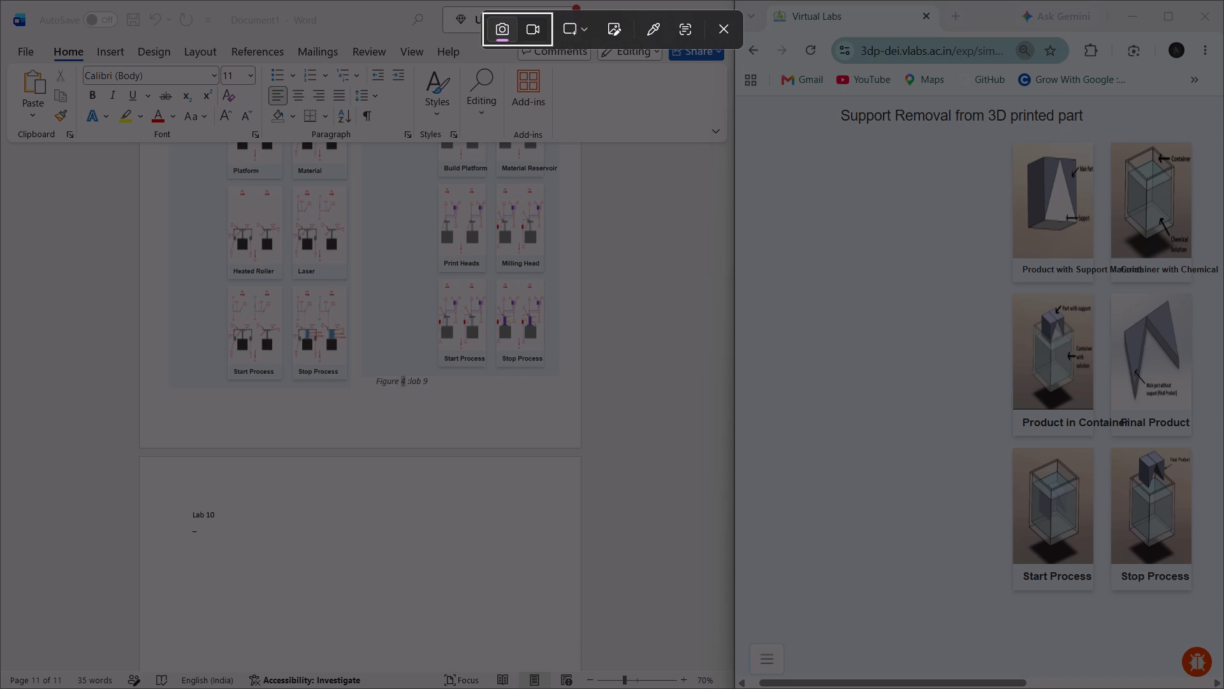
{"action": "left_click_drag", "start_coordinate": [1002, 138], "coordinate": [1212, 619]}
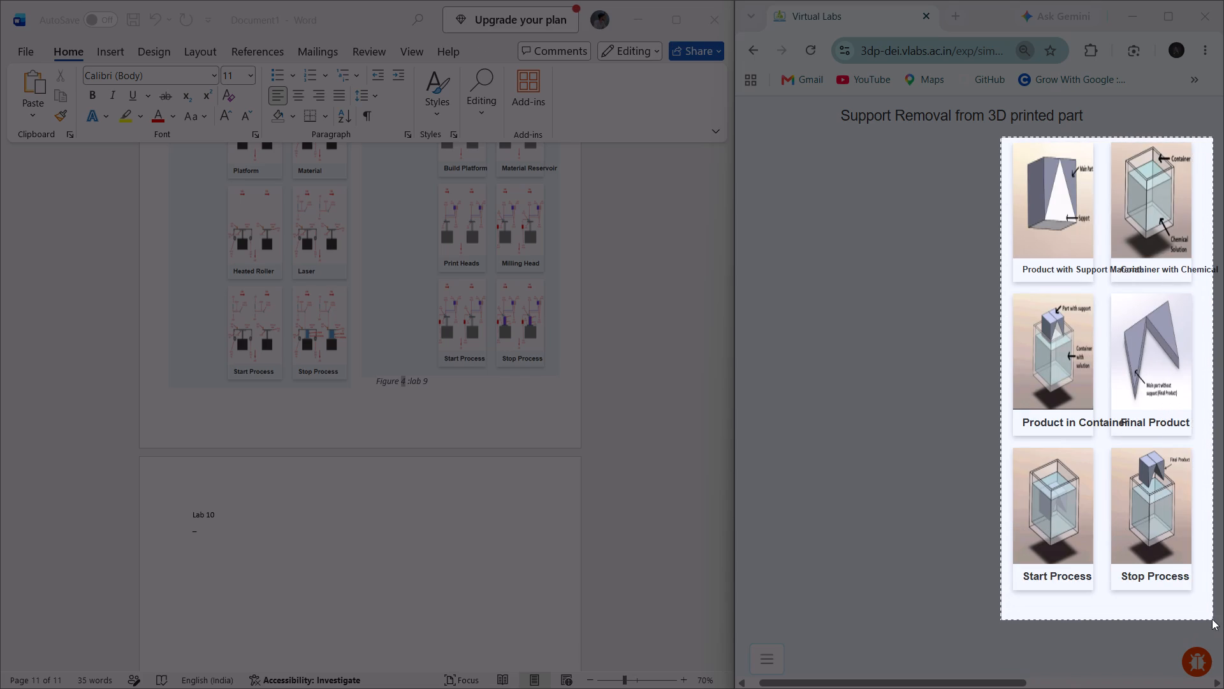
{"action": "left_click_drag", "start_coordinate": [1212, 619], "coordinate": [1223, 623]}
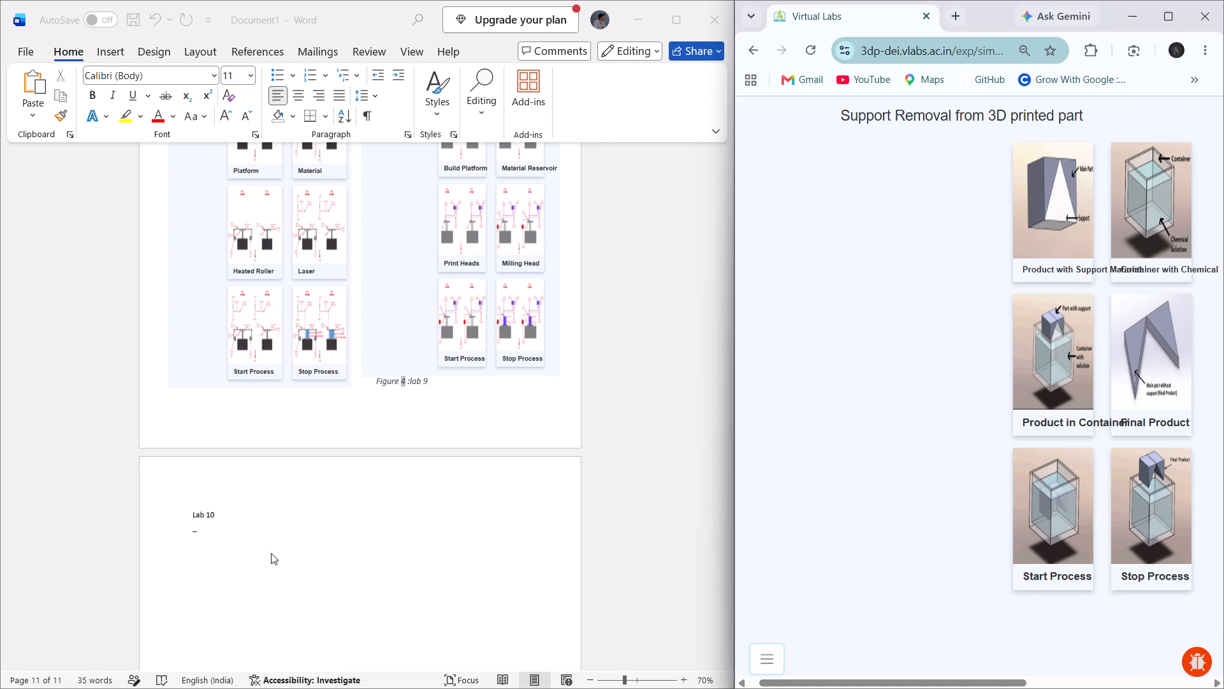
{"action": "left_click", "coordinate": [268, 547]}
{"action": "key", "text": "BackSpace"}
{"action": "key", "text": "ctrl+v"}
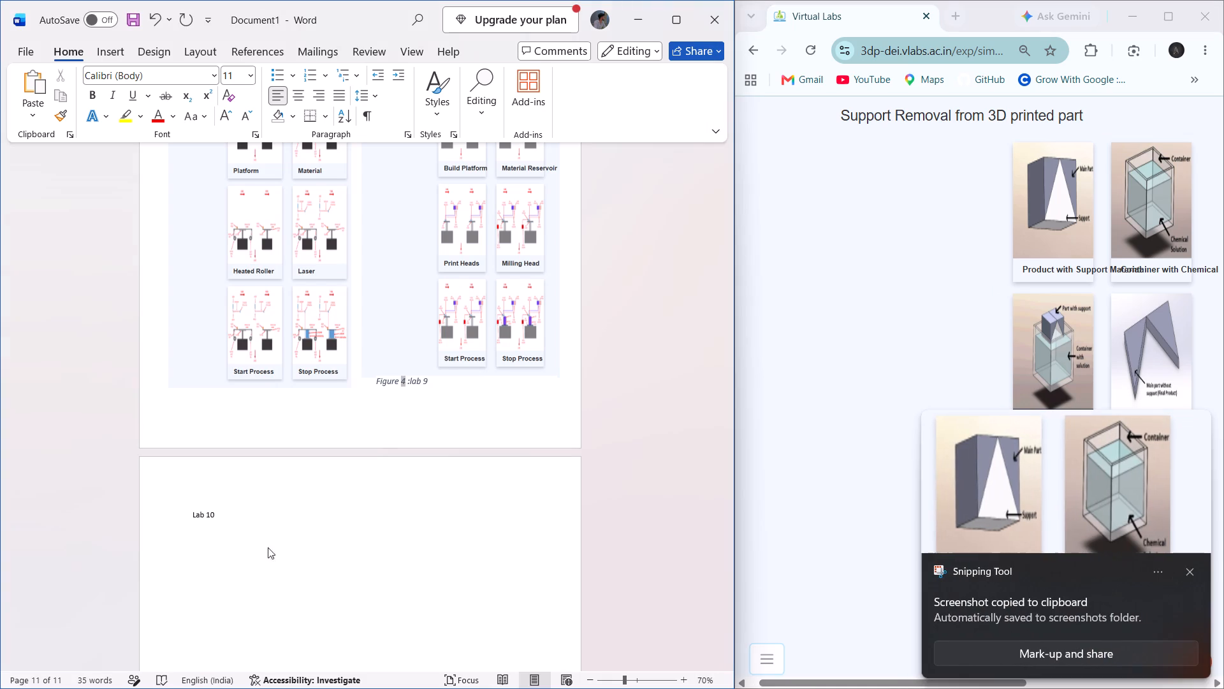
Capture the title "Support Removal from 3D printed part" and paste it on a new line between the Lab 10 heading and the tiles picture.
{"action": "left_click", "coordinate": [284, 305]}
{"action": "key", "text": "Return"}
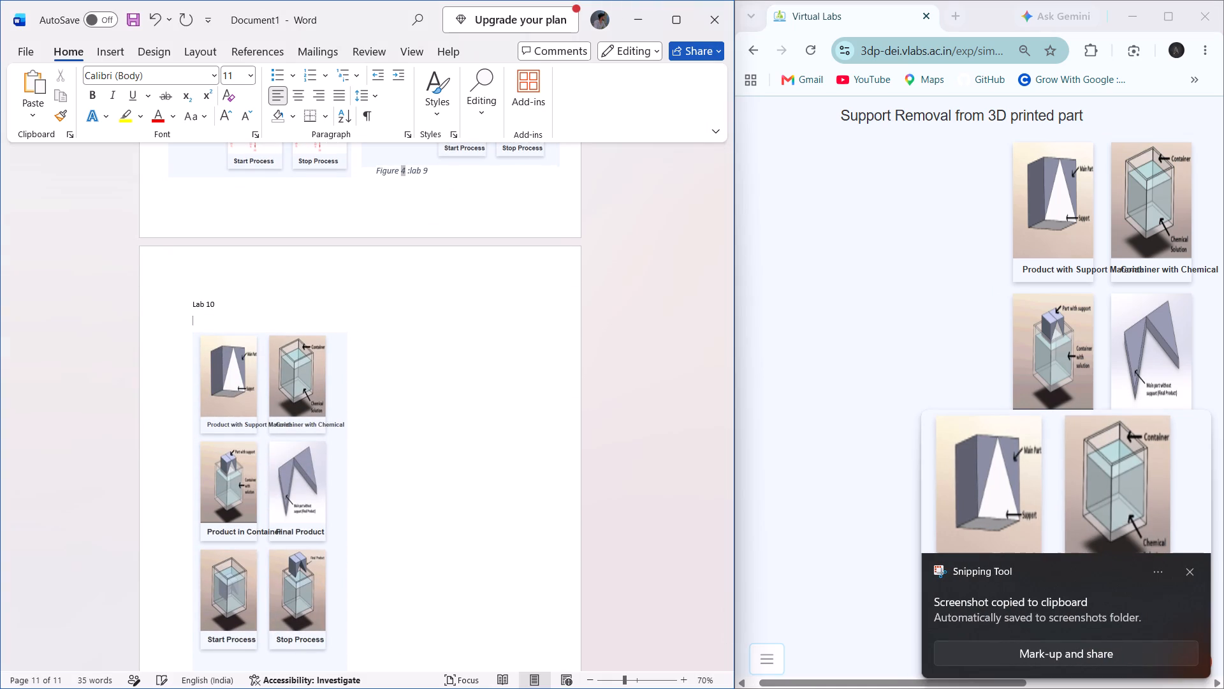
{"action": "scroll", "coordinate": [813, 230], "scroll_direction": "up", "scroll_amount": 1}
{"action": "key", "text": "Print"}
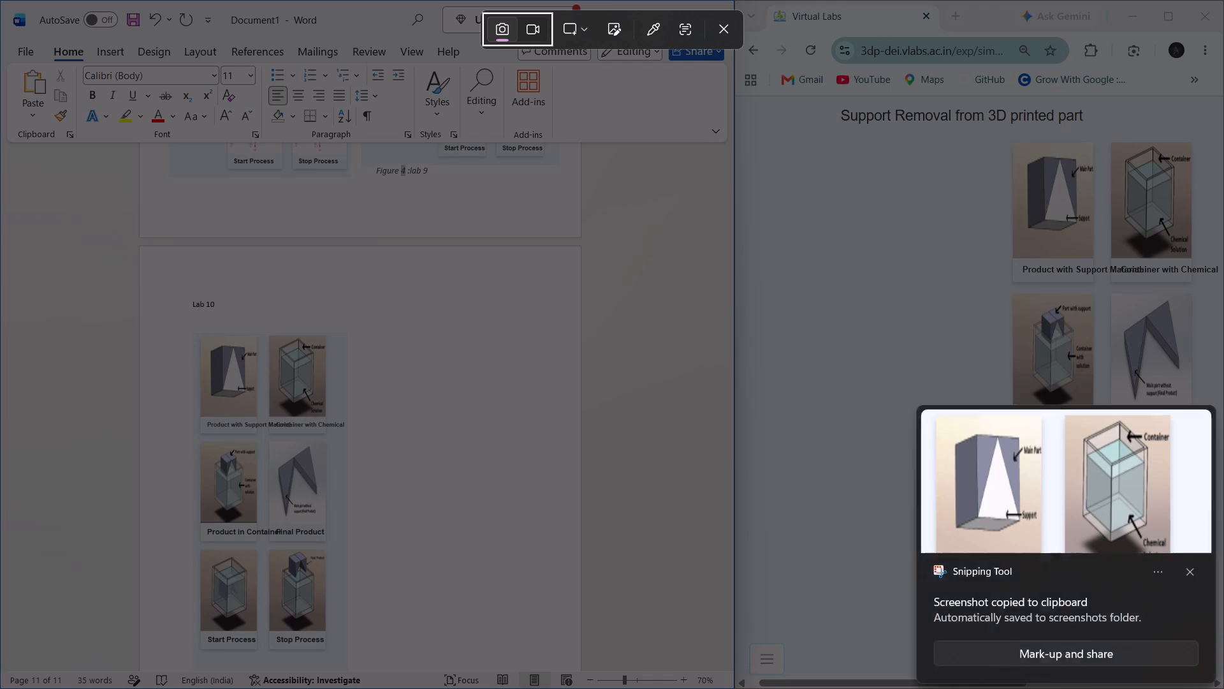
{"action": "left_click_drag", "start_coordinate": [838, 107], "coordinate": [1090, 128]}
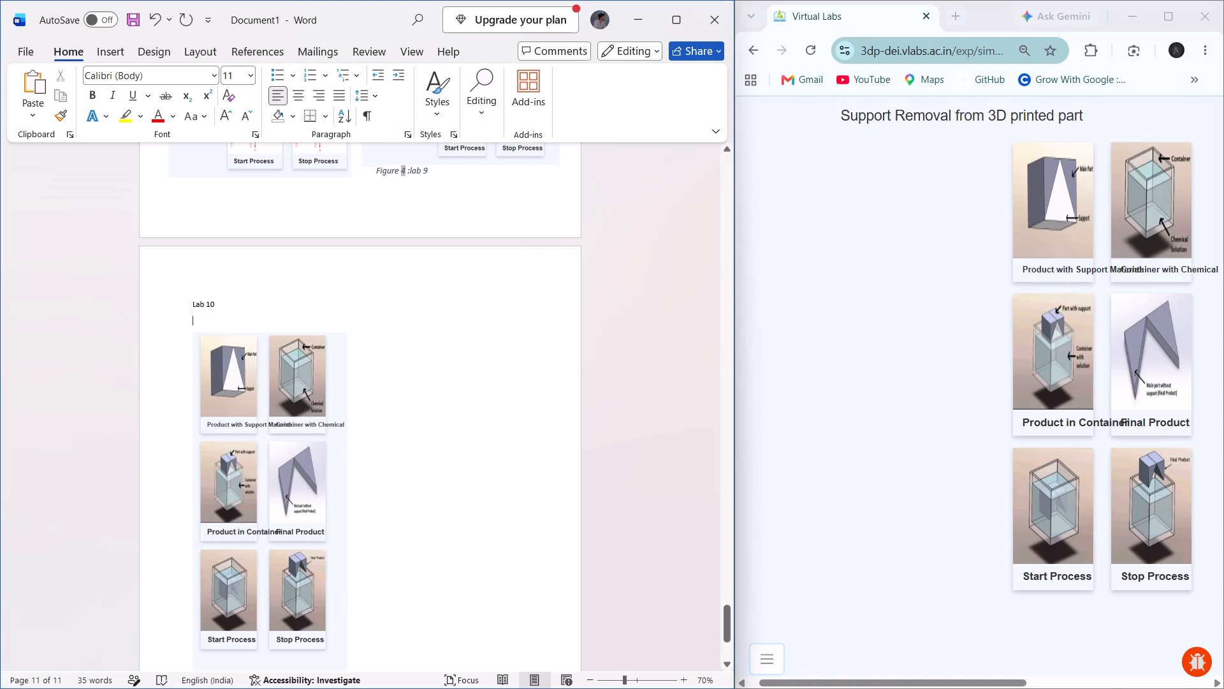
{"action": "key", "text": "ctrl+v"}
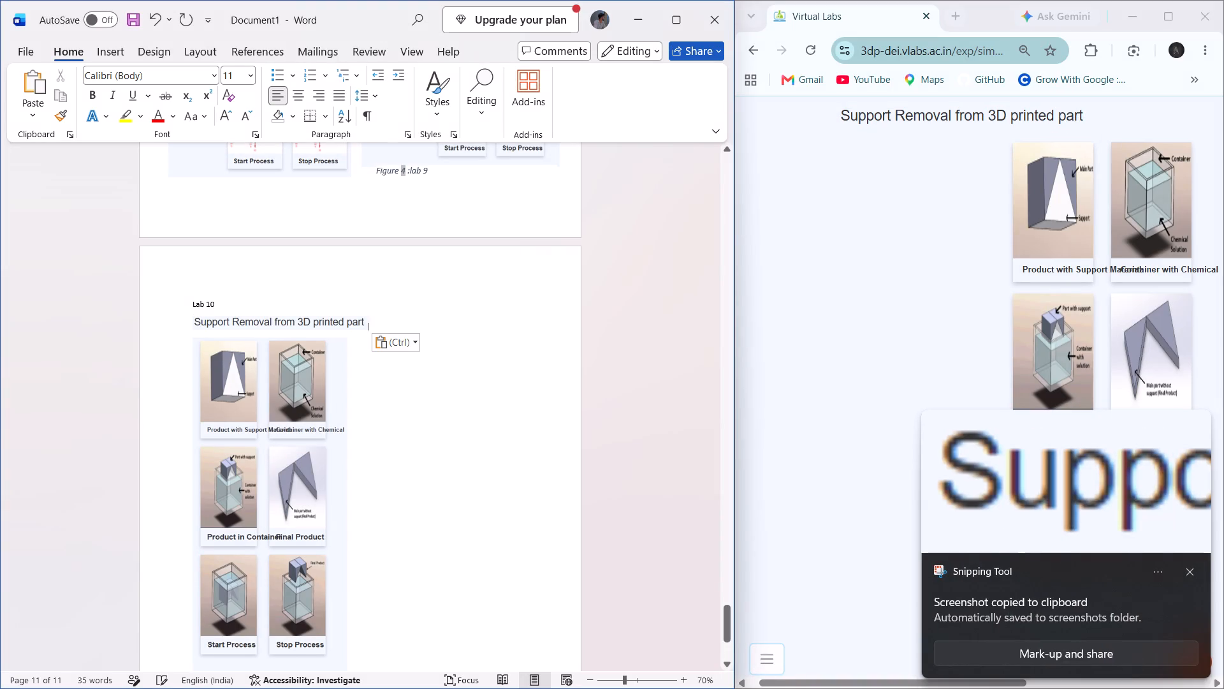
Widen the Support Removal tiles picture slightly and shrink the title picture above it to about the same width.
{"action": "left_click", "coordinate": [339, 335]}
{"action": "left_click", "coordinate": [291, 370]}
{"action": "scroll", "coordinate": [291, 370], "scroll_direction": "down", "scroll_amount": 1}
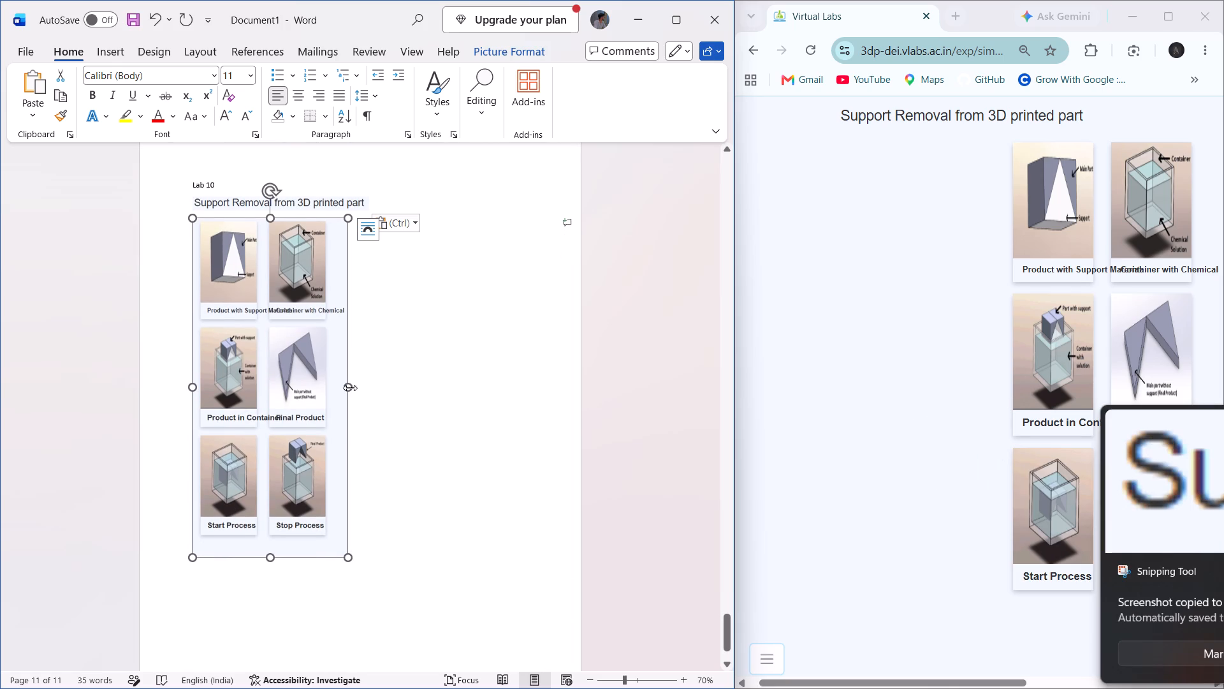
{"action": "left_click_drag", "start_coordinate": [346, 385], "coordinate": [367, 385]}
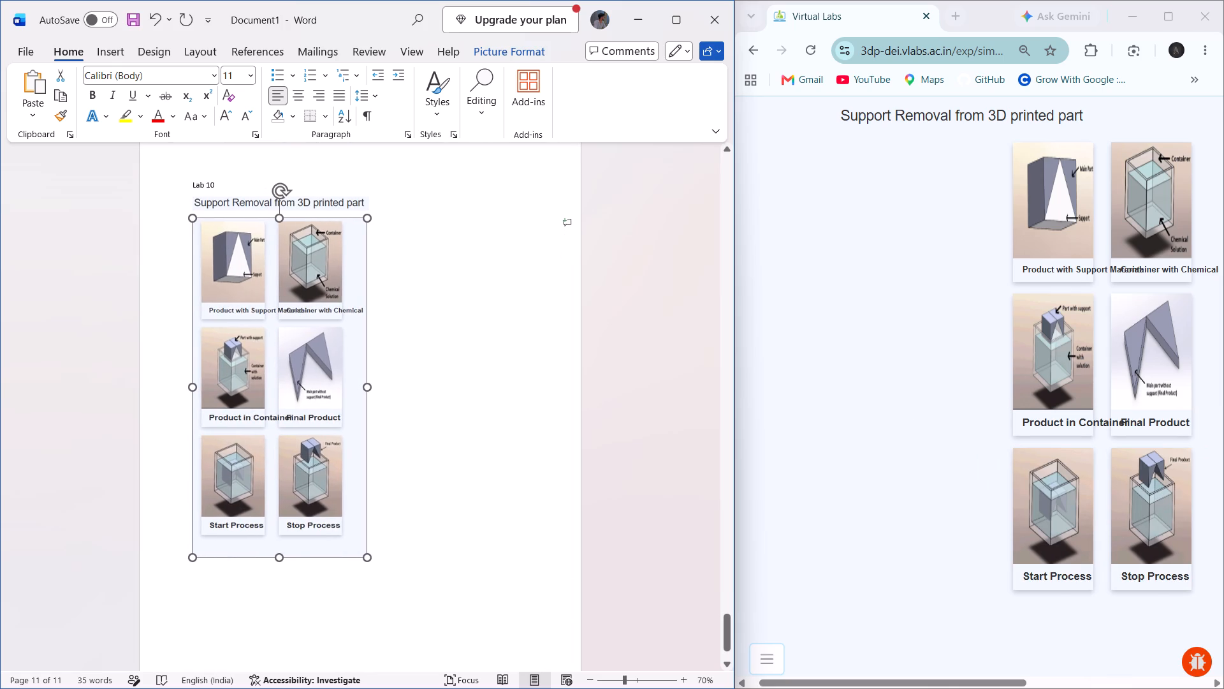
{"action": "left_click_drag", "start_coordinate": [367, 385], "coordinate": [367, 382]}
{"action": "left_click", "coordinate": [327, 203]}
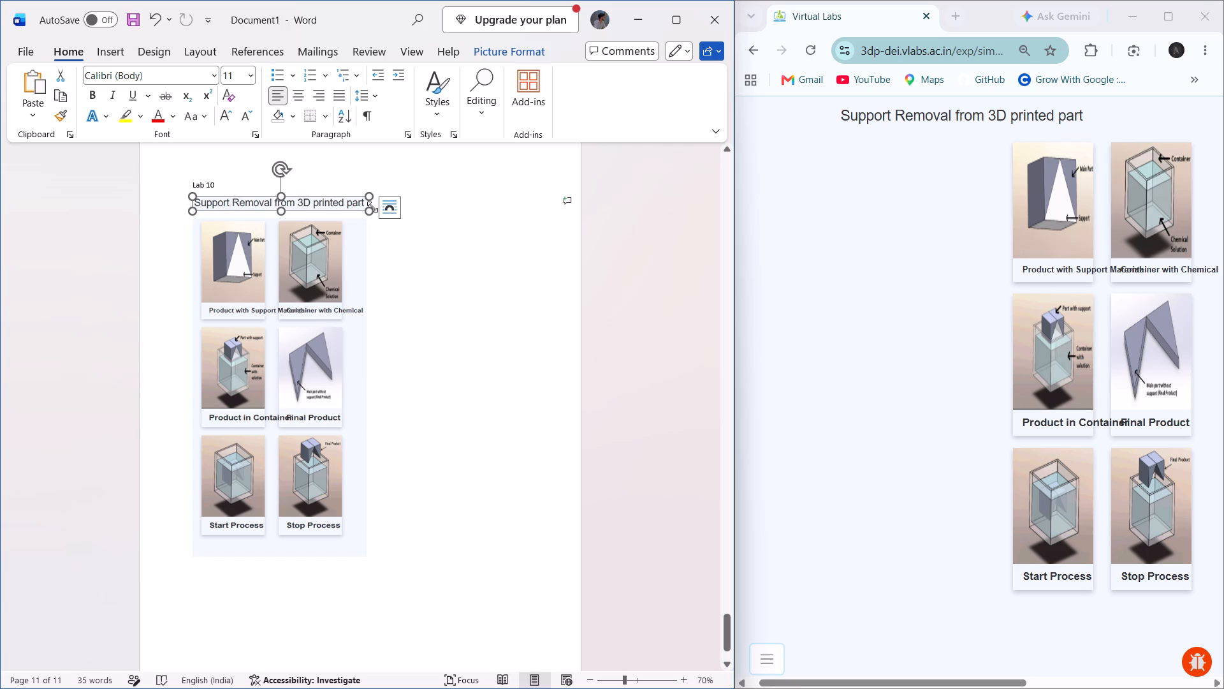
{"action": "left_click_drag", "start_coordinate": [371, 214], "coordinate": [358, 207]}
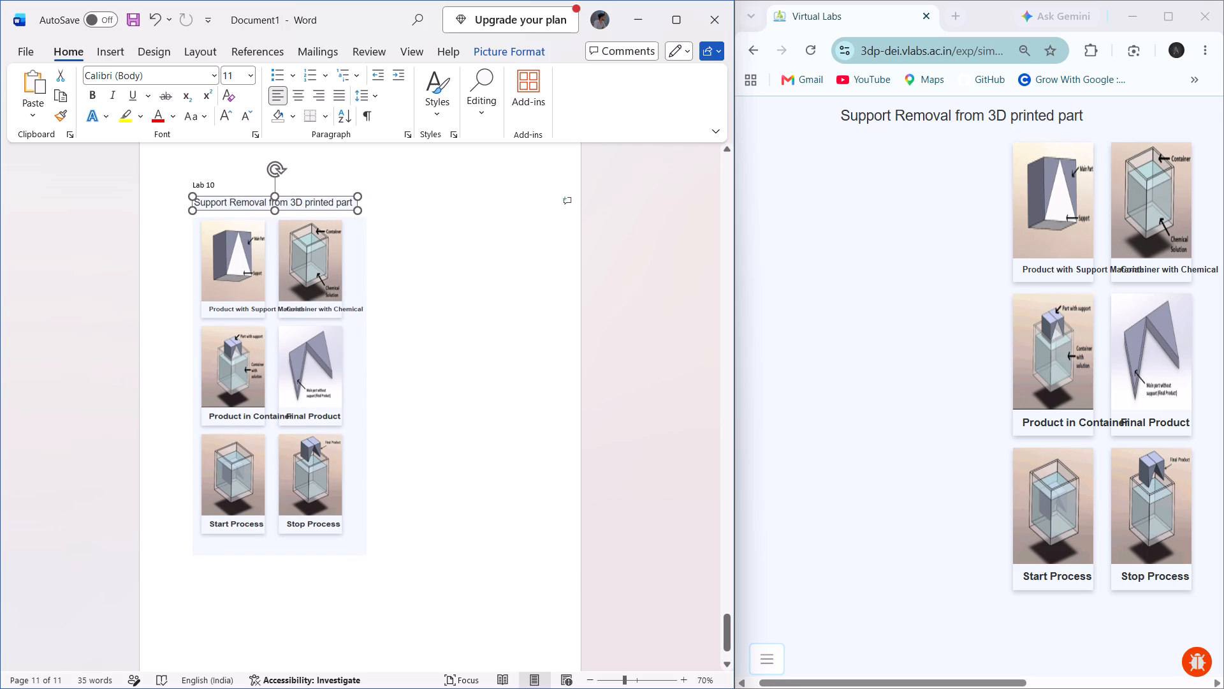
{"action": "left_click_drag", "start_coordinate": [358, 207], "coordinate": [364, 208]}
Add a new line below the Support Removal tiles picture, and open the UV Curing simulation of the experiment.
{"action": "left_click", "coordinate": [406, 531]}
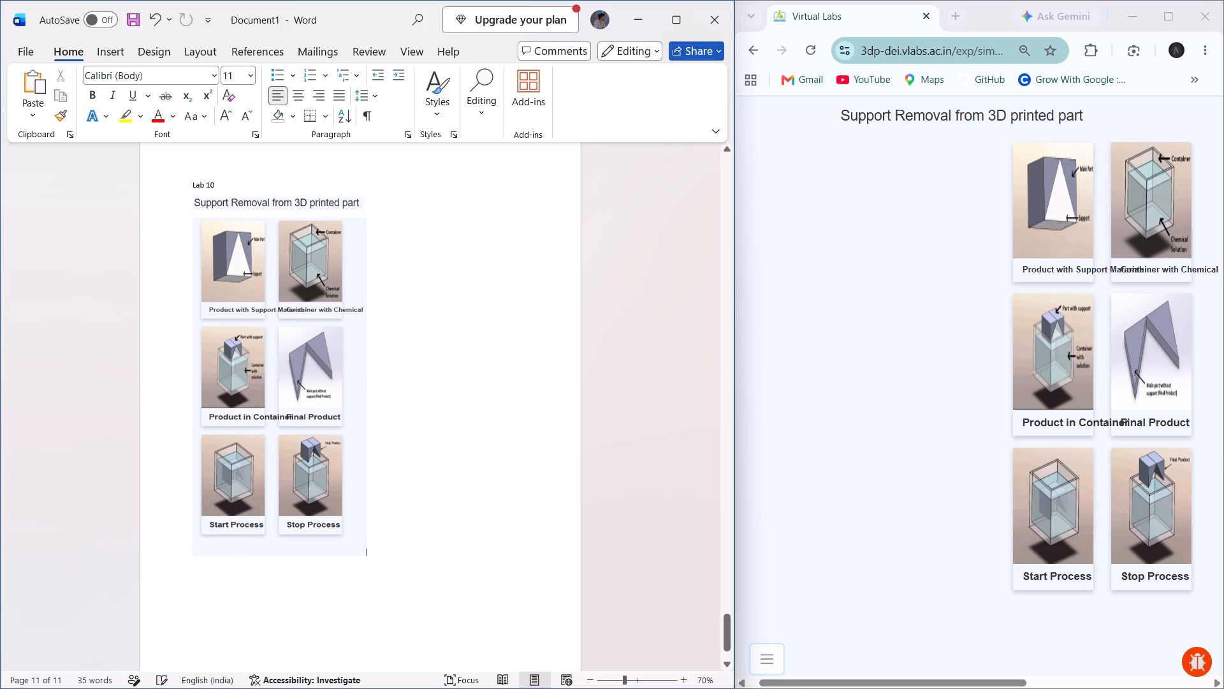
{"action": "key", "text": "Return"}
{"action": "scroll", "coordinate": [914, 480], "scroll_direction": "right", "scroll_amount": 2}
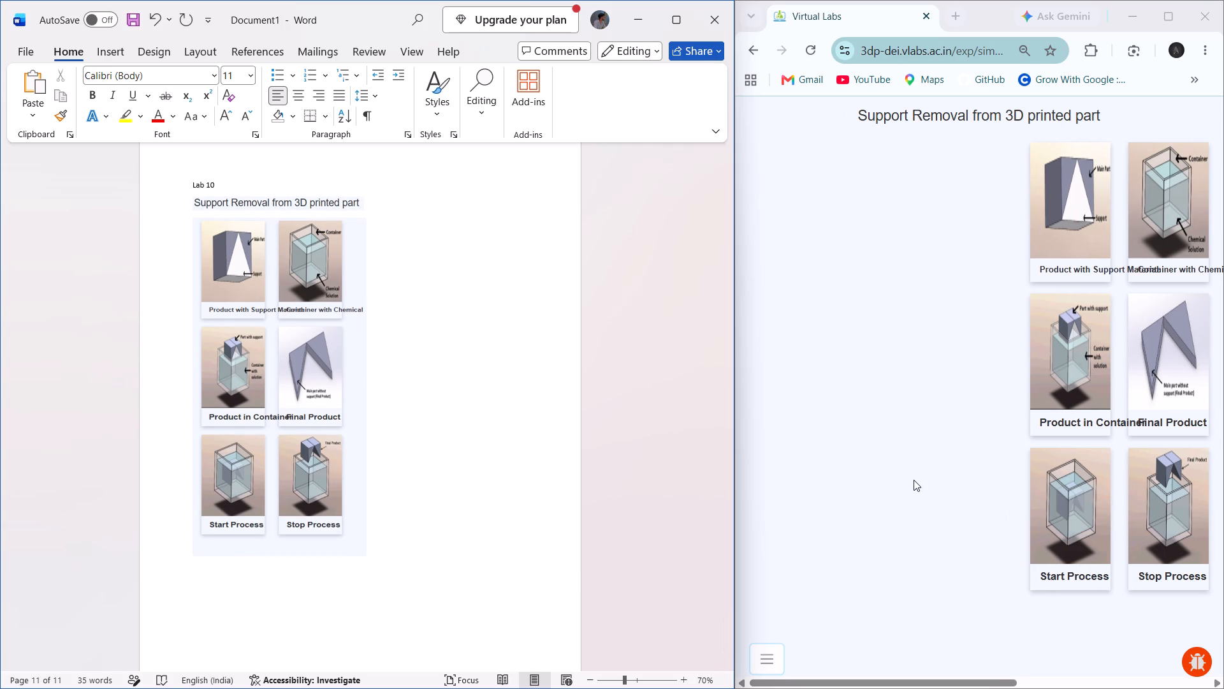
{"action": "scroll", "coordinate": [914, 480], "scroll_direction": "right", "scroll_amount": 3}
{"action": "scroll", "coordinate": [885, 352], "scroll_direction": "down", "scroll_amount": 2}
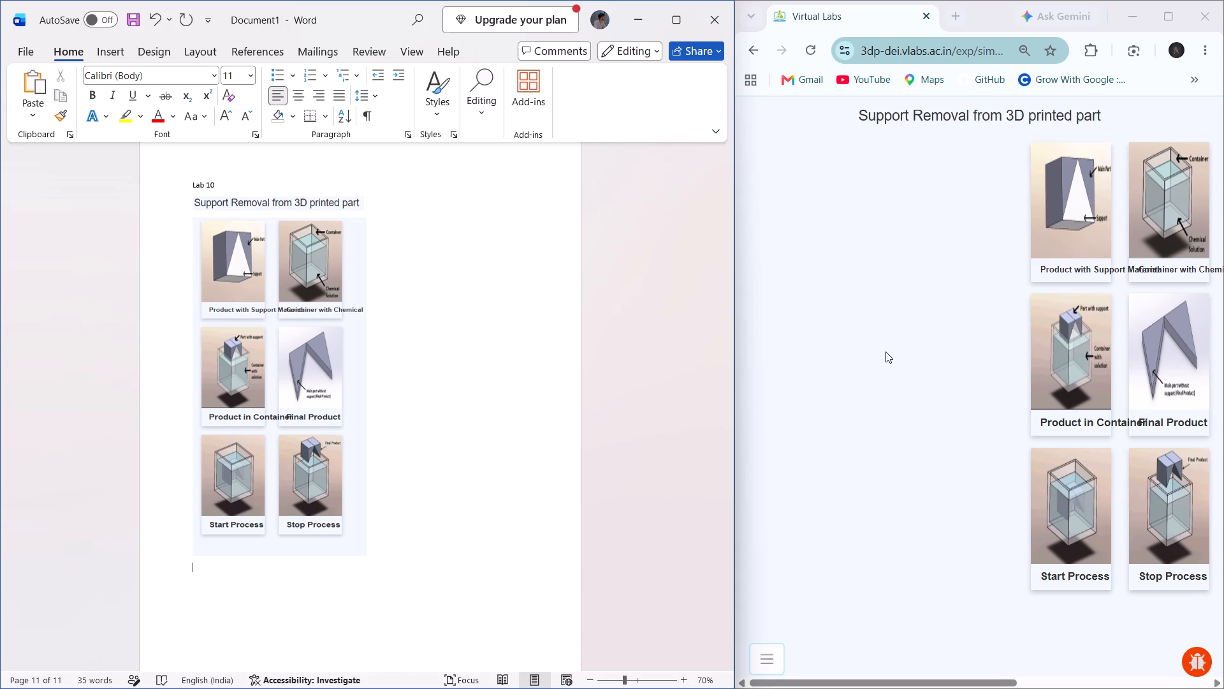
{"action": "left_click", "coordinate": [776, 663]}
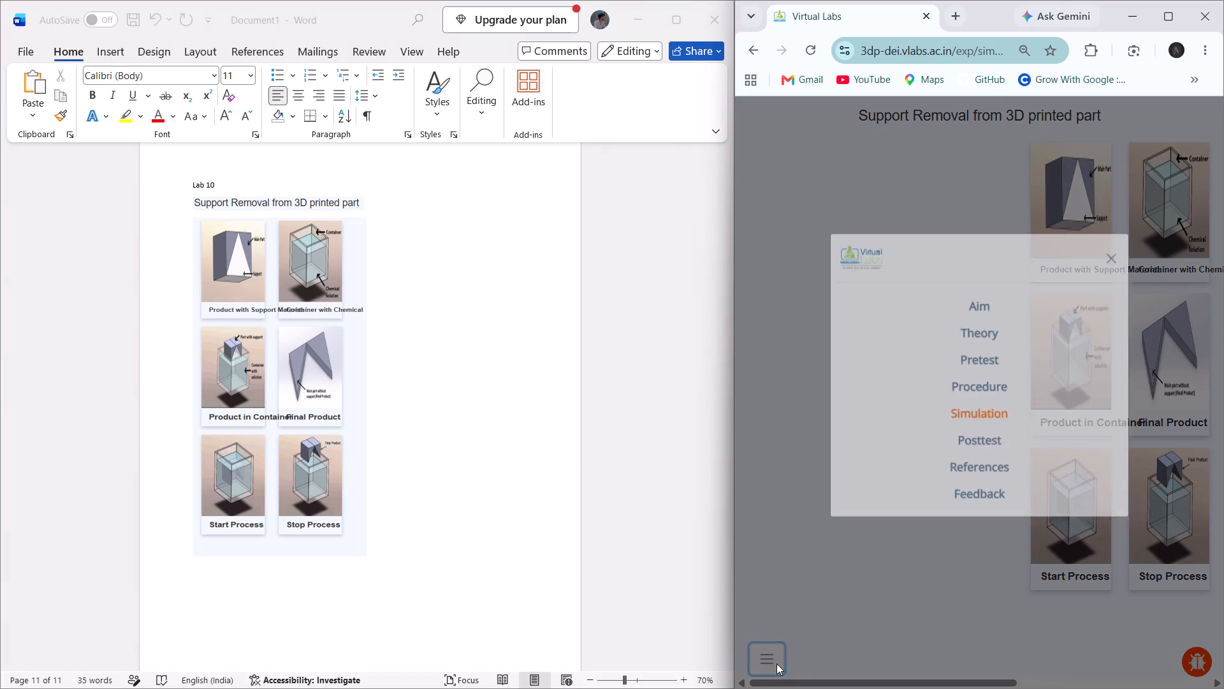
{"action": "left_click", "coordinate": [986, 430]}
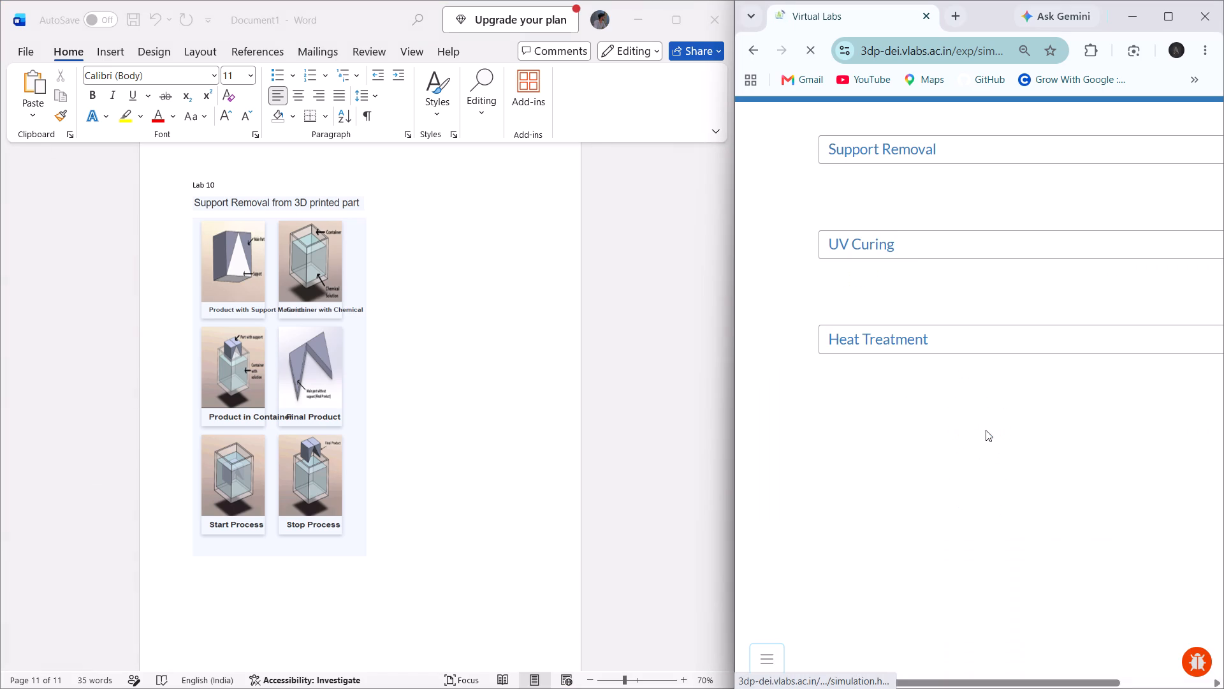
{"action": "left_click", "coordinate": [860, 241]}
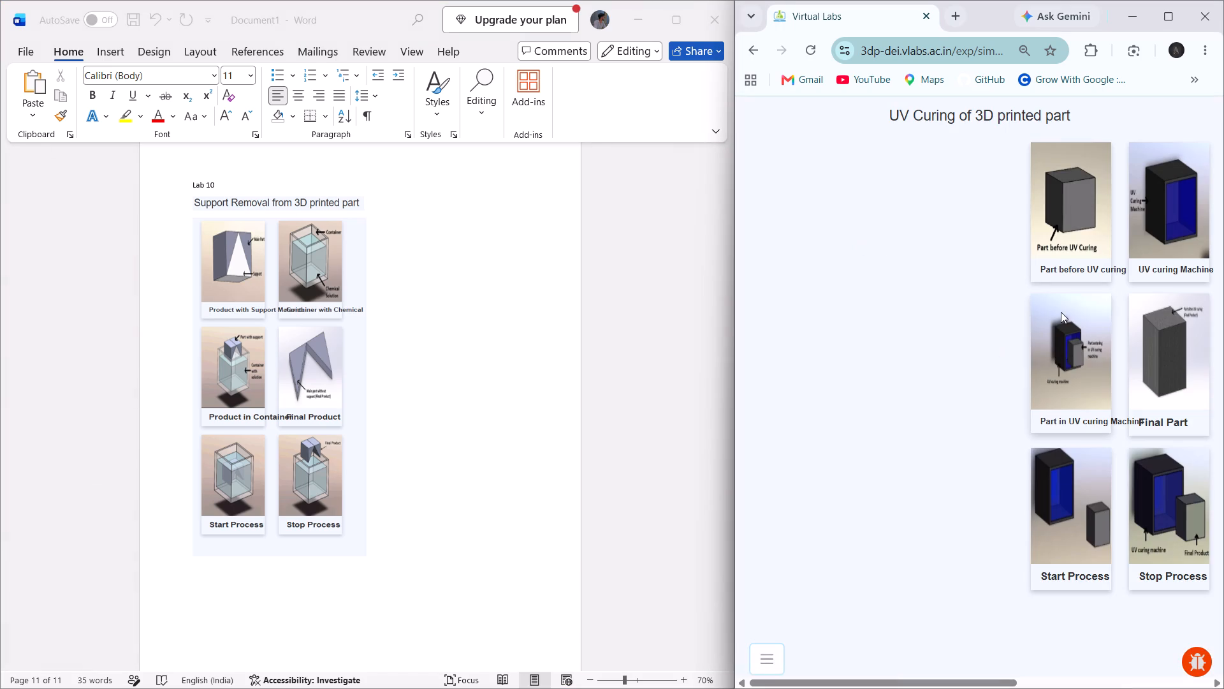
Capture the title "UV Curing of 3D printed part" and paste it on the new line below the Support Removal tiles.
{"action": "scroll", "coordinate": [1061, 312], "scroll_direction": "left", "scroll_amount": 1}
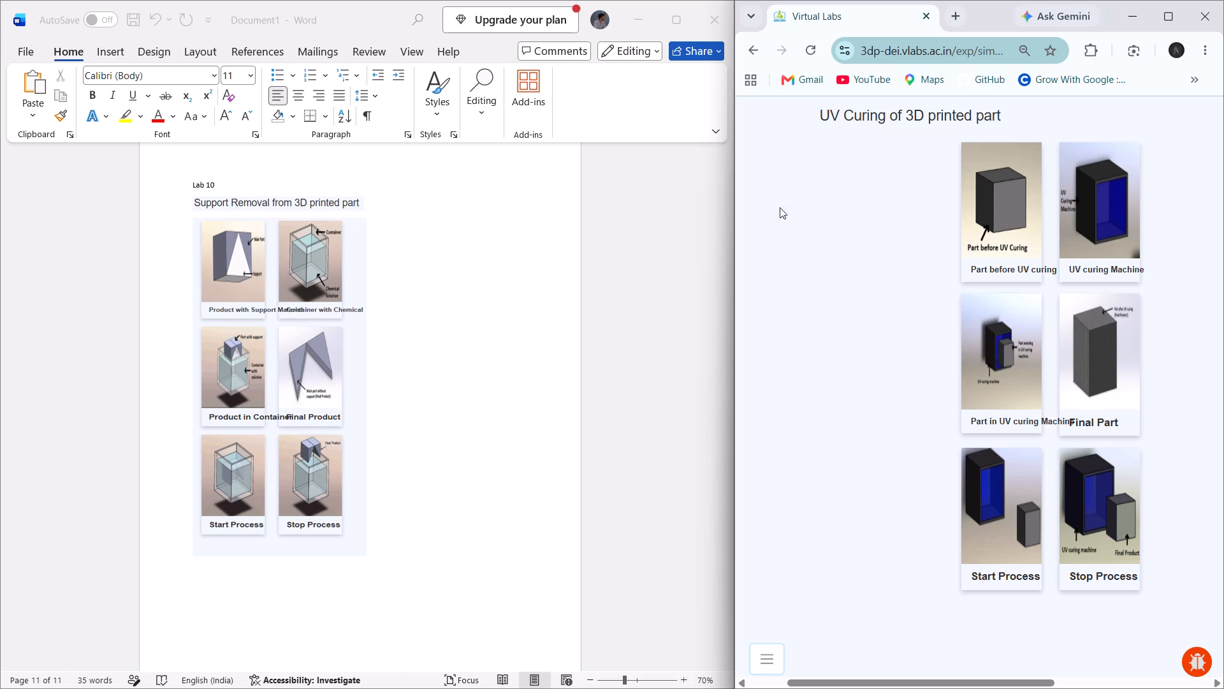
{"action": "key", "text": "Print"}
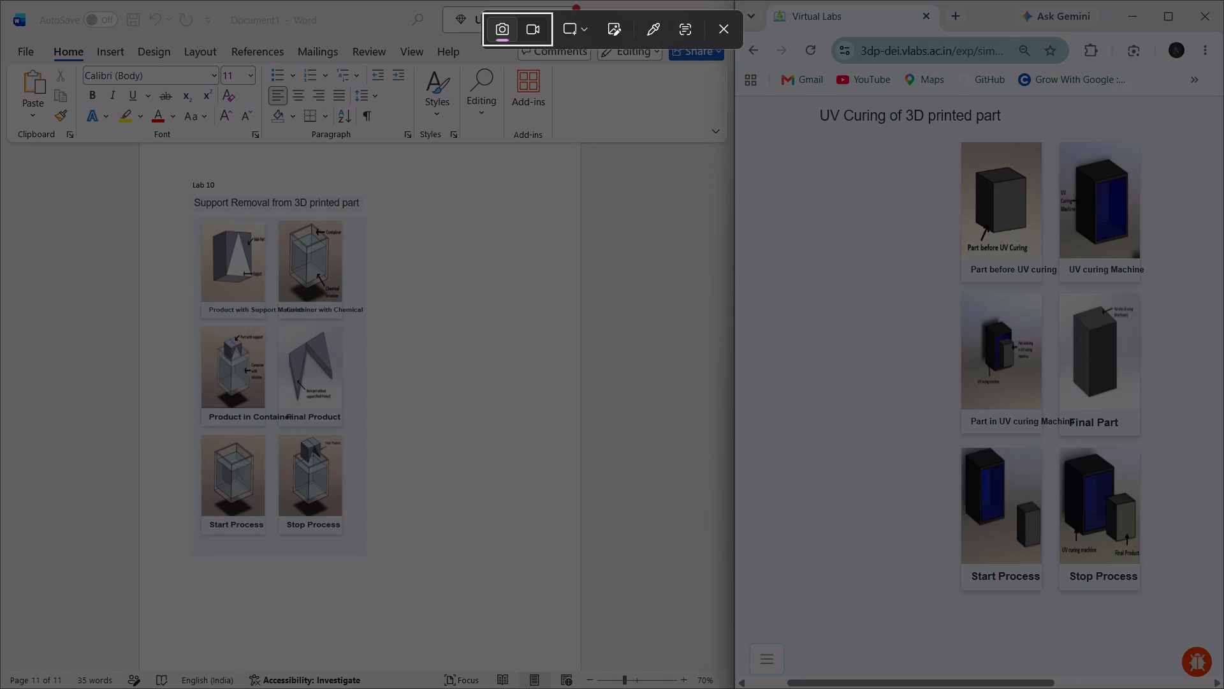
{"action": "left_click_drag", "start_coordinate": [818, 105], "coordinate": [1015, 128]}
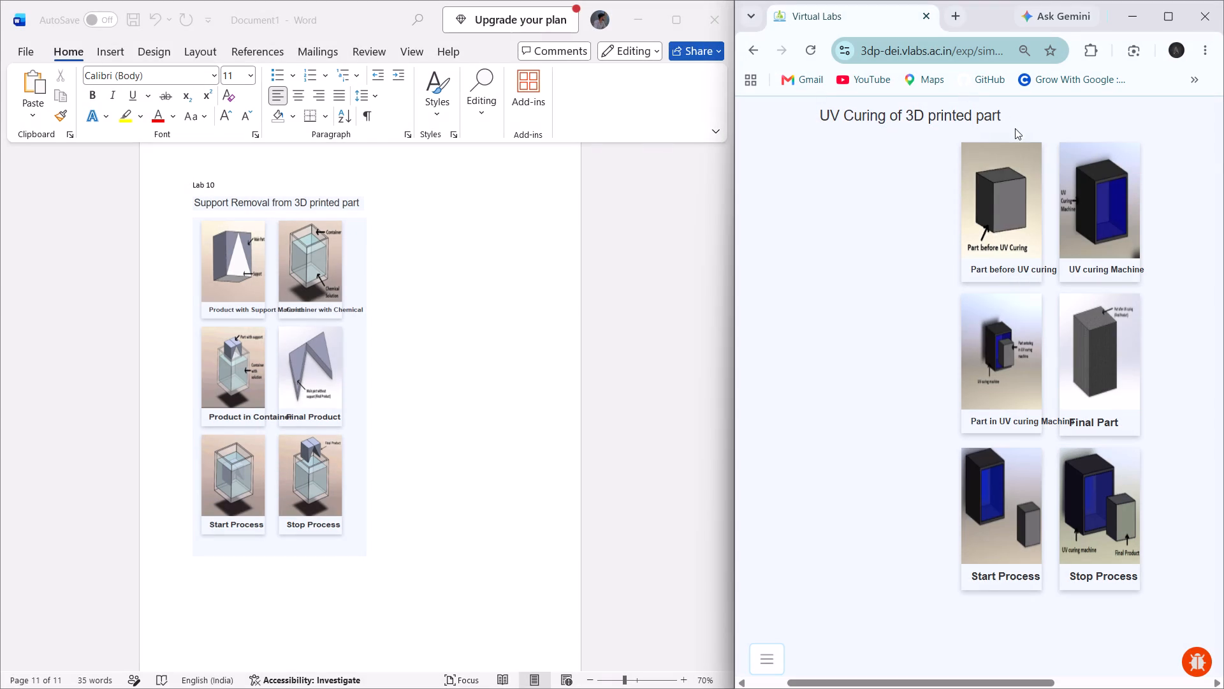
{"action": "left_click", "coordinate": [346, 565]}
{"action": "key", "text": "Return"}
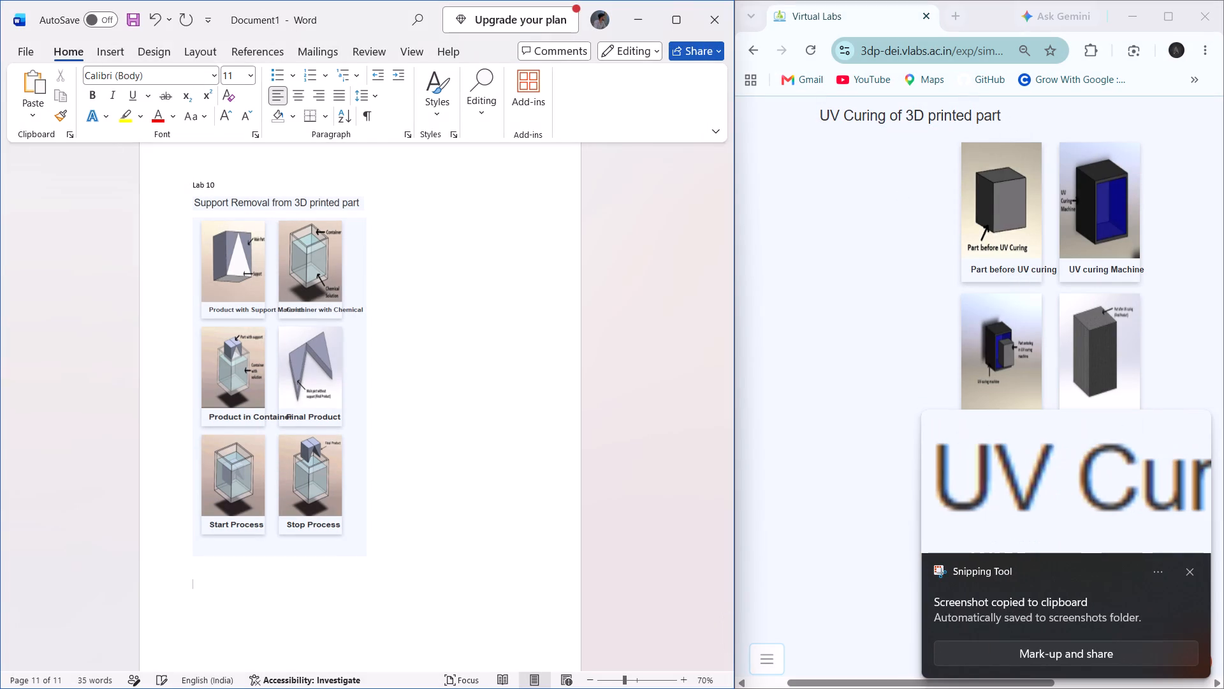
{"action": "key", "text": "BackSpace"}
{"action": "key", "text": "ctrl+v"}
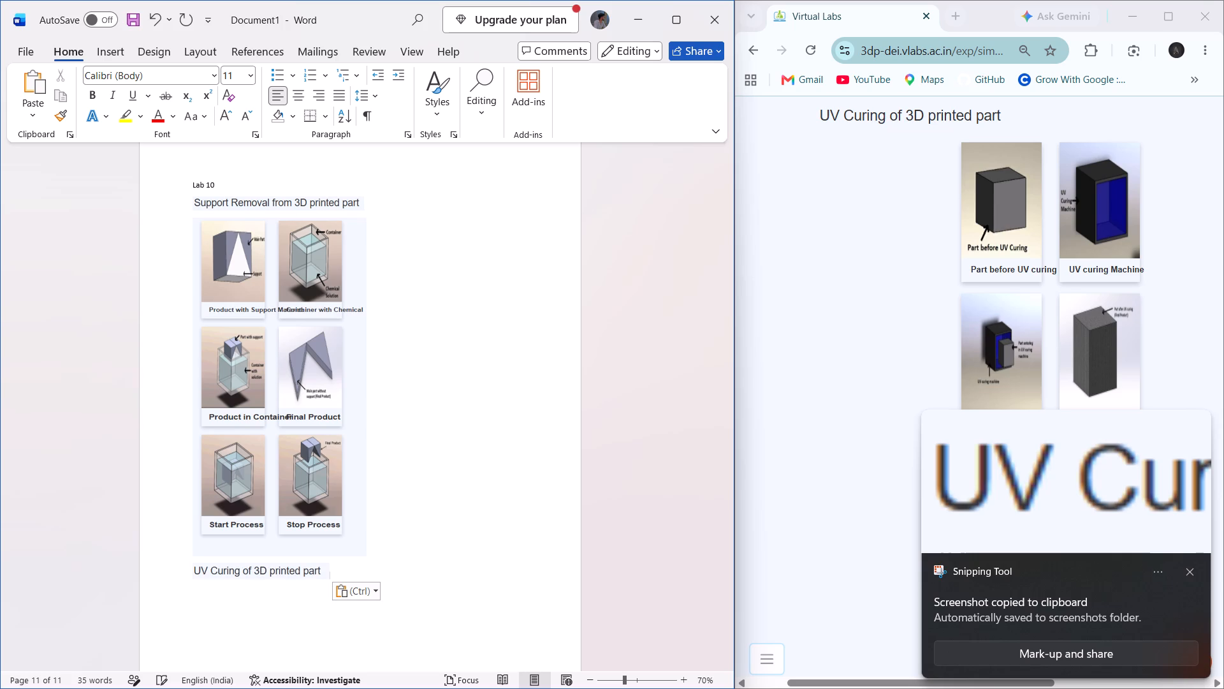
Capture the six UV Curing tiles and paste them on a new line below the UV Curing title picture.
{"action": "left_click", "coordinate": [1044, 307]}
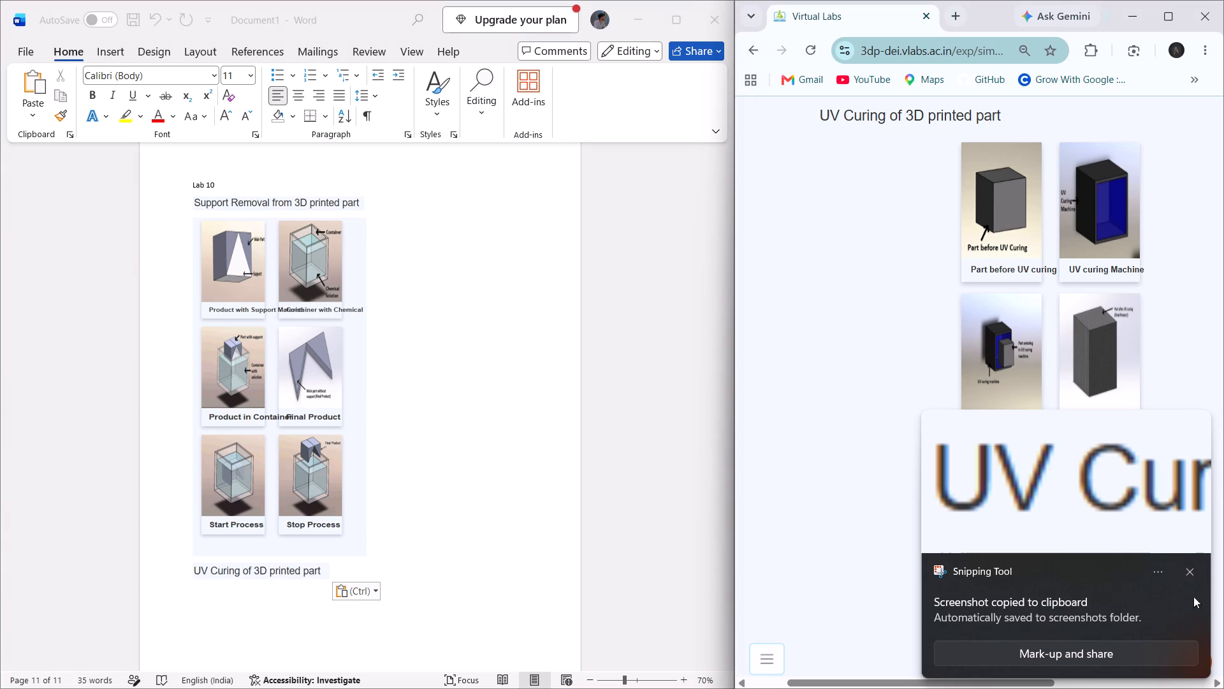
{"action": "left_click", "coordinate": [1190, 570]}
{"action": "left_click", "coordinate": [900, 383]}
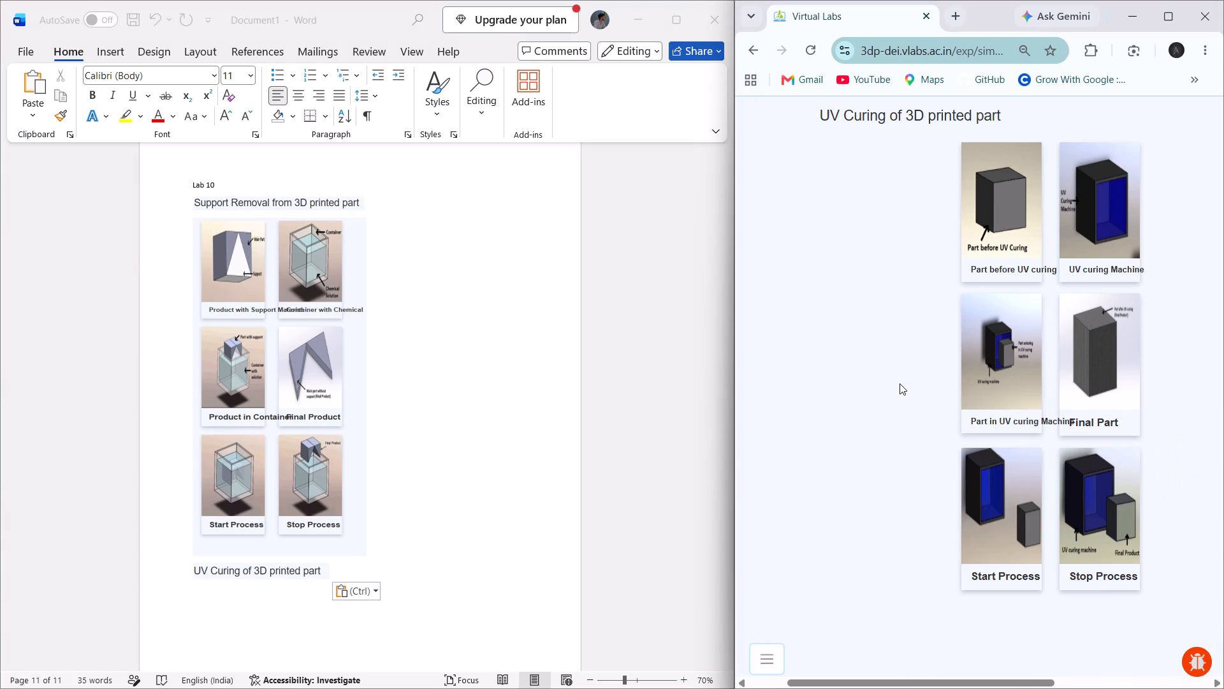
{"action": "key", "text": "Print"}
{"action": "left_click_drag", "start_coordinate": [956, 137], "coordinate": [989, 293]}
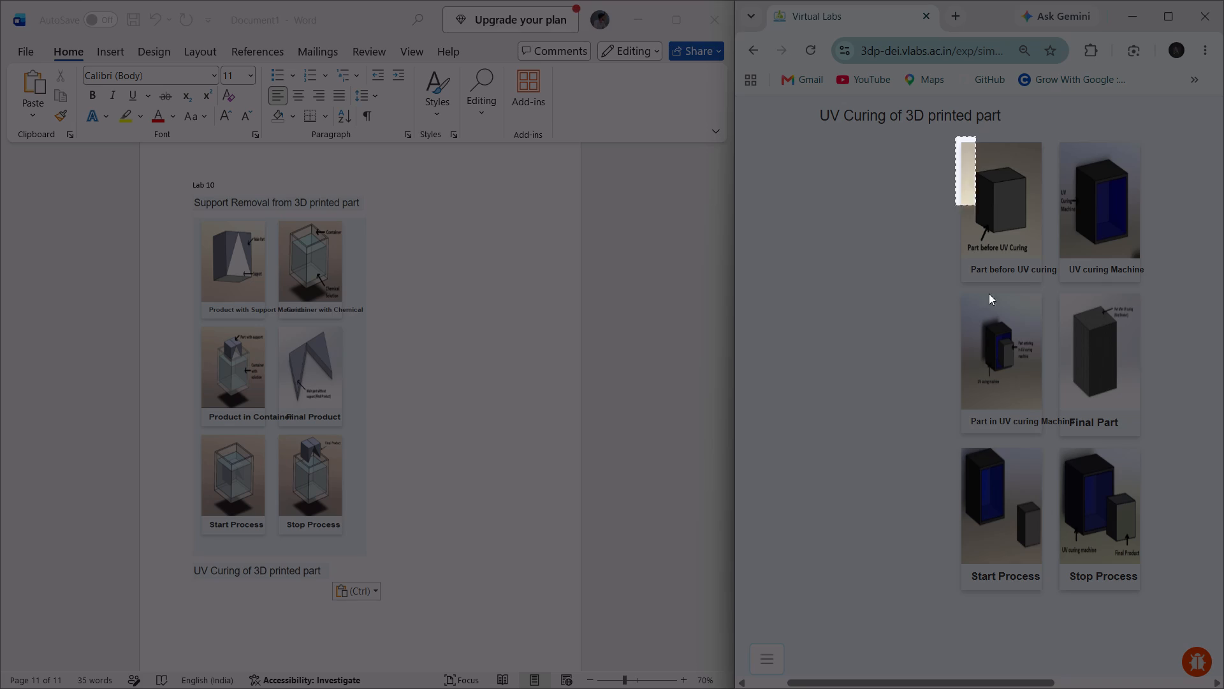
{"action": "left_click_drag", "start_coordinate": [989, 293], "coordinate": [1156, 607]}
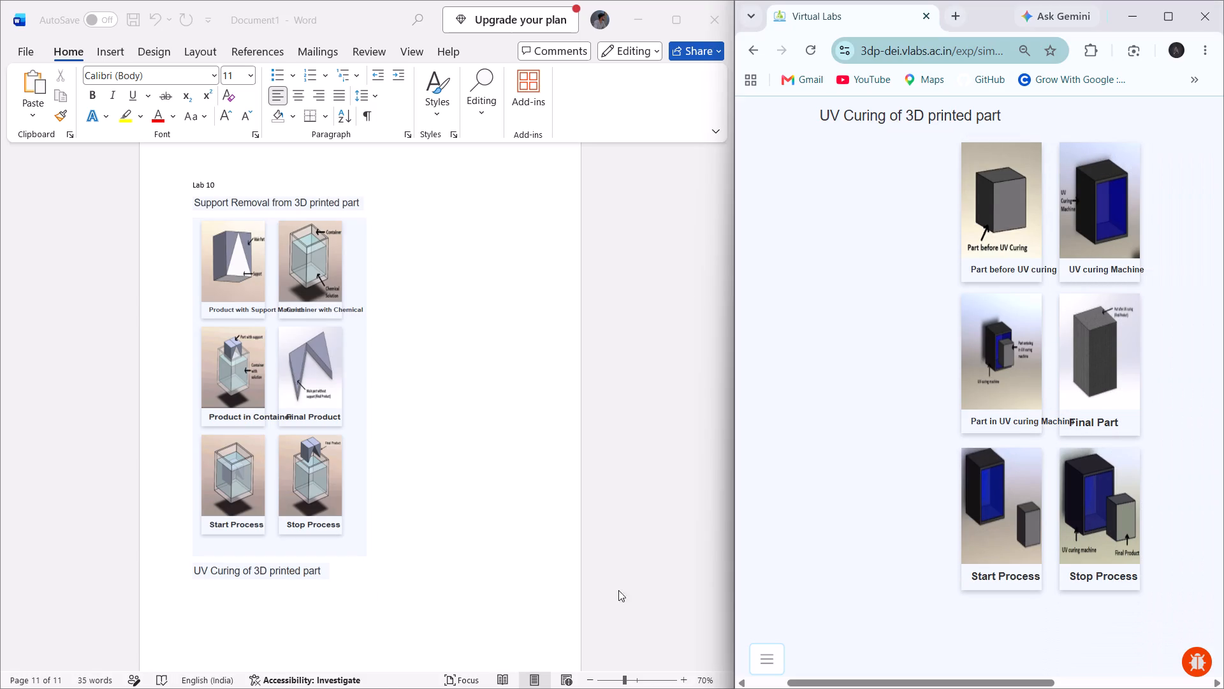
{"action": "left_click", "coordinate": [304, 608]}
{"action": "key", "text": "Return"}
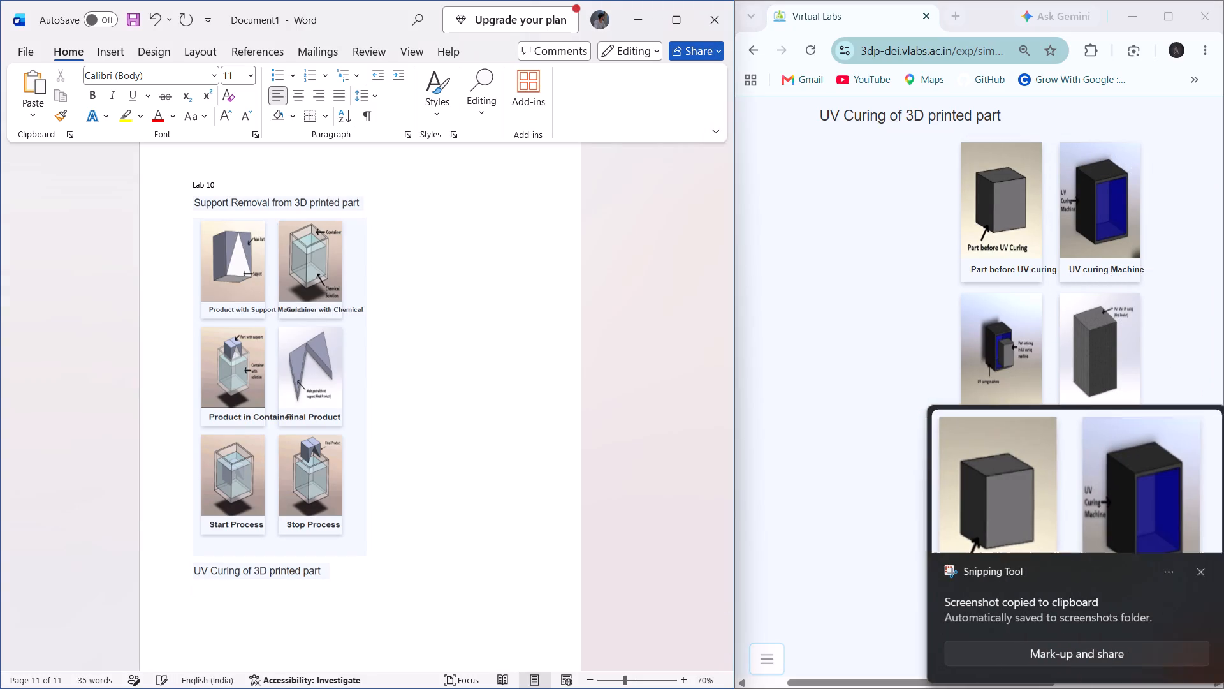
{"action": "key", "text": "ctrl+v"}
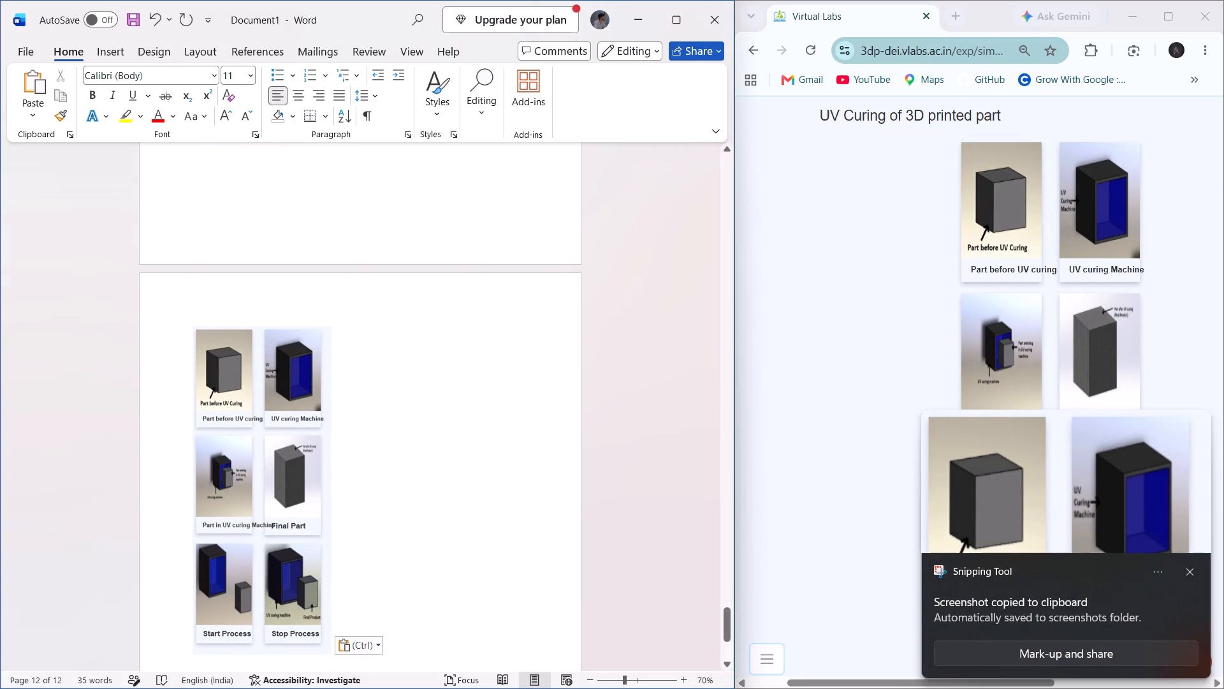
Return to the experiment's simulation list and open the Heat Treatment simulation.
{"action": "scroll", "coordinate": [875, 420], "scroll_direction": "right", "scroll_amount": 13}
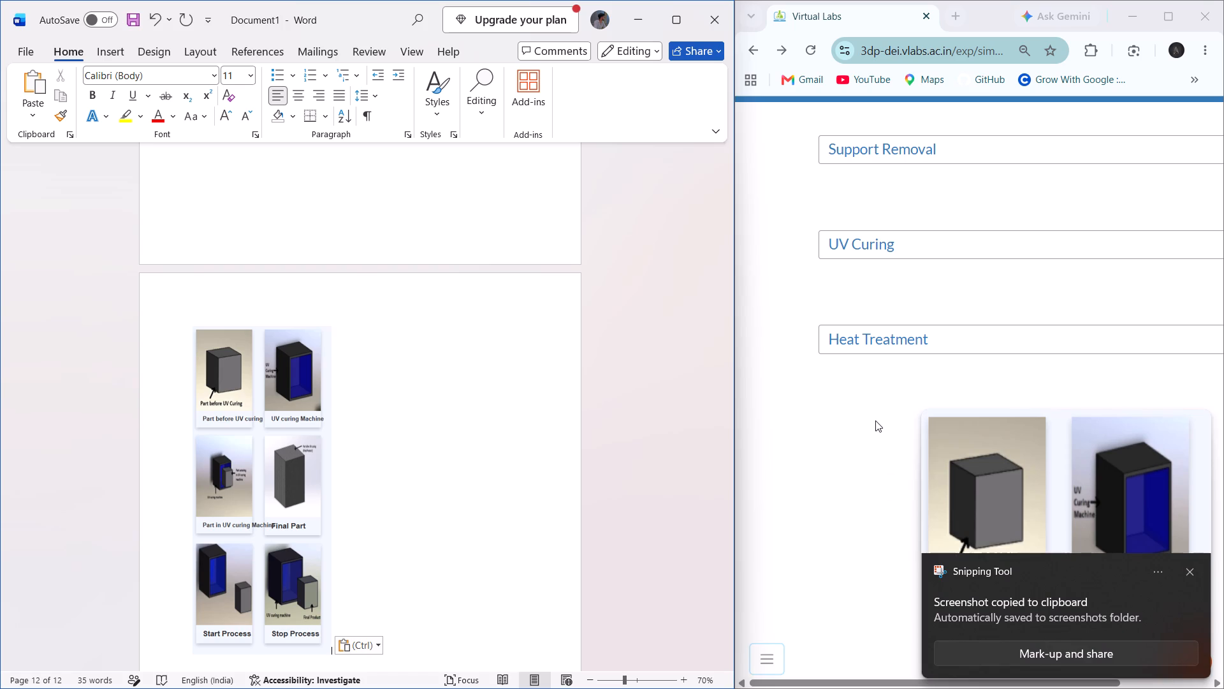
{"action": "left_click", "coordinate": [836, 339]}
Capture the title "Heat Treatment of 3D printed part" and paste it on a new line below the UV Curing tiles.
{"action": "scroll", "coordinate": [1044, 332], "scroll_direction": "left", "scroll_amount": 1}
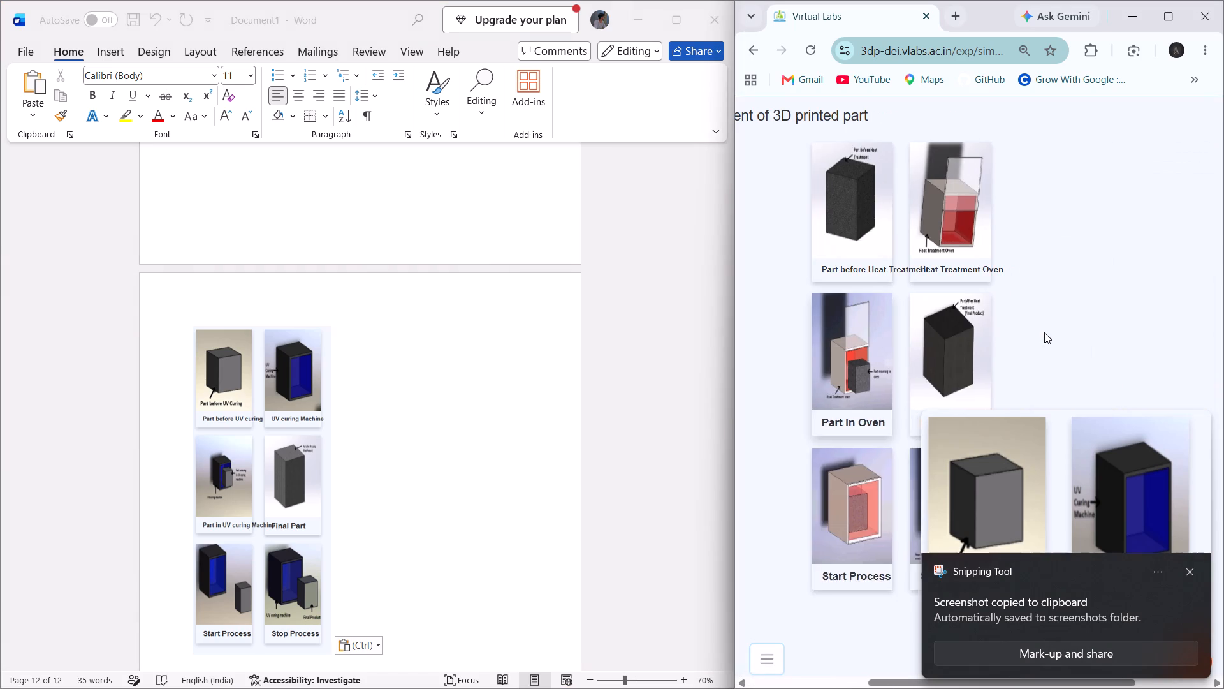
{"action": "scroll", "coordinate": [1044, 332], "scroll_direction": "left", "scroll_amount": 1}
{"action": "scroll", "coordinate": [900, 283], "scroll_direction": "right", "scroll_amount": 1}
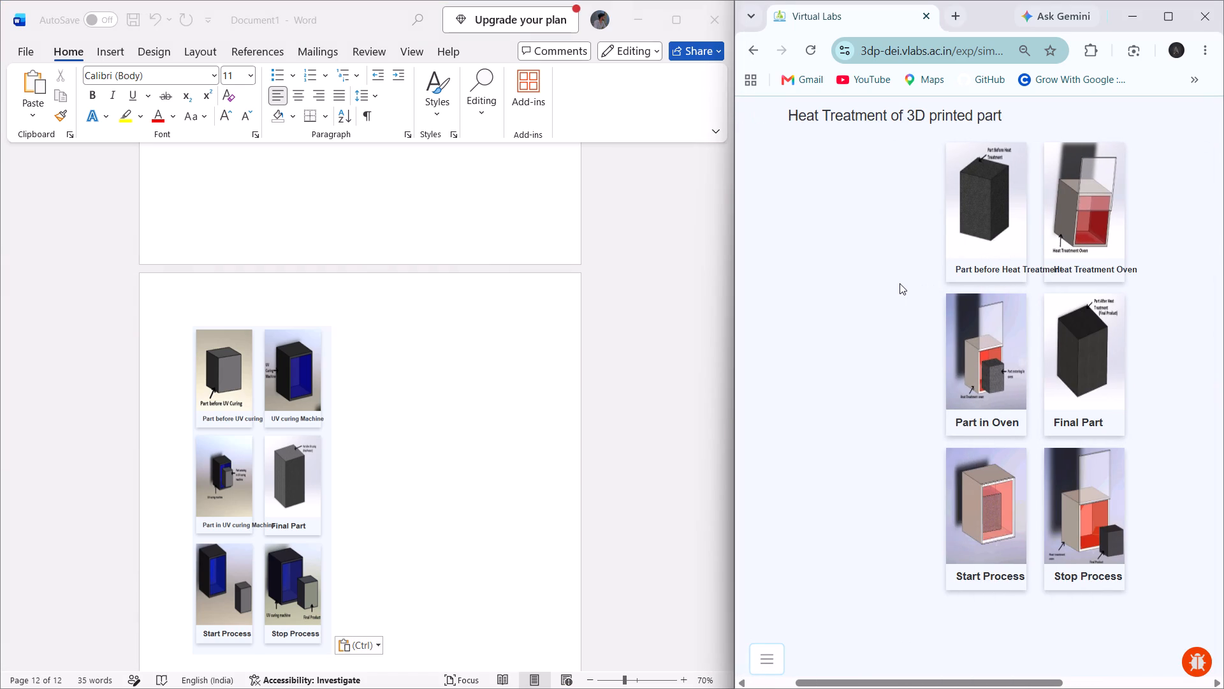
{"action": "key", "text": "Print"}
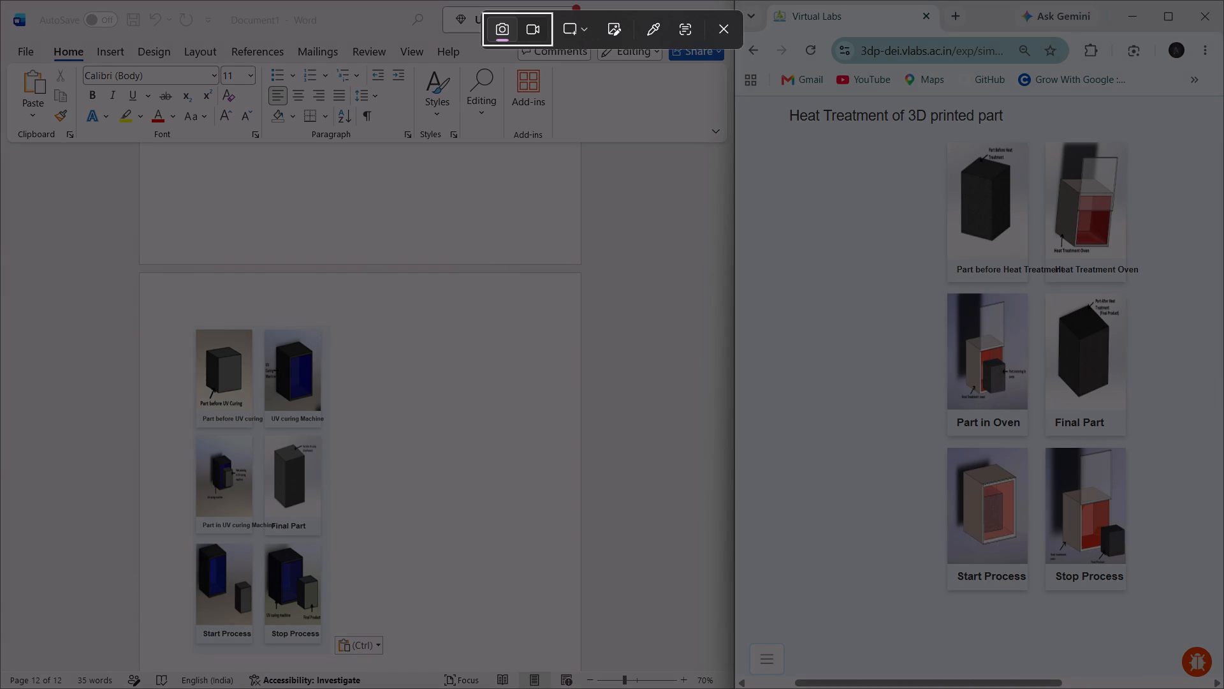
{"action": "left_click_drag", "start_coordinate": [787, 108], "coordinate": [1032, 132]}
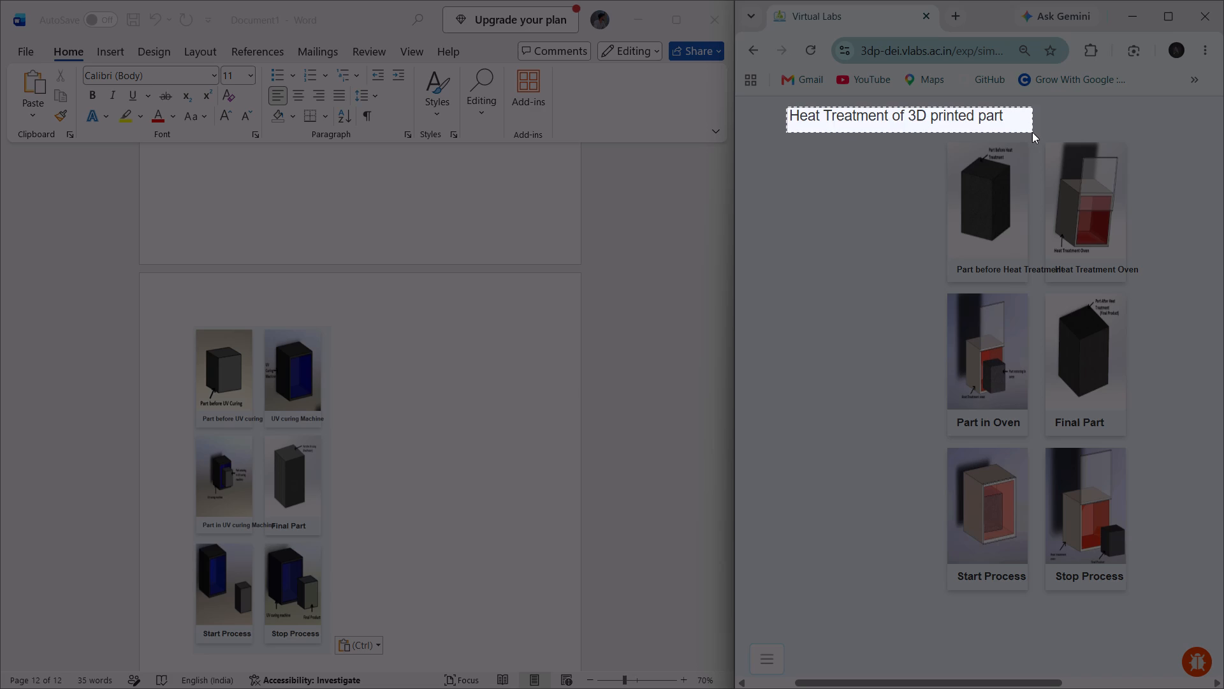
{"action": "left_click_drag", "start_coordinate": [1032, 132], "coordinate": [1009, 130]}
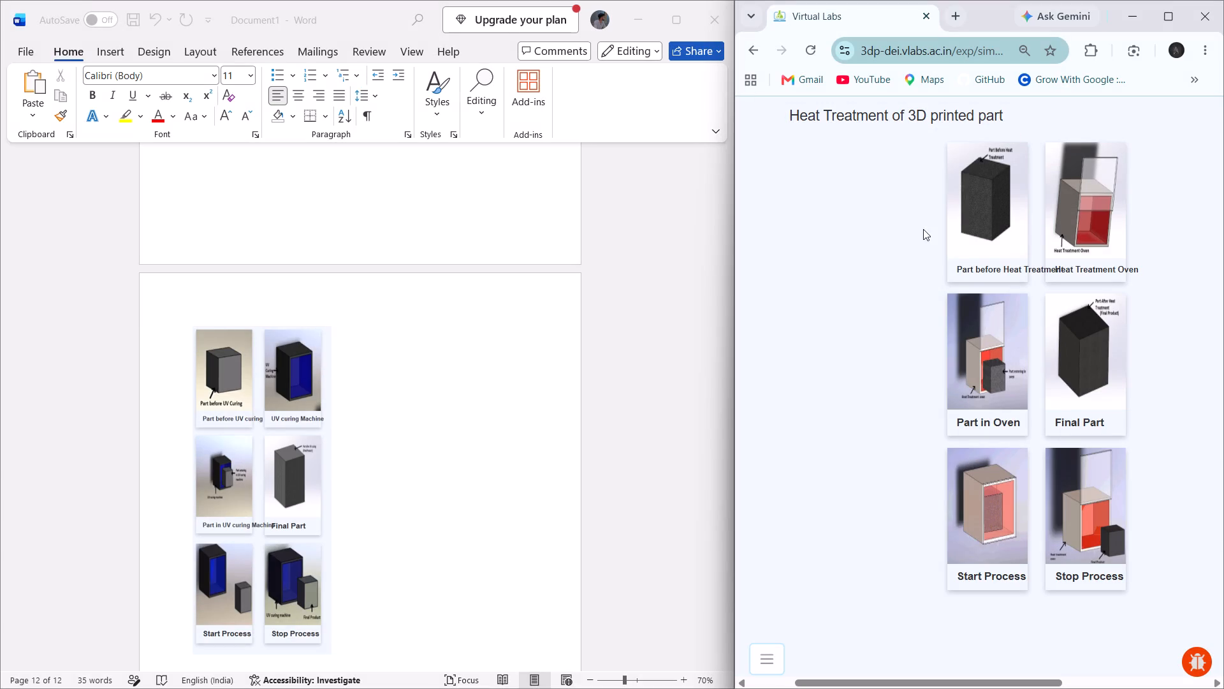
{"action": "scroll", "coordinate": [882, 308], "scroll_direction": "down", "scroll_amount": 1}
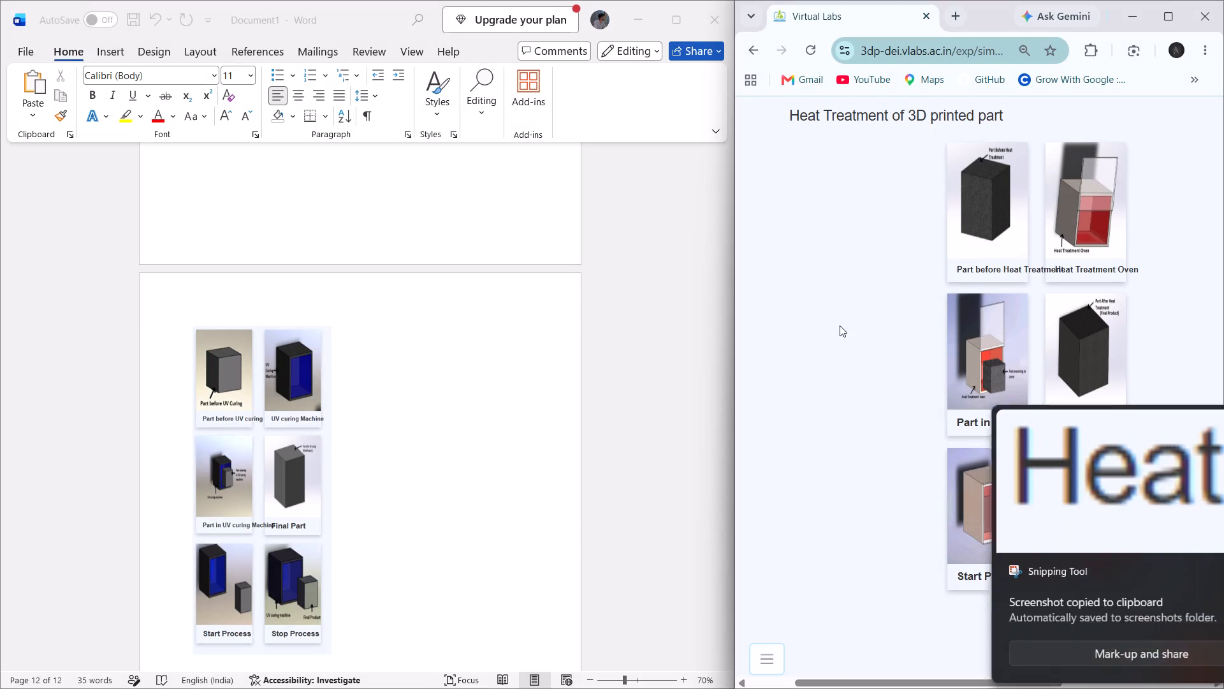
{"action": "scroll", "coordinate": [434, 546], "scroll_direction": "down", "scroll_amount": 2}
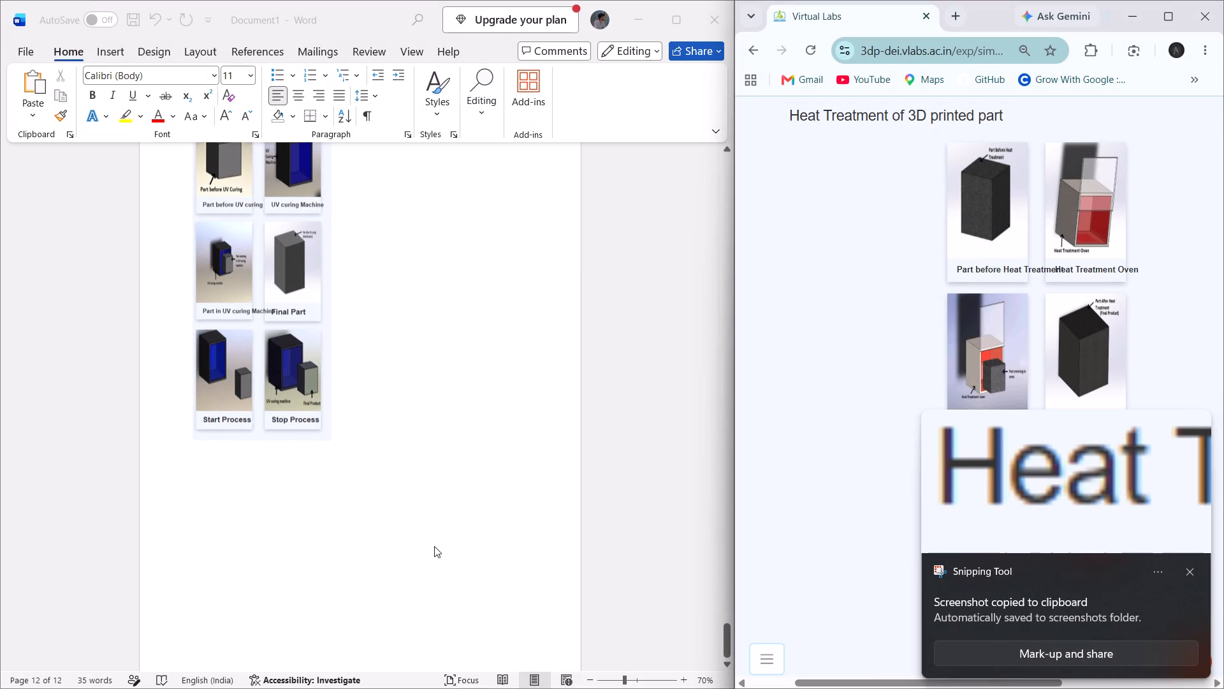
{"action": "left_click", "coordinate": [326, 465]}
{"action": "key", "text": "Return"}
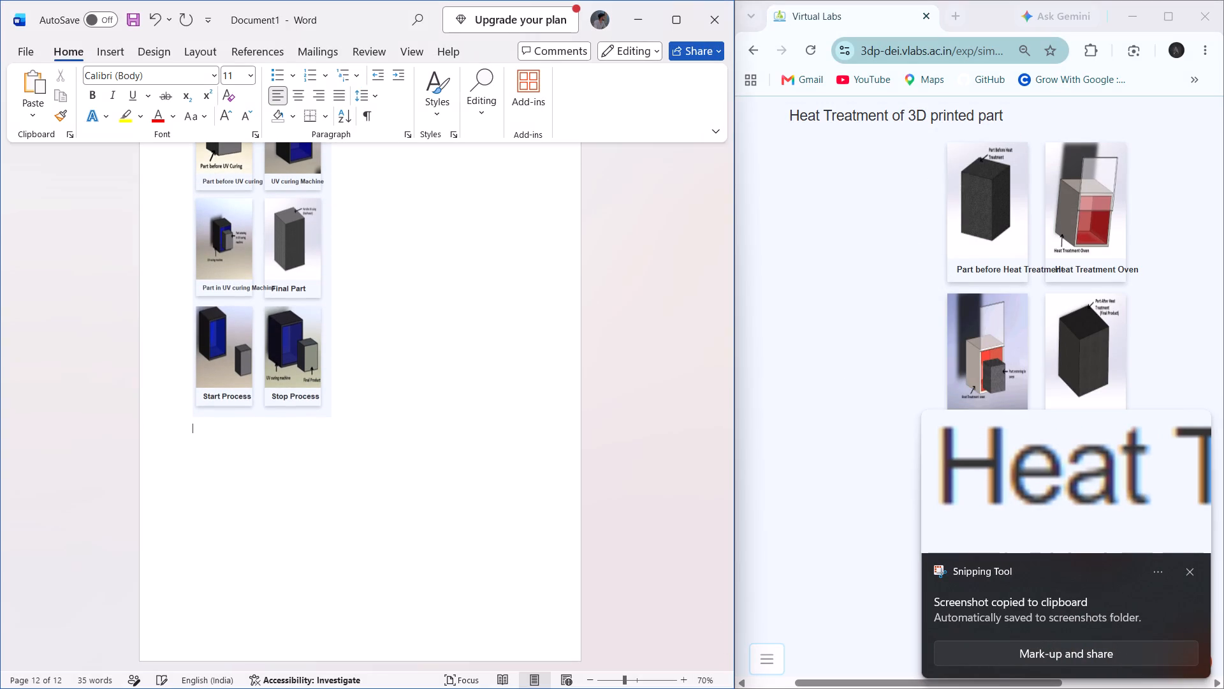
{"action": "key", "text": "ctrl+v"}
{"action": "scroll", "coordinate": [924, 319], "scroll_direction": "up", "scroll_amount": 1}
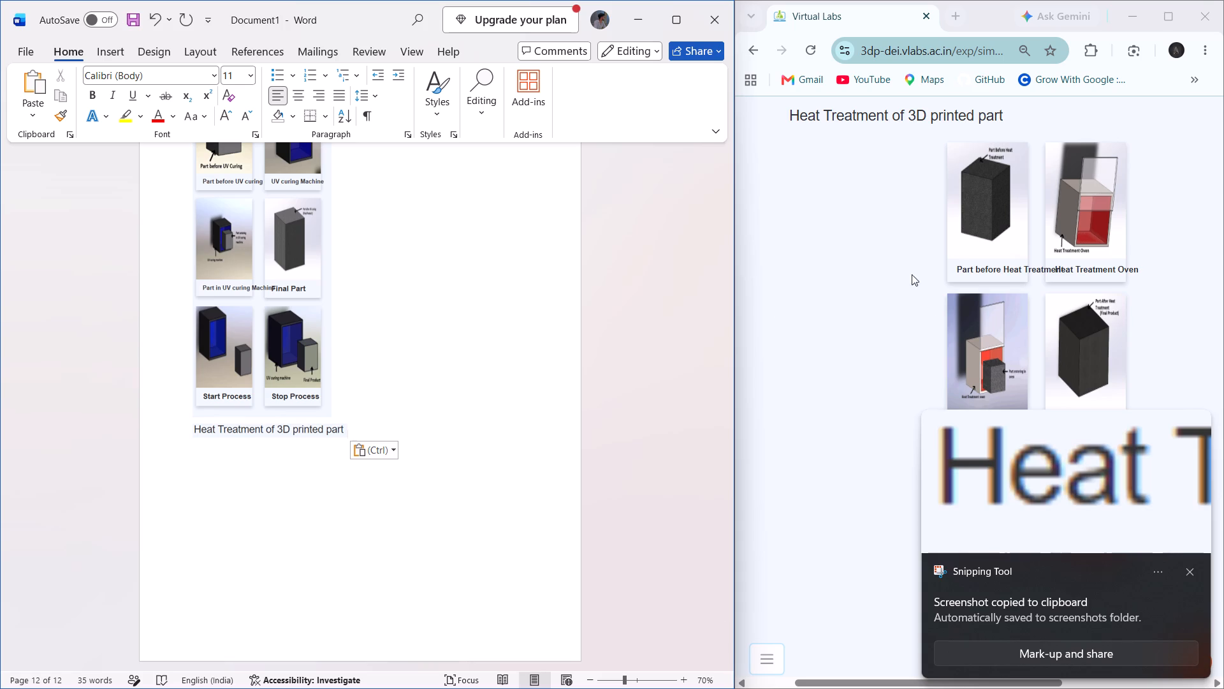
{"action": "left_click", "coordinate": [1185, 569]}
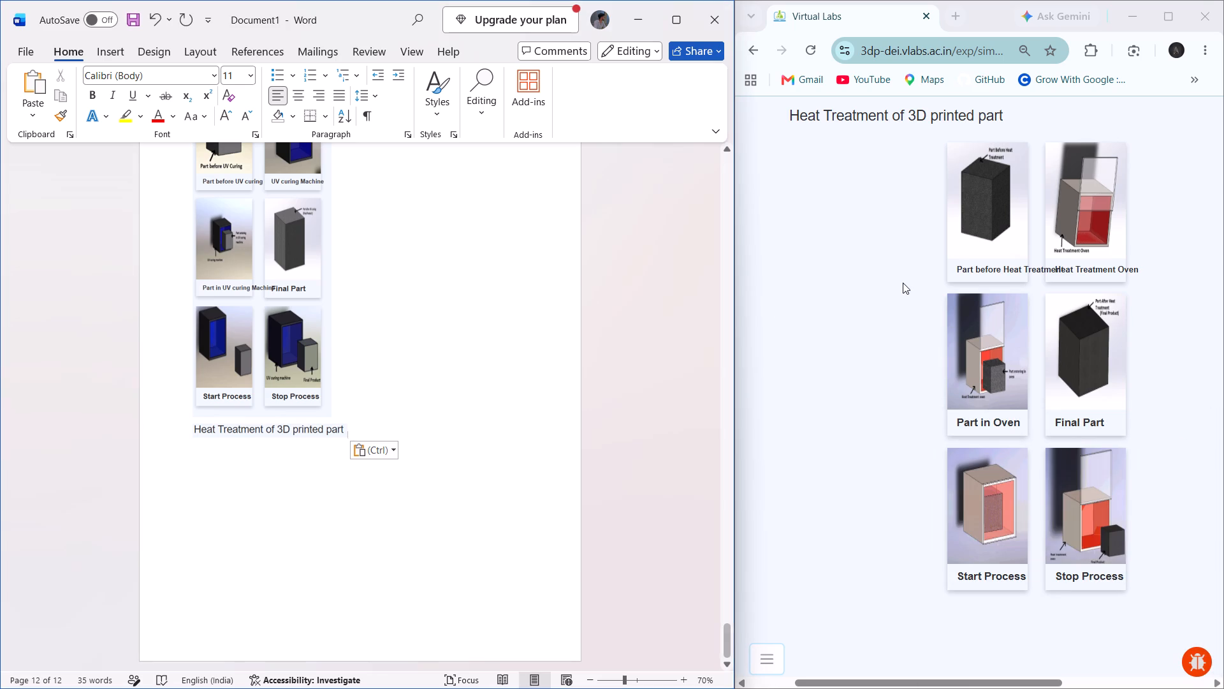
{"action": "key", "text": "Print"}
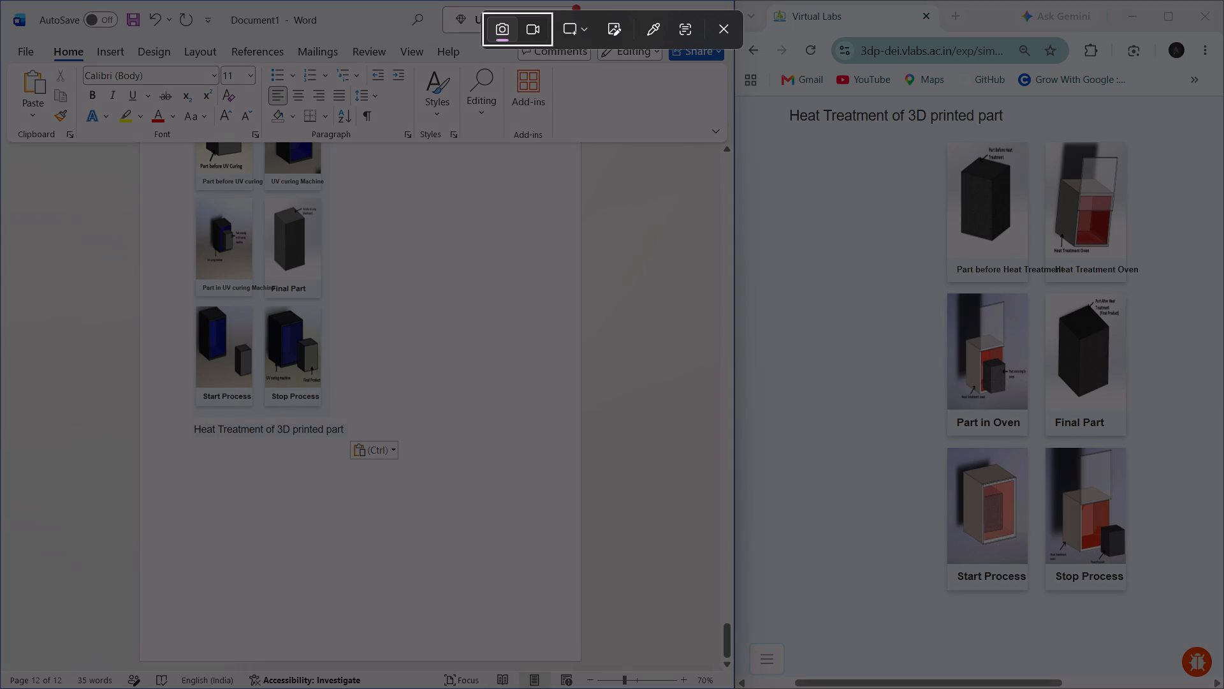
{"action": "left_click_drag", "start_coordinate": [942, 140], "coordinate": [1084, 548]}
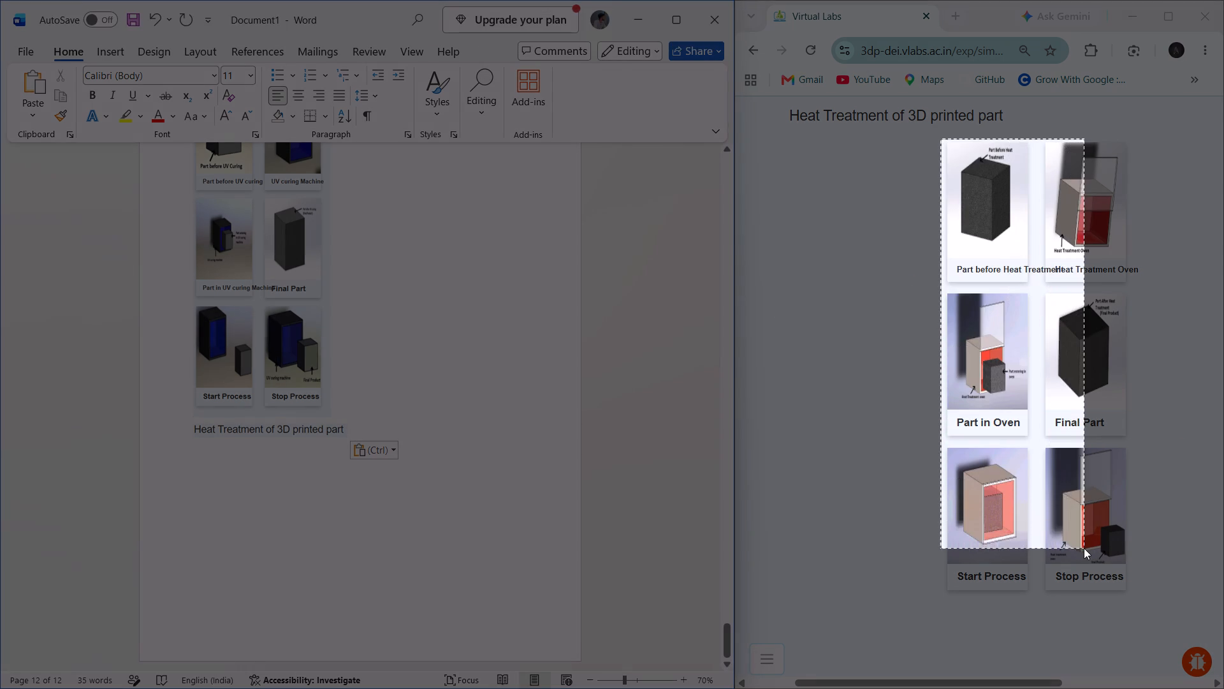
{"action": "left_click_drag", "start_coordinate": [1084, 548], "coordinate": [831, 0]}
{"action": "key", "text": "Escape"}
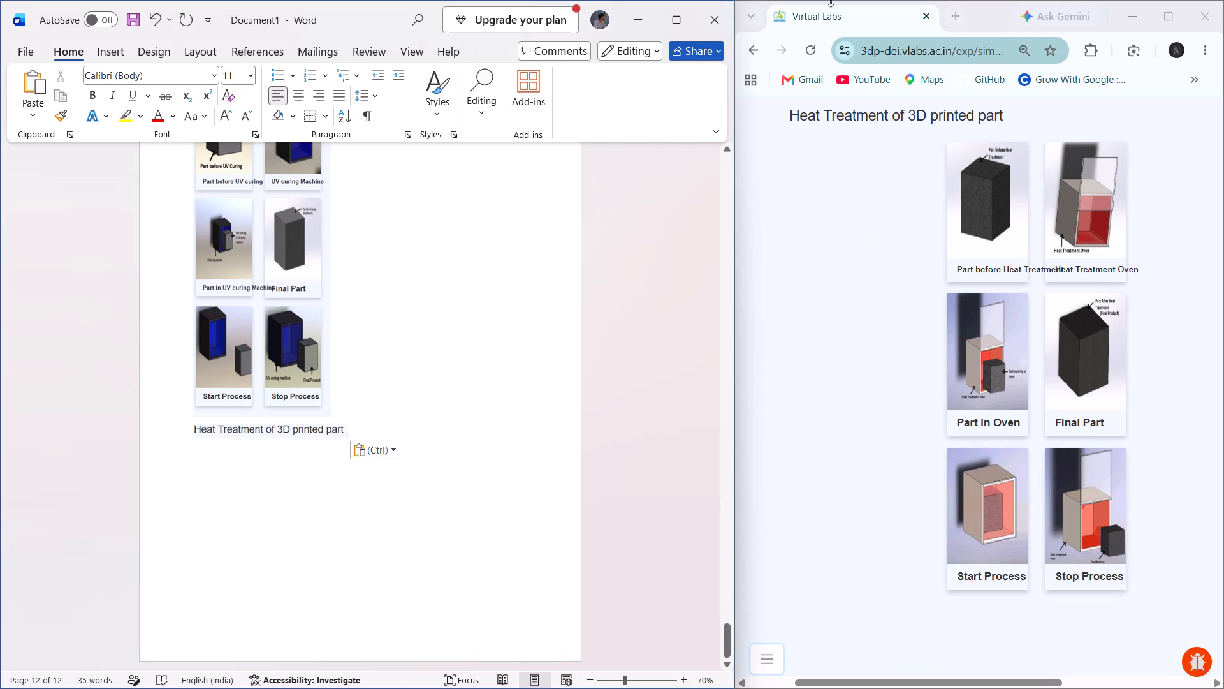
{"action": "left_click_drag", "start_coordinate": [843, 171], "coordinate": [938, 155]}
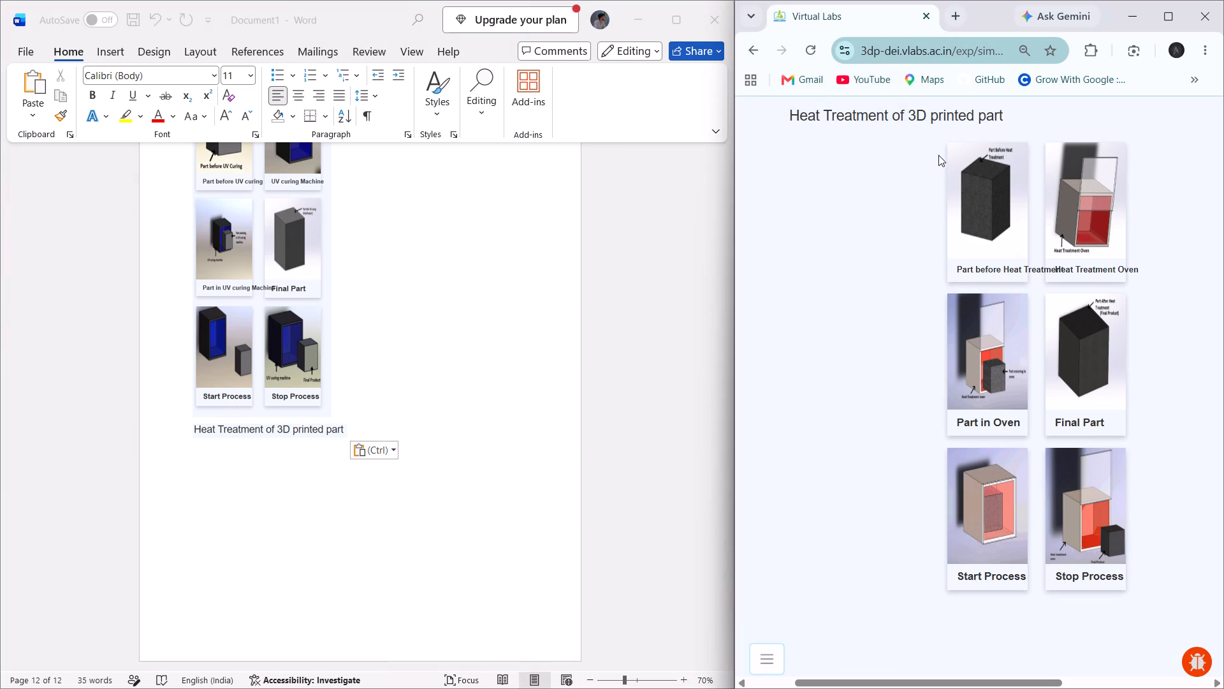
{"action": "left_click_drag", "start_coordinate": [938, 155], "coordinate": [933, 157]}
Capture the six Heat Treatment tiles and paste them on a new line below the Heat Treatment title picture.
{"action": "key", "text": "Print"}
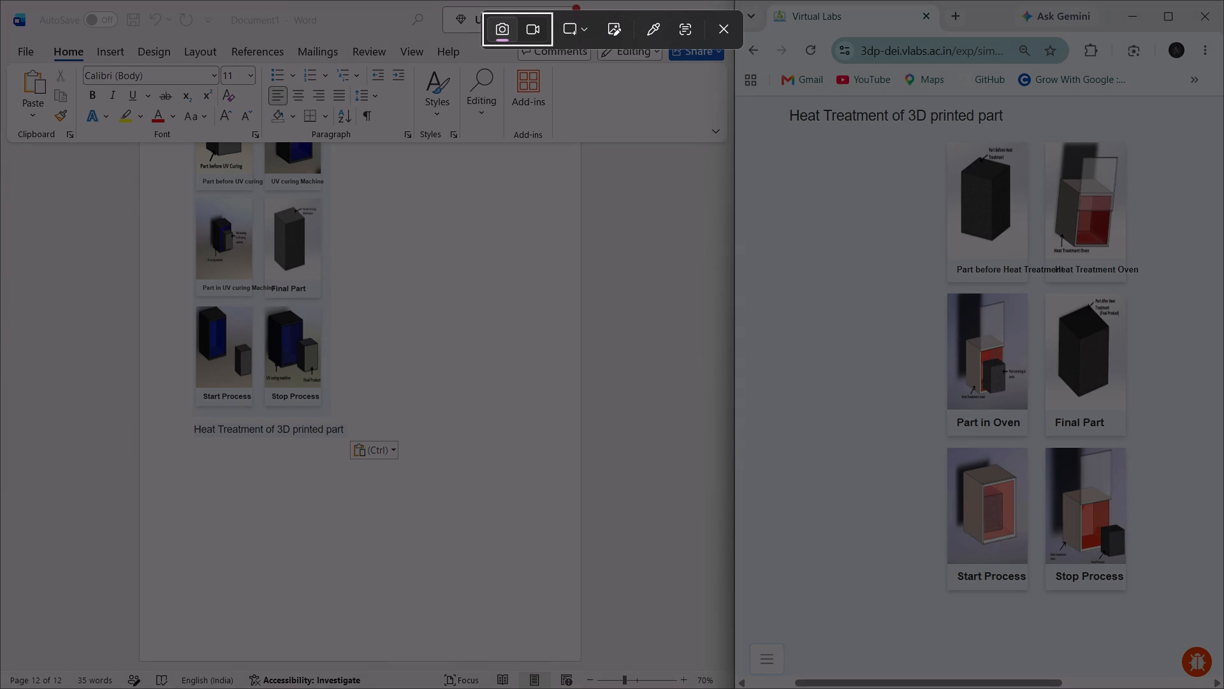
{"action": "left_click_drag", "start_coordinate": [932, 132], "coordinate": [1096, 568]}
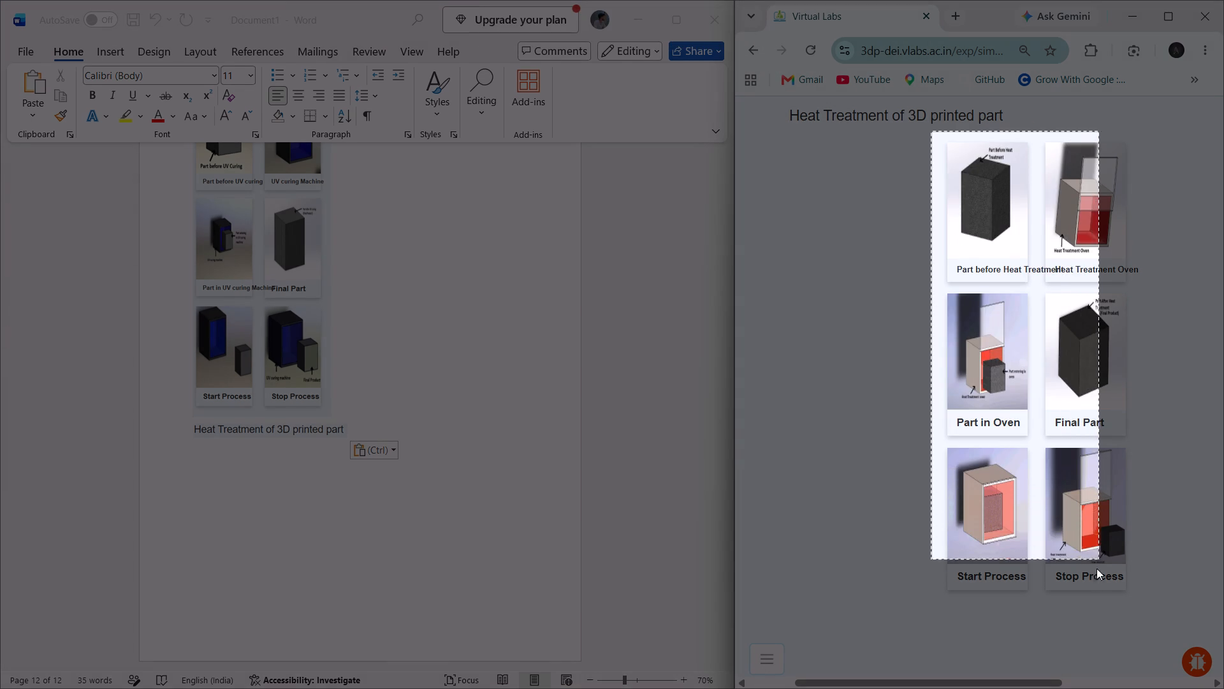
{"action": "left_click_drag", "start_coordinate": [1096, 568], "coordinate": [1138, 600]}
{"action": "left_click", "coordinate": [368, 441]}
{"action": "key", "text": "Return"}
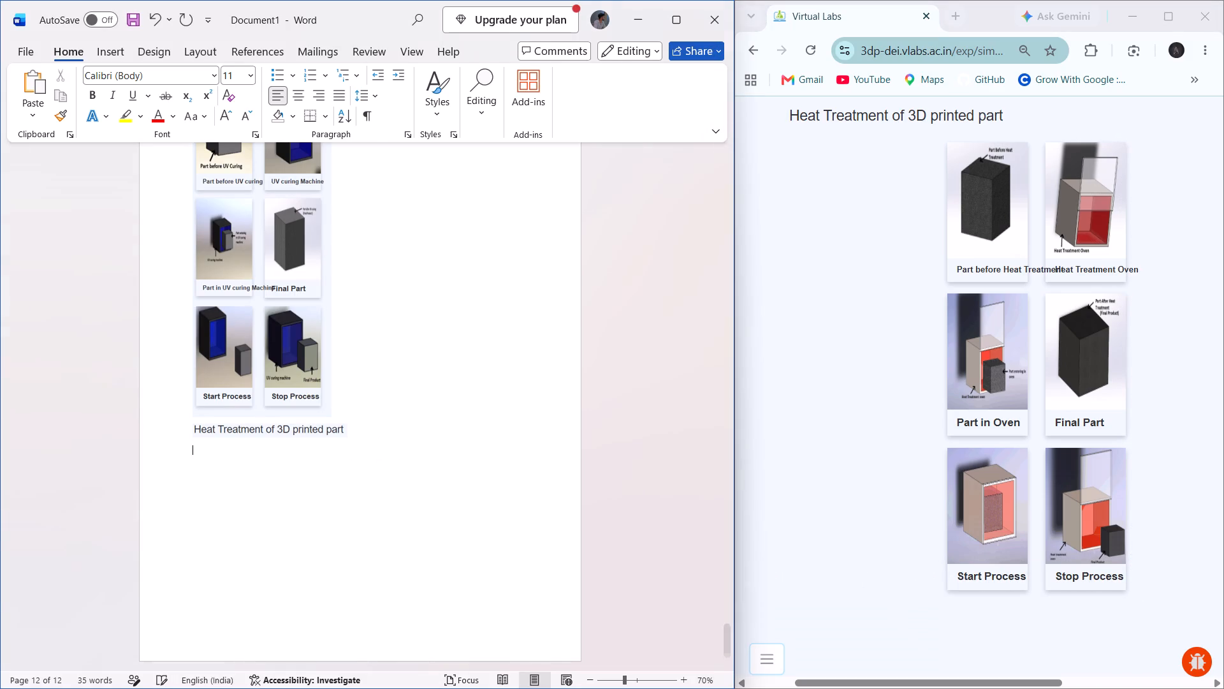
{"action": "key", "text": "ctrl+v"}
{"action": "scroll", "coordinate": [370, 434], "scroll_direction": "up", "scroll_amount": 1}
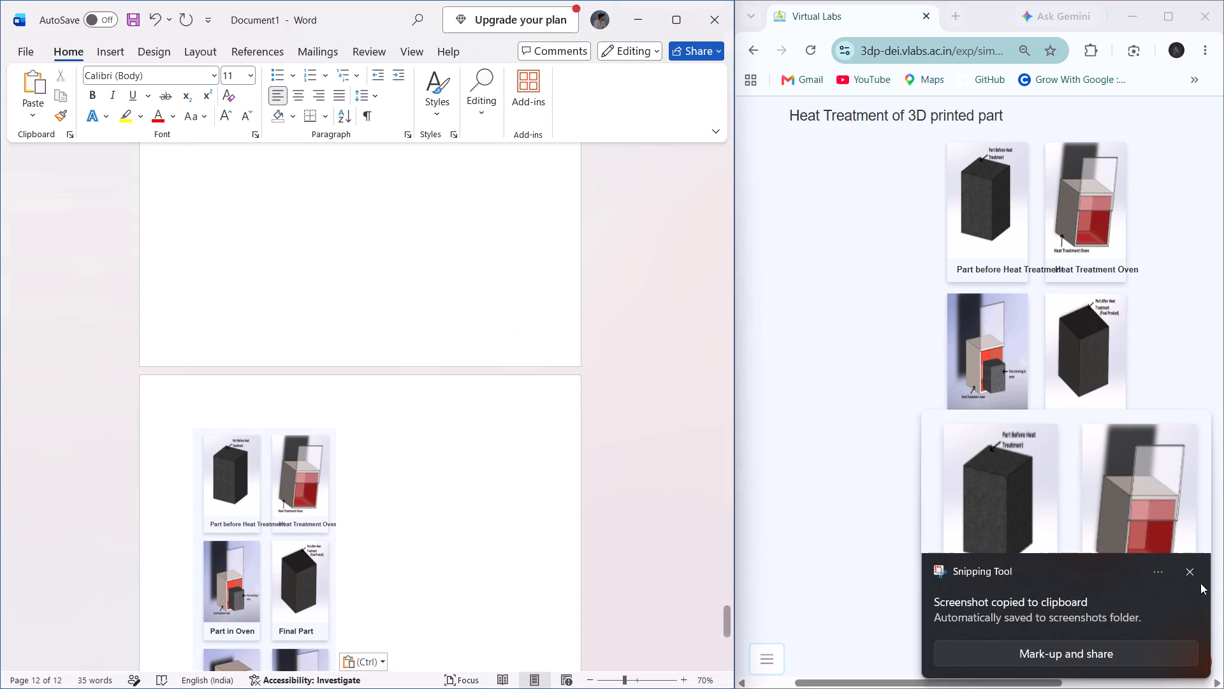
{"action": "left_click", "coordinate": [1188, 565]}
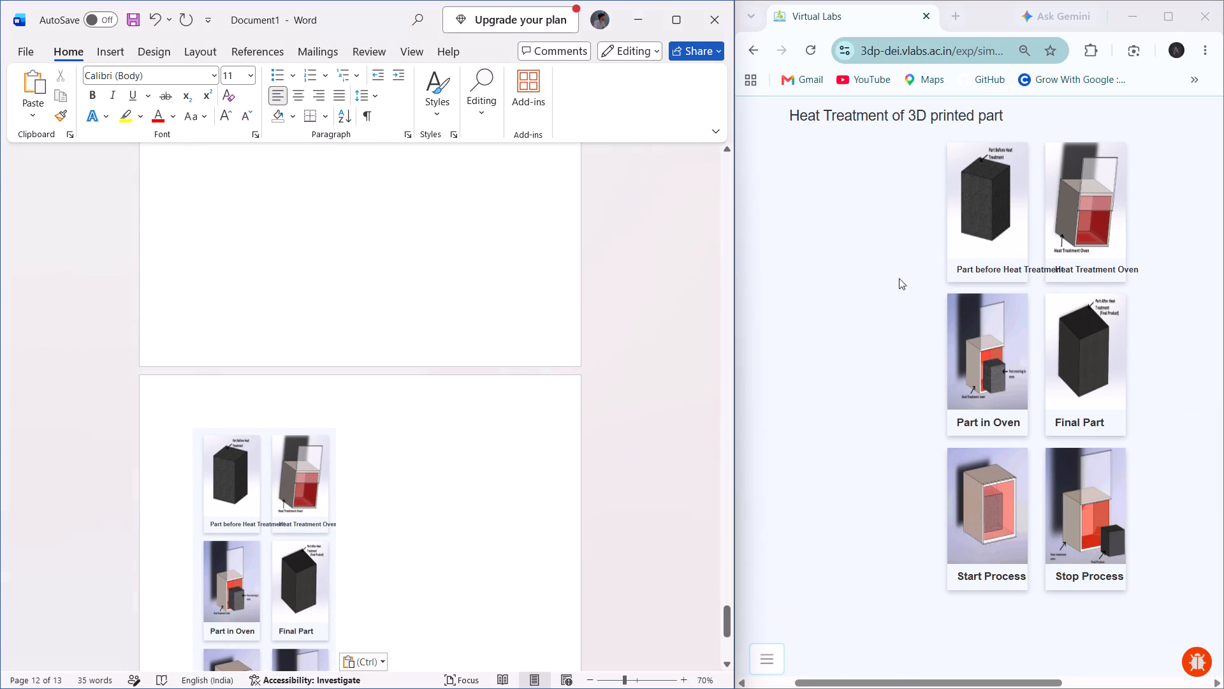
Return to the experiment's simulation list.
{"action": "left_click", "coordinate": [760, 51]}
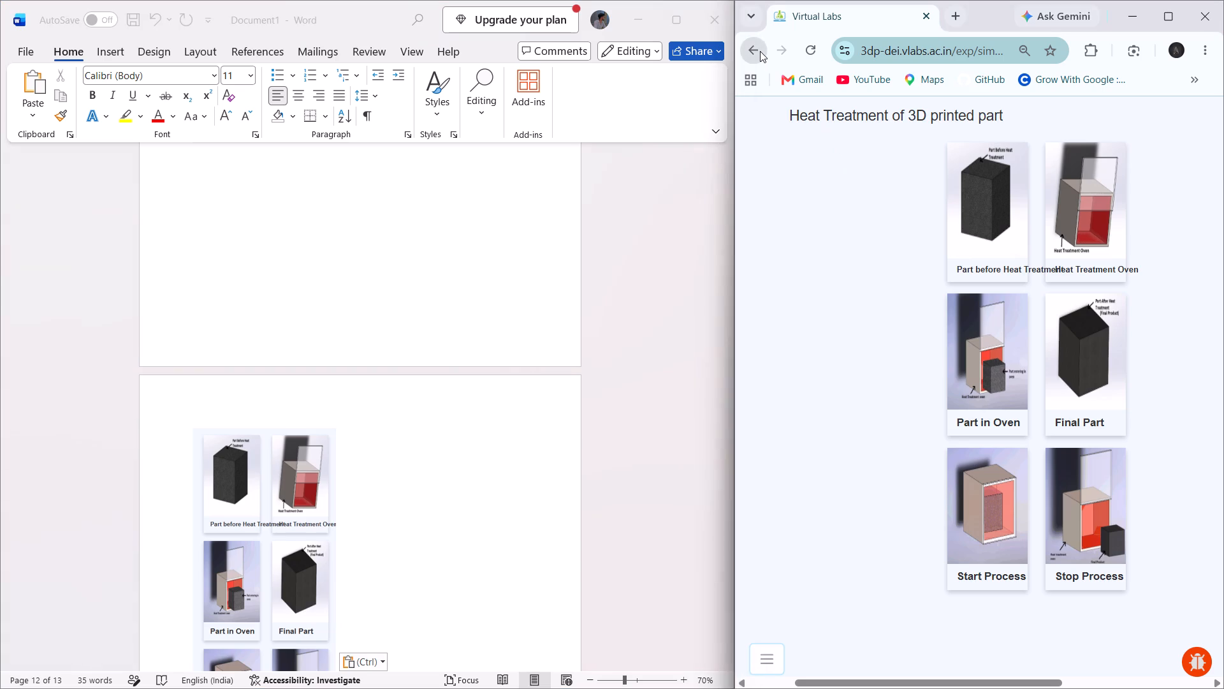
{"action": "left_click", "coordinate": [752, 54]}
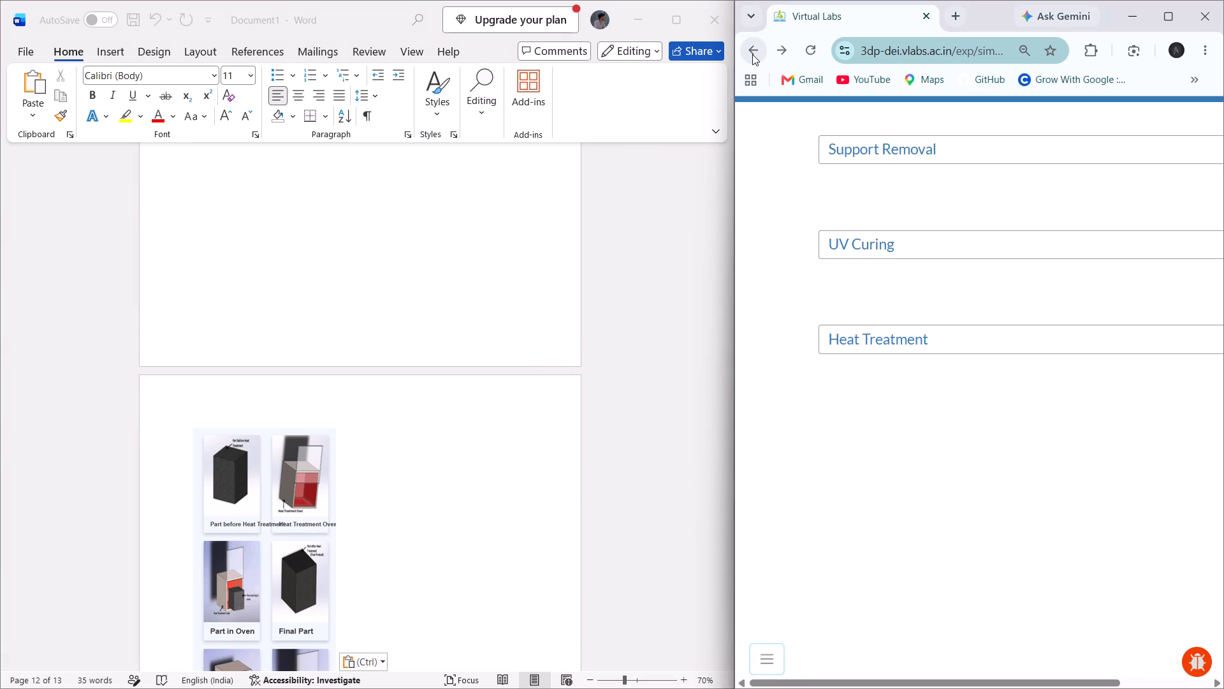
Set the Lab 10 Support Removal title picture and its tiles picture to Top and Bottom text wrapping.
{"action": "scroll", "coordinate": [522, 511], "scroll_direction": "up", "scroll_amount": 4}
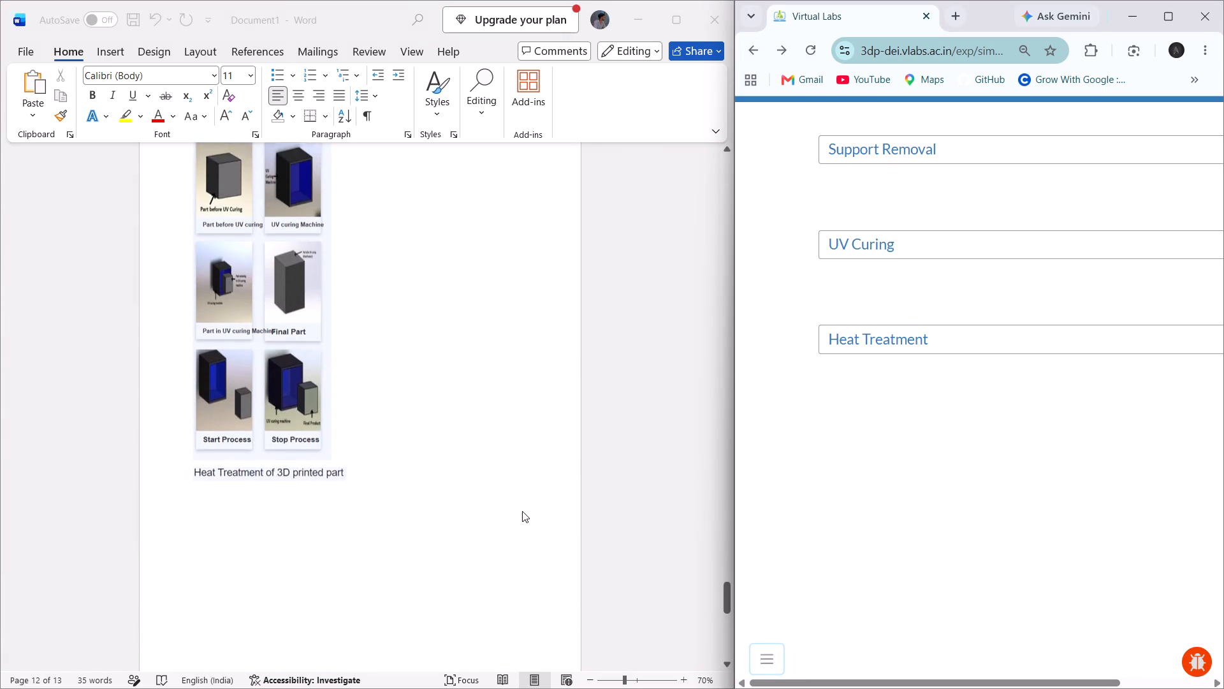
{"action": "scroll", "coordinate": [522, 511], "scroll_direction": "up", "scroll_amount": 3}
{"action": "scroll", "coordinate": [522, 511], "scroll_direction": "down", "scroll_amount": 3, "text": "ctrl"}
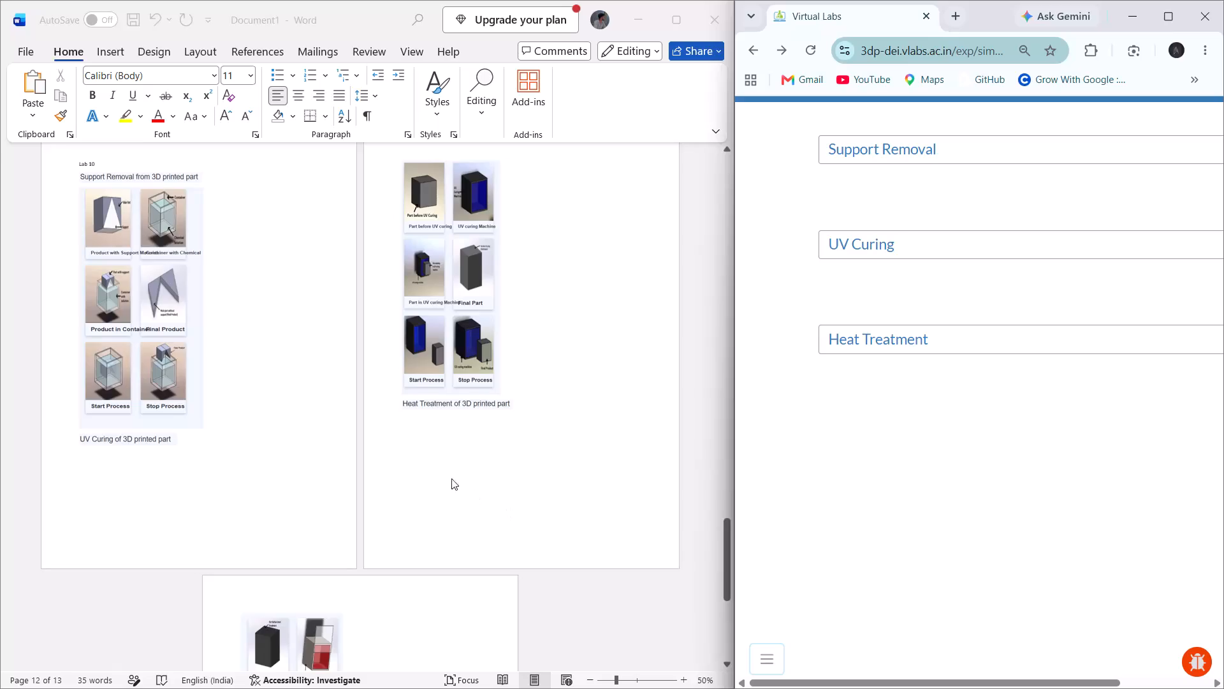
{"action": "scroll", "coordinate": [444, 469], "scroll_direction": "up", "scroll_amount": 1}
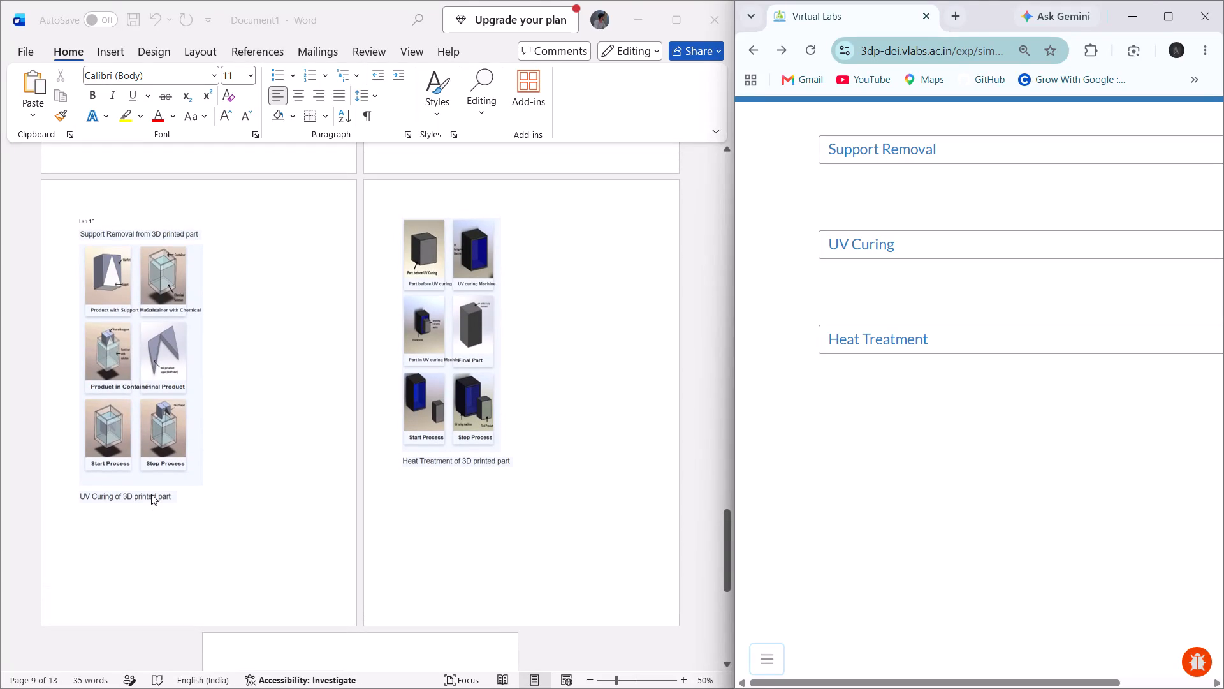
{"action": "right_click", "coordinate": [151, 494]}
{"action": "left_click", "coordinate": [147, 270]}
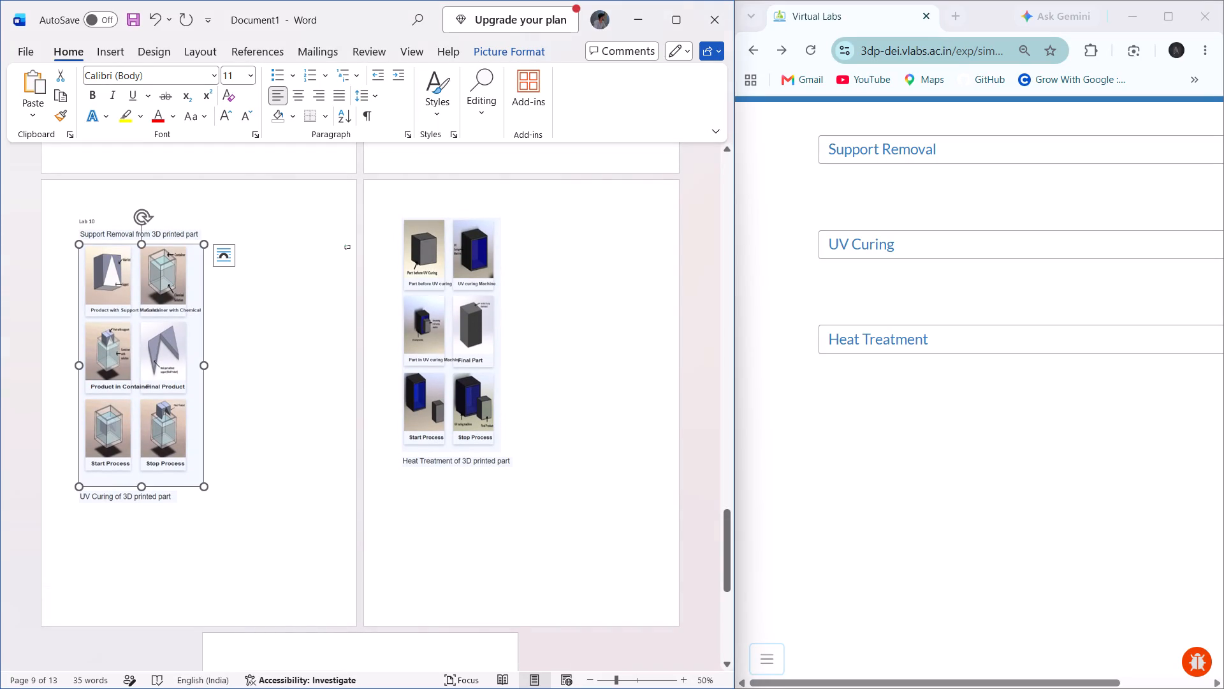
{"action": "left_click", "coordinate": [227, 512]}
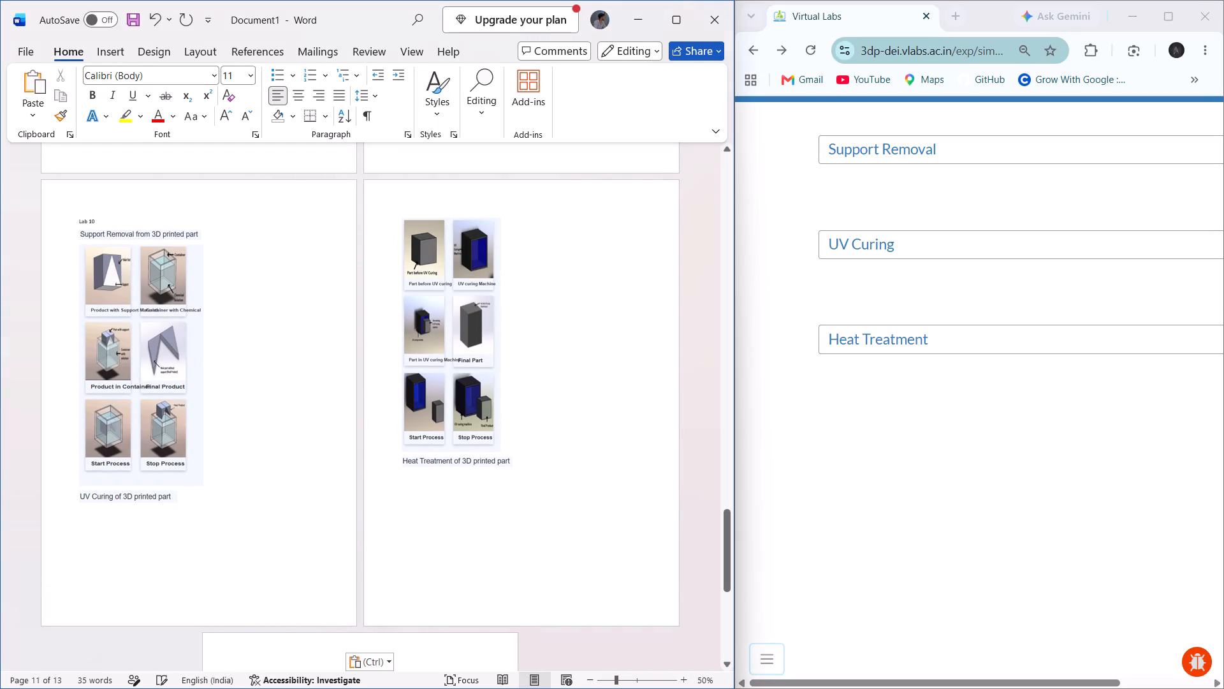
{"action": "left_click", "coordinate": [170, 241]}
{"action": "right_click", "coordinate": [170, 235]}
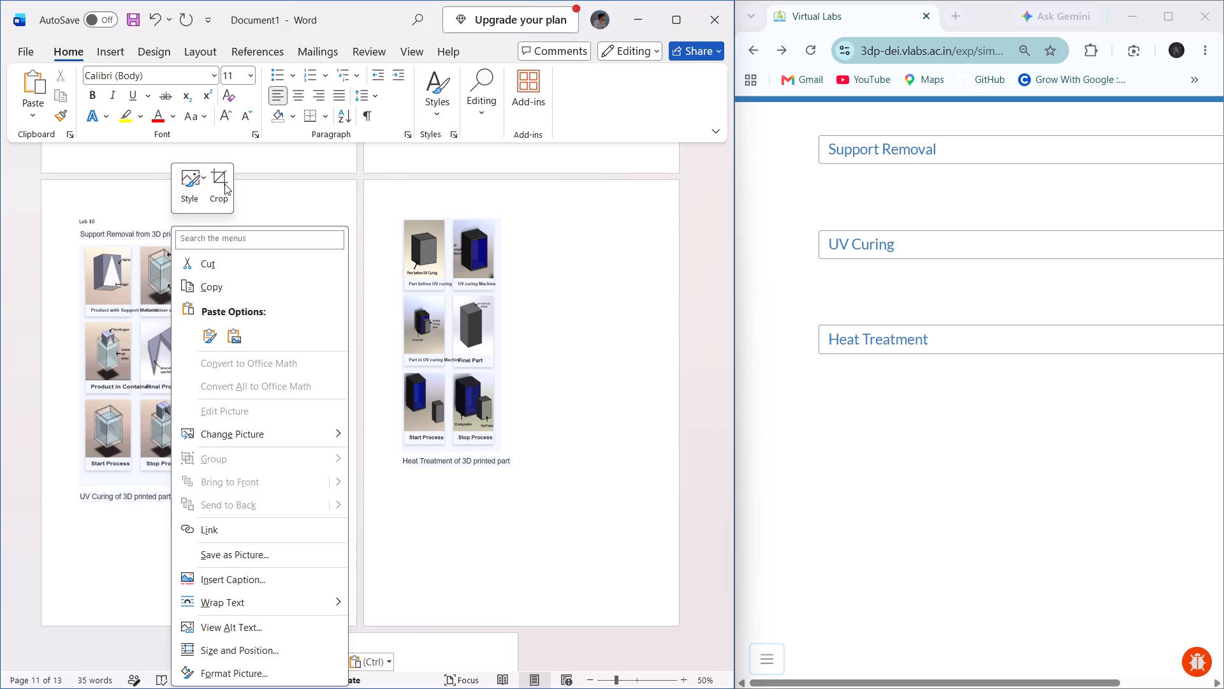
{"action": "left_click", "coordinate": [274, 205]}
{"action": "left_click", "coordinate": [219, 244]}
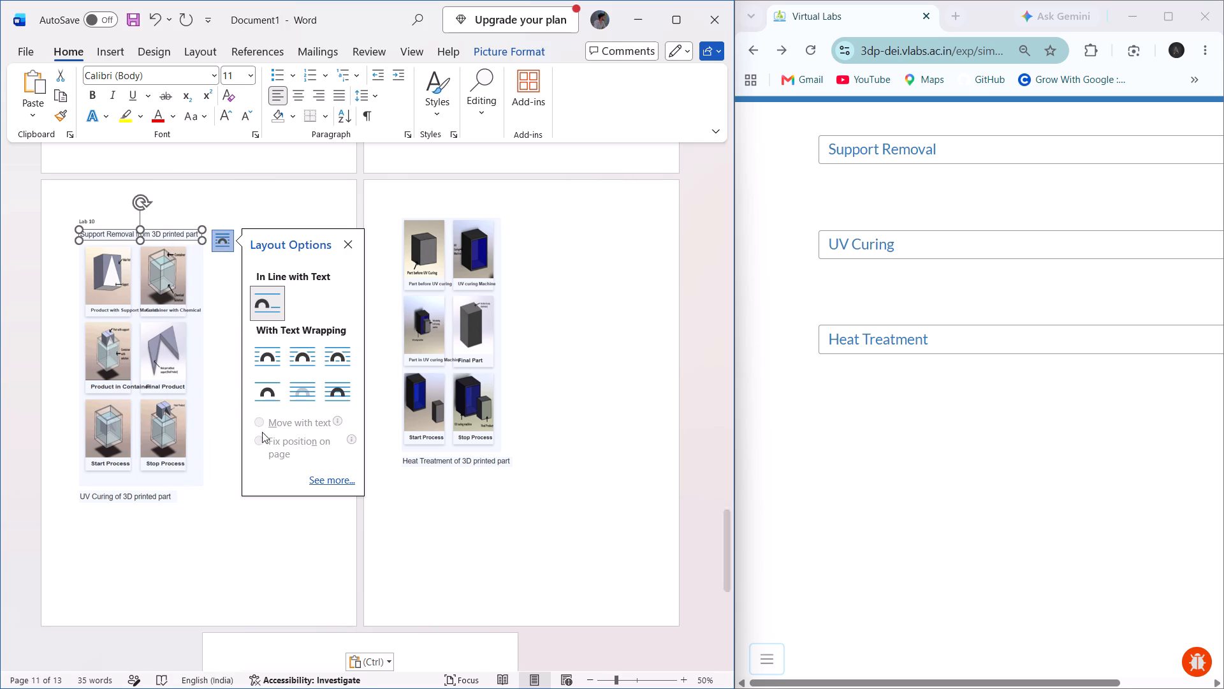
{"action": "left_click", "coordinate": [266, 387]}
{"action": "left_click", "coordinate": [186, 332]}
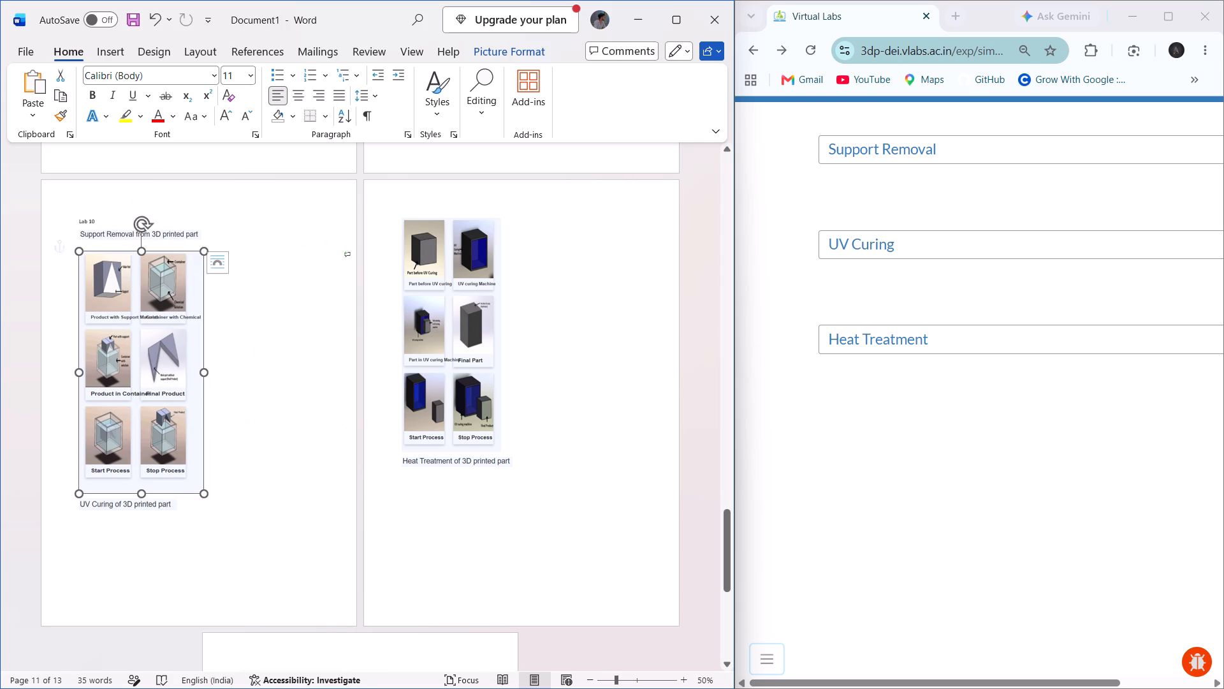
{"action": "left_click", "coordinate": [222, 257]}
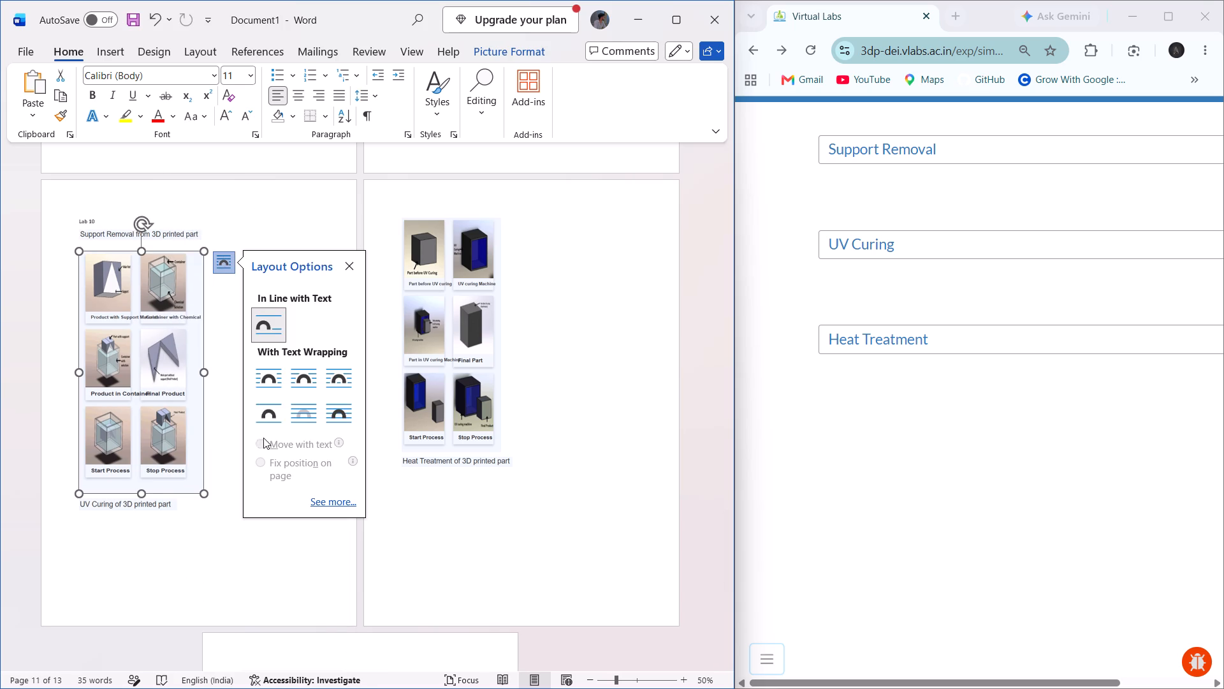
{"action": "left_click", "coordinate": [265, 425]}
Set the UV Curing title picture and the UV Curing tiles picture to Top and Bottom text wrapping.
{"action": "left_click", "coordinate": [153, 512]}
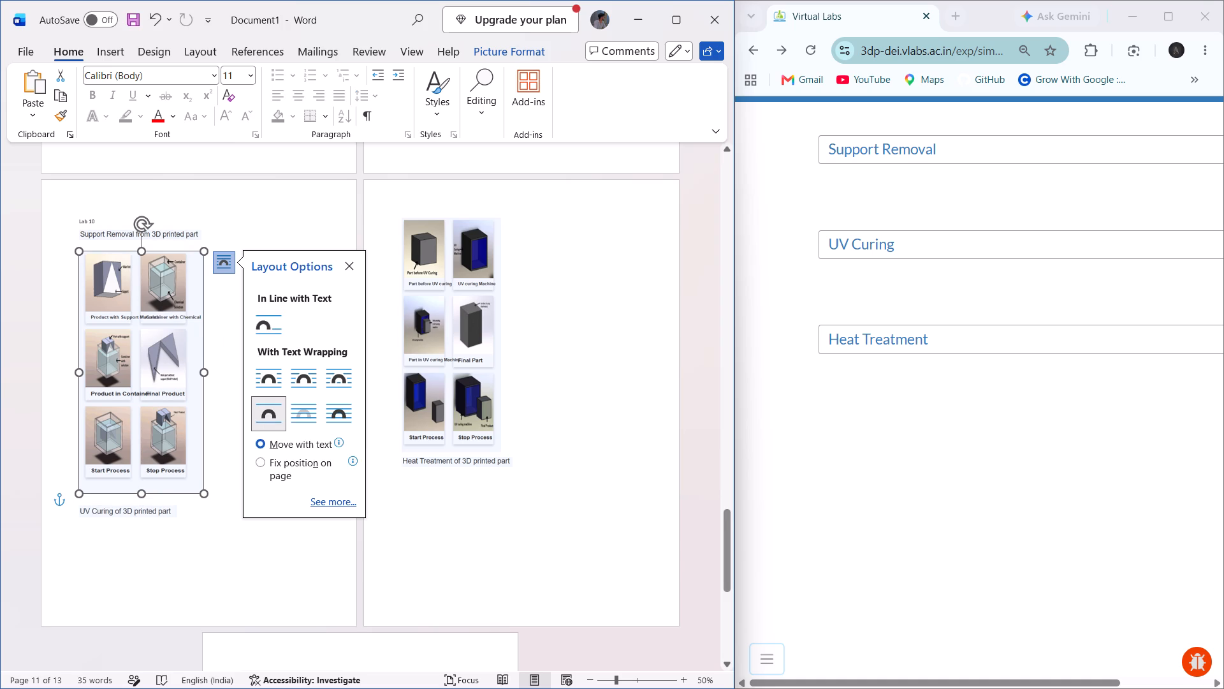
{"action": "left_click", "coordinate": [191, 515]}
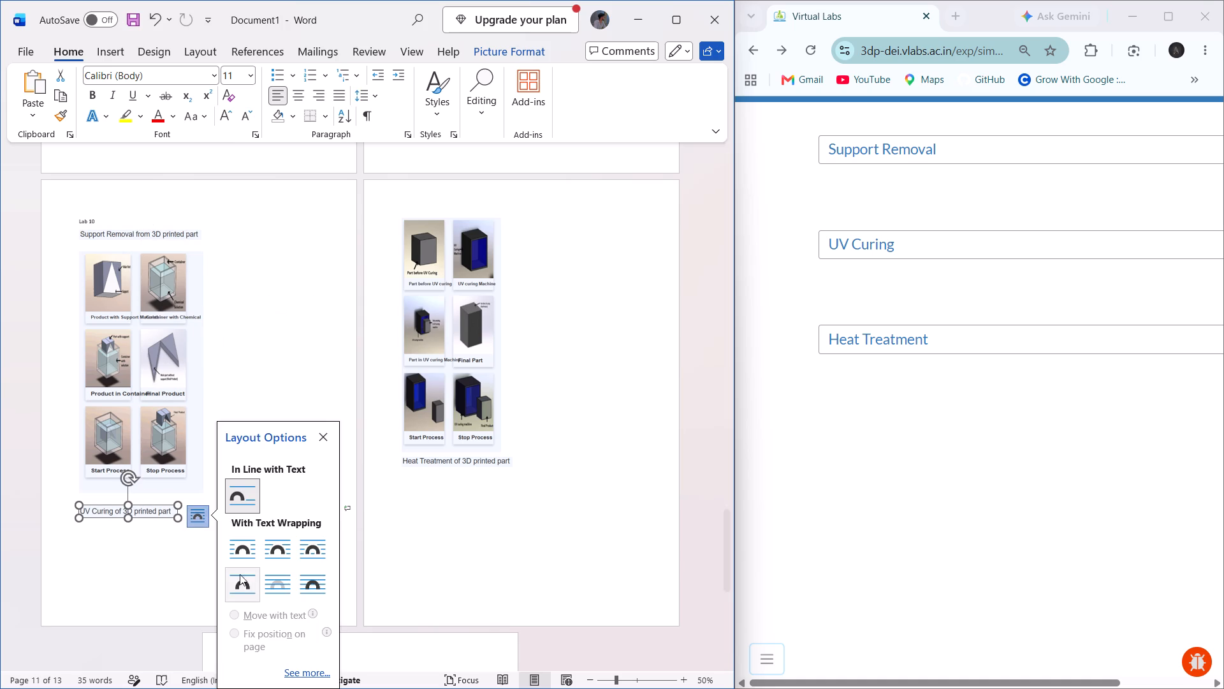
{"action": "left_click", "coordinate": [247, 584]}
{"action": "left_click", "coordinate": [162, 556]}
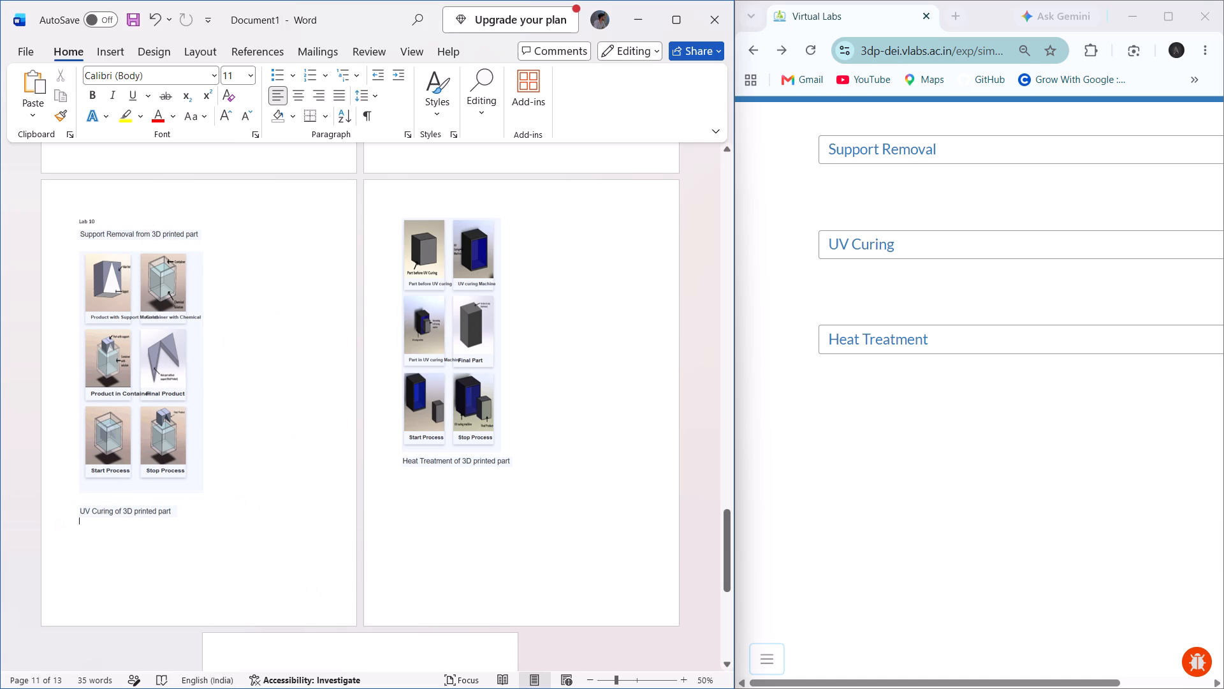
{"action": "left_click", "coordinate": [458, 327]}
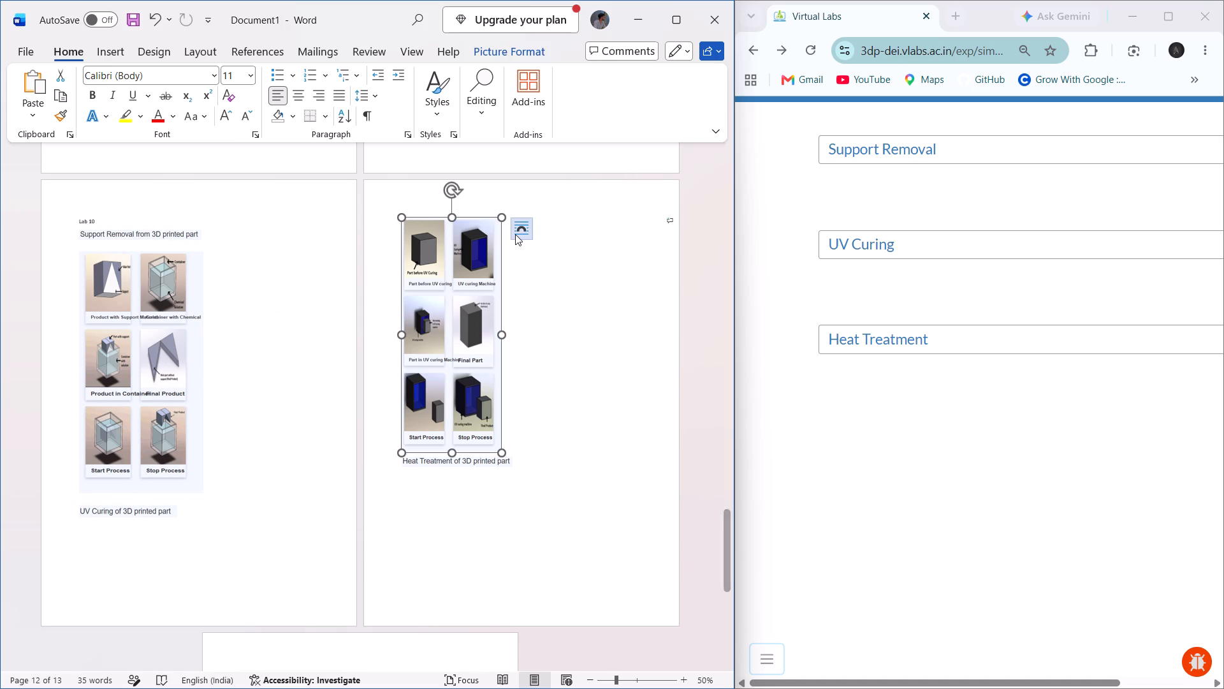
{"action": "left_click", "coordinate": [515, 234]}
{"action": "left_click", "coordinate": [562, 374]}
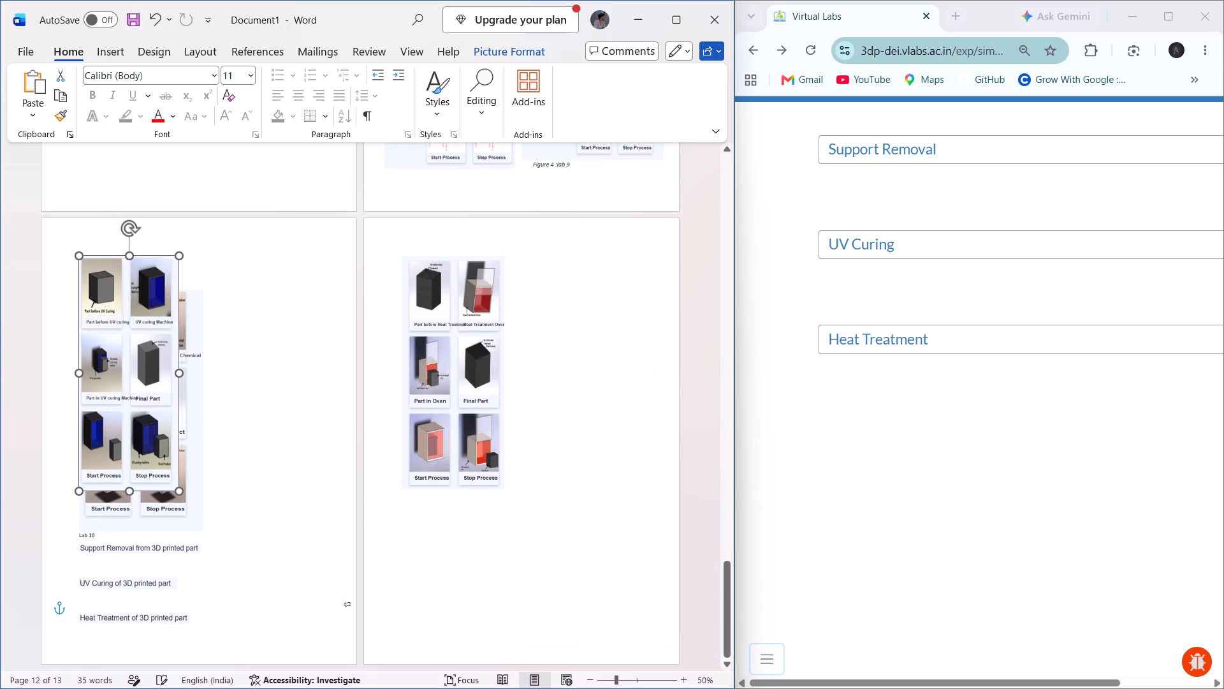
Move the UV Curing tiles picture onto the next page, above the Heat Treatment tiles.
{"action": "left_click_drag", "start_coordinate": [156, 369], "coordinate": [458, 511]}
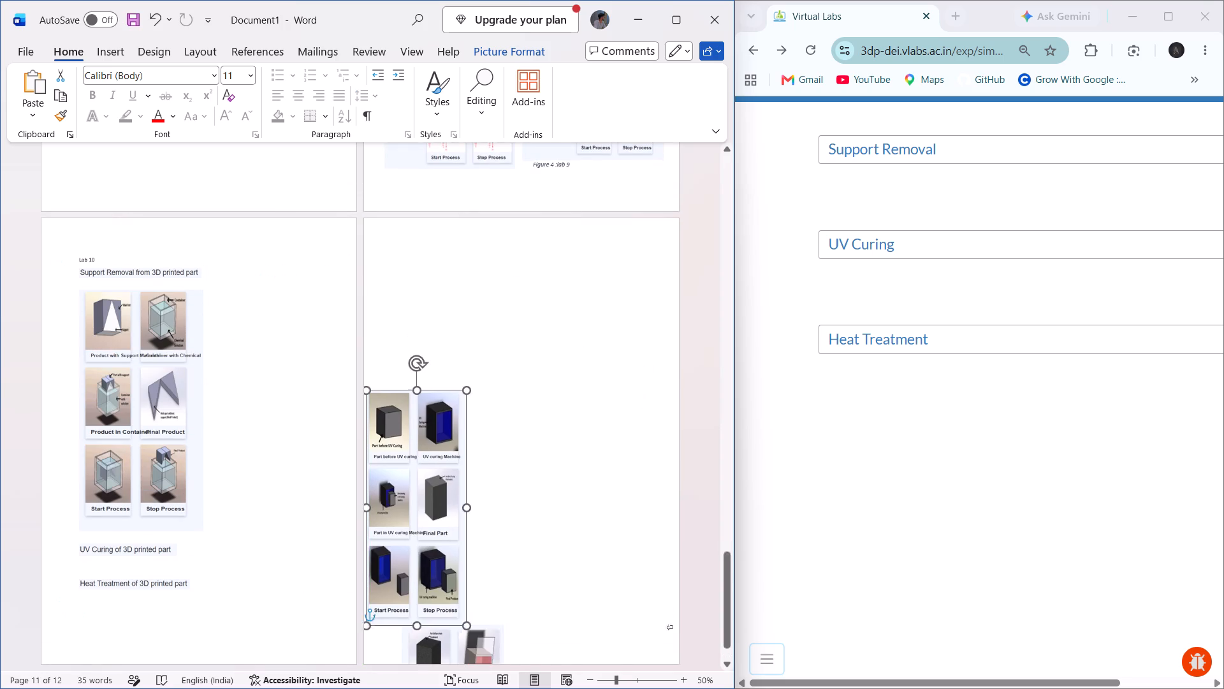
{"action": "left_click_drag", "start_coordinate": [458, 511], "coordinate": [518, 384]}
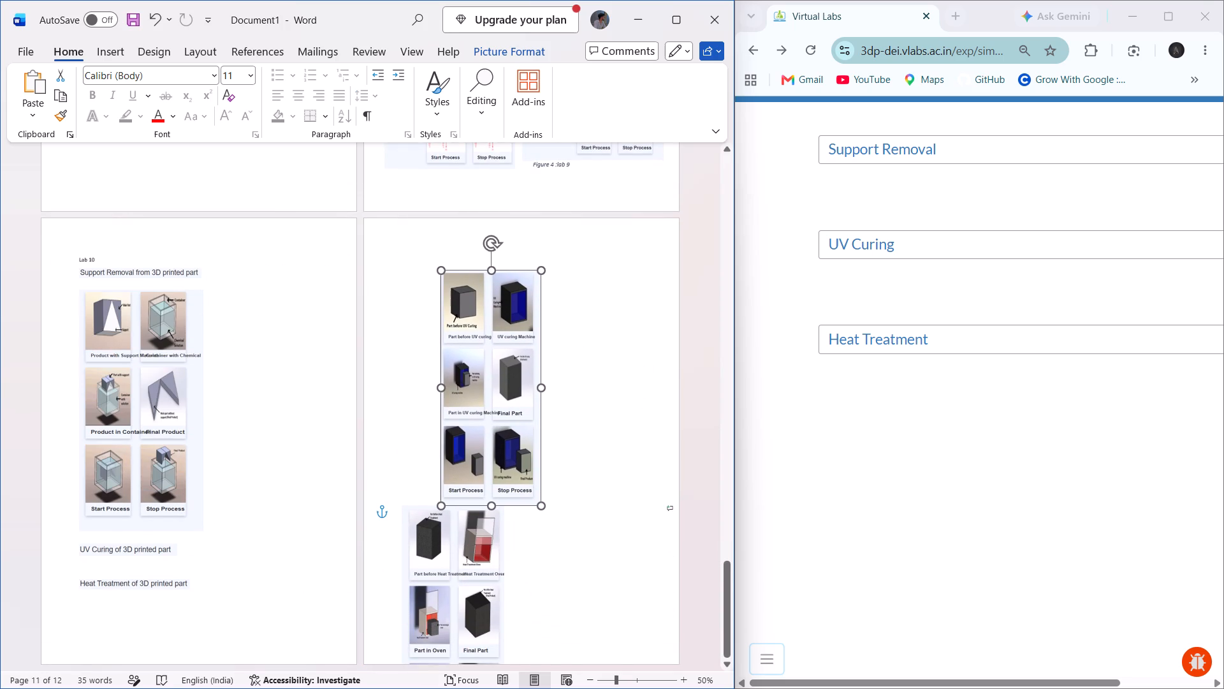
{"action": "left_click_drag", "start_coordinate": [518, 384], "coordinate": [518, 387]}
Place the UV Curing title beside the Support Removal title on the Lab 10 page, with the UV Curing tiles directly beneath it.
{"action": "left_click", "coordinate": [143, 551]}
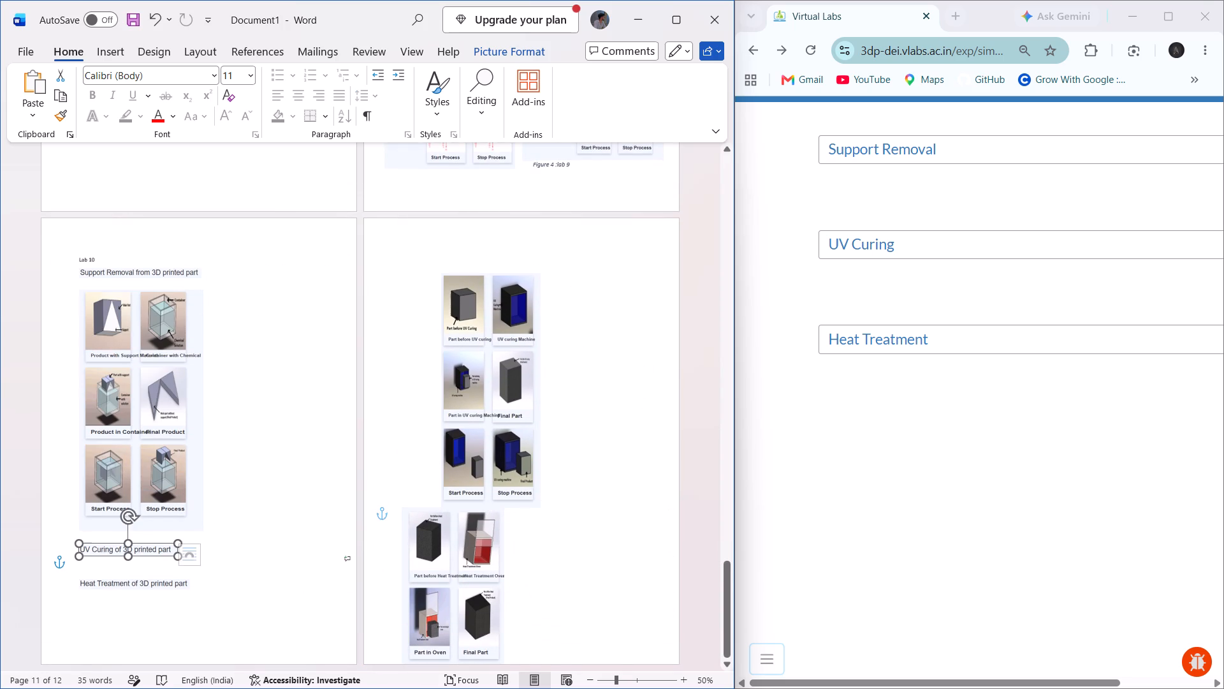
{"action": "left_click_drag", "start_coordinate": [143, 551], "coordinate": [289, 275]}
{"action": "left_click_drag", "start_coordinate": [506, 351], "coordinate": [295, 368]}
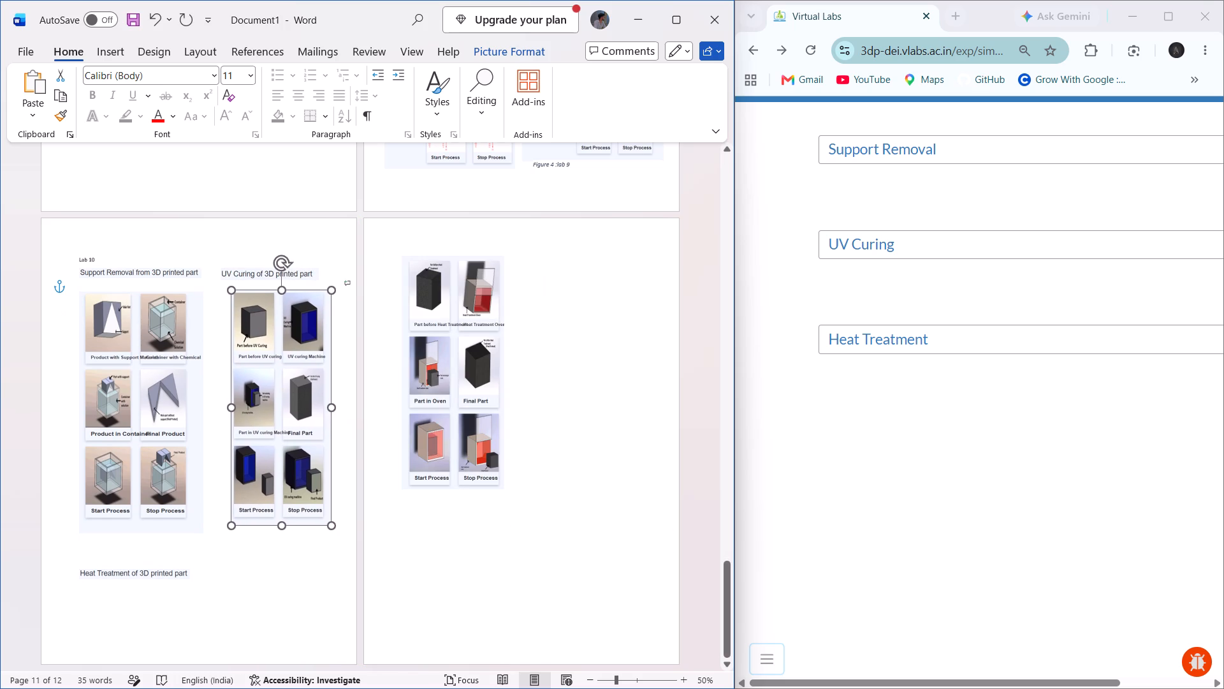
{"action": "left_click_drag", "start_coordinate": [295, 368], "coordinate": [291, 366]}
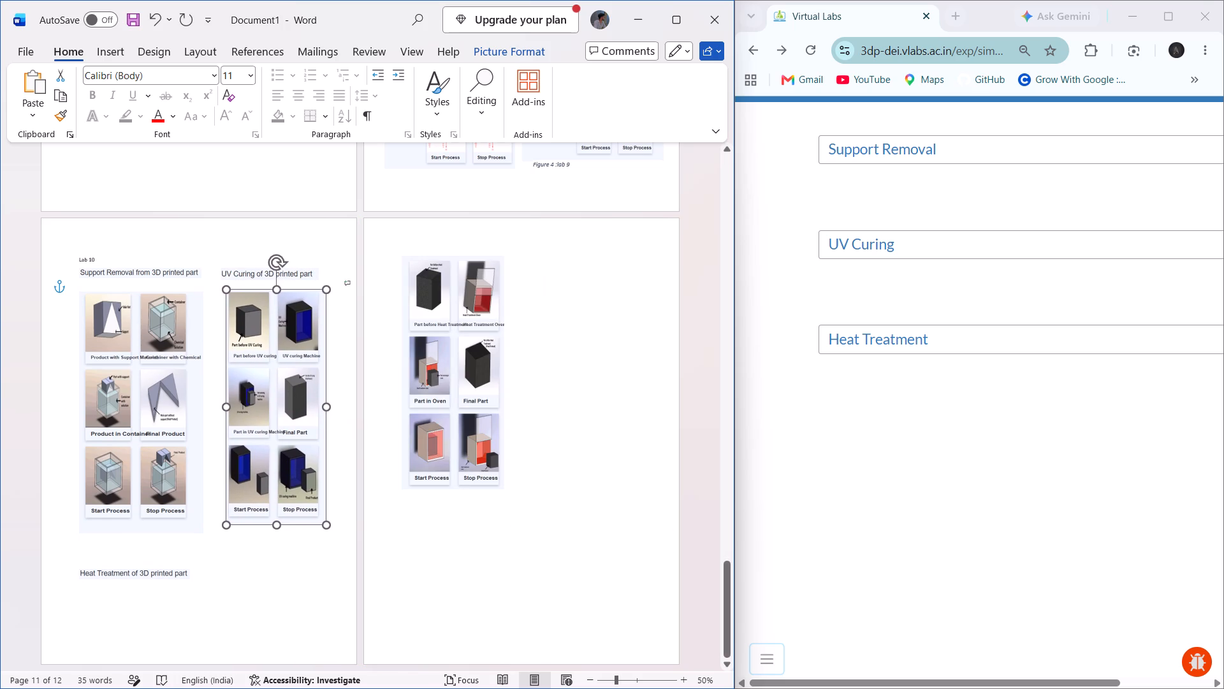
{"action": "left_click_drag", "start_coordinate": [291, 366], "coordinate": [287, 367]}
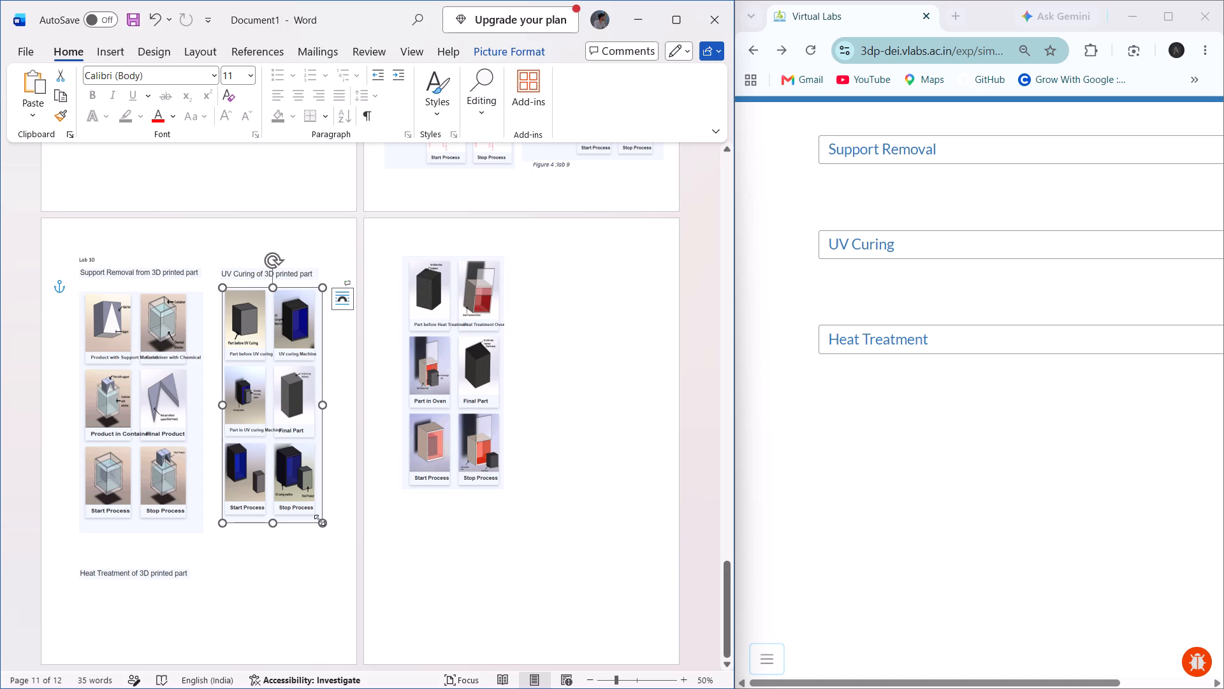
Enlarge the UV Curing tiles picture to fill the space beside the Support Removal tiles, then stretch it slightly taller.
{"action": "left_click_drag", "start_coordinate": [323, 522], "coordinate": [333, 552]}
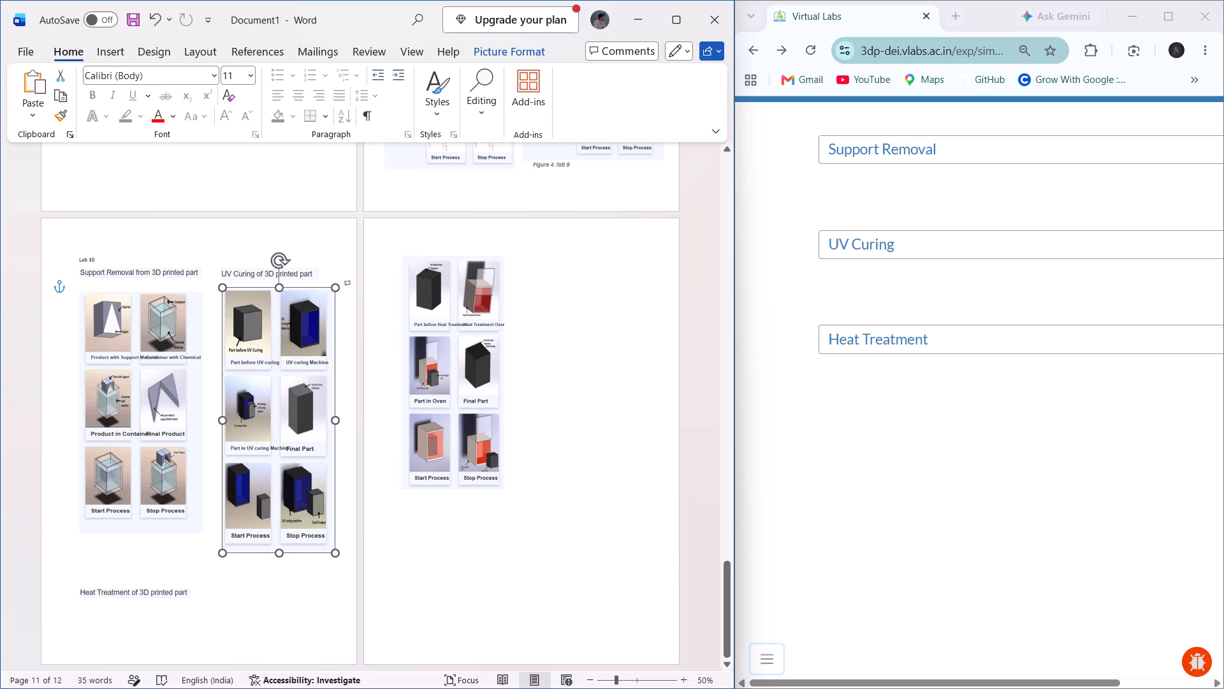
{"action": "left_click_drag", "start_coordinate": [333, 552], "coordinate": [326, 554]}
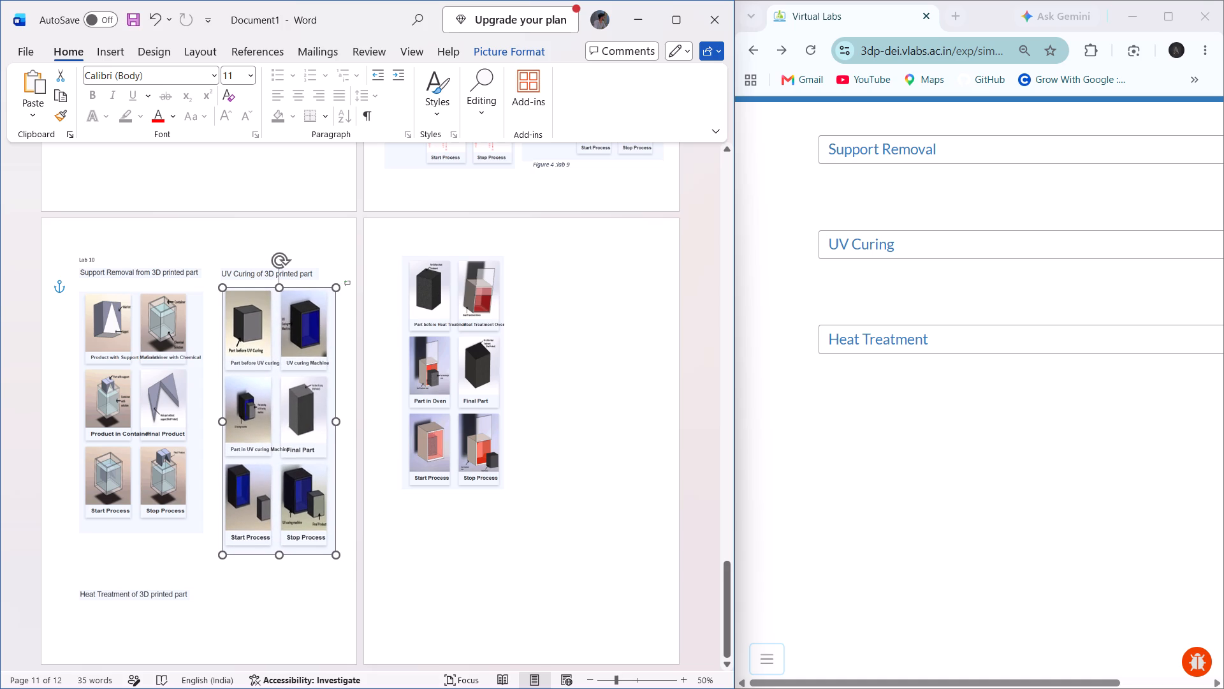
{"action": "left_click_drag", "start_coordinate": [326, 554], "coordinate": [326, 550]}
{"action": "left_click_drag", "start_coordinate": [282, 551], "coordinate": [282, 563]}
Stretch the Support Removal tiles picture taller, then enlarge it to nearly reach the UV Curing tiles.
{"action": "left_click", "coordinate": [134, 496]}
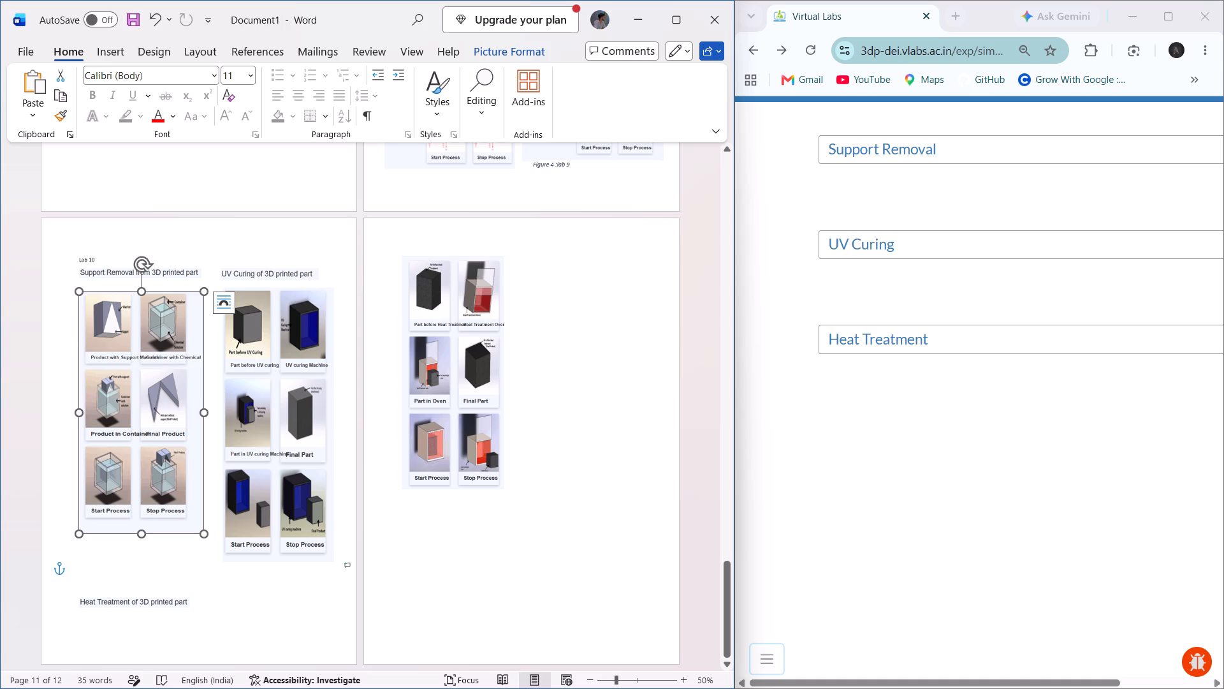
{"action": "left_click_drag", "start_coordinate": [143, 536], "coordinate": [144, 553]}
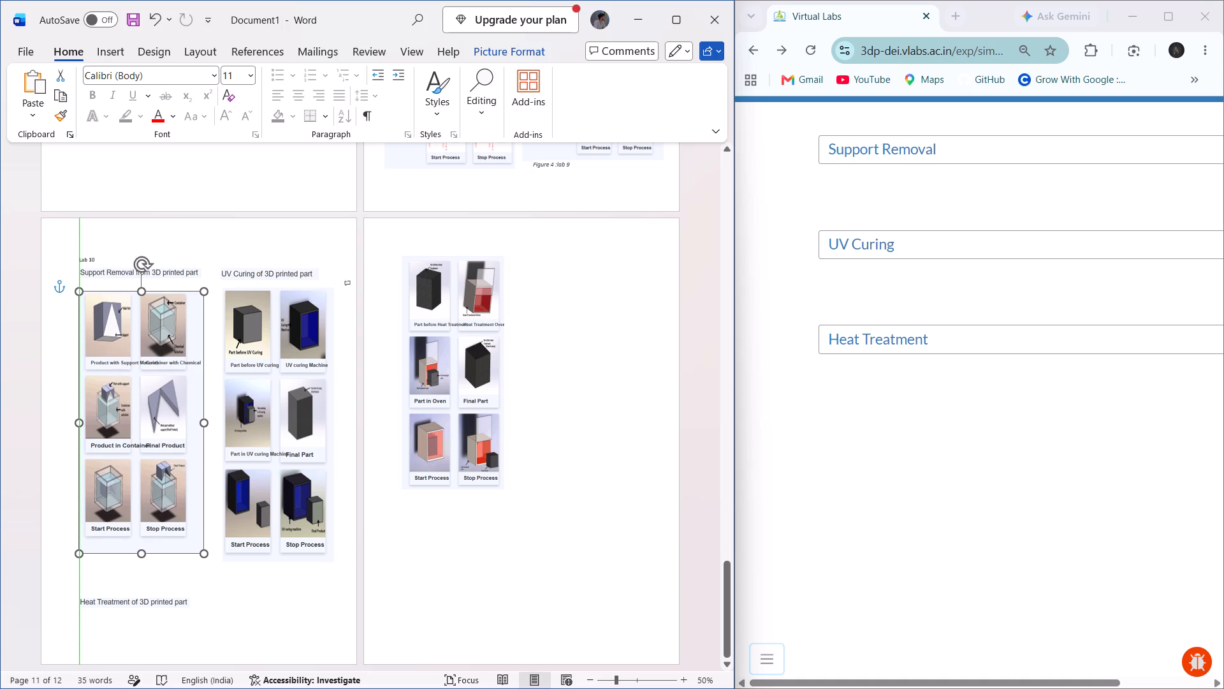
{"action": "left_click_drag", "start_coordinate": [144, 553], "coordinate": [145, 556]}
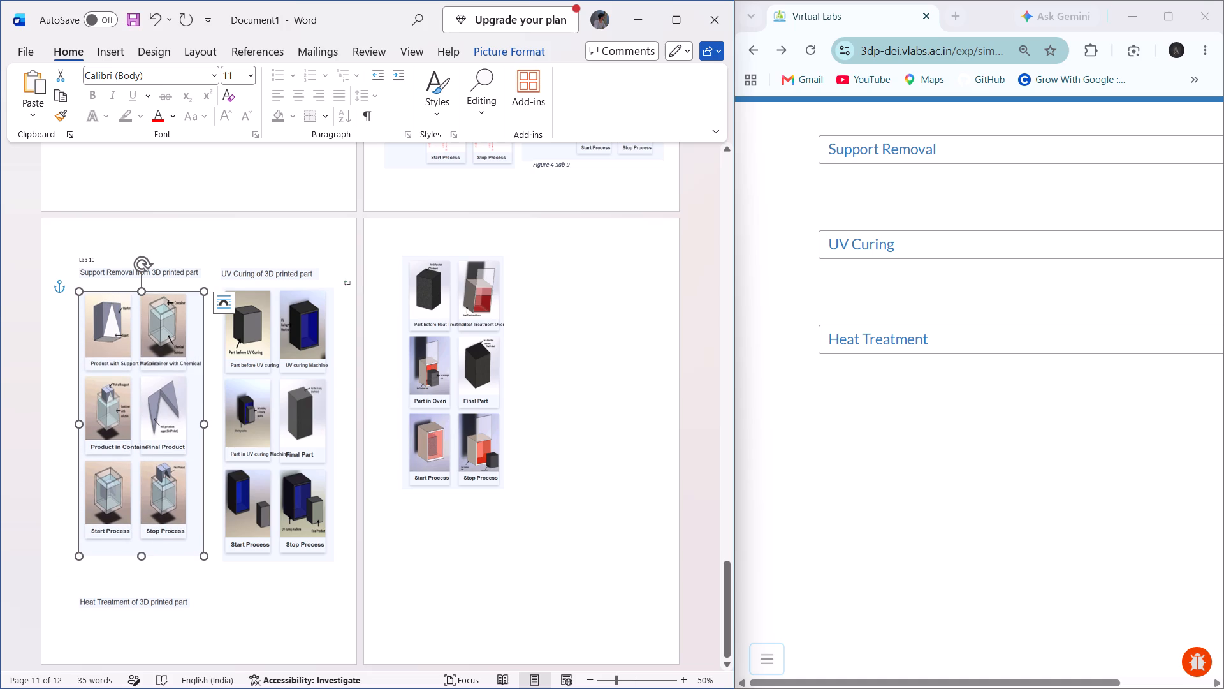
{"action": "left_click_drag", "start_coordinate": [204, 558], "coordinate": [212, 567]}
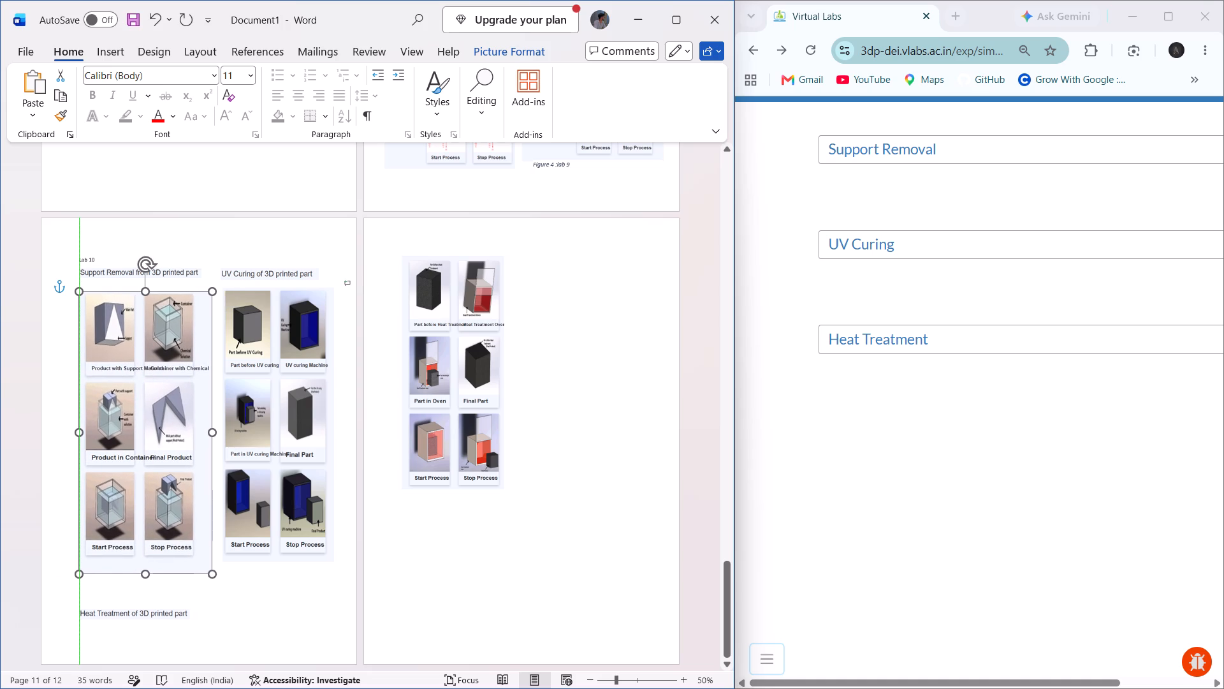
{"action": "left_click_drag", "start_coordinate": [212, 567], "coordinate": [212, 568]}
Enlarge the UV Curing tiles picture to roughly match the height of the Support Removal tiles beside it.
{"action": "left_click", "coordinate": [249, 547]}
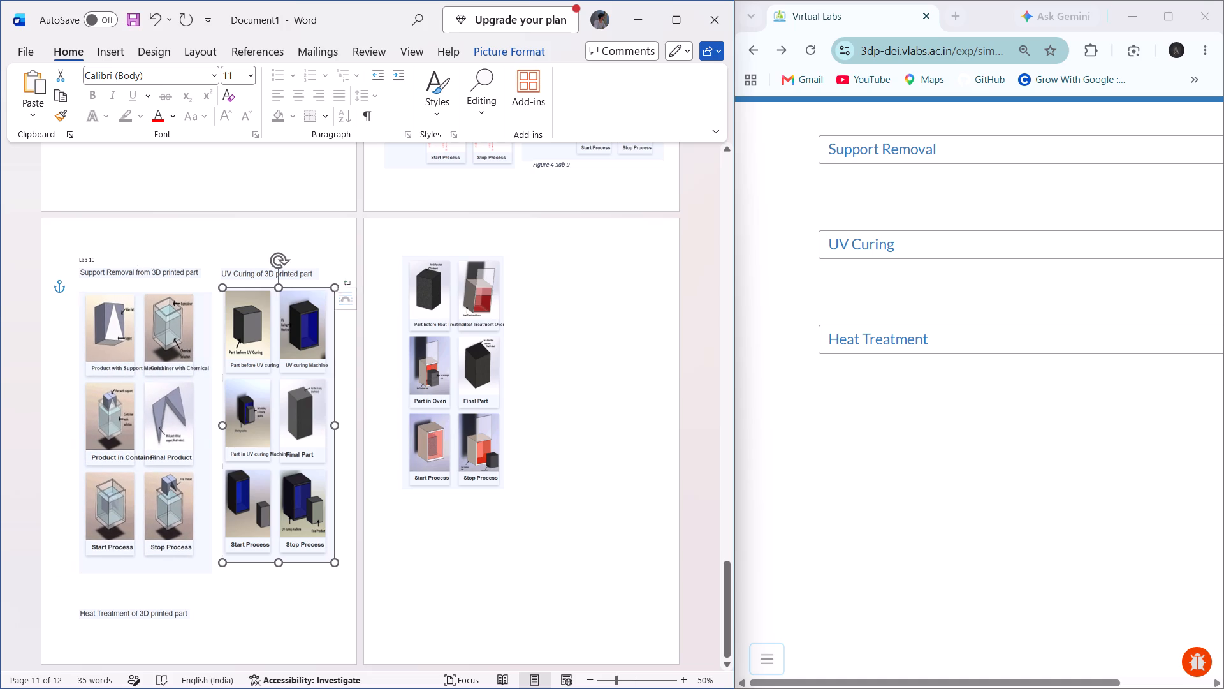
{"action": "left_click_drag", "start_coordinate": [225, 563], "coordinate": [223, 568]}
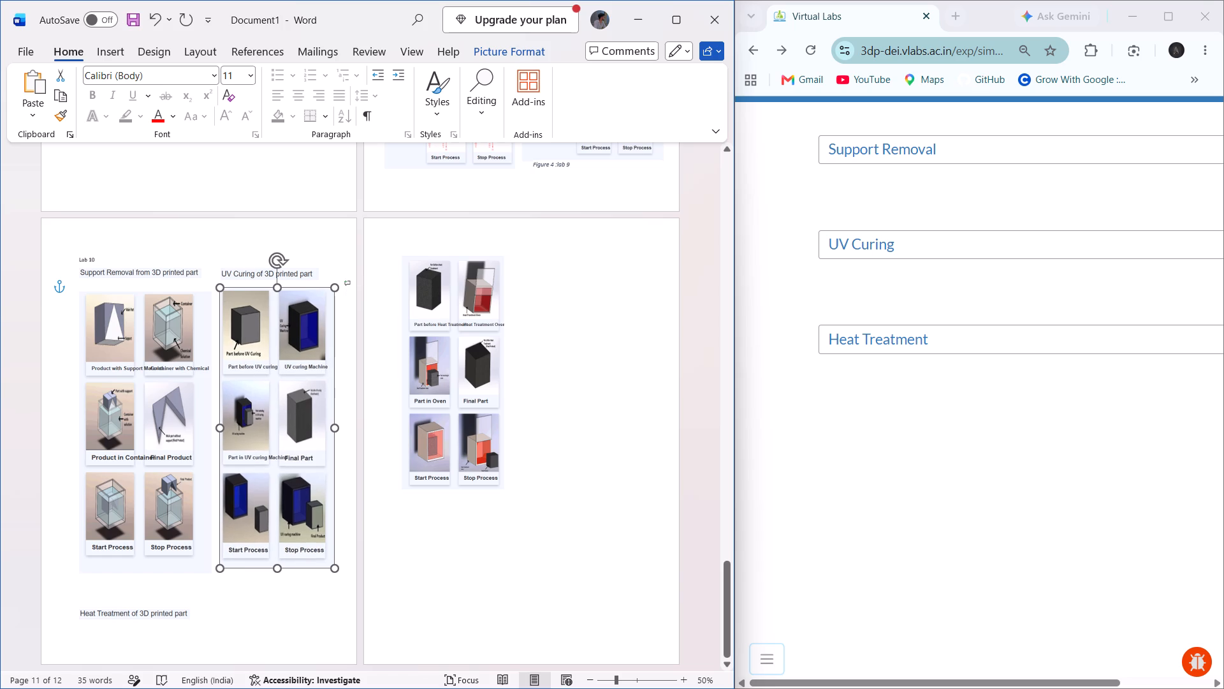
{"action": "left_click_drag", "start_coordinate": [223, 568], "coordinate": [222, 574]}
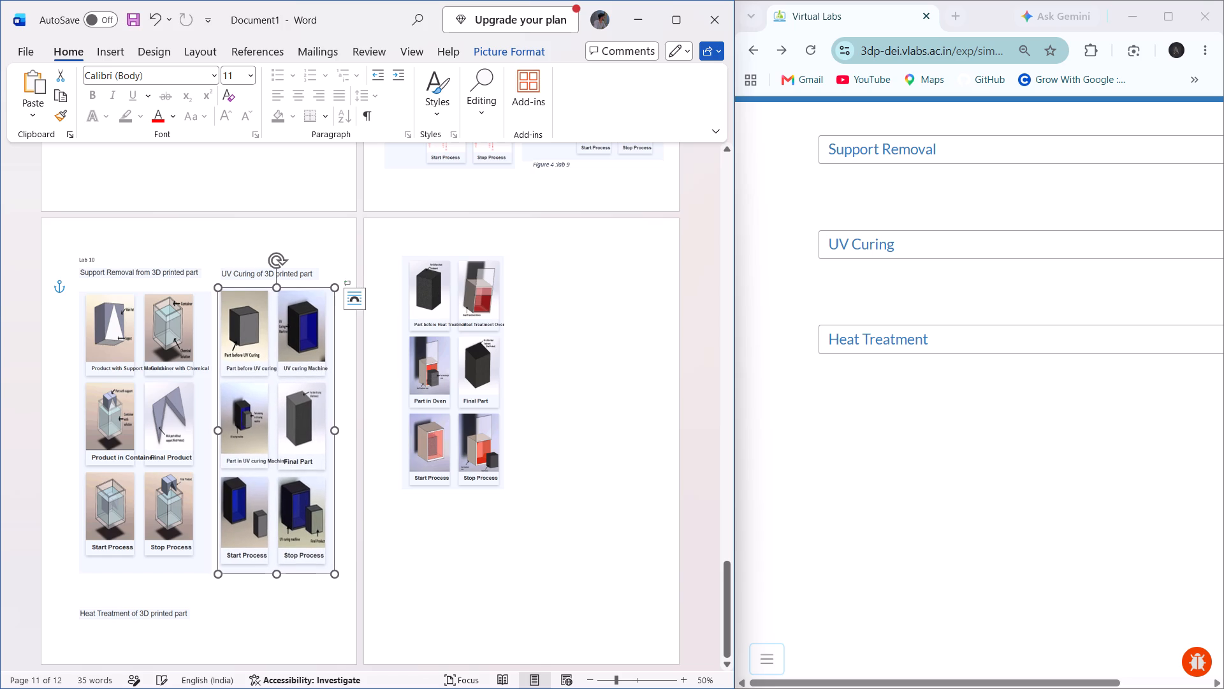
{"action": "left_click_drag", "start_coordinate": [334, 575], "coordinate": [339, 571]}
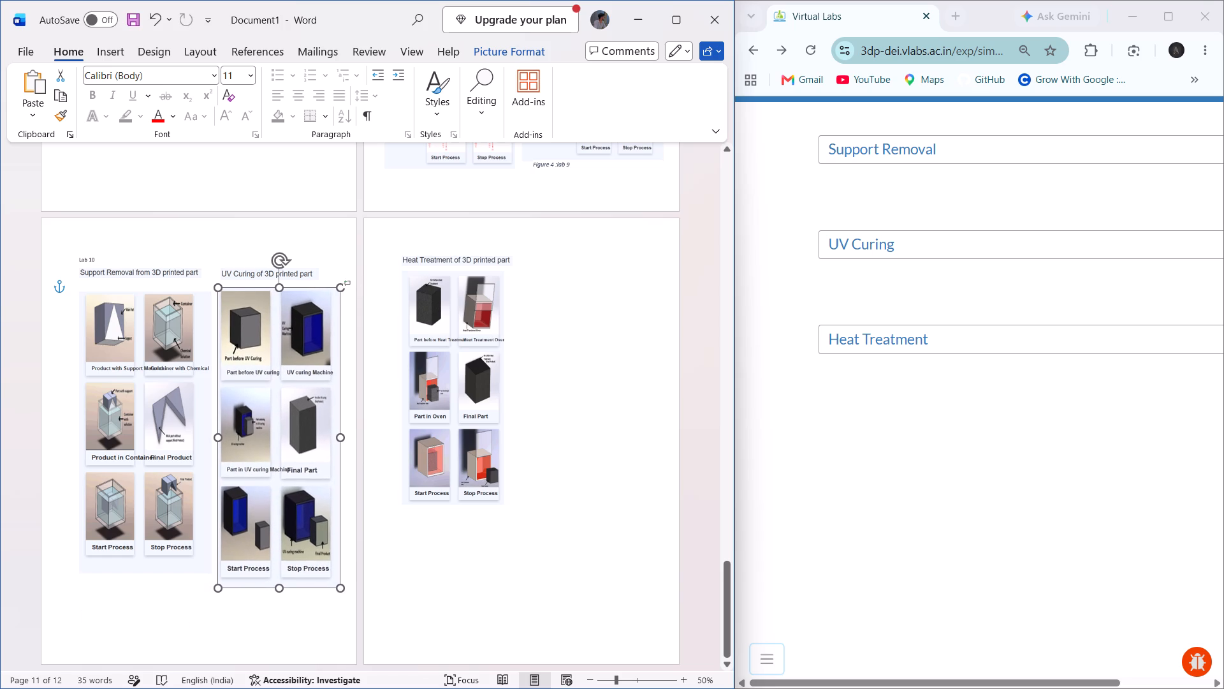
{"action": "left_click_drag", "start_coordinate": [339, 571], "coordinate": [337, 559]}
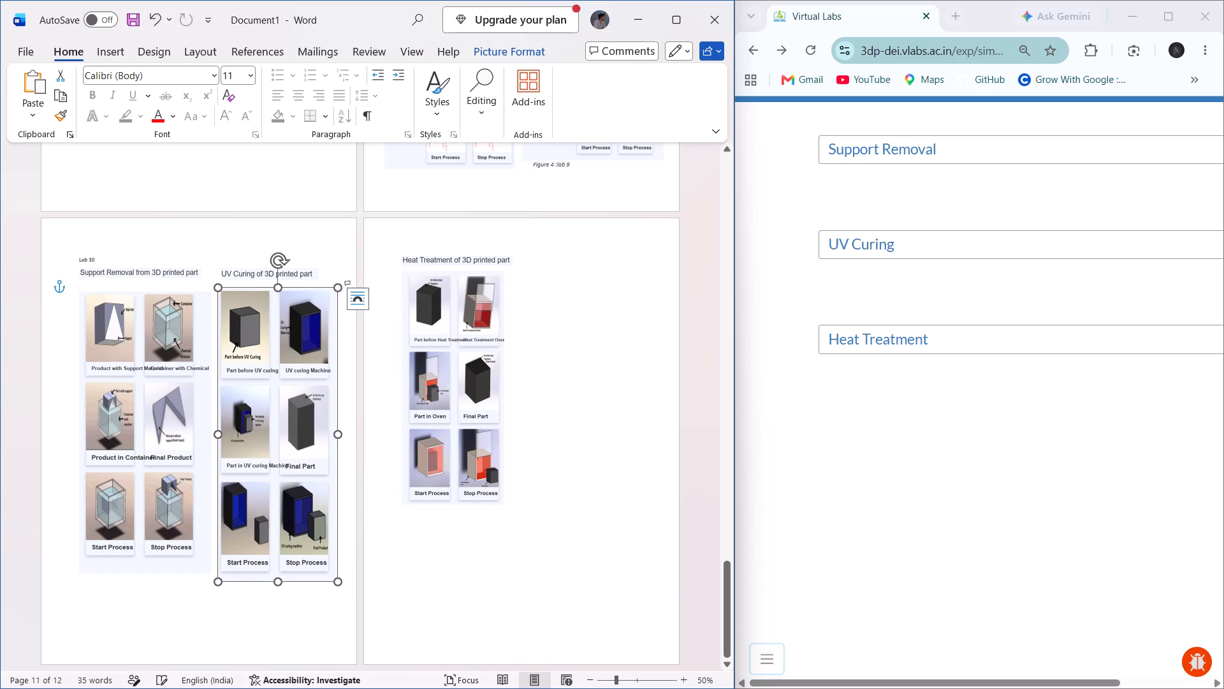
Widen the Heat Treatment title slightly and enlarge the Heat Treatment tiles beneath it to about the size of the Support Removal tiles.
{"action": "scroll", "coordinate": [479, 465], "scroll_direction": "down", "scroll_amount": 1}
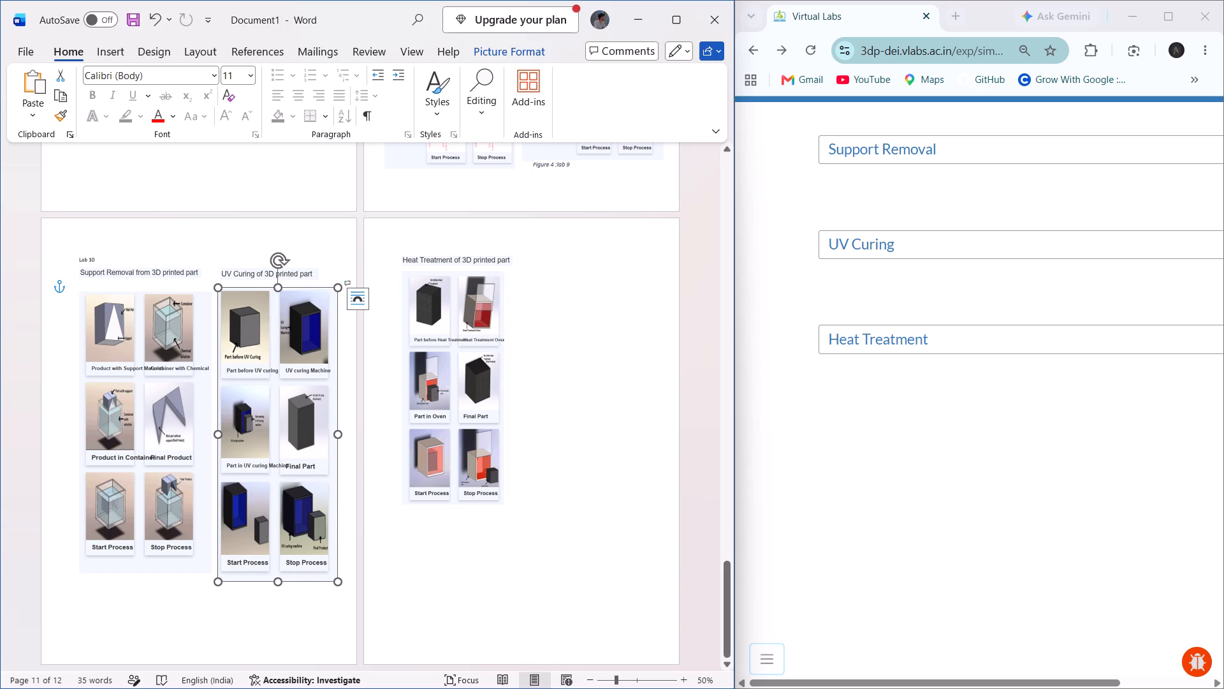
{"action": "left_click", "coordinate": [466, 261]}
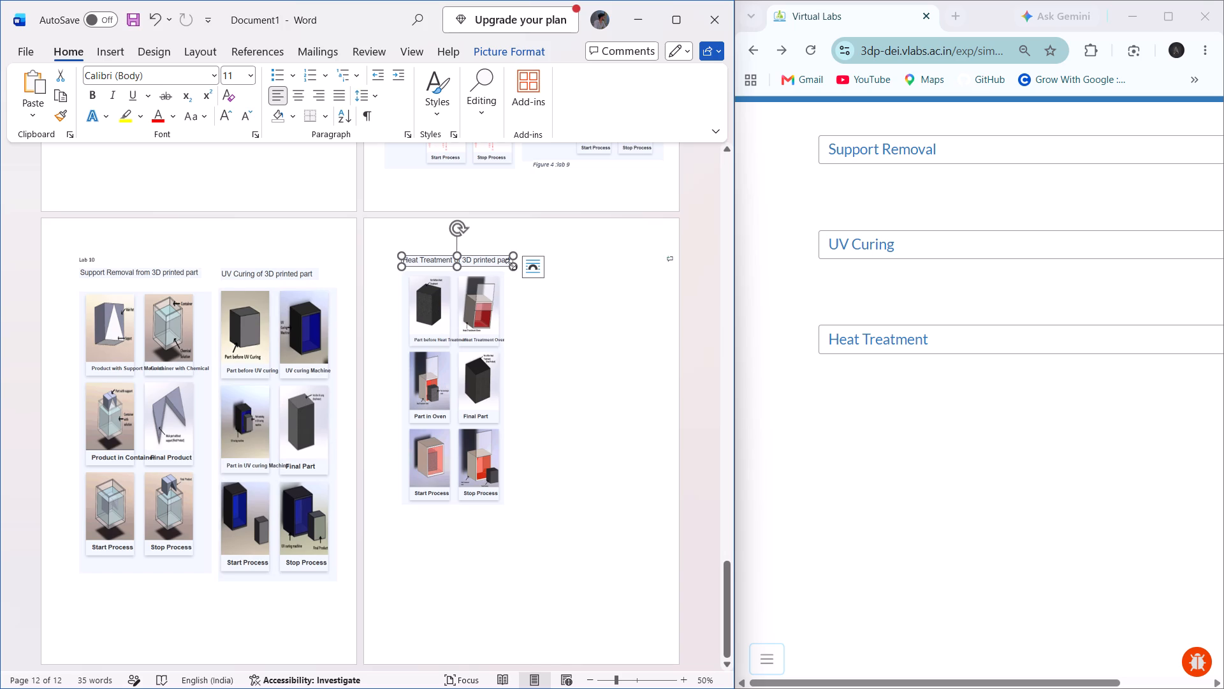
{"action": "left_click", "coordinate": [511, 264]}
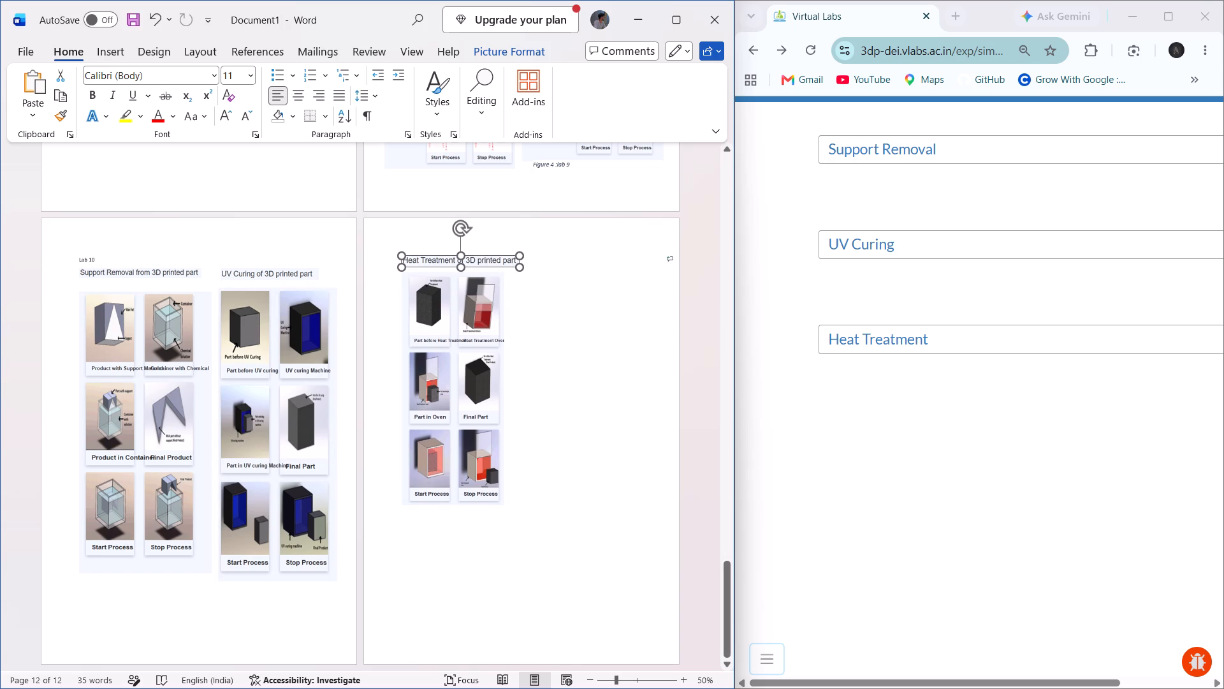
{"action": "left_click", "coordinate": [472, 320]}
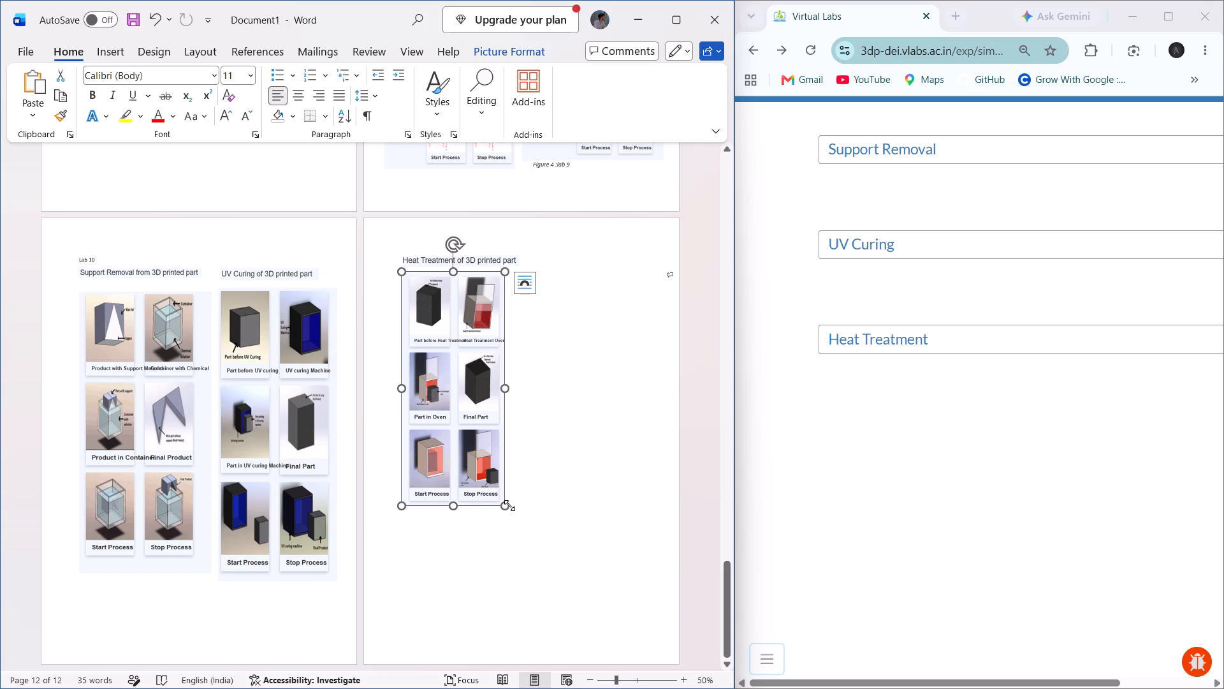
{"action": "left_click_drag", "start_coordinate": [503, 504], "coordinate": [520, 538]}
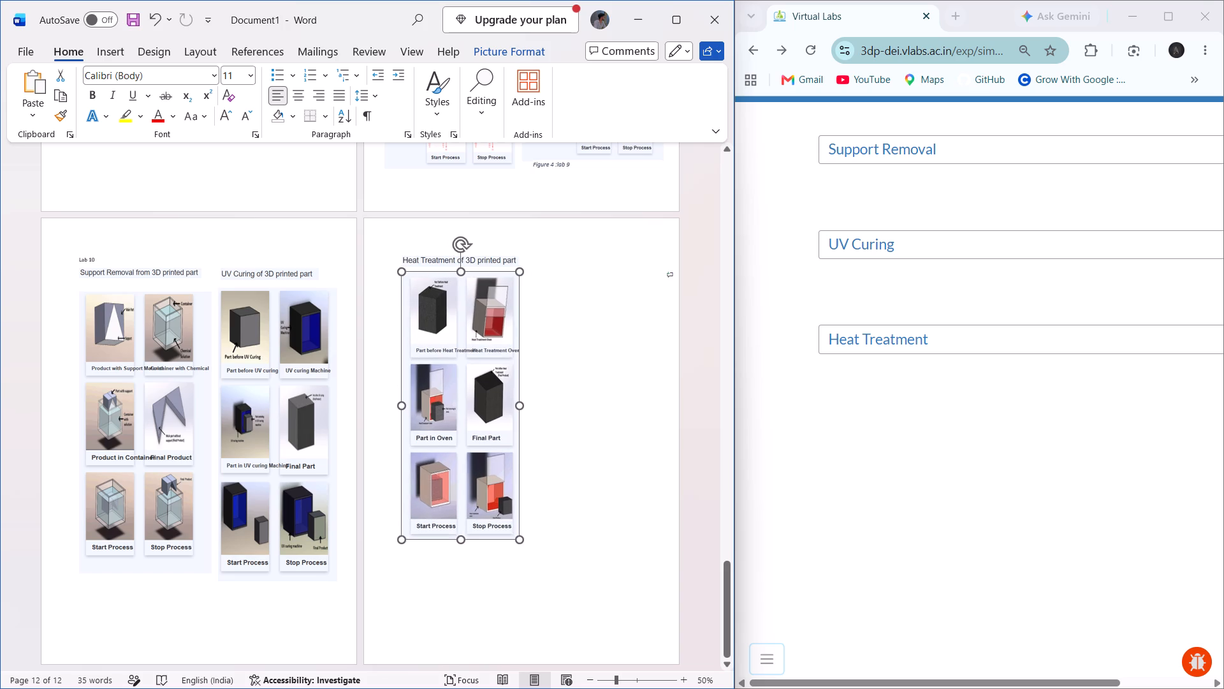
{"action": "left_click_drag", "start_coordinate": [520, 538], "coordinate": [525, 559]}
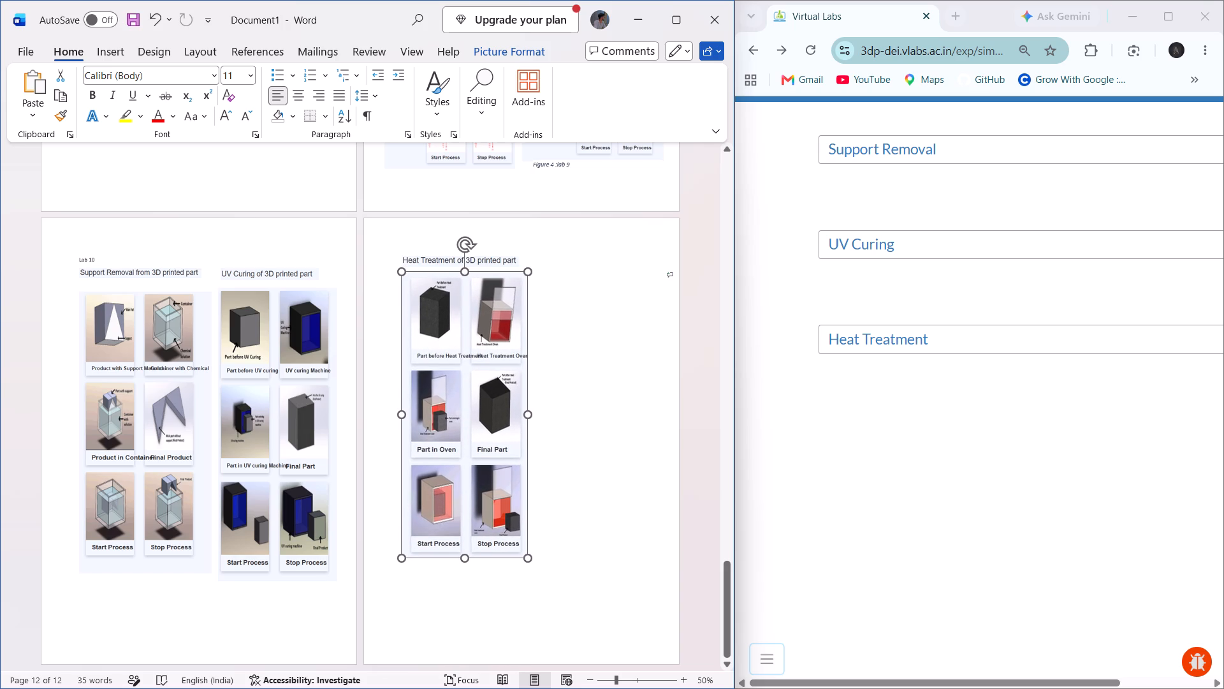
{"action": "left_click_drag", "start_coordinate": [525, 559], "coordinate": [530, 568]}
{"action": "left_click", "coordinate": [634, 543]}
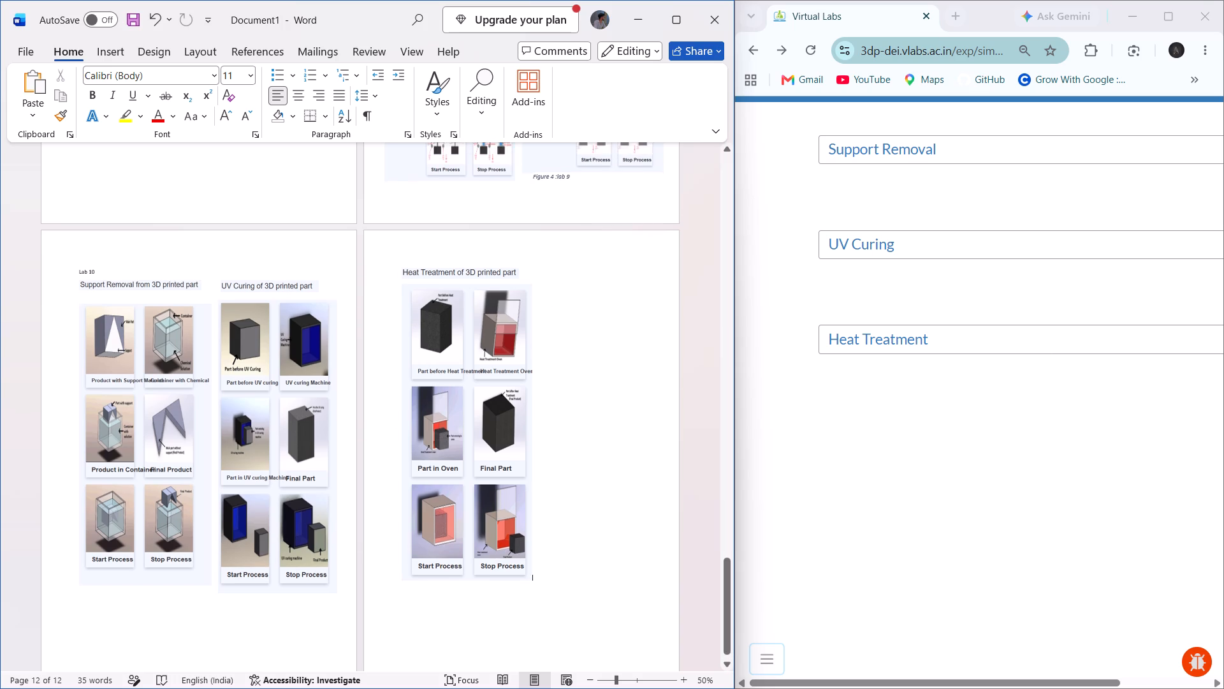
Open the UV Curing simulation in Virtual Labs in the browser.
{"action": "left_click", "coordinate": [884, 242]}
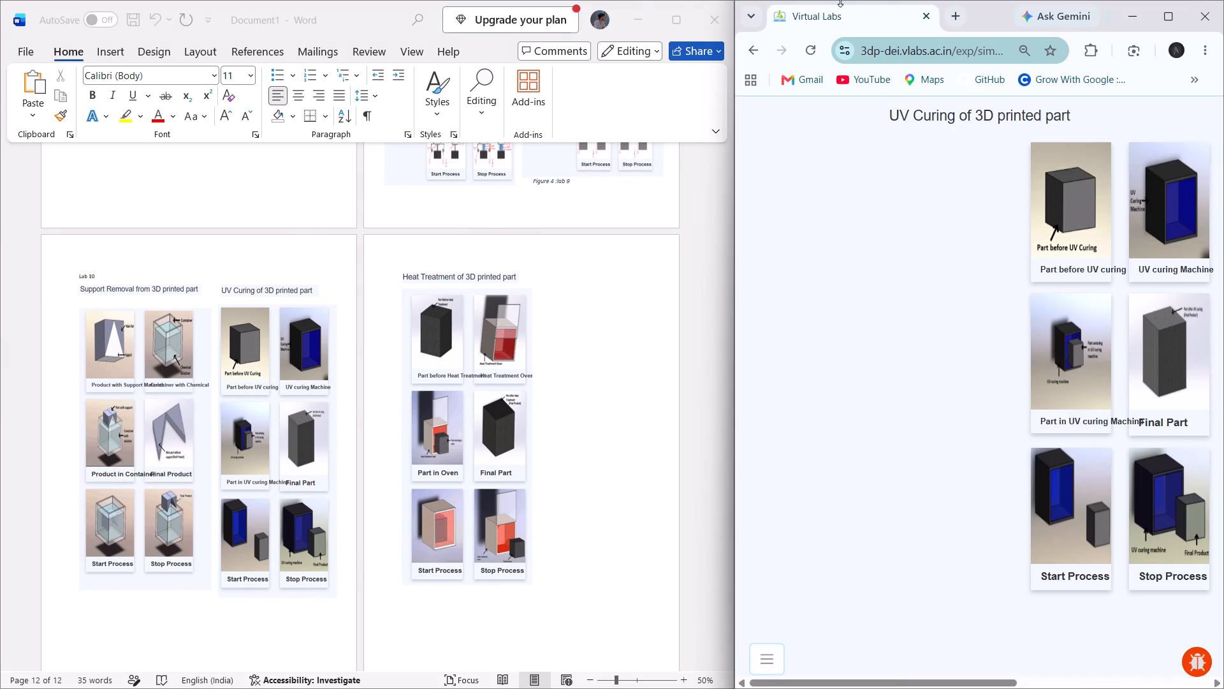
Maximize the Word window and remove the spacing before the Lab 1 Polar 3D Printer caption so it starts at the page's left margin.
{"action": "left_click", "coordinate": [673, 8]}
{"action": "scroll", "coordinate": [706, 311], "scroll_direction": "up", "scroll_amount": 2}
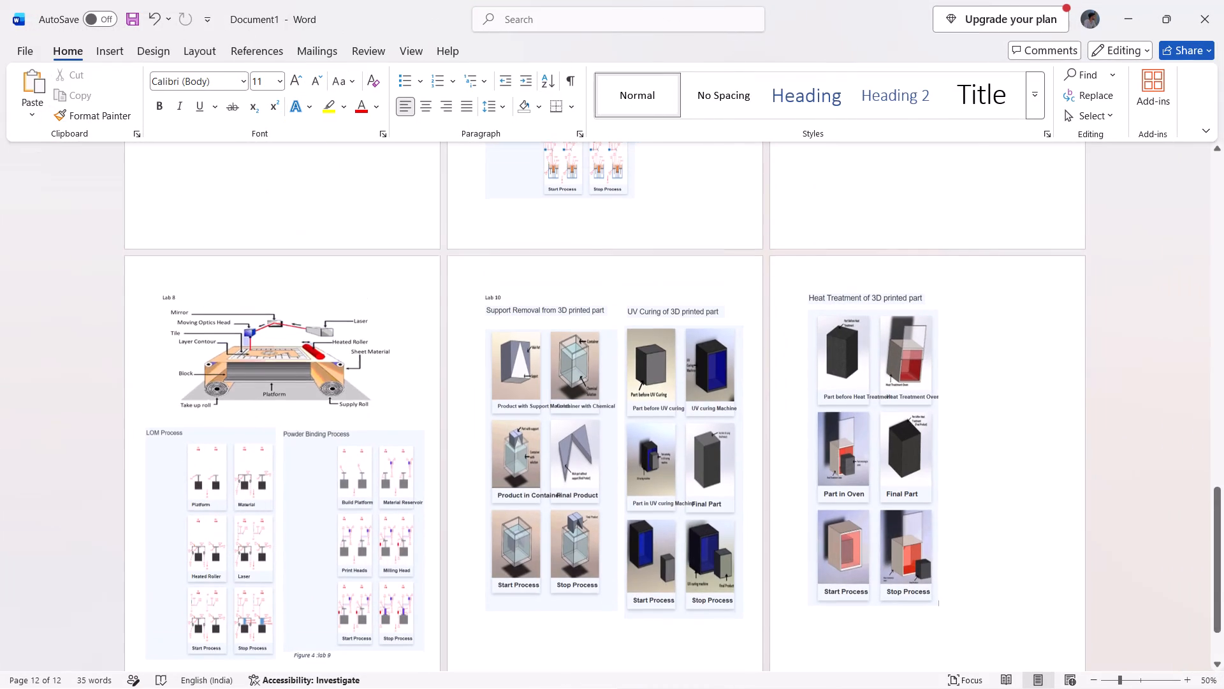
{"action": "scroll", "coordinate": [706, 311], "scroll_direction": "up", "scroll_amount": 18}
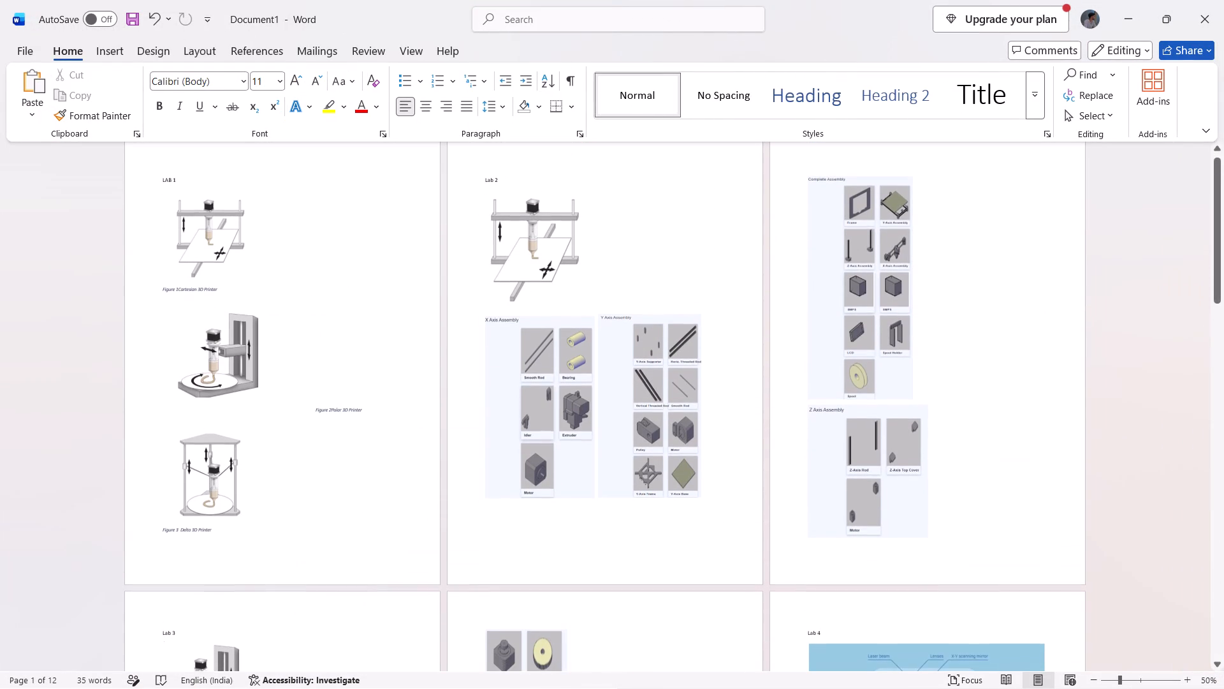
{"action": "left_click", "coordinate": [311, 415]}
{"action": "key", "text": "BackSpace"}
{"action": "key", "text": "BackSpace"}
{"action": "key", "text": "BackSpace"}
{"action": "key", "text": "BackSpace"}
{"action": "key", "text": "BackSpace"}
{"action": "key", "text": "BackSpace"}
{"action": "key", "text": "BackSpace"}
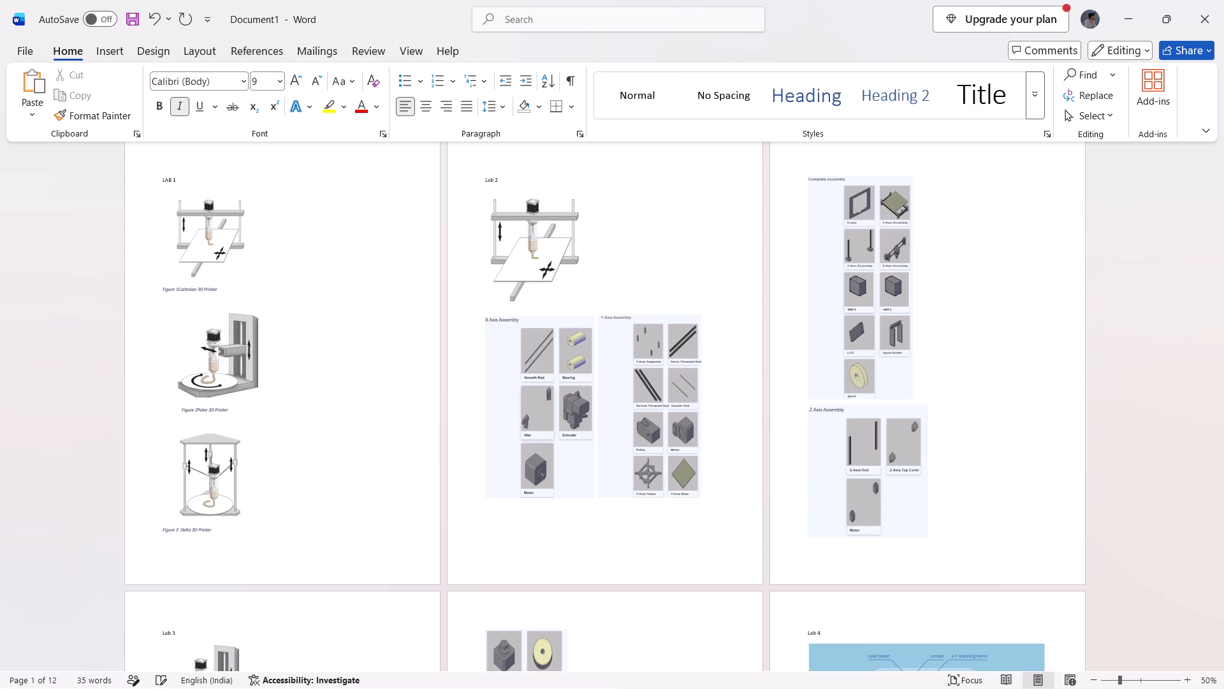
{"action": "key", "text": "BackSpace"}
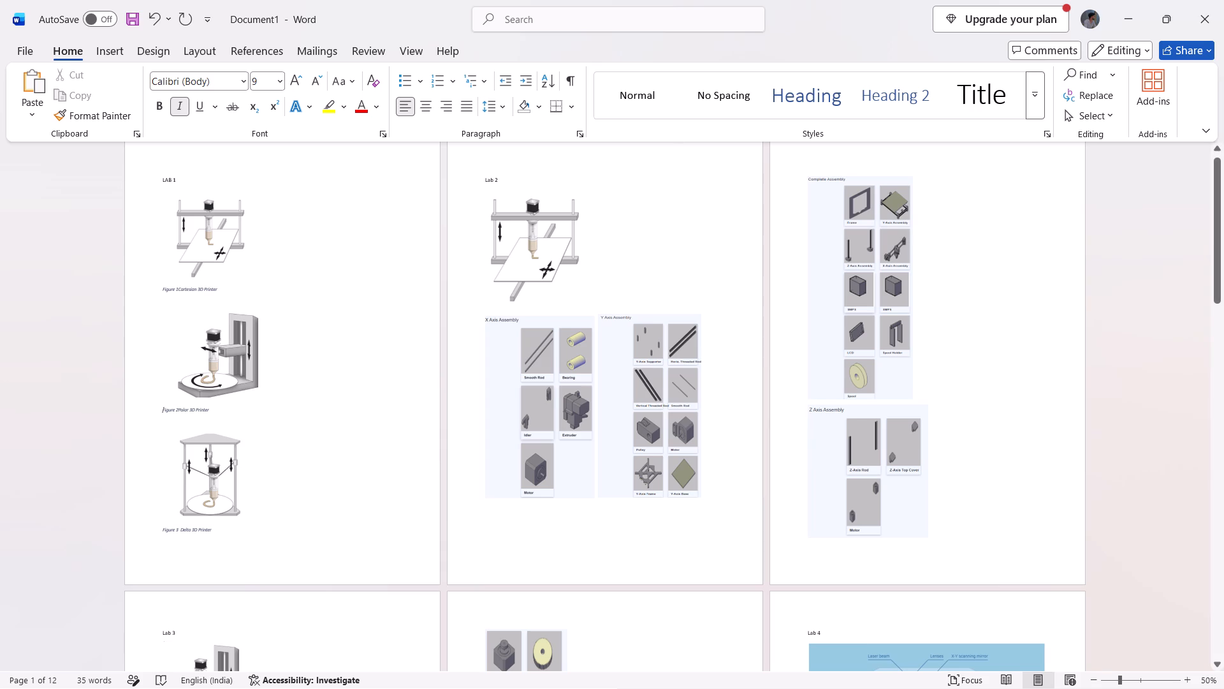
Set the 3D printer picture under the Lab 2 heading to Top and Bottom text wrapping.
{"action": "left_click", "coordinate": [521, 248]}
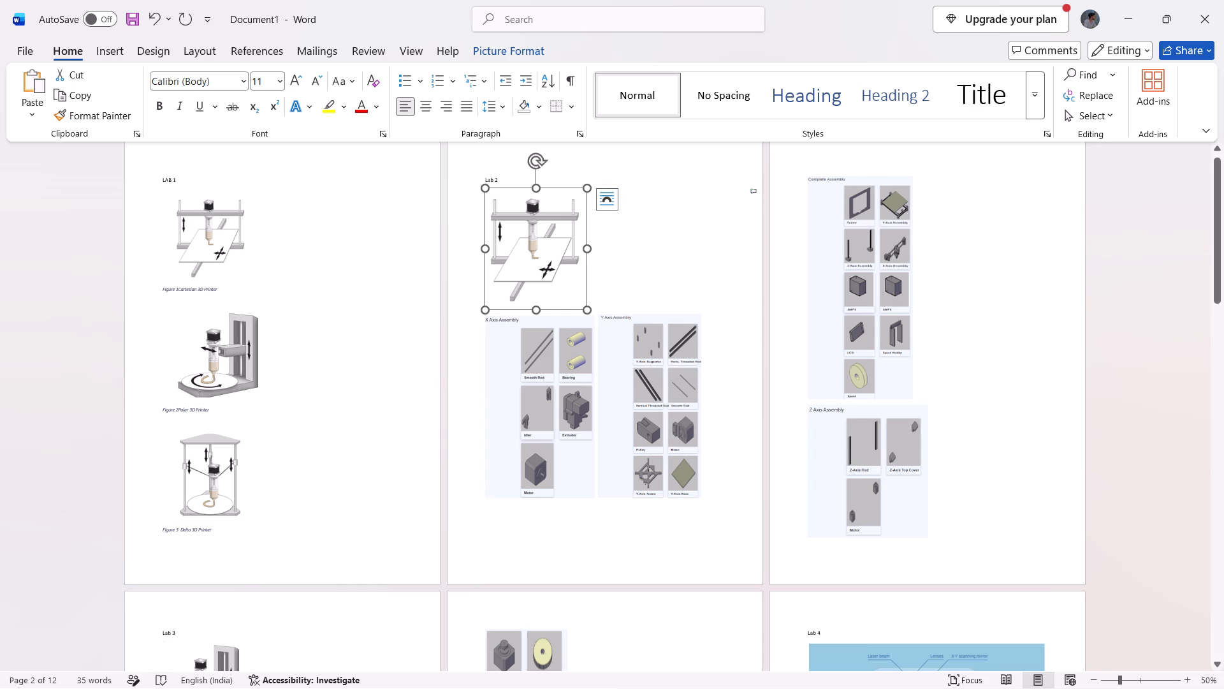
{"action": "scroll", "coordinate": [720, 437], "scroll_direction": "up", "scroll_amount": 1}
{"action": "scroll", "coordinate": [720, 437], "scroll_direction": "down", "scroll_amount": 3}
{"action": "scroll", "coordinate": [720, 437], "scroll_direction": "up", "scroll_amount": 1}
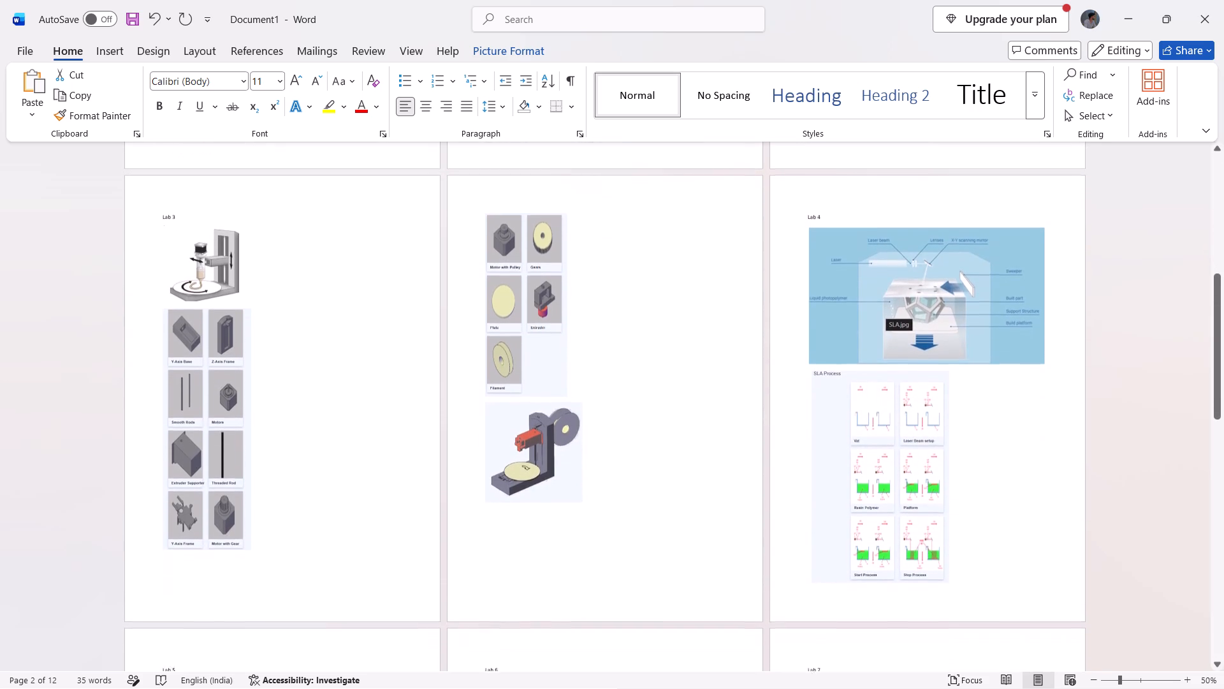
{"action": "scroll", "coordinate": [720, 437], "scroll_direction": "up", "scroll_amount": 3}
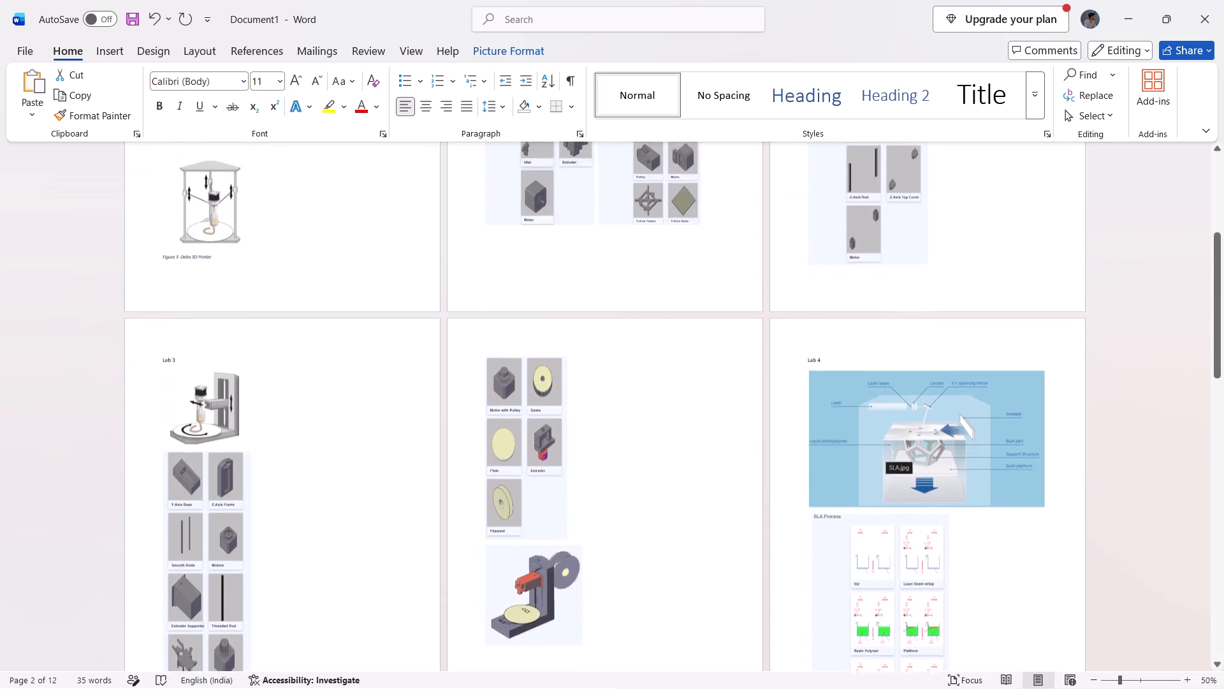
{"action": "scroll", "coordinate": [720, 437], "scroll_direction": "up", "scroll_amount": 1}
{"action": "scroll", "coordinate": [631, 263], "scroll_direction": "up", "scroll_amount": 1}
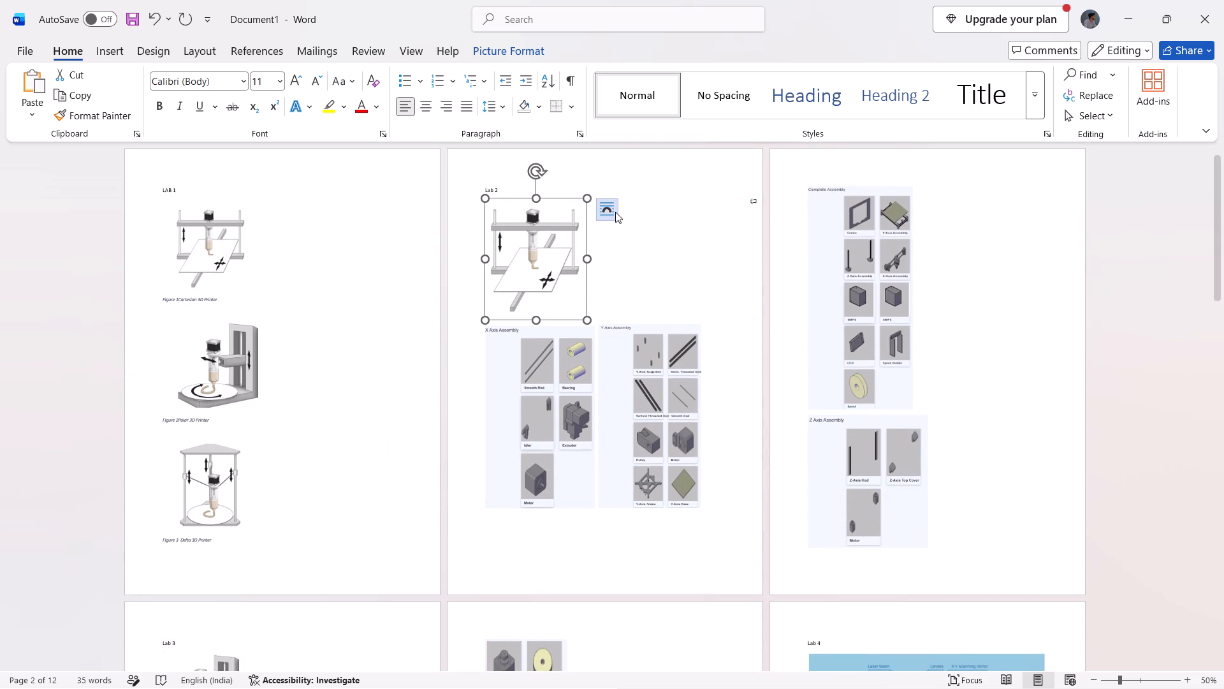
{"action": "left_click", "coordinate": [615, 212]}
{"action": "left_click", "coordinate": [653, 366]}
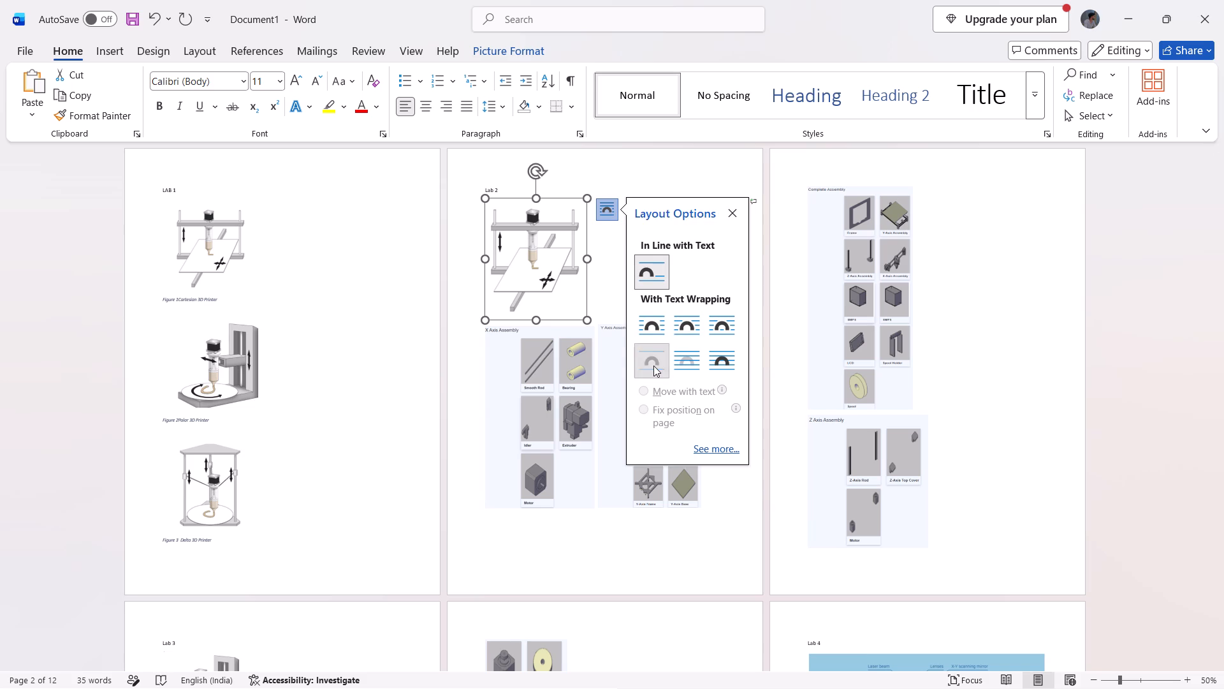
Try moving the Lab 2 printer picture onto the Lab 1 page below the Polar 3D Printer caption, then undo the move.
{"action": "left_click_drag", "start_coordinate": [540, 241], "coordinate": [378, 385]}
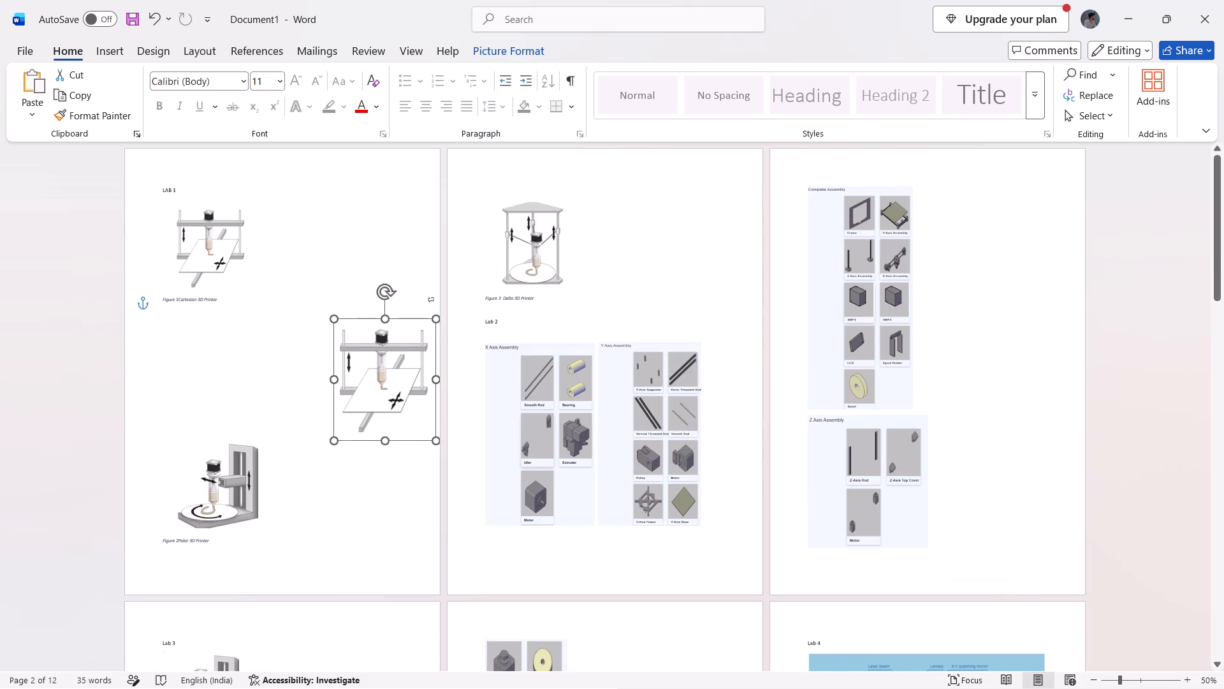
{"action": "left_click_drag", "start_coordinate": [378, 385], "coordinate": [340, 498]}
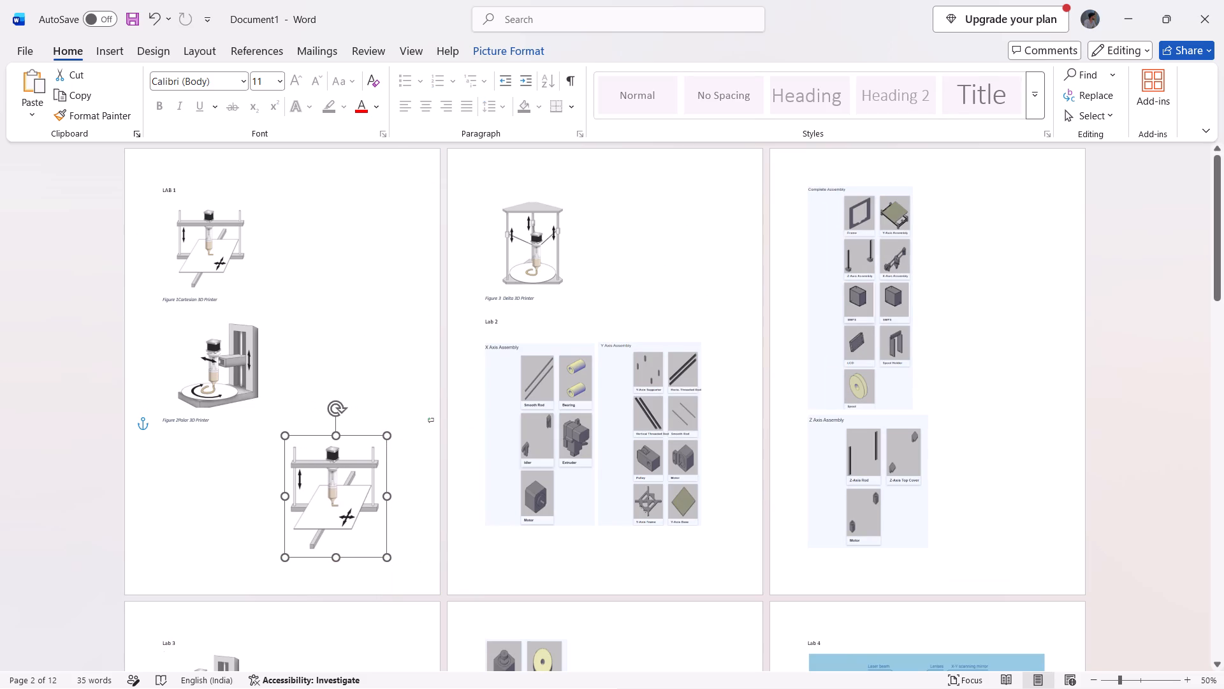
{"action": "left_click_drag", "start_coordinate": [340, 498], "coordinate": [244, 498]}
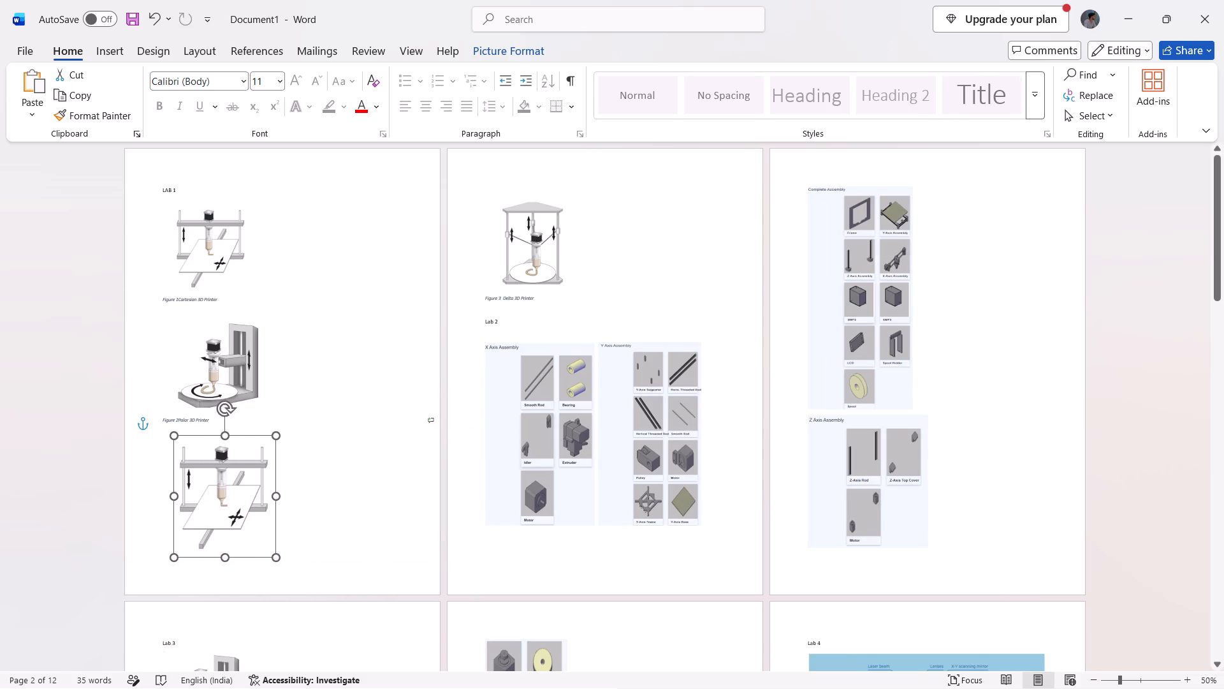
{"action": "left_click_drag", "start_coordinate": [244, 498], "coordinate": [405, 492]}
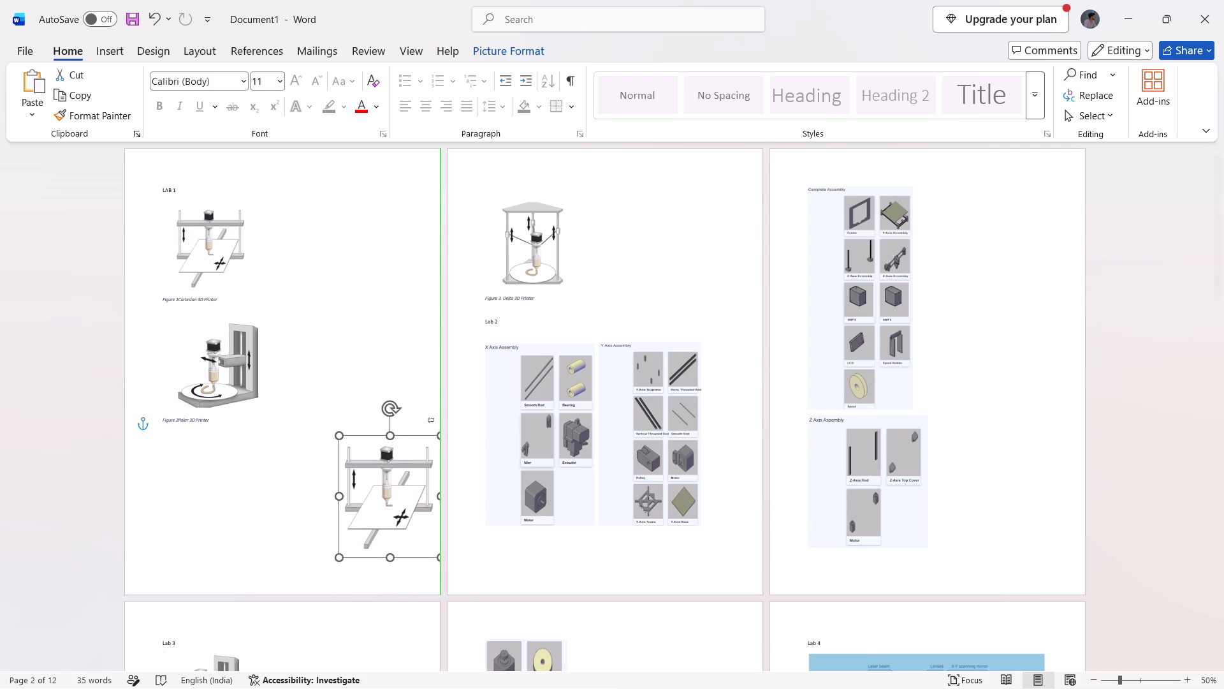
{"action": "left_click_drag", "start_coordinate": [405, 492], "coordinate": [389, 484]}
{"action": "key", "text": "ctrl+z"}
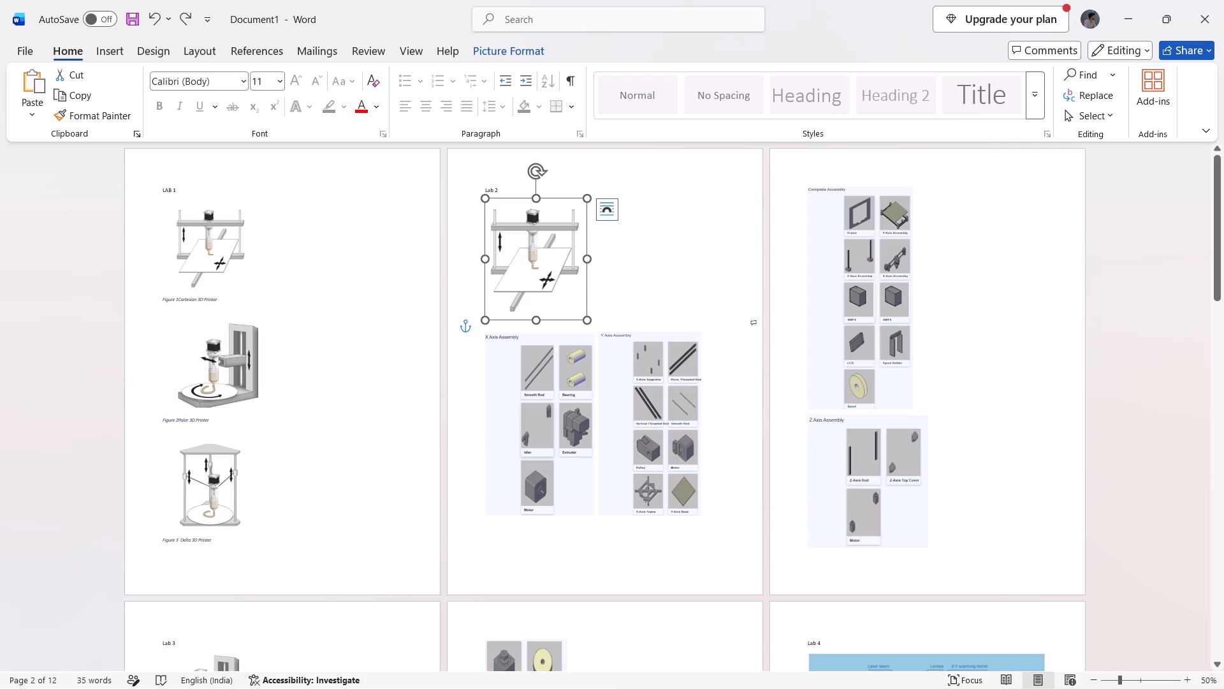
Set the Lab 1 Delta 3D Printer picture to Top and Bottom text wrapping and place it just below its caption.
{"action": "right_click", "coordinate": [221, 481]}
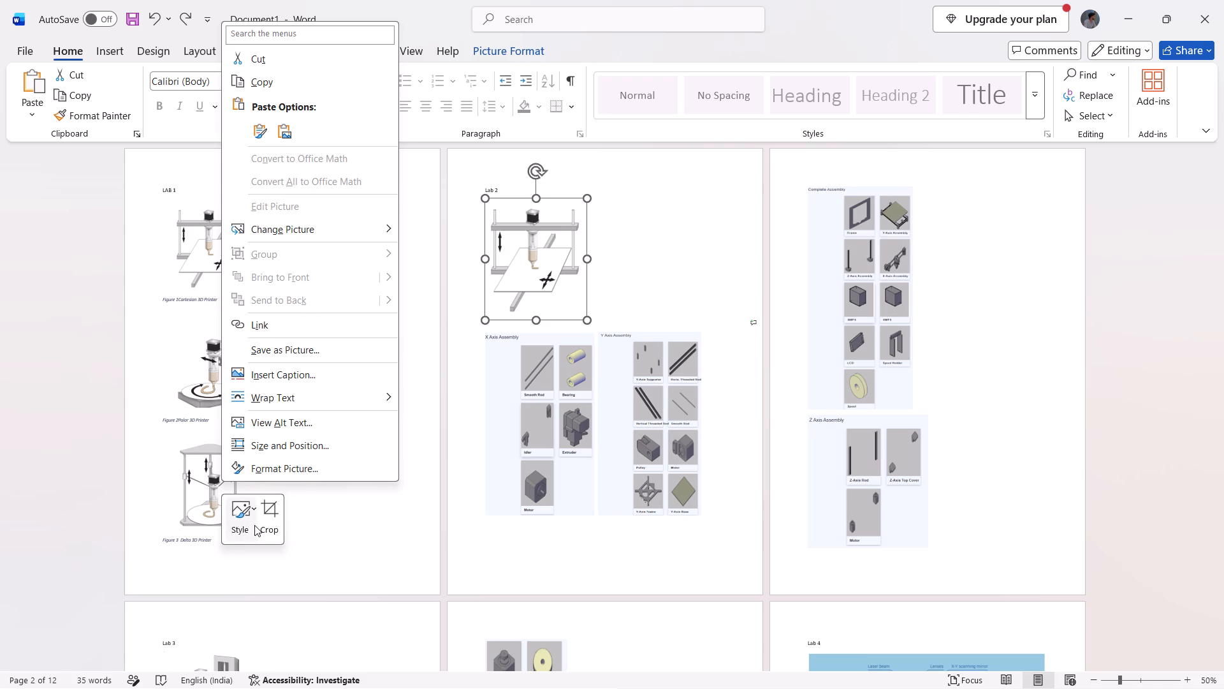
{"action": "left_click", "coordinate": [312, 580]}
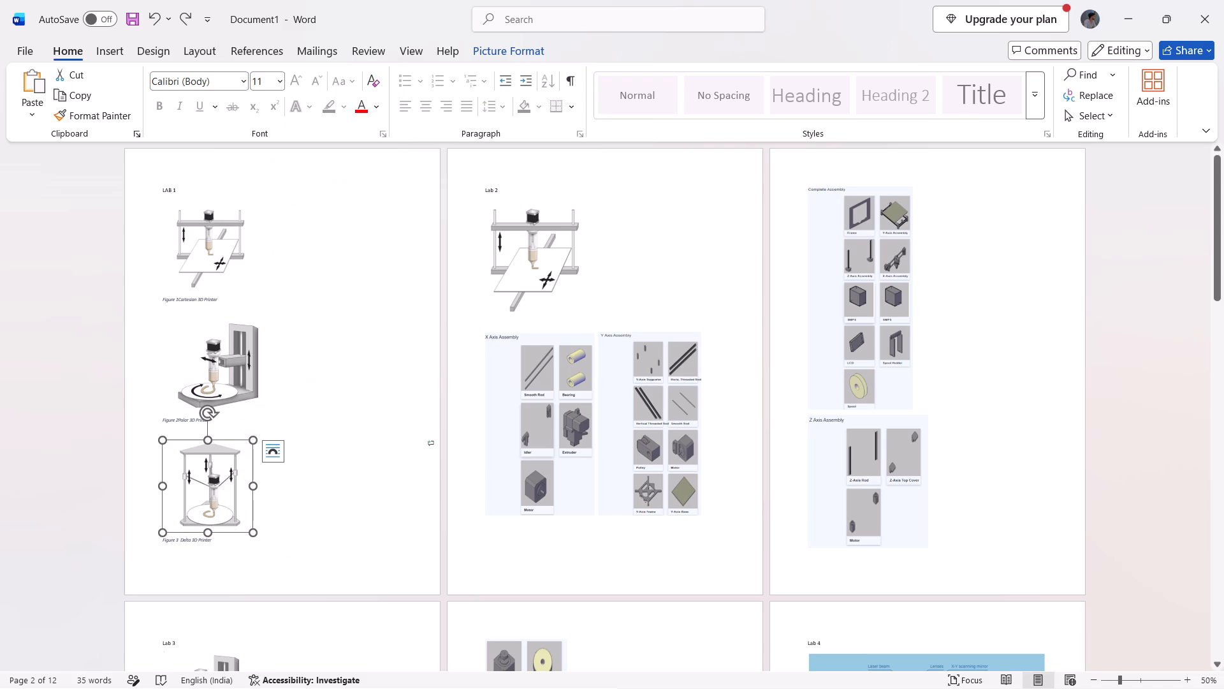
{"action": "left_click", "coordinate": [277, 455]}
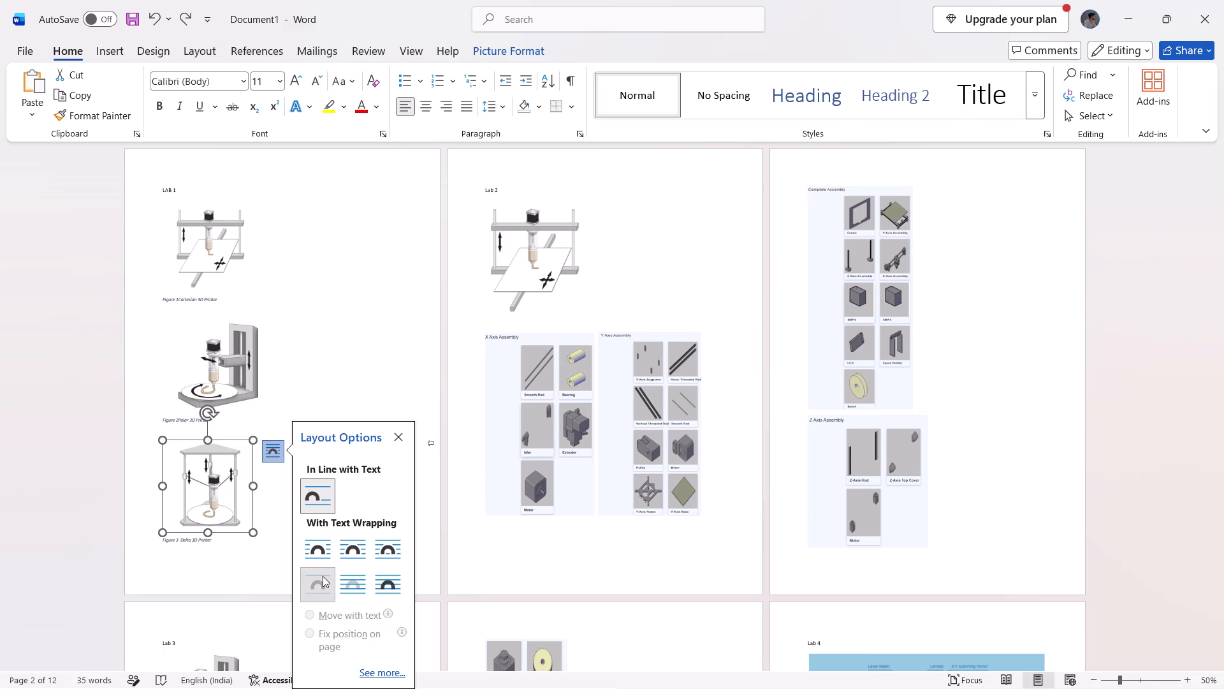
{"action": "left_click", "coordinate": [323, 576]}
{"action": "left_click", "coordinate": [226, 541]}
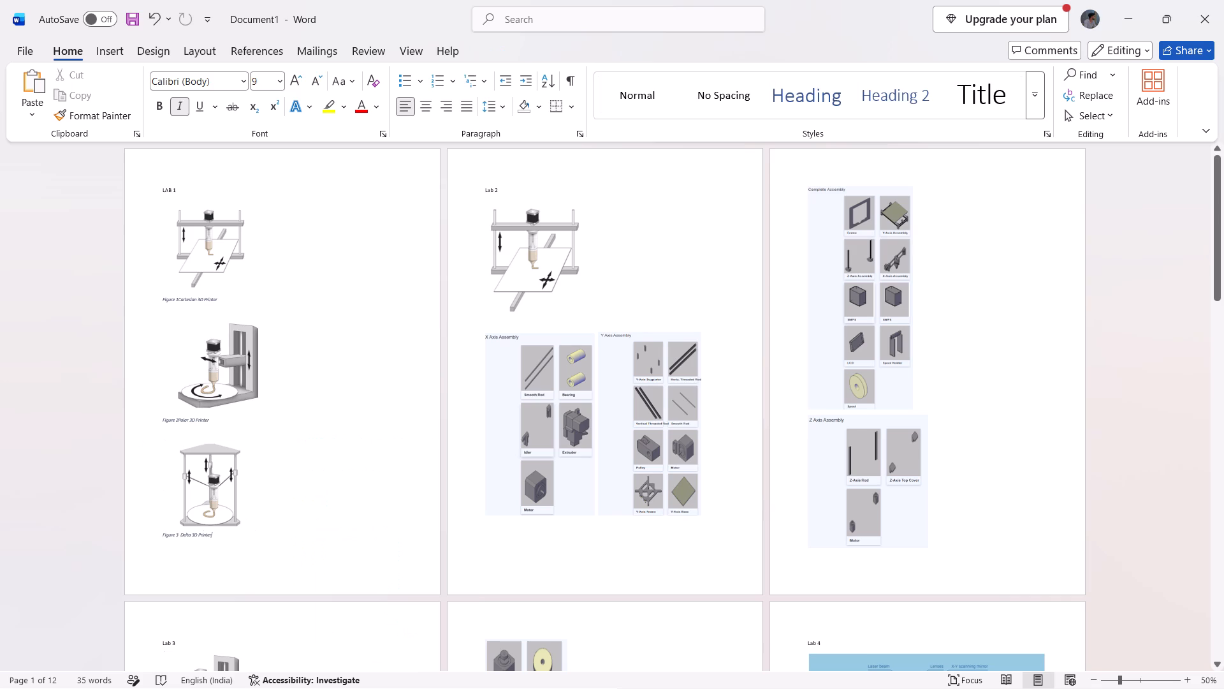
{"action": "left_click_drag", "start_coordinate": [233, 473], "coordinate": [233, 475]}
{"action": "left_click_drag", "start_coordinate": [233, 475], "coordinate": [231, 483]}
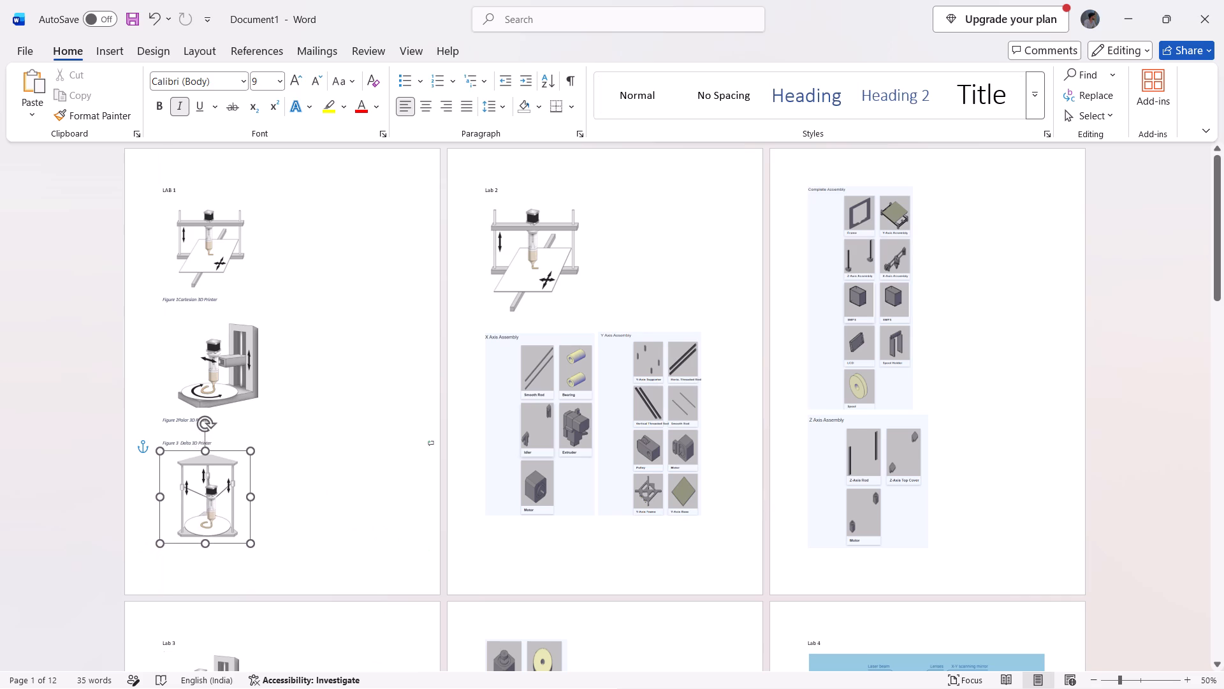
{"action": "left_click_drag", "start_coordinate": [231, 483], "coordinate": [231, 482]}
Shrink the Lab 2 printer picture and move it onto the Lab 1 page beside the Delta 3D Printer picture.
{"action": "left_click", "coordinate": [539, 270]}
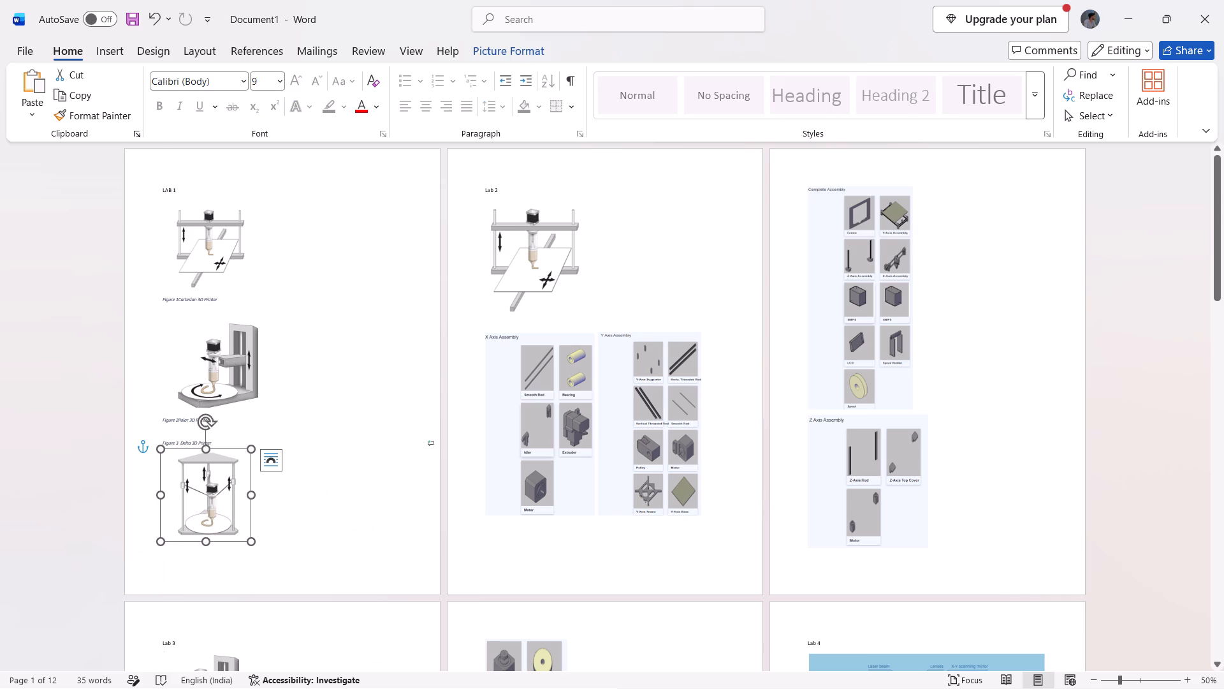
{"action": "left_click_drag", "start_coordinate": [558, 256], "coordinate": [588, 252]}
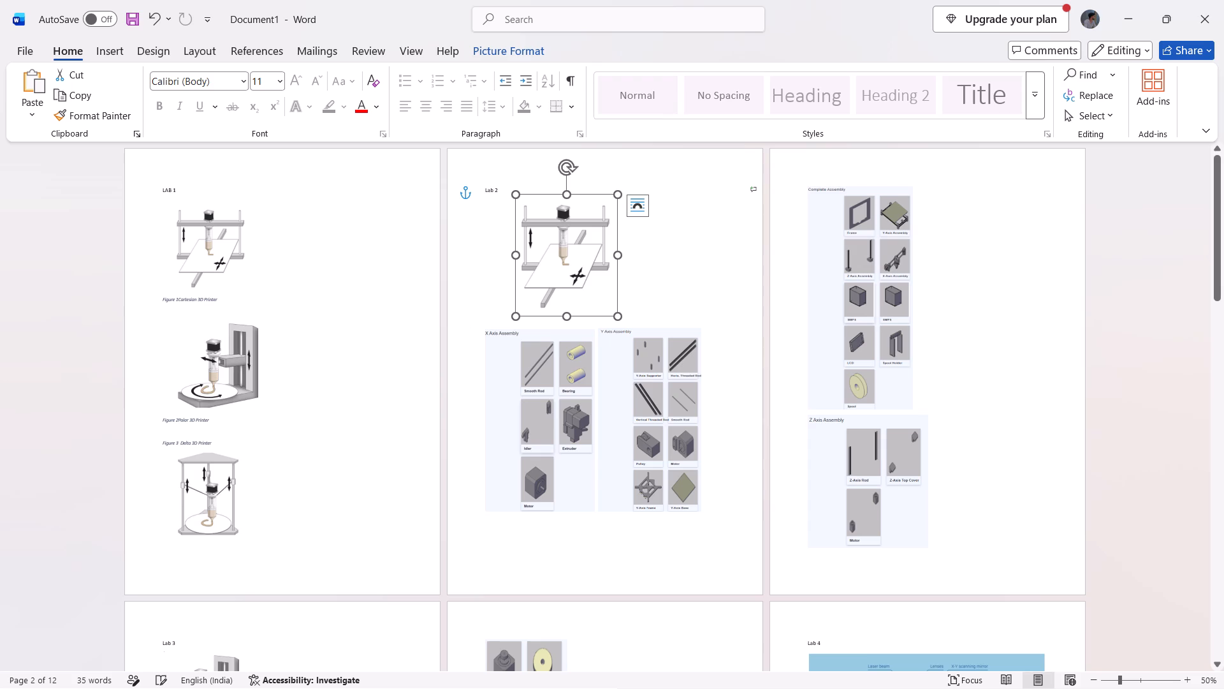
{"action": "left_click_drag", "start_coordinate": [589, 245], "coordinate": [437, 484]}
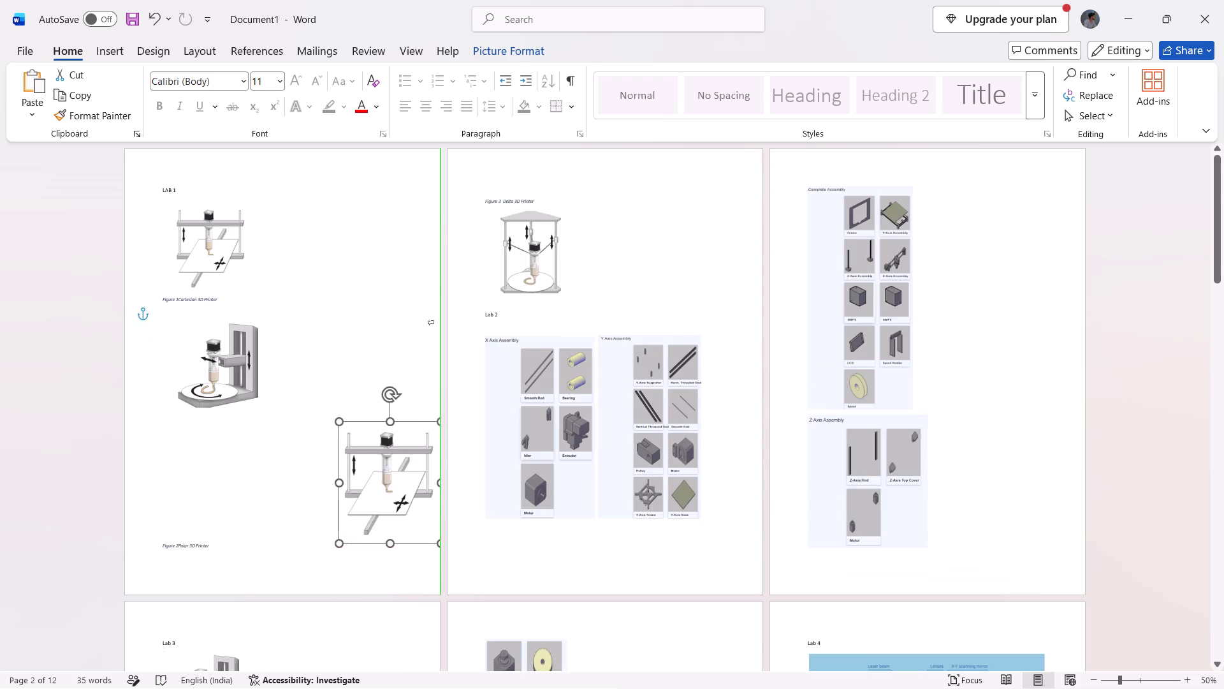
{"action": "left_click_drag", "start_coordinate": [437, 484], "coordinate": [565, 246]}
{"action": "left_click_drag", "start_coordinate": [483, 196], "coordinate": [503, 219]}
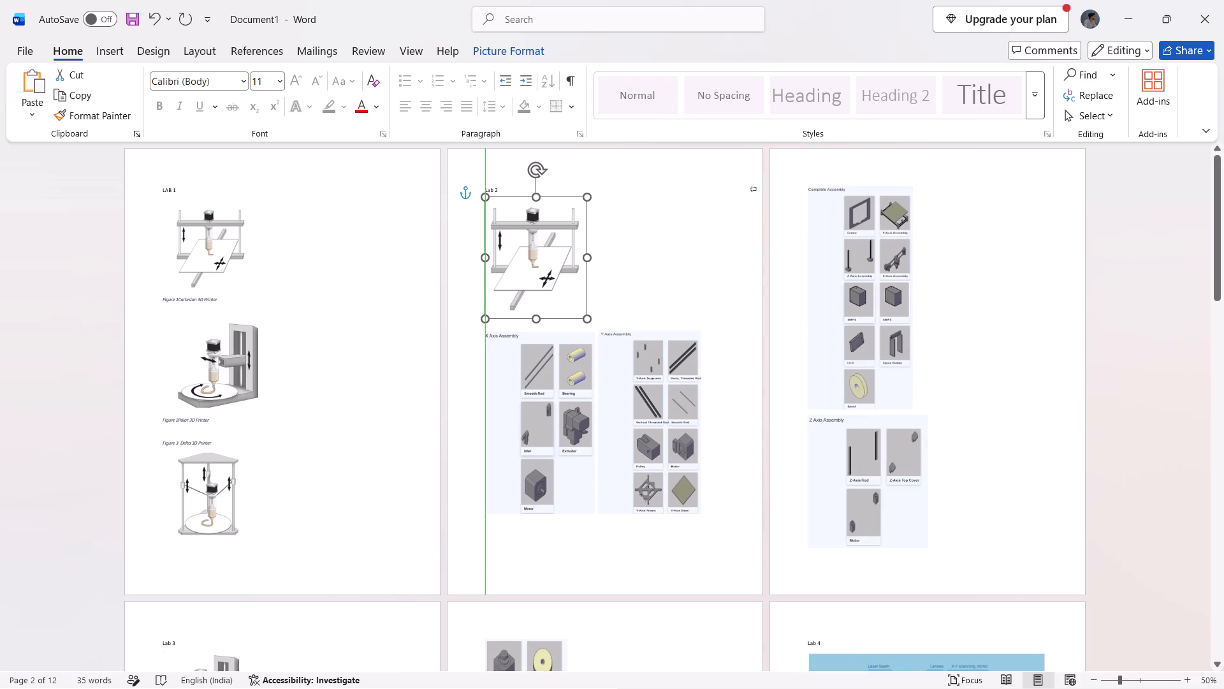
{"action": "left_click_drag", "start_coordinate": [503, 219], "coordinate": [524, 229]}
{"action": "left_click_drag", "start_coordinate": [540, 269], "coordinate": [401, 436]}
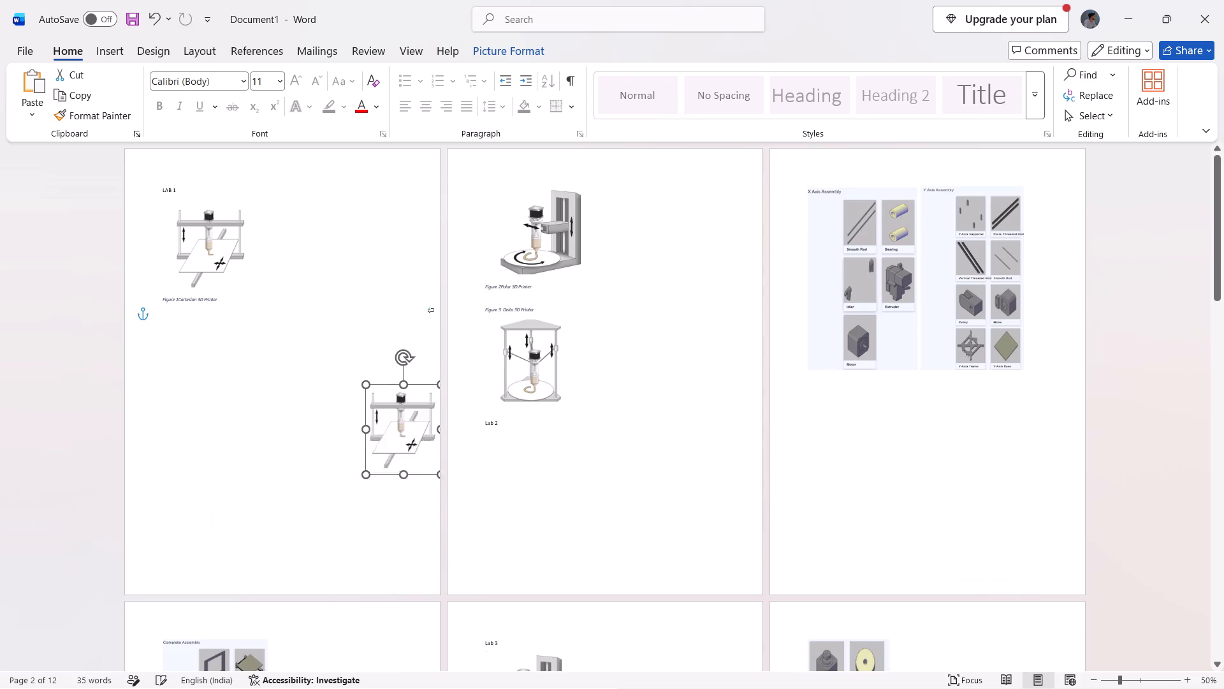
{"action": "left_click_drag", "start_coordinate": [401, 436], "coordinate": [339, 495]}
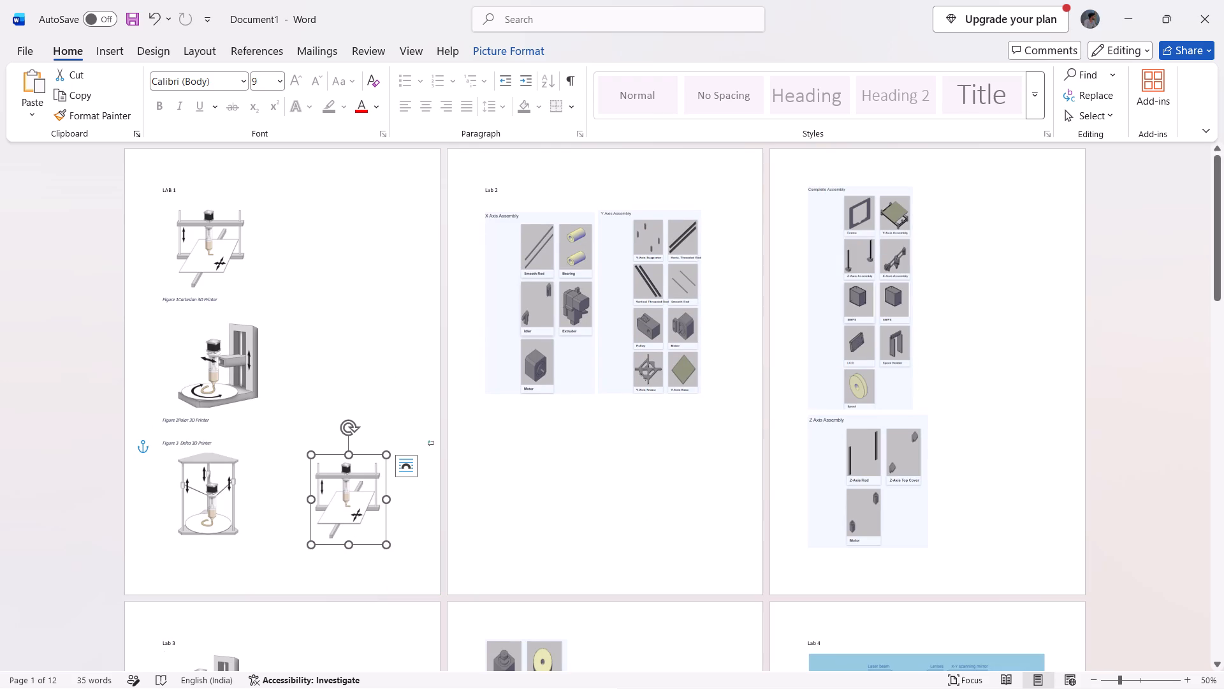
{"action": "left_click", "coordinate": [313, 457]}
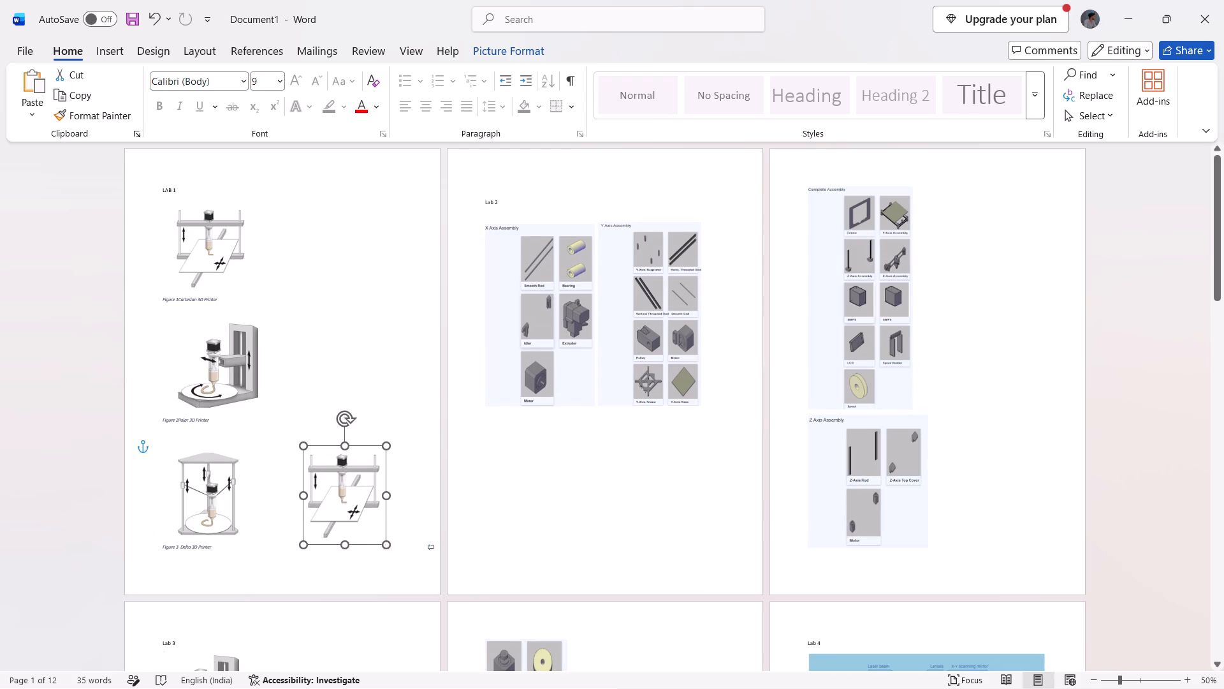
Remove the blank line between the Polar 3D Printer and Delta 3D Printer captions in Lab 1.
{"action": "left_click", "coordinate": [199, 428]}
{"action": "key", "text": "BackSpace"}
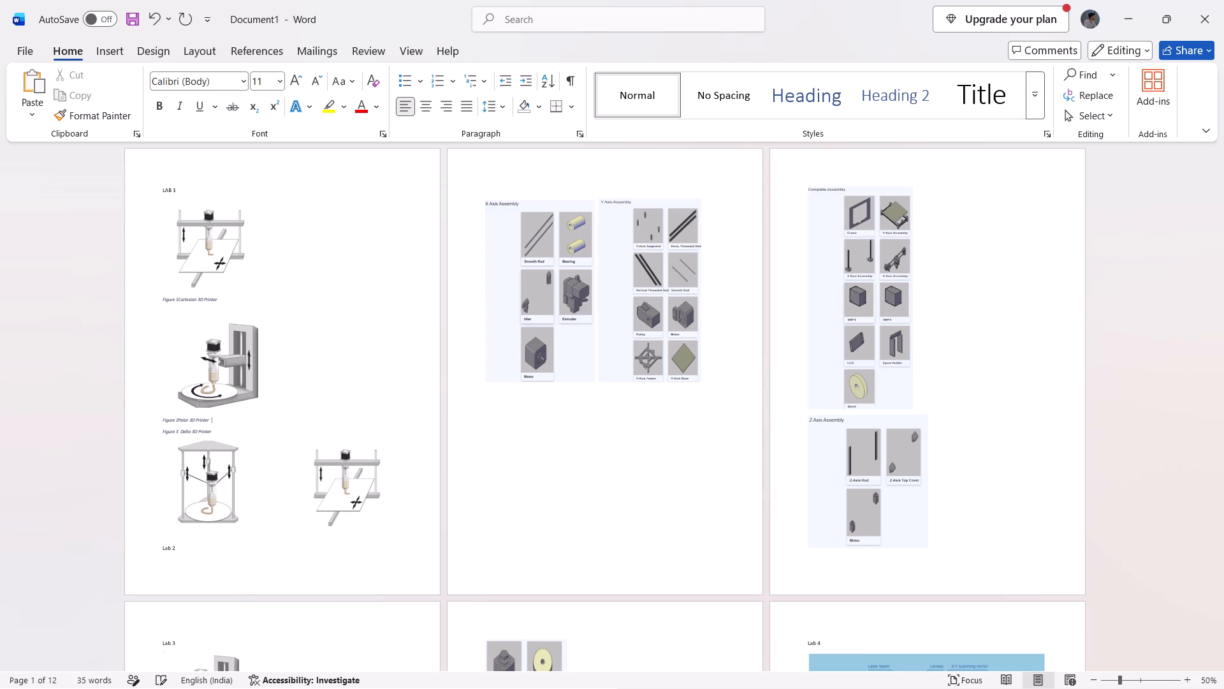
Move the printer picture beside the Delta 3D Printer closer to it and enlarge it slightly.
{"action": "left_click", "coordinate": [344, 496]}
{"action": "left_click_drag", "start_coordinate": [324, 474], "coordinate": [293, 468]}
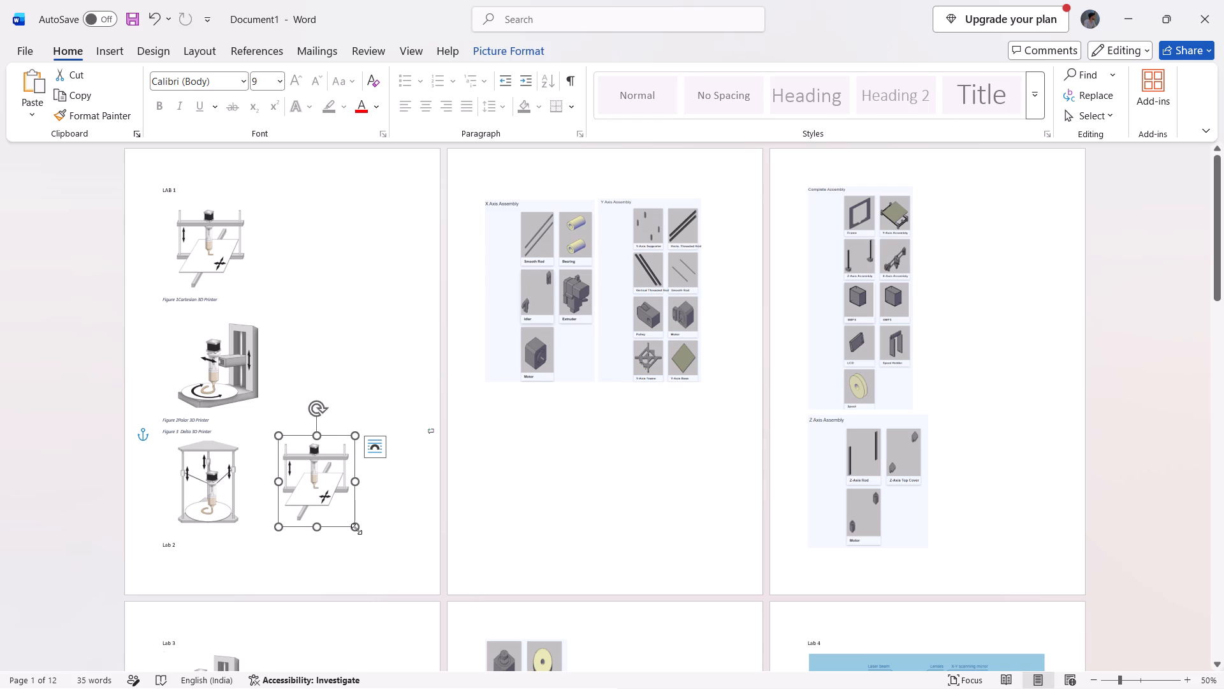
{"action": "left_click_drag", "start_coordinate": [356, 529], "coordinate": [373, 530]}
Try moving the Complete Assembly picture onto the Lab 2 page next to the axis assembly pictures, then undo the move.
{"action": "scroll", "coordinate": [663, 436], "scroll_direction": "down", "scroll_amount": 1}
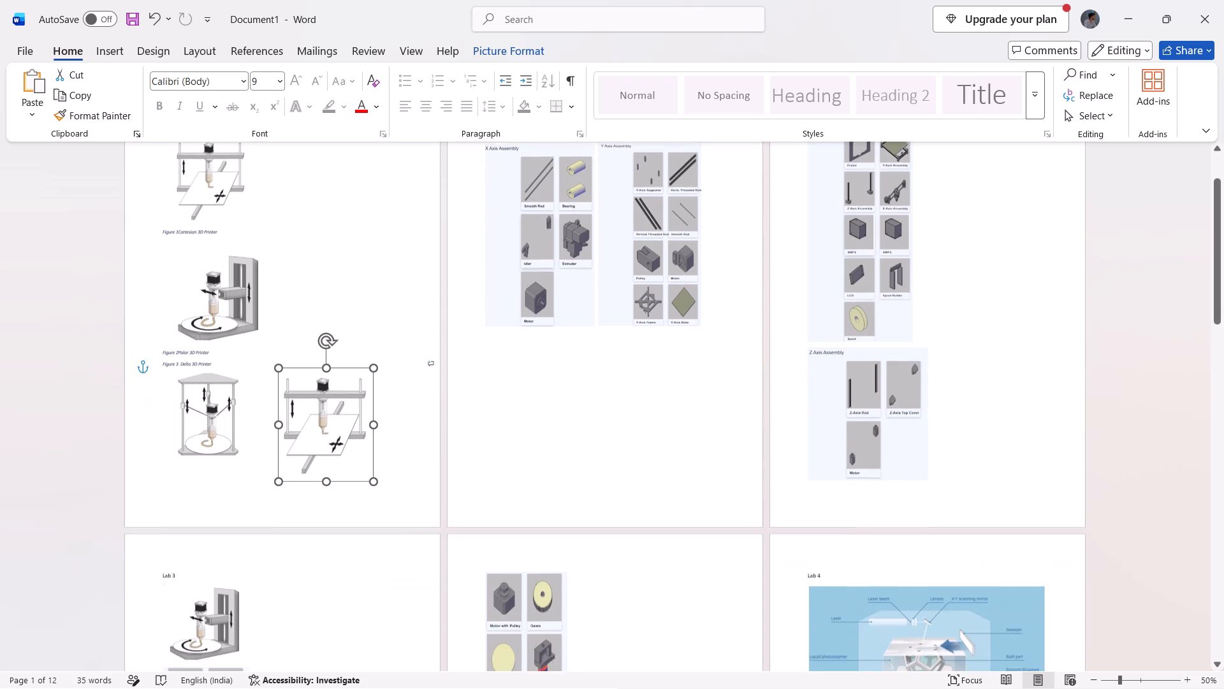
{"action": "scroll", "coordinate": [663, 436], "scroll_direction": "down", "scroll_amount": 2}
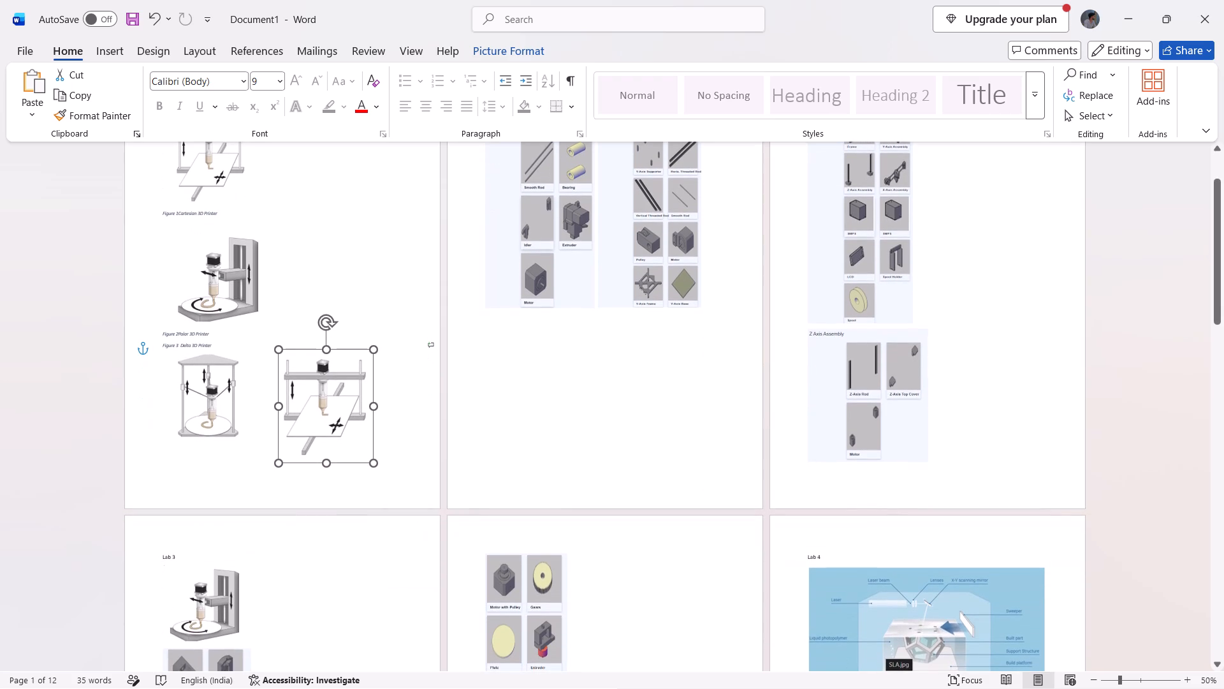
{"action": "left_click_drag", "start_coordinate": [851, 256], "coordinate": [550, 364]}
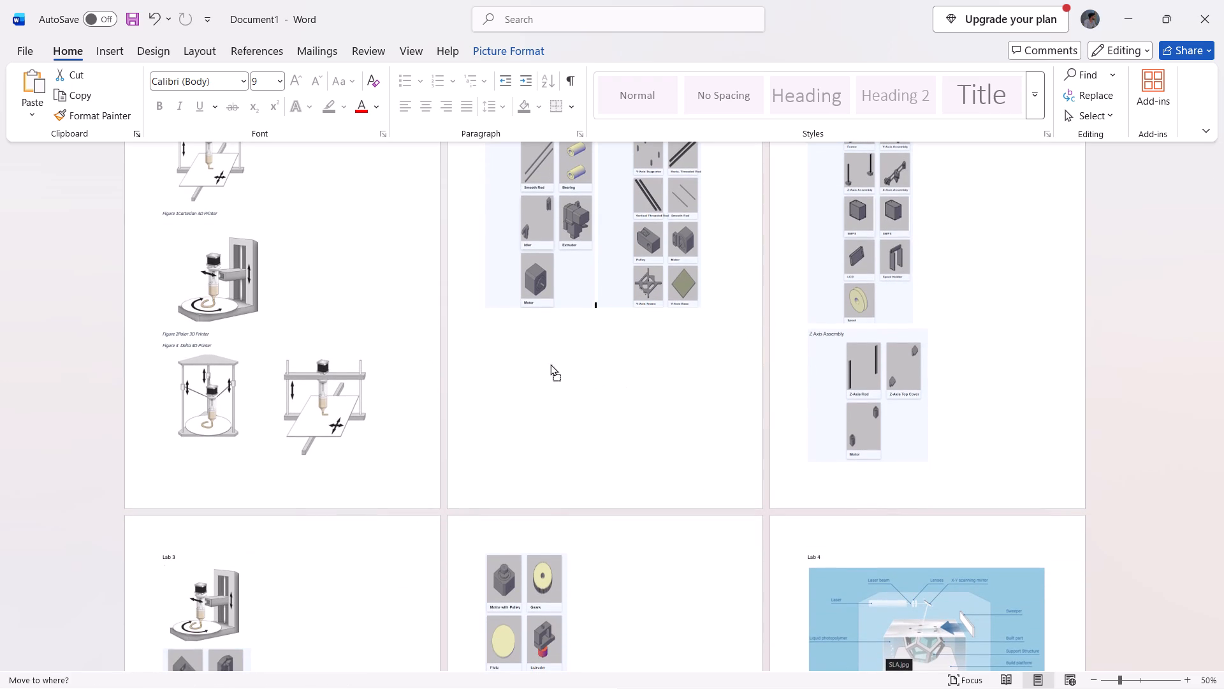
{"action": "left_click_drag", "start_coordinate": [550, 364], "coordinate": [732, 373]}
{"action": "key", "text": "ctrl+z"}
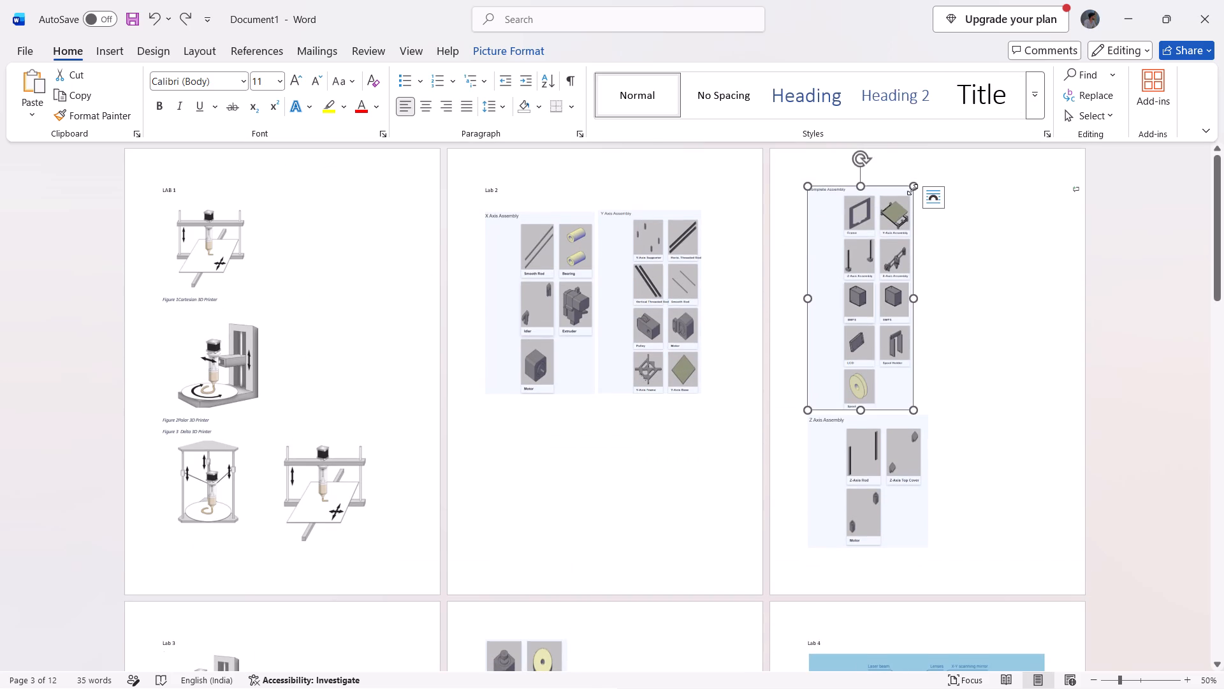
Set the Complete Assembly picture's text wrapping to Top and Bottom.
{"action": "left_click", "coordinate": [937, 197]}
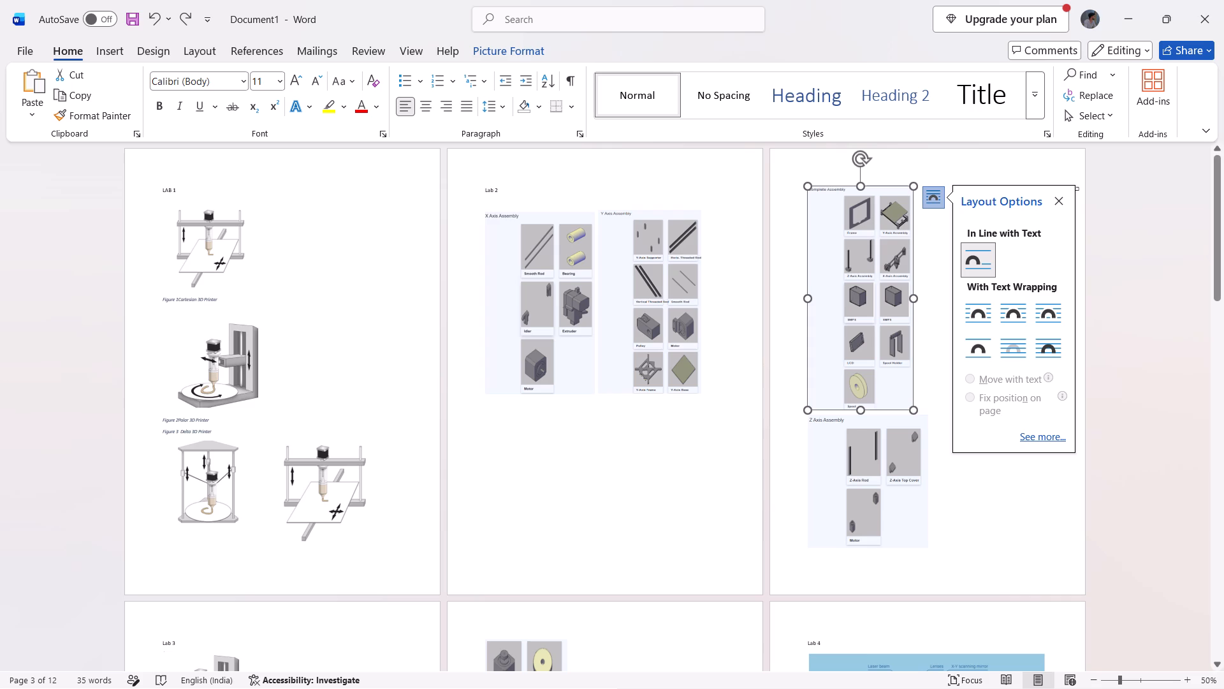
{"action": "left_click", "coordinate": [973, 344]}
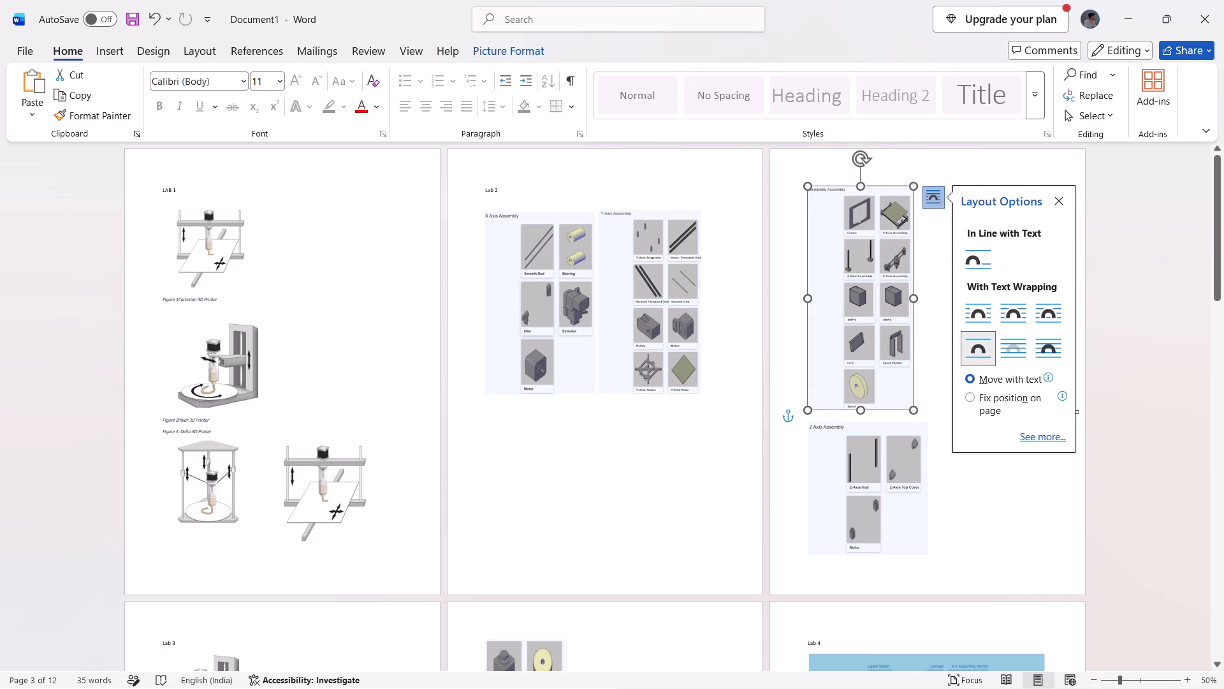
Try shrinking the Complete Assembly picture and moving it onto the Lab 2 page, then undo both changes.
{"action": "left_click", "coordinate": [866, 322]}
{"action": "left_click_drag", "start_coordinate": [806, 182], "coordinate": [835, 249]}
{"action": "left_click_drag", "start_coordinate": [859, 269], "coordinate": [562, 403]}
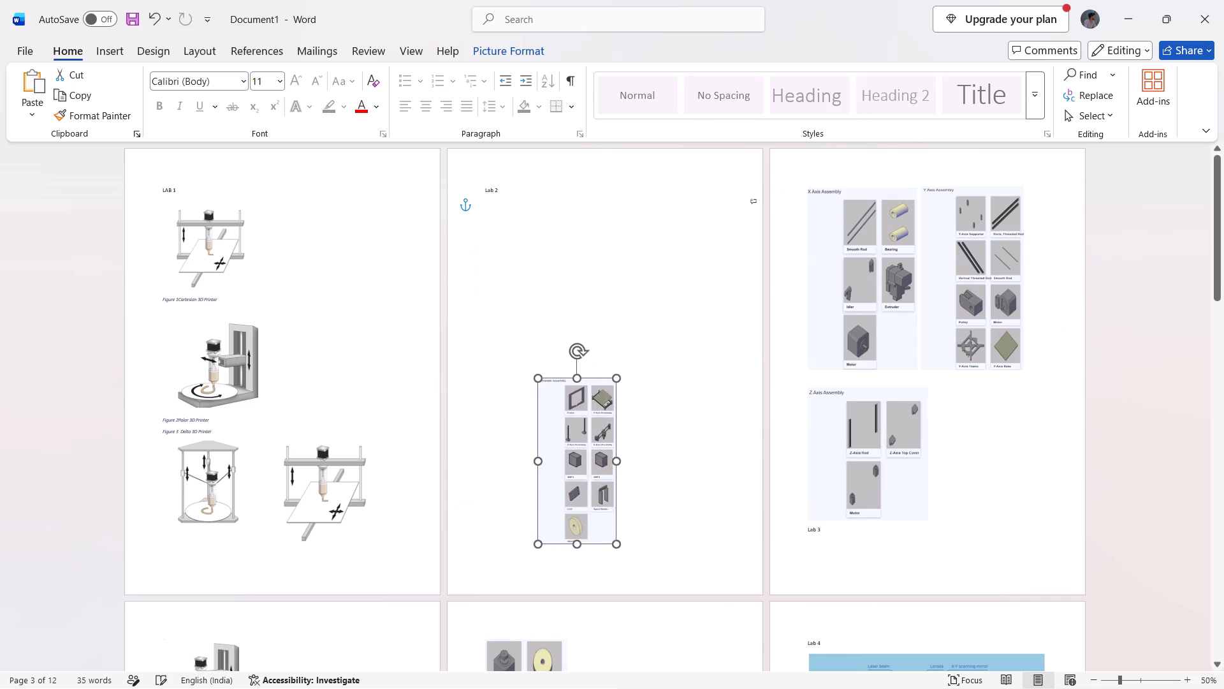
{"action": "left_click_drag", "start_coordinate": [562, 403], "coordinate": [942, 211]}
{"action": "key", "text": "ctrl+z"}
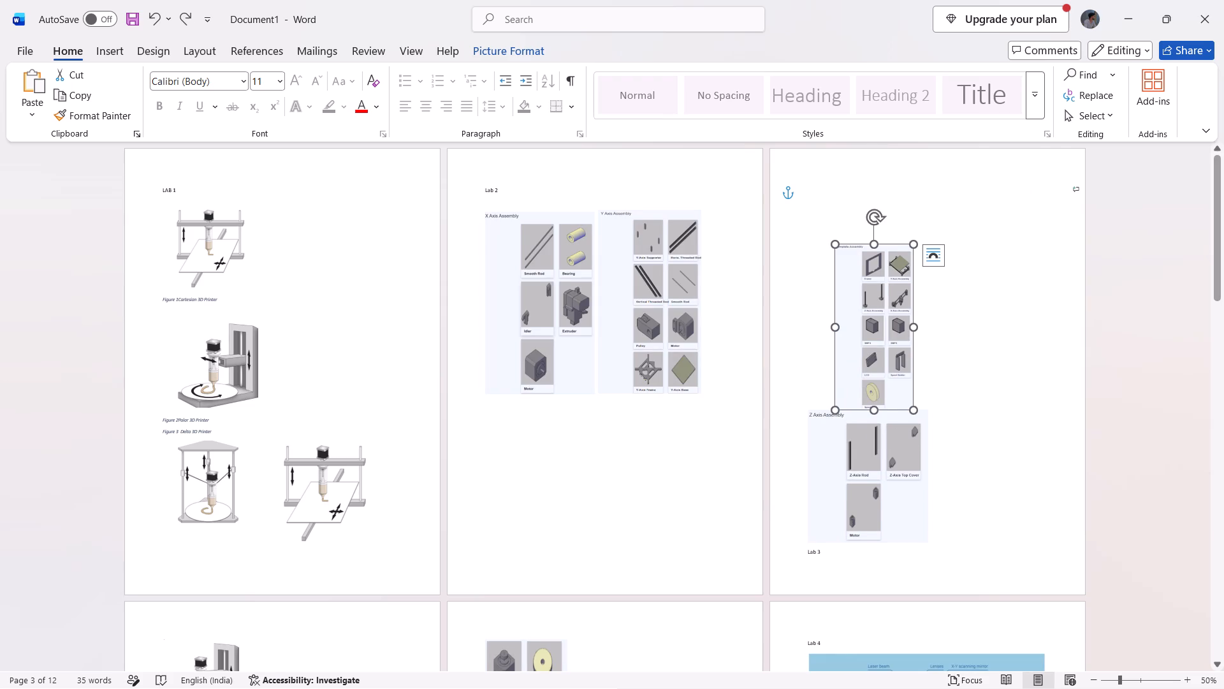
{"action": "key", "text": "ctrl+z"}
Apply Top and Bottom text wrapping to both the Complete Assembly picture and the Z Axis Assembly picture.
{"action": "left_click", "coordinate": [858, 473]}
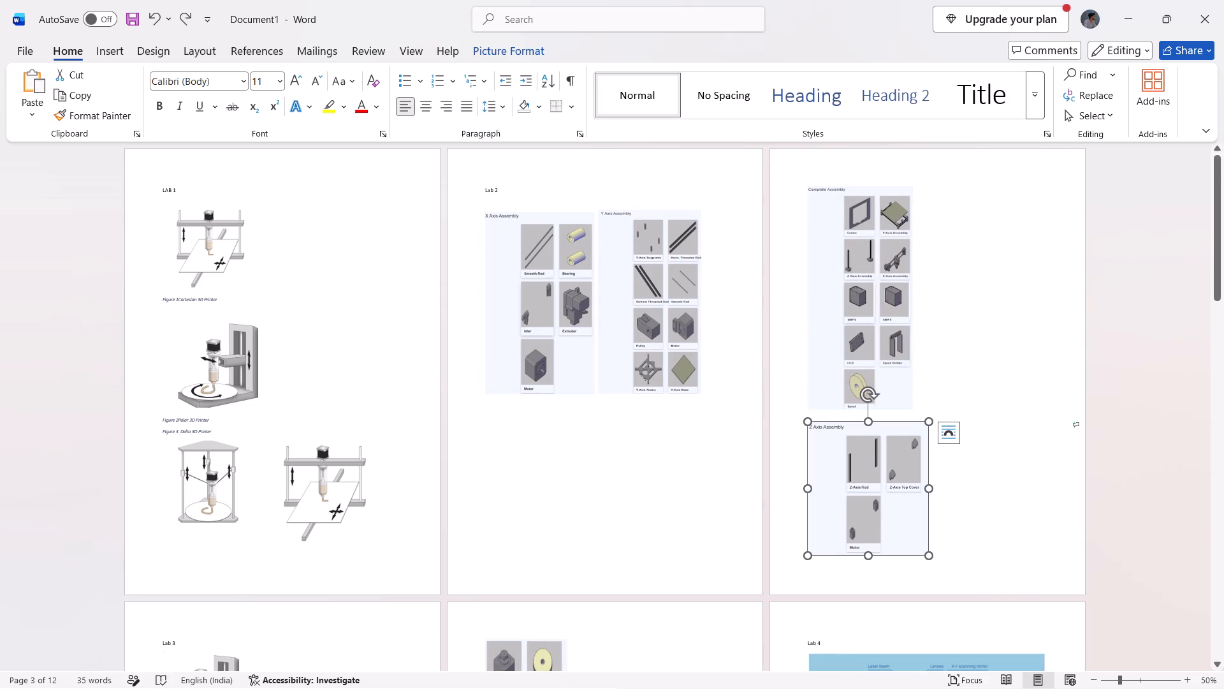
{"action": "left_click", "coordinate": [884, 300]}
{"action": "left_click", "coordinate": [942, 197]}
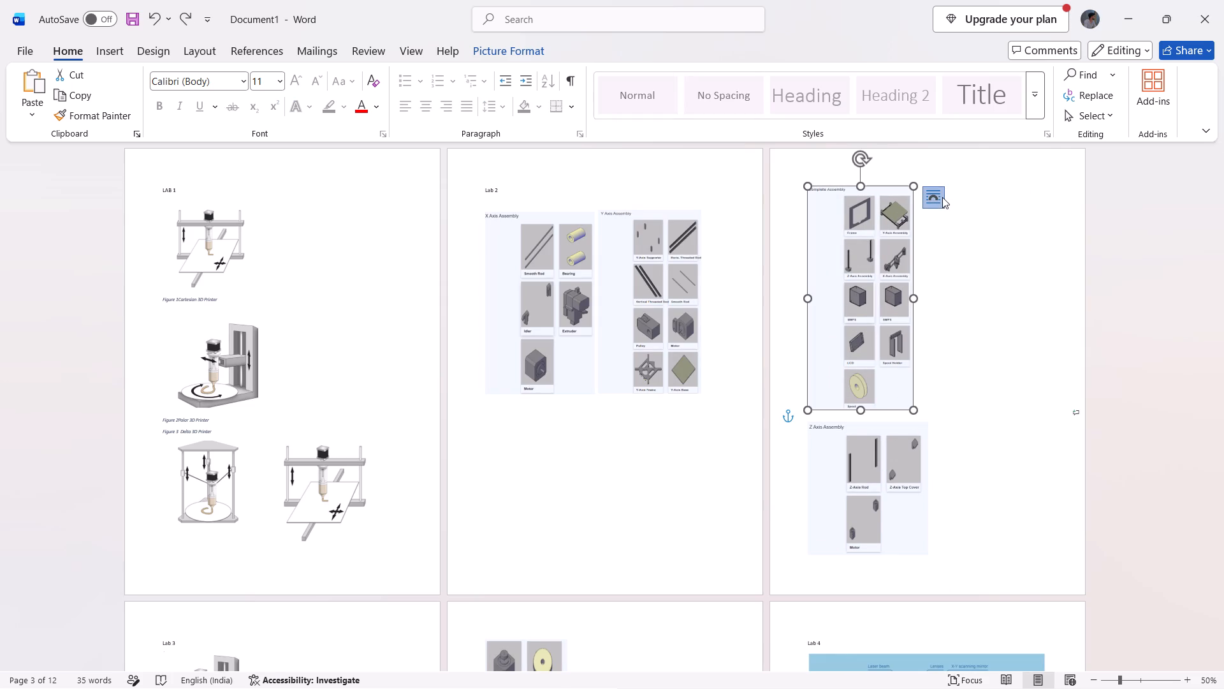
{"action": "left_click", "coordinate": [965, 341]}
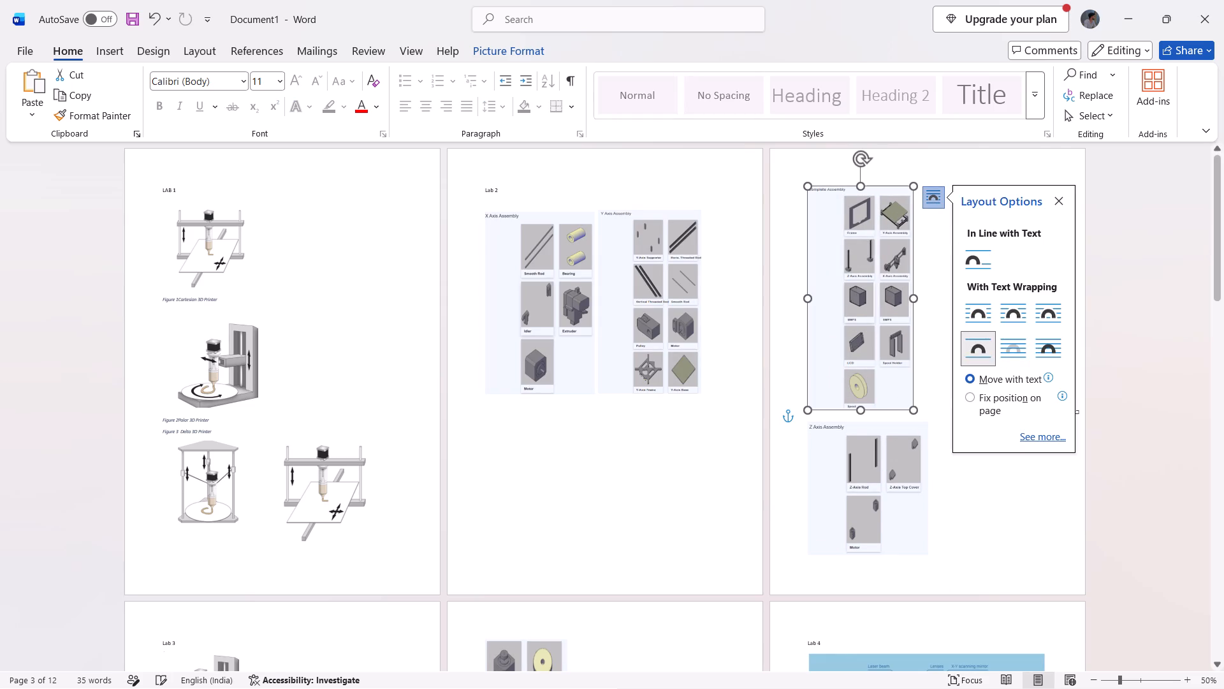
{"action": "left_click", "coordinate": [907, 456]}
{"action": "left_click", "coordinate": [951, 443]}
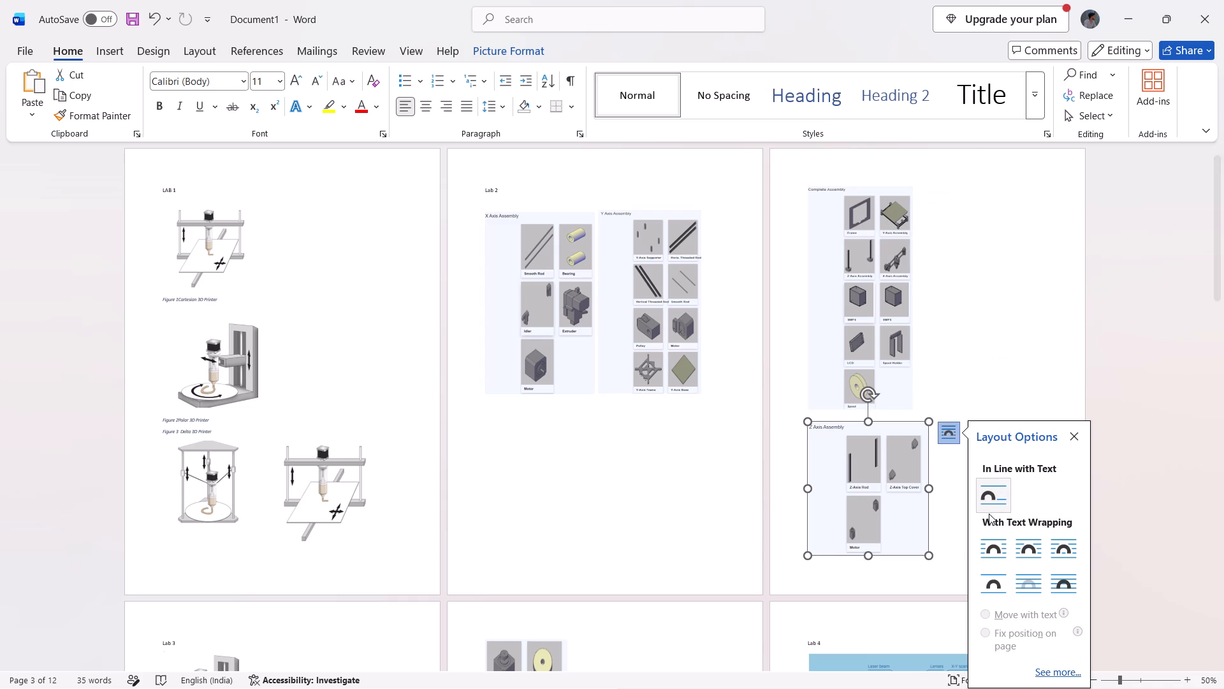
{"action": "left_click", "coordinate": [994, 576]}
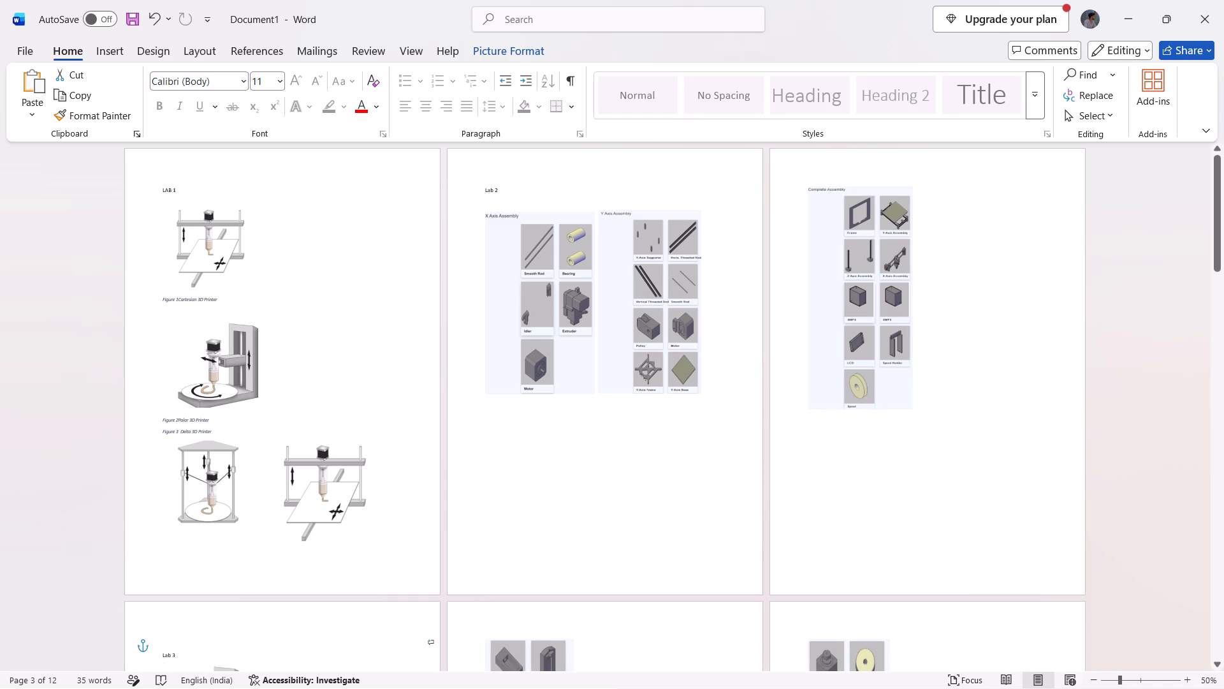
Move the Z Axis Assembly picture back to the third page, beside the Complete Assembly picture.
{"action": "scroll", "coordinate": [798, 485], "scroll_direction": "right", "scroll_amount": 2}
{"action": "scroll", "coordinate": [798, 485], "scroll_direction": "up", "scroll_amount": 2}
{"action": "scroll", "coordinate": [798, 485], "scroll_direction": "down", "scroll_amount": 5}
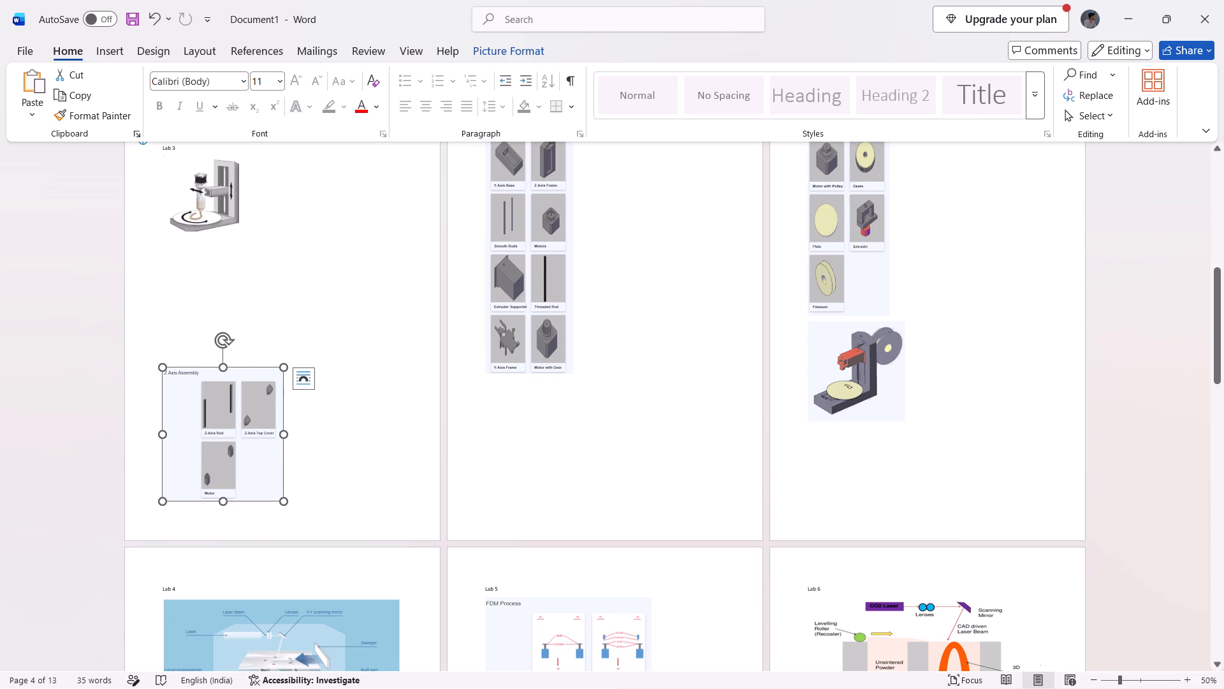
{"action": "left_click_drag", "start_coordinate": [207, 440], "coordinate": [734, 115]}
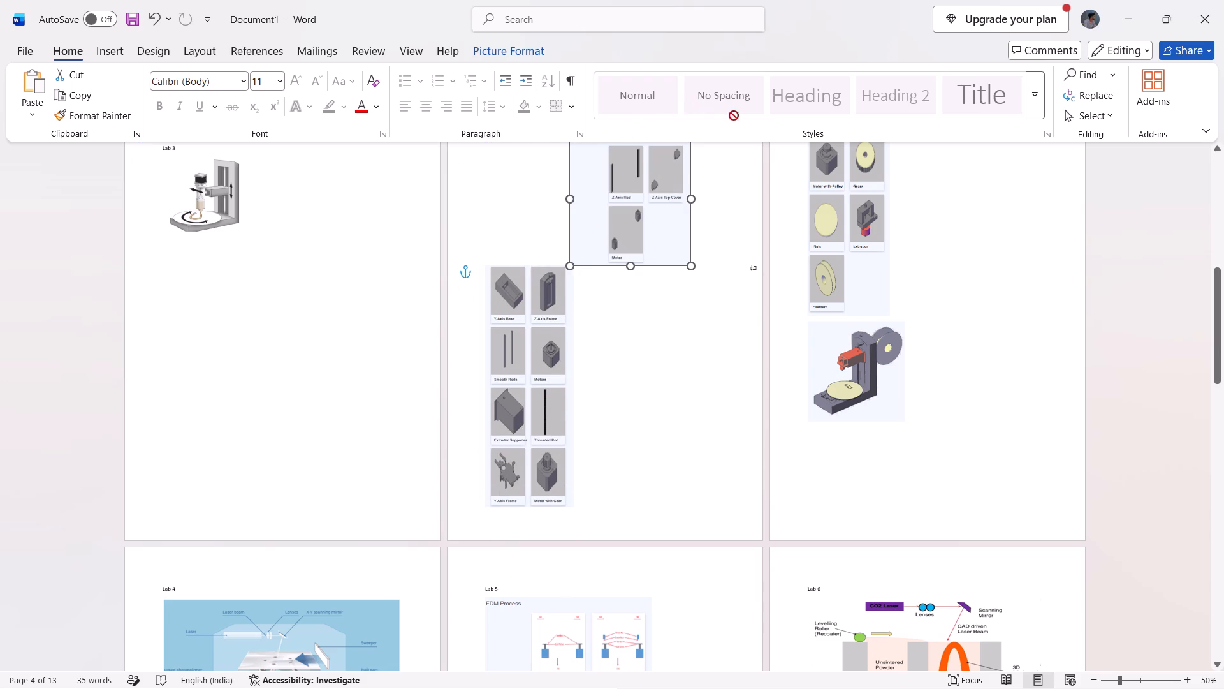
{"action": "left_click_drag", "start_coordinate": [734, 115], "coordinate": [763, 17]}
{"action": "scroll", "coordinate": [603, 290], "scroll_direction": "up", "scroll_amount": 2}
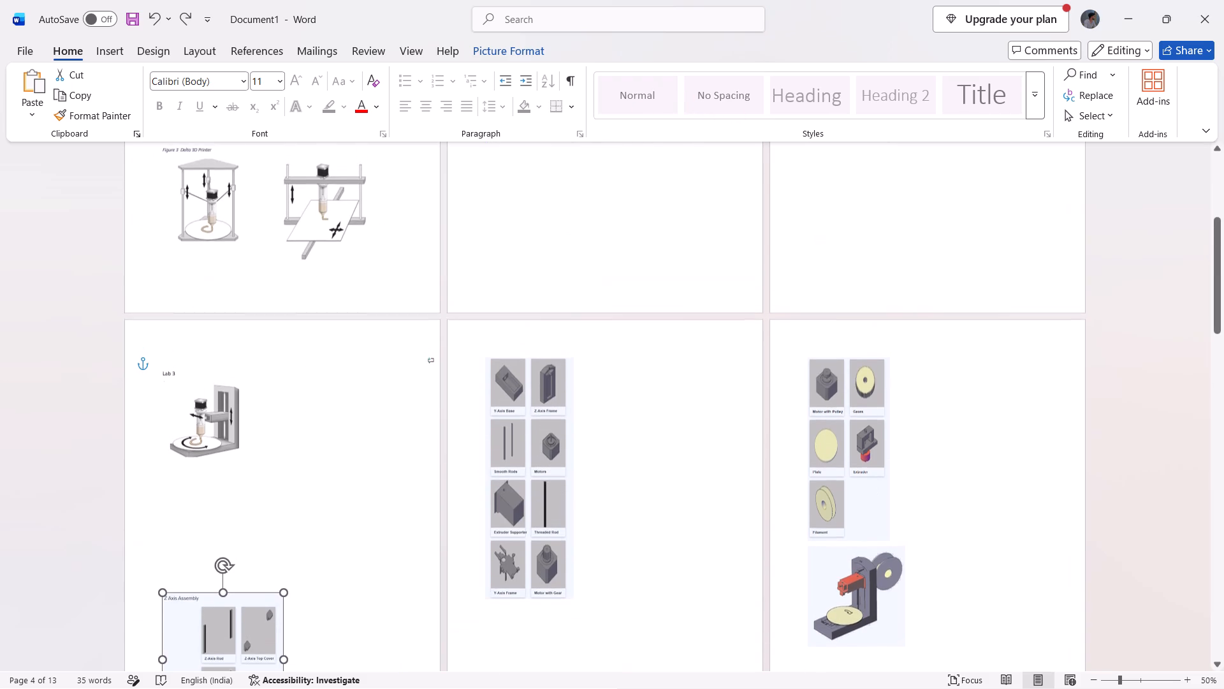
{"action": "scroll", "coordinate": [603, 290], "scroll_direction": "down", "scroll_amount": 1, "text": "ctrl"}
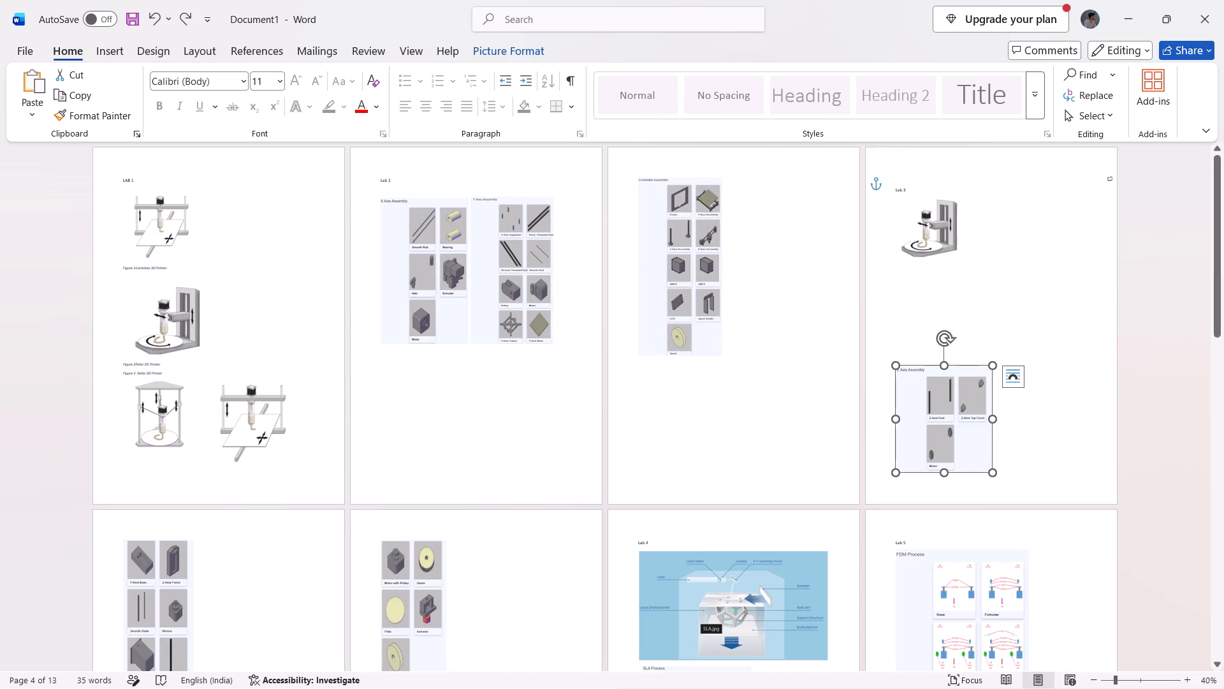
{"action": "left_click_drag", "start_coordinate": [936, 417], "coordinate": [808, 326]}
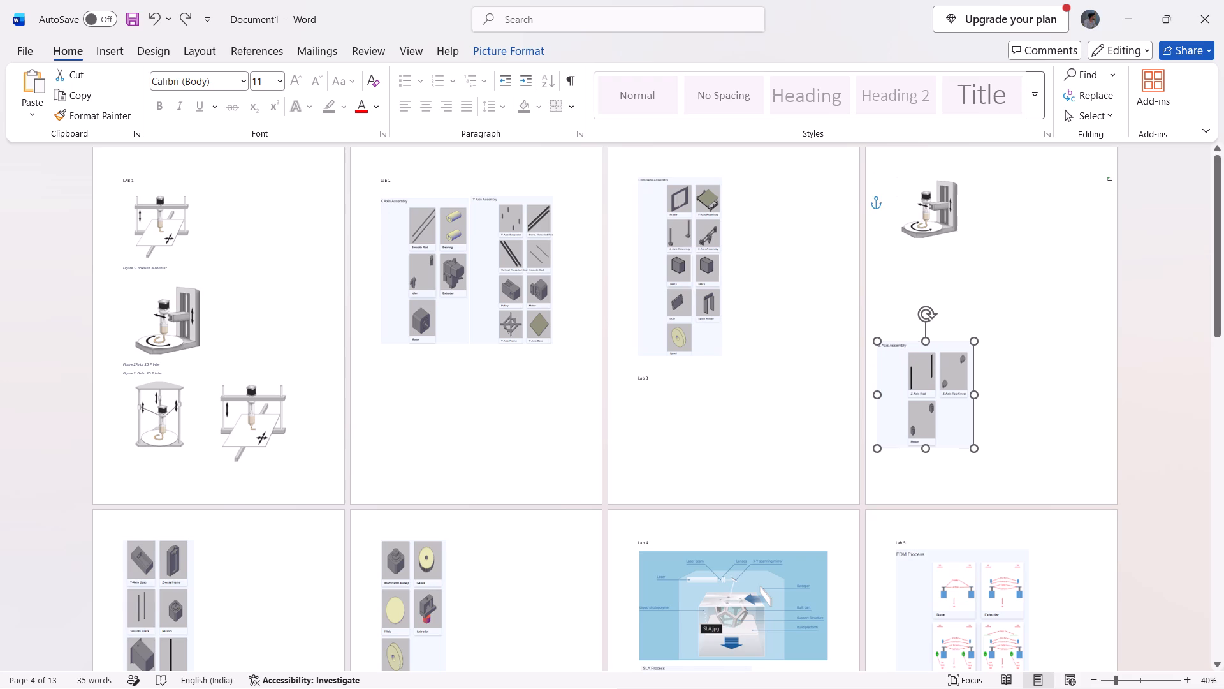
{"action": "left_click_drag", "start_coordinate": [808, 326], "coordinate": [771, 239]}
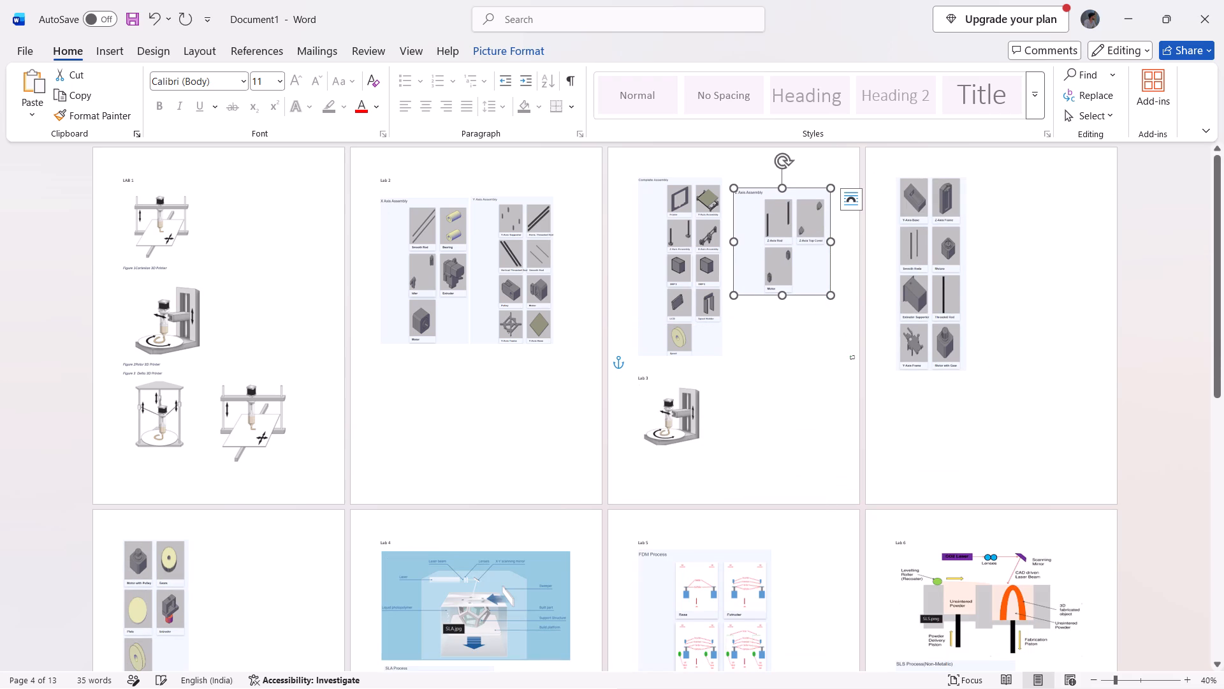
{"action": "left_click", "coordinate": [764, 454]}
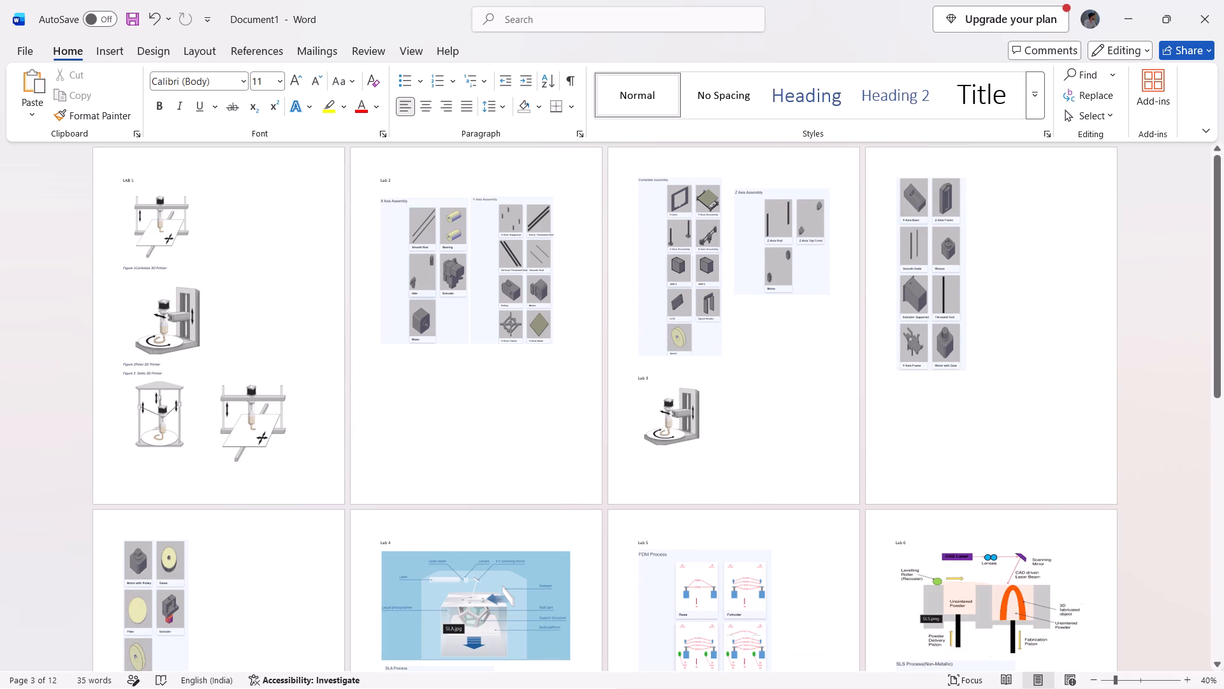
Move the Z Axis Assembly picture slightly up to line up with the top of the Complete Assembly picture.
{"action": "left_click_drag", "start_coordinate": [802, 244], "coordinate": [801, 234]}
Set the text wrapping of the printer picture under the Lab 3 heading to Top and Bottom.
{"action": "left_click", "coordinate": [671, 427]}
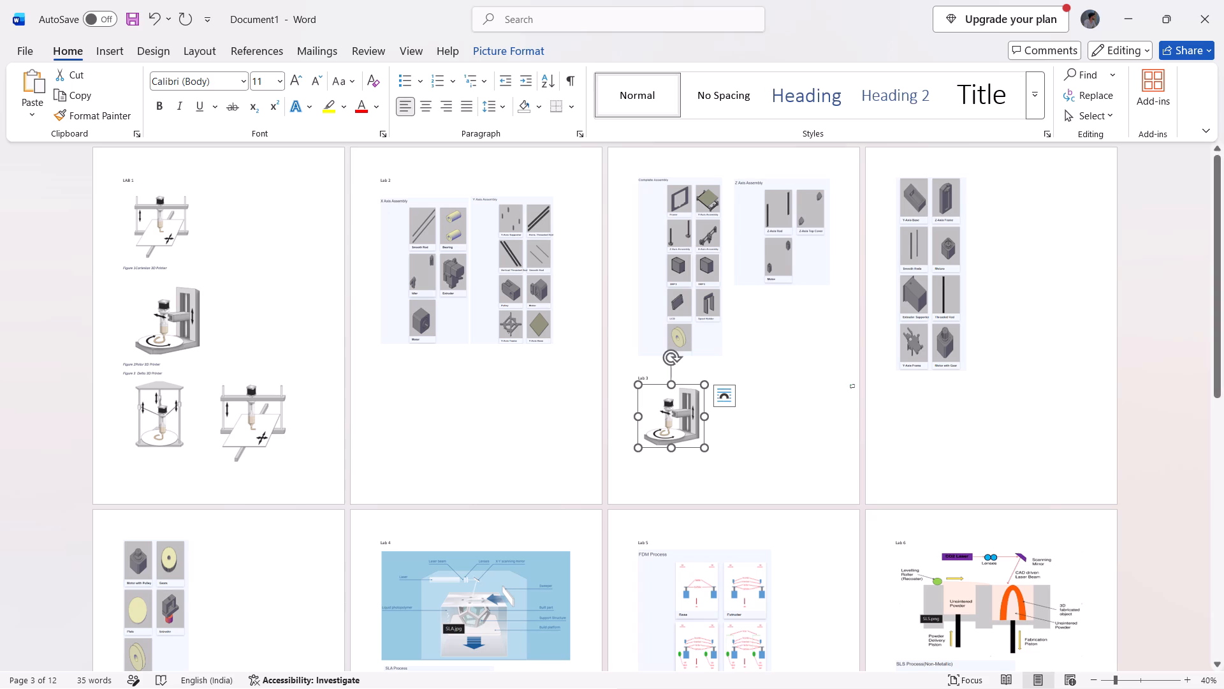
{"action": "left_click", "coordinate": [733, 397]}
{"action": "left_click", "coordinate": [759, 539]}
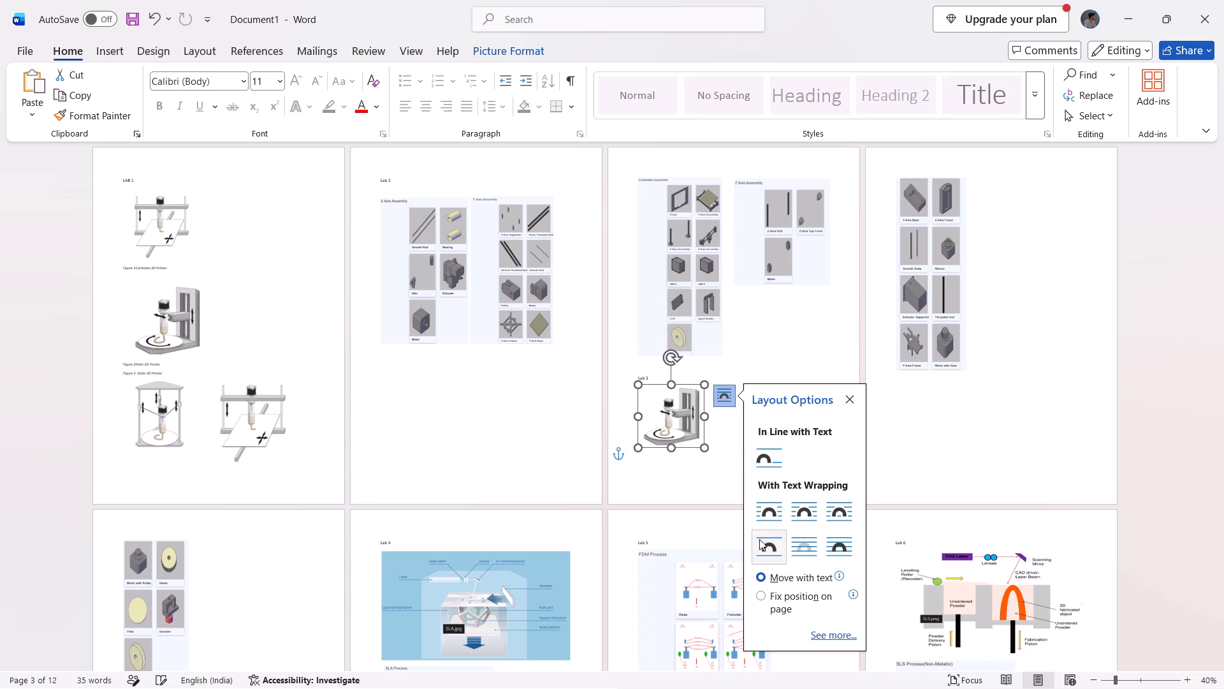
{"action": "left_click", "coordinate": [674, 454]}
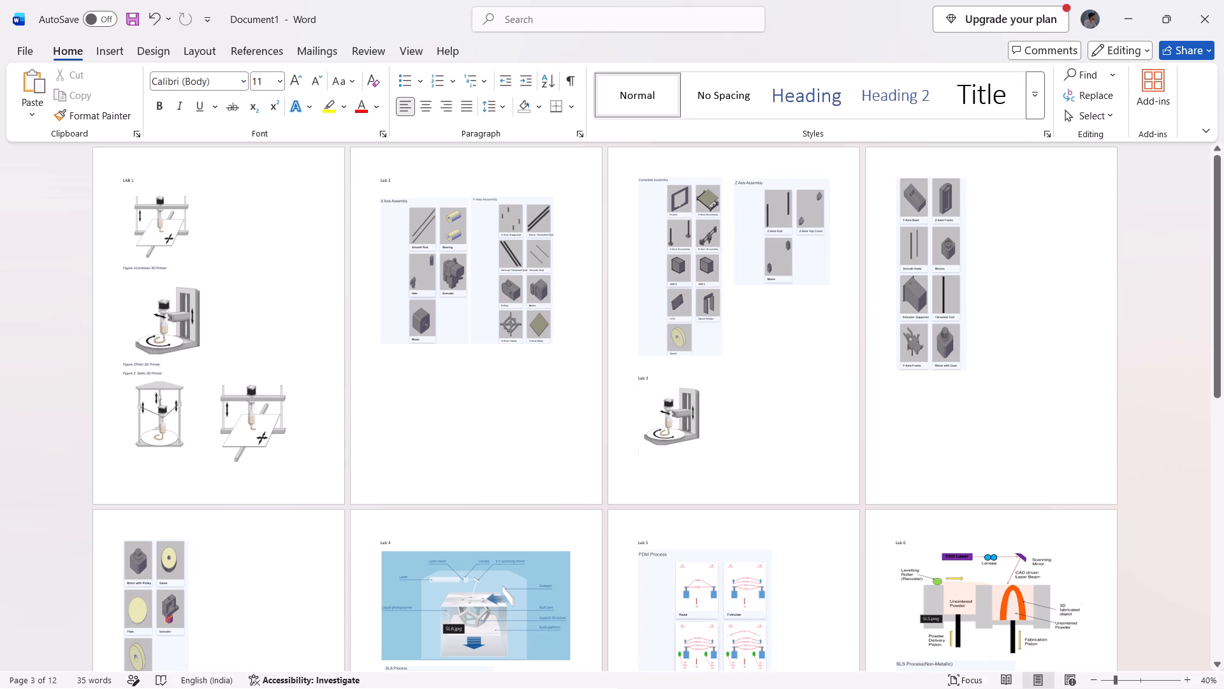
Set the text wrapping of the eight-part picture on the fourth page to Top and Bottom.
{"action": "left_click", "coordinate": [935, 221]}
{"action": "left_click", "coordinate": [984, 195]}
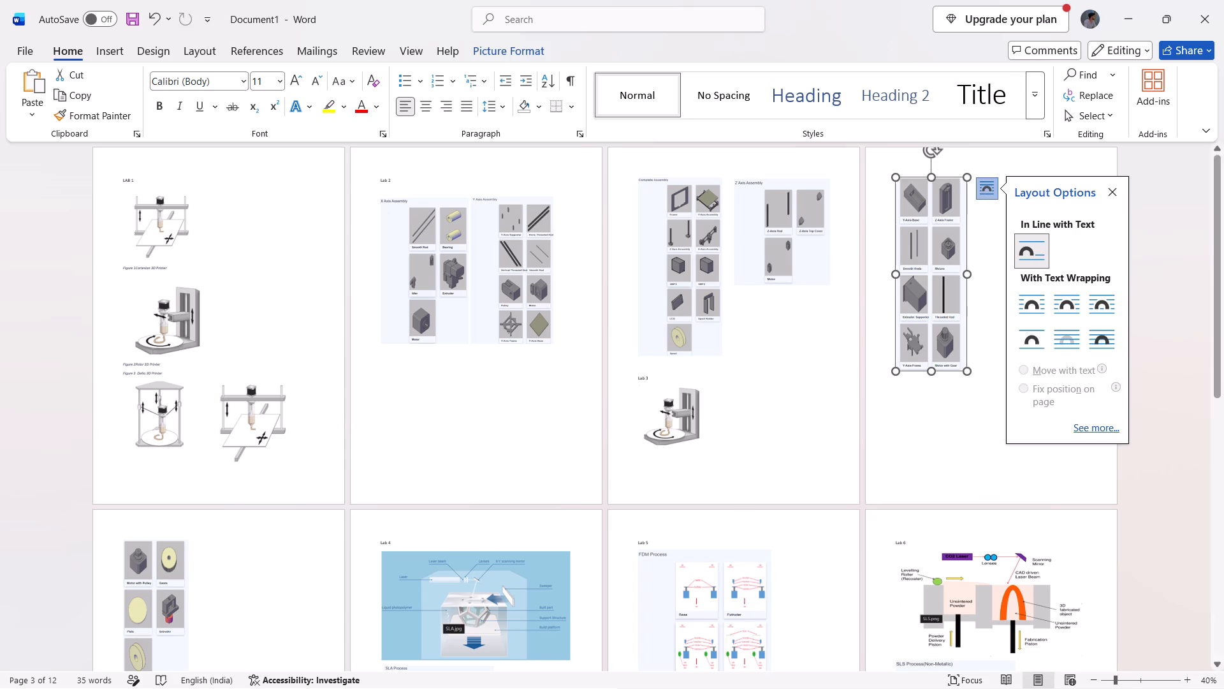
{"action": "left_click", "coordinate": [1032, 341]}
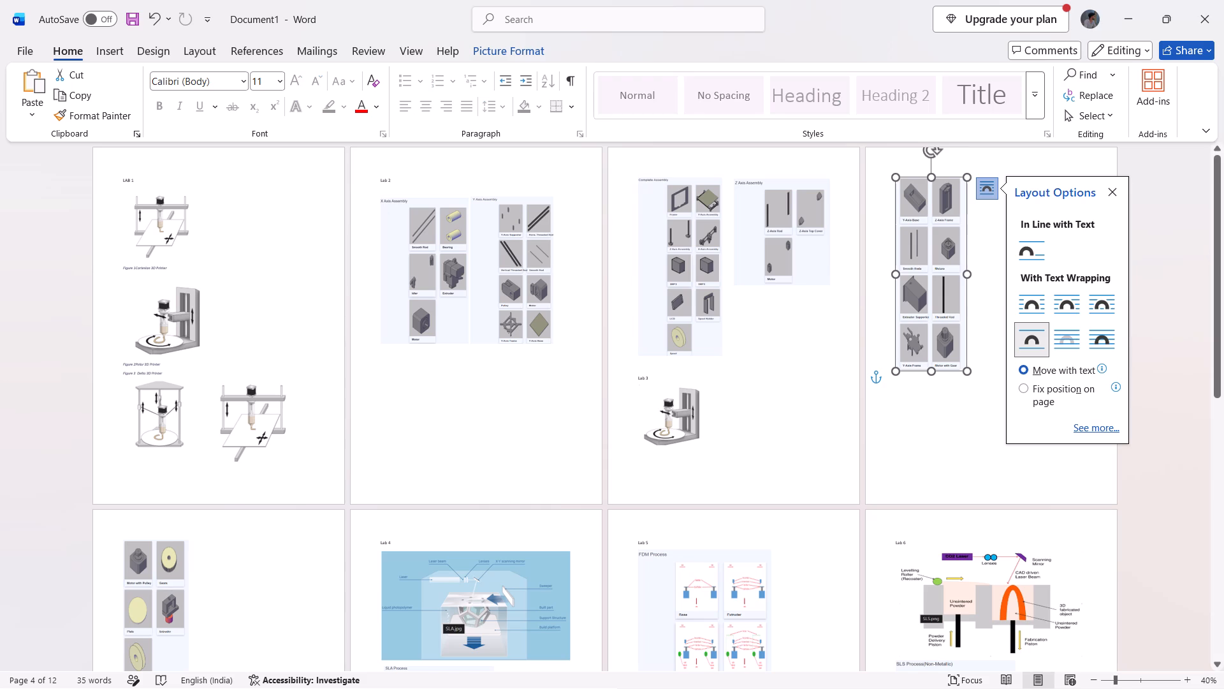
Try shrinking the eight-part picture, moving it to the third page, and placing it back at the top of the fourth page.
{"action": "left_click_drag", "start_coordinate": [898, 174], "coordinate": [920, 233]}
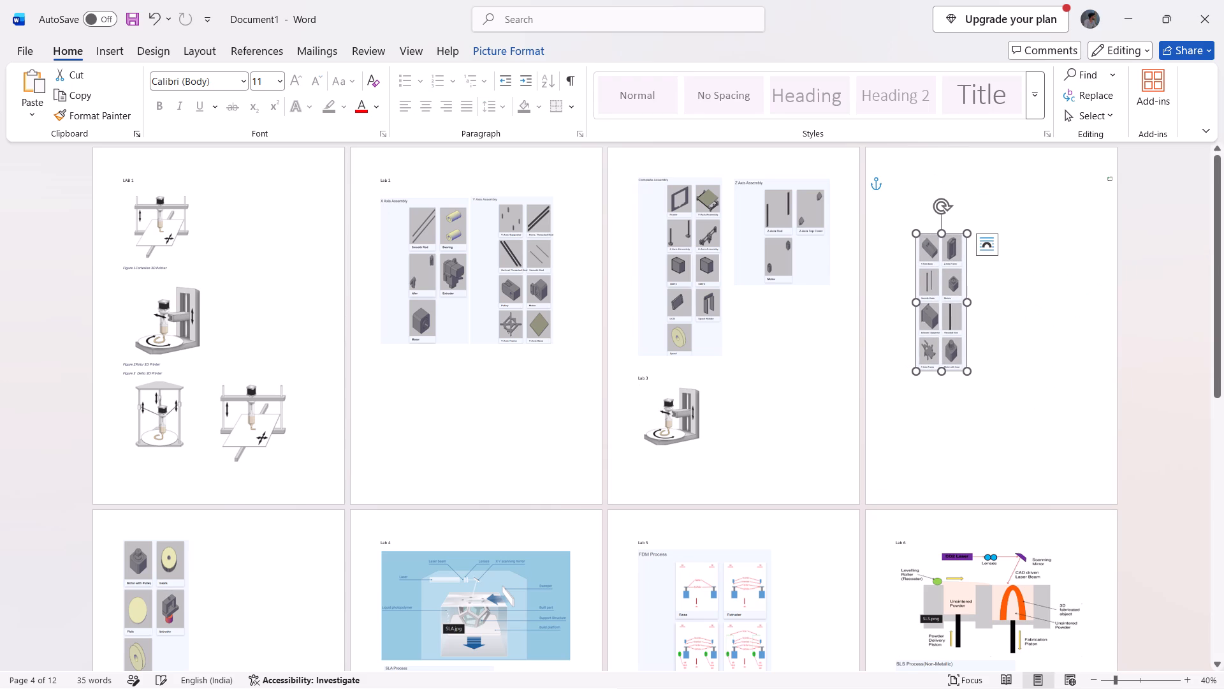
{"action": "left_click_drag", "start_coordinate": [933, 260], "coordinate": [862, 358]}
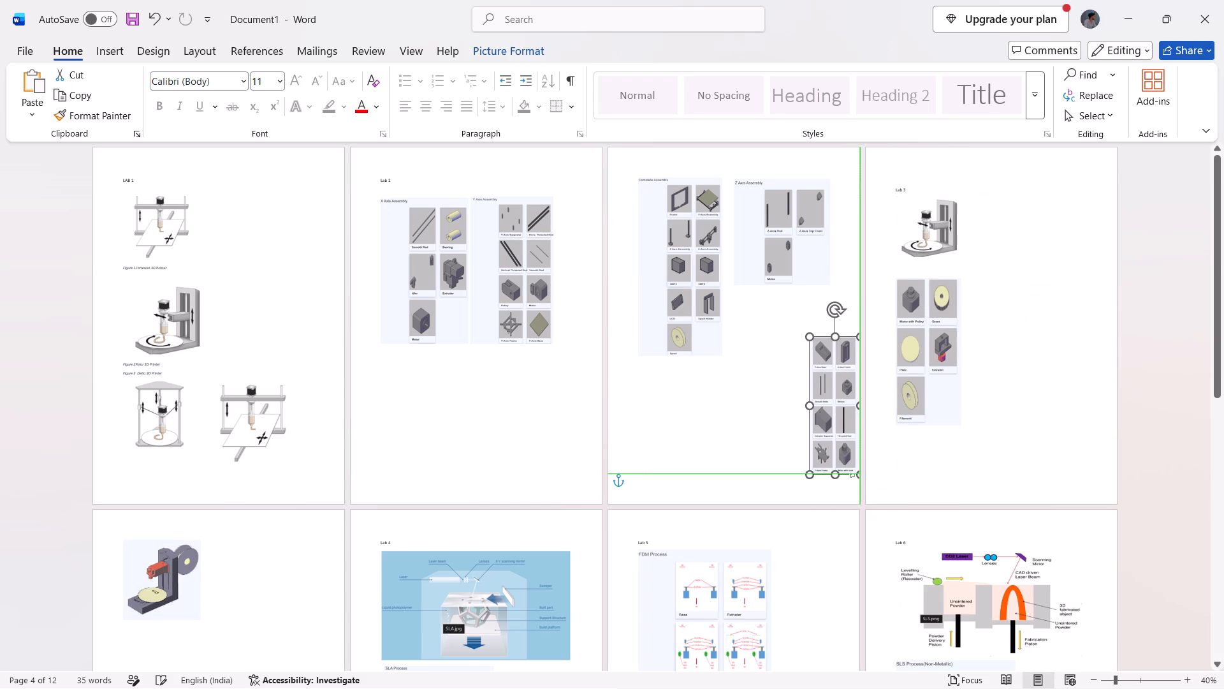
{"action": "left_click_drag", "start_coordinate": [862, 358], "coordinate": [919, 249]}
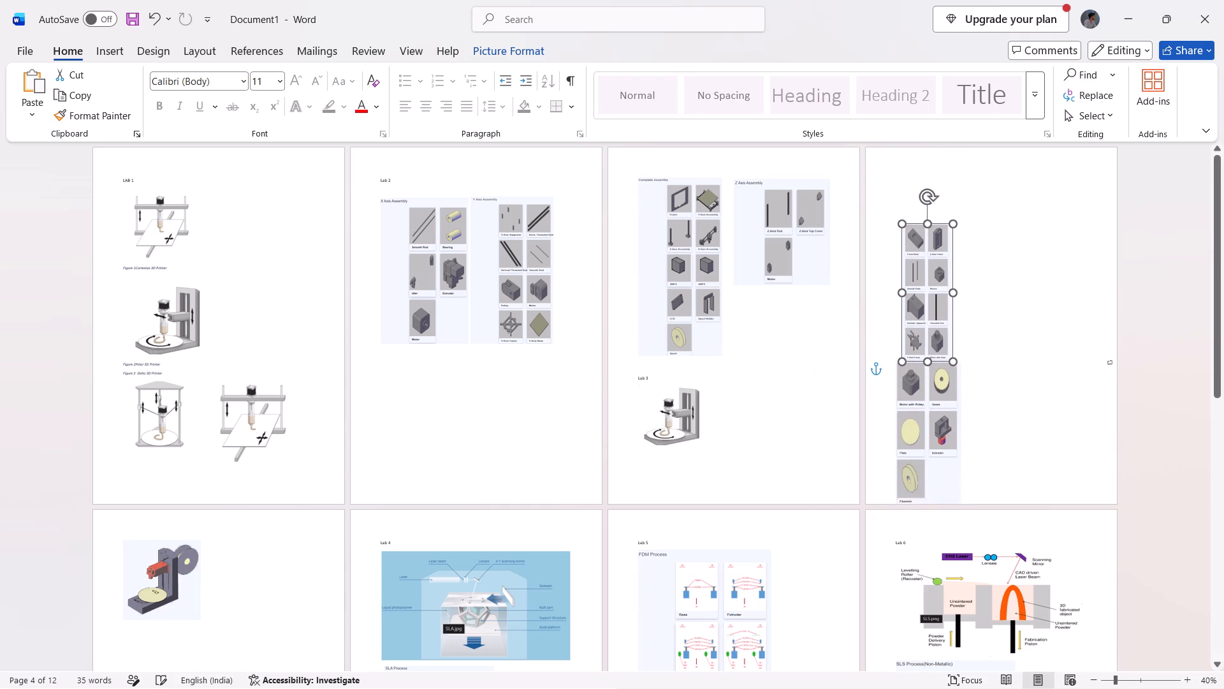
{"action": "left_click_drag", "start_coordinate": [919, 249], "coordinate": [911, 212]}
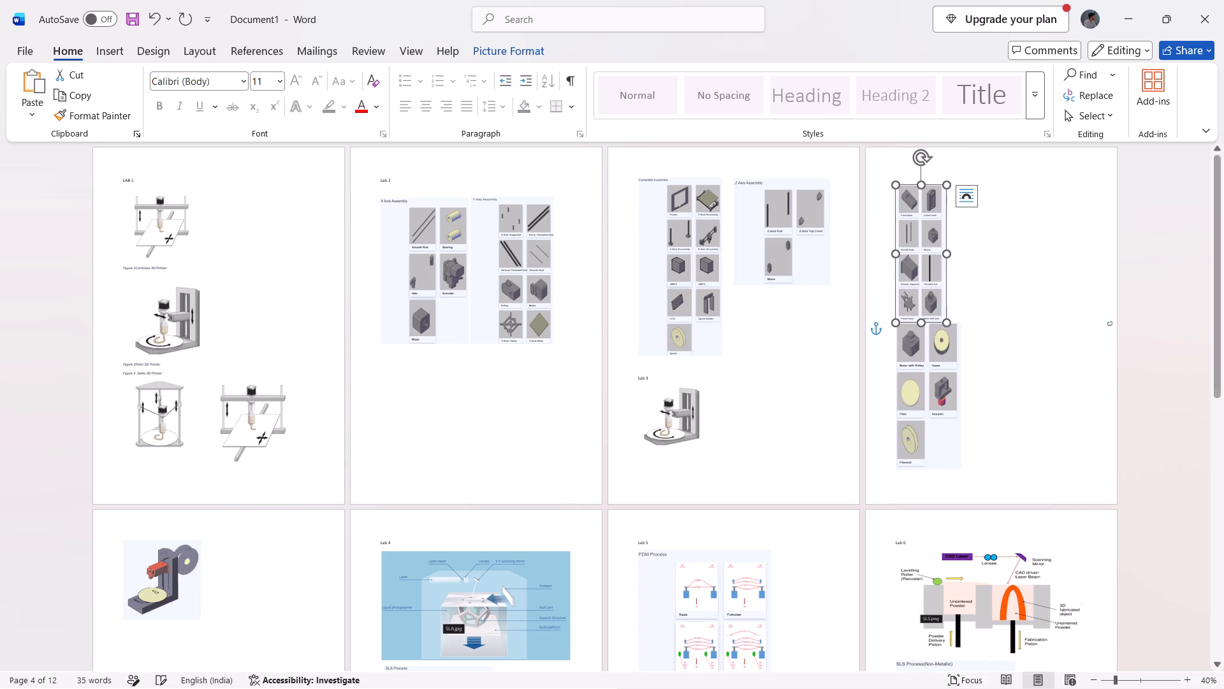
Check the text wrapping of the Lab 3 printer, Complete Assembly and Z Axis Assembly pictures.
{"action": "left_click", "coordinate": [683, 410]}
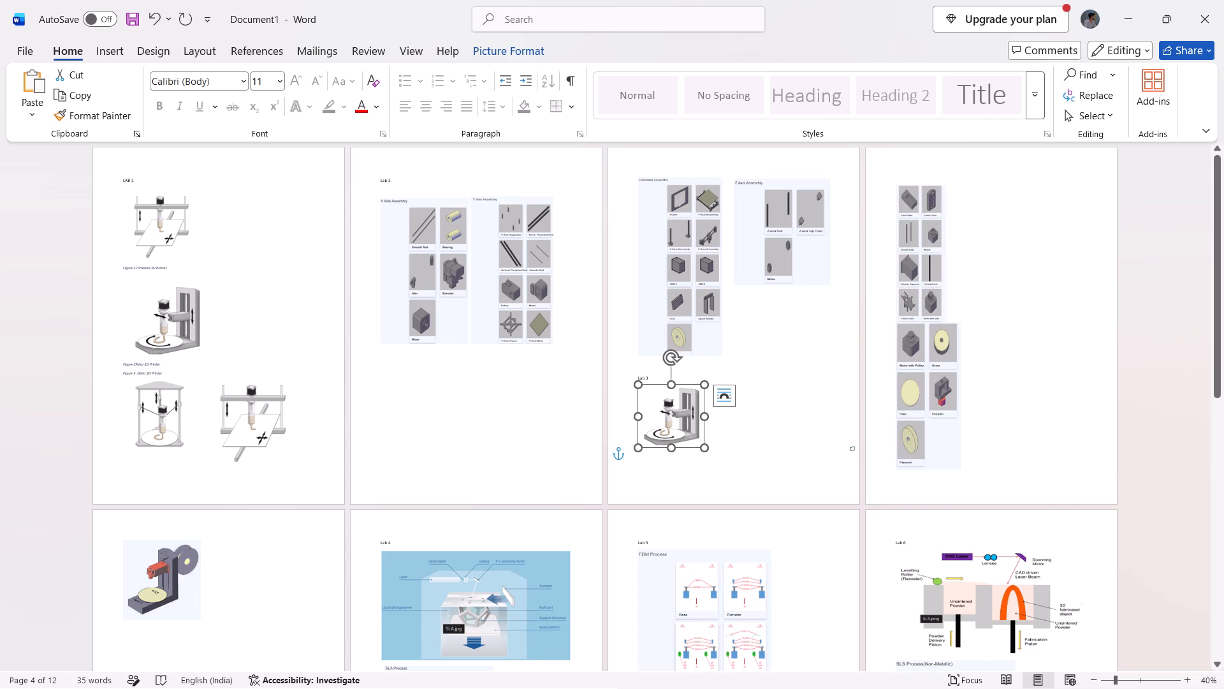
{"action": "left_click", "coordinate": [717, 406]}
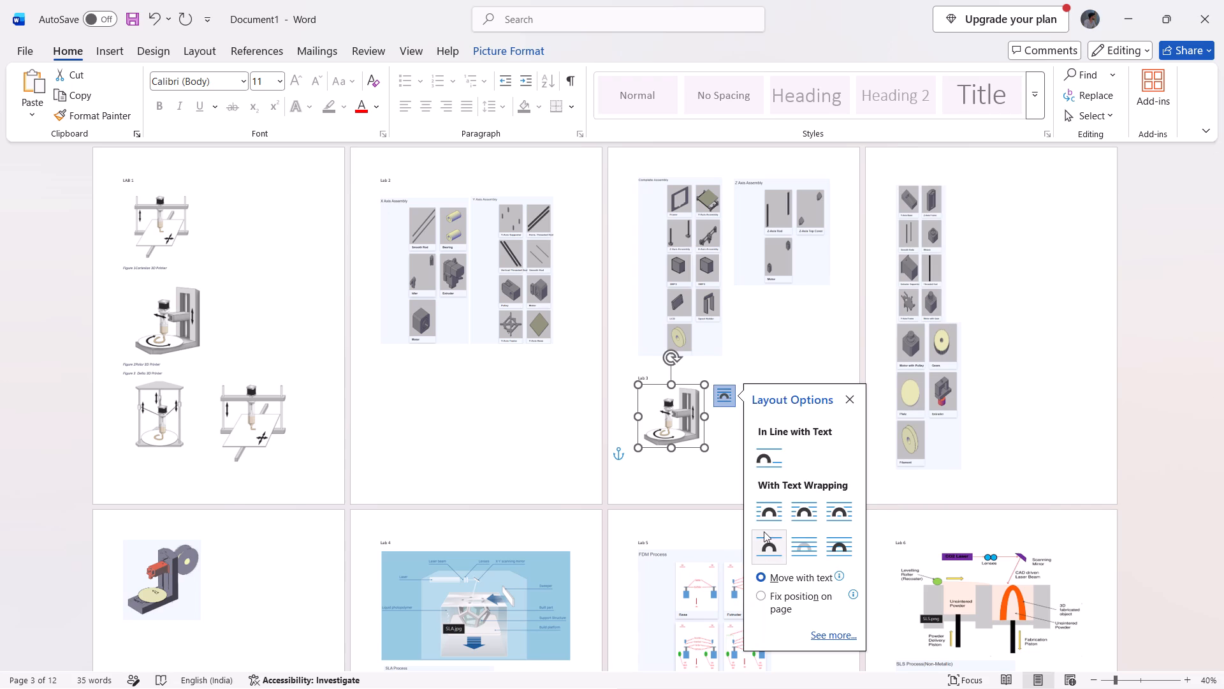
{"action": "left_click", "coordinate": [766, 542]}
{"action": "left_click", "coordinate": [703, 316]}
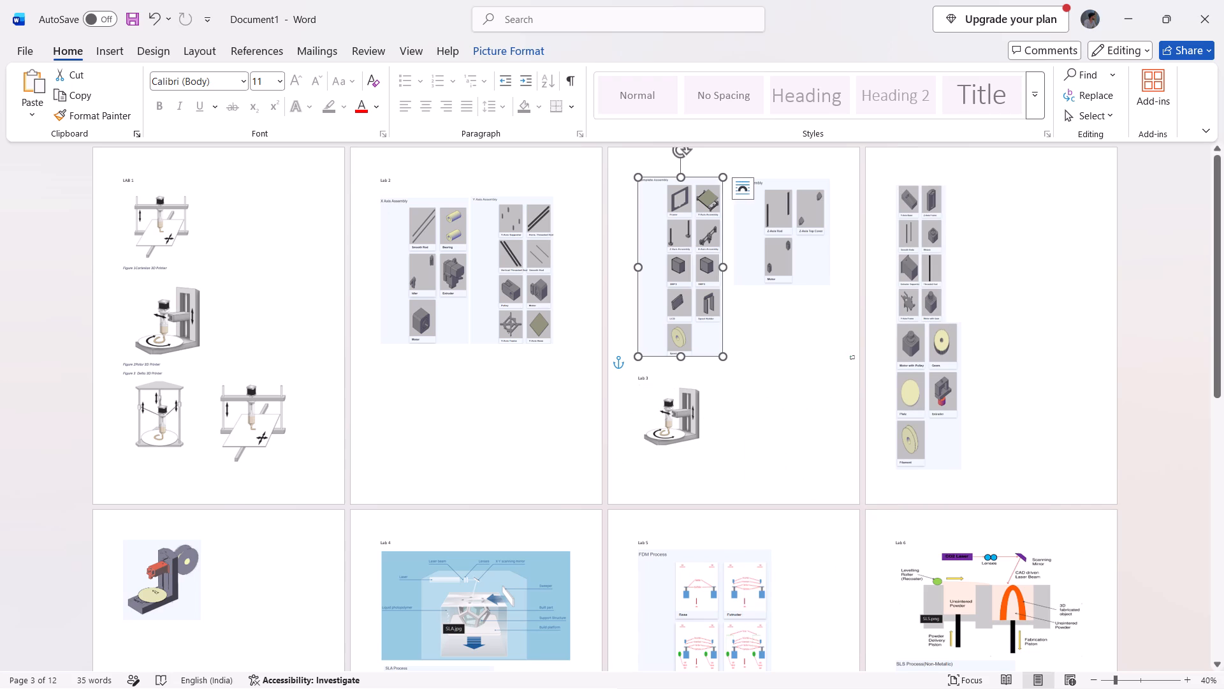
{"action": "left_click", "coordinate": [745, 188]}
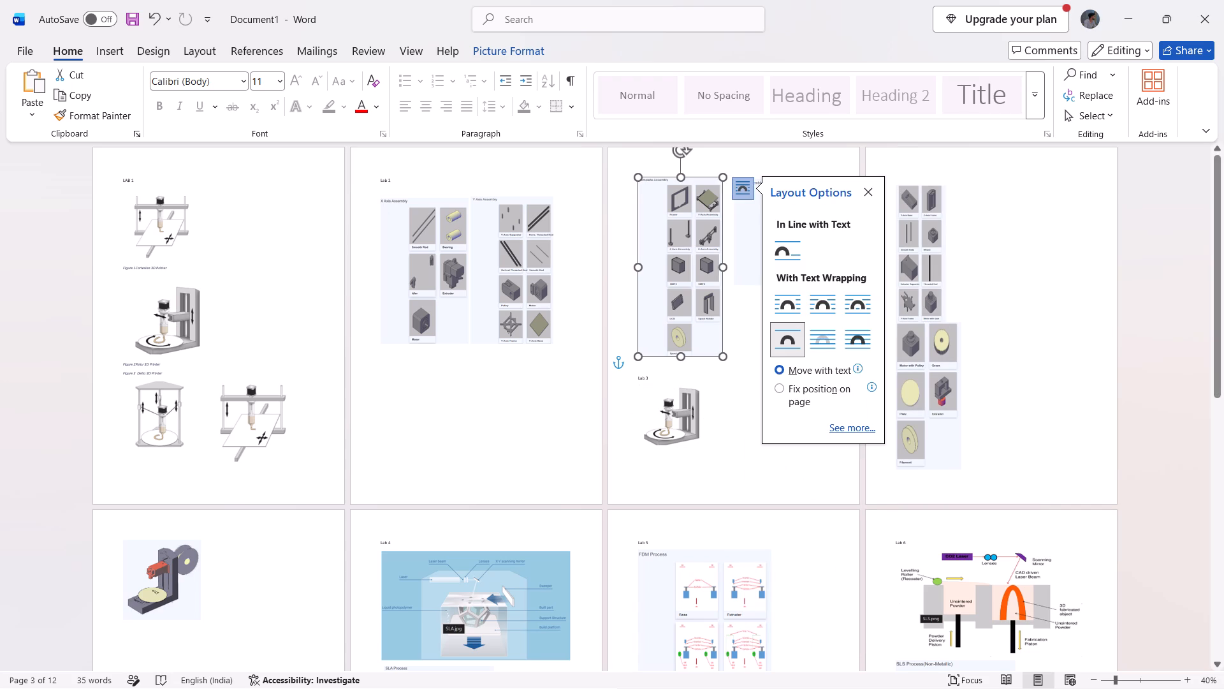
{"action": "left_click", "coordinate": [744, 279]}
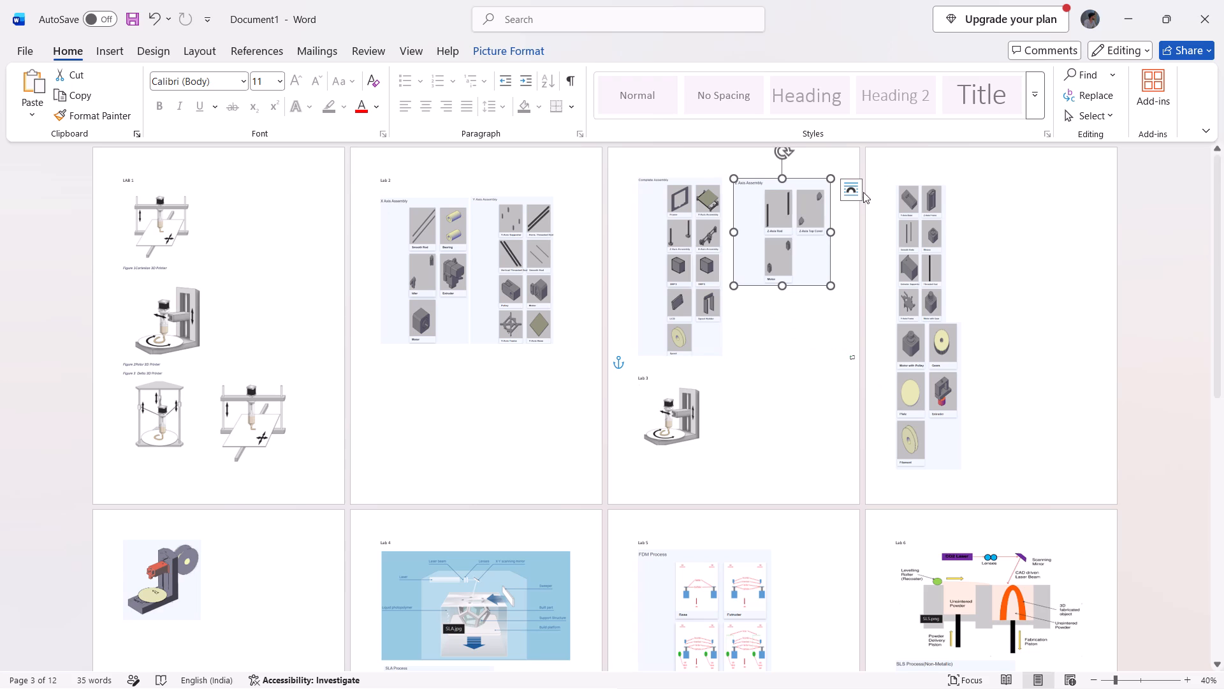
{"action": "left_click", "coordinate": [858, 188]}
{"action": "left_click", "coordinate": [1015, 320]}
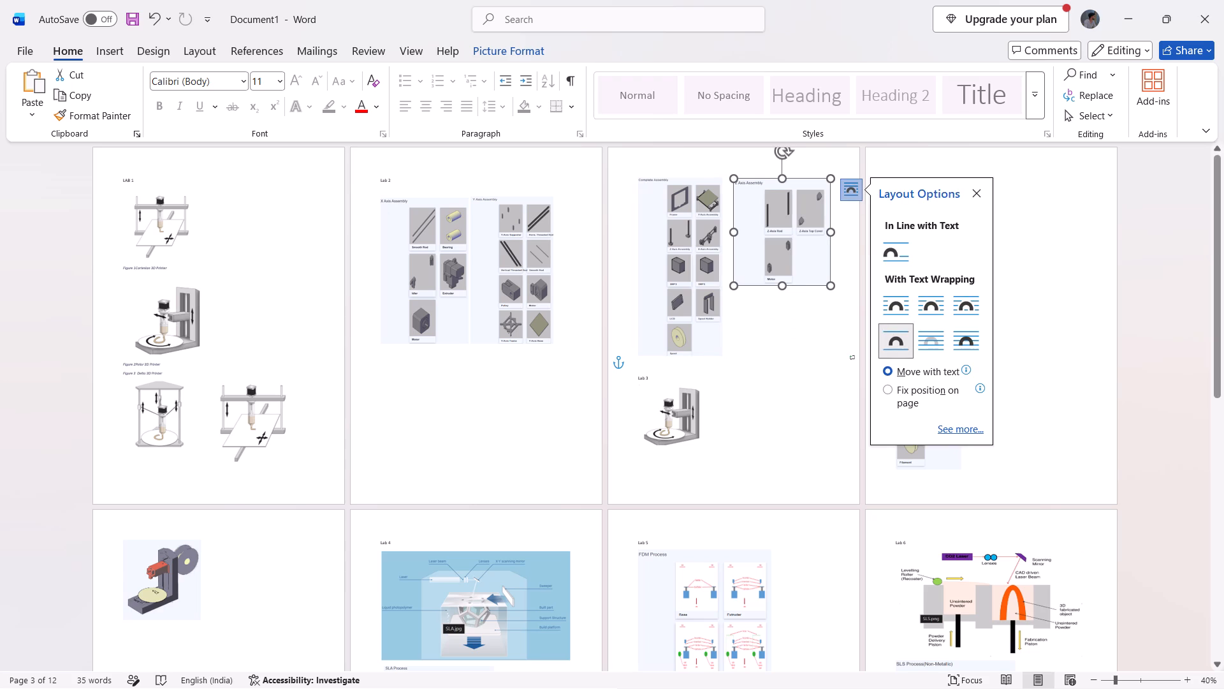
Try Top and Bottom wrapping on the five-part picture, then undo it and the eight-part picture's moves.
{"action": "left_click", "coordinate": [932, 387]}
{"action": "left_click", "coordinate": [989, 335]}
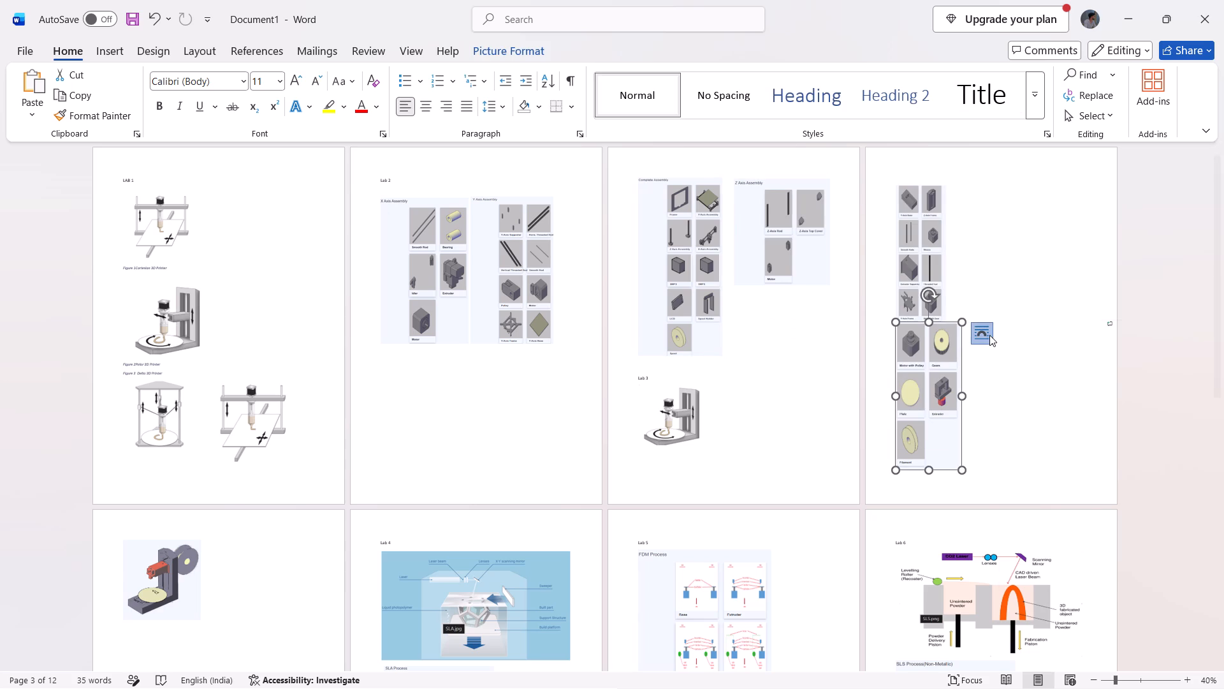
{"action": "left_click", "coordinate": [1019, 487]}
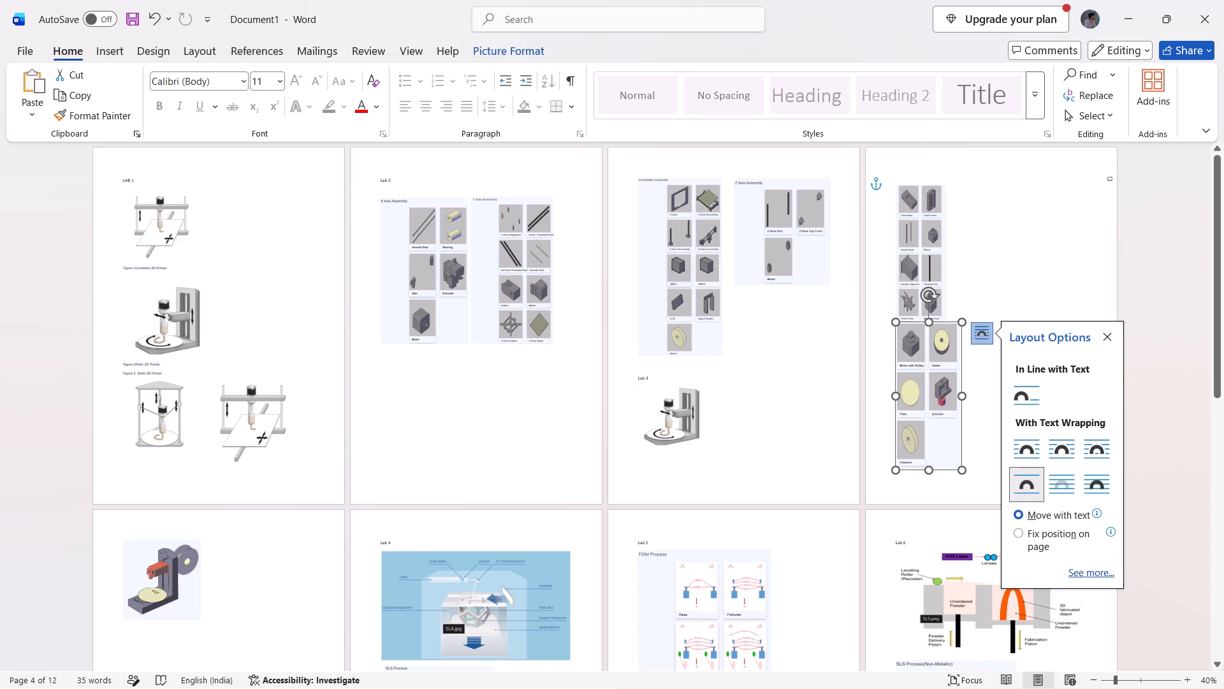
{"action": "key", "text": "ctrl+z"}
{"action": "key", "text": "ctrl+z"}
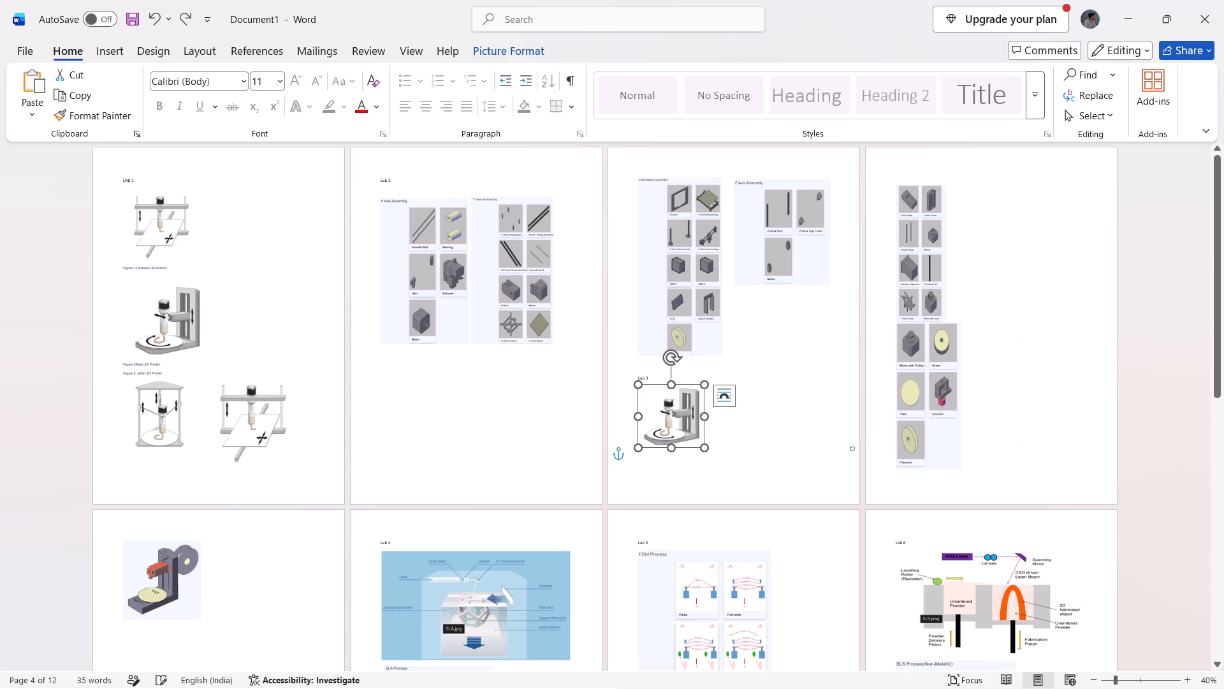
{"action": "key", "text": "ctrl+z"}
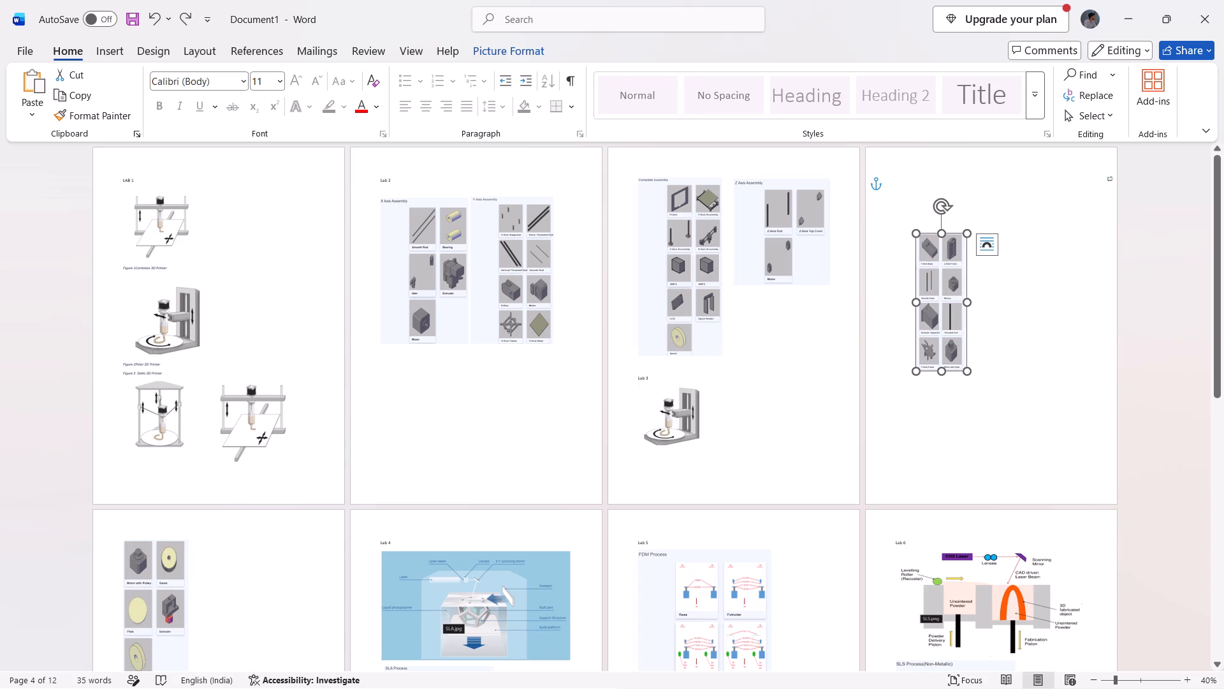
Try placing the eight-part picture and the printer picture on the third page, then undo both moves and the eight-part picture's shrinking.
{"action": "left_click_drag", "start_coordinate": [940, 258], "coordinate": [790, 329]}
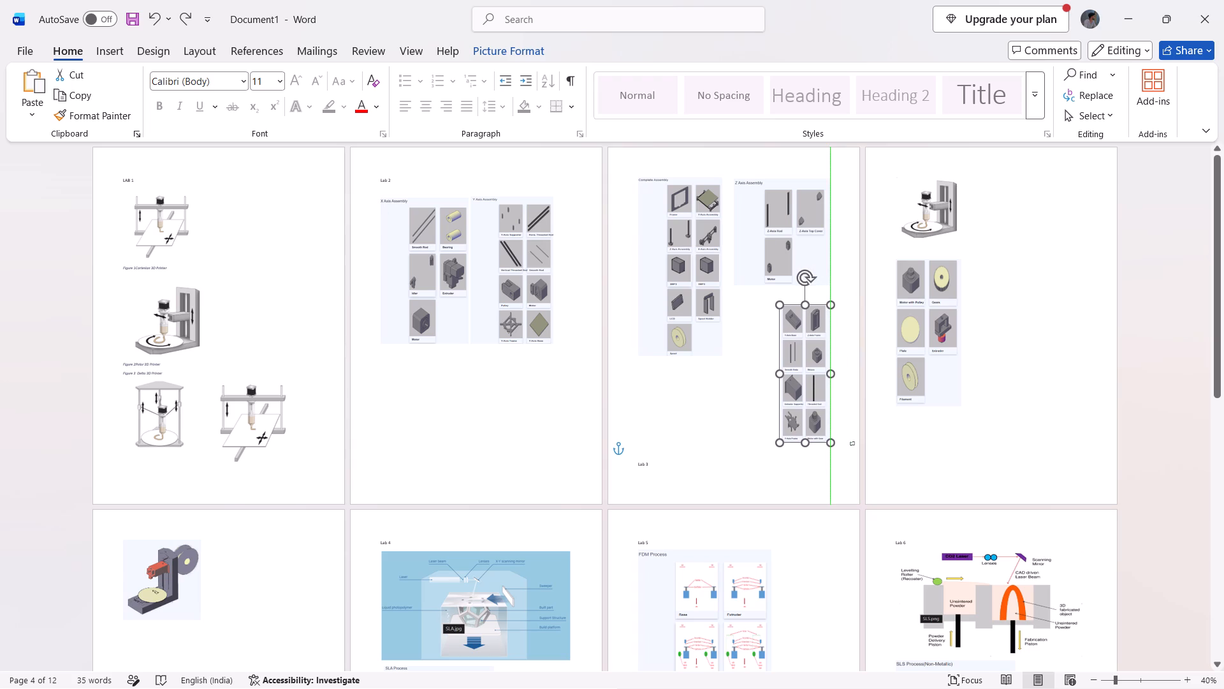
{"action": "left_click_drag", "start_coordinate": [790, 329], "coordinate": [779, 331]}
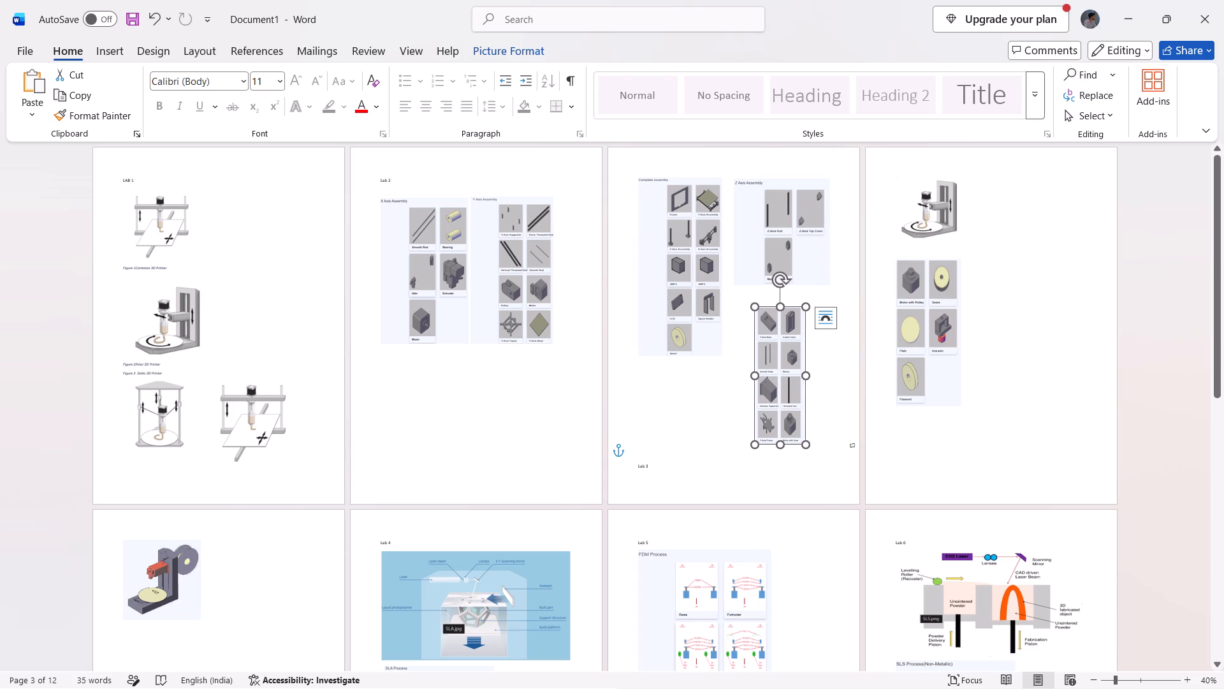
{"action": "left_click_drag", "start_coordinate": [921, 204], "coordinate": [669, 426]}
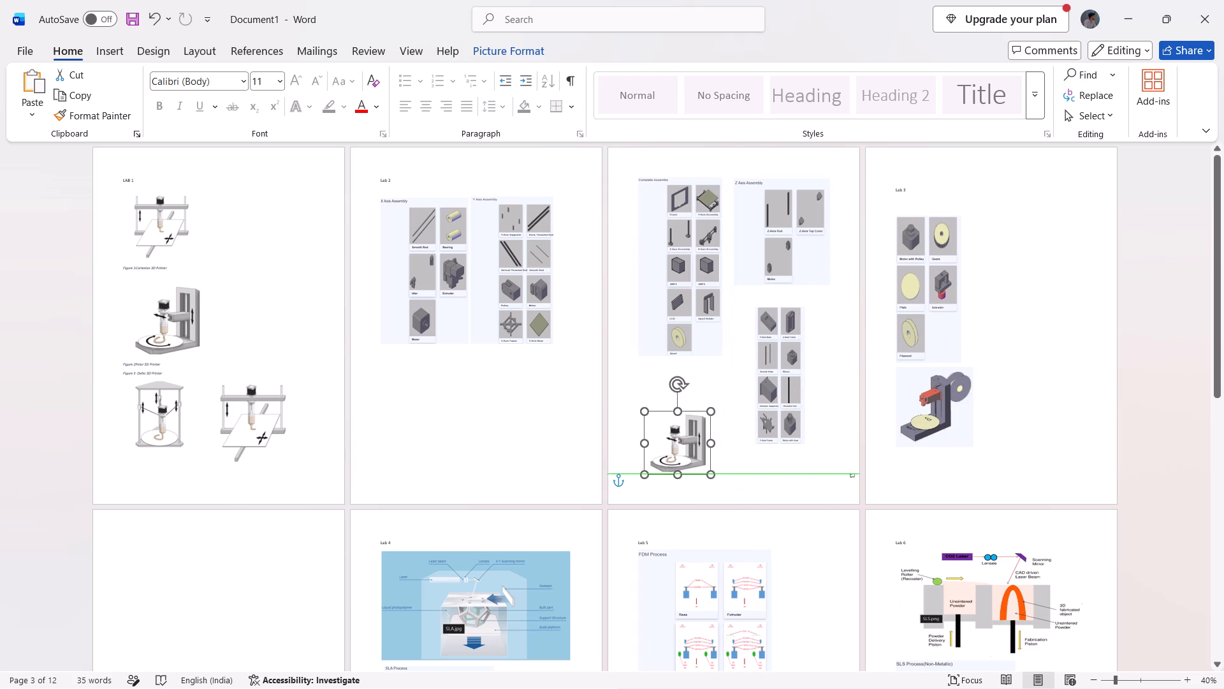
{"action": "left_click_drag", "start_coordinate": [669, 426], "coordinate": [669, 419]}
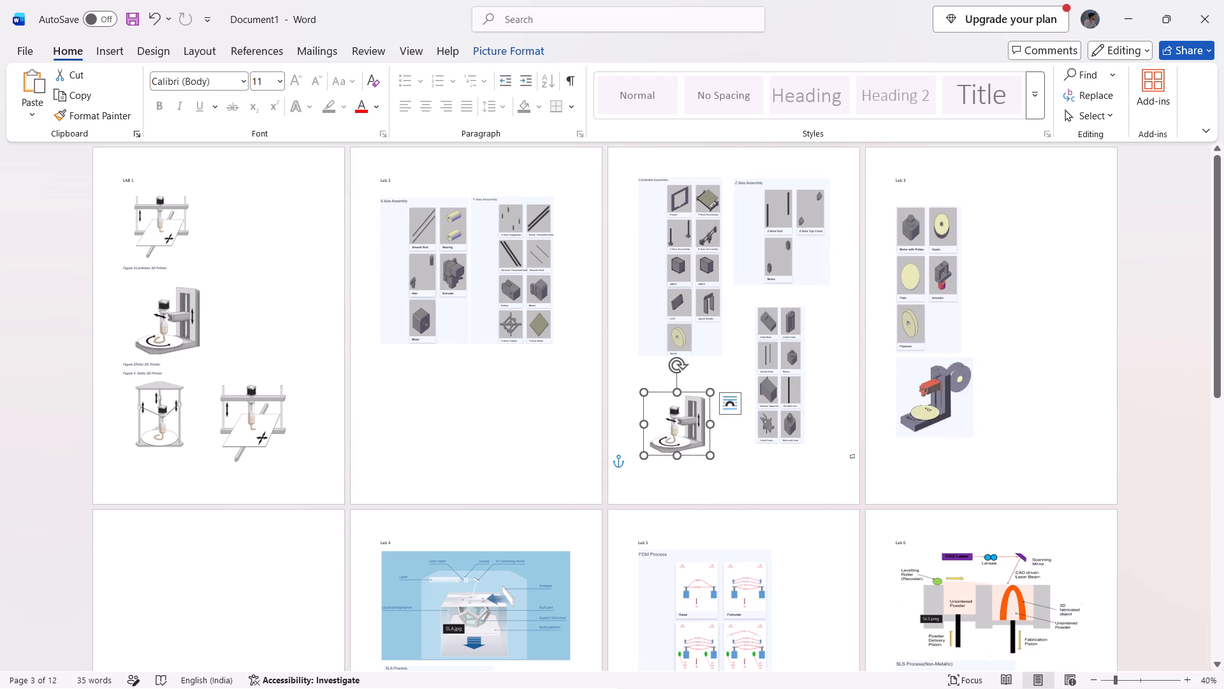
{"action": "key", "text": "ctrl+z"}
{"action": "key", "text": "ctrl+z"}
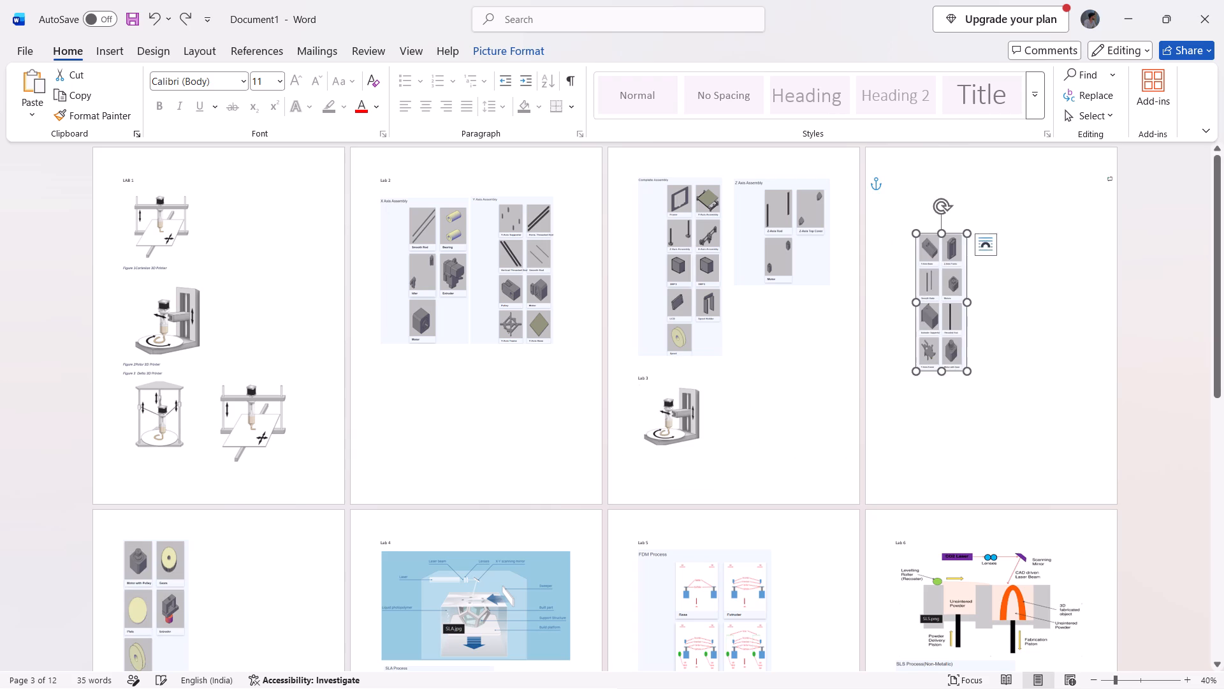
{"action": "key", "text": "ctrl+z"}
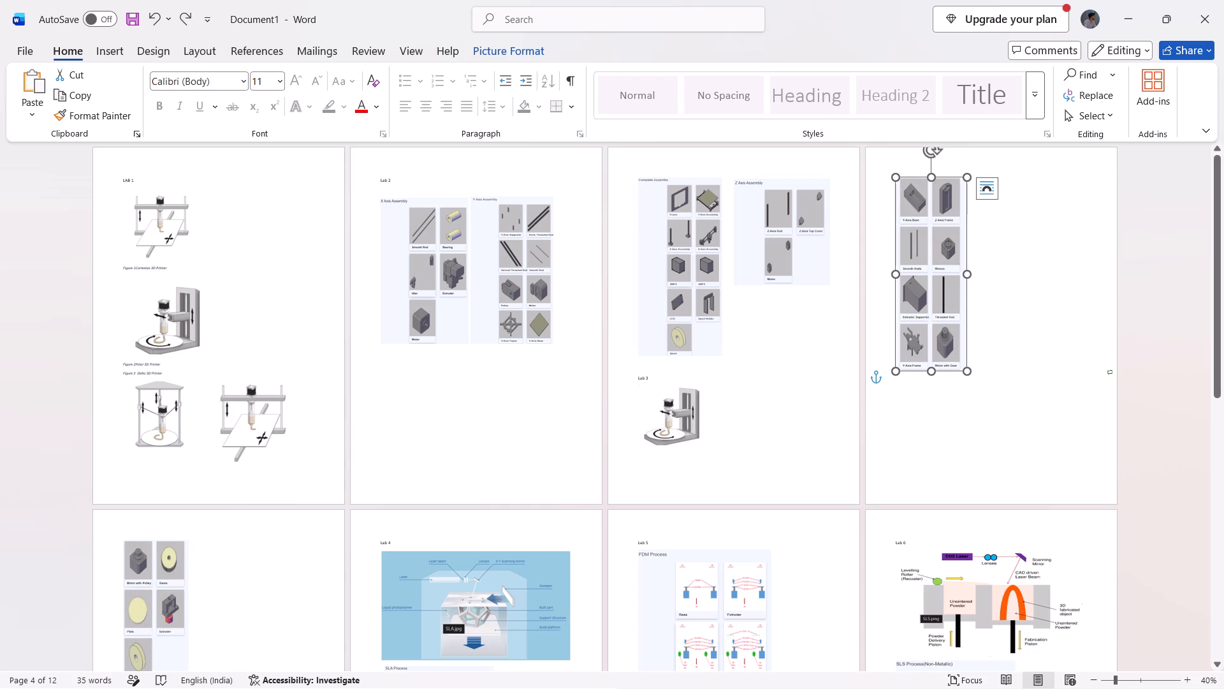
Delete the blank line above the Lab 3 heading on the third page.
{"action": "left_click", "coordinate": [646, 366]}
{"action": "key", "text": "BackSpace"}
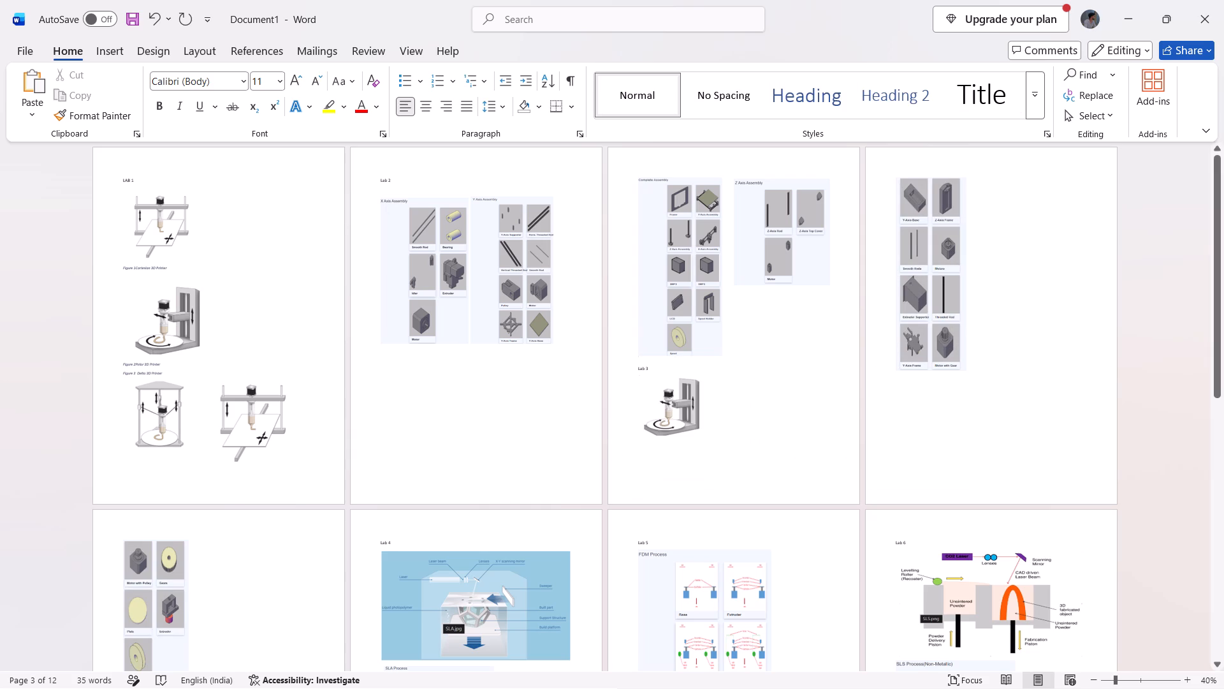
Shrink the eight-part picture and place it on the third page below the Z Axis Assembly picture.
{"action": "left_click", "coordinate": [937, 232]}
{"action": "left_click_drag", "start_coordinate": [892, 177], "coordinate": [925, 308]}
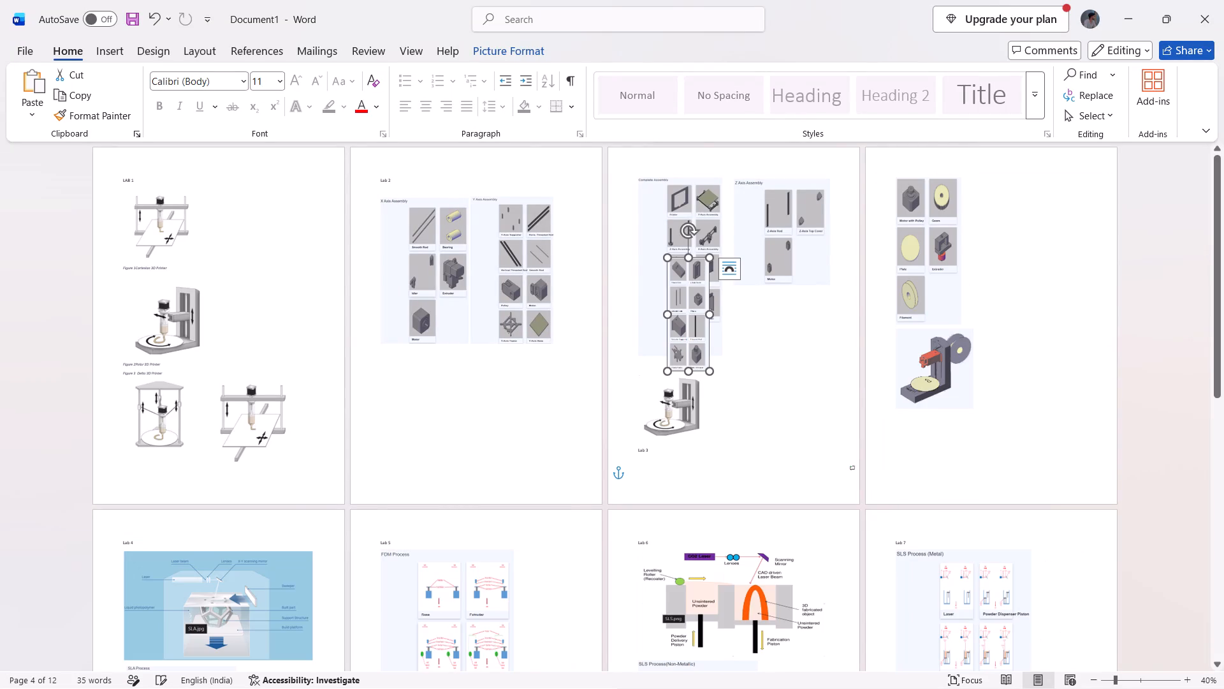
{"action": "left_click_drag", "start_coordinate": [685, 292], "coordinate": [793, 346]}
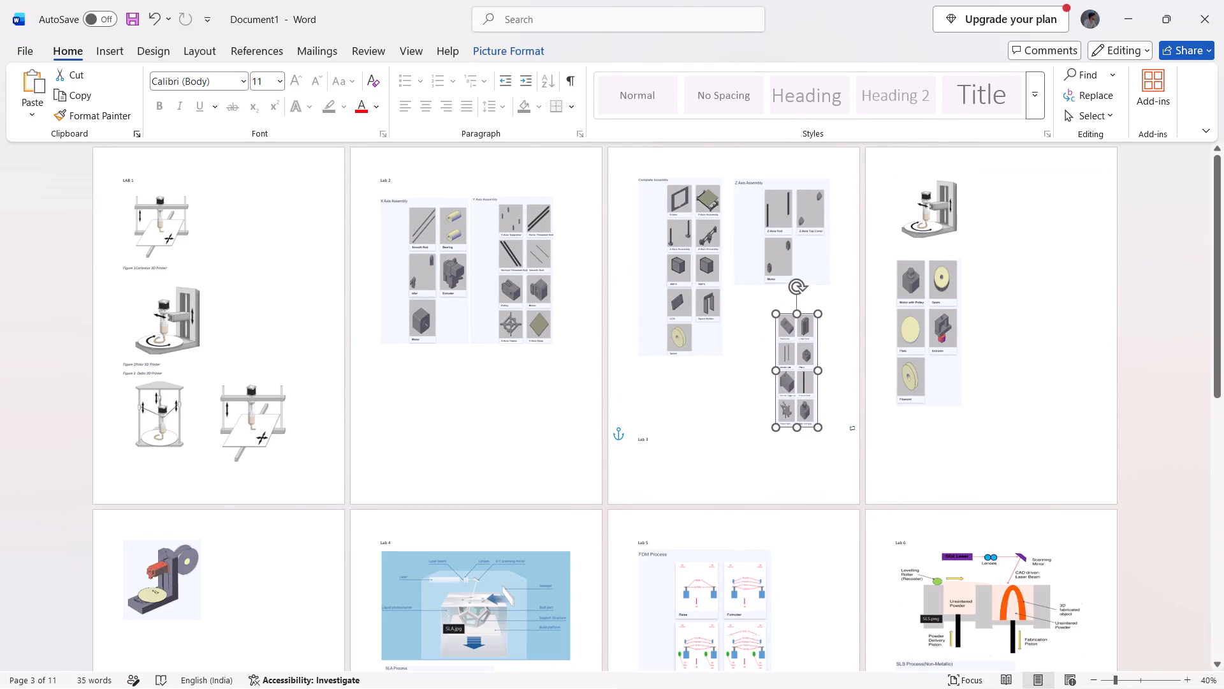
{"action": "left_click_drag", "start_coordinate": [793, 346], "coordinate": [800, 353]}
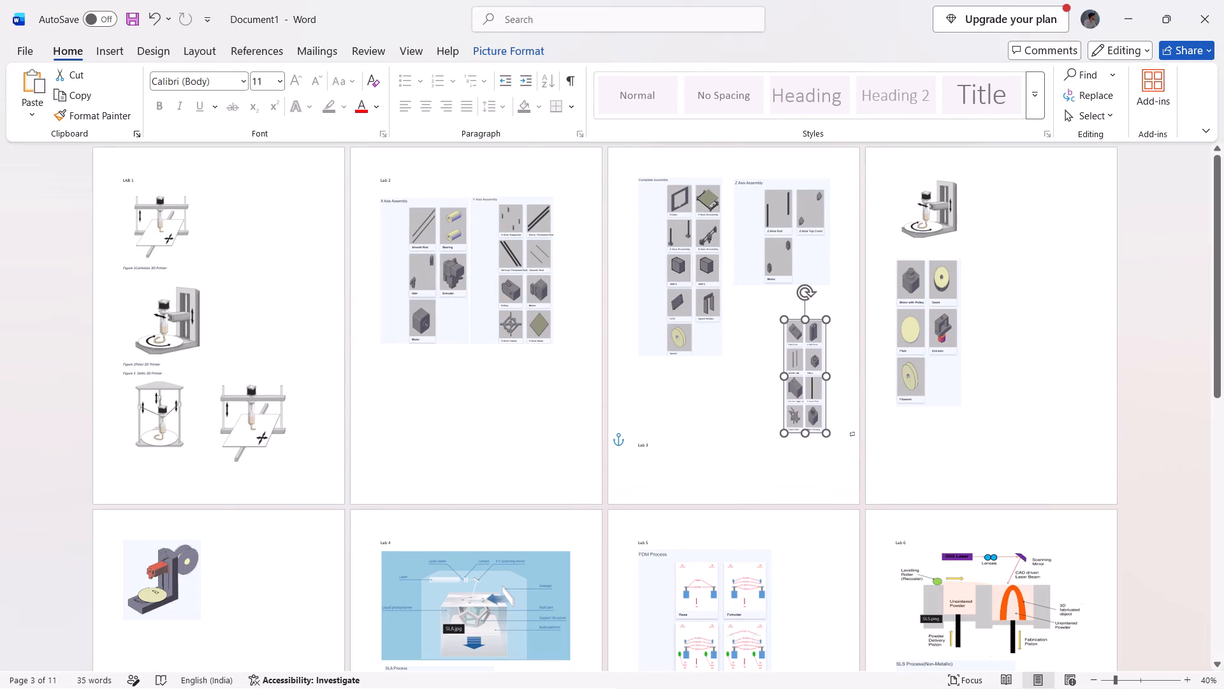
{"action": "left_click_drag", "start_coordinate": [800, 353], "coordinate": [795, 369]}
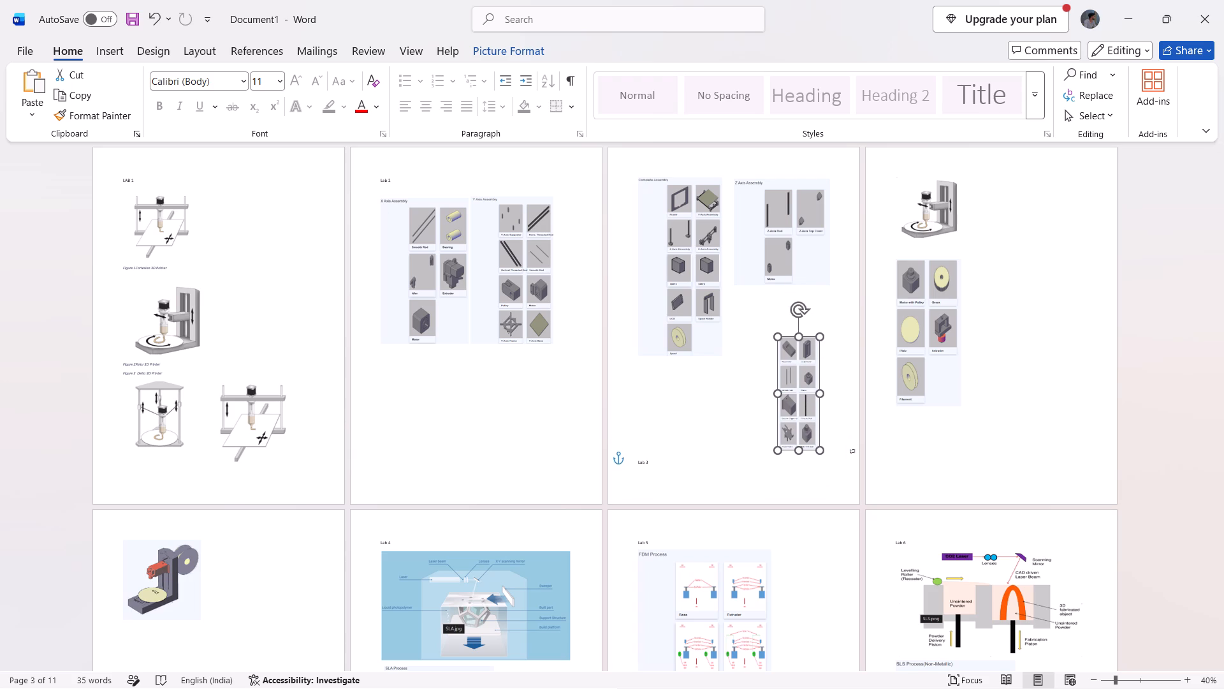
{"action": "left_click_drag", "start_coordinate": [795, 369], "coordinate": [792, 351]}
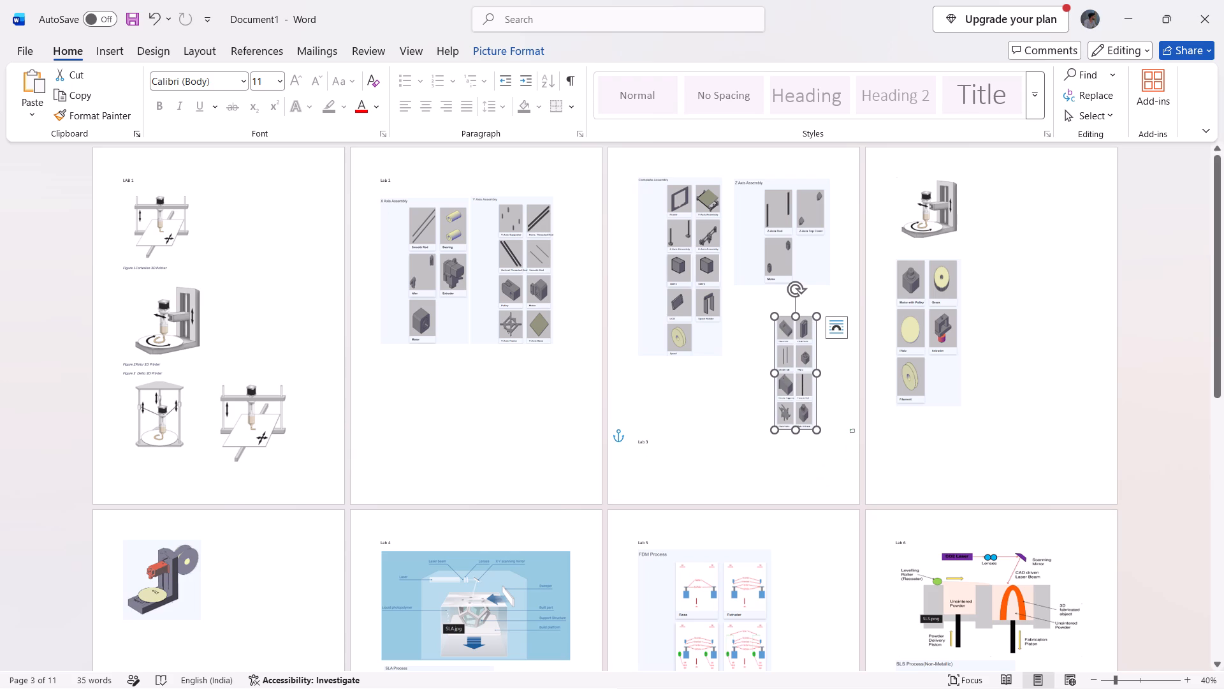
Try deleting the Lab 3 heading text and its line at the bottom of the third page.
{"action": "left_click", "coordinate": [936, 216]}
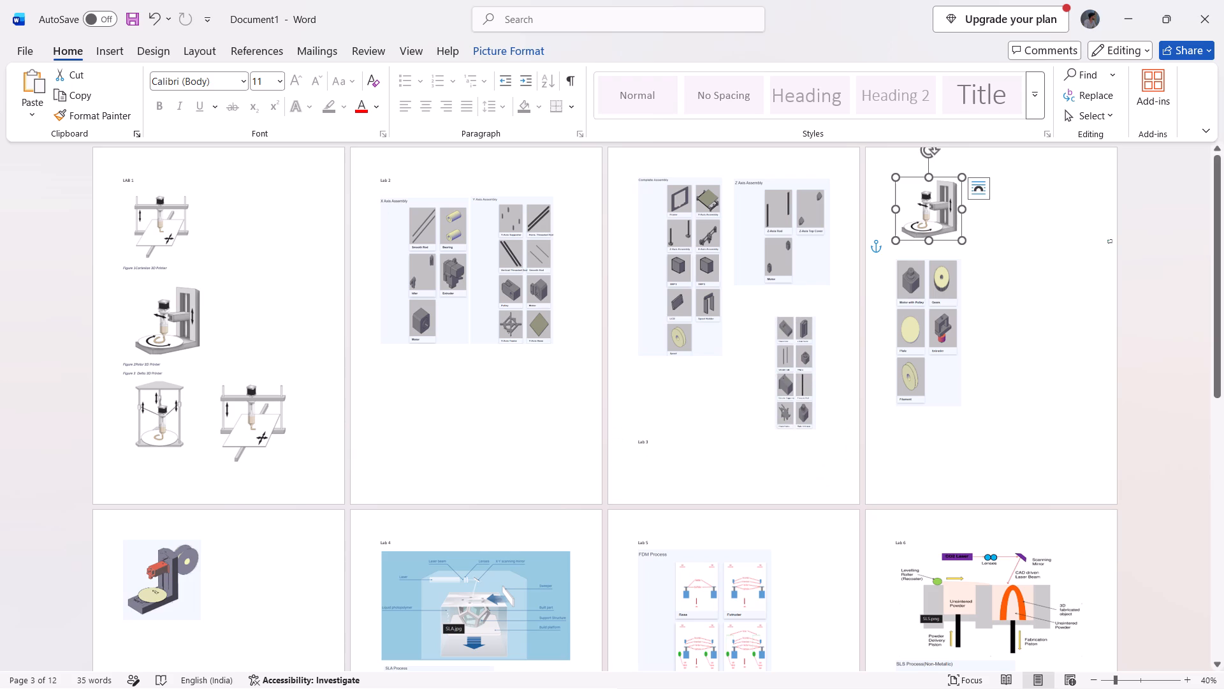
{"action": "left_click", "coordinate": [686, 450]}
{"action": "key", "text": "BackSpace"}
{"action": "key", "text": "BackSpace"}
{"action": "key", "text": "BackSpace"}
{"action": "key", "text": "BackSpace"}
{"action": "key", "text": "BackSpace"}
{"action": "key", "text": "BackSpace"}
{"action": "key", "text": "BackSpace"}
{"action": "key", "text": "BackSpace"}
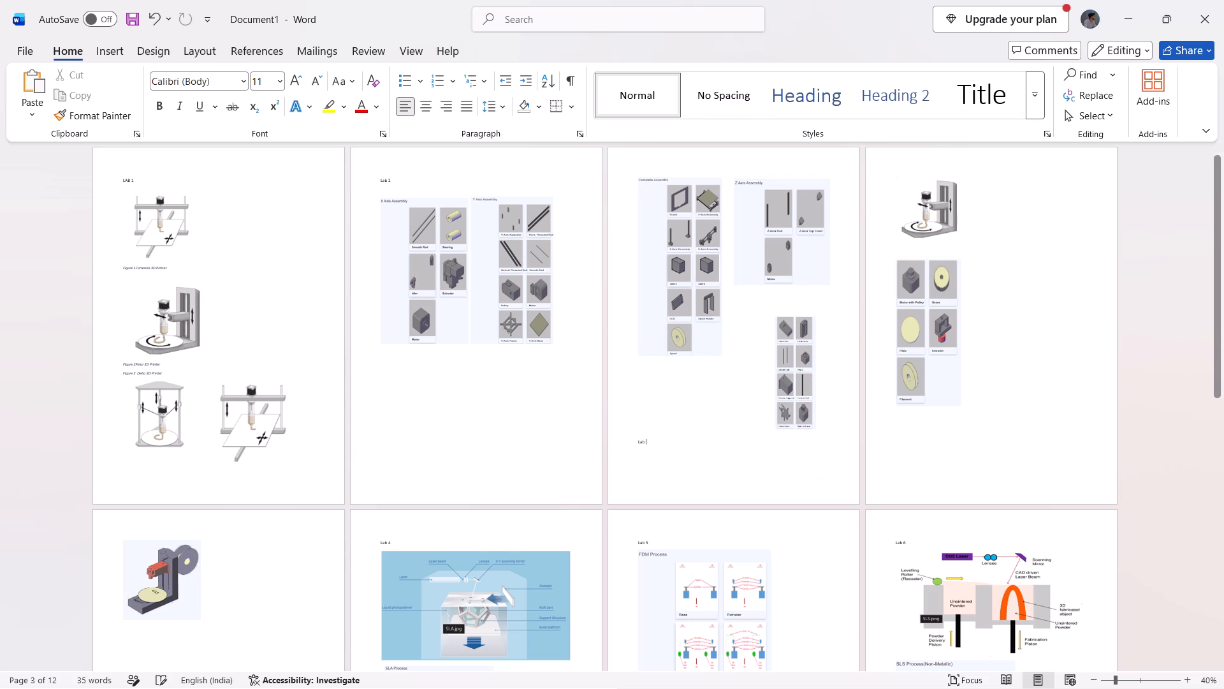
Undo the recent Lab 3 heading, printer and eight-part picture edits, back to before the Z Axis Assembly picture's wrapping change.
{"action": "key", "text": "ctrl+z"}
{"action": "key", "text": "ctrl+z"}
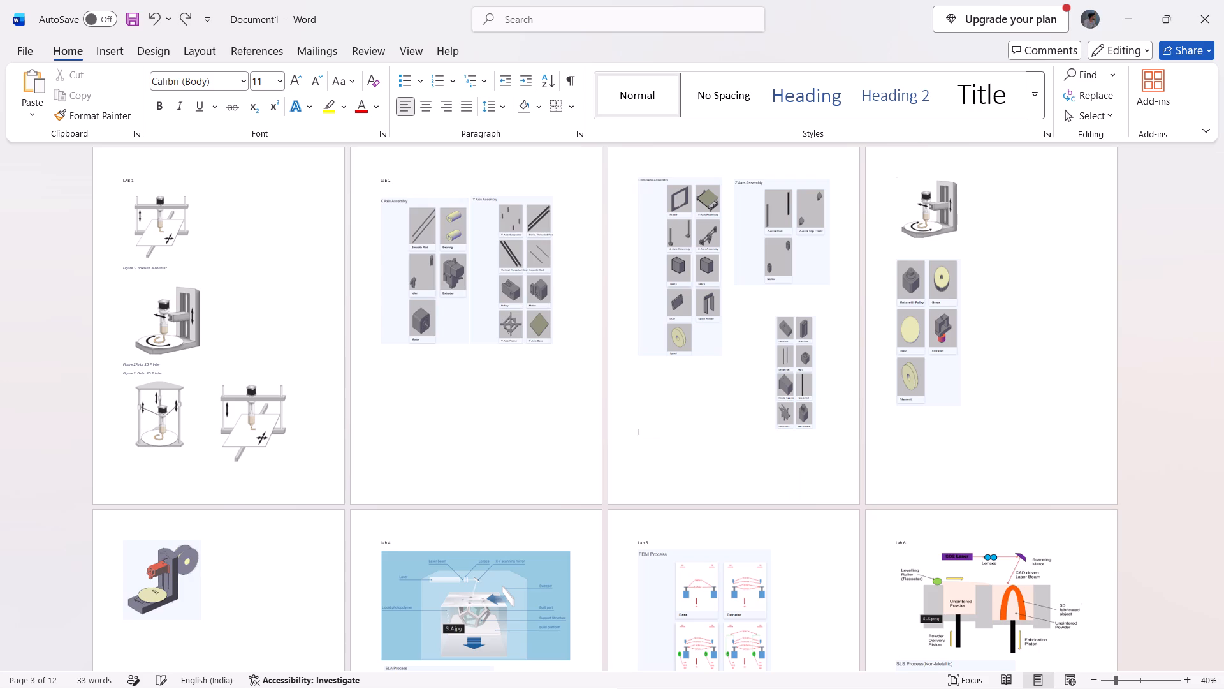
{"action": "key", "text": "z"}
{"action": "key", "text": "ctrl+z"}
{"action": "key", "text": "ctrl+z"}
{"action": "key", "text": "ctrl+z"}
{"action": "key", "text": "ctrl+z"}
{"action": "key", "text": "ctrl+z"}
{"action": "key", "text": "ctrl+z"}
{"action": "key", "text": "ctrl+z"}
{"action": "key", "text": "ctrl+z"}
{"action": "key", "text": "ctrl+z"}
{"action": "key", "text": "ctrl+z"}
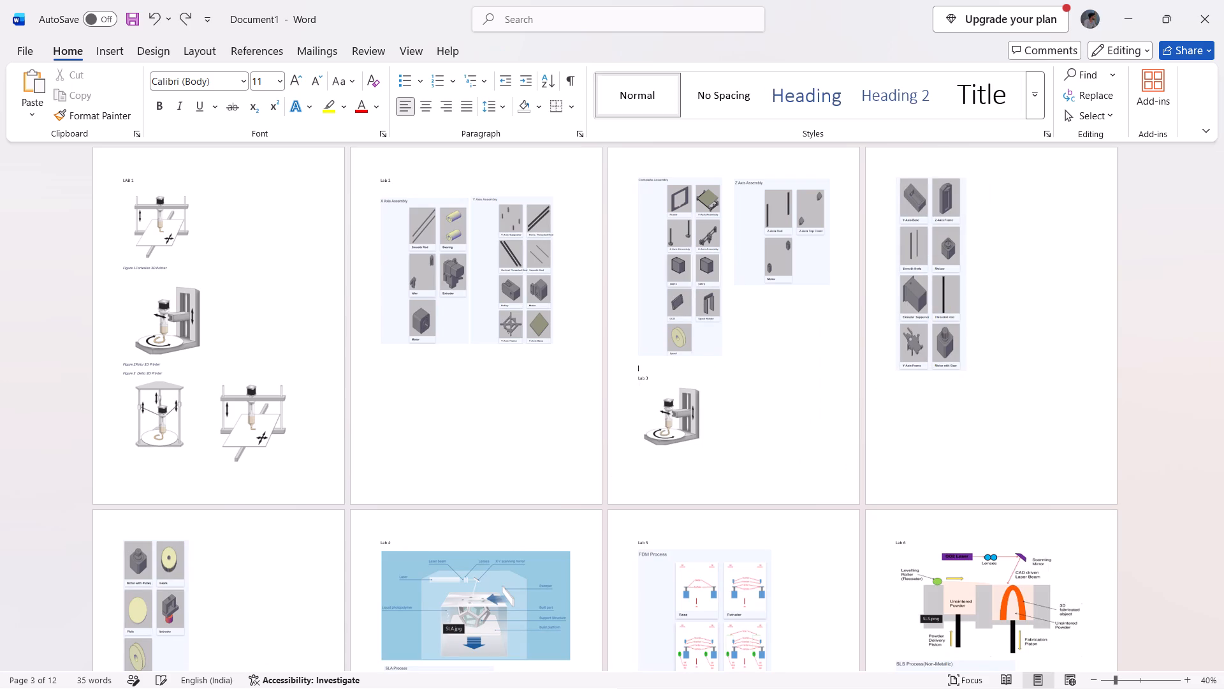
{"action": "key", "text": "ctrl+z"}
{"action": "key", "text": "ctrl+z"}
{"action": "key", "text": "ctrl+z"}
{"action": "key", "text": "ctrl+z"}
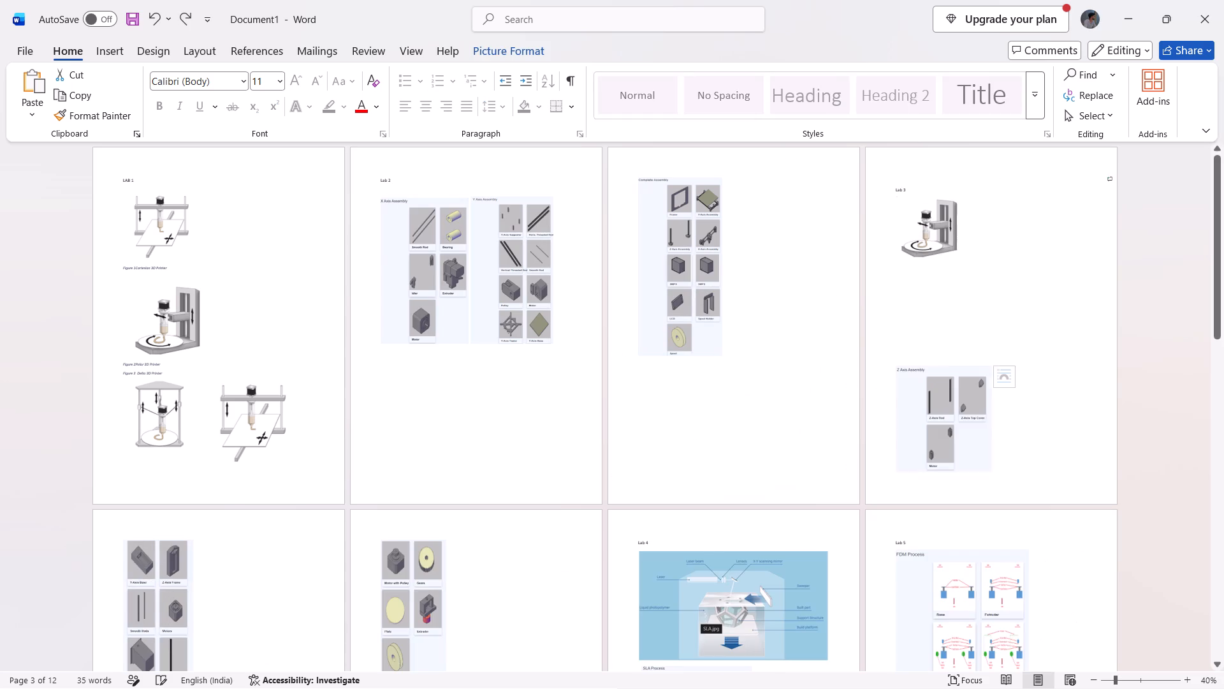
{"action": "key", "text": "ctrl+z"}
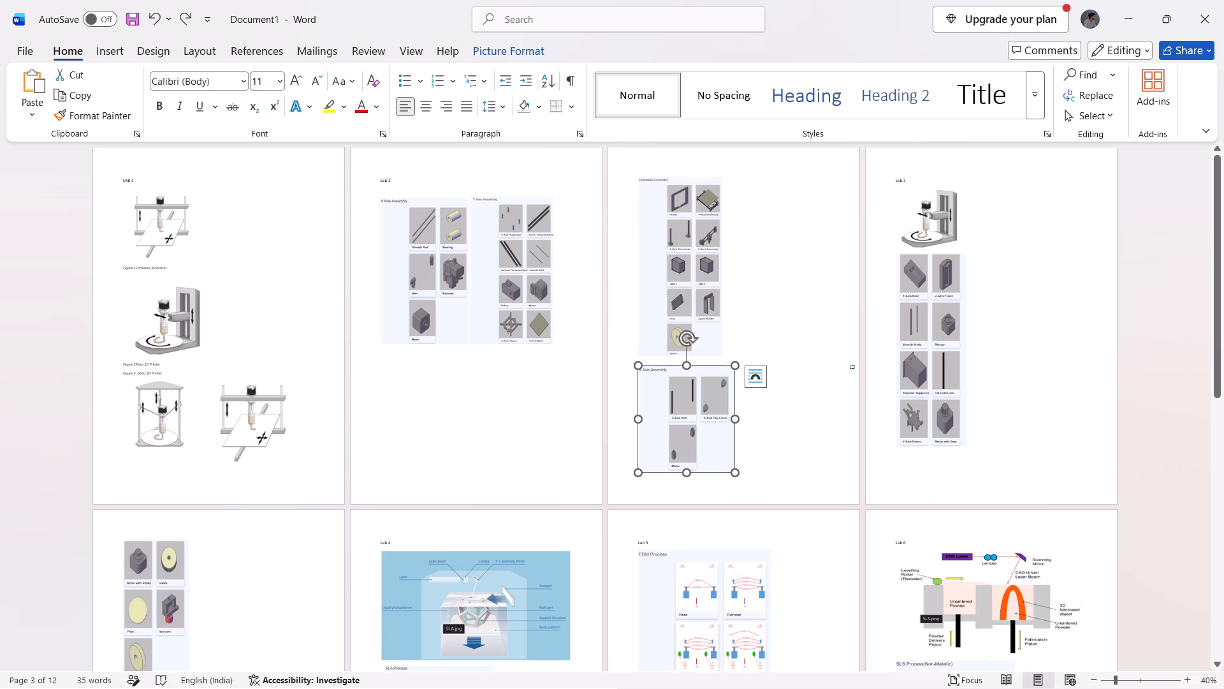
{"action": "scroll", "coordinate": [840, 429], "scroll_direction": "down", "scroll_amount": 1}
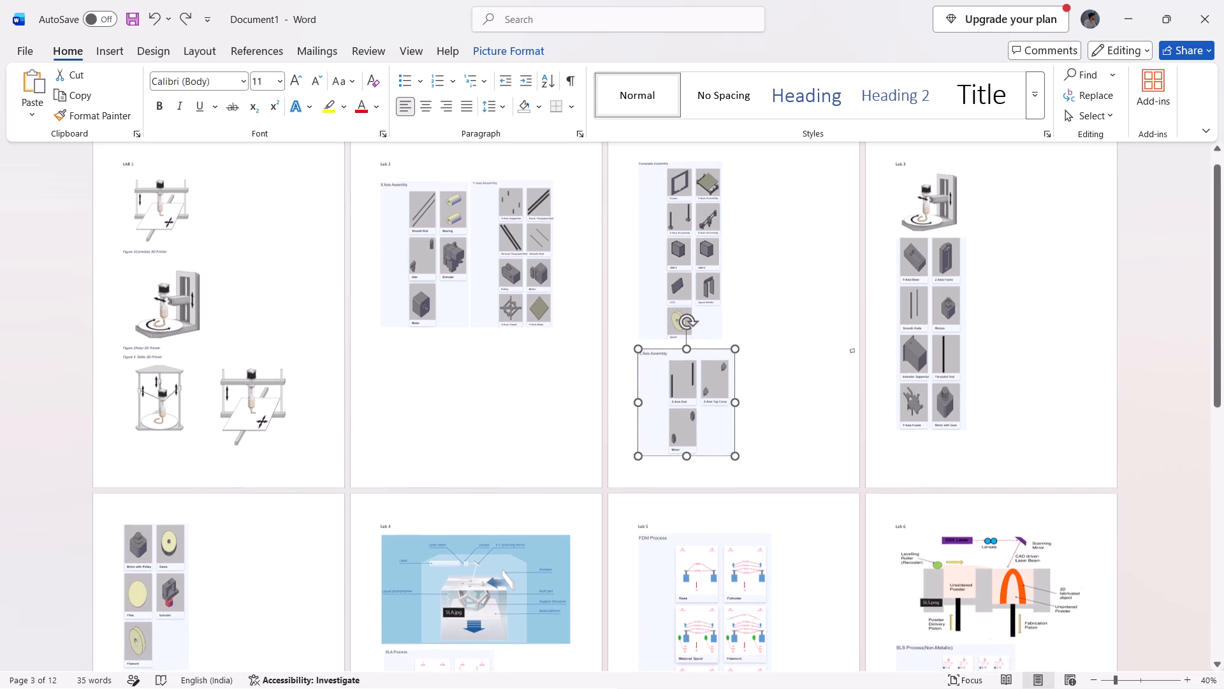
{"action": "scroll", "coordinate": [840, 429], "scroll_direction": "down", "scroll_amount": 2}
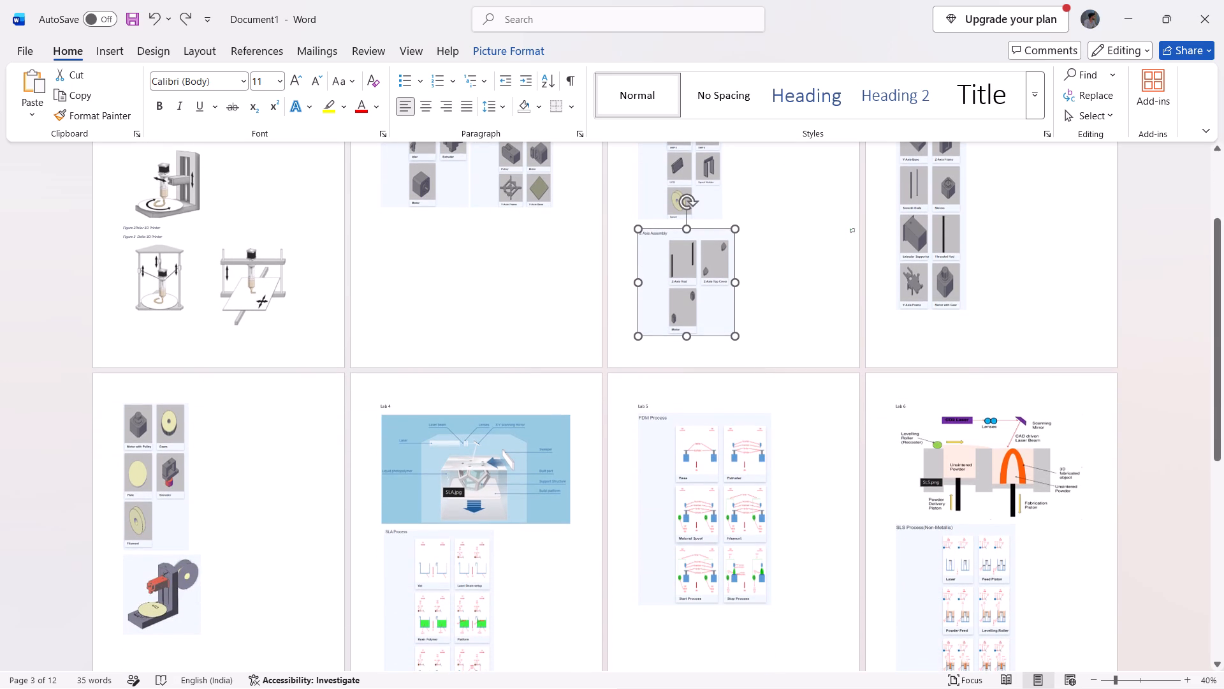
{"action": "scroll", "coordinate": [799, 420], "scroll_direction": "up", "scroll_amount": 2}
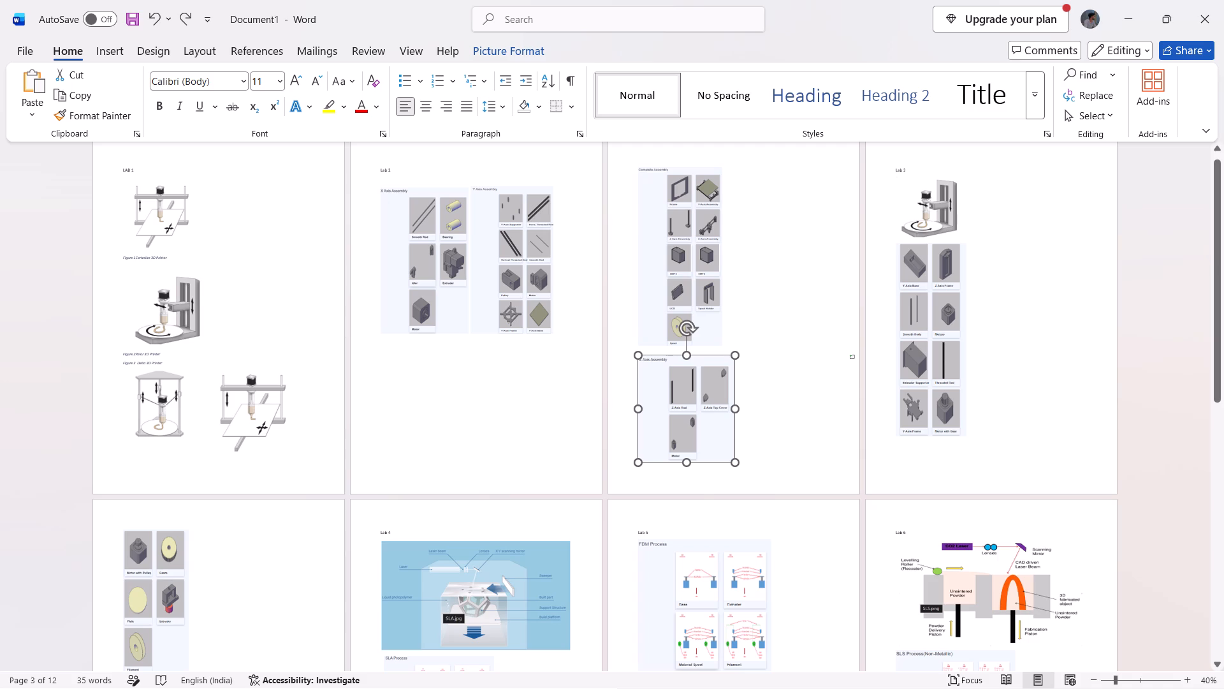
Move the printer picture beside the Delta 3D printer on the first page to the second page, above the X Axis Assembly picture.
{"action": "left_click_drag", "start_coordinate": [260, 405], "coordinate": [448, 395]}
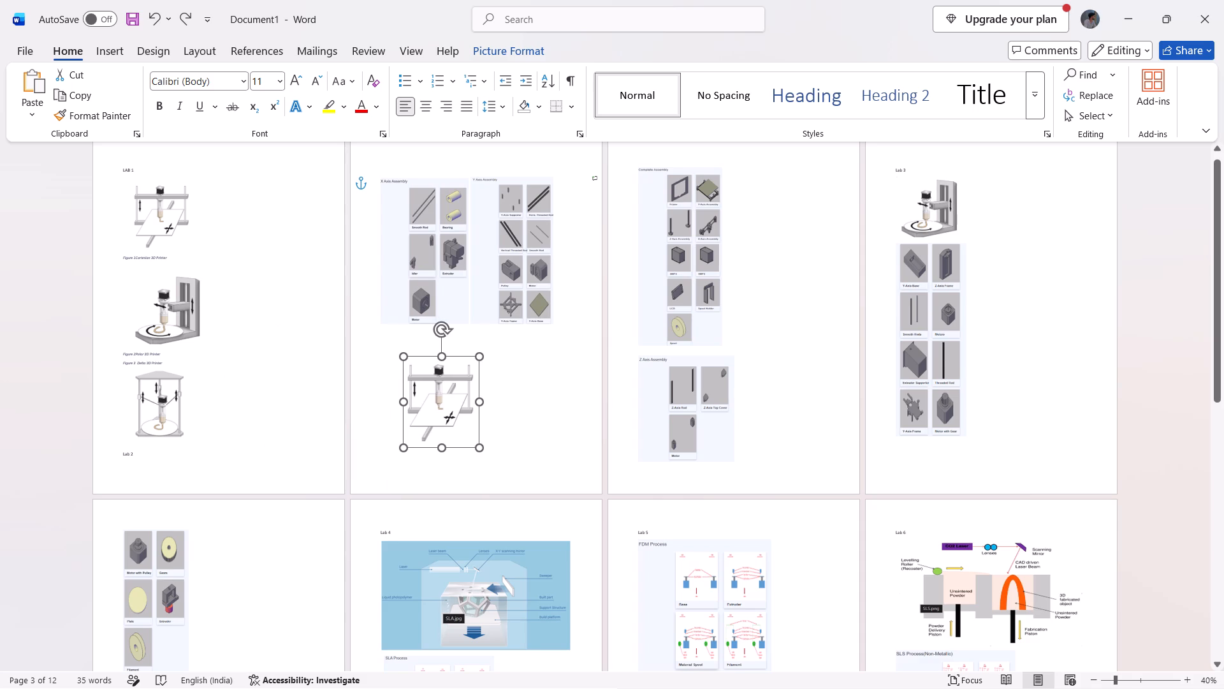
{"action": "left_click_drag", "start_coordinate": [448, 395], "coordinate": [423, 216]}
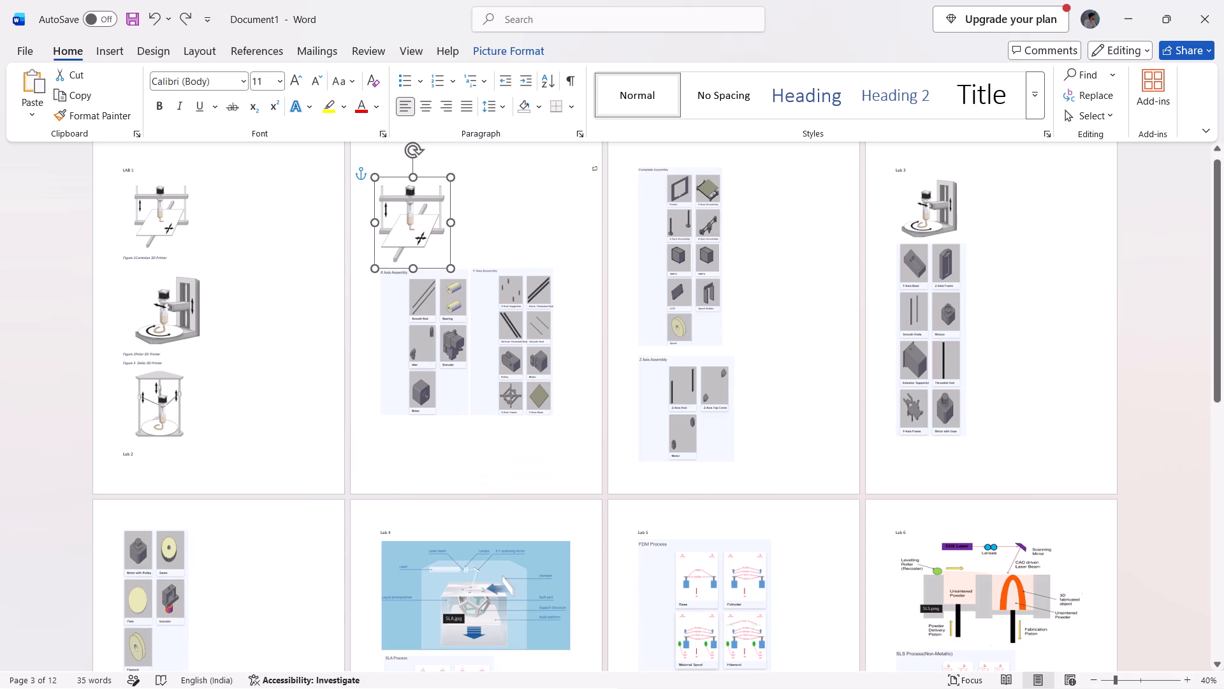
{"action": "left_click_drag", "start_coordinate": [423, 216], "coordinate": [442, 218]}
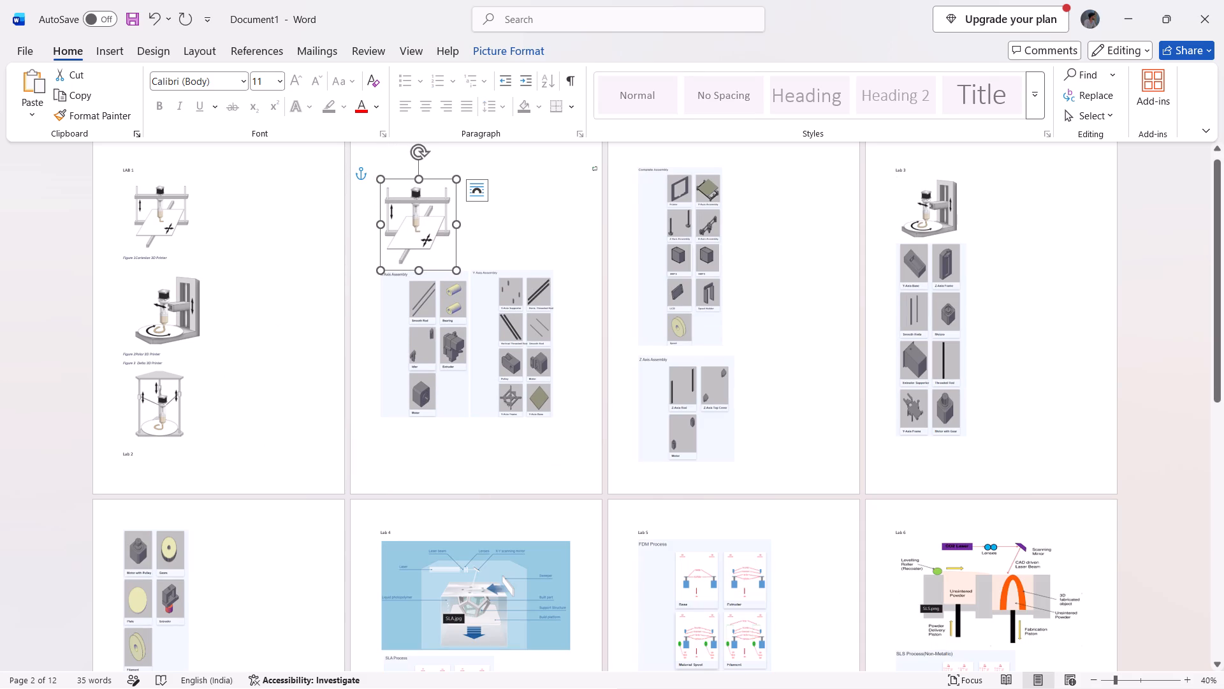
Insert a line break before the Lab 2 heading at the bottom of the first page to push it onto the second page.
{"action": "left_click", "coordinate": [200, 421]}
{"action": "left_click", "coordinate": [204, 432]}
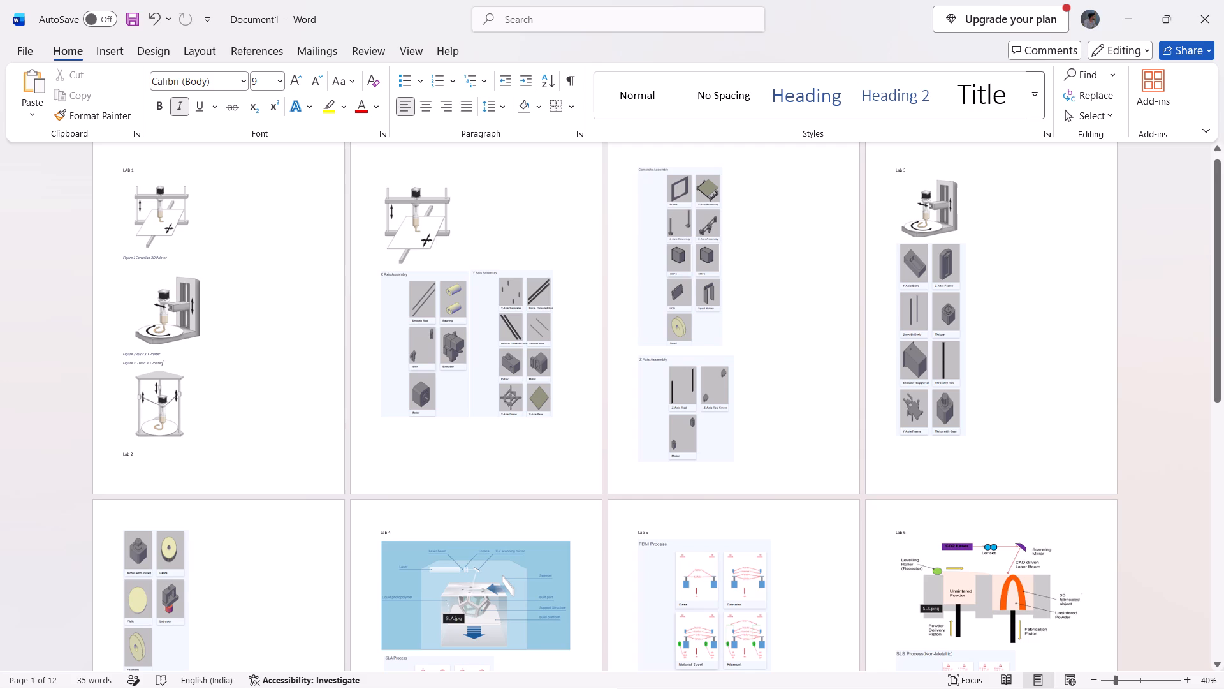
{"action": "key", "text": "Down"}
{"action": "key", "text": "Down"}
{"action": "key", "text": "ctrl+Left"}
{"action": "key", "text": "ctrl+Left"}
{"action": "key", "text": "Return"}
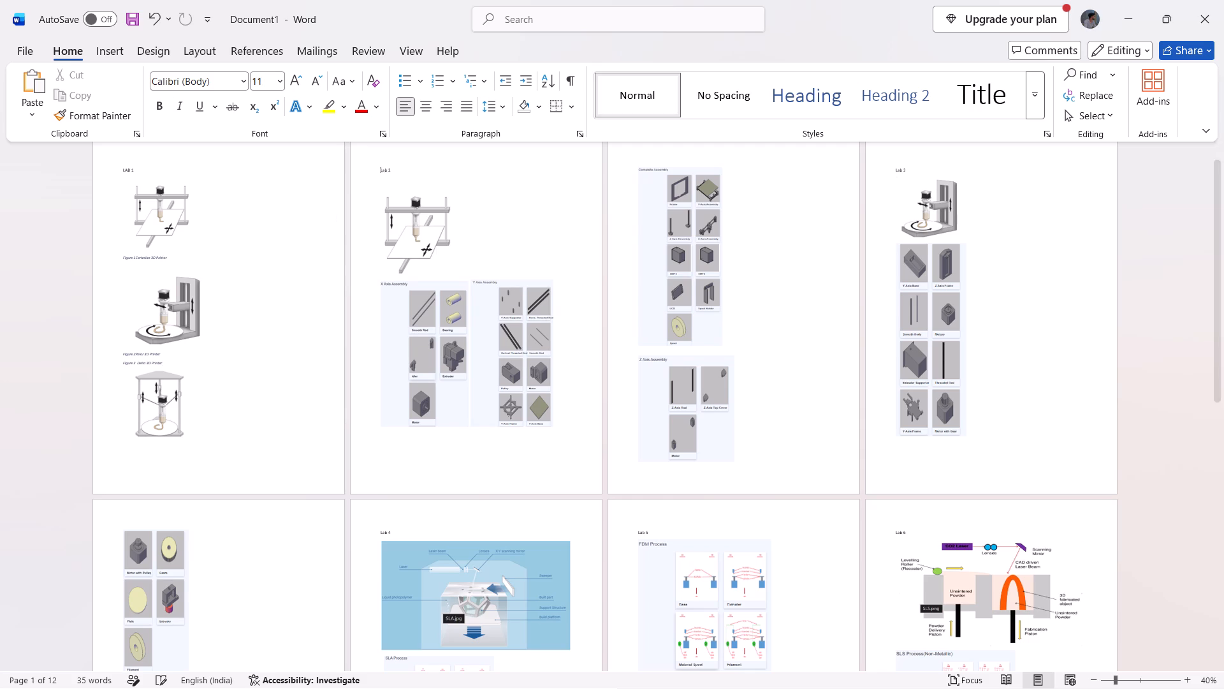
Nudge the printer picture on the second page up so it sits just below the Lab 2 heading.
{"action": "left_click", "coordinate": [416, 218]}
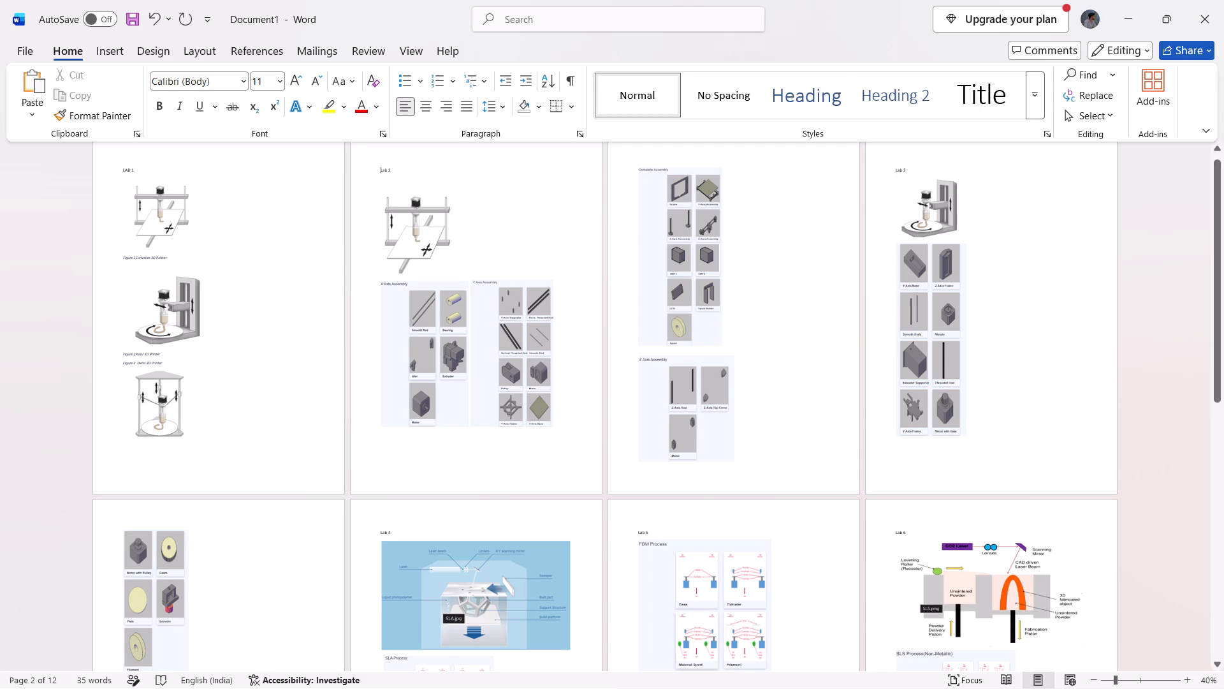
{"action": "left_click_drag", "start_coordinate": [416, 218], "coordinate": [417, 208]}
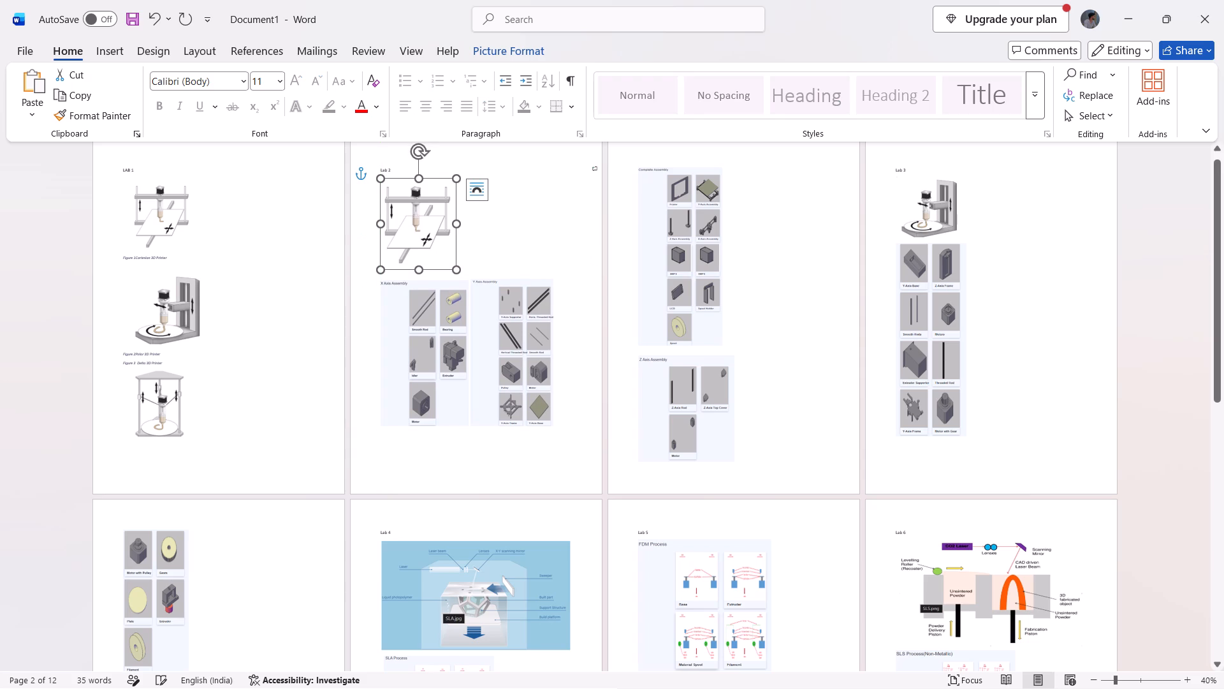
{"action": "left_click", "coordinate": [448, 343]}
{"action": "left_click", "coordinate": [556, 475]}
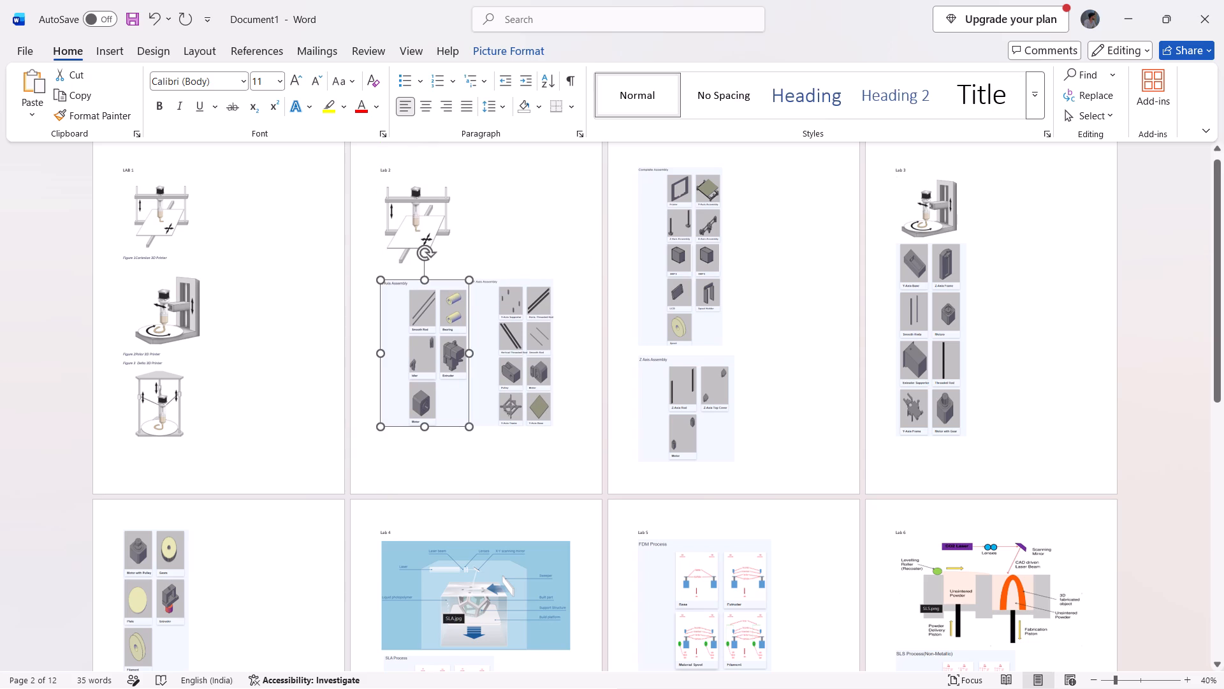
Apply Top and Bottom wrapping to the Z Axis Assembly picture and place it beside the nine-part assembly picture on the third page.
{"action": "left_click", "coordinate": [696, 395]}
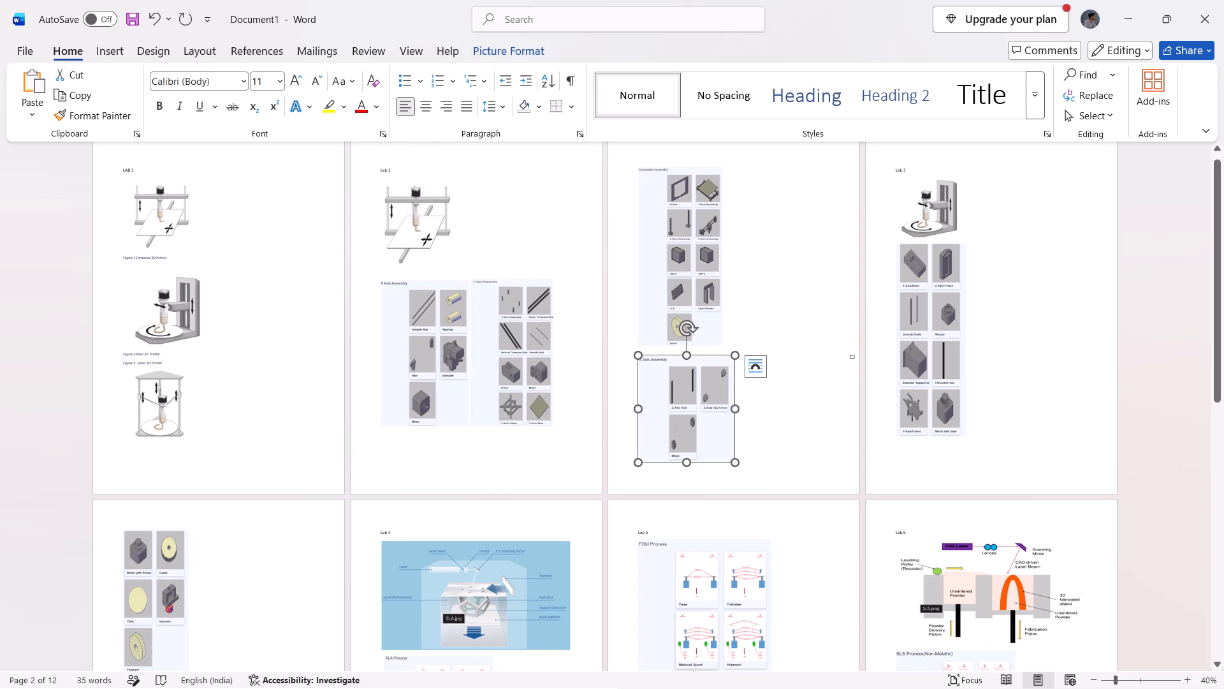
{"action": "left_click_drag", "start_coordinate": [696, 395], "coordinate": [792, 223]}
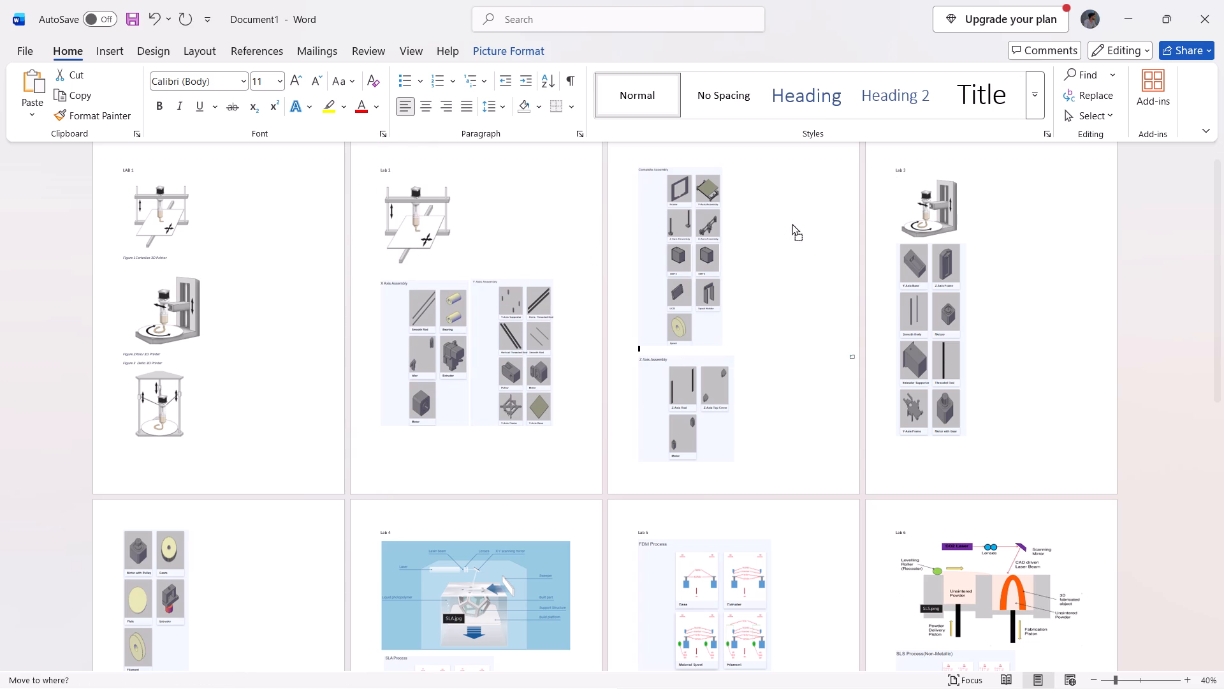
{"action": "left_click_drag", "start_coordinate": [792, 223], "coordinate": [729, 370]}
{"action": "left_click", "coordinate": [759, 371]}
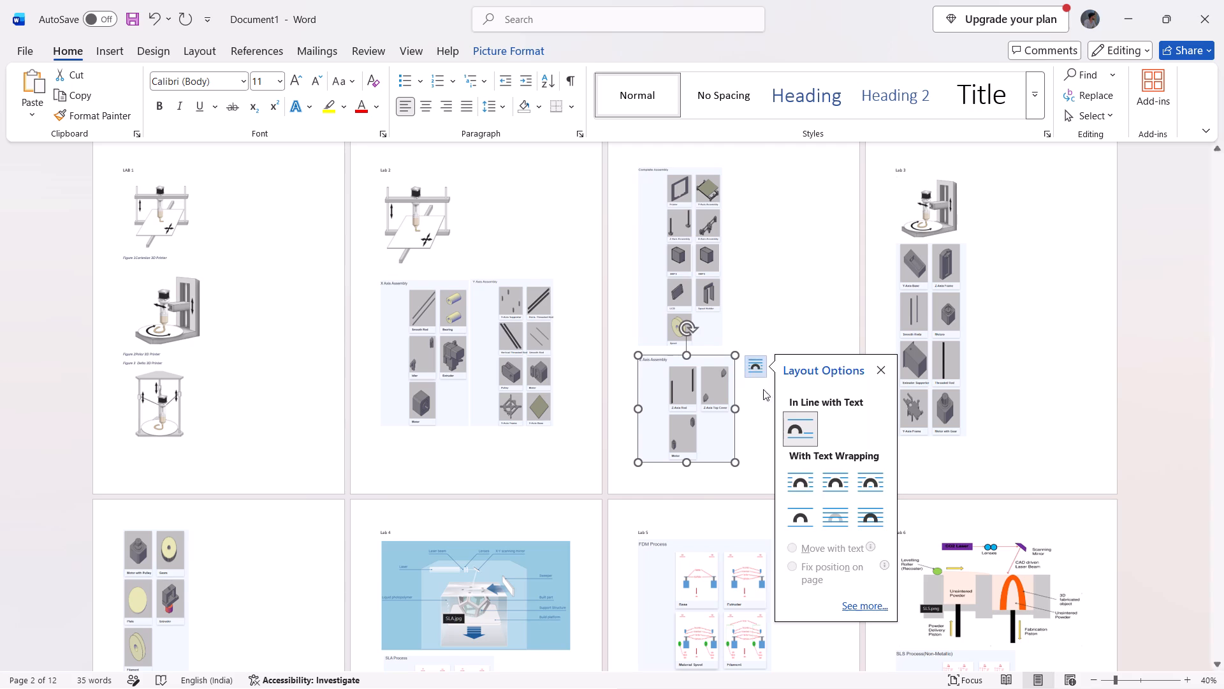
{"action": "left_click", "coordinate": [797, 513]}
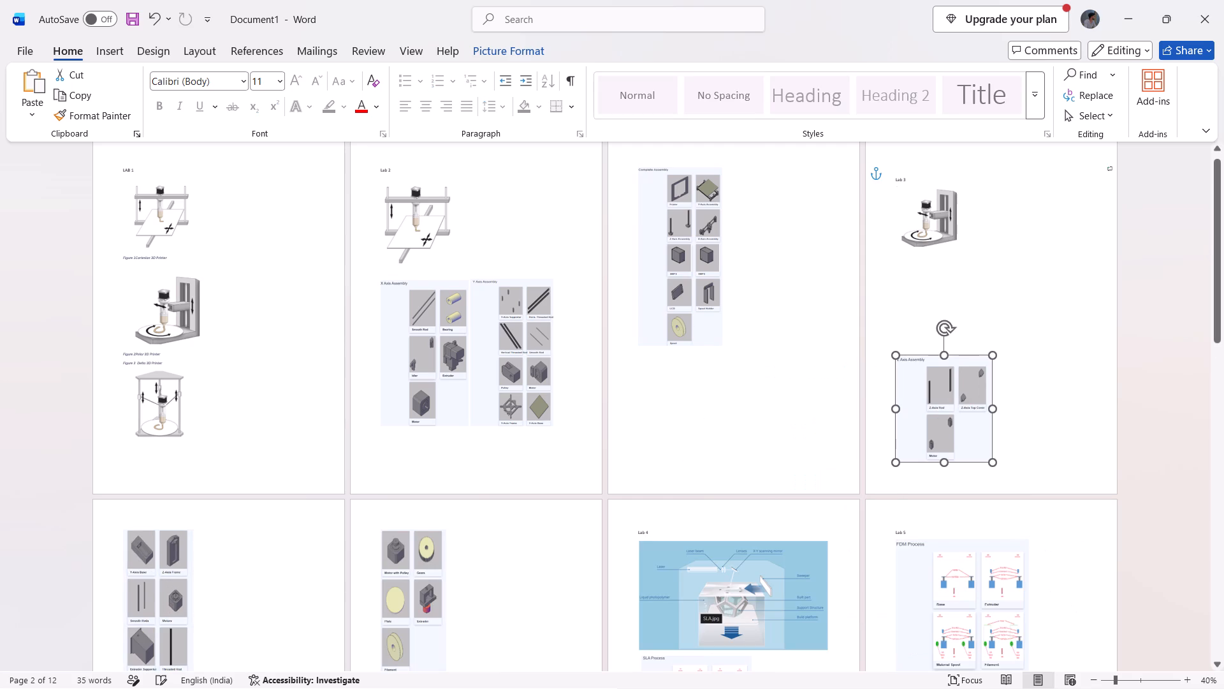
{"action": "left_click", "coordinate": [700, 327]}
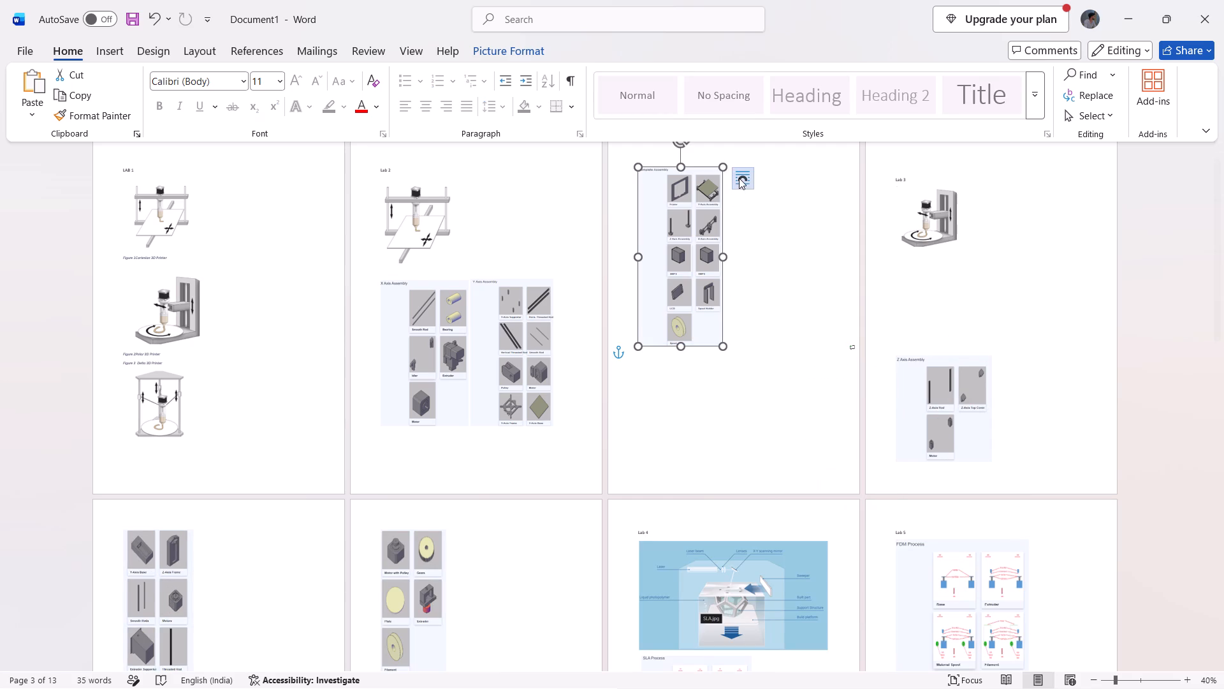
{"action": "left_click", "coordinate": [739, 178]}
{"action": "left_click", "coordinate": [792, 328]}
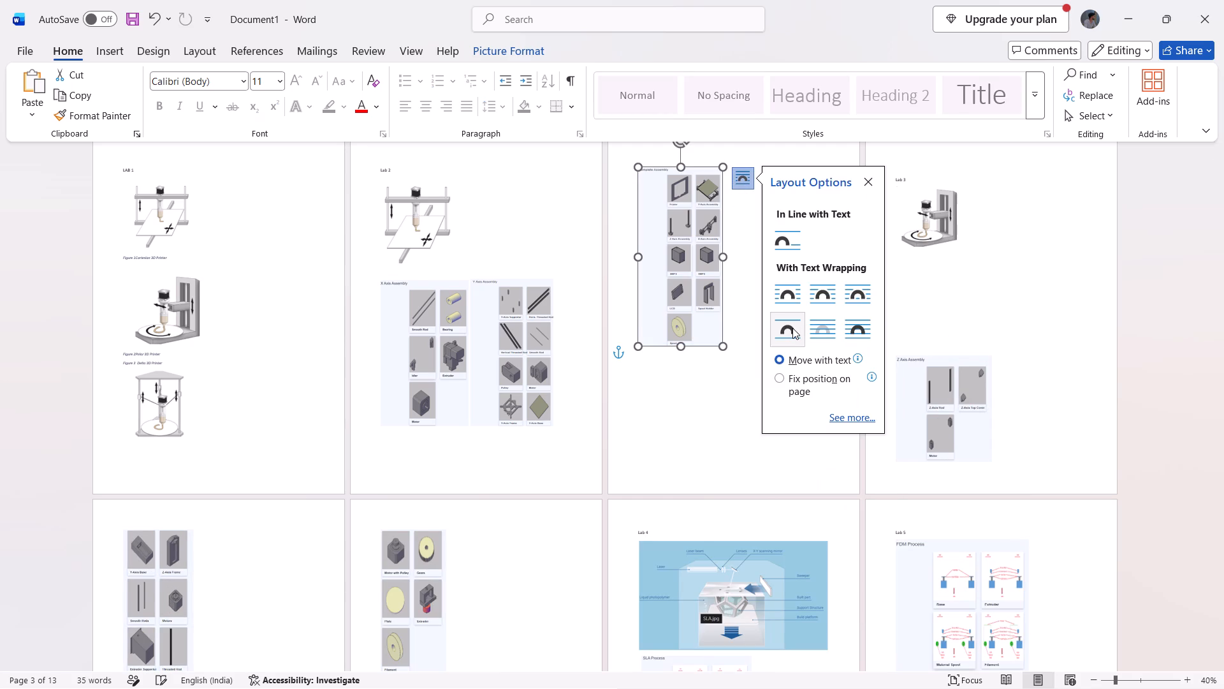
{"action": "left_click", "coordinate": [747, 439]}
{"action": "left_click_drag", "start_coordinate": [928, 409], "coordinate": [810, 260]}
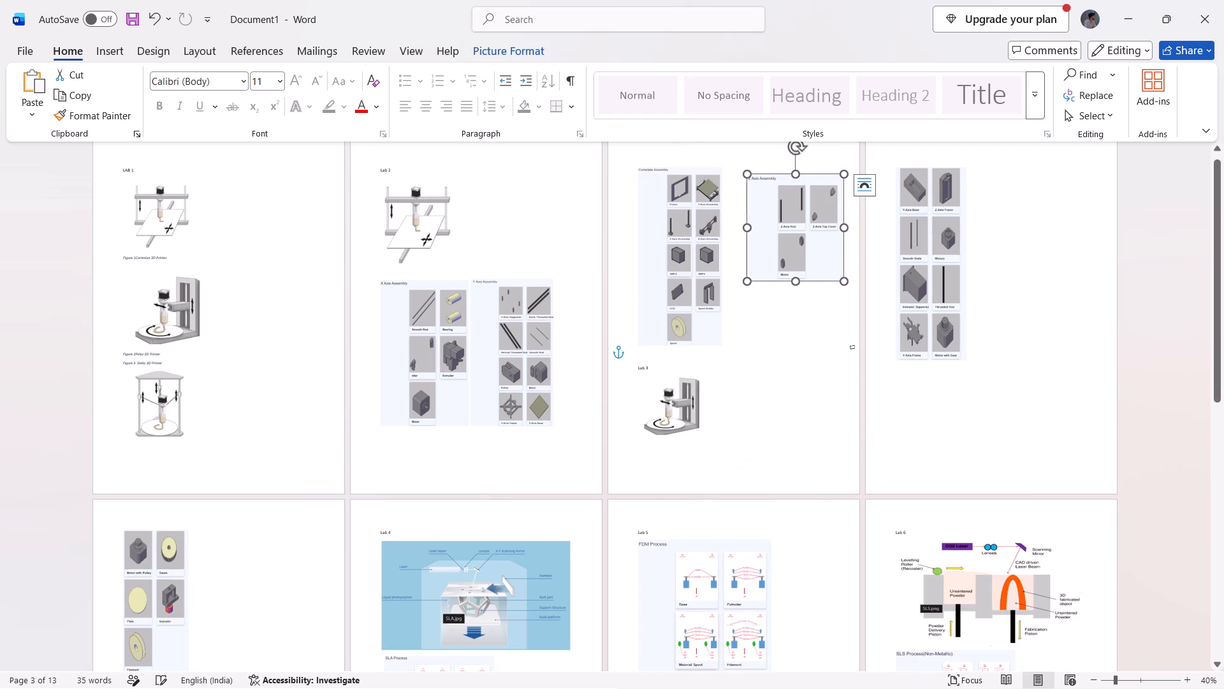
Apply Top and Bottom wrapping to the eight-part picture and place it near the left margin of the fourth page.
{"action": "left_click", "coordinate": [170, 567]}
{"action": "left_click", "coordinate": [937, 235]}
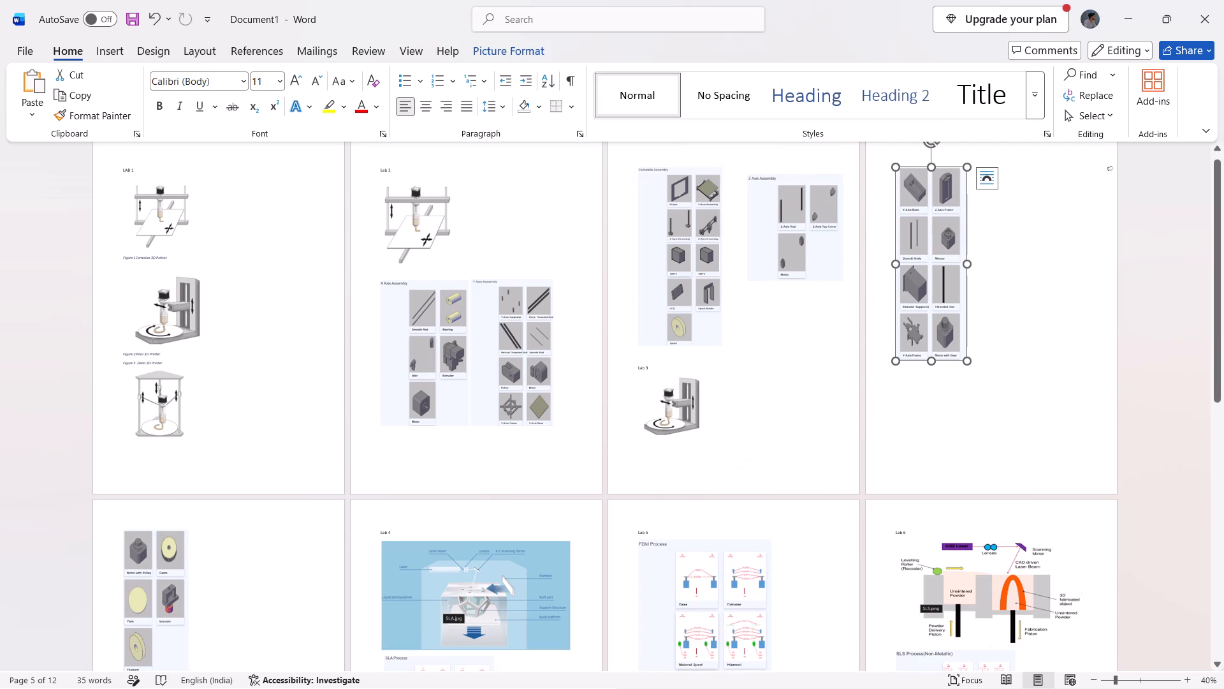
{"action": "left_click_drag", "start_coordinate": [998, 188], "coordinate": [993, 181]}
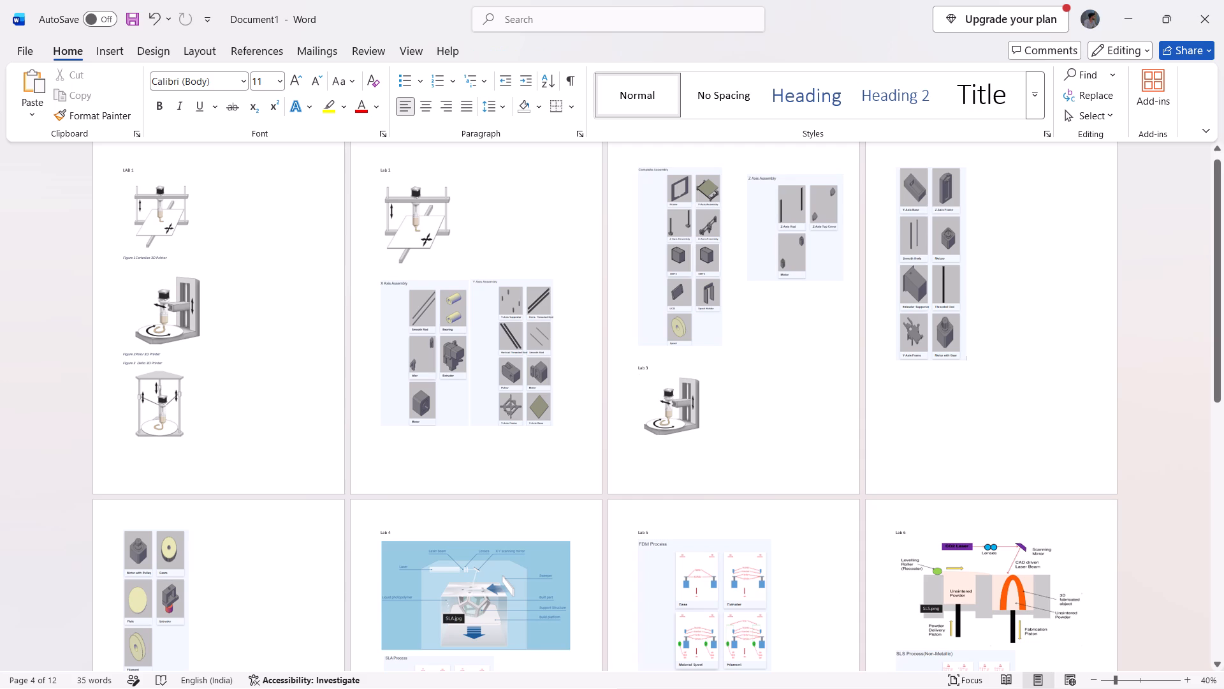
{"action": "left_click", "coordinate": [940, 192]}
{"action": "left_click", "coordinate": [983, 182]}
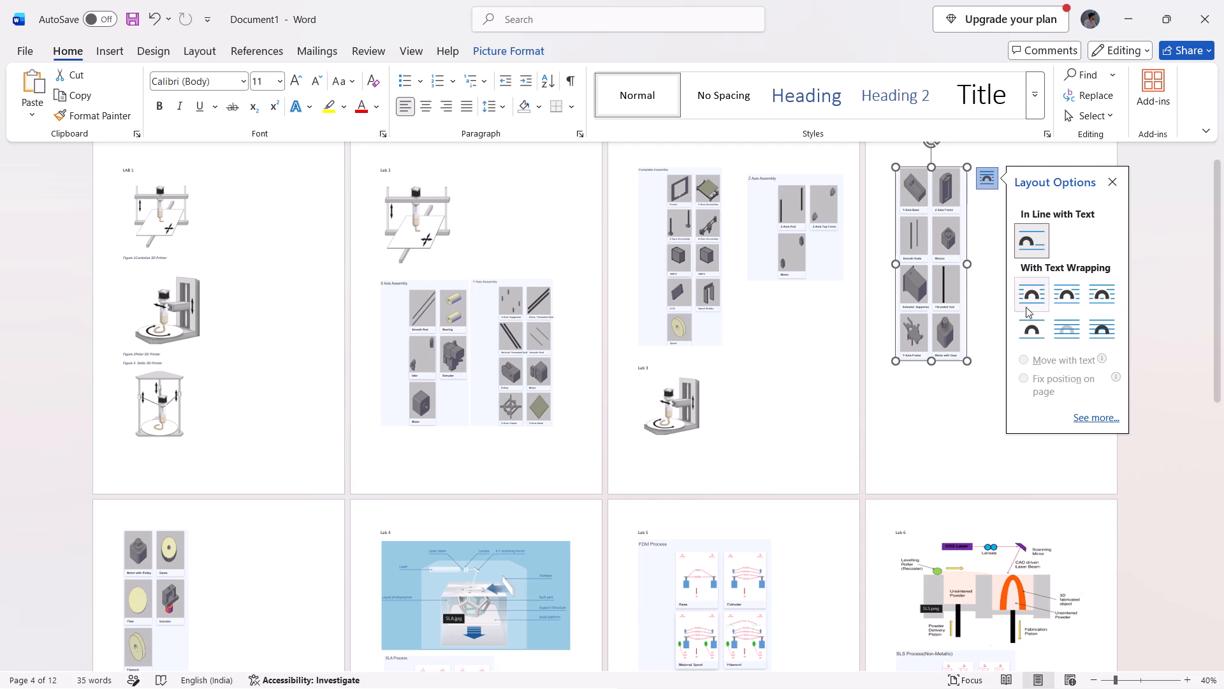
{"action": "left_click", "coordinate": [1037, 325]}
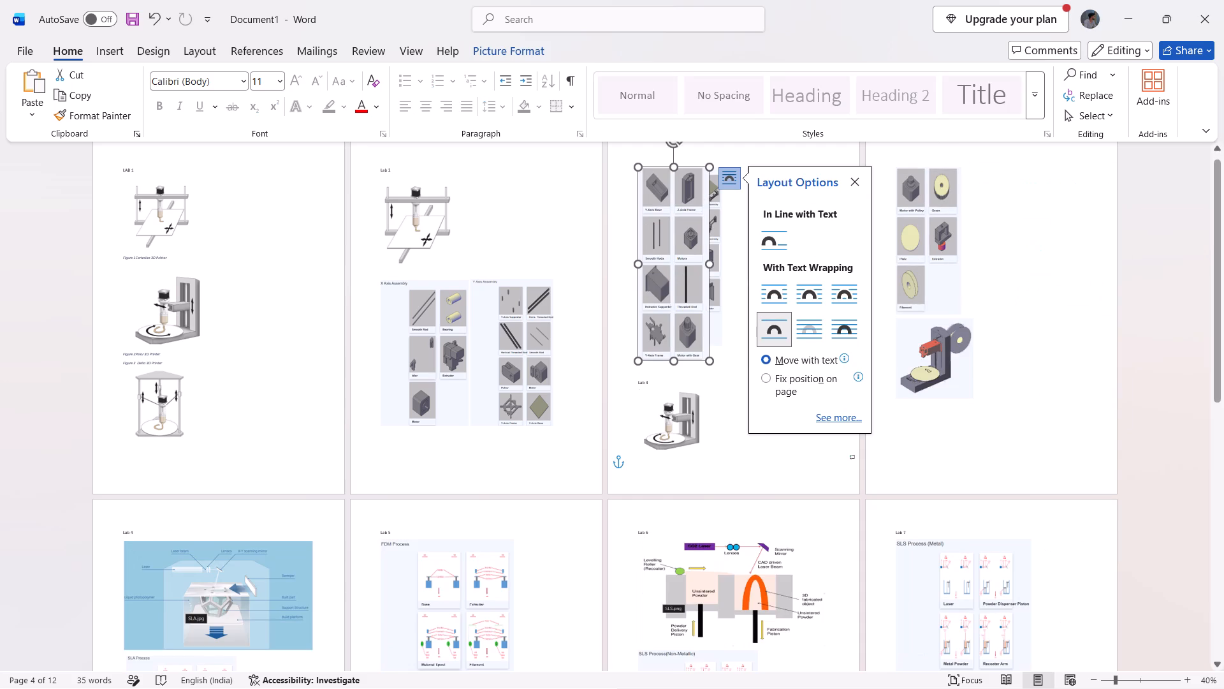
{"action": "left_click", "coordinate": [975, 449]}
{"action": "left_click_drag", "start_coordinate": [681, 242], "coordinate": [815, 253]}
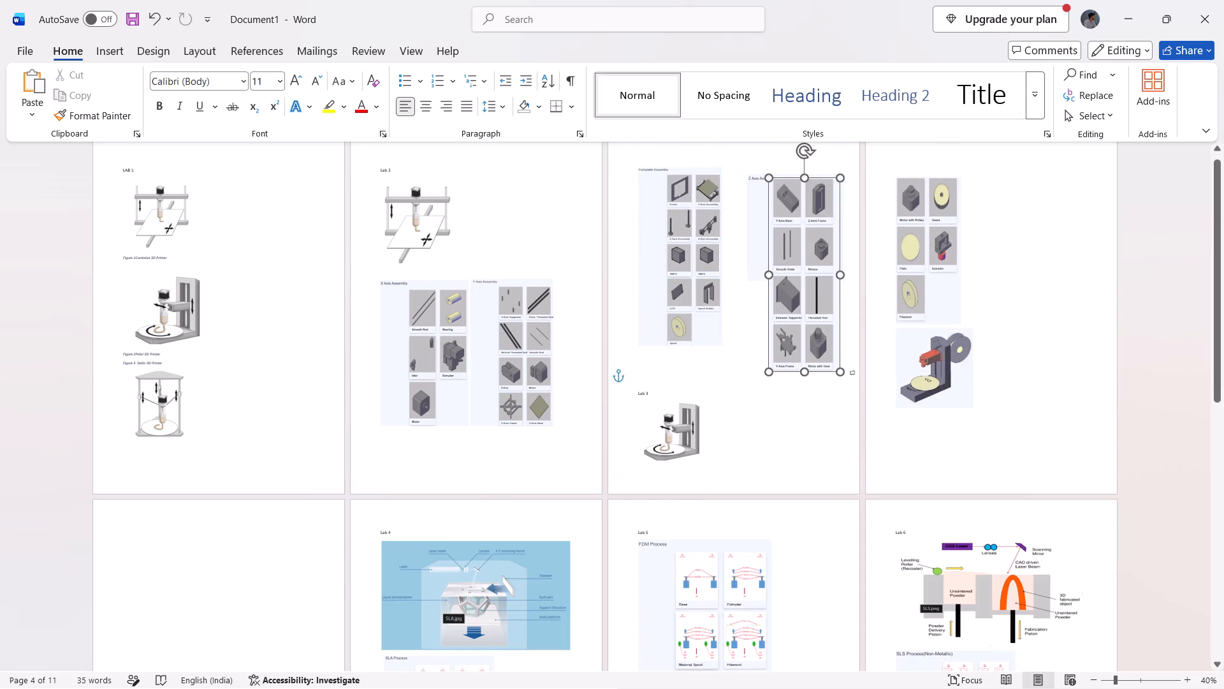
{"action": "left_click_drag", "start_coordinate": [815, 253], "coordinate": [958, 235]}
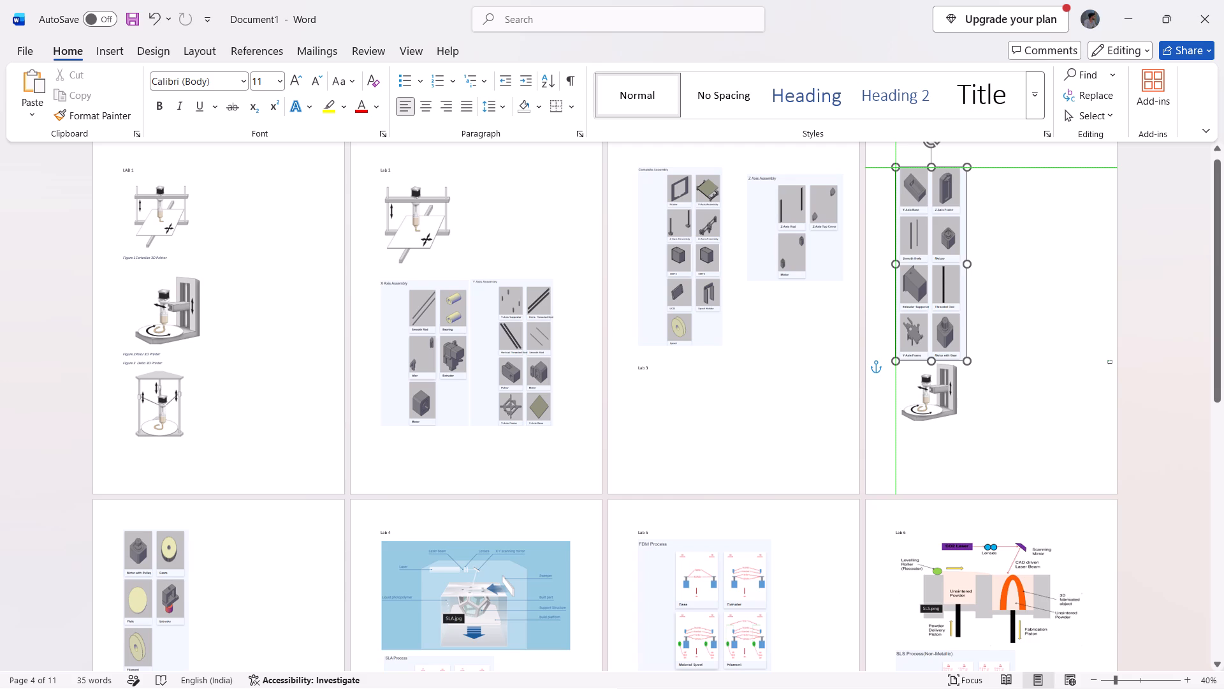
{"action": "left_click_drag", "start_coordinate": [958, 235], "coordinate": [945, 321]}
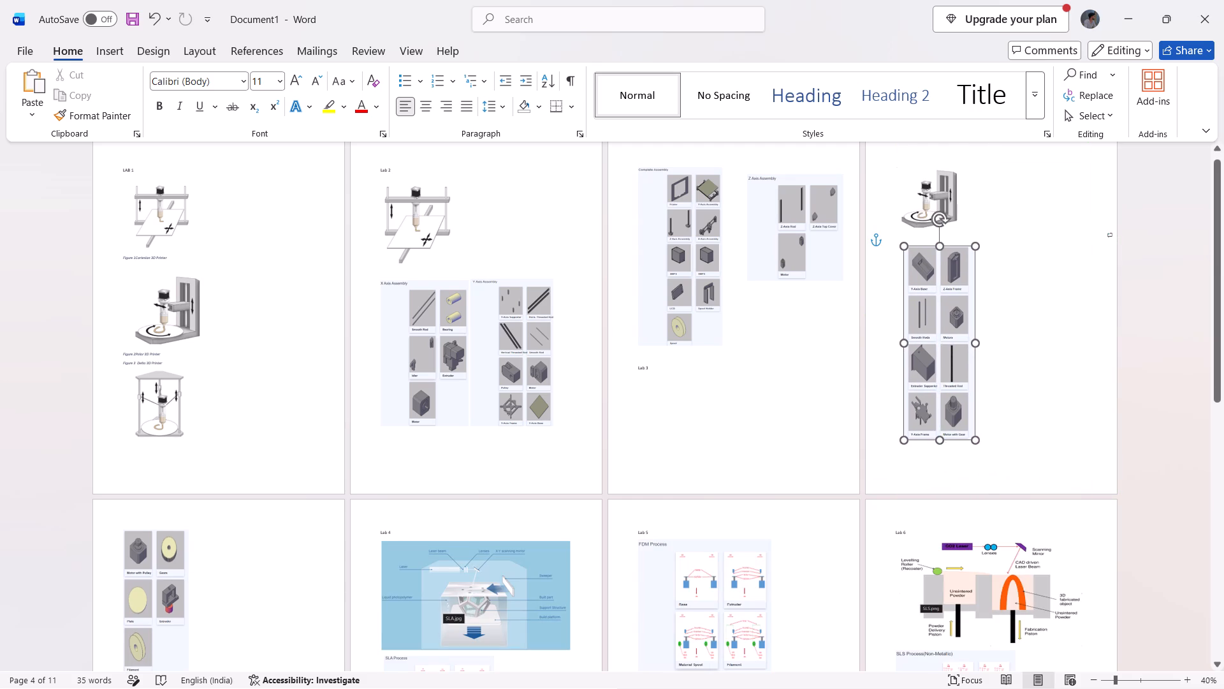
{"action": "left_click_drag", "start_coordinate": [945, 321], "coordinate": [935, 396]}
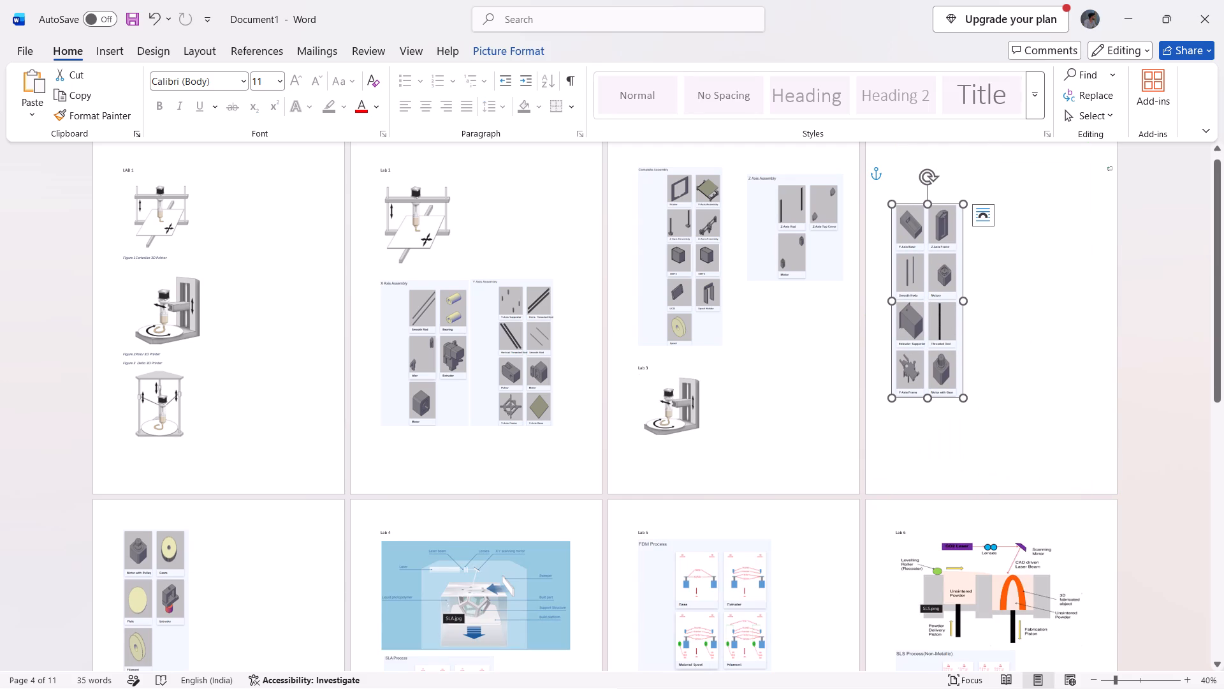
Apply Top and Bottom wrapping to the five-part picture on the fifth page and place it beside the eight-part picture on the fourth.
{"action": "left_click", "coordinate": [165, 575]}
{"action": "left_click", "coordinate": [202, 542]}
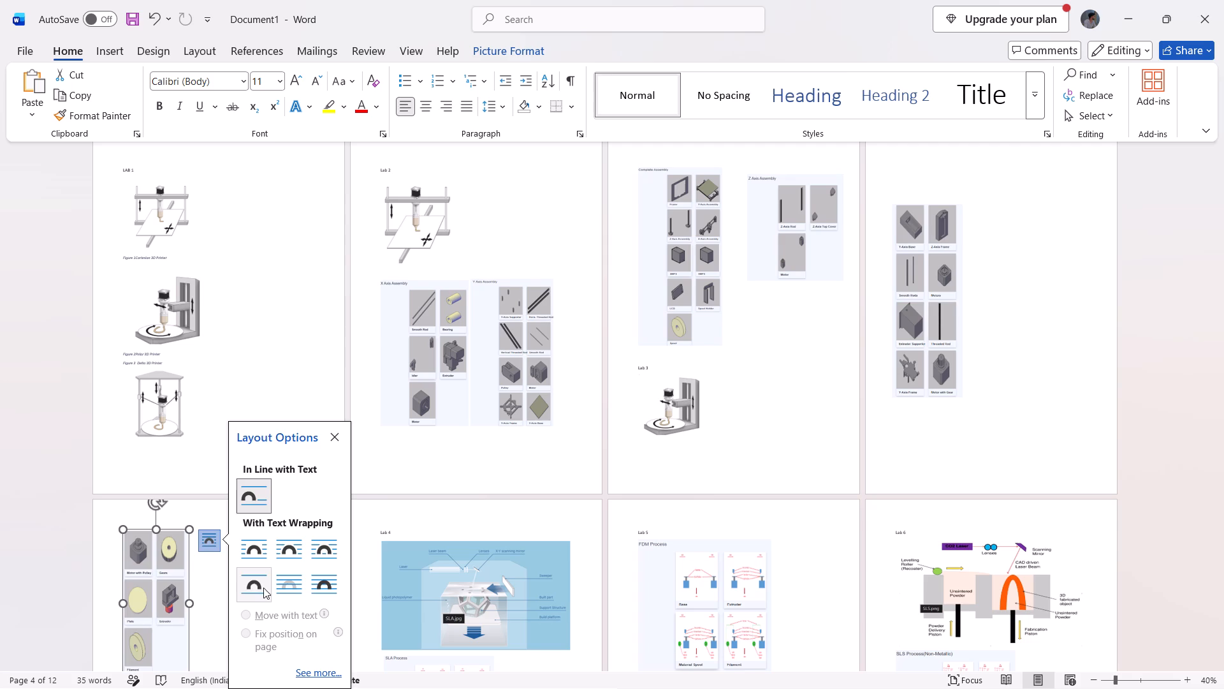
{"action": "left_click", "coordinate": [263, 588]}
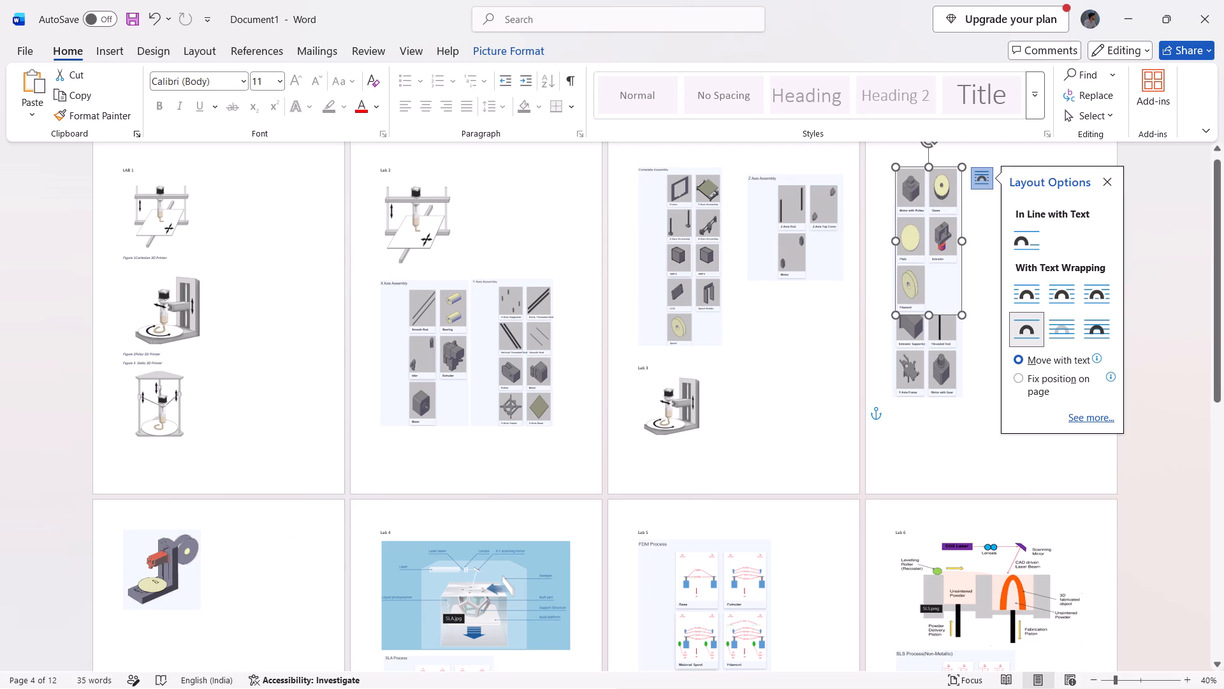
{"action": "left_click_drag", "start_coordinate": [927, 263], "coordinate": [1051, 281]}
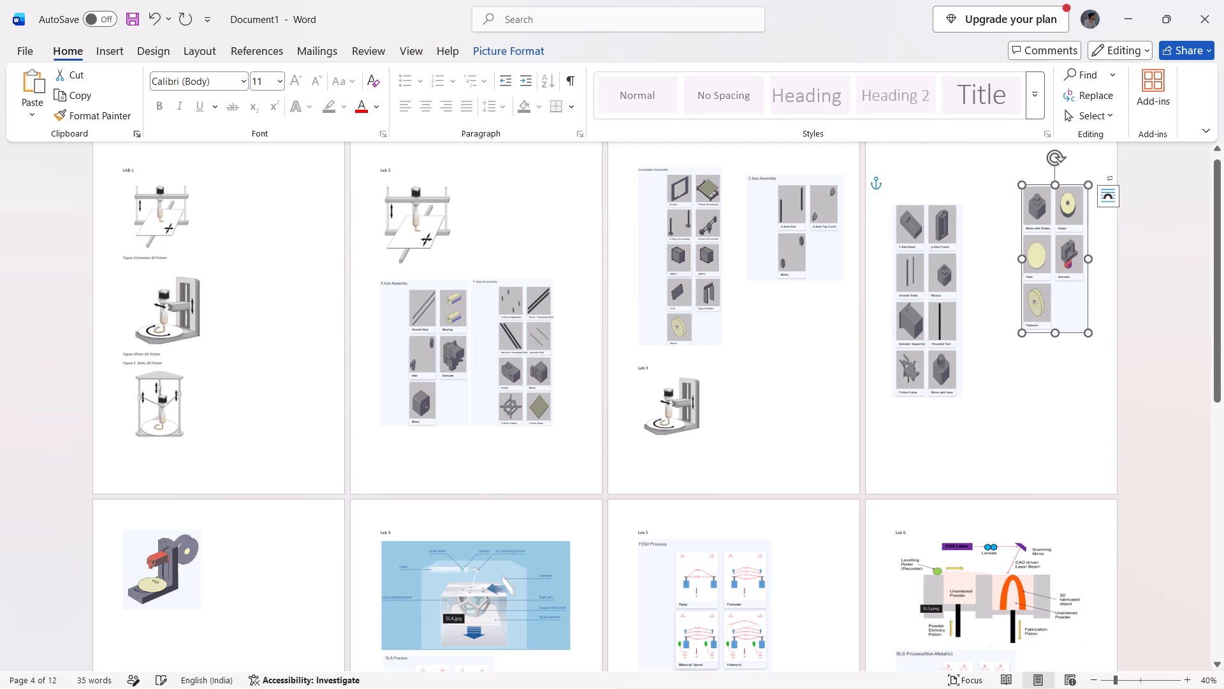
Move the eight-part picture up to the top margin of the fourth page, near the left margin.
{"action": "left_click_drag", "start_coordinate": [901, 223], "coordinate": [896, 189]}
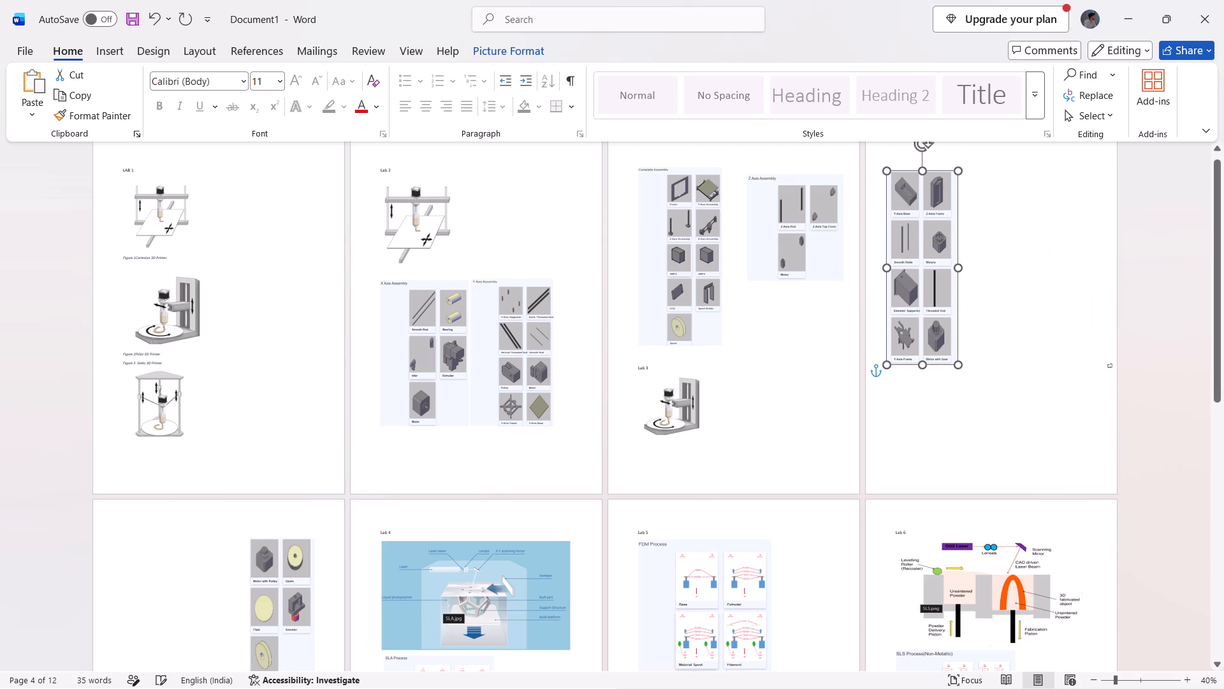
{"action": "left_click_drag", "start_coordinate": [896, 189], "coordinate": [904, 195]}
Move the five-part picture closer to the eight-part picture, enlarge it slightly and level its top edge with its neighbour.
{"action": "left_click", "coordinate": [1036, 248]}
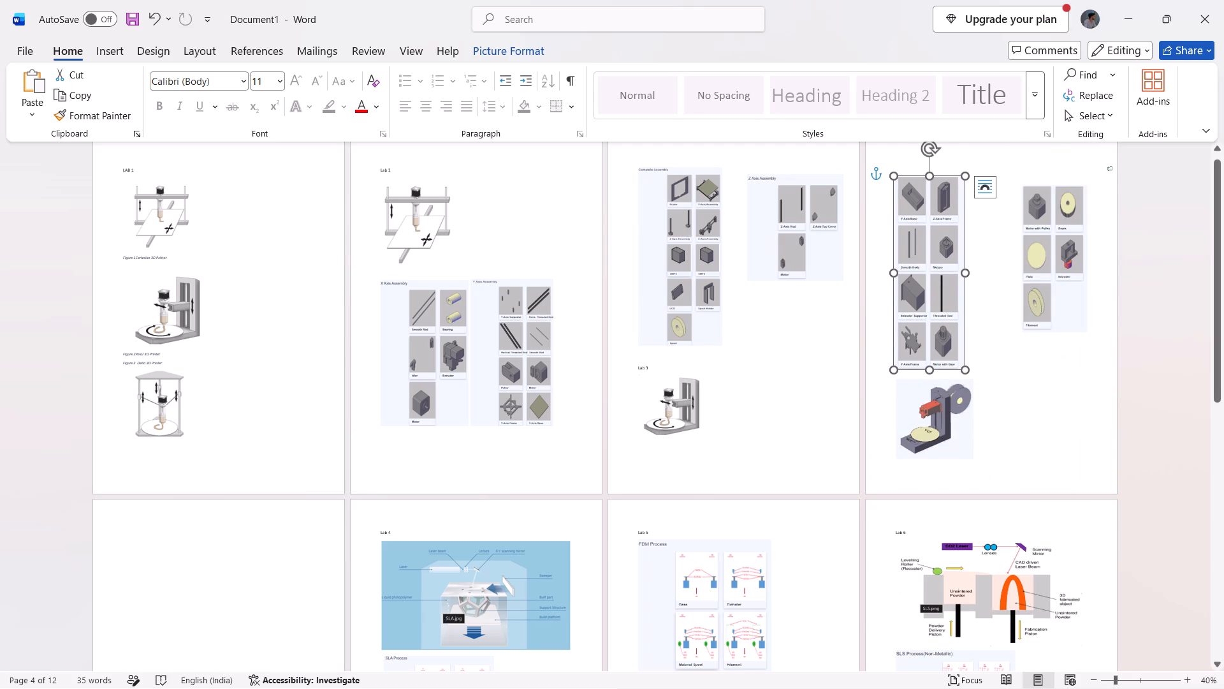
{"action": "left_click_drag", "start_coordinate": [1036, 248], "coordinate": [1011, 247]}
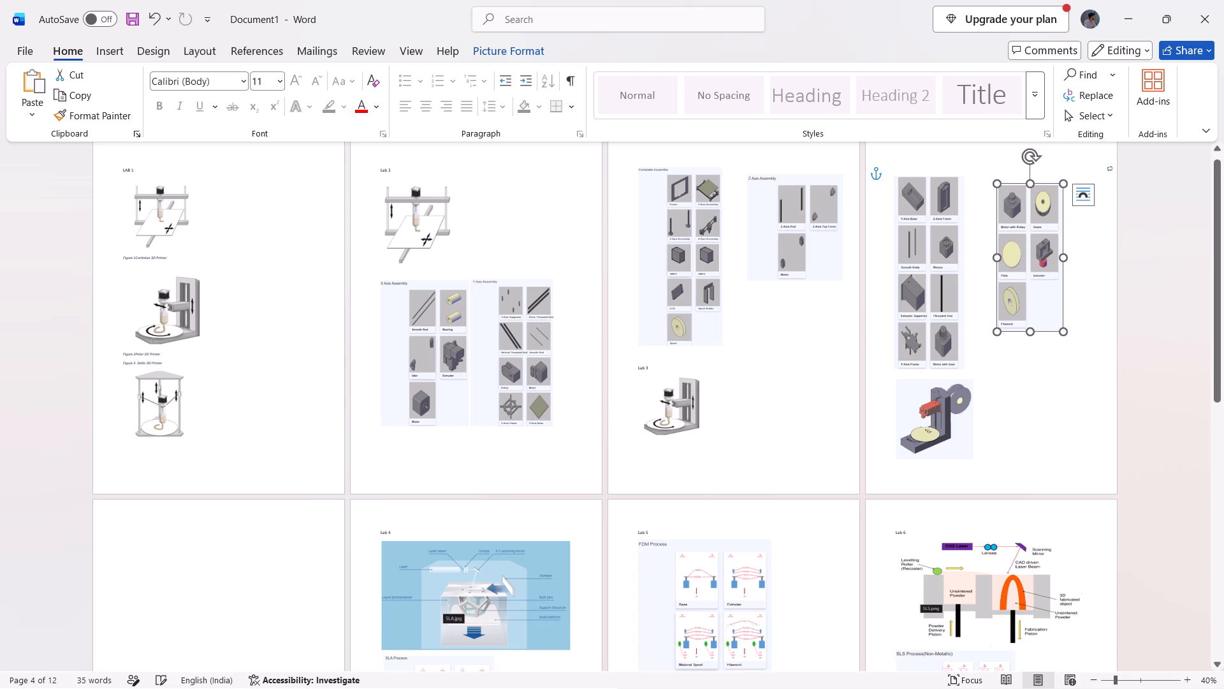
{"action": "left_click_drag", "start_coordinate": [998, 183], "coordinate": [985, 196]}
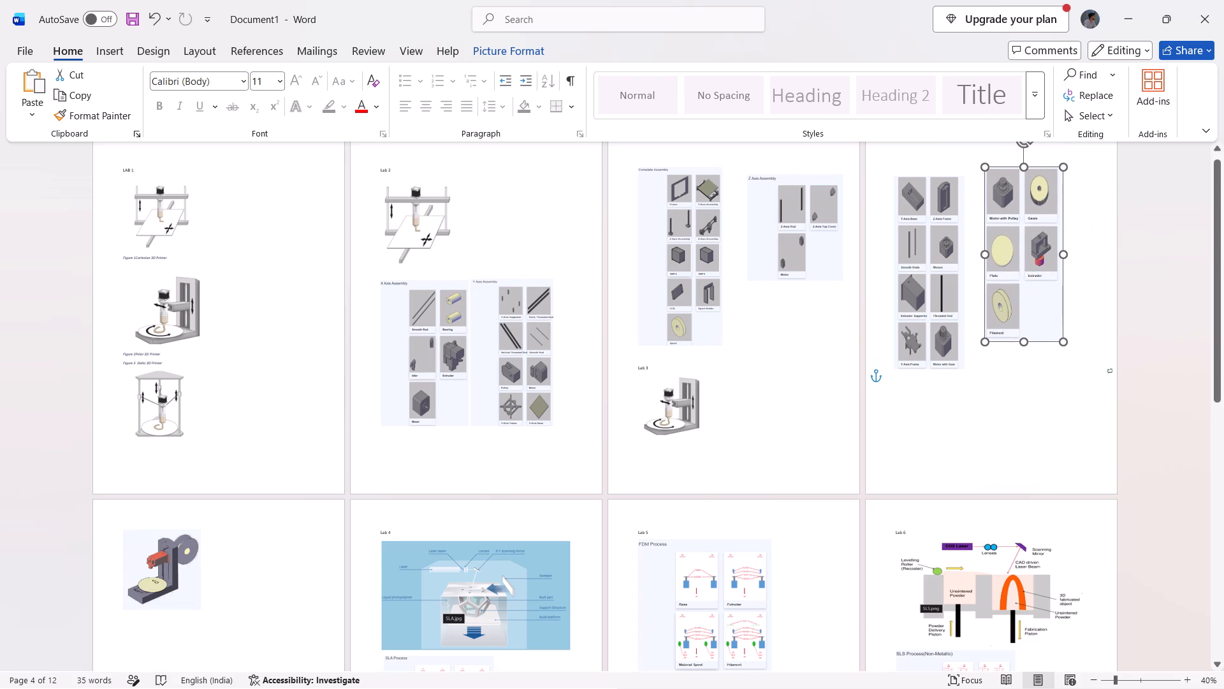
{"action": "left_click_drag", "start_coordinate": [1007, 196], "coordinate": [1007, 209]}
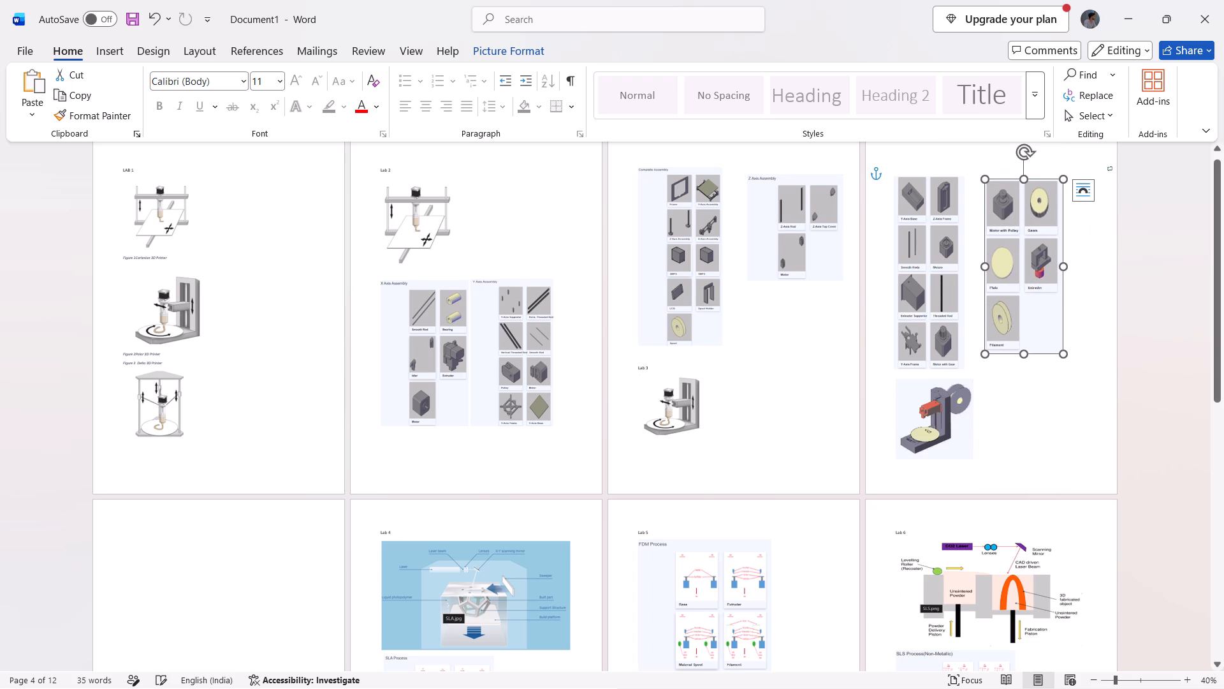
Remove the blank lines before the Lab 4 heading so it starts at the top of the fifth page.
{"action": "scroll", "coordinate": [709, 464], "scroll_direction": "down", "scroll_amount": 1}
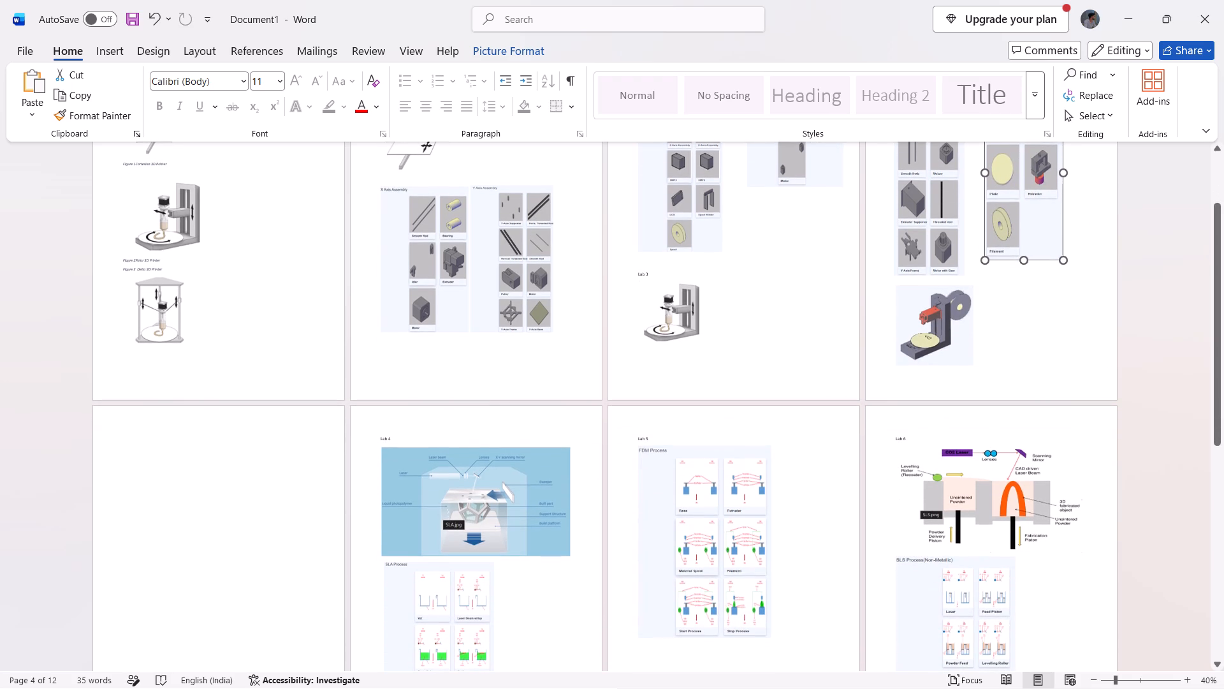
{"action": "scroll", "coordinate": [503, 481], "scroll_direction": "down", "scroll_amount": 1}
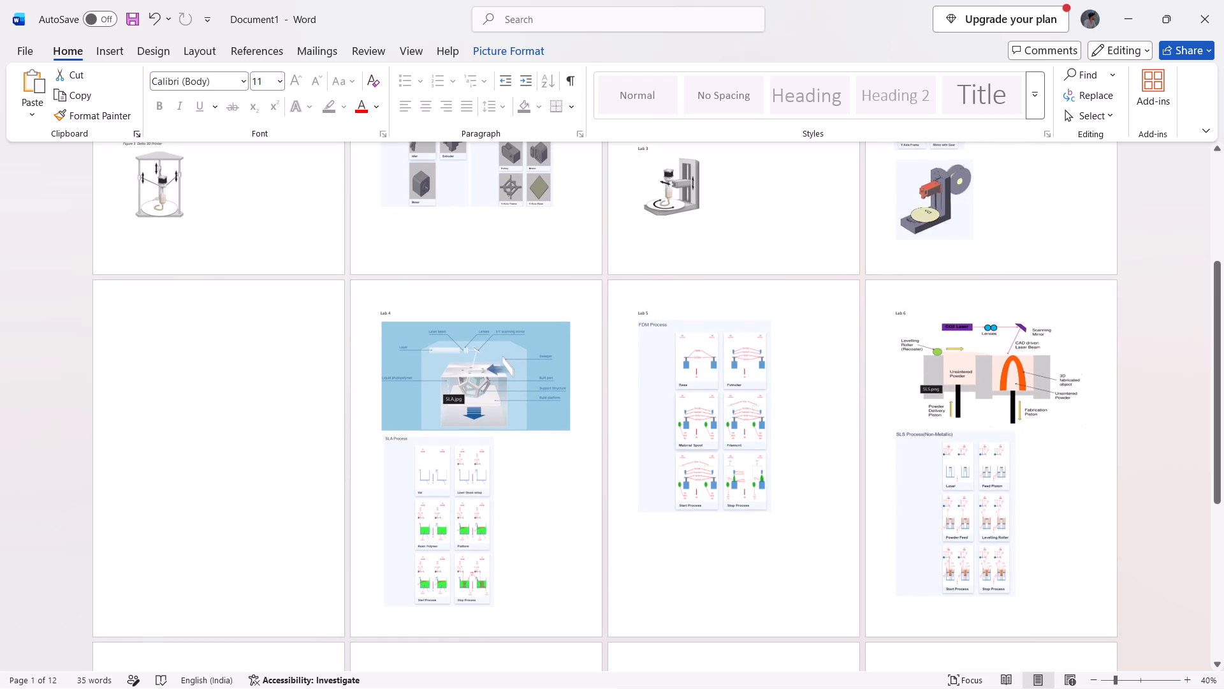
{"action": "left_click", "coordinate": [383, 313]}
{"action": "key", "text": "Left"}
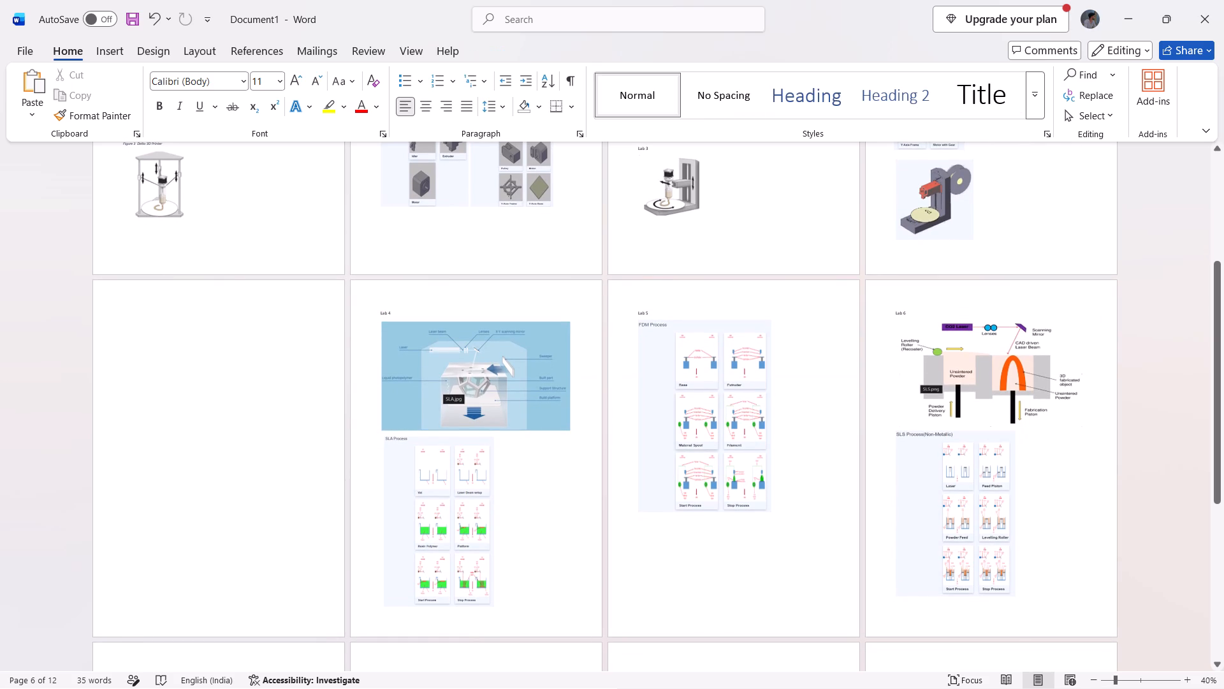
{"action": "key", "text": "Left"}
{"action": "key", "text": "Right"}
{"action": "key", "text": "BackSpace"}
{"action": "key", "text": "BackSpace"}
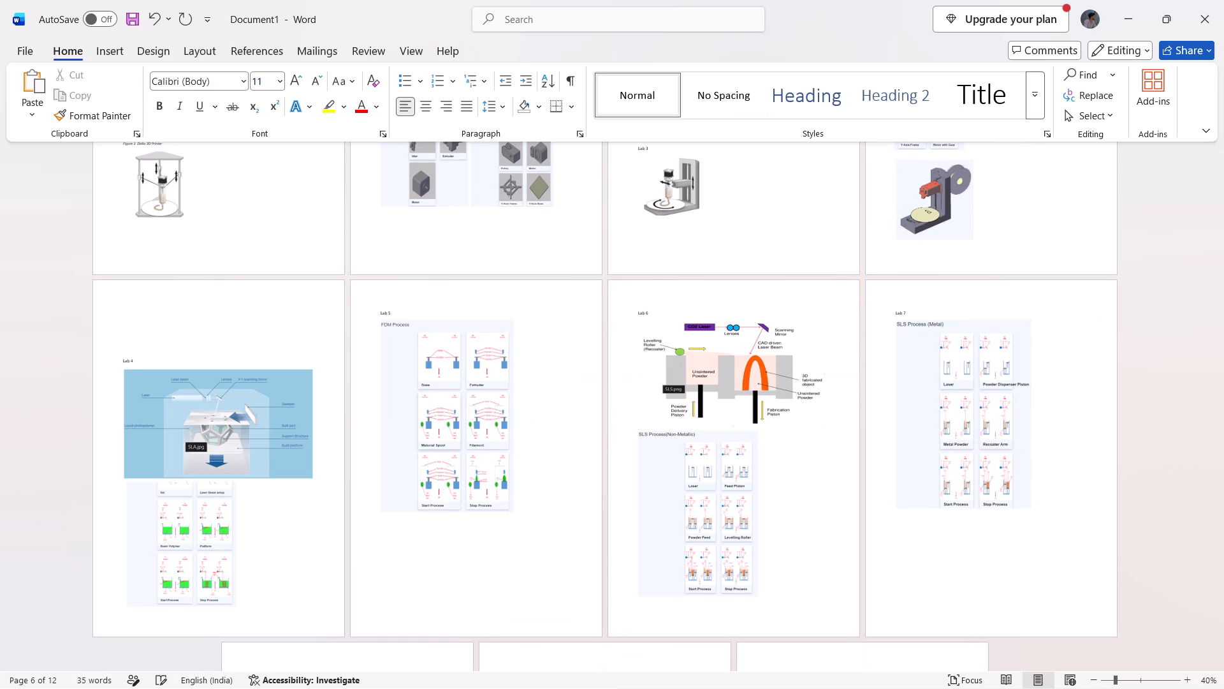
{"action": "key", "text": "BackSpace"}
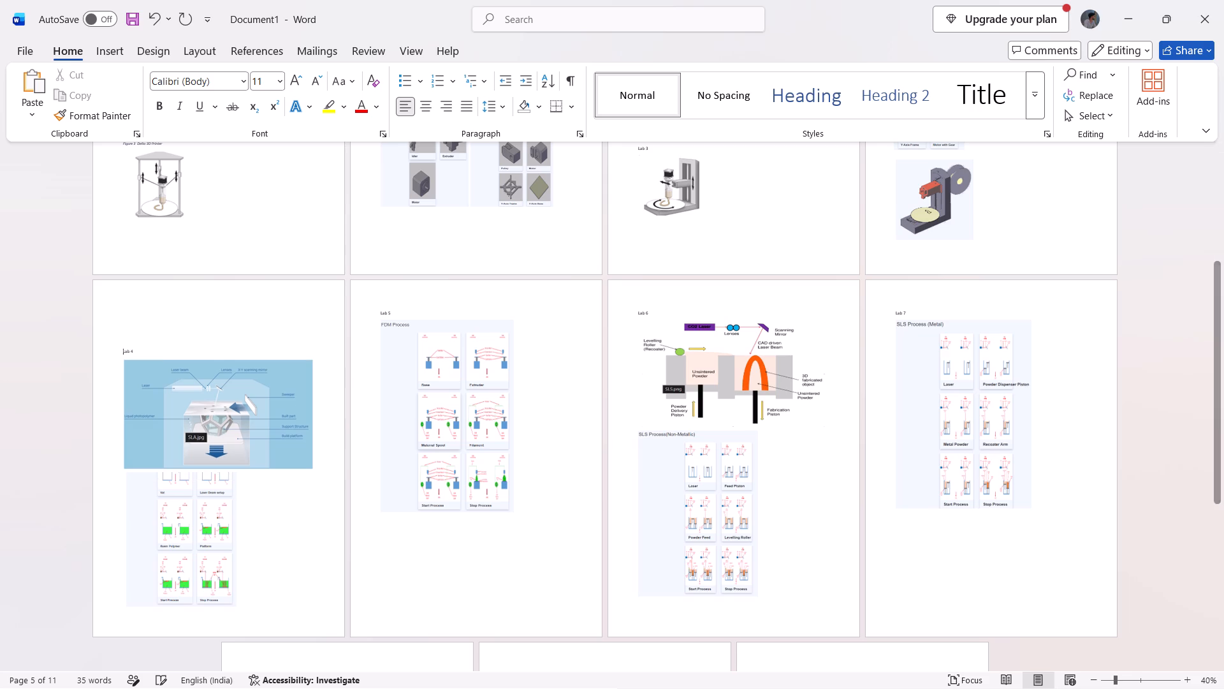
{"action": "key", "text": "BackSpace"}
{"action": "key", "text": "BackSpace"}
{"action": "key", "text": "BackSpace"}
{"action": "key", "text": "BackSpace"}
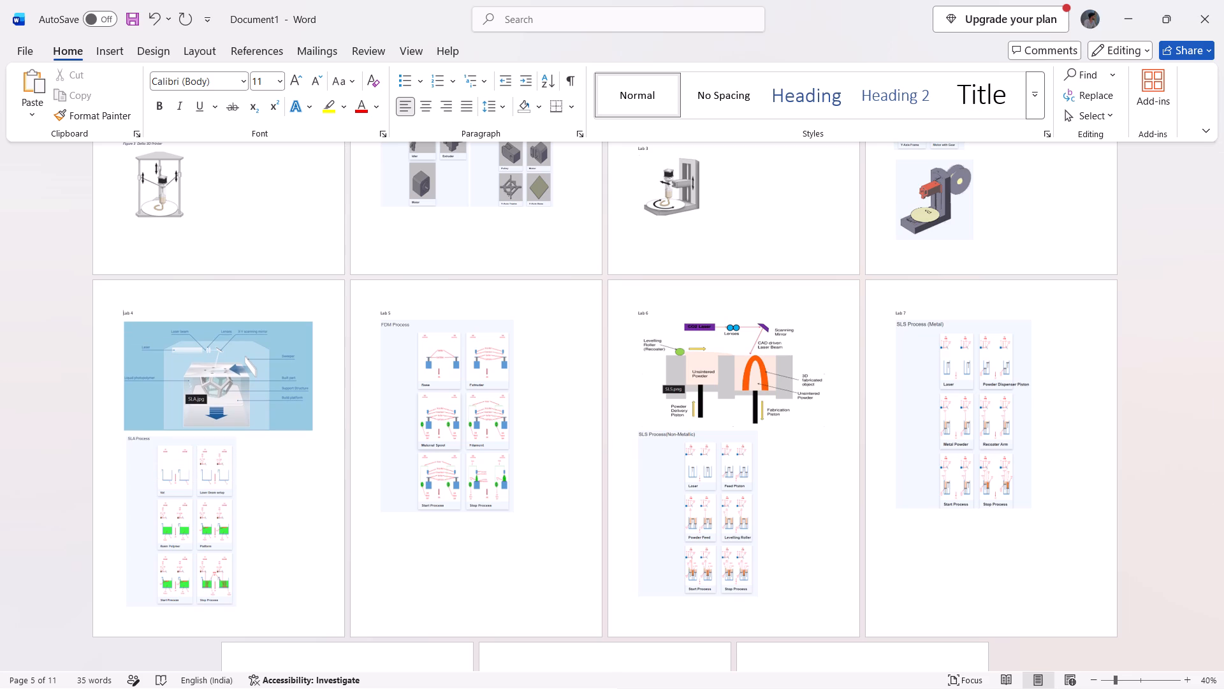
{"action": "key", "text": "BackSpace"}
{"action": "key", "text": "Return"}
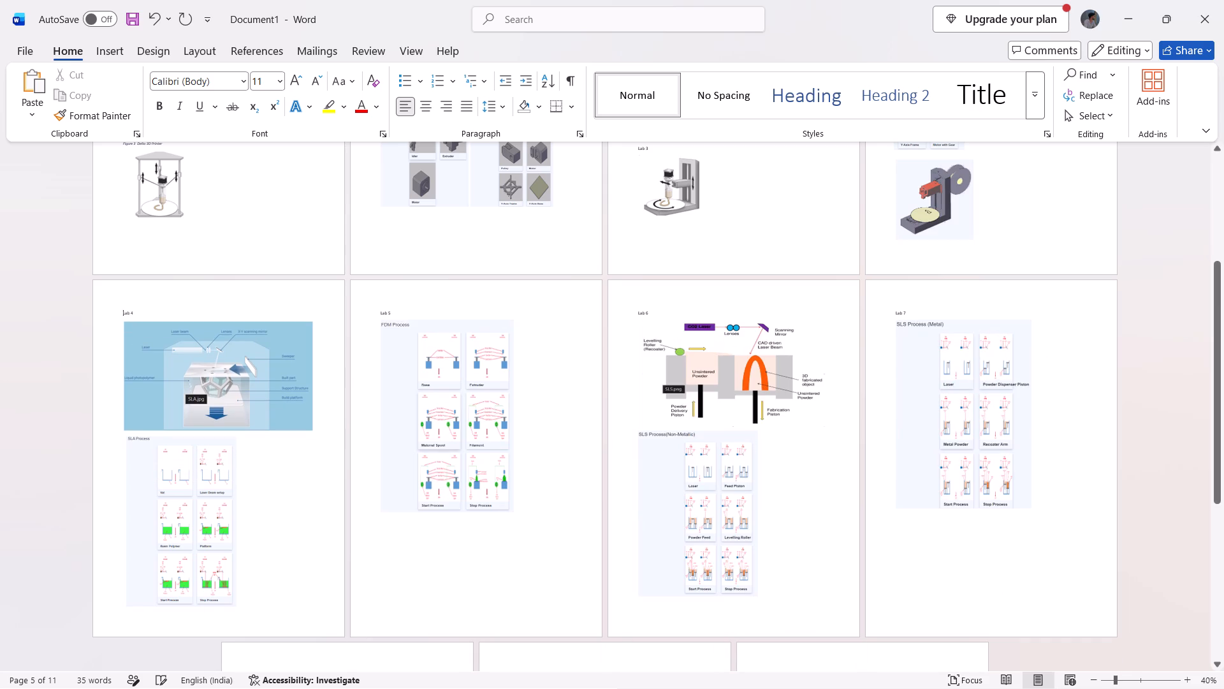
Review the layout of the pages from Lab 1 through Lab 10 for remaining pictures that need rearranging.
{"action": "scroll", "coordinate": [621, 424], "scroll_direction": "up", "scroll_amount": 2}
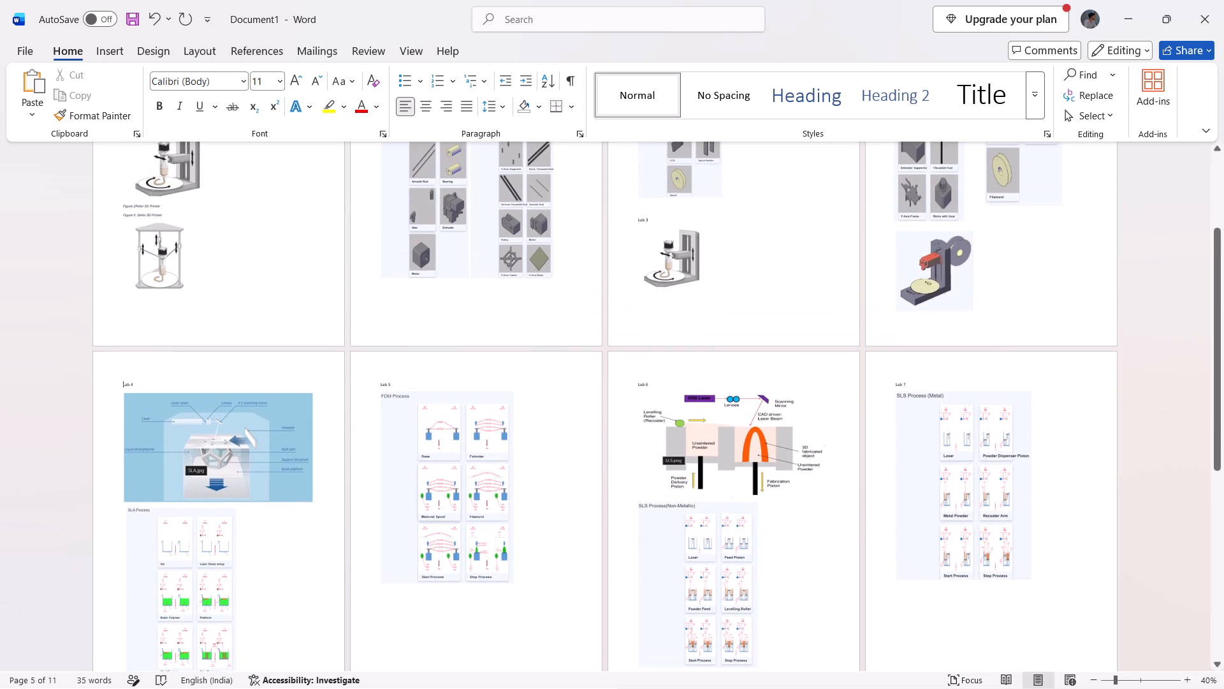
{"action": "scroll", "coordinate": [968, 228], "scroll_direction": "left", "scroll_amount": 1}
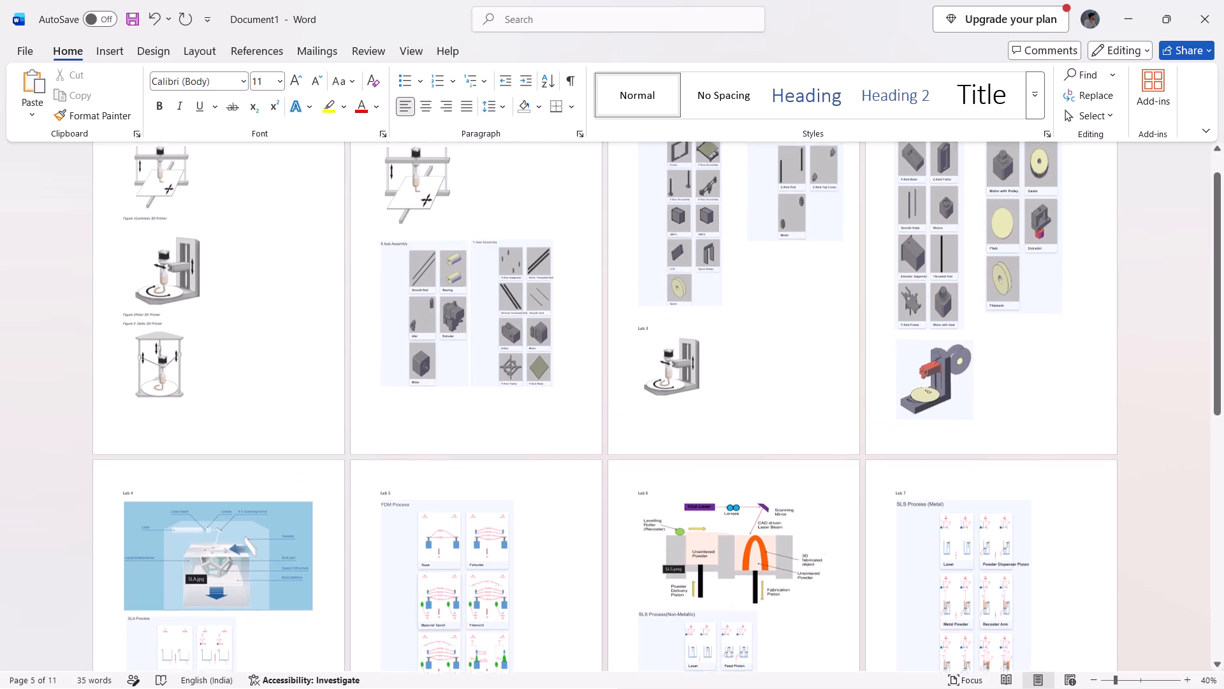
{"action": "scroll", "coordinate": [968, 228], "scroll_direction": "left", "scroll_amount": 1}
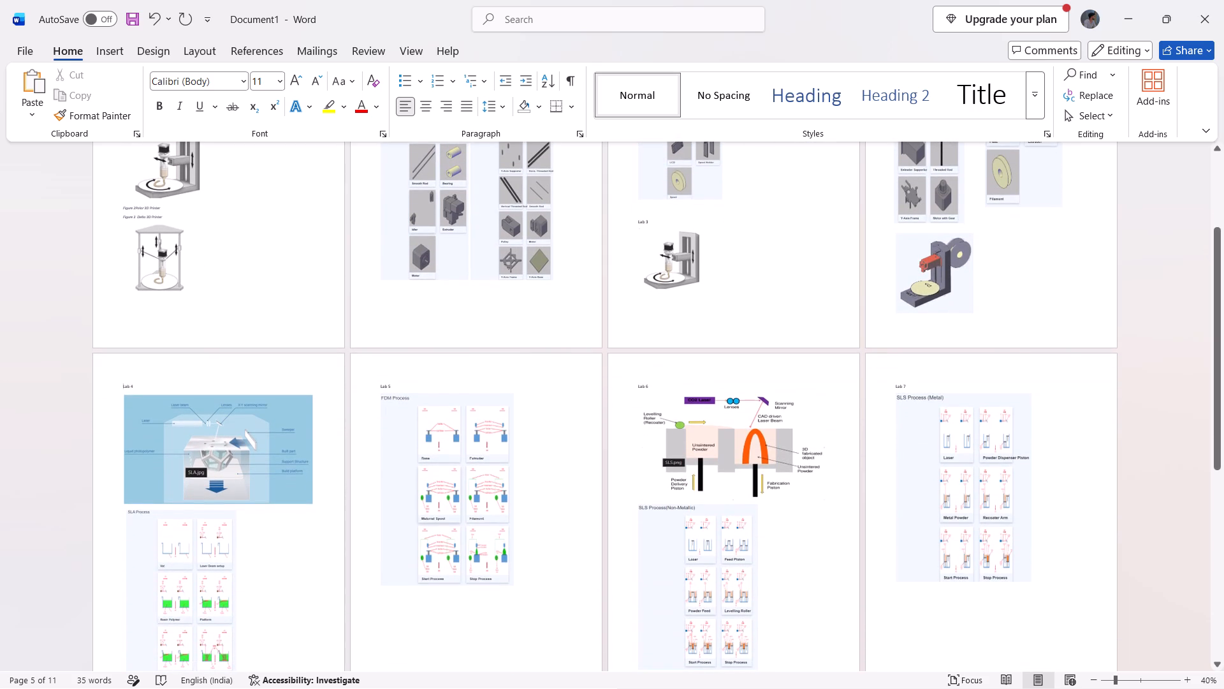
{"action": "scroll", "coordinate": [421, 461], "scroll_direction": "down", "scroll_amount": 1}
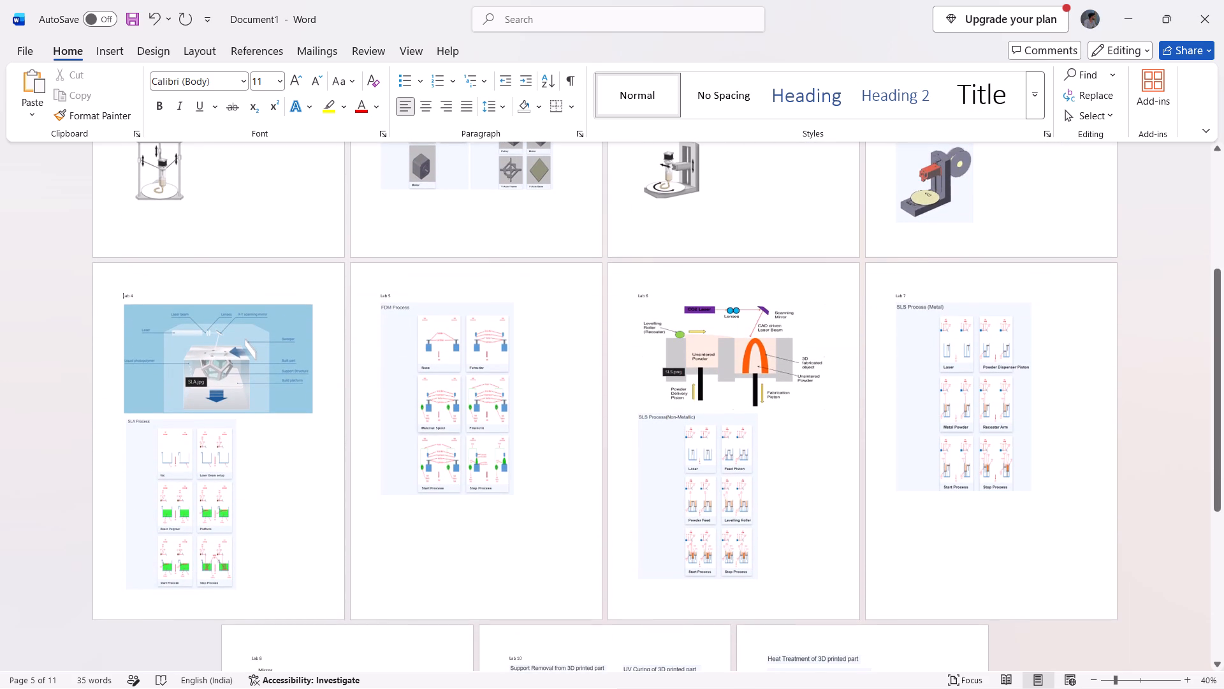
{"action": "scroll", "coordinate": [754, 467], "scroll_direction": "down", "scroll_amount": 2}
{"action": "scroll", "coordinate": [985, 361], "scroll_direction": "down", "scroll_amount": 2}
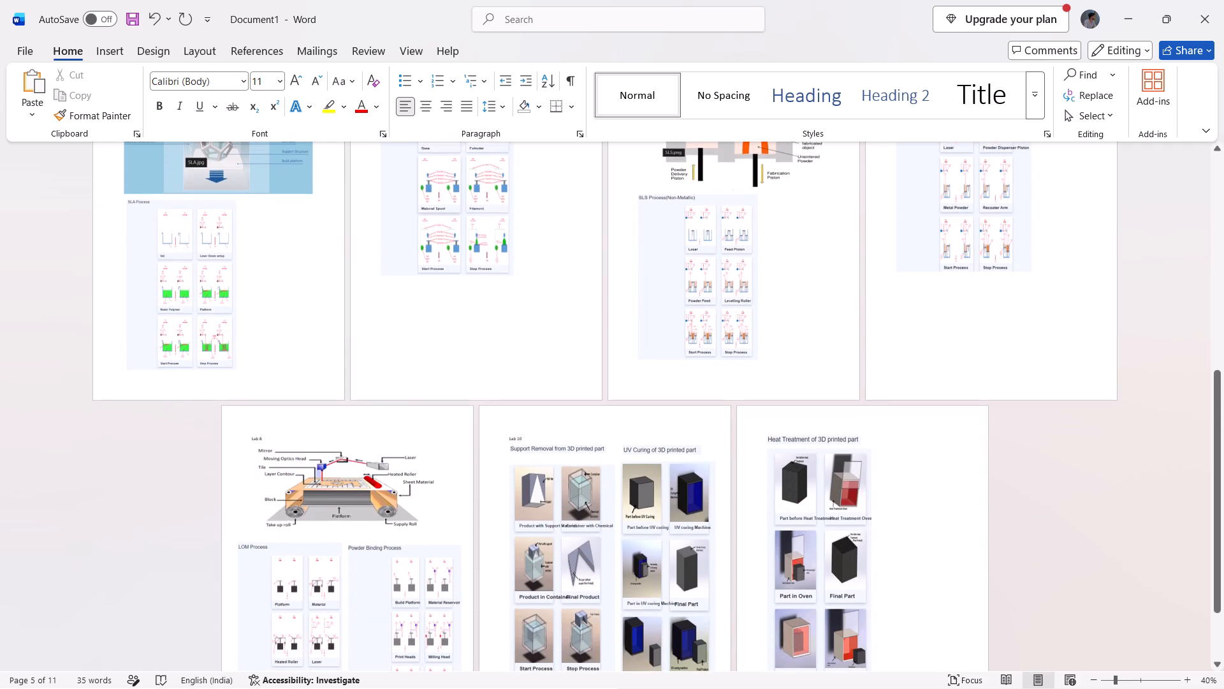
{"action": "scroll", "coordinate": [300, 537], "scroll_direction": "down", "scroll_amount": 1}
{"action": "scroll", "coordinate": [844, 519], "scroll_direction": "down", "scroll_amount": 1}
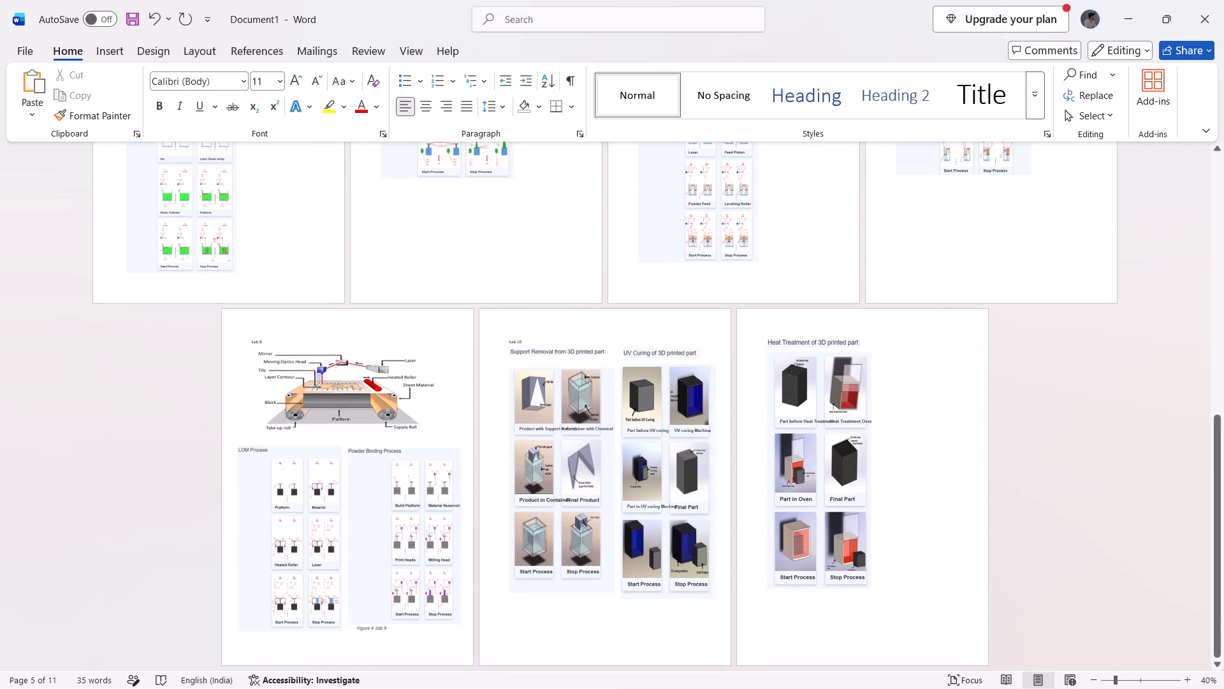
{"action": "scroll", "coordinate": [1084, 514], "scroll_direction": "up", "scroll_amount": 4}
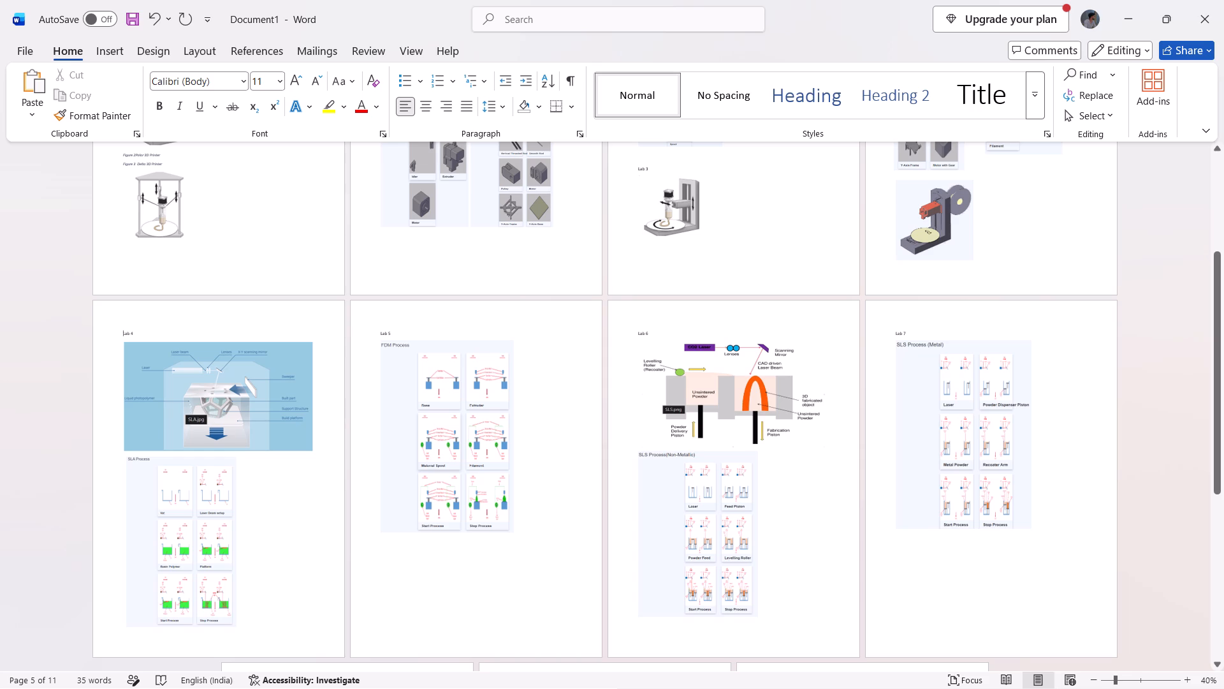
Resize the FDM Process picture under Lab 5, making it narrower so it takes up less of the page width.
{"action": "left_click", "coordinate": [479, 508]}
{"action": "scroll", "coordinate": [479, 508], "scroll_direction": "down", "scroll_amount": 1}
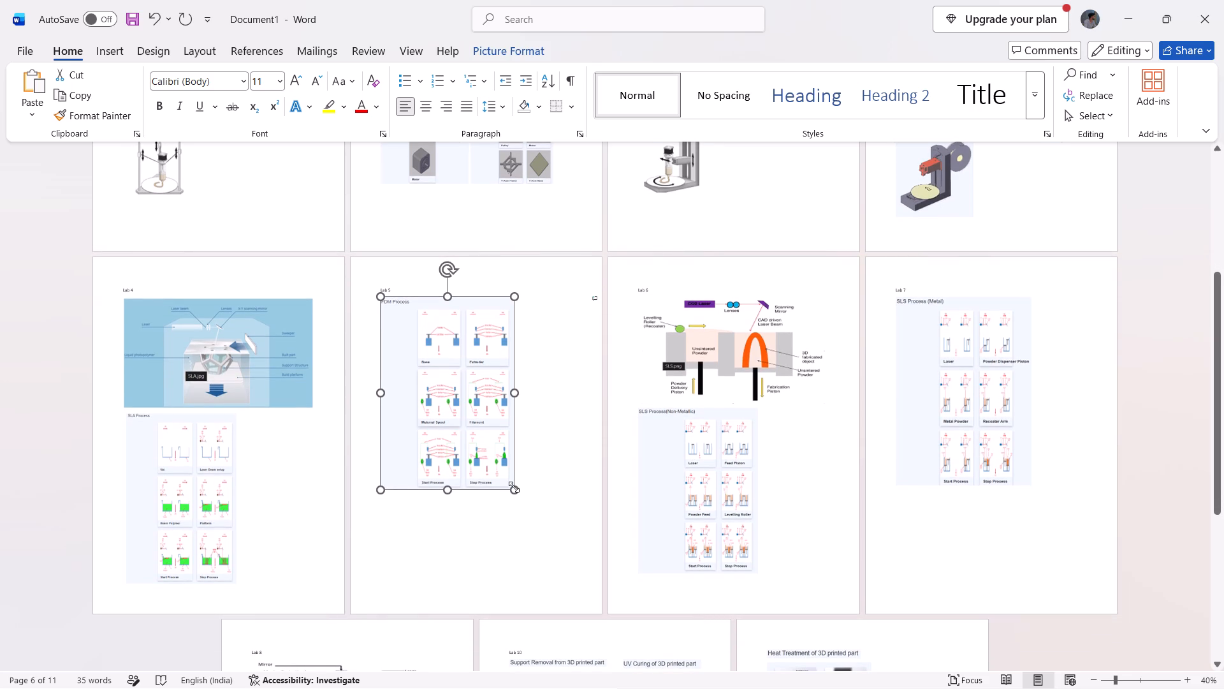
{"action": "left_click_drag", "start_coordinate": [514, 488], "coordinate": [481, 486]}
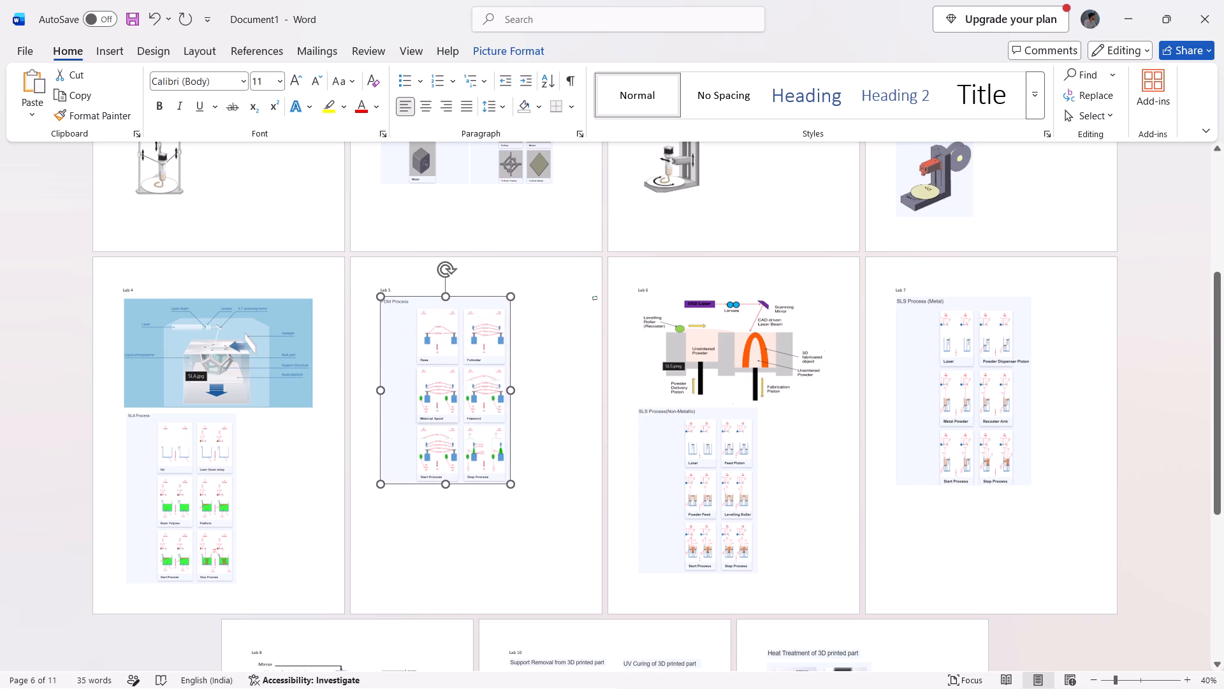
{"action": "left_click_drag", "start_coordinate": [481, 486], "coordinate": [485, 493]}
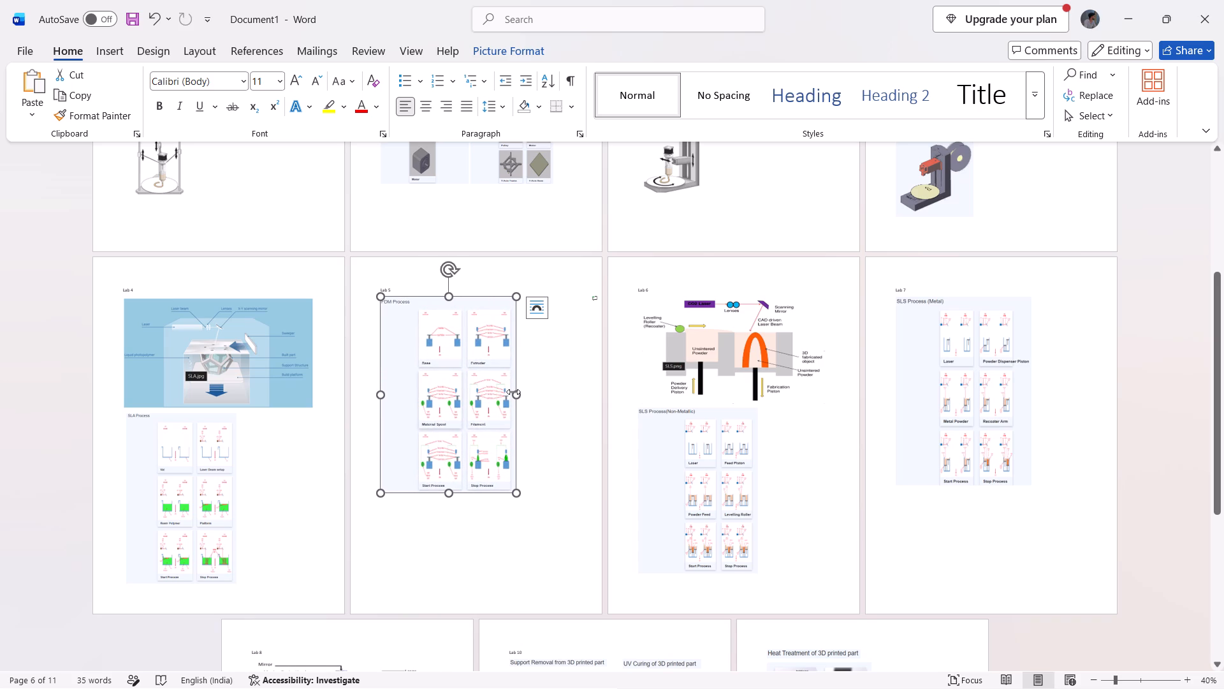
{"action": "left_click_drag", "start_coordinate": [513, 393], "coordinate": [497, 392]}
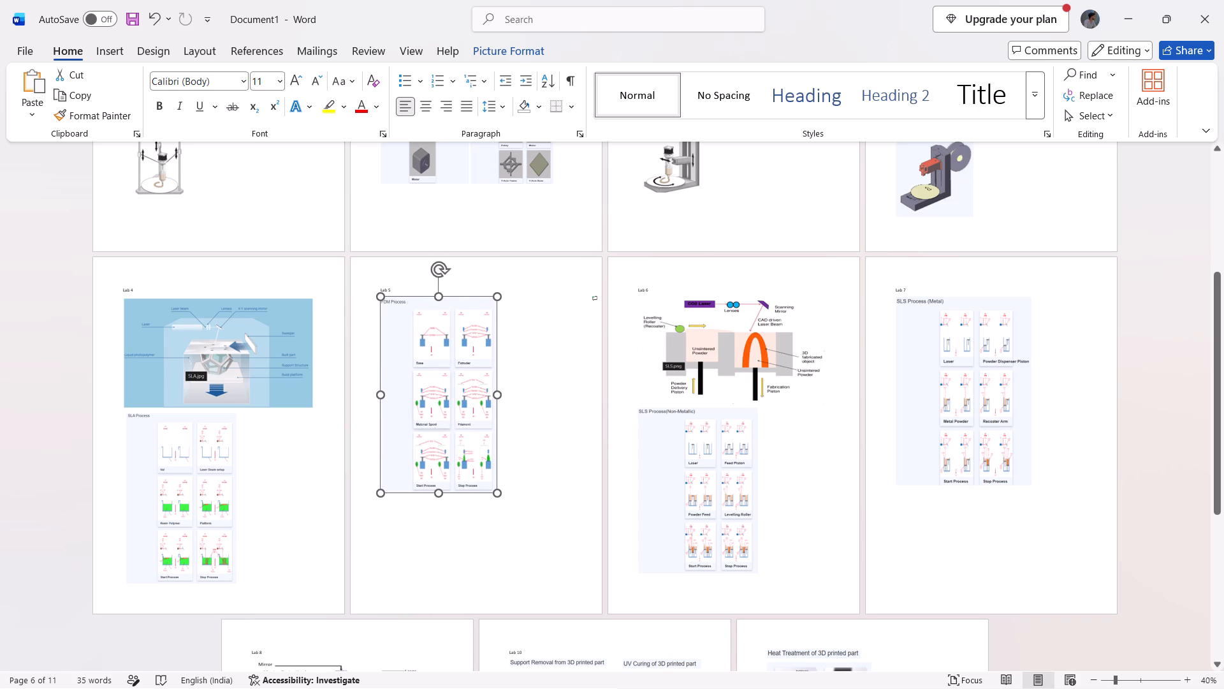
{"action": "left_click_drag", "start_coordinate": [497, 392], "coordinate": [492, 392]}
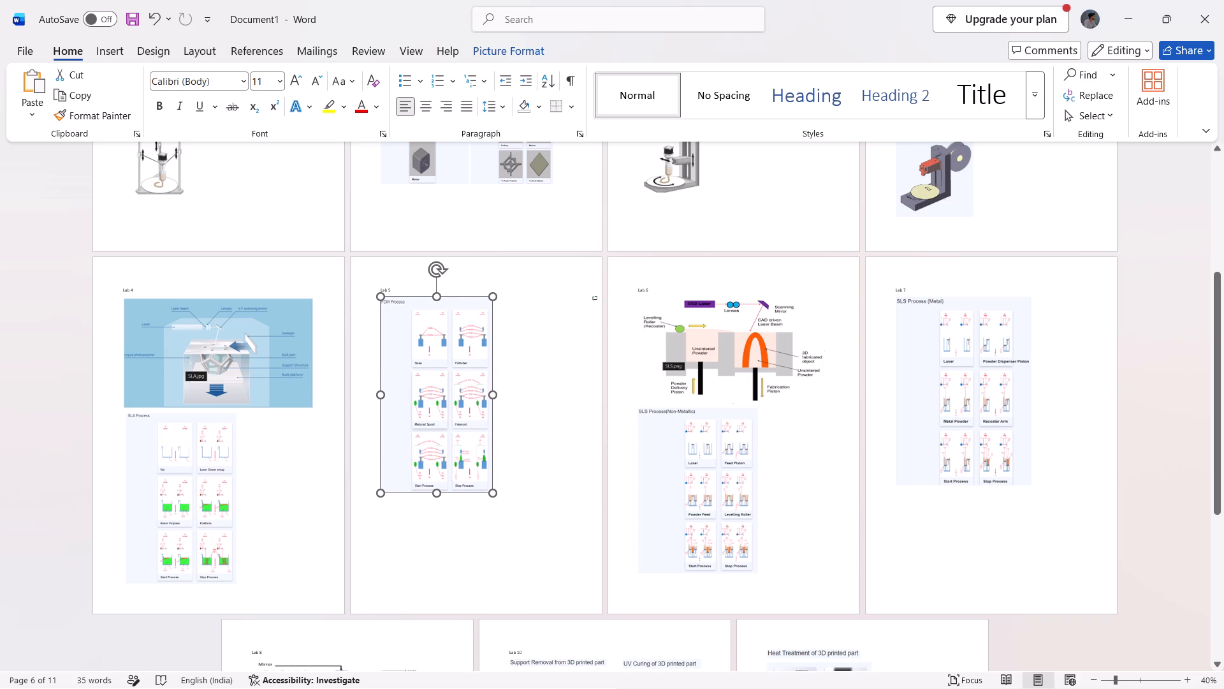
{"action": "left_click_drag", "start_coordinate": [492, 392], "coordinate": [490, 390]}
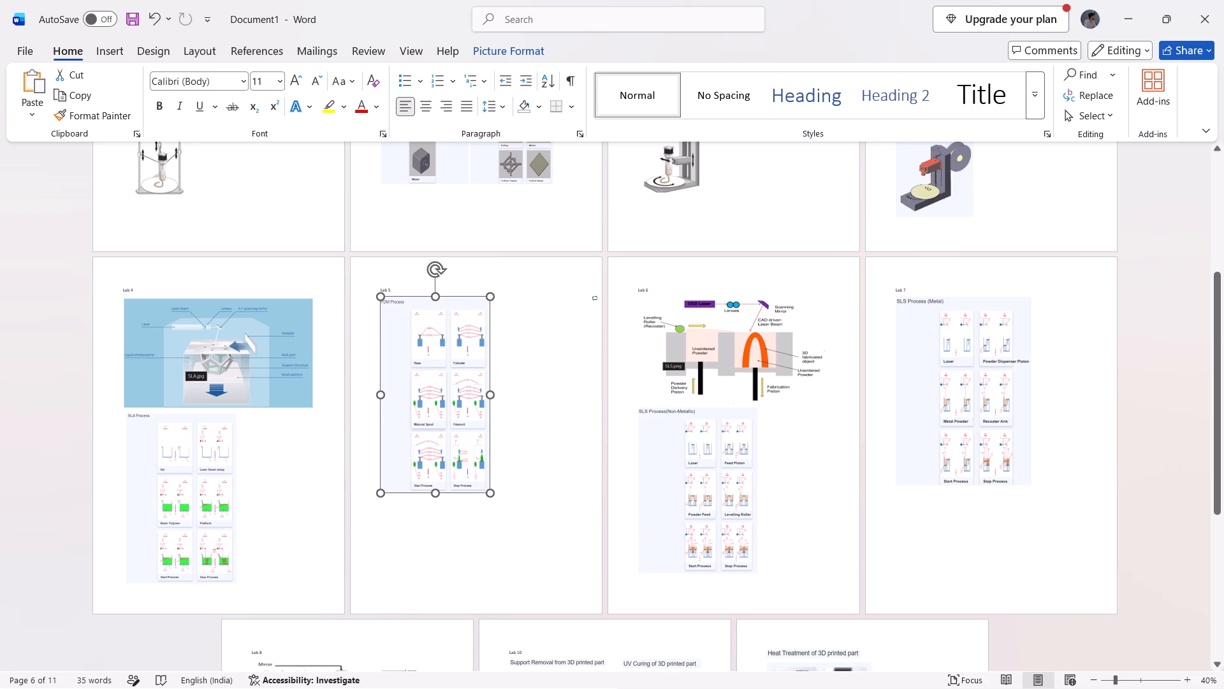
Shrink the SLS Process (Metal) picture under Lab 7 in width and height and apply Top and Bottom wrapping to it.
{"action": "left_click", "coordinate": [976, 374]}
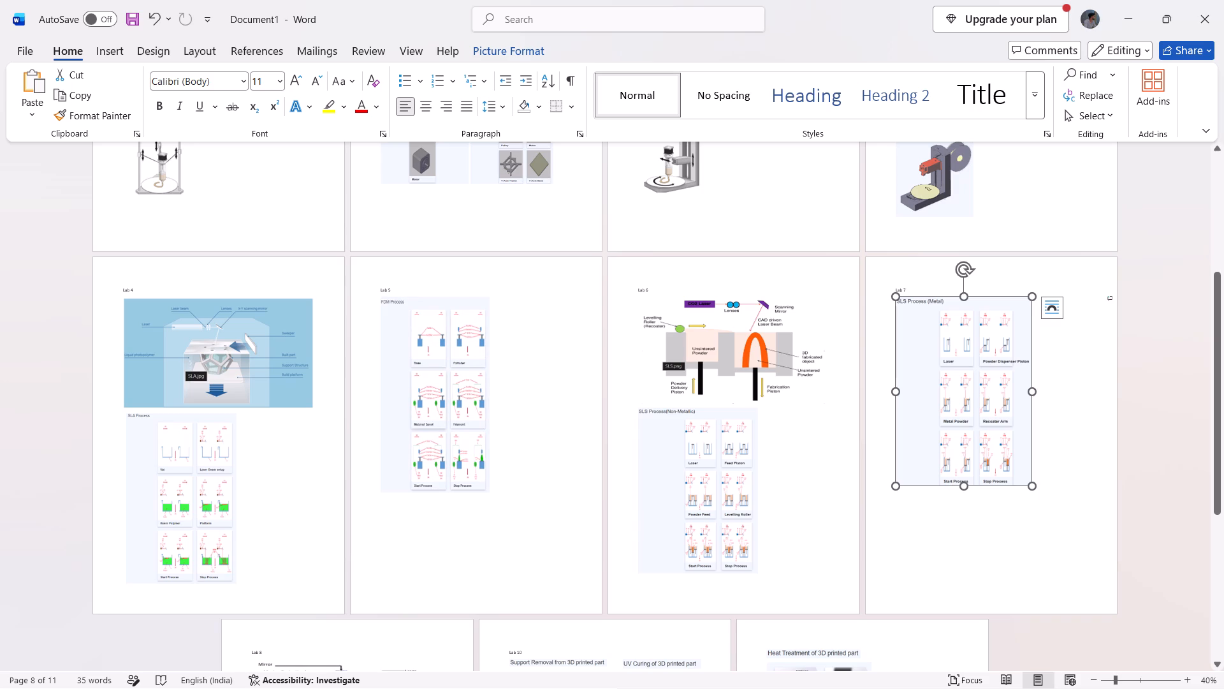
{"action": "left_click_drag", "start_coordinate": [1031, 390], "coordinate": [977, 383]}
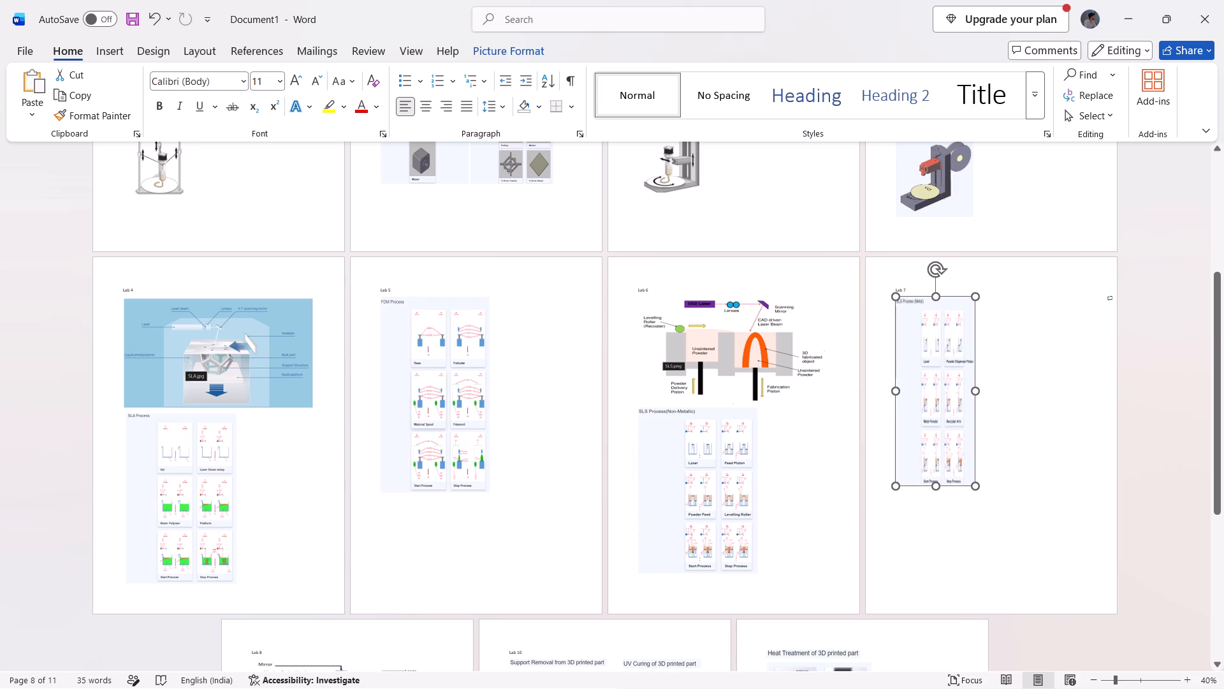
{"action": "left_click_drag", "start_coordinate": [977, 383], "coordinate": [988, 383]}
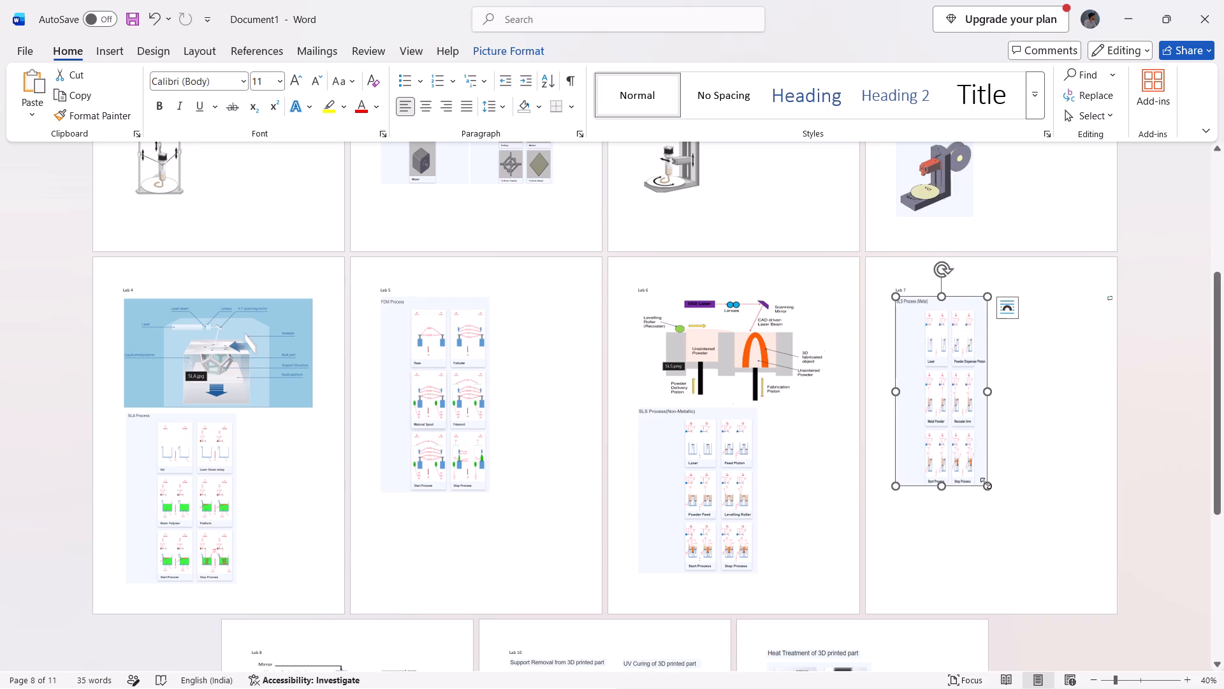
{"action": "left_click_drag", "start_coordinate": [986, 483], "coordinate": [967, 443]}
{"action": "left_click", "coordinate": [995, 314]}
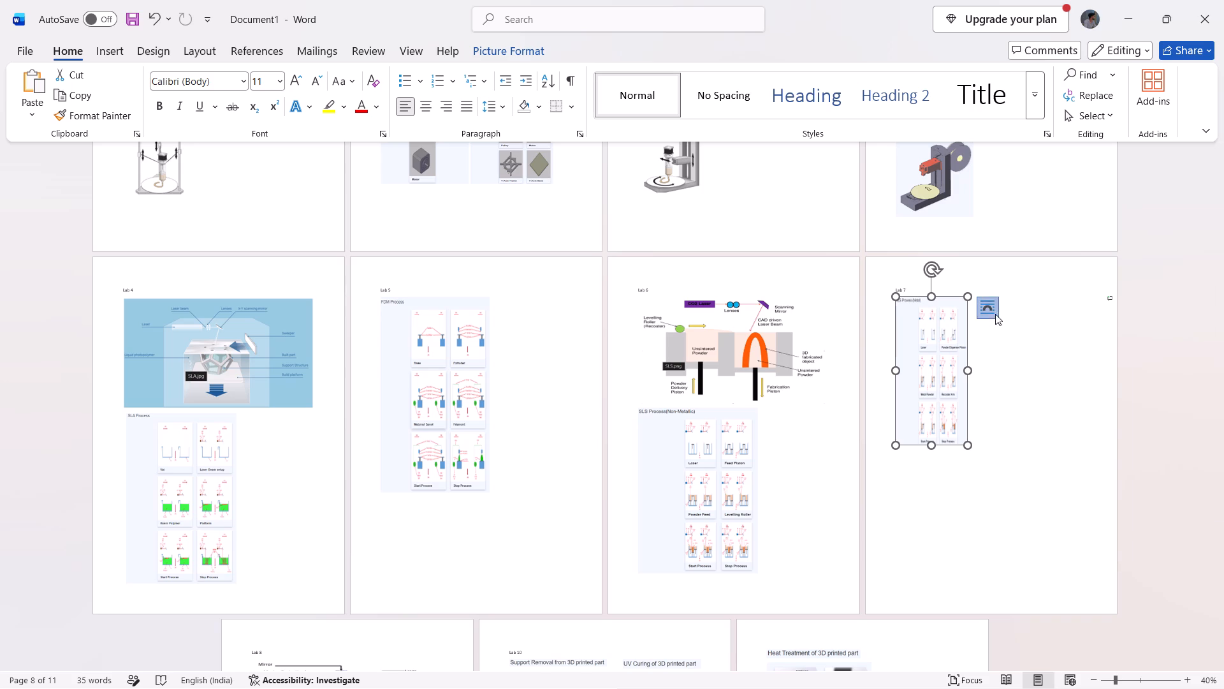
{"action": "left_click", "coordinate": [1034, 456]}
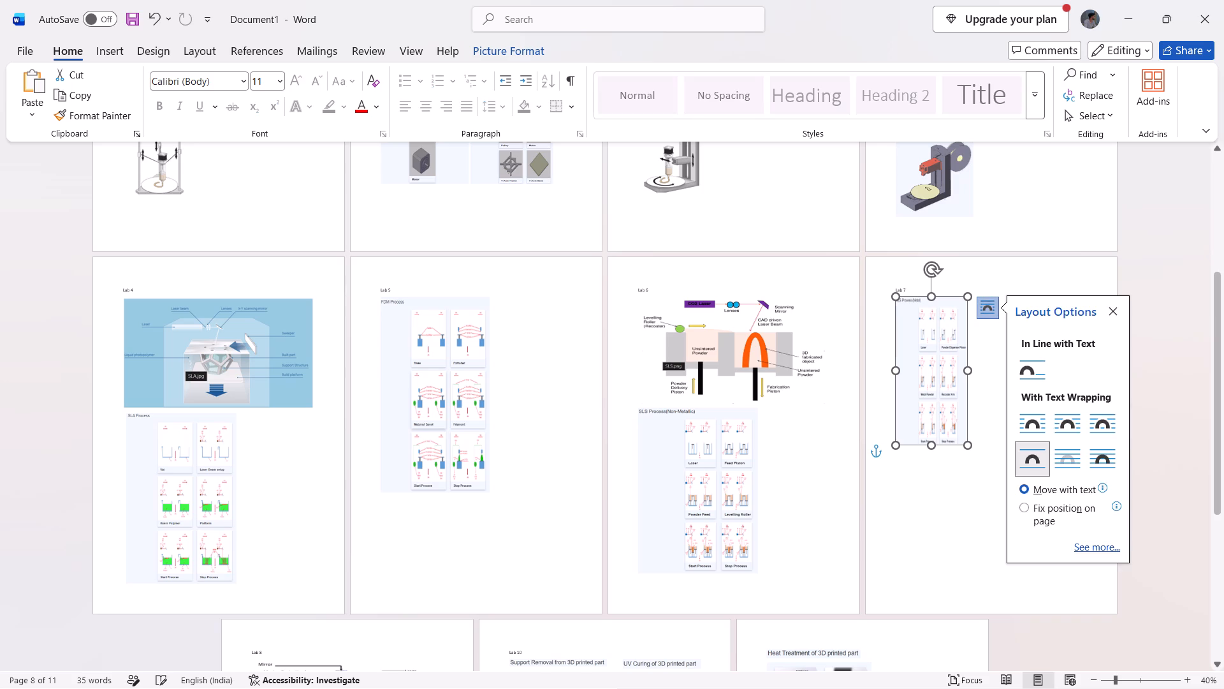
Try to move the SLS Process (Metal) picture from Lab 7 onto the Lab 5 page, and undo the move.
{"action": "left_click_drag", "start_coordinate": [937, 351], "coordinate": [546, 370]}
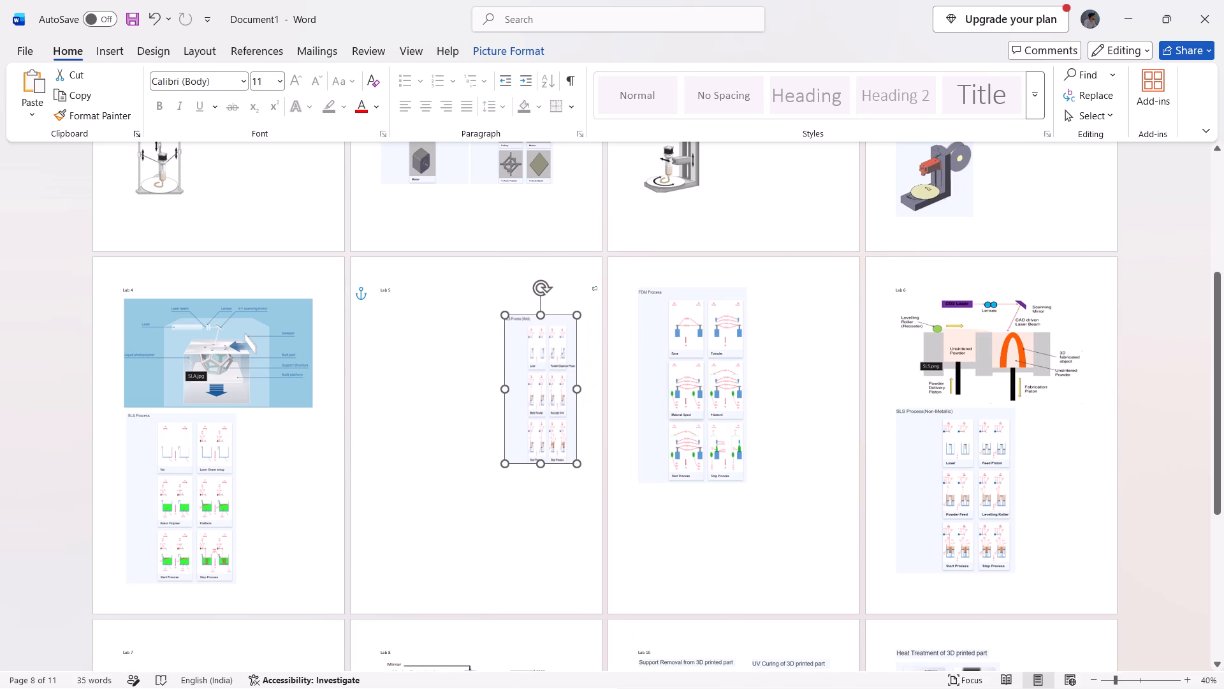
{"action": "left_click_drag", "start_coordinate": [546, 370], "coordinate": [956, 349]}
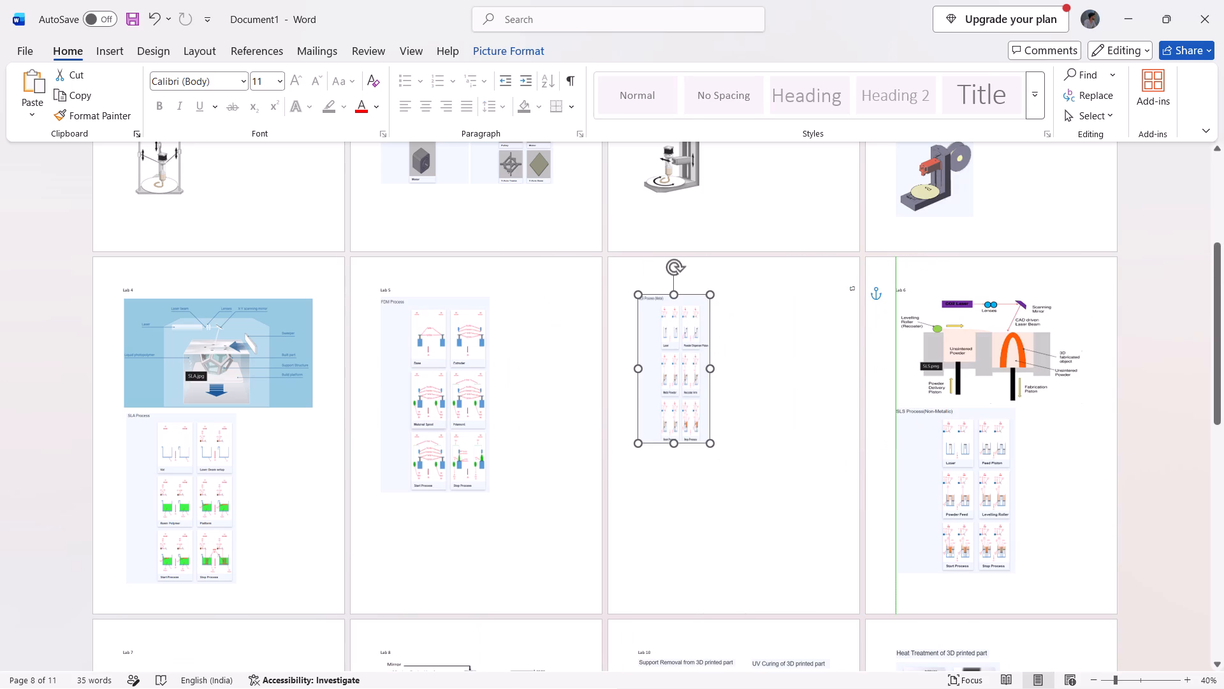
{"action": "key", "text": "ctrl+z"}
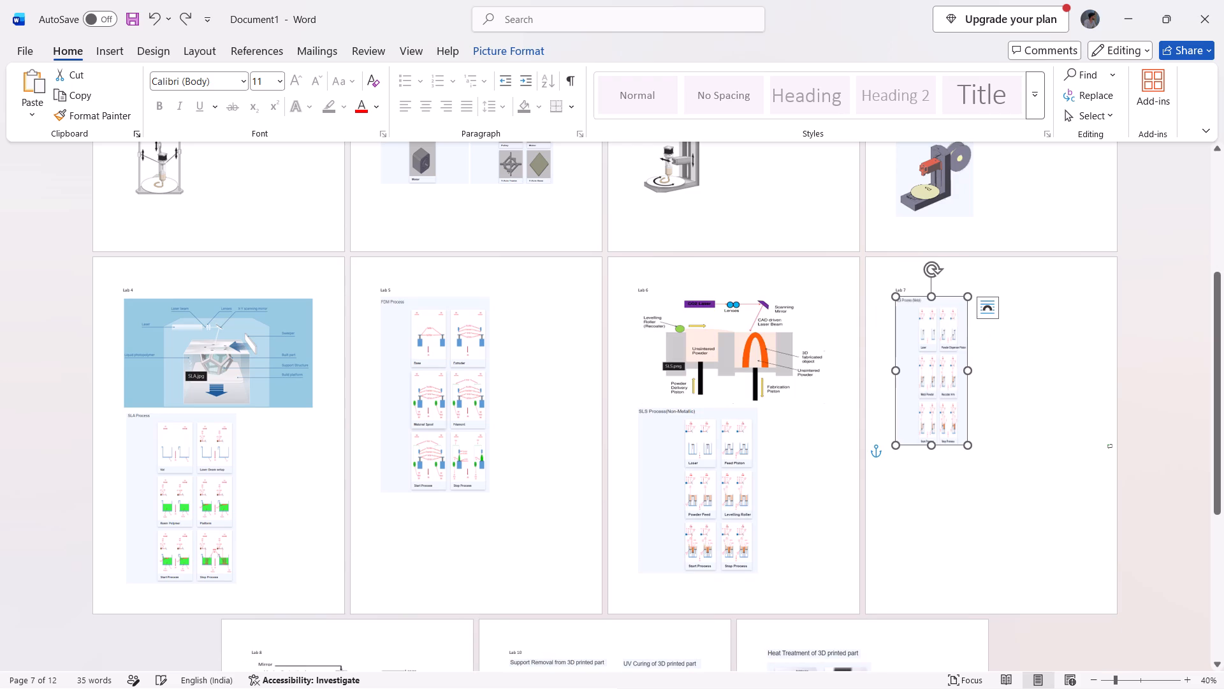
Apply Top and Bottom text wrapping to the FDM Process picture under Lab 5.
{"action": "left_click", "coordinate": [484, 354]}
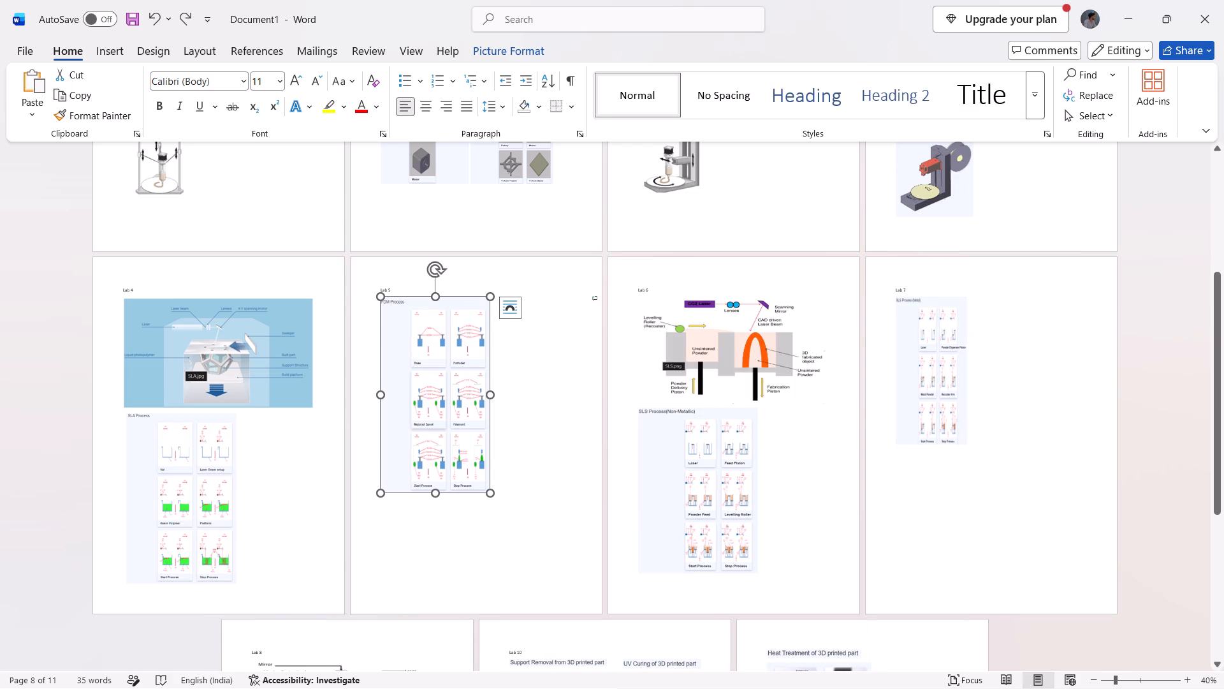
{"action": "left_click", "coordinate": [511, 310]}
{"action": "left_click", "coordinate": [548, 449]}
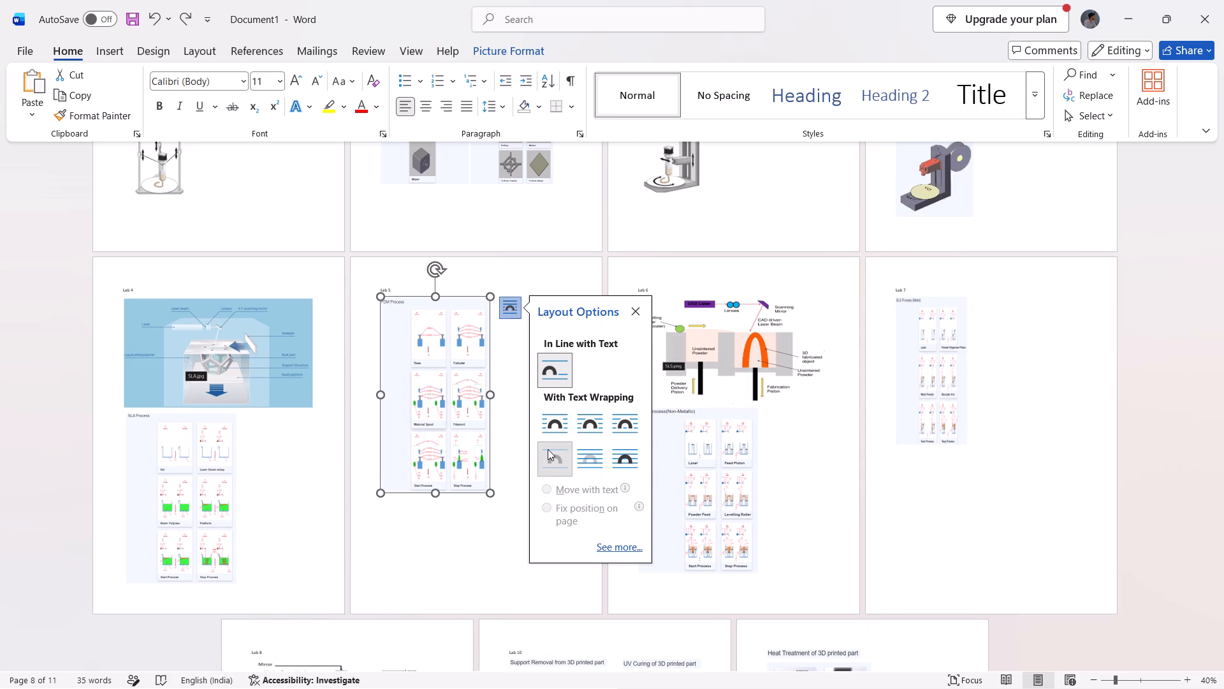
{"action": "left_click", "coordinate": [968, 512]}
Move the SLS Process (Metal) picture from the Lab 7 page to the empty space beside the FDM Process picture under Lab 5.
{"action": "left_click_drag", "start_coordinate": [941, 387], "coordinate": [553, 381]}
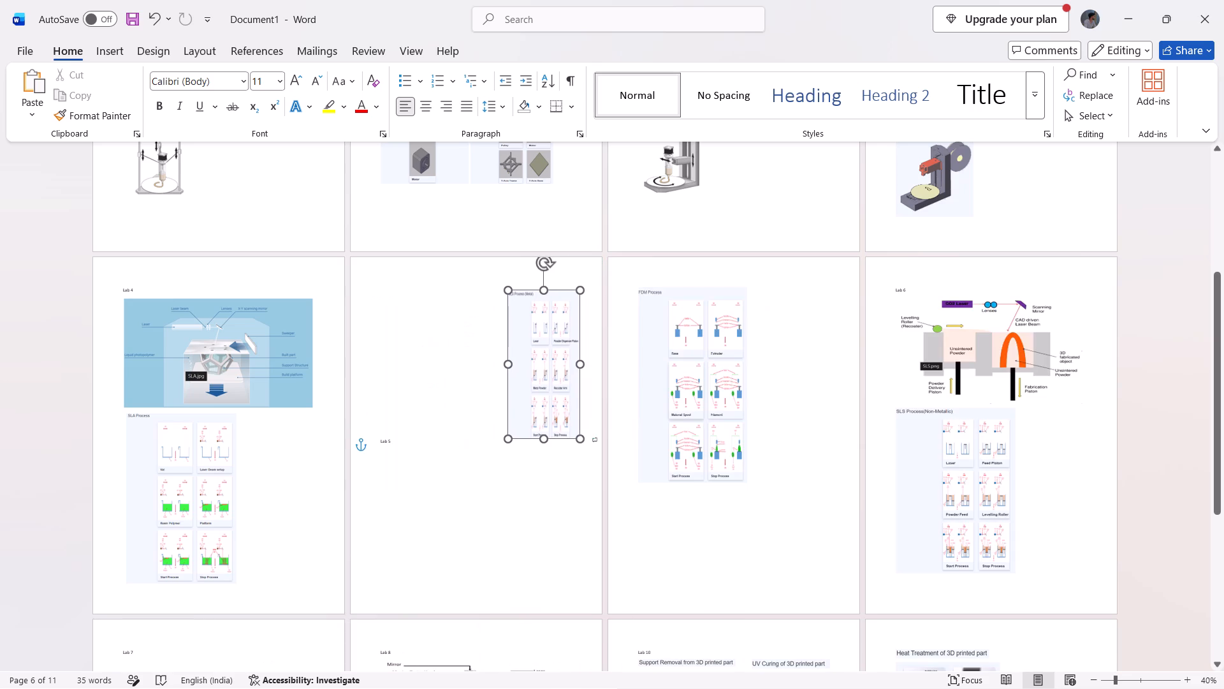
{"action": "left_click_drag", "start_coordinate": [553, 381], "coordinate": [557, 406]}
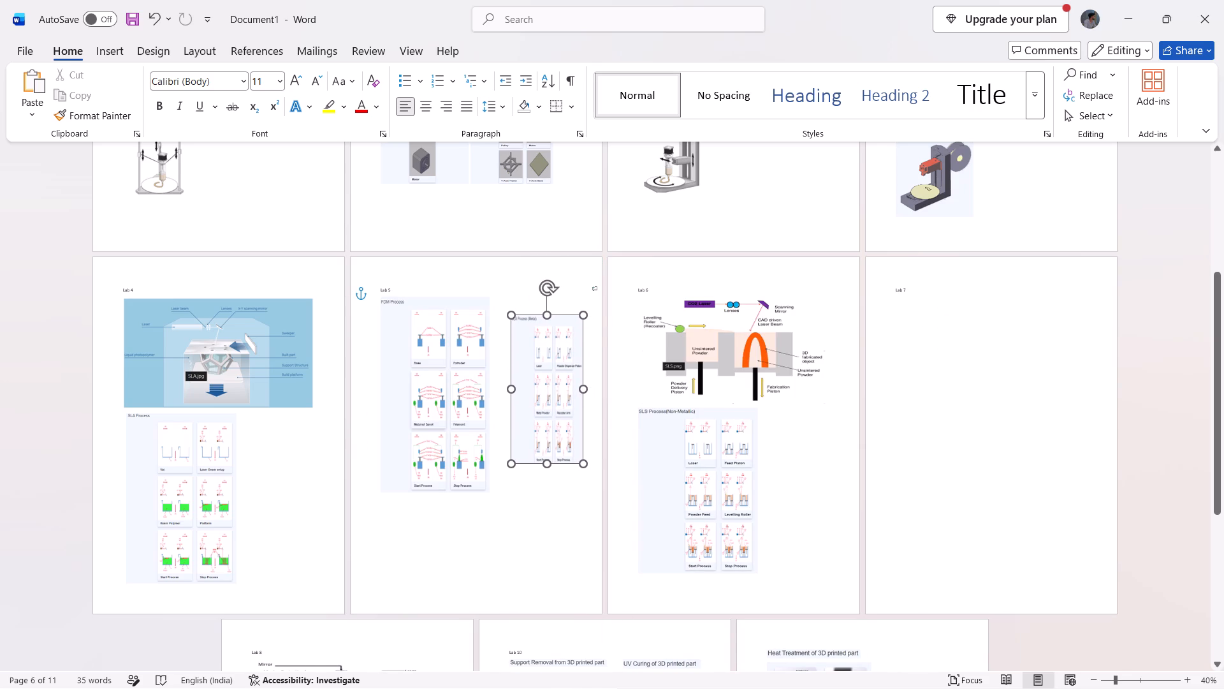
{"action": "left_click_drag", "start_coordinate": [557, 406], "coordinate": [555, 404]}
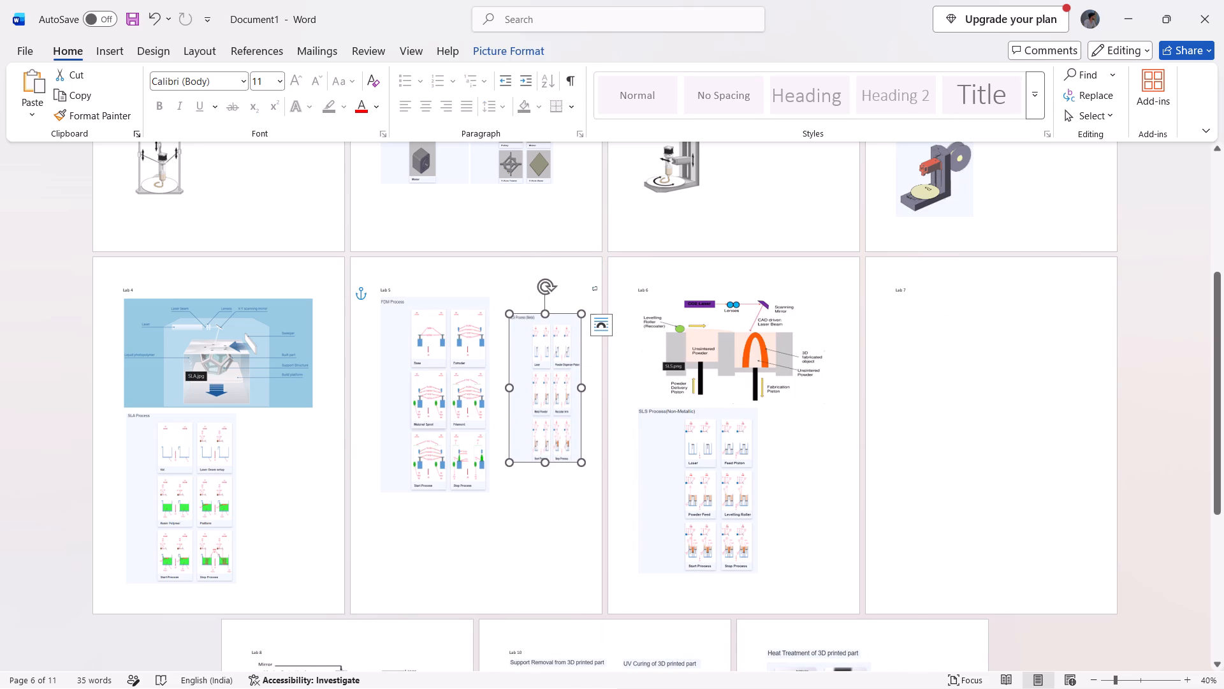
Delete the Lab 7 heading and the blank line below it from the emptied eighth page.
{"action": "left_click", "coordinate": [908, 297]}
{"action": "key", "text": "BackSpace"}
{"action": "key", "text": "BackSpace"}
{"action": "key", "text": "BackSpace"}
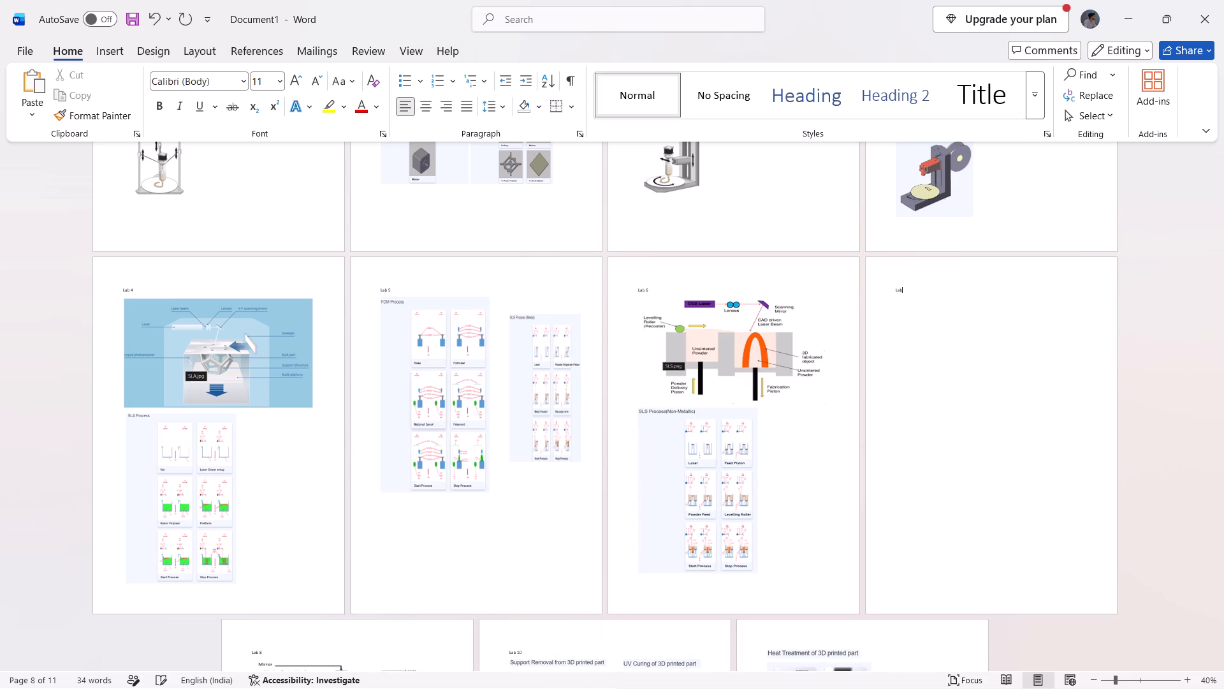
{"action": "key", "text": "BackSpace"}
{"action": "key", "text": "BackSpace"}
{"action": "key", "text": "BackSpace"}
{"action": "key", "text": "BackSpace"}
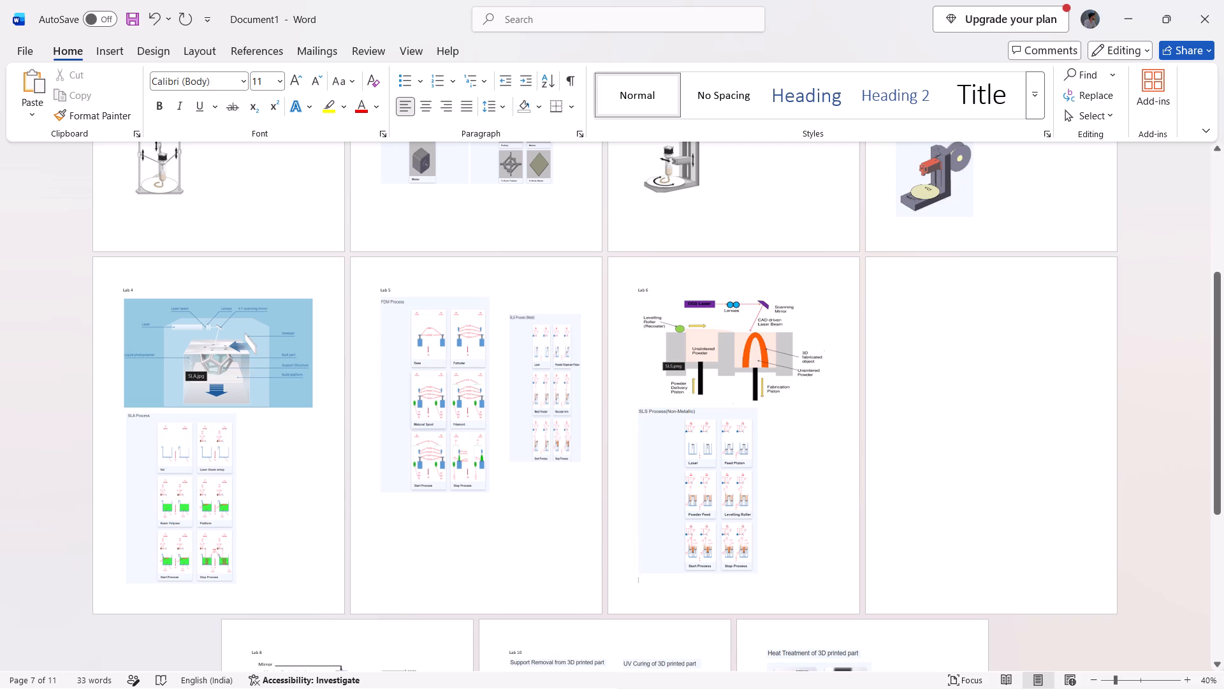
Enlarge the SLS Process (Metal) picture on the Lab 5 page from its upper-left corner towards the FDM Process picture's top edge.
{"action": "scroll", "coordinate": [521, 393], "scroll_direction": "up", "scroll_amount": 4, "text": "ctrl"}
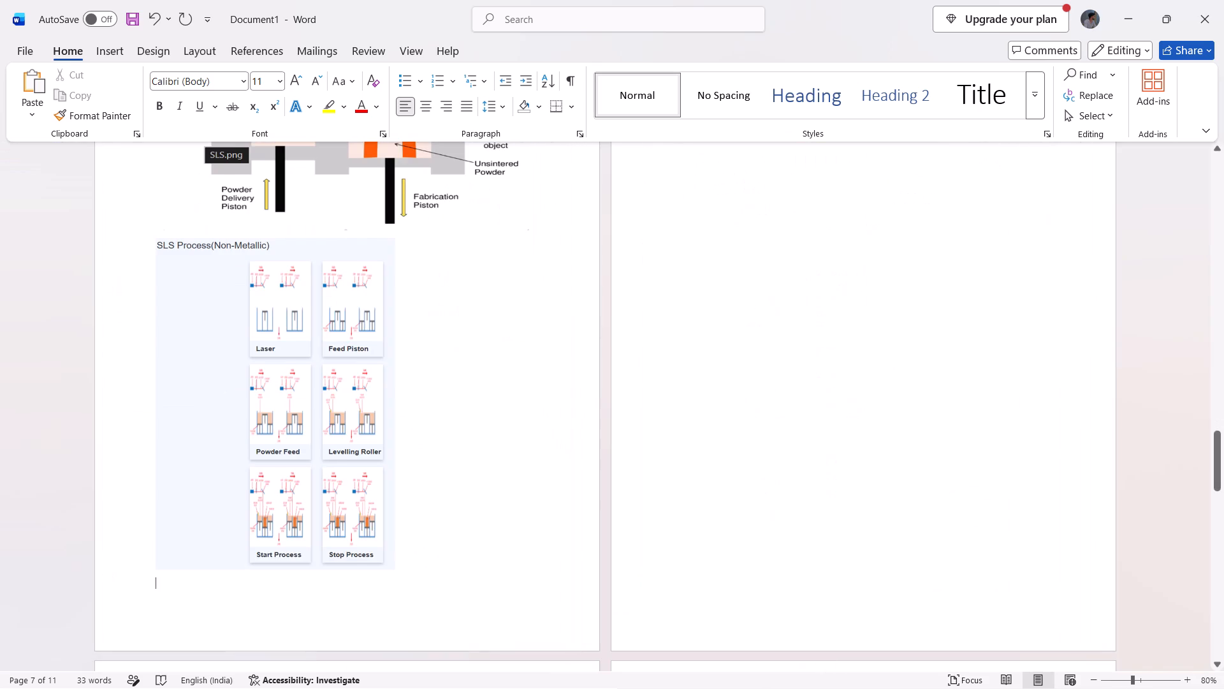
{"action": "scroll", "coordinate": [459, 328], "scroll_direction": "up", "scroll_amount": 5}
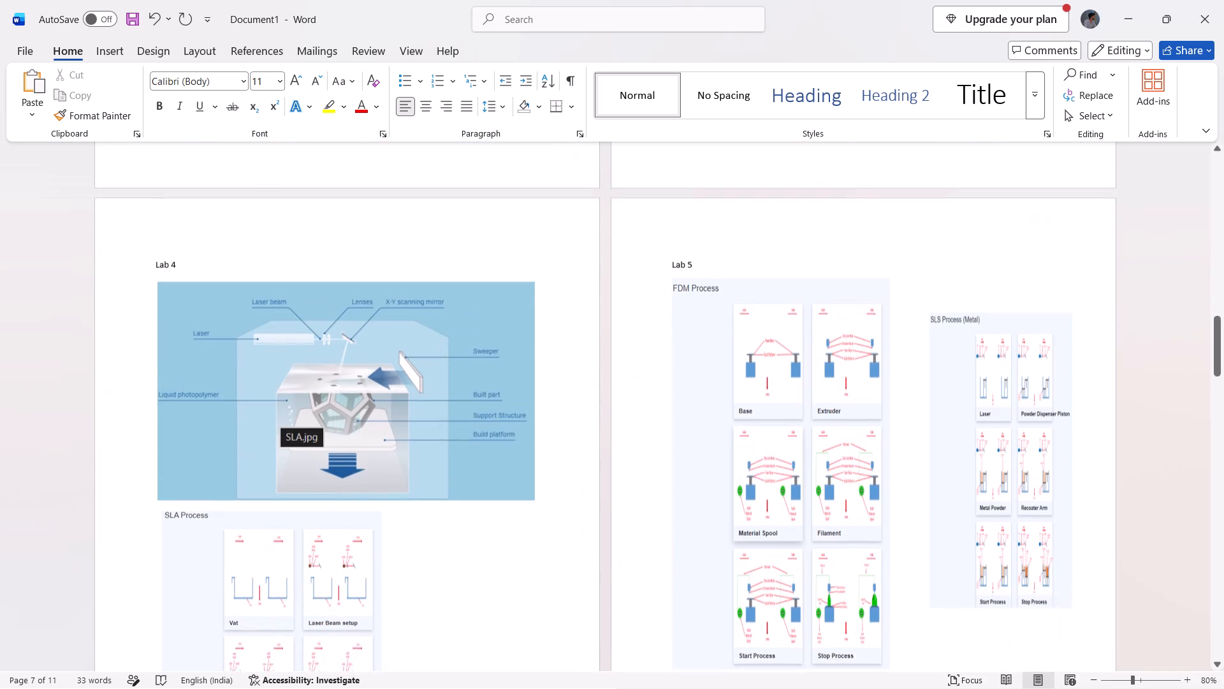
{"action": "scroll", "coordinate": [748, 366], "scroll_direction": "left", "scroll_amount": 1}
{"action": "scroll", "coordinate": [748, 366], "scroll_direction": "down", "scroll_amount": 1}
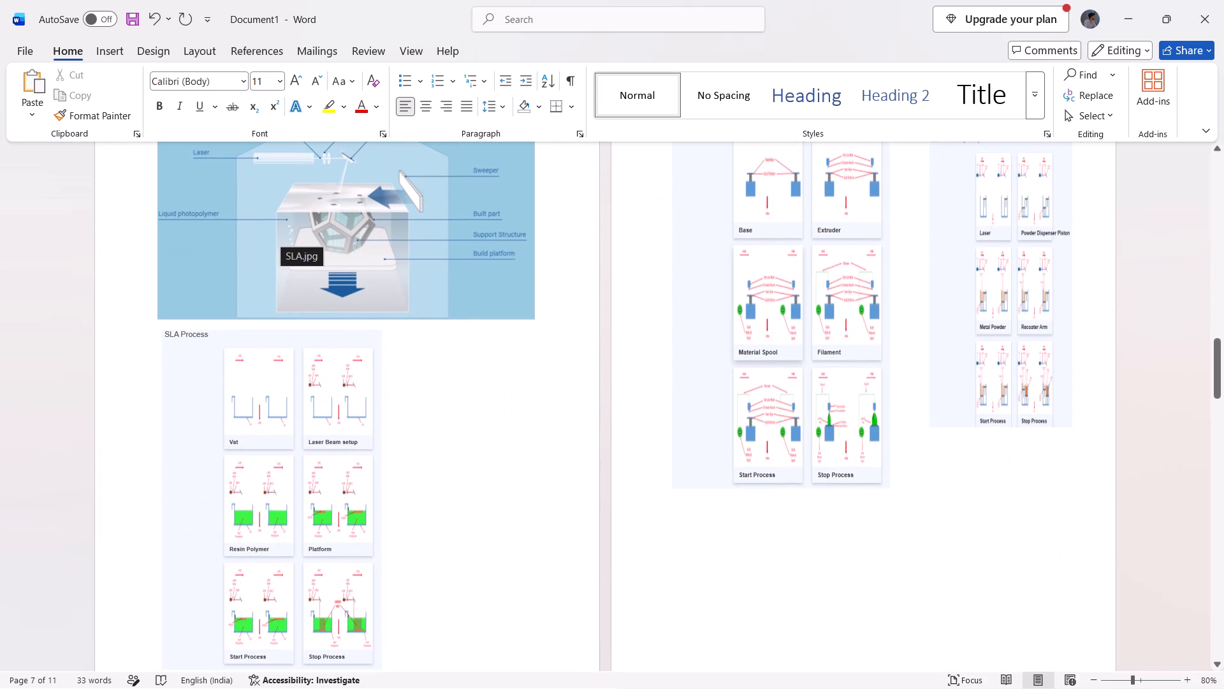
{"action": "scroll", "coordinate": [1003, 269], "scroll_direction": "up", "scroll_amount": 1}
{"action": "left_click", "coordinate": [834, 374]}
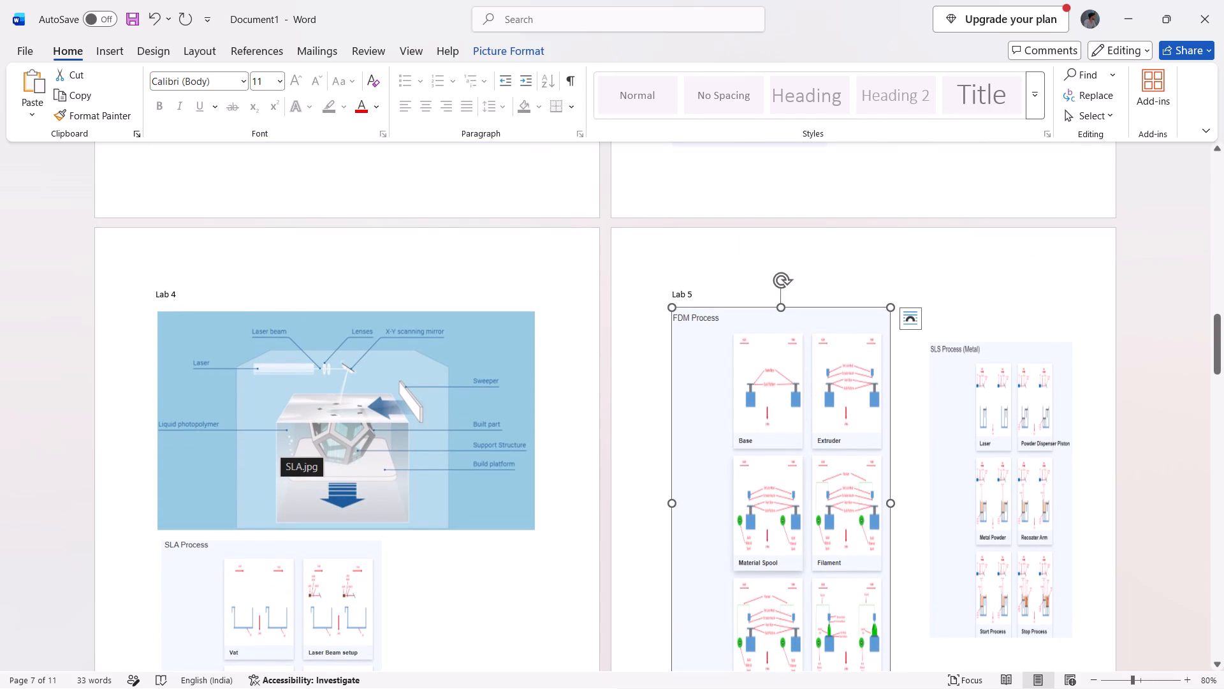
{"action": "left_click", "coordinate": [965, 376]}
{"action": "left_click", "coordinate": [933, 344]}
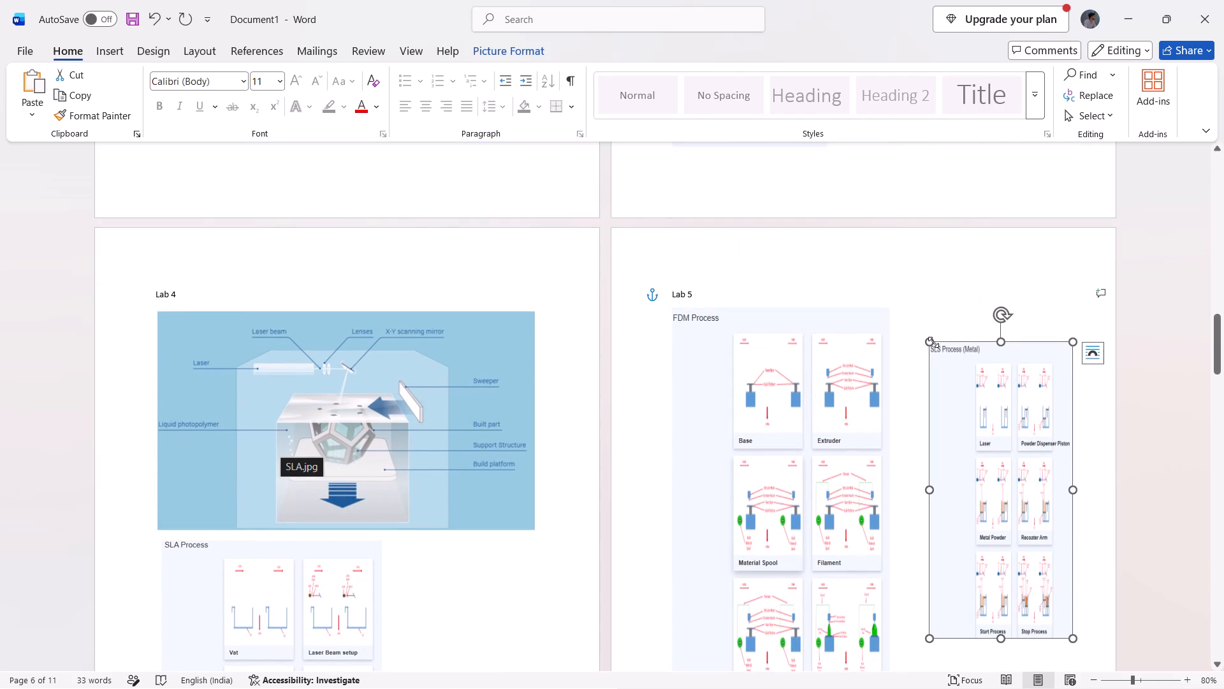
{"action": "left_click_drag", "start_coordinate": [929, 341], "coordinate": [910, 313]}
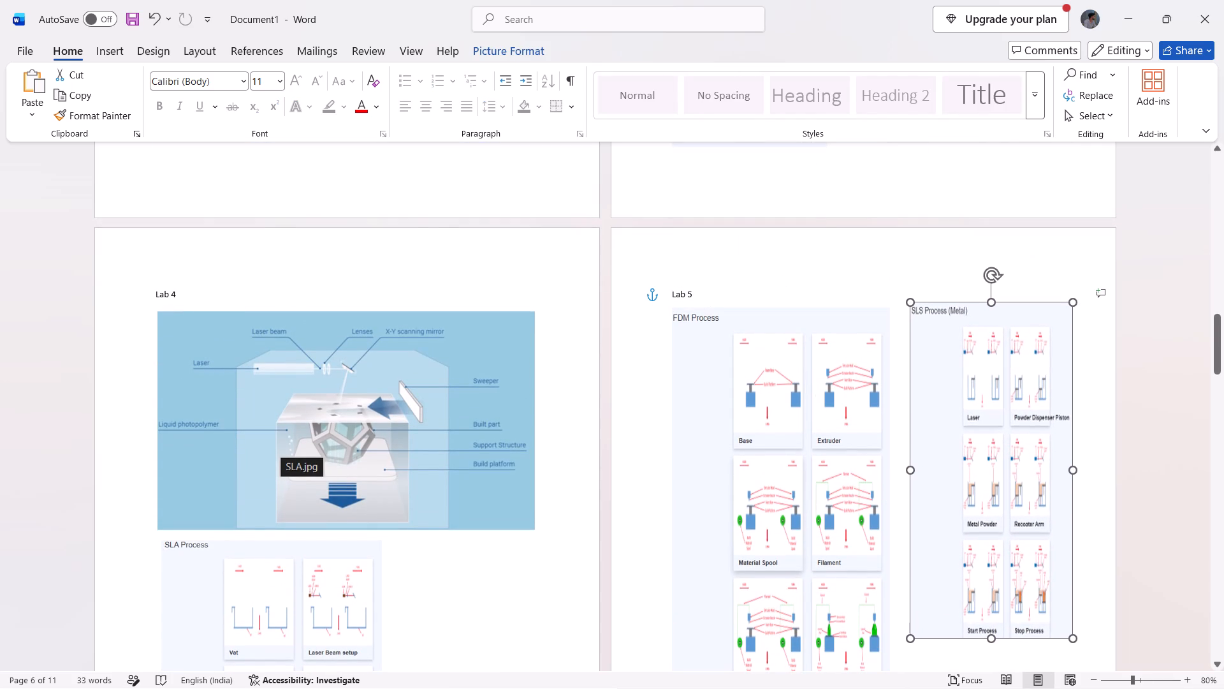
{"action": "left_click_drag", "start_coordinate": [910, 313], "coordinate": [917, 323]}
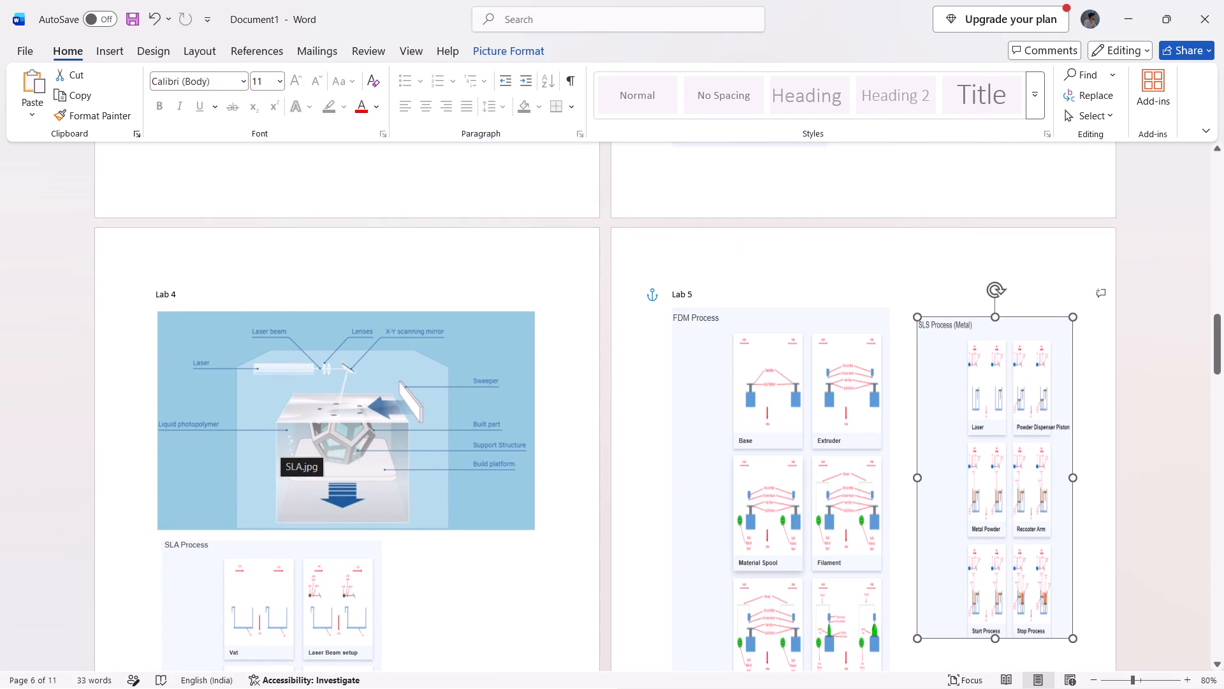
{"action": "left_click_drag", "start_coordinate": [917, 323], "coordinate": [917, 322]}
Stretch the SLS Process (Metal) picture downward to roughly the bottom of the neighbouring FDM Process picture.
{"action": "scroll", "coordinate": [943, 367], "scroll_direction": "down", "scroll_amount": 1}
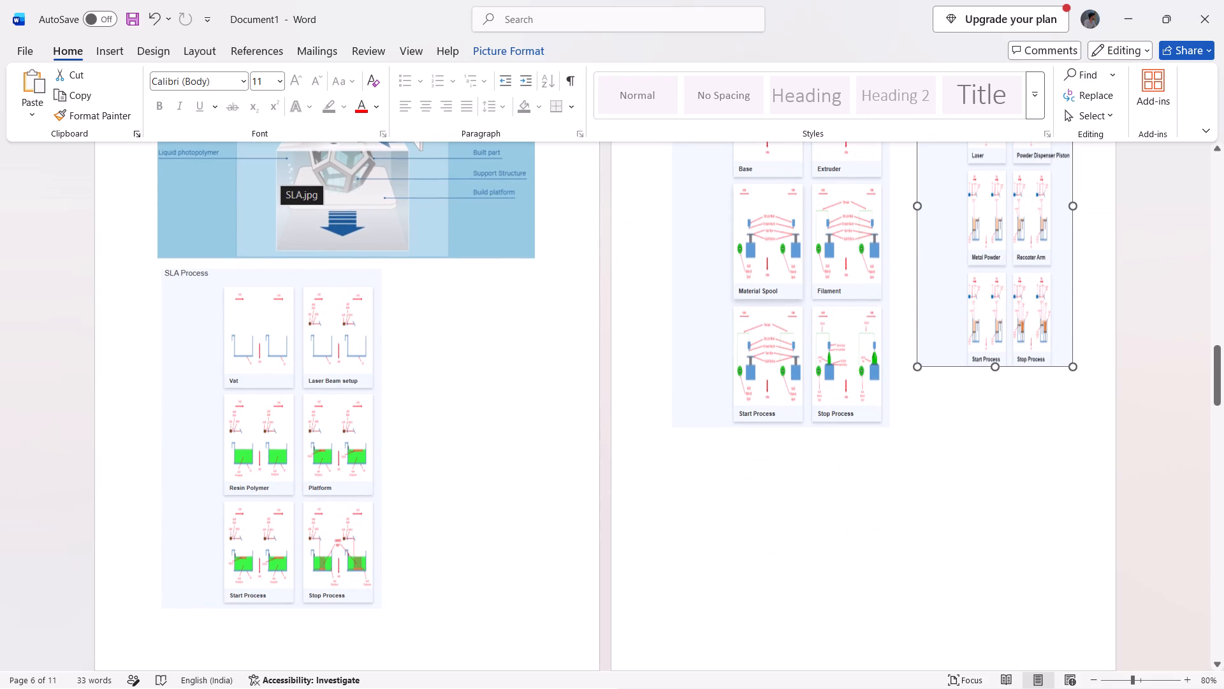
{"action": "left_click_drag", "start_coordinate": [994, 367], "coordinate": [1000, 397]}
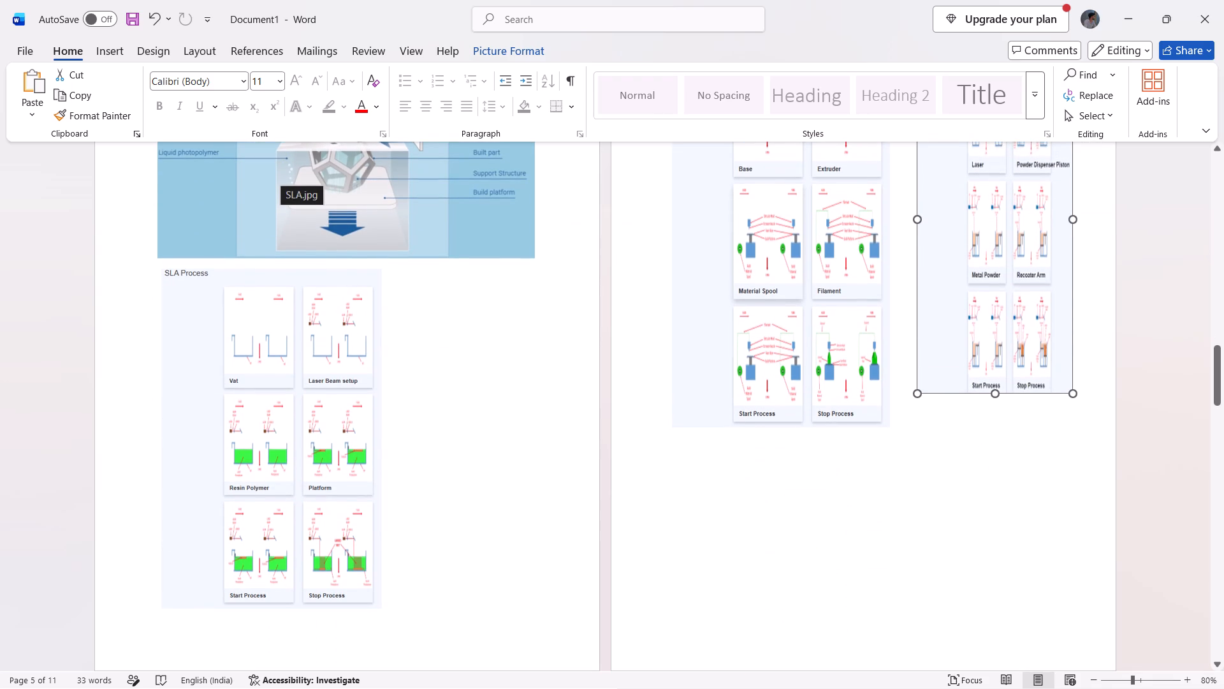
{"action": "left_click_drag", "start_coordinate": [1000, 397], "coordinate": [1003, 419]}
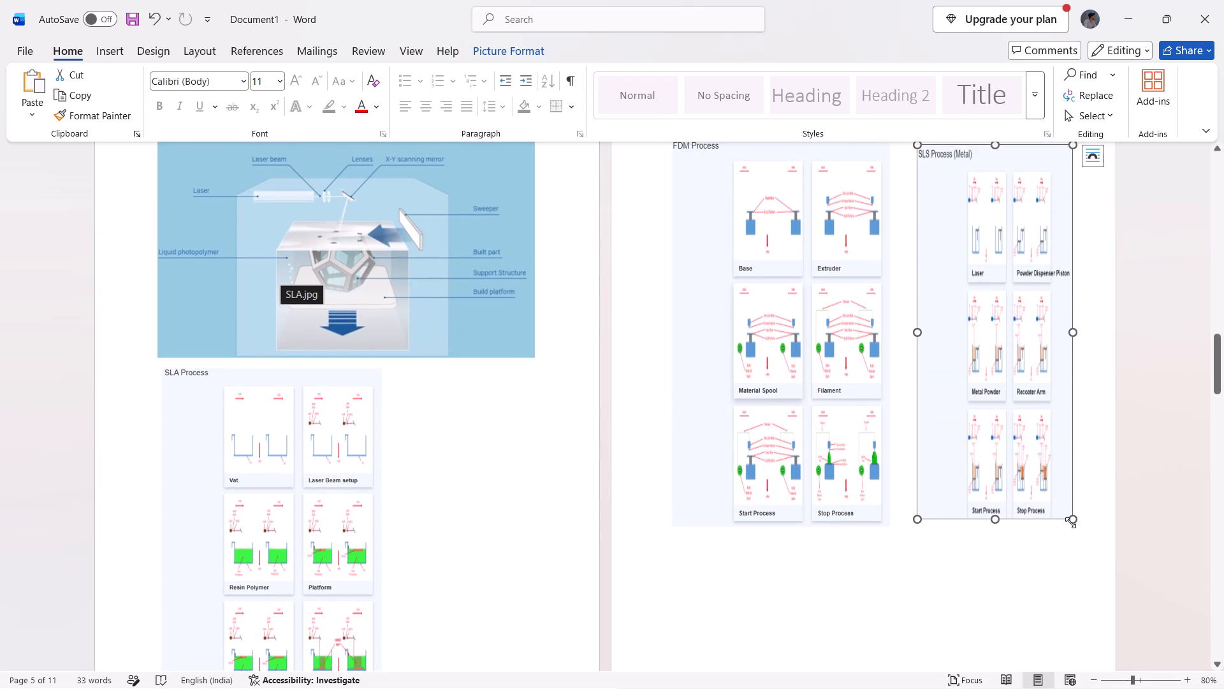
{"action": "left_click_drag", "start_coordinate": [995, 519], "coordinate": [995, 533]}
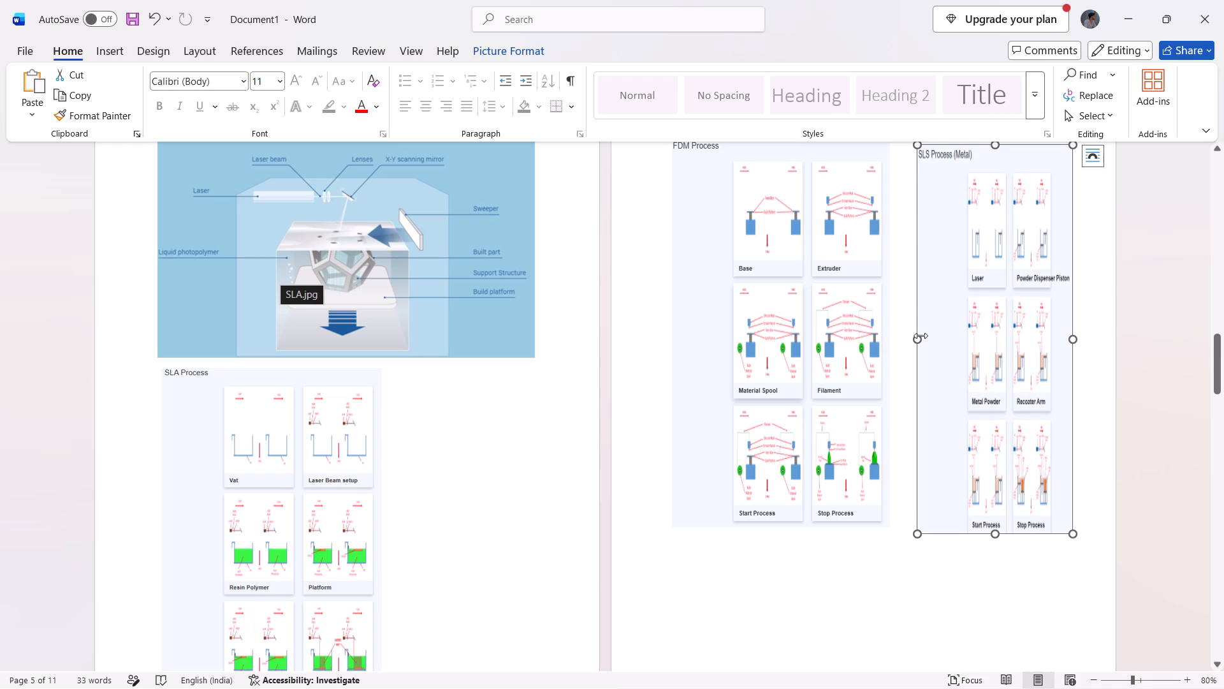
Widen the SLS Process (Metal) picture on both sides so it fills the space between the FDM Process picture and the page edge.
{"action": "left_click_drag", "start_coordinate": [920, 341], "coordinate": [898, 341]}
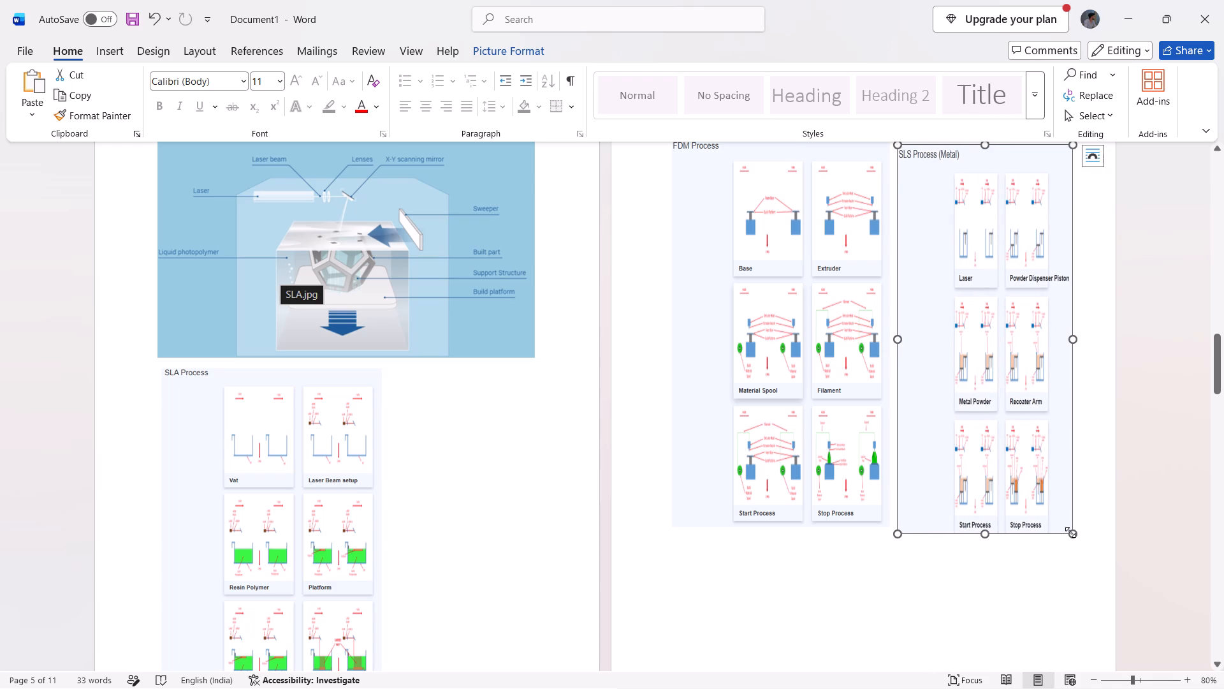
{"action": "left_click_drag", "start_coordinate": [1070, 532], "coordinate": [1086, 544]}
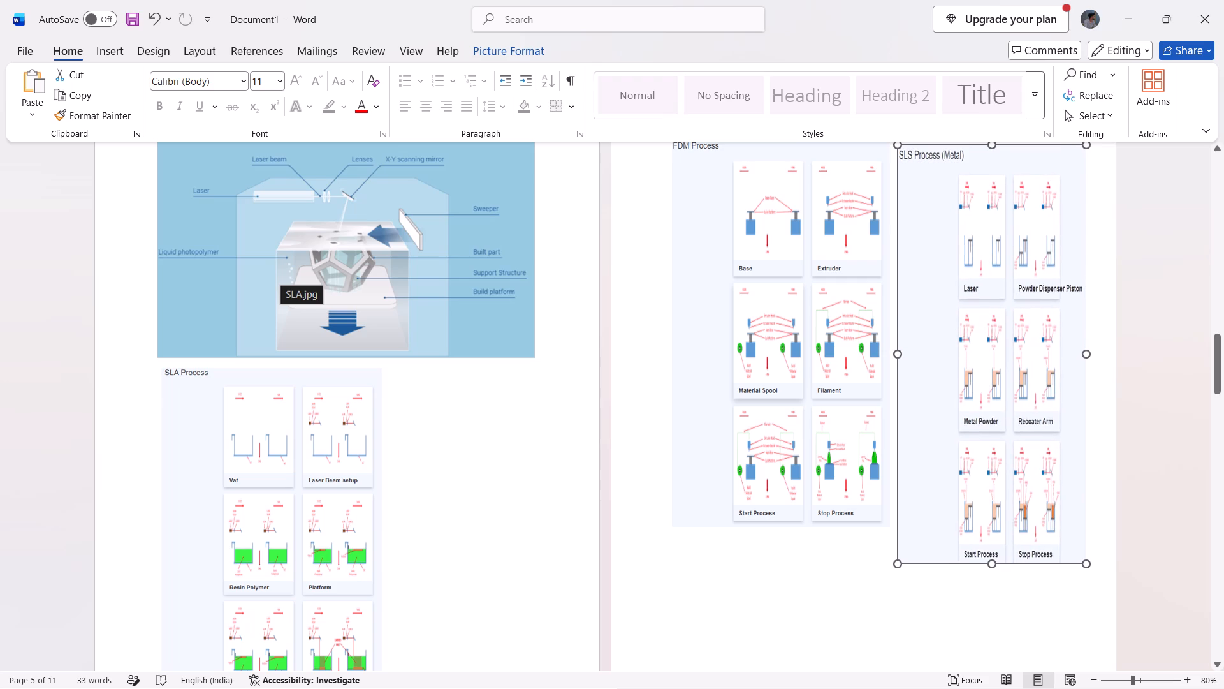
{"action": "left_click_drag", "start_coordinate": [1086, 544], "coordinate": [1075, 526]}
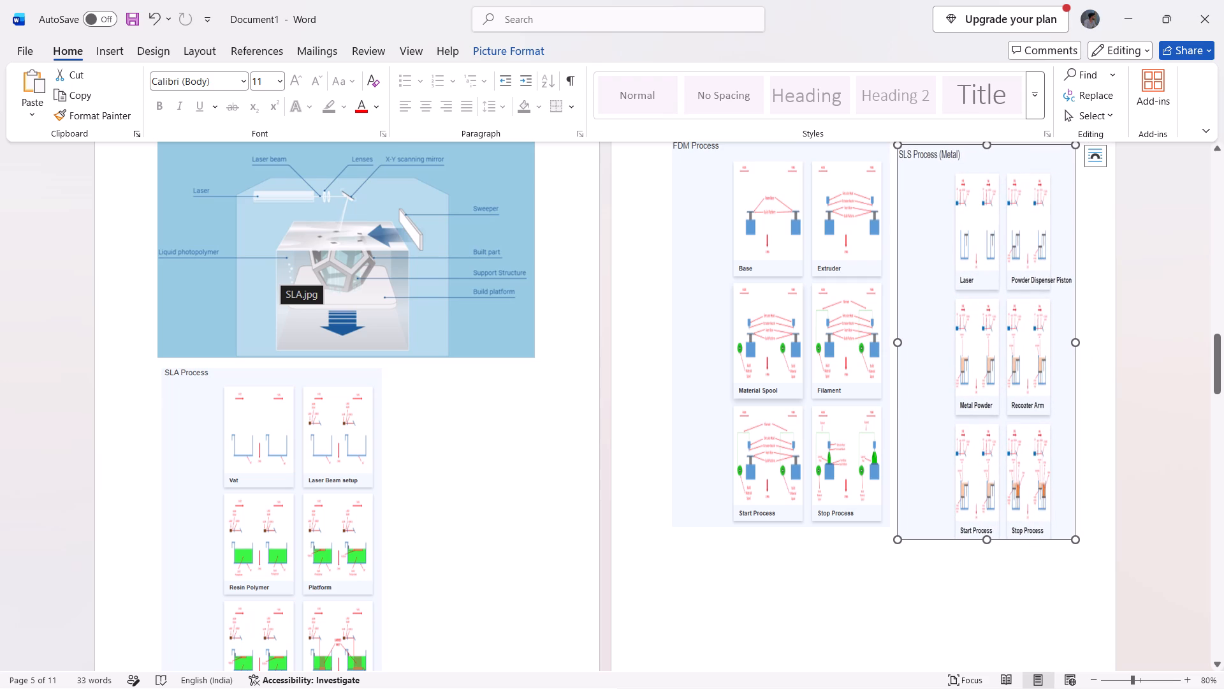
{"action": "left_click_drag", "start_coordinate": [1077, 343], "coordinate": [1091, 346]}
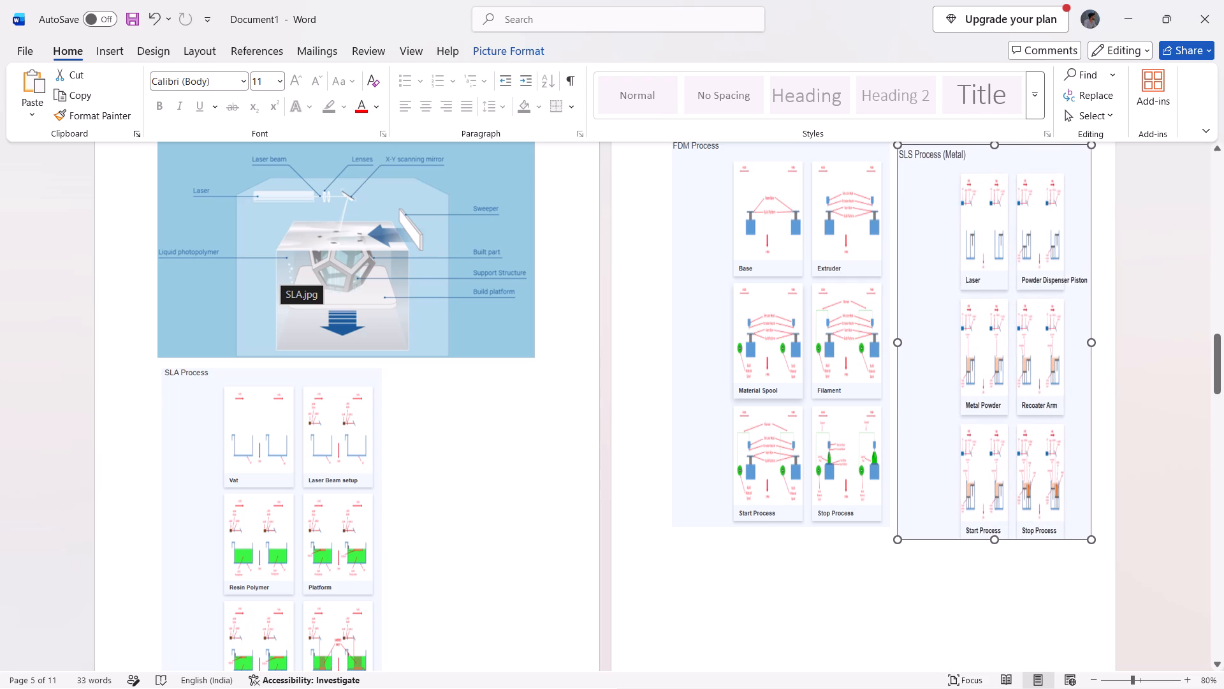
{"action": "left_click_drag", "start_coordinate": [1091, 346], "coordinate": [1104, 348]}
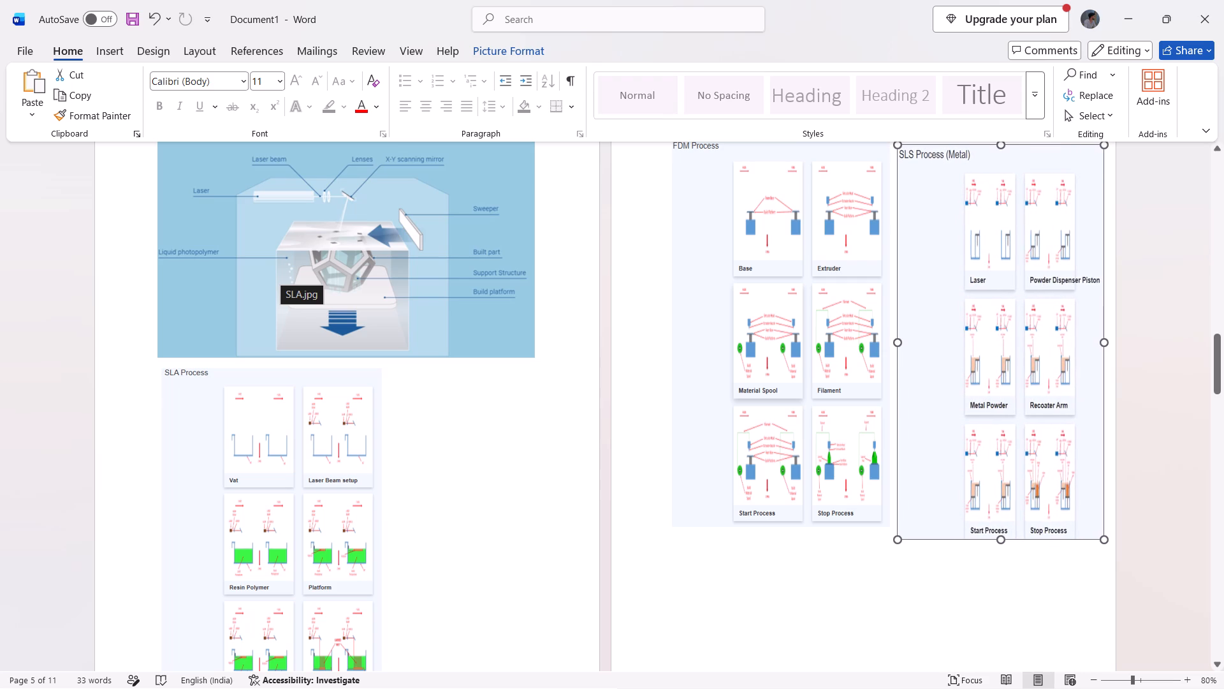
{"action": "left_click_drag", "start_coordinate": [1104, 348], "coordinate": [1104, 348]}
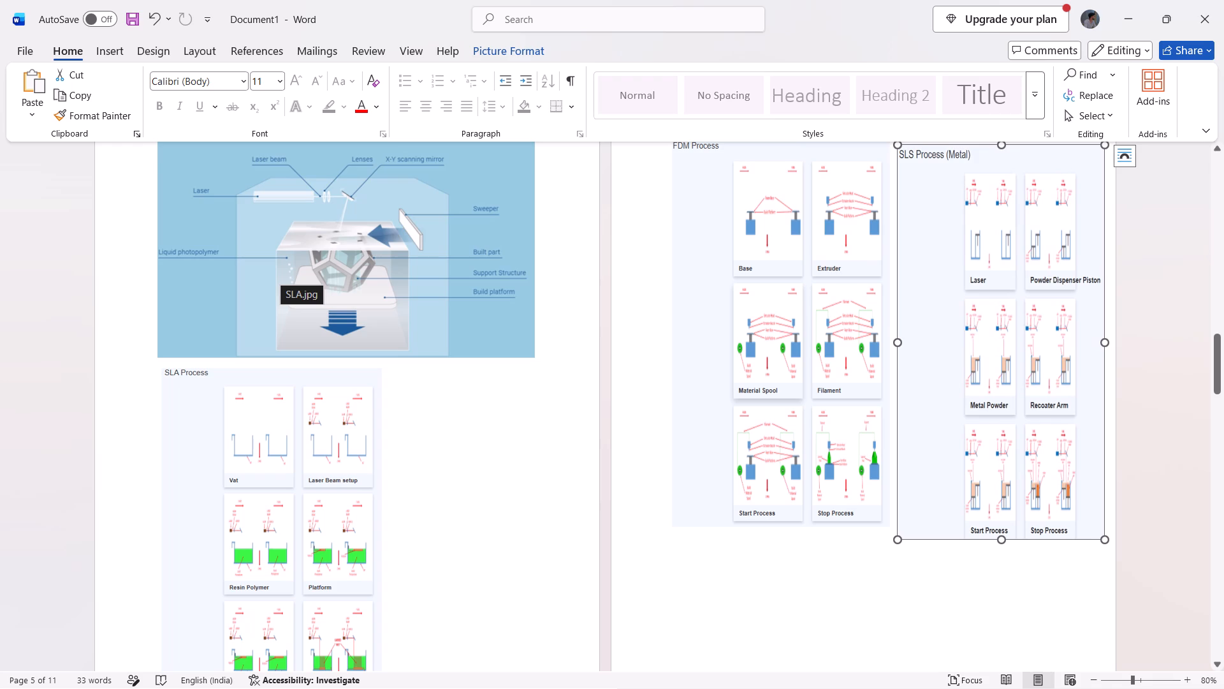
Move the FDM Process picture left into the page margin, opening a gap before the SLS Process (Metal) picture.
{"action": "scroll", "coordinate": [932, 315], "scroll_direction": "up", "scroll_amount": 1}
{"action": "left_click", "coordinate": [732, 439]}
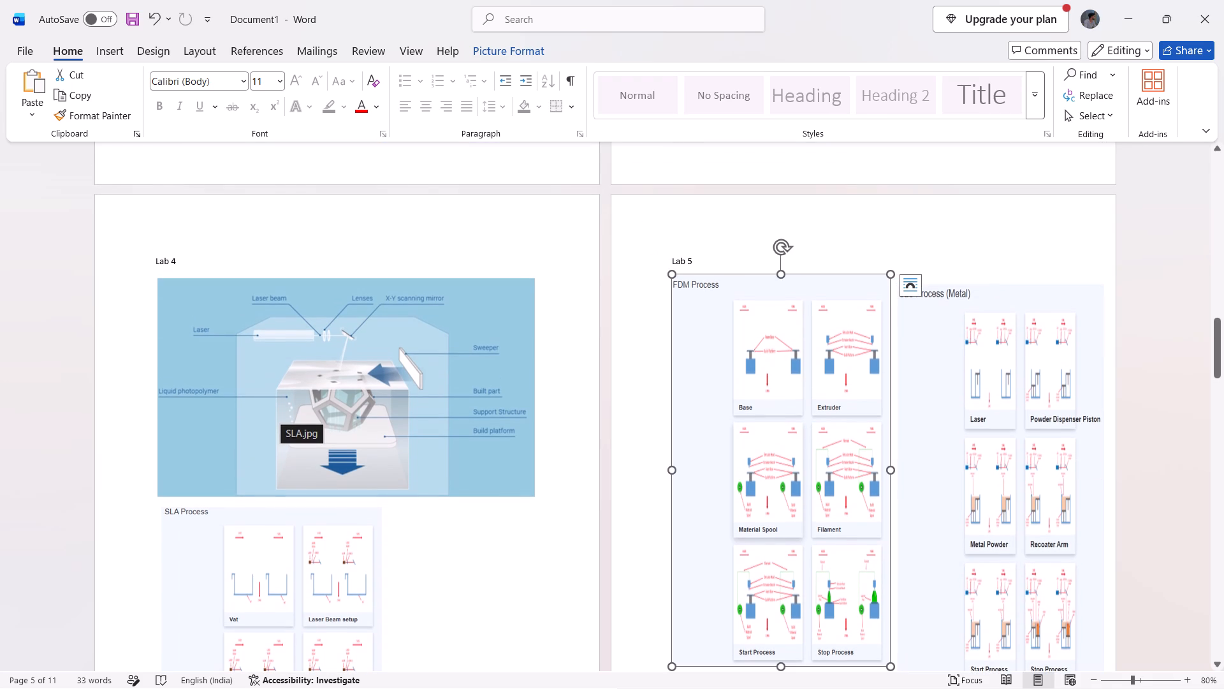
{"action": "left_click_drag", "start_coordinate": [778, 303], "coordinate": [749, 306]}
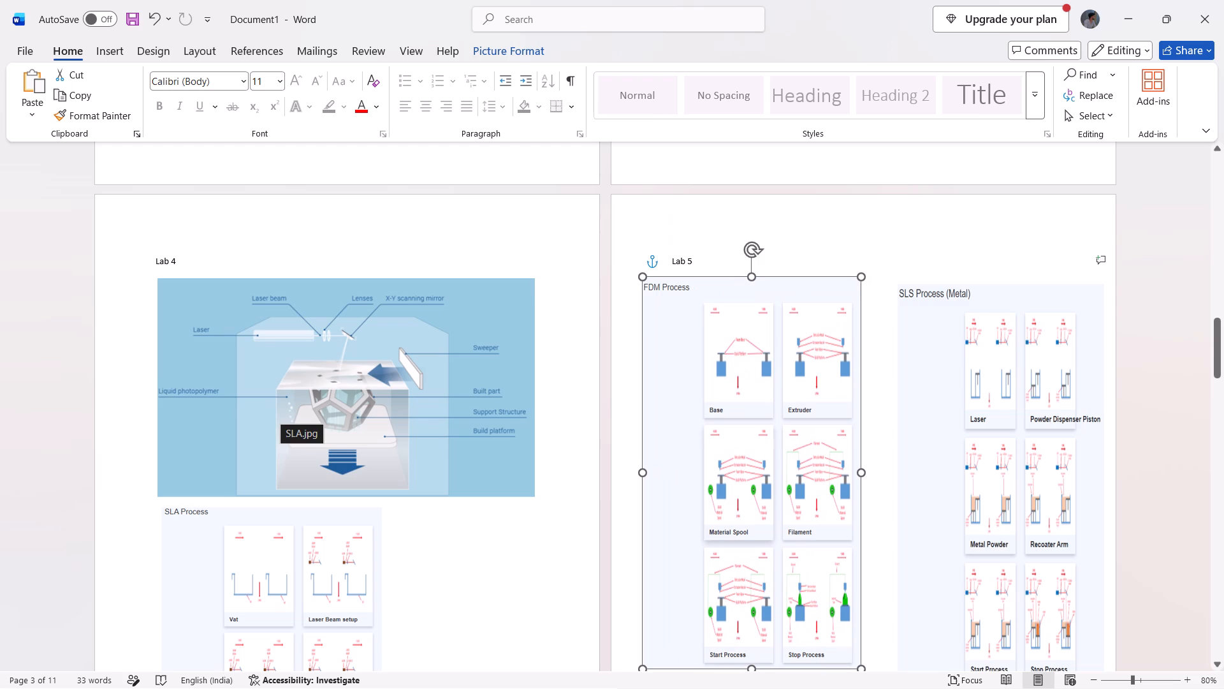
{"action": "left_click_drag", "start_coordinate": [749, 306], "coordinate": [747, 306]}
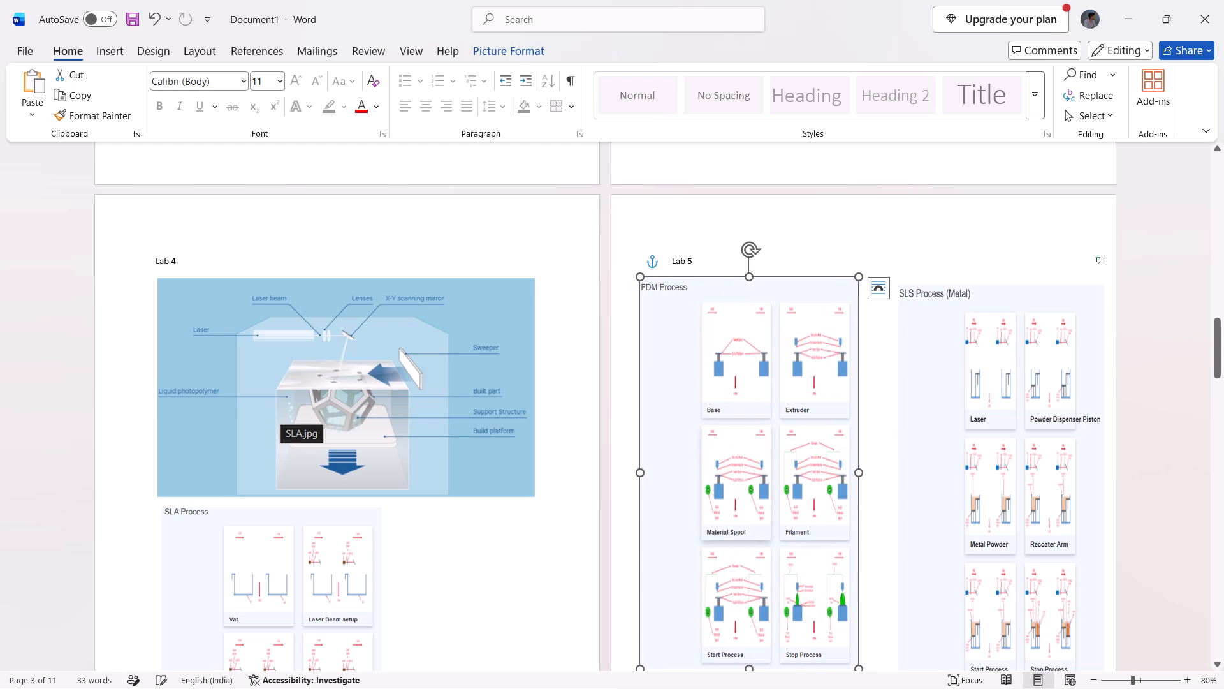
Shift the SLS Process (Metal) picture left, closer to the FDM Process picture, and widen it slightly at its right edge.
{"action": "left_click", "coordinate": [992, 377]}
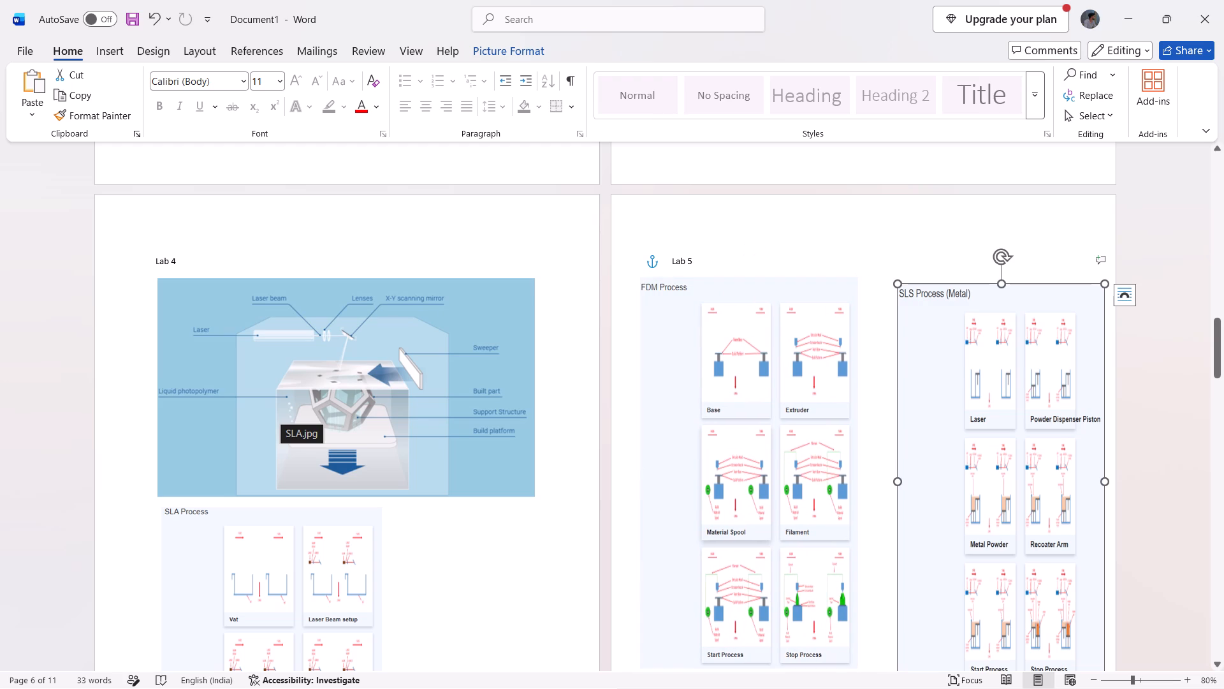
{"action": "left_click_drag", "start_coordinate": [986, 378], "coordinate": [966, 373]}
{"action": "scroll", "coordinate": [966, 373], "scroll_direction": "down", "scroll_amount": 1}
{"action": "left_click", "coordinate": [924, 378]}
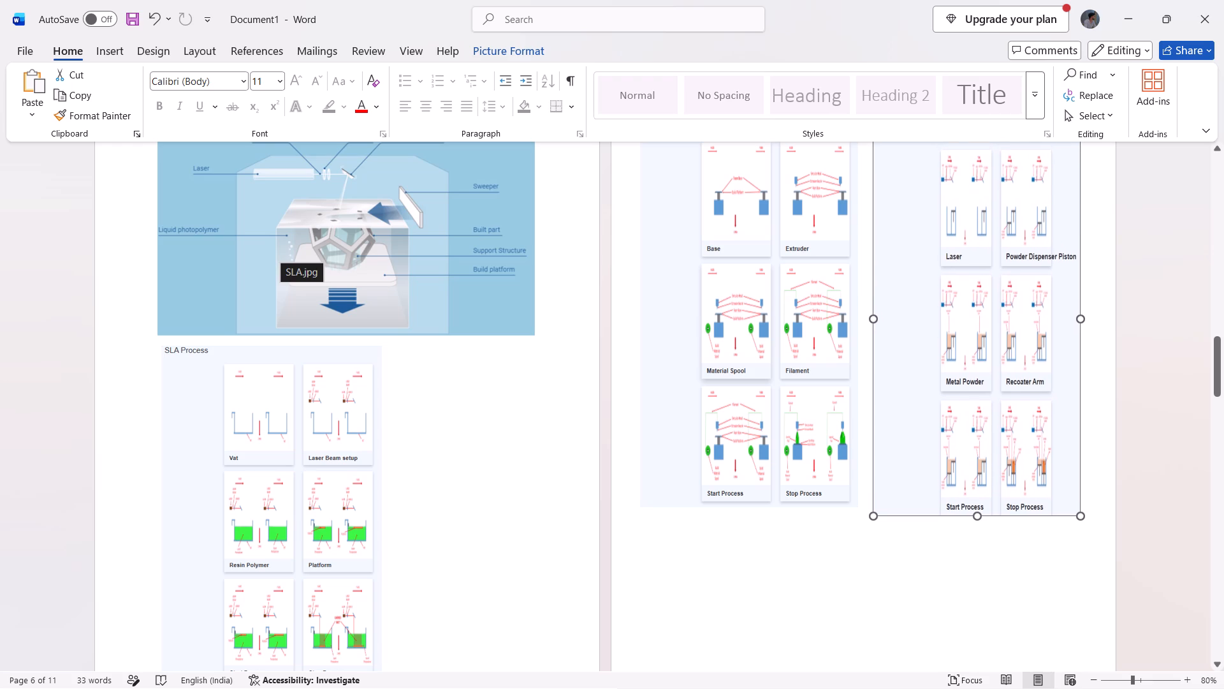
{"action": "left_click", "coordinate": [1082, 322]}
Insert a caption below the SLS Process (Metal) picture, adding "lab 7" after the Figure 4 label.
{"action": "left_click", "coordinate": [1020, 499]}
{"action": "left_click", "coordinate": [1020, 499]}
{"action": "left_click", "coordinate": [1014, 558]}
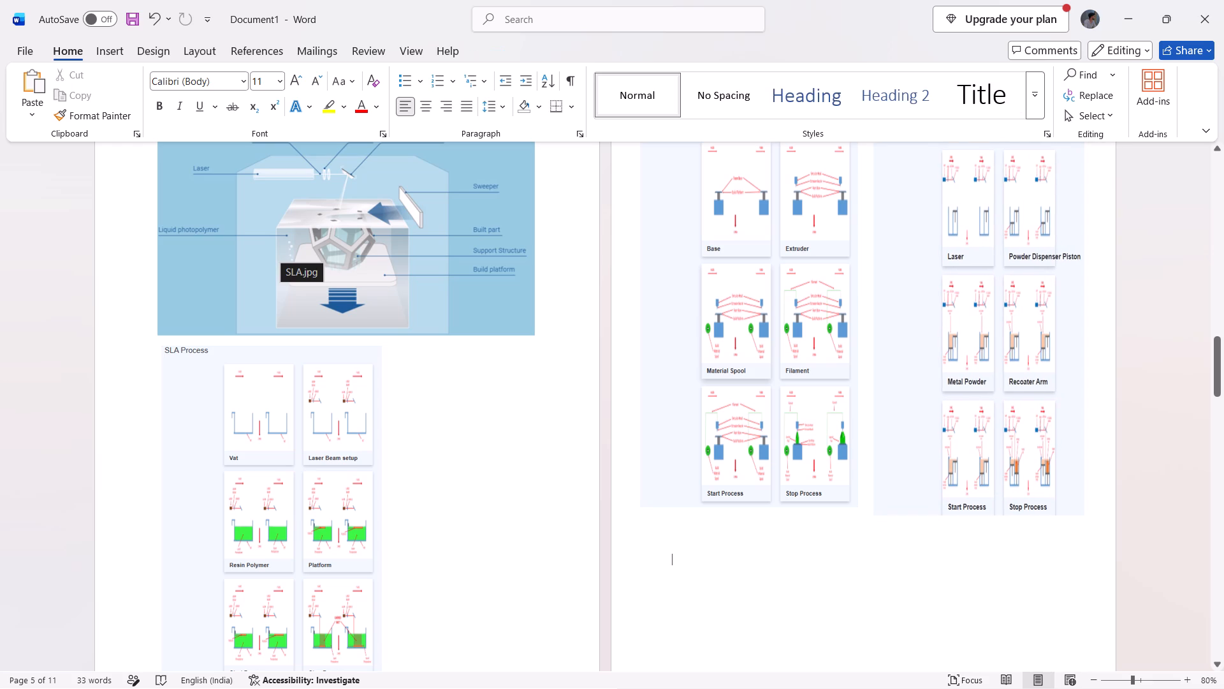
{"action": "left_click", "coordinate": [985, 490]}
{"action": "right_click", "coordinate": [958, 443]}
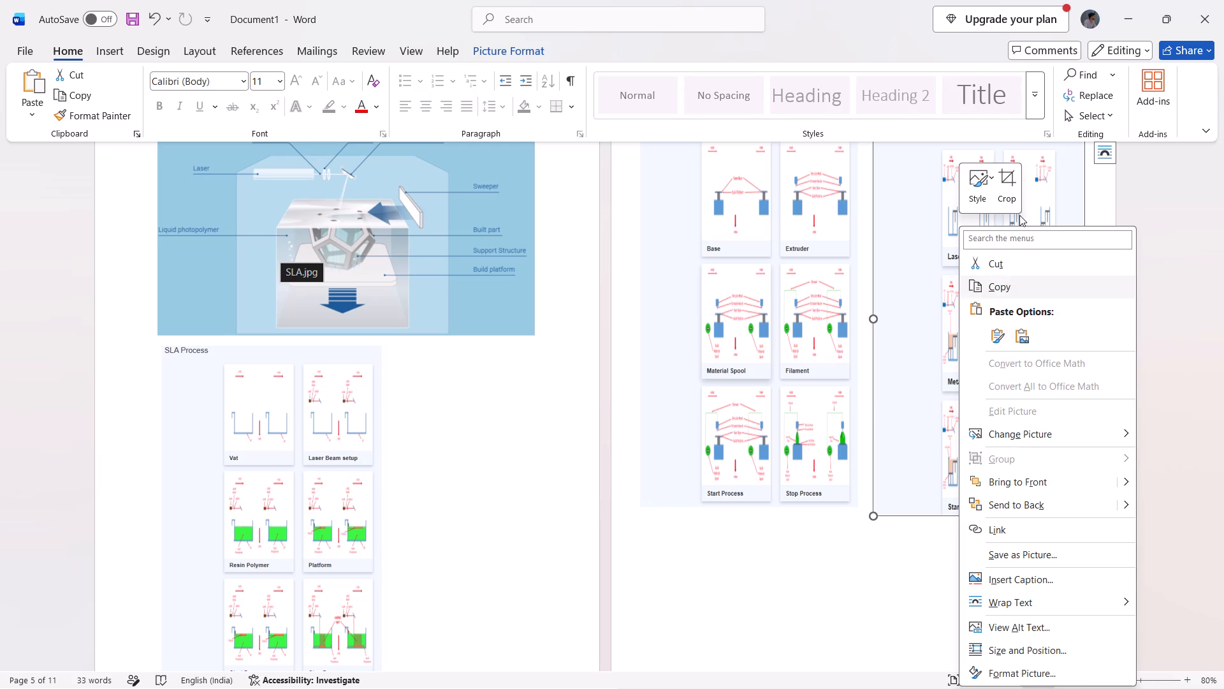
{"action": "left_click", "coordinate": [1056, 573]}
{"action": "key", "text": "space"}
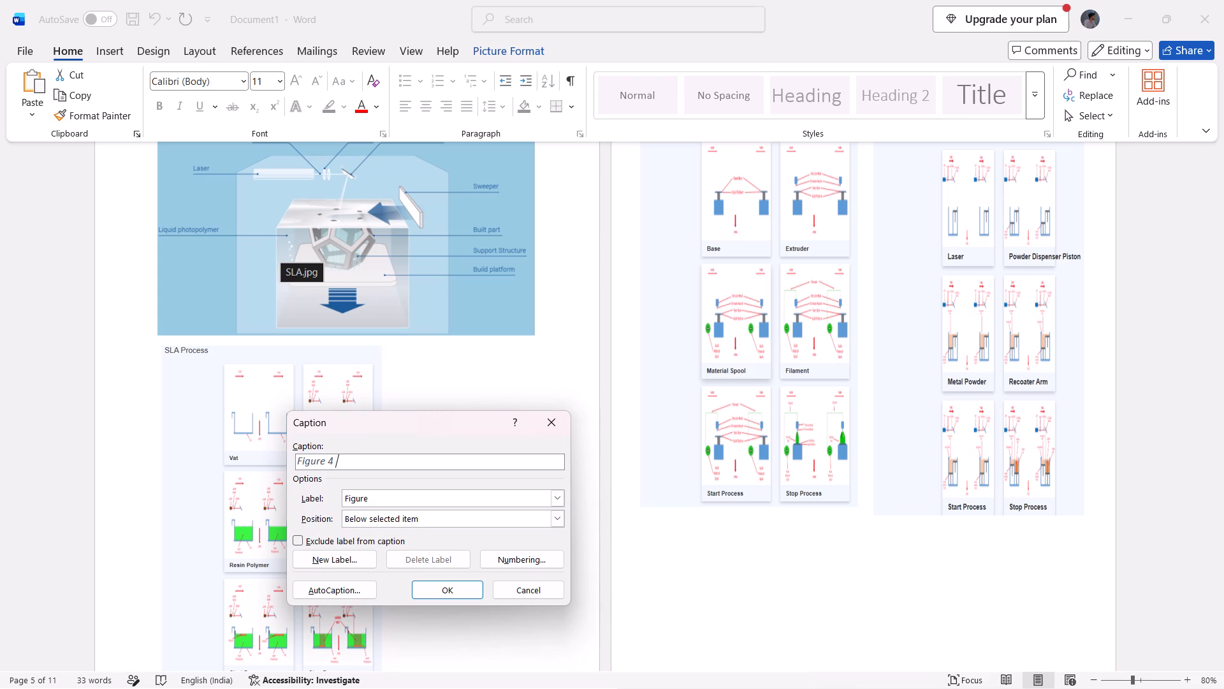
{"action": "type", "text": "lab"}
{"action": "key", "text": "space"}
{"action": "key", "text": "7"}
{"action": "key", "text": "Return"}
{"action": "left_click", "coordinate": [931, 584]}
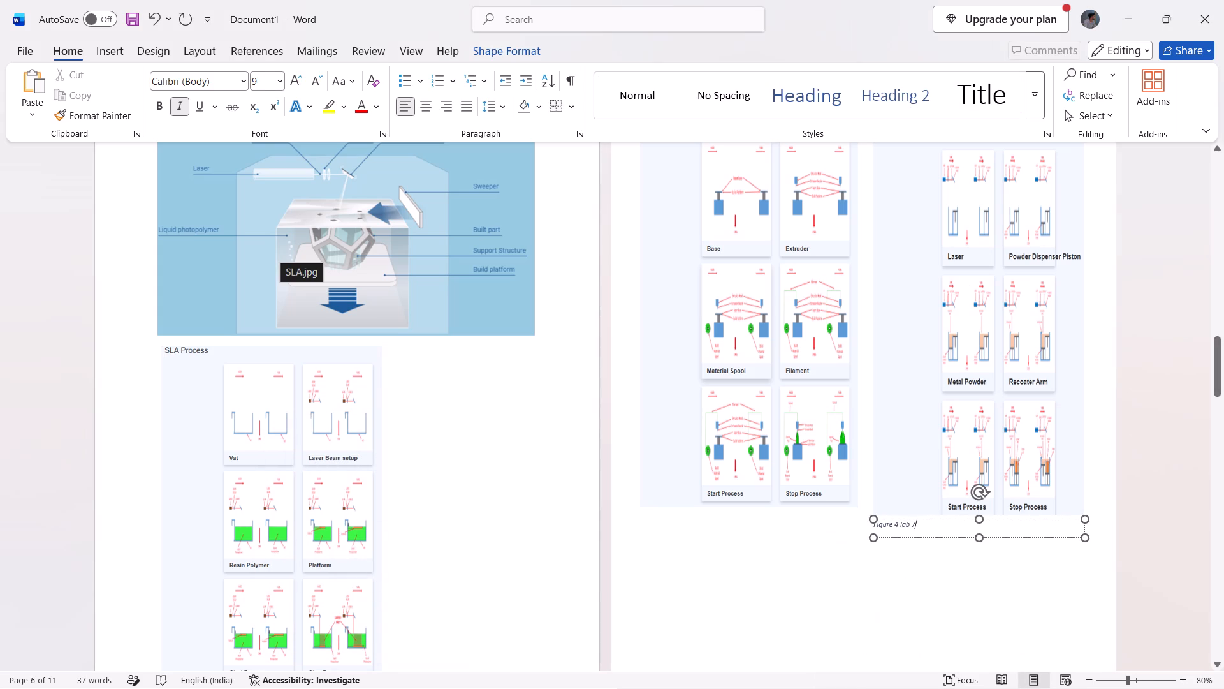
Delete two blank lines before the Lab 8 heading to pull it back toward the Lab 6 content.
{"action": "scroll", "coordinate": [782, 591], "scroll_direction": "down", "scroll_amount": 1}
{"action": "scroll", "coordinate": [743, 454], "scroll_direction": "down", "scroll_amount": 1}
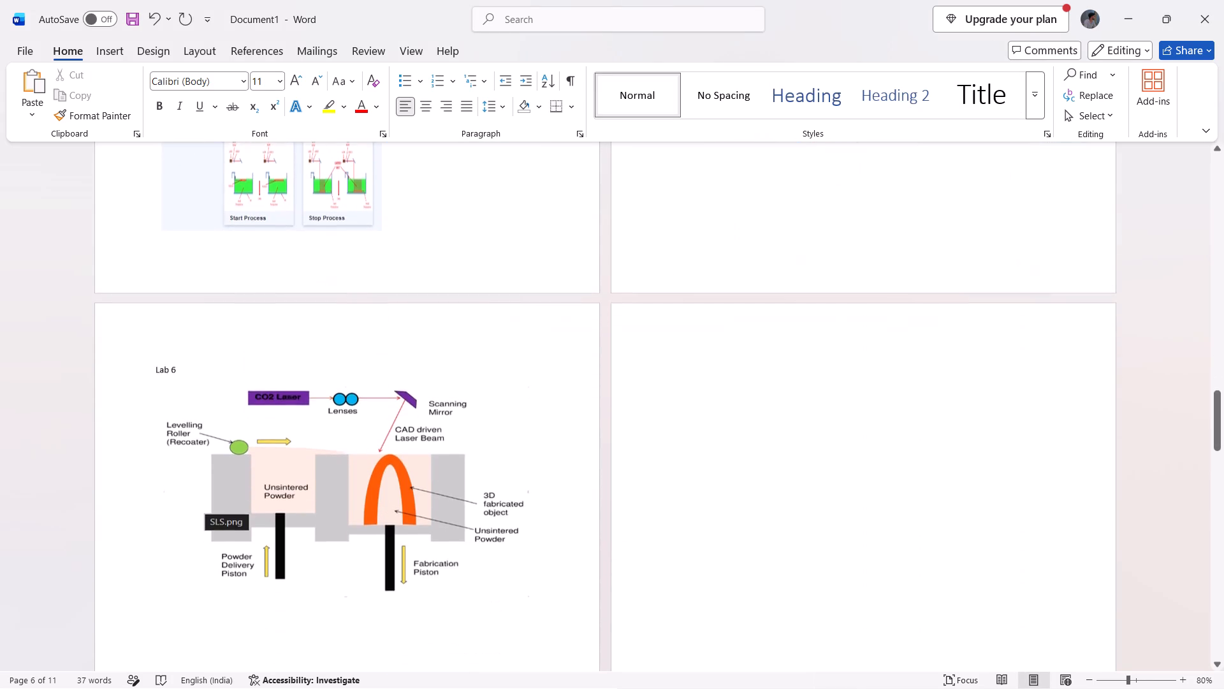
{"action": "scroll", "coordinate": [743, 454], "scroll_direction": "down", "scroll_amount": 1}
{"action": "scroll", "coordinate": [705, 267], "scroll_direction": "down", "scroll_amount": 3}
{"action": "scroll", "coordinate": [291, 216], "scroll_direction": "up", "scroll_amount": 1}
{"action": "left_click", "coordinate": [153, 256]}
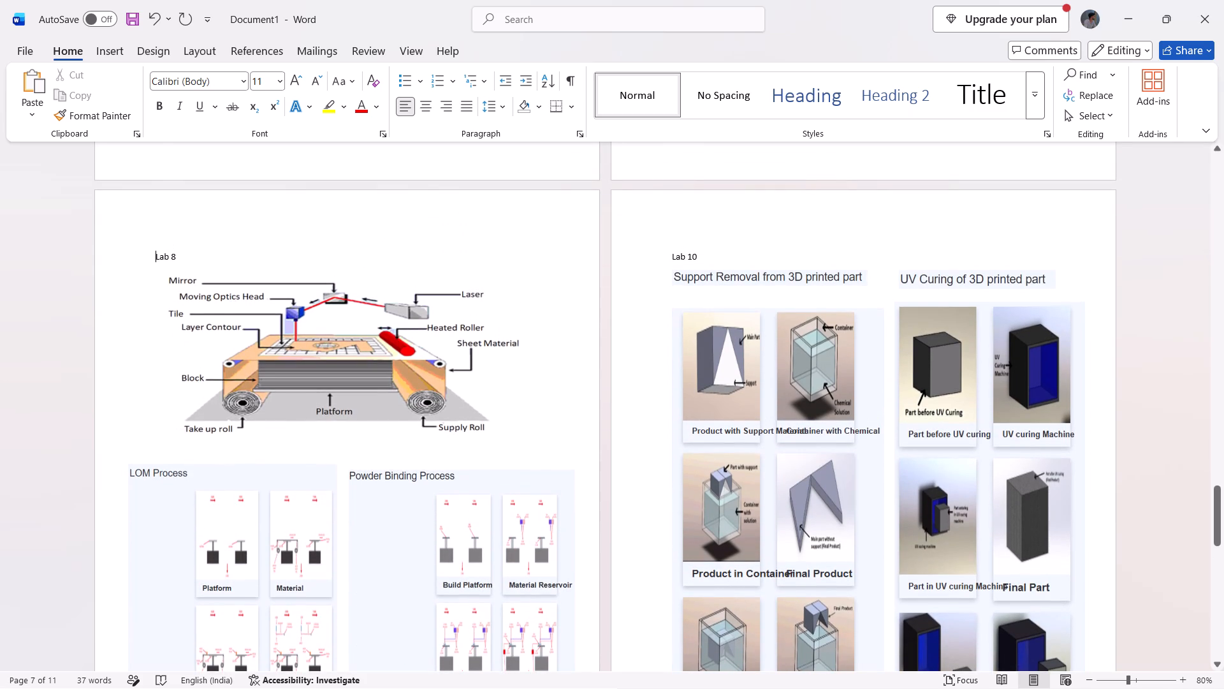
{"action": "key", "text": "BackSpace"}
{"action": "key", "text": "BackSpace"}
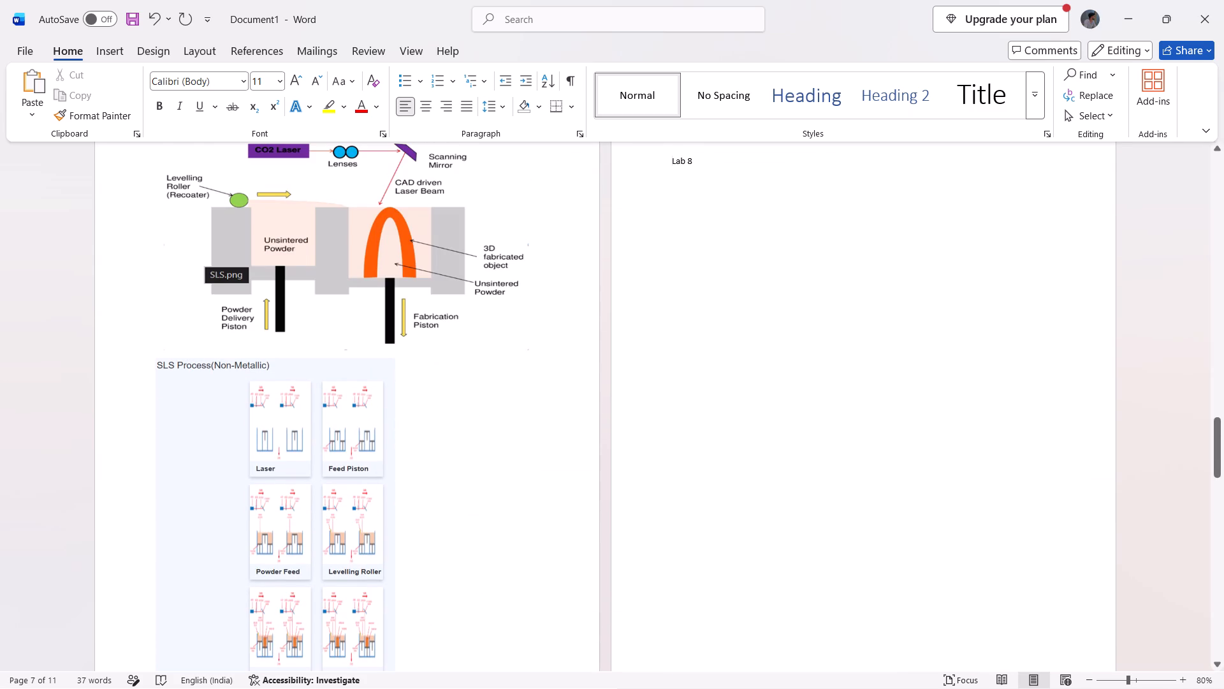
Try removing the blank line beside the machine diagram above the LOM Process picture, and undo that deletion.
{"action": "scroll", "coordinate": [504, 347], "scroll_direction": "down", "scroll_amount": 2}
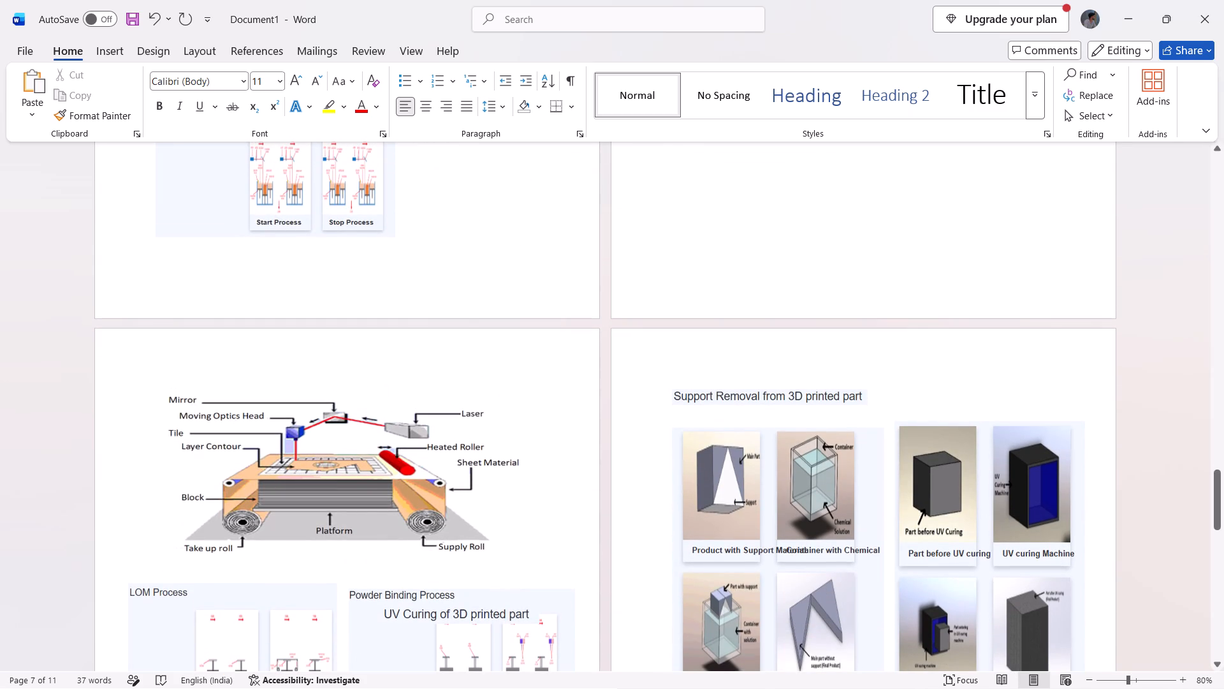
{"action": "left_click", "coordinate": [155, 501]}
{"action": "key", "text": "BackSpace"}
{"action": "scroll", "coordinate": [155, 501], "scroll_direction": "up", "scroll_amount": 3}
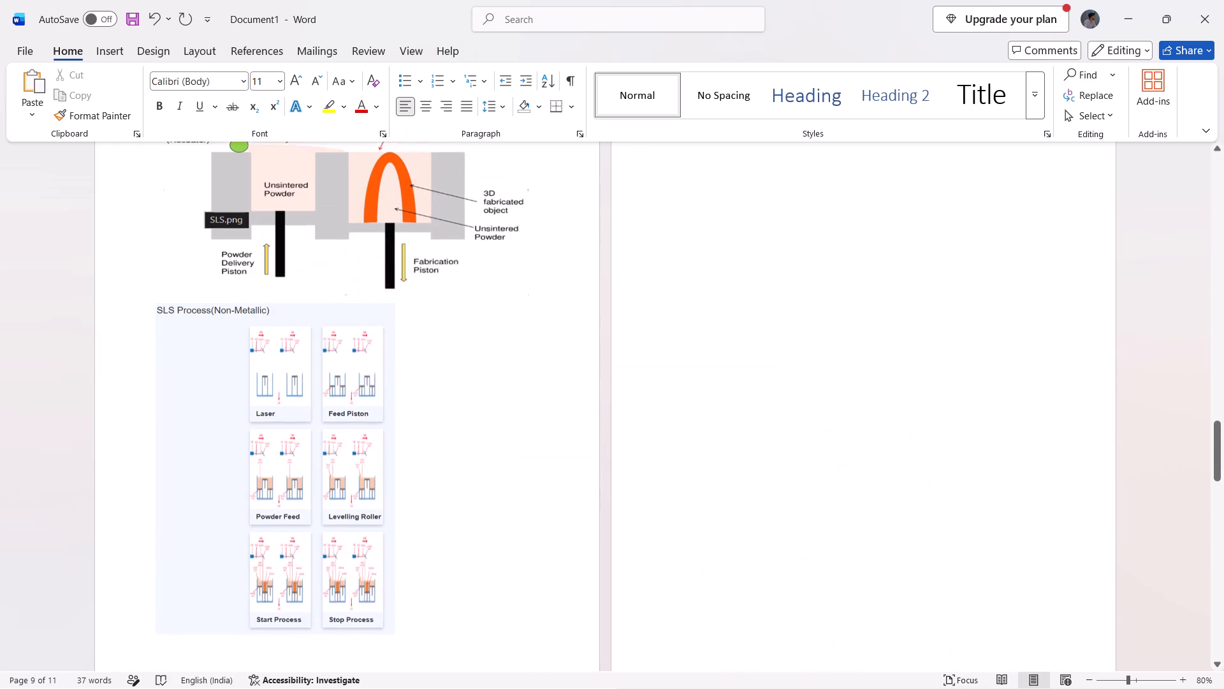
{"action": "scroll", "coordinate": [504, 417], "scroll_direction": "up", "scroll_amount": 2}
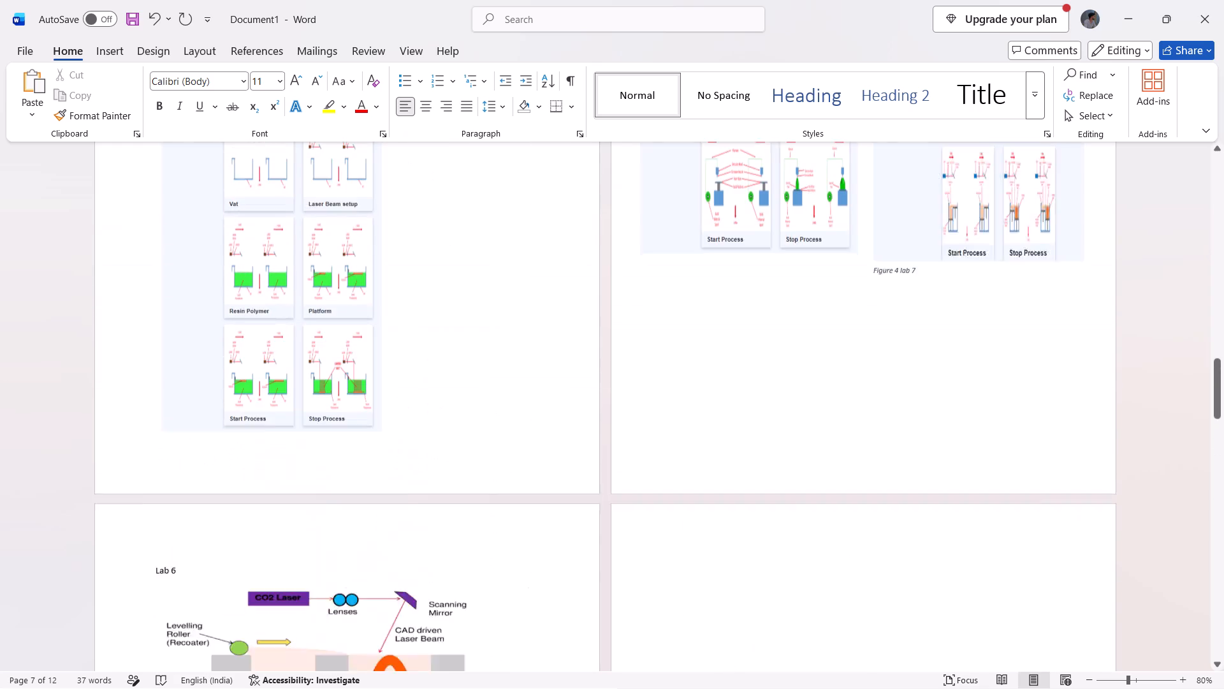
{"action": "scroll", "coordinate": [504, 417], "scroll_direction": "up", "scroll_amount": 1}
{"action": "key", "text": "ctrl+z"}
Select the machine diagram above the LOM Process picture, on the page after the Lab 8 heading.
{"action": "scroll", "coordinate": [743, 441], "scroll_direction": "down", "scroll_amount": 5, "text": "ctrl"}
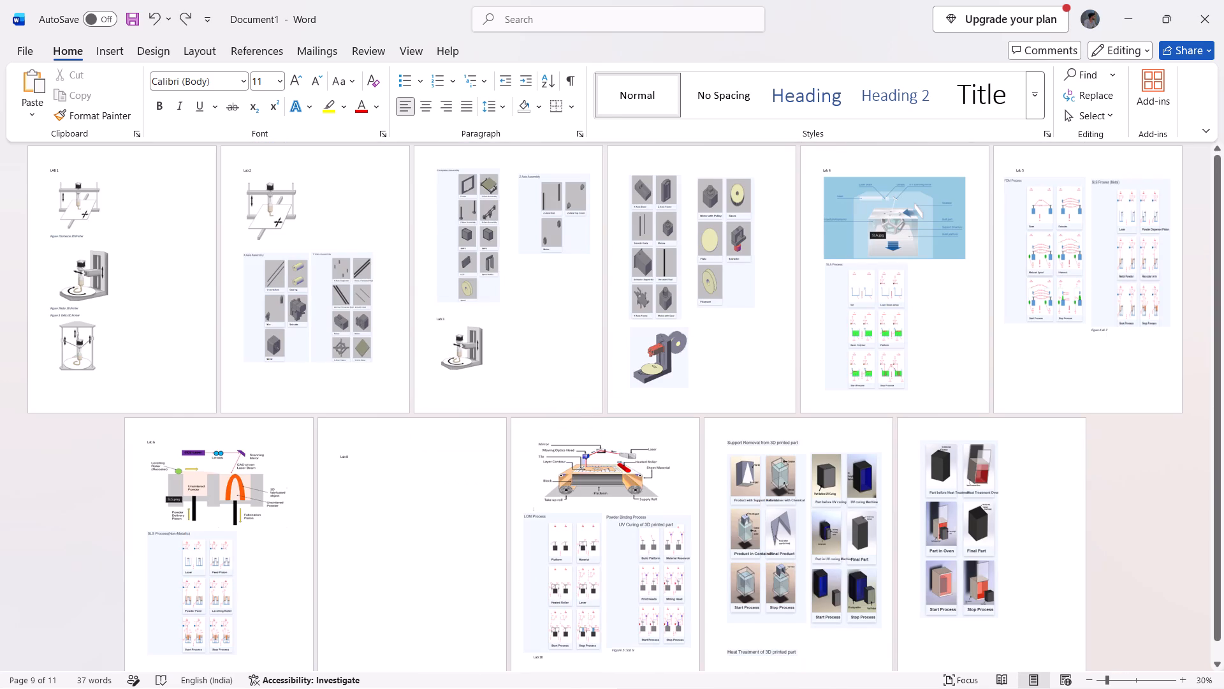
{"action": "left_click", "coordinate": [592, 477]}
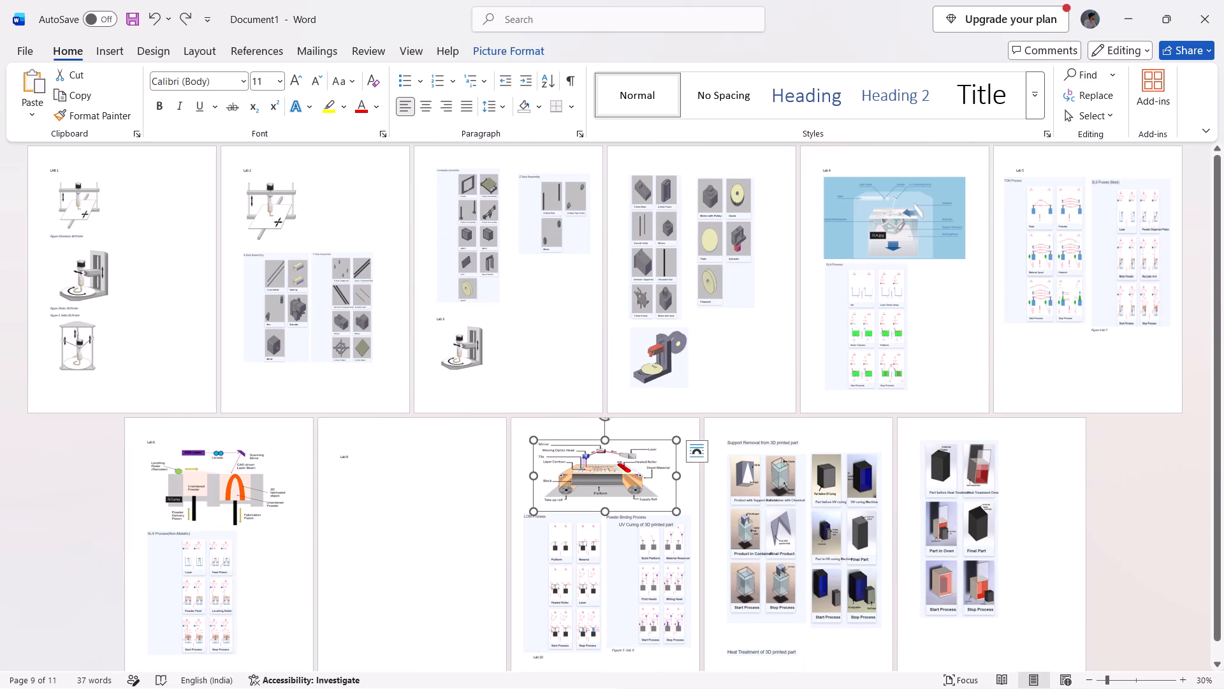
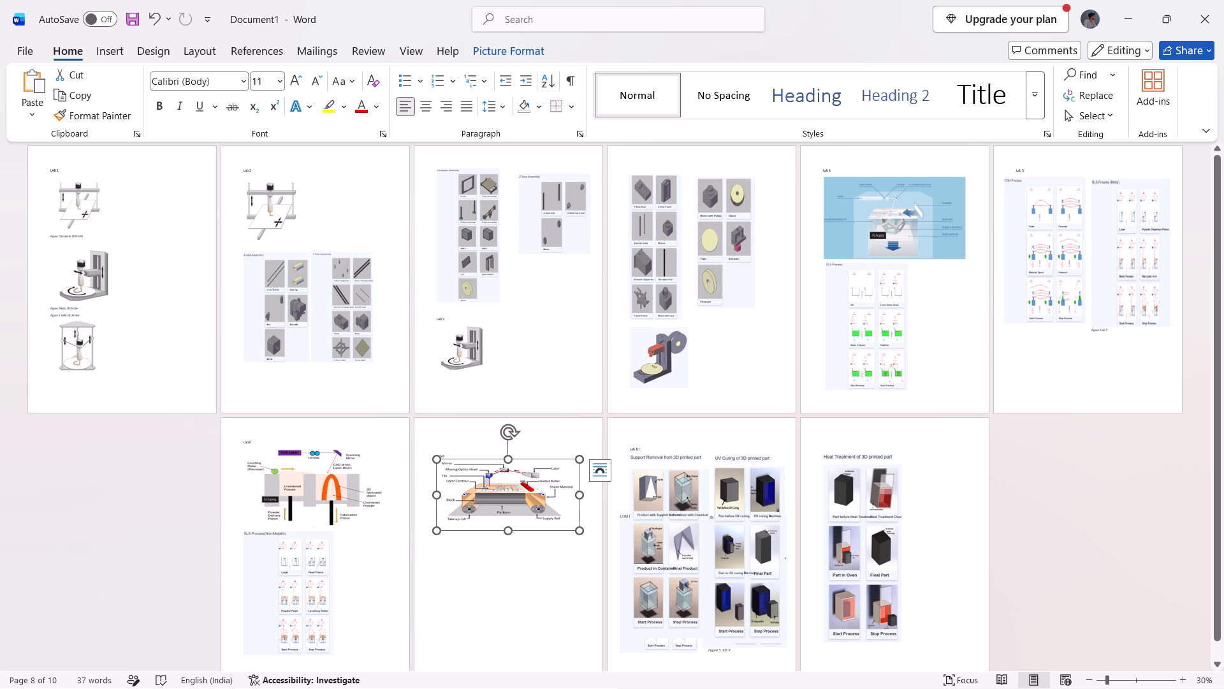
Undo the recent blank-line deletions around the Lab 8 heading and the machine diagram below it.
{"action": "left_click", "coordinate": [1044, 529]}
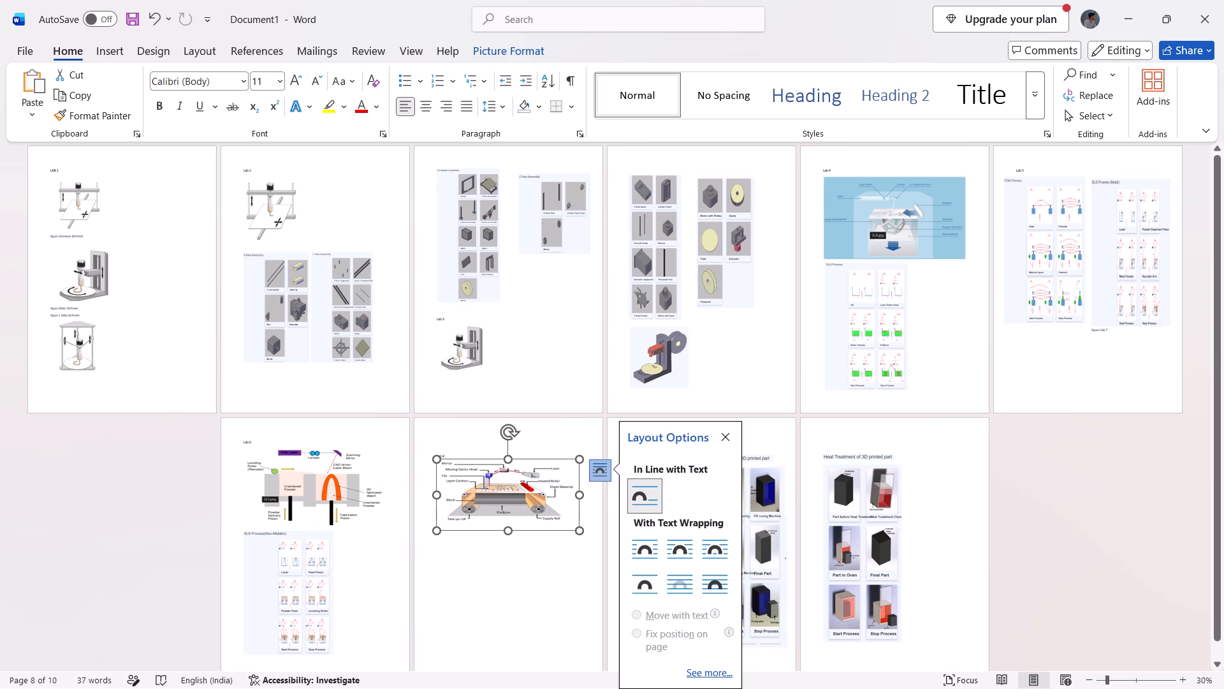
{"action": "key", "text": "ctrl+z"}
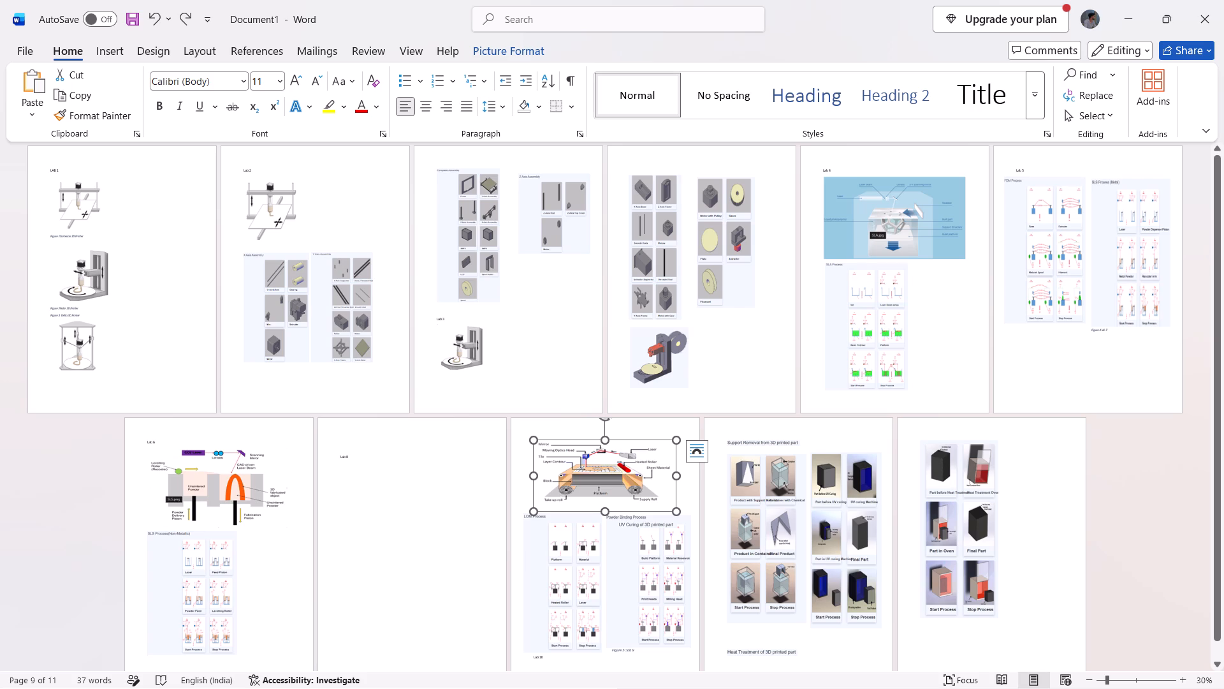
{"action": "scroll", "coordinate": [592, 600], "scroll_direction": "down", "scroll_amount": 2}
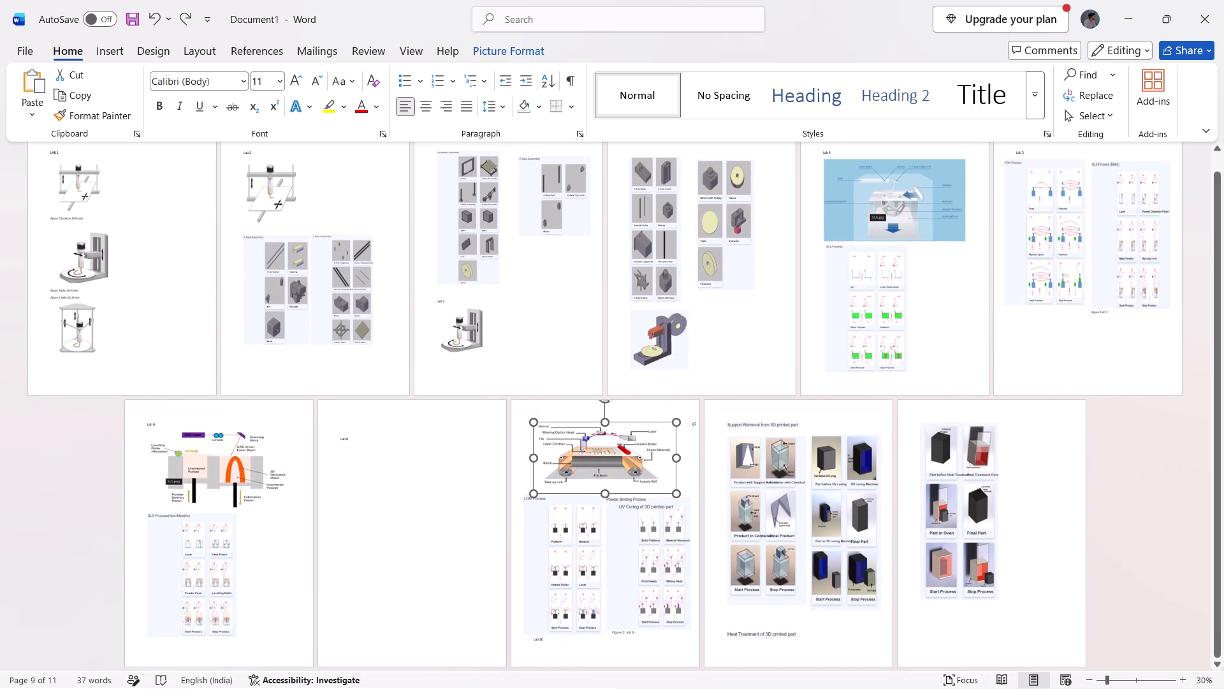
{"action": "scroll", "coordinate": [592, 600], "scroll_direction": "down", "scroll_amount": 2}
{"action": "key", "text": "ctrl+z"}
{"action": "key", "text": "ctrl+z"}
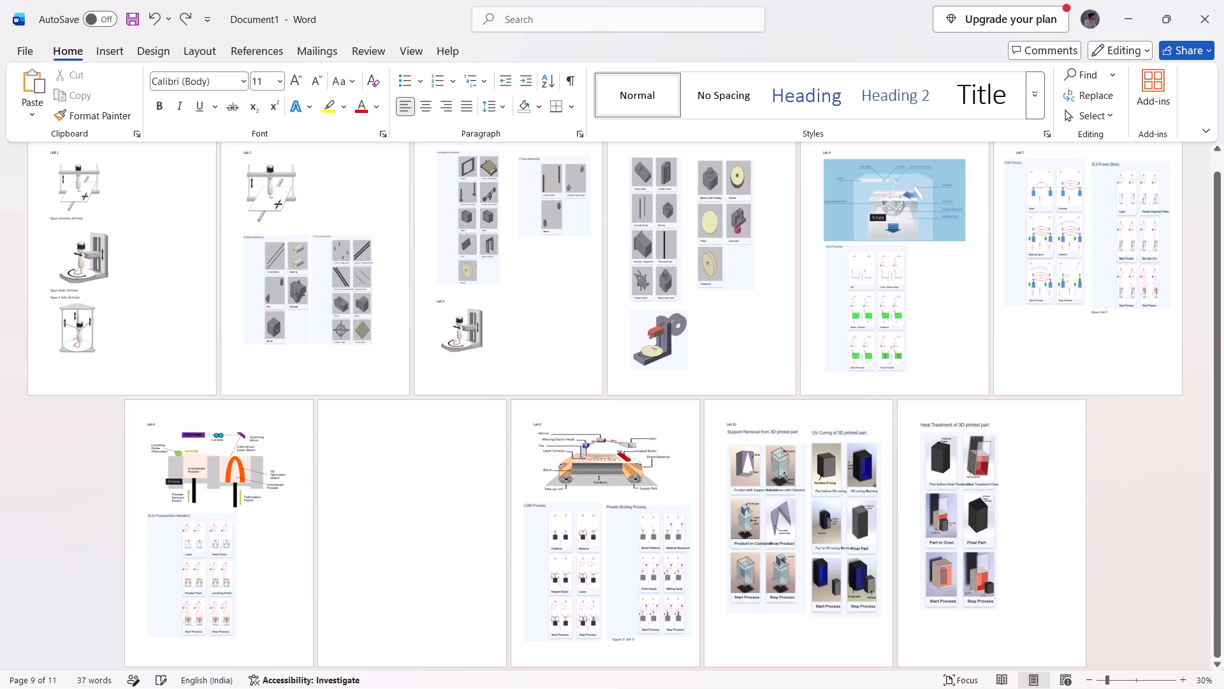
{"action": "scroll", "coordinate": [650, 551], "scroll_direction": "down", "scroll_amount": 1}
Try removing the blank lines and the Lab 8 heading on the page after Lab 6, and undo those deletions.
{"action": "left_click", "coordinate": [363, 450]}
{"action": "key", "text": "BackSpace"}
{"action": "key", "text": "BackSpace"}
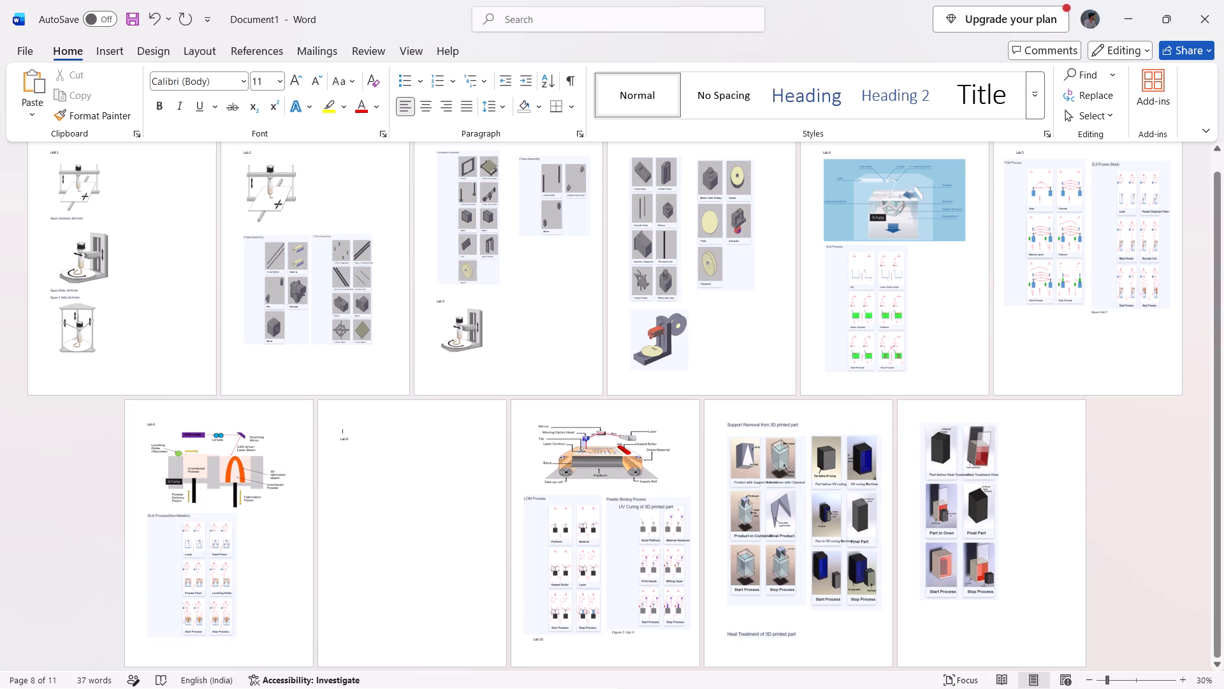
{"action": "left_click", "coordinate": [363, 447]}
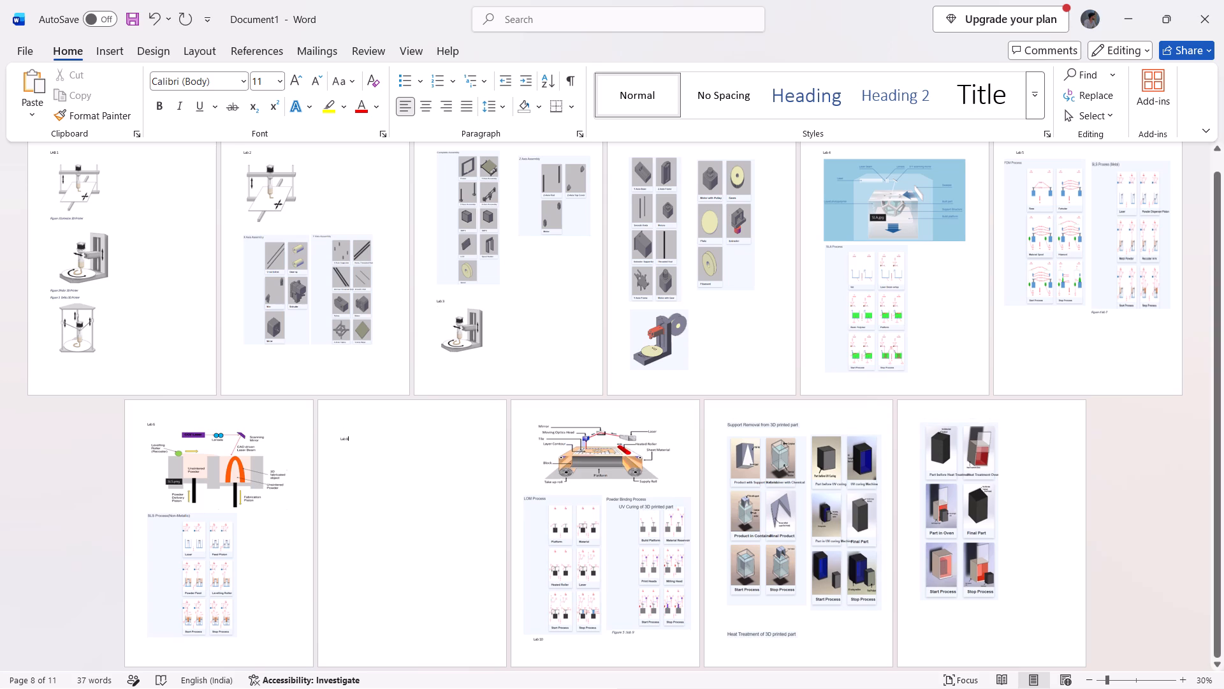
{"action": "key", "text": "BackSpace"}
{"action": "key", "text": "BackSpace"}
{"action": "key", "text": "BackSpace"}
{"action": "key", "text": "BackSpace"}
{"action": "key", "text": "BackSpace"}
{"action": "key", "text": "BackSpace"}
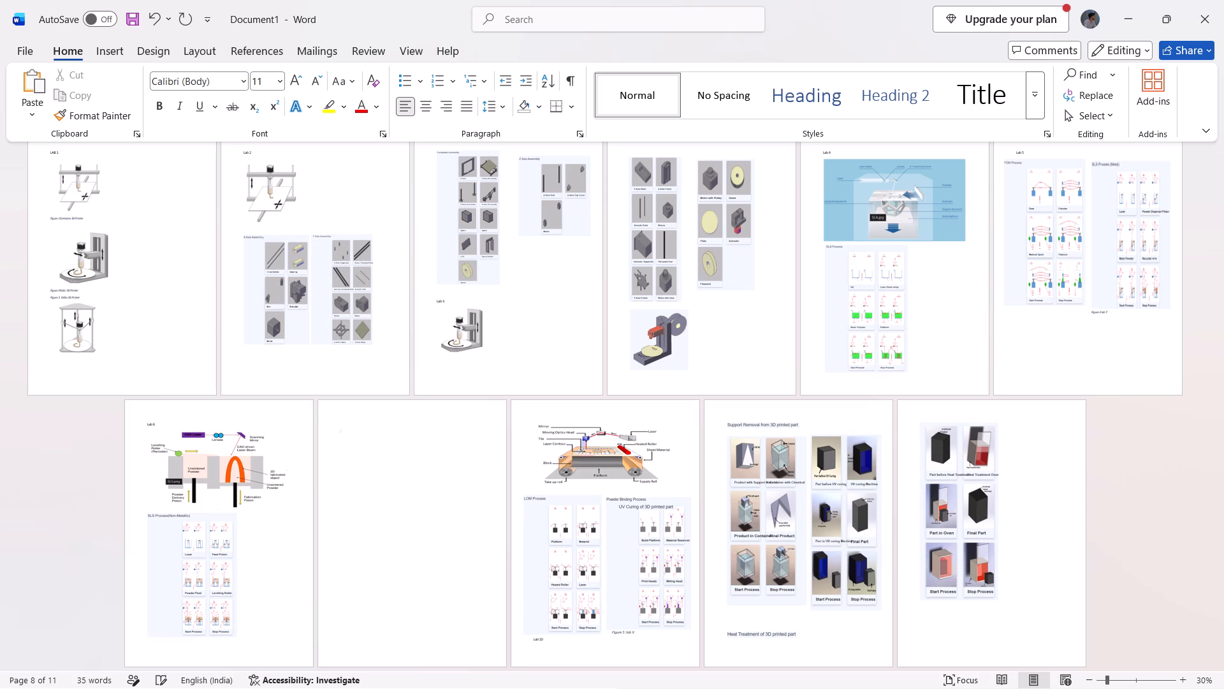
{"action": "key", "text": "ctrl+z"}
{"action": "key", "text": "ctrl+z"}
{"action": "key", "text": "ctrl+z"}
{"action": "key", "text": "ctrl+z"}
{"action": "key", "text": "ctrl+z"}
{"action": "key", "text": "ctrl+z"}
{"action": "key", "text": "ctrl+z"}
Check the layout options of the machine diagram and the LOM Process and Powder Binding Process pictures below it.
{"action": "left_click", "coordinate": [437, 524]}
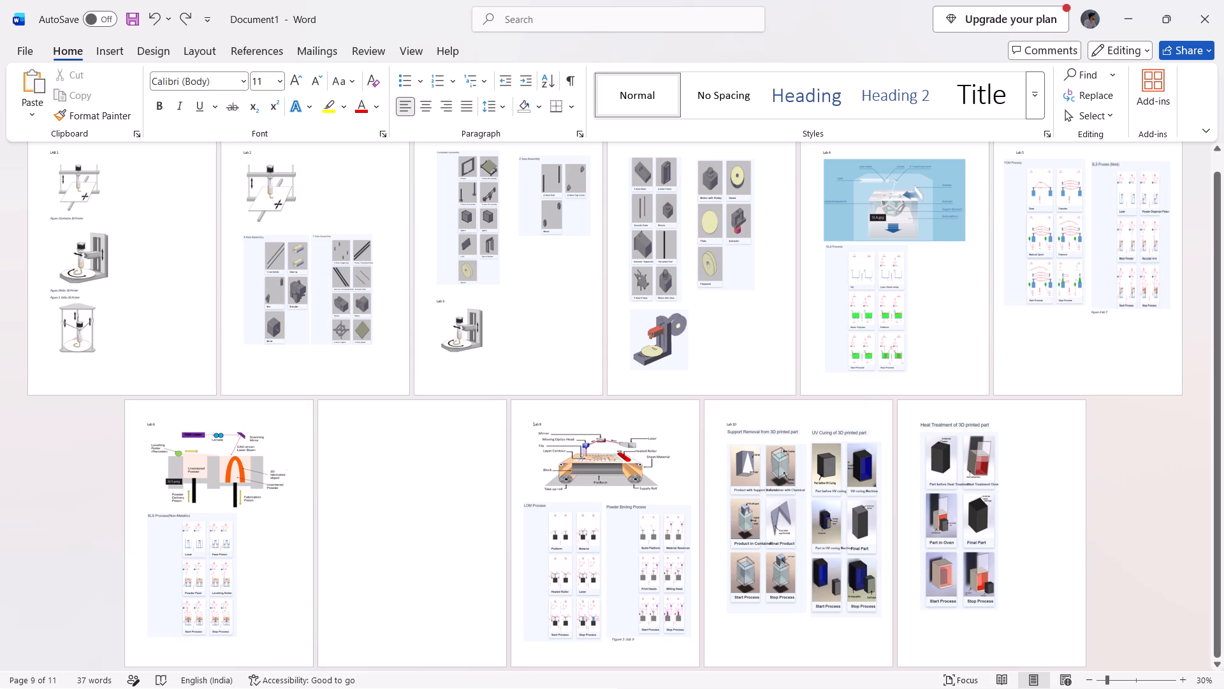
{"action": "left_click", "coordinate": [576, 447]}
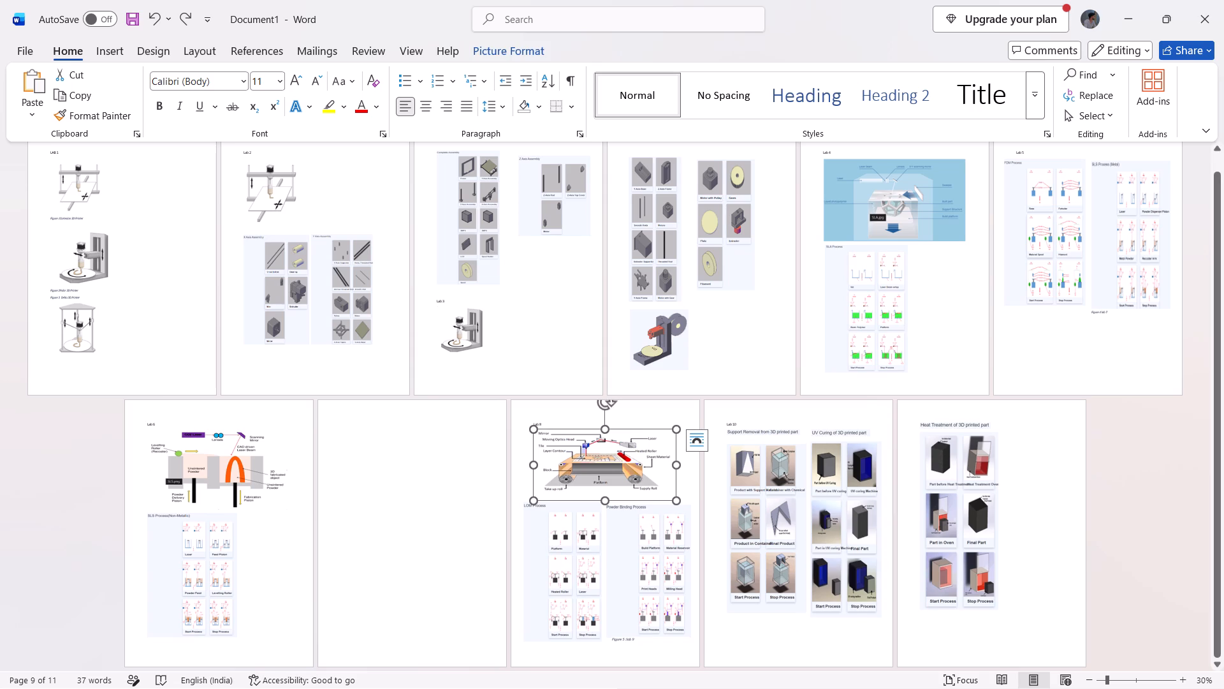
{"action": "left_click", "coordinate": [554, 533]}
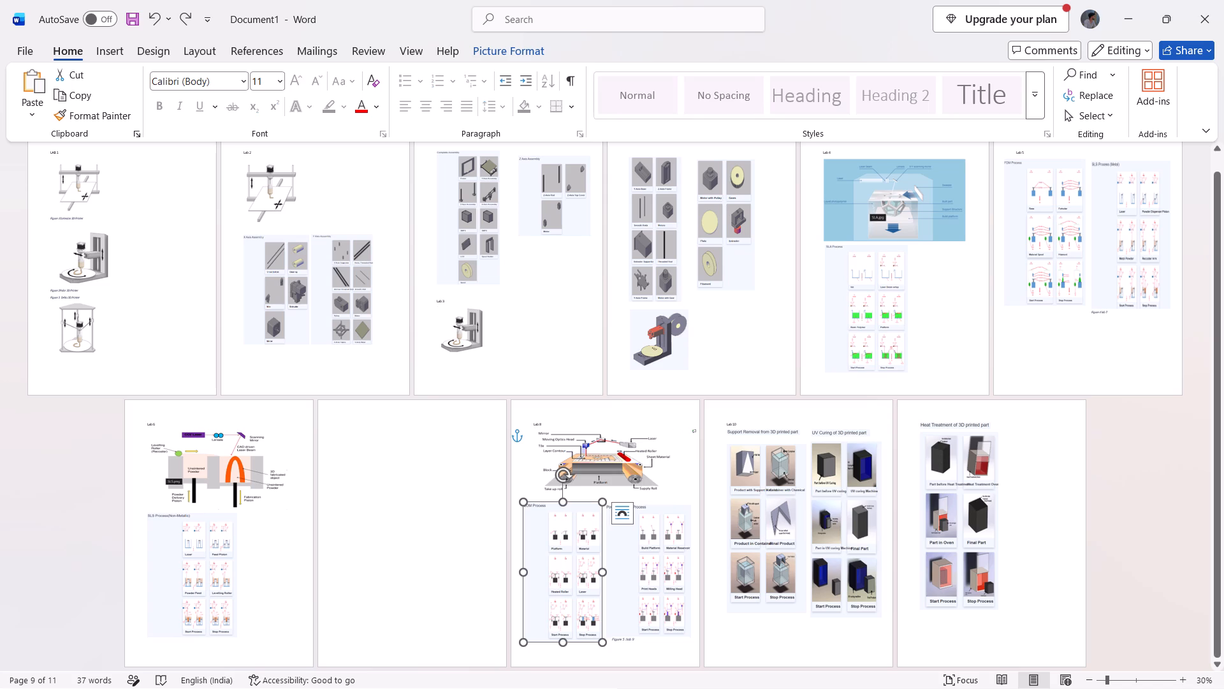
{"action": "left_click", "coordinate": [625, 510]}
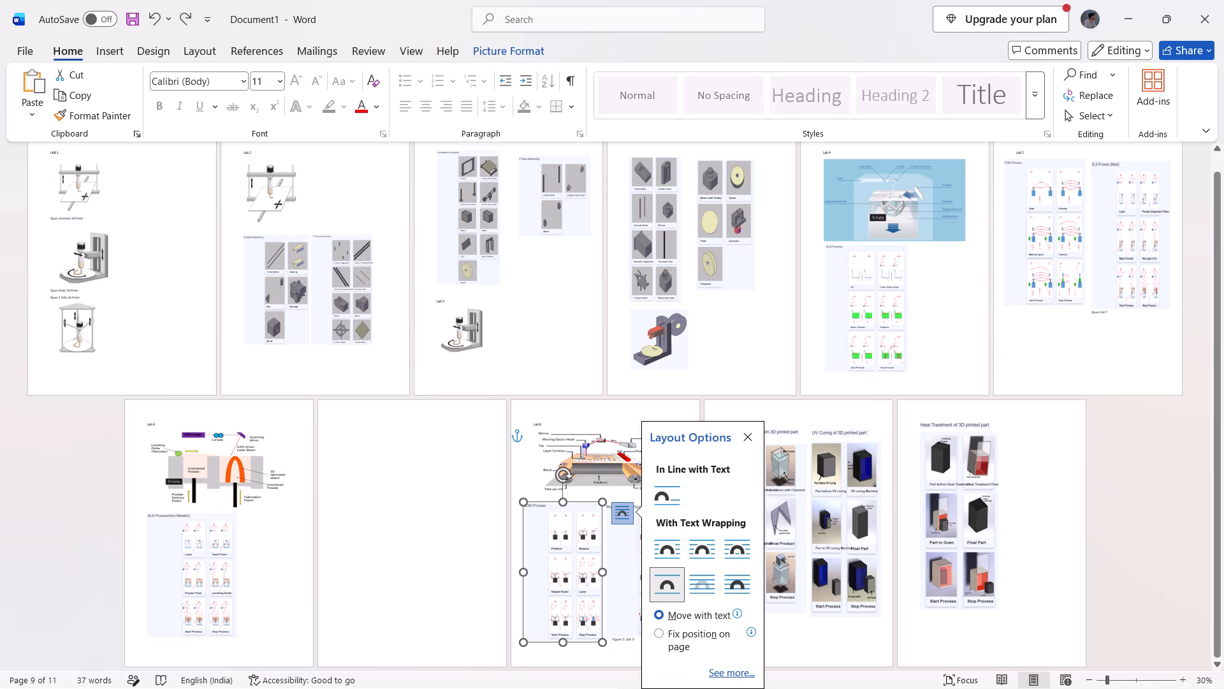
{"action": "left_click", "coordinate": [598, 460]}
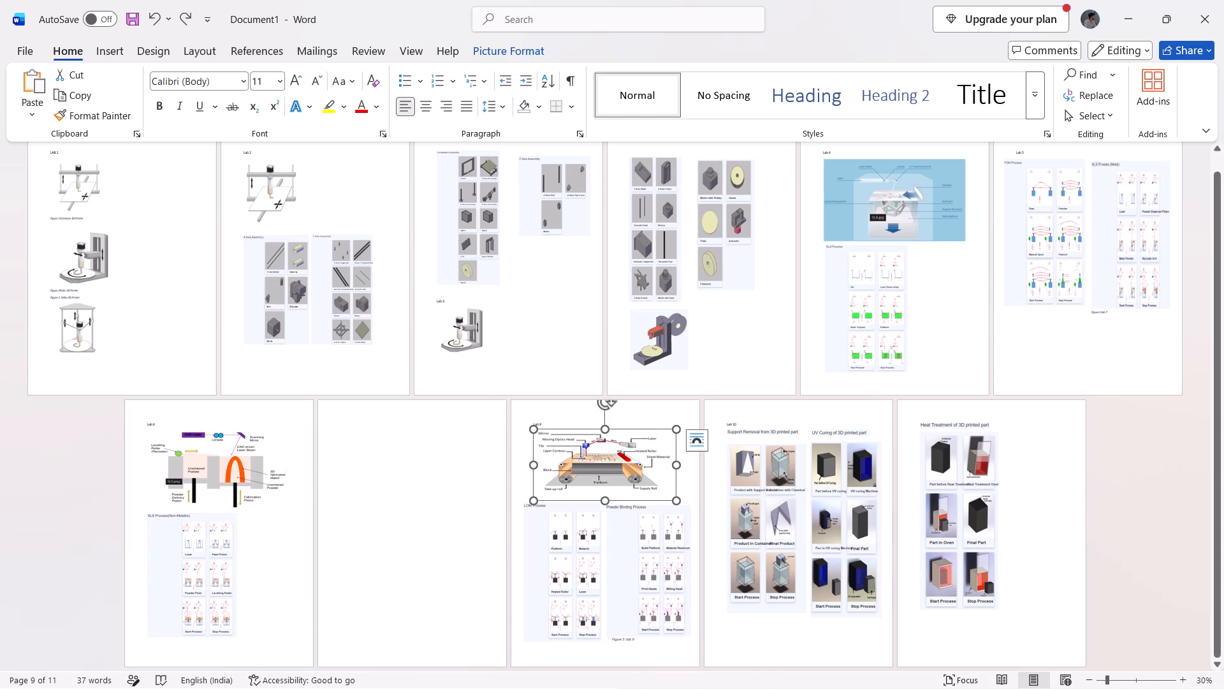
{"action": "left_click", "coordinate": [646, 543]}
{"action": "left_click", "coordinate": [717, 518]}
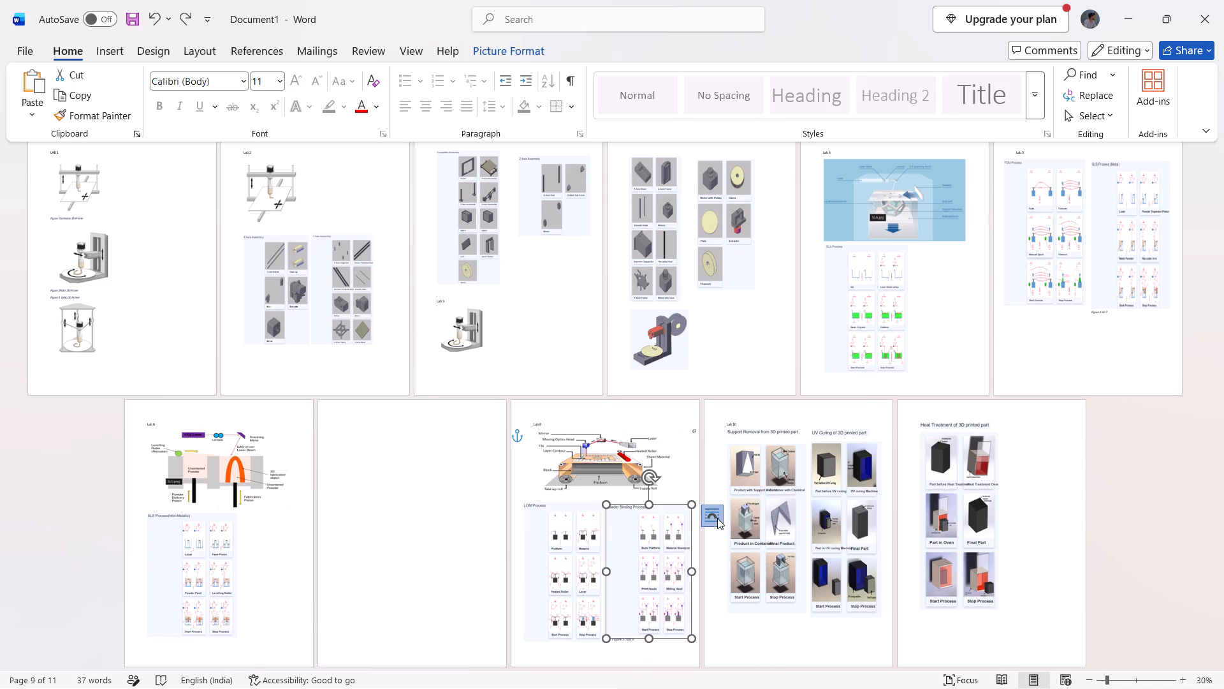
{"action": "left_click", "coordinate": [559, 464]}
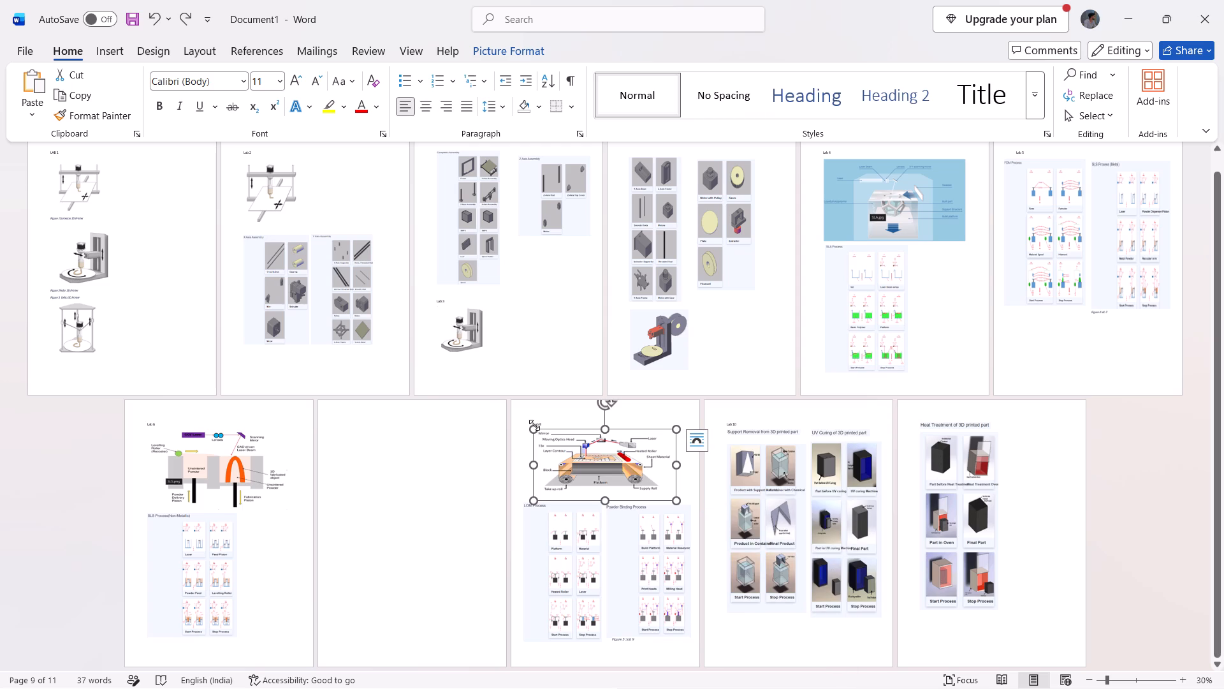
Delete the blank lines before the Lab 8 heading to remove the empty page between Lab 6 and Lab 8.
{"action": "left_click", "coordinate": [550, 426]}
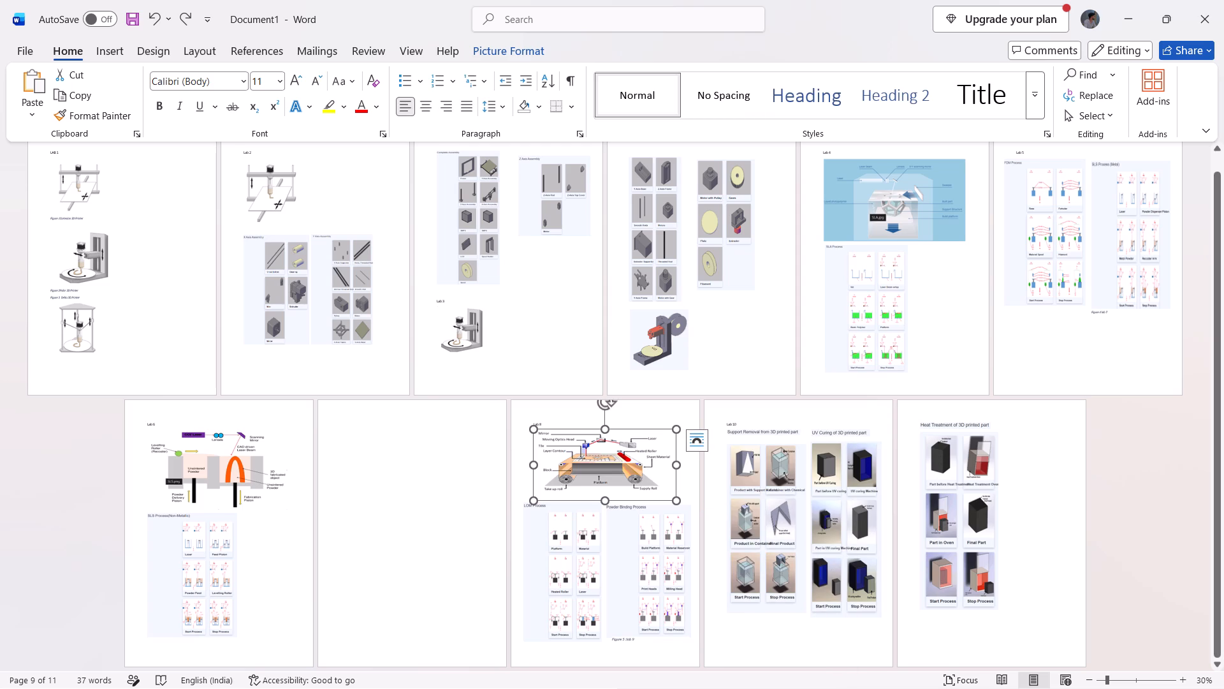
{"action": "left_click", "coordinate": [526, 422]}
{"action": "key", "text": "BackSpace"}
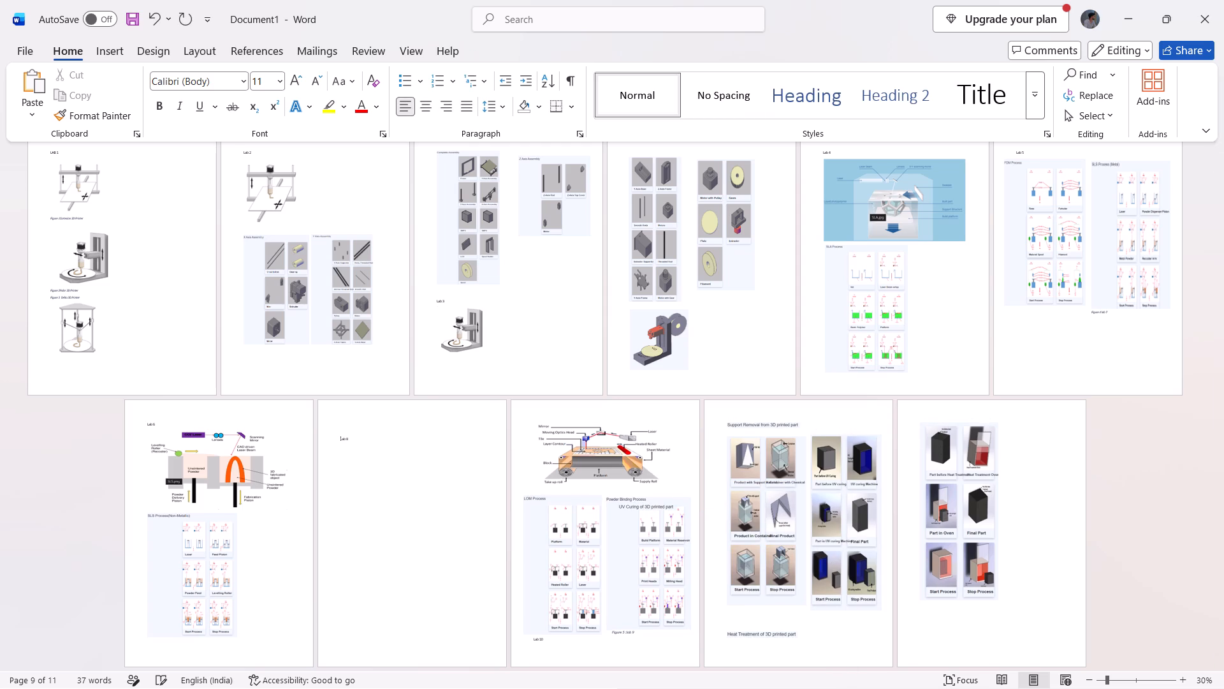
{"action": "key", "text": "BackSpace"}
{"action": "key", "text": "BackSpace"}
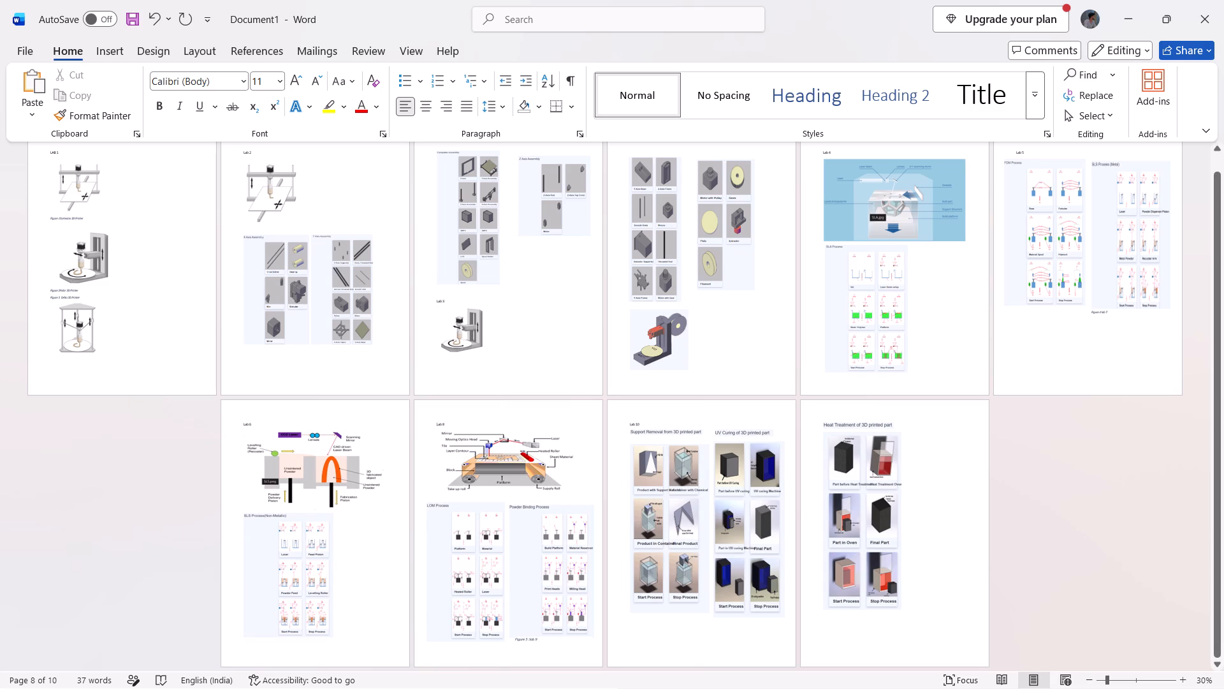
Save the document as LAB 1 in the Downloads folder.
{"action": "scroll", "coordinate": [1052, 519], "scroll_direction": "up", "scroll_amount": 2}
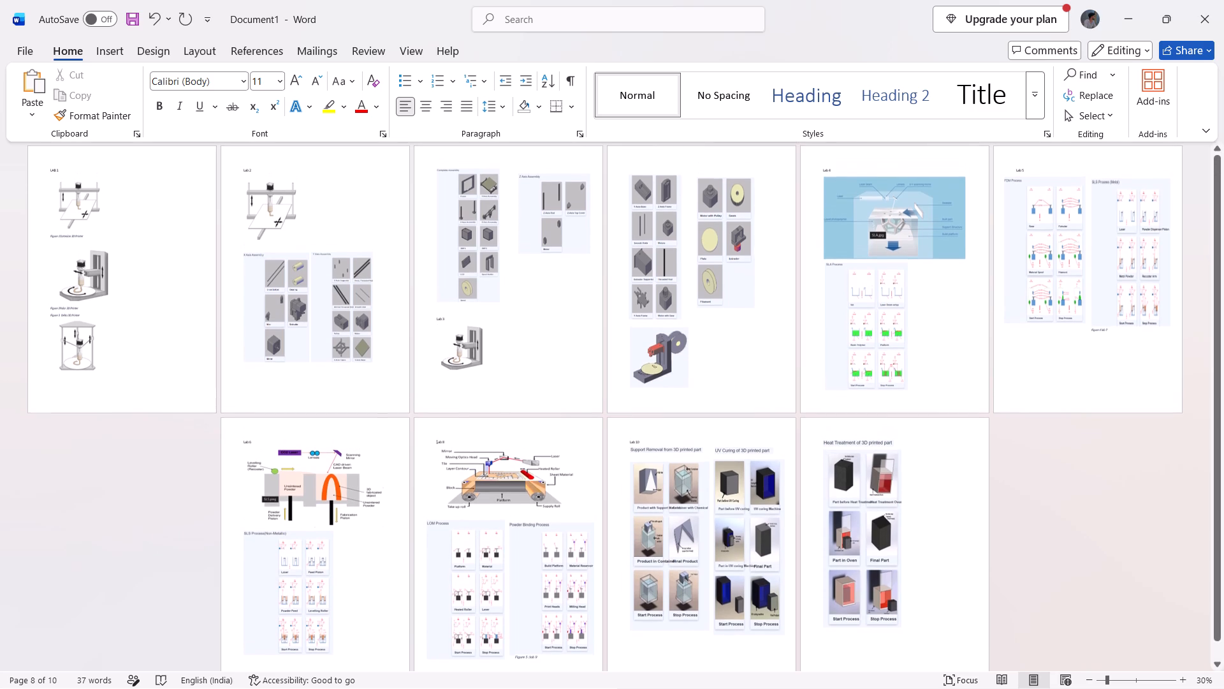
{"action": "scroll", "coordinate": [1052, 519], "scroll_direction": "up", "scroll_amount": 3}
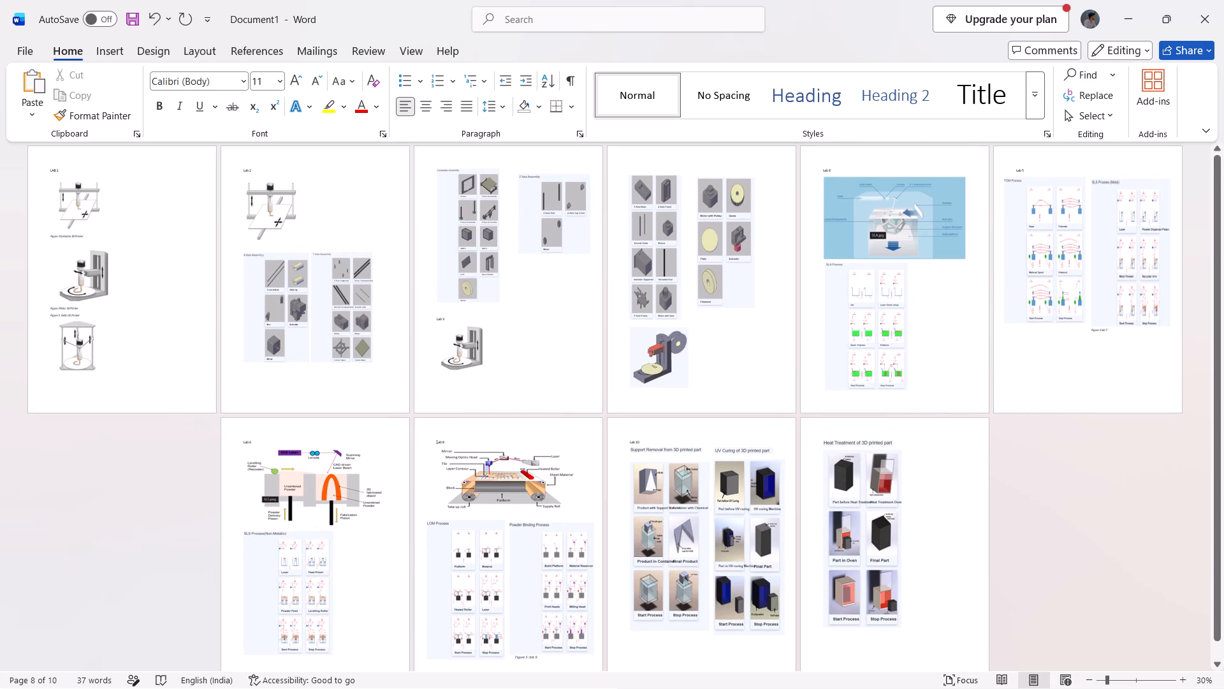
{"action": "scroll", "coordinate": [155, 324], "scroll_direction": "up", "scroll_amount": 7, "text": "ctrl"}
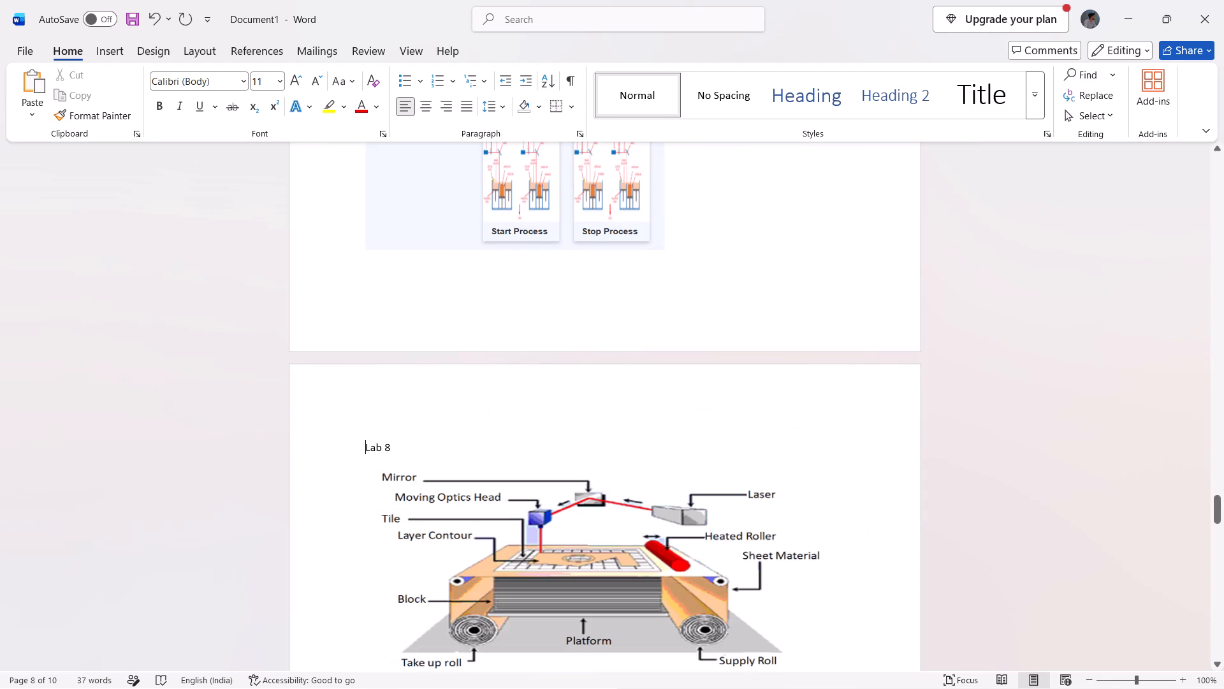
{"action": "scroll", "coordinate": [490, 297], "scroll_direction": "up", "scroll_amount": 15}
{"action": "scroll", "coordinate": [880, 362], "scroll_direction": "up", "scroll_amount": 13}
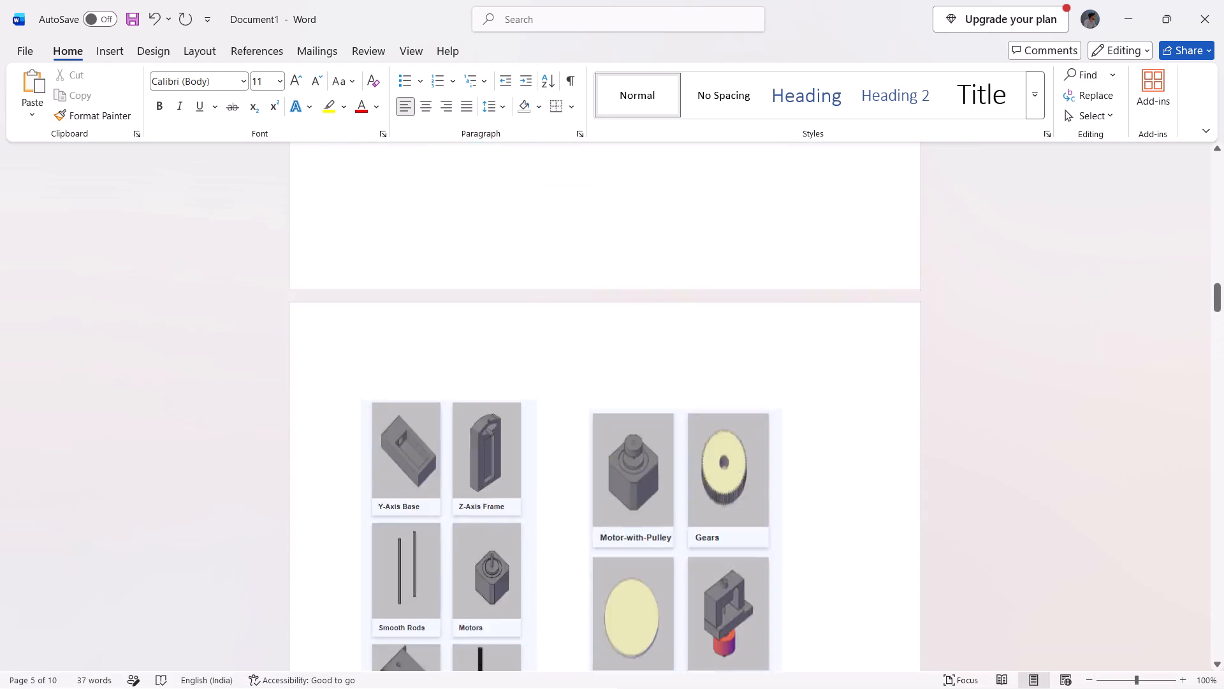
{"action": "scroll", "coordinate": [880, 362], "scroll_direction": "up", "scroll_amount": 8}
{"action": "scroll", "coordinate": [648, 407], "scroll_direction": "up", "scroll_amount": 1}
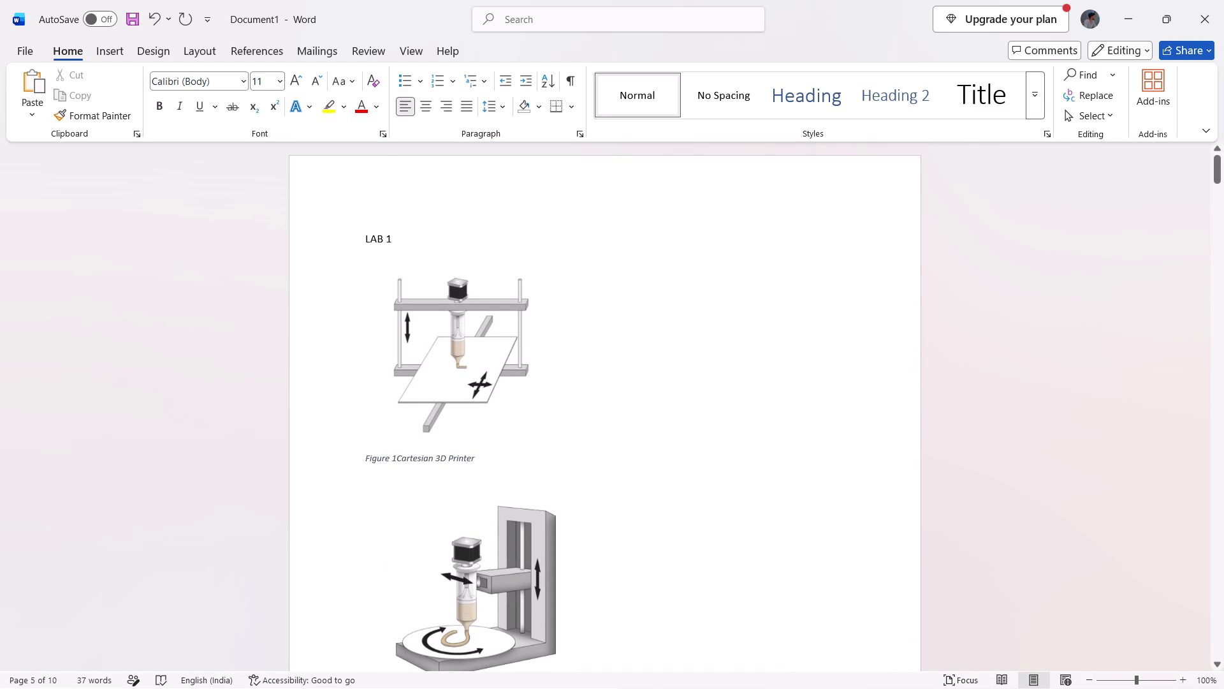
{"action": "key", "text": "ctrl+s"}
{"action": "left_click", "coordinate": [684, 383]}
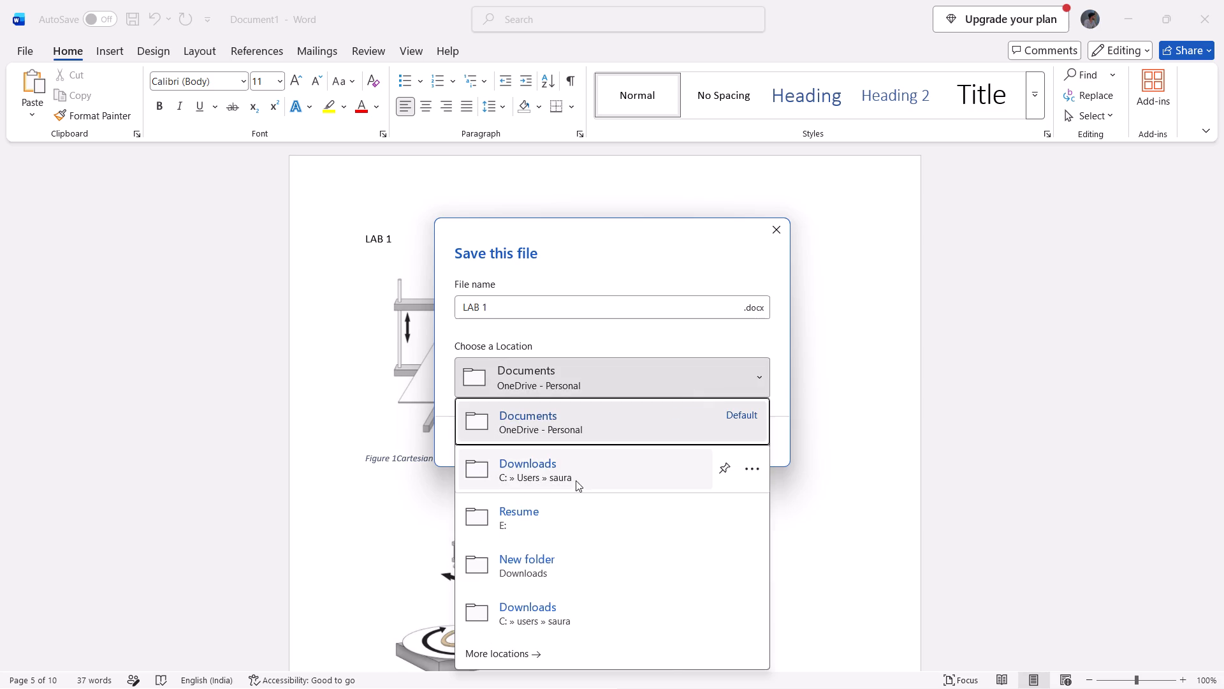
{"action": "left_click", "coordinate": [560, 473]}
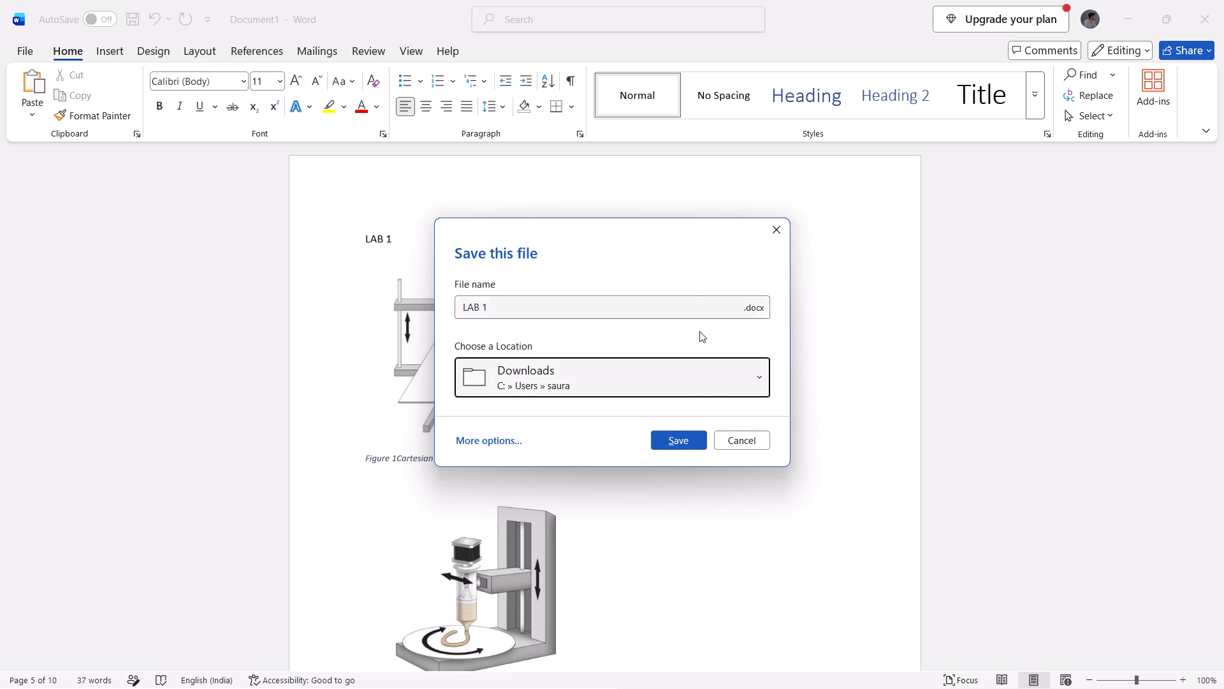
{"action": "left_click", "coordinate": [683, 441]}
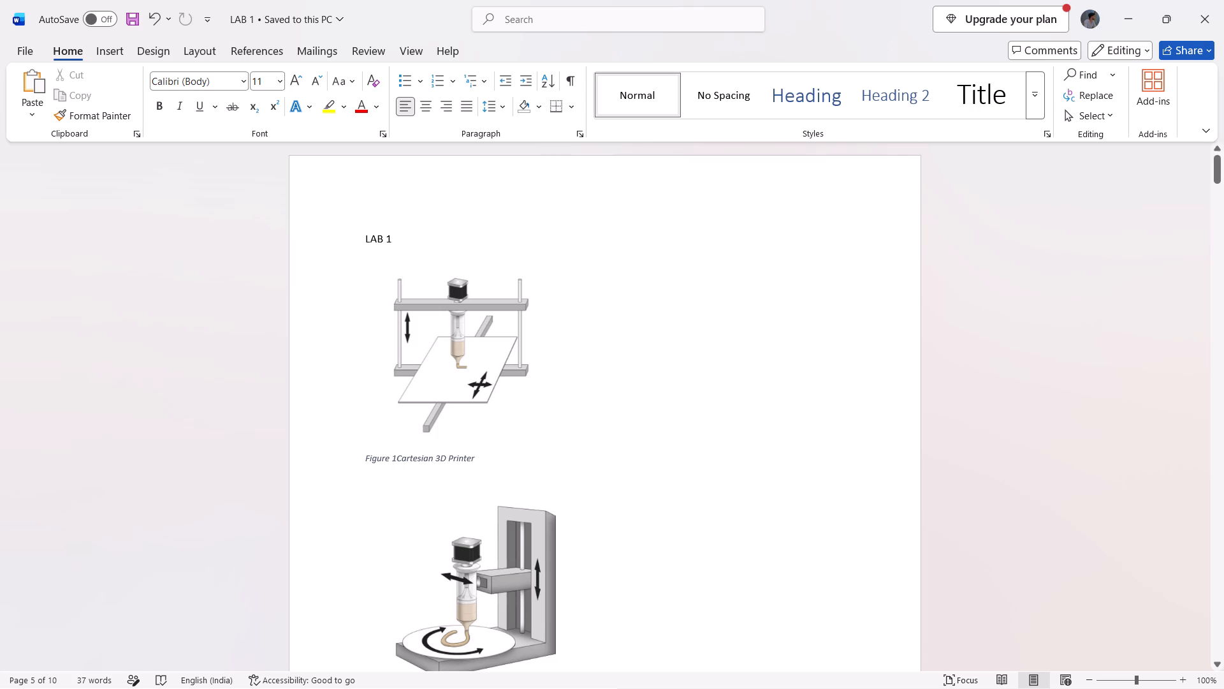
Save a PDF copy of the document in the Downloads folder under the name 3d printing lab diagram.
{"action": "left_click", "coordinate": [31, 53]}
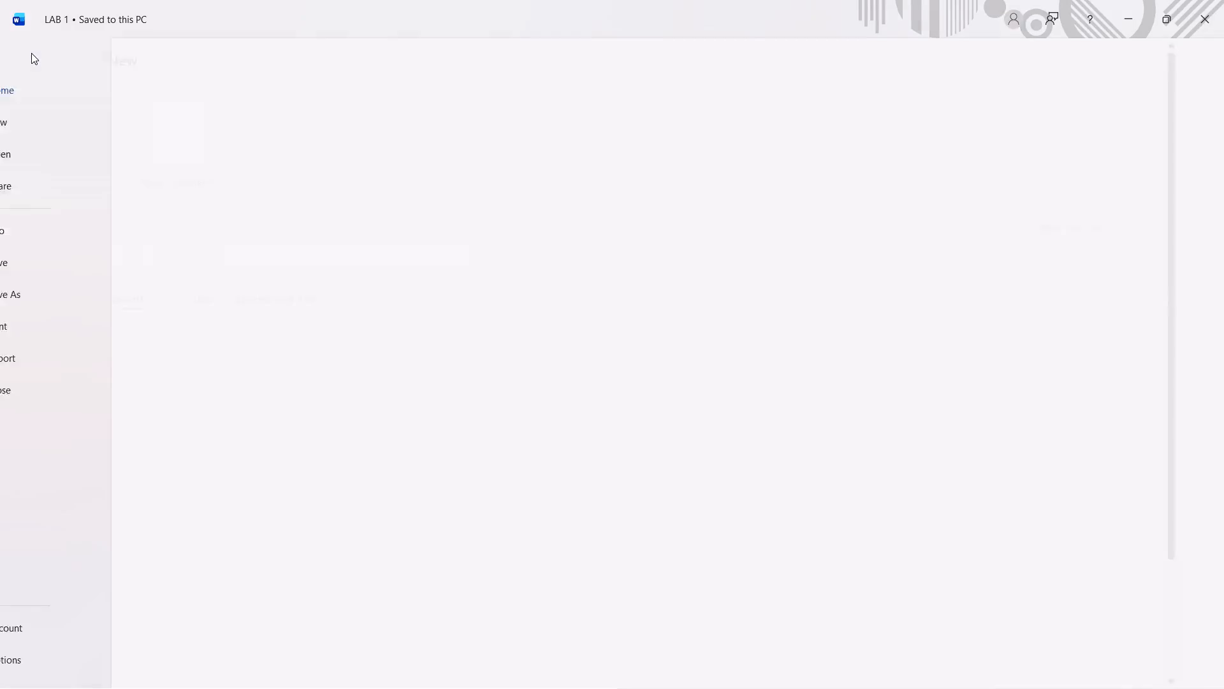
{"action": "left_click", "coordinate": [51, 302]}
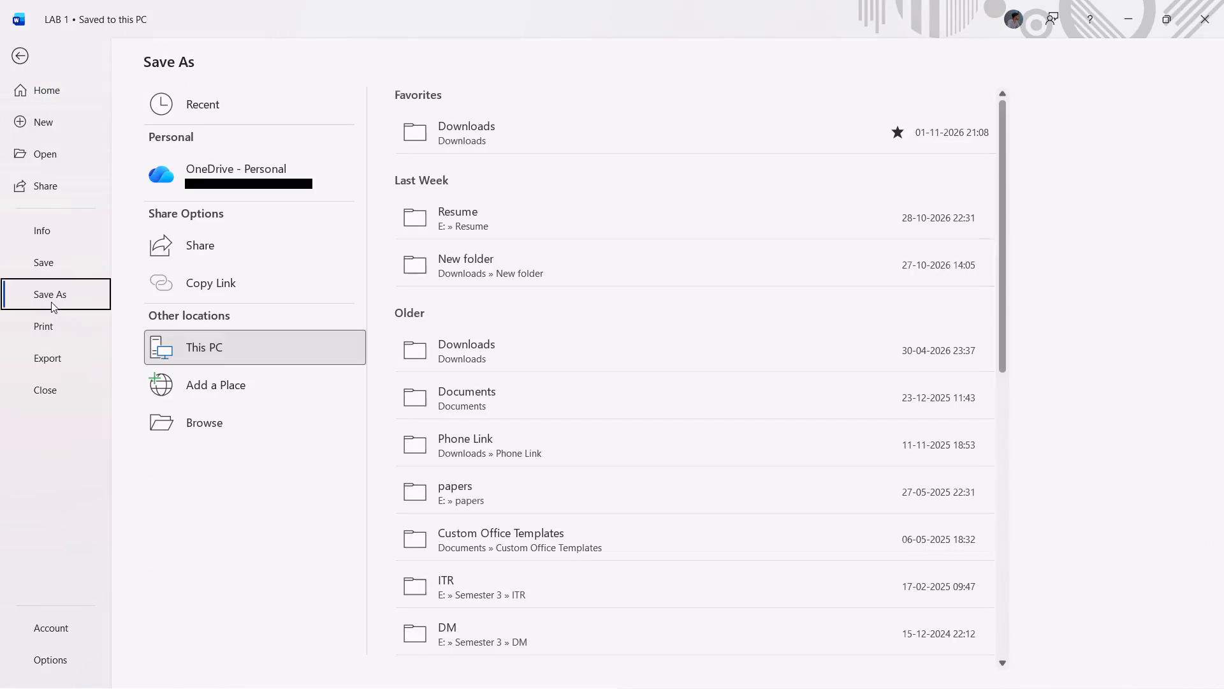
{"action": "left_click", "coordinate": [521, 123]}
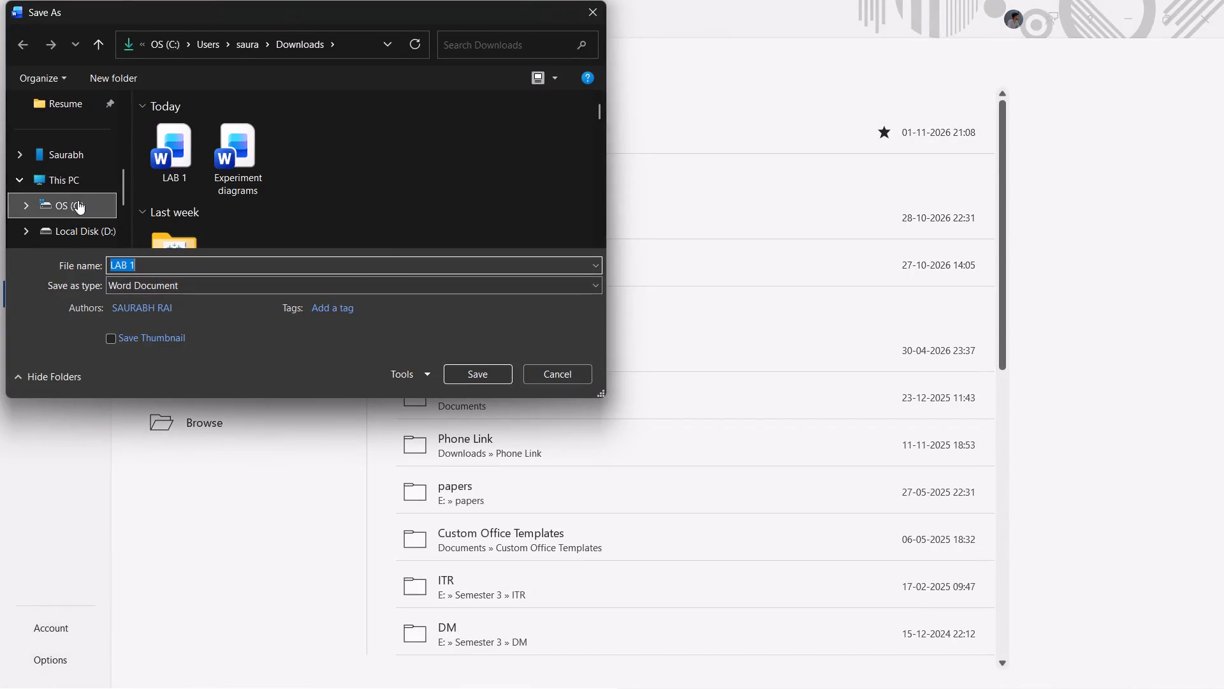
{"action": "scroll", "coordinate": [94, 229], "scroll_direction": "up", "scroll_amount": 4}
{"action": "left_click", "coordinate": [94, 229]}
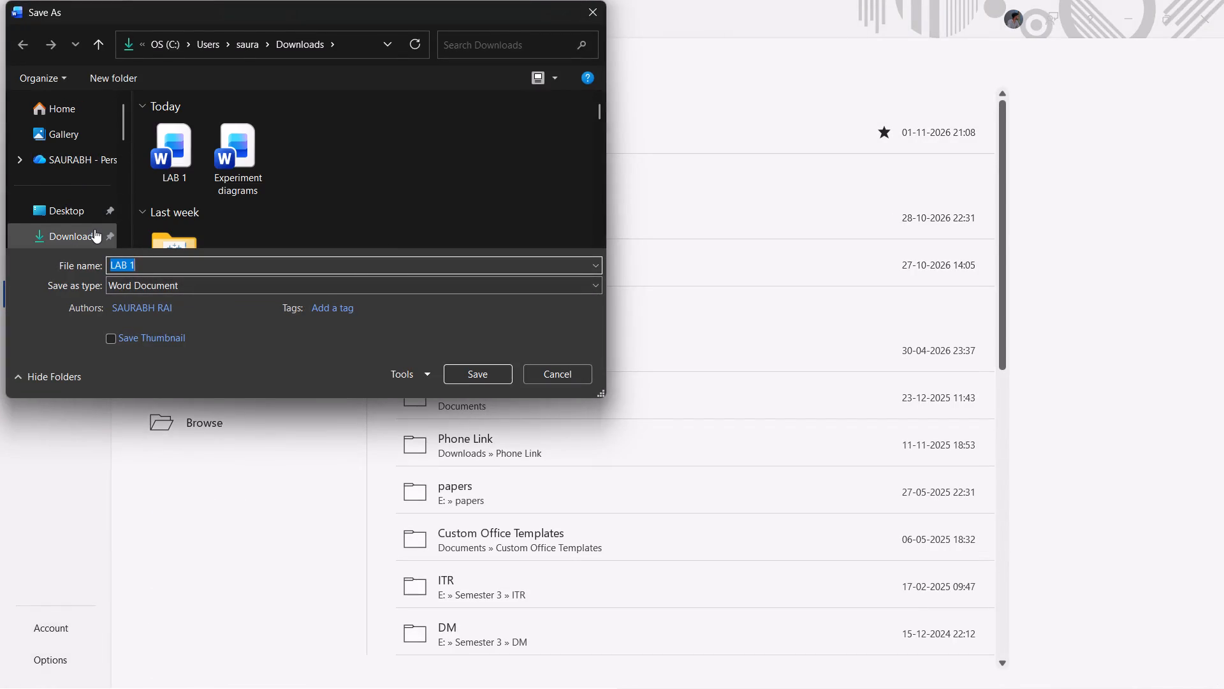
{"action": "left_click", "coordinate": [321, 281]}
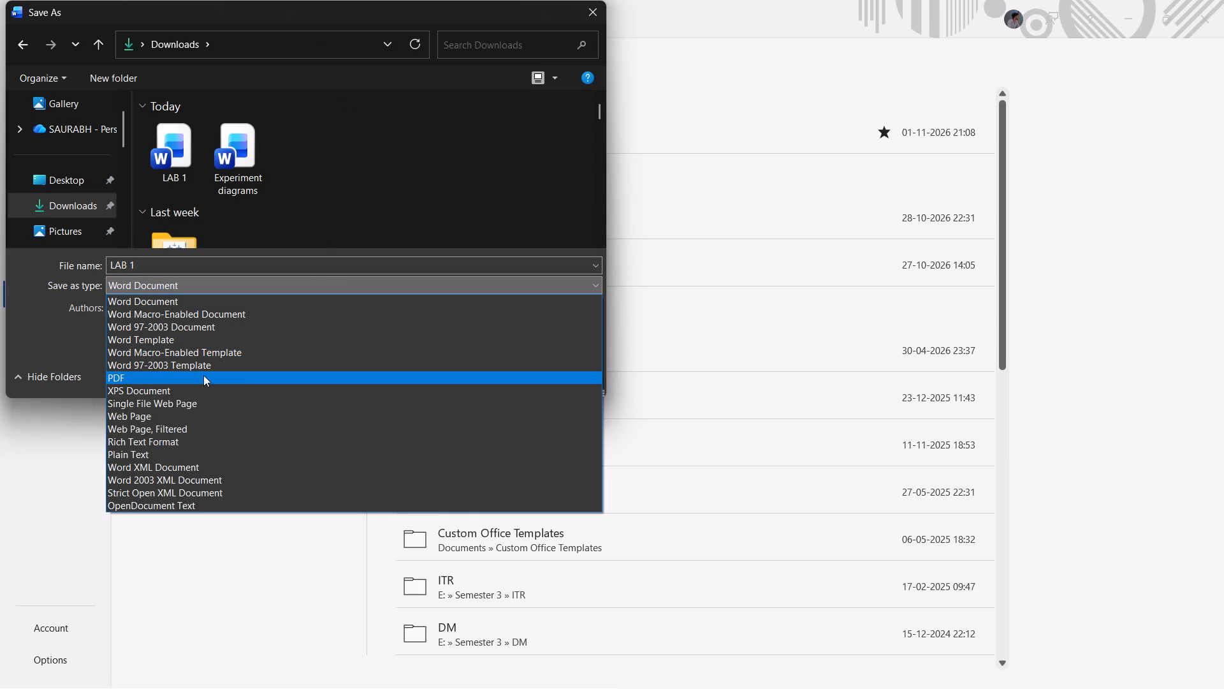
{"action": "left_click", "coordinate": [203, 375]}
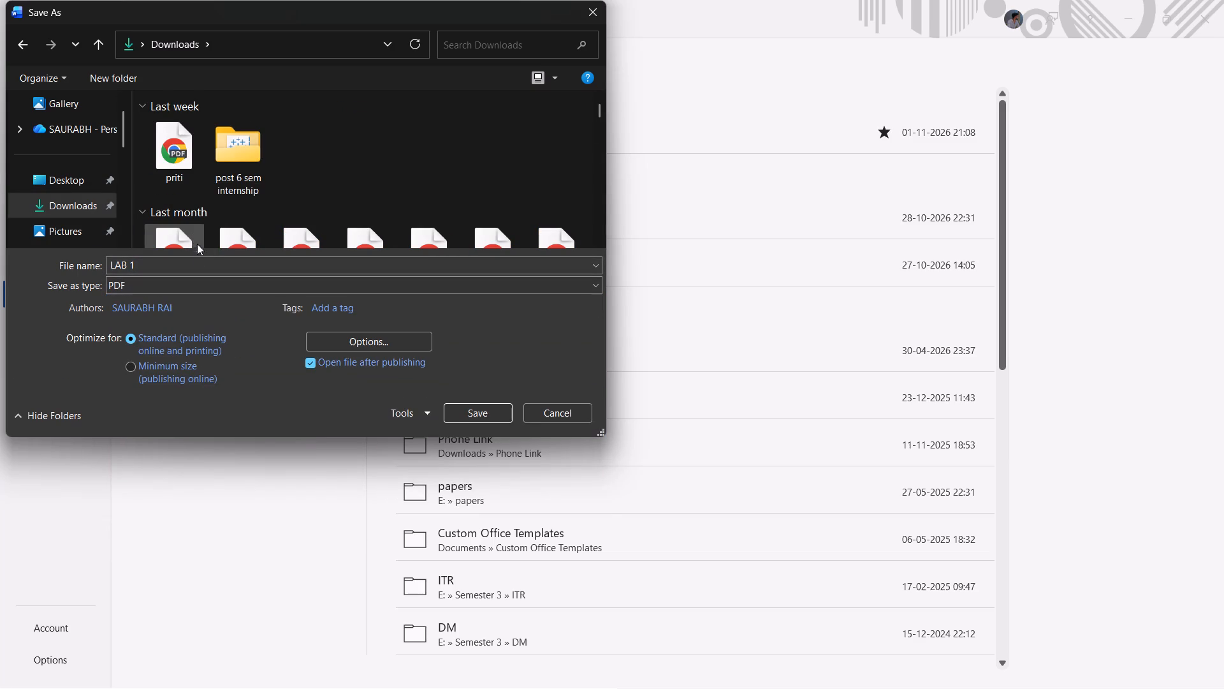
{"action": "left_click", "coordinate": [200, 259]}
{"action": "key", "text": "BackSpace"}
{"action": "key", "text": "BackSpace"}
{"action": "key", "text": "BackSpace"}
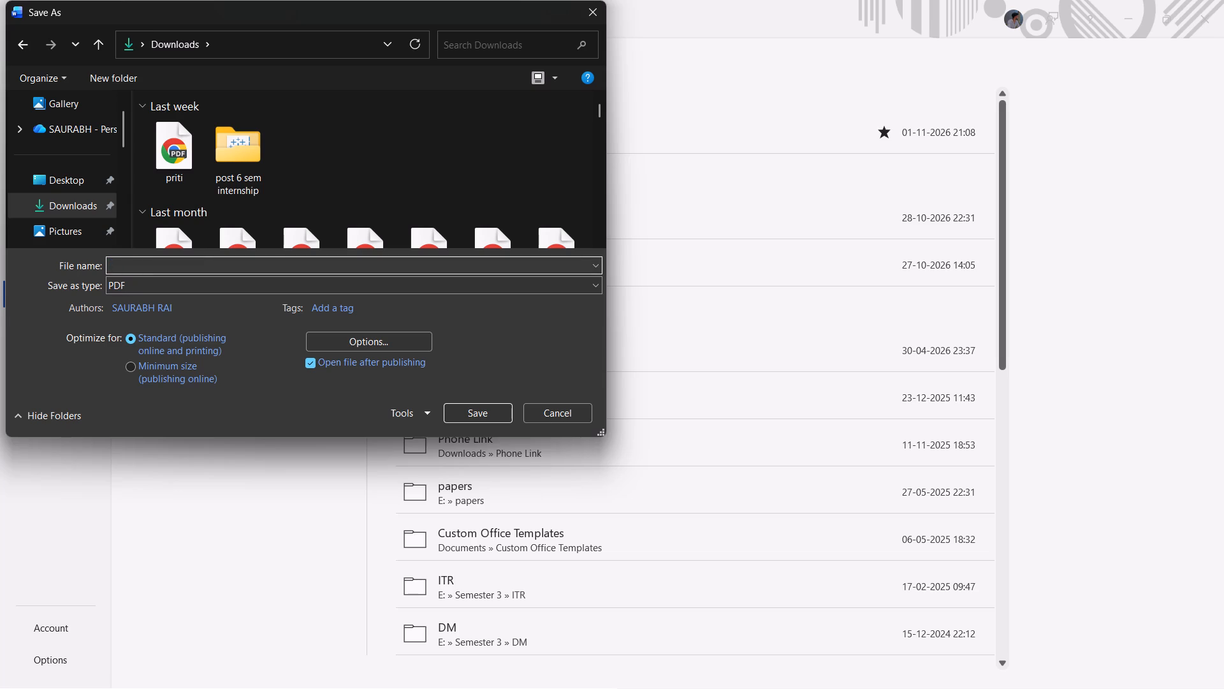
{"action": "type", "text": "3d printing"}
{"action": "key", "text": "space"}
{"action": "type", "text": "lab"}
{"action": "key", "text": "space"}
{"action": "type", "text": "diagram"}
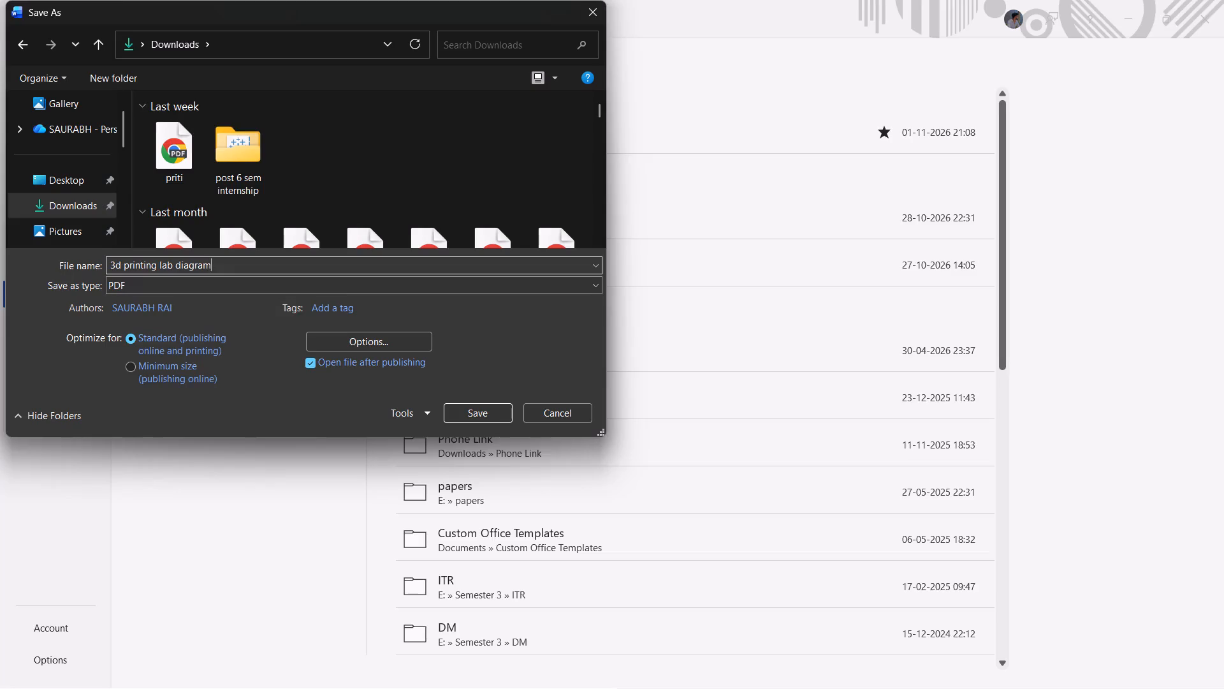
{"action": "key", "text": "Return"}
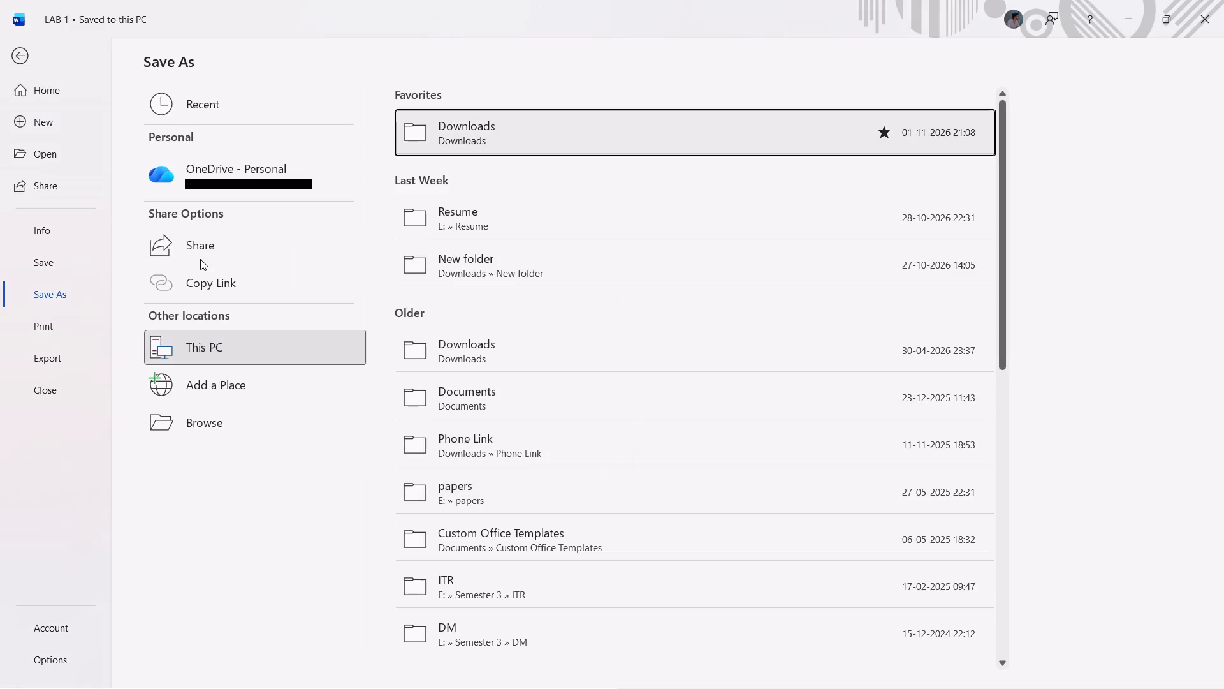
Close the browser window displaying the exported PDF.
{"action": "left_click", "coordinate": [1213, 13]}
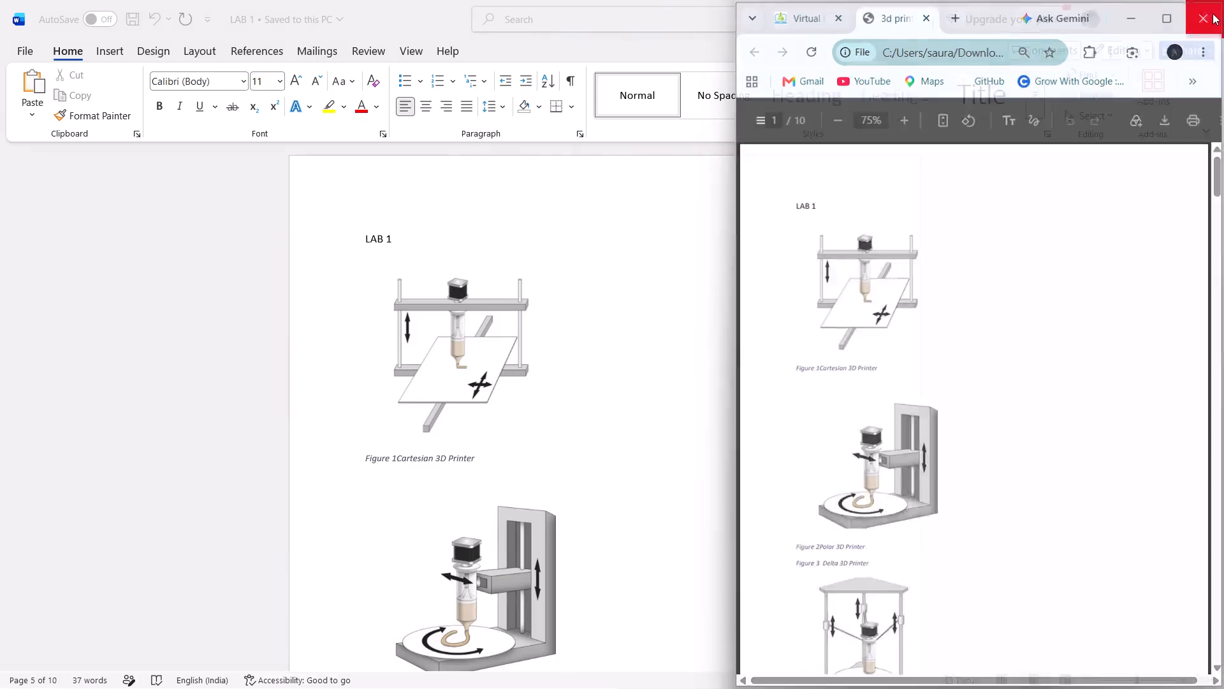